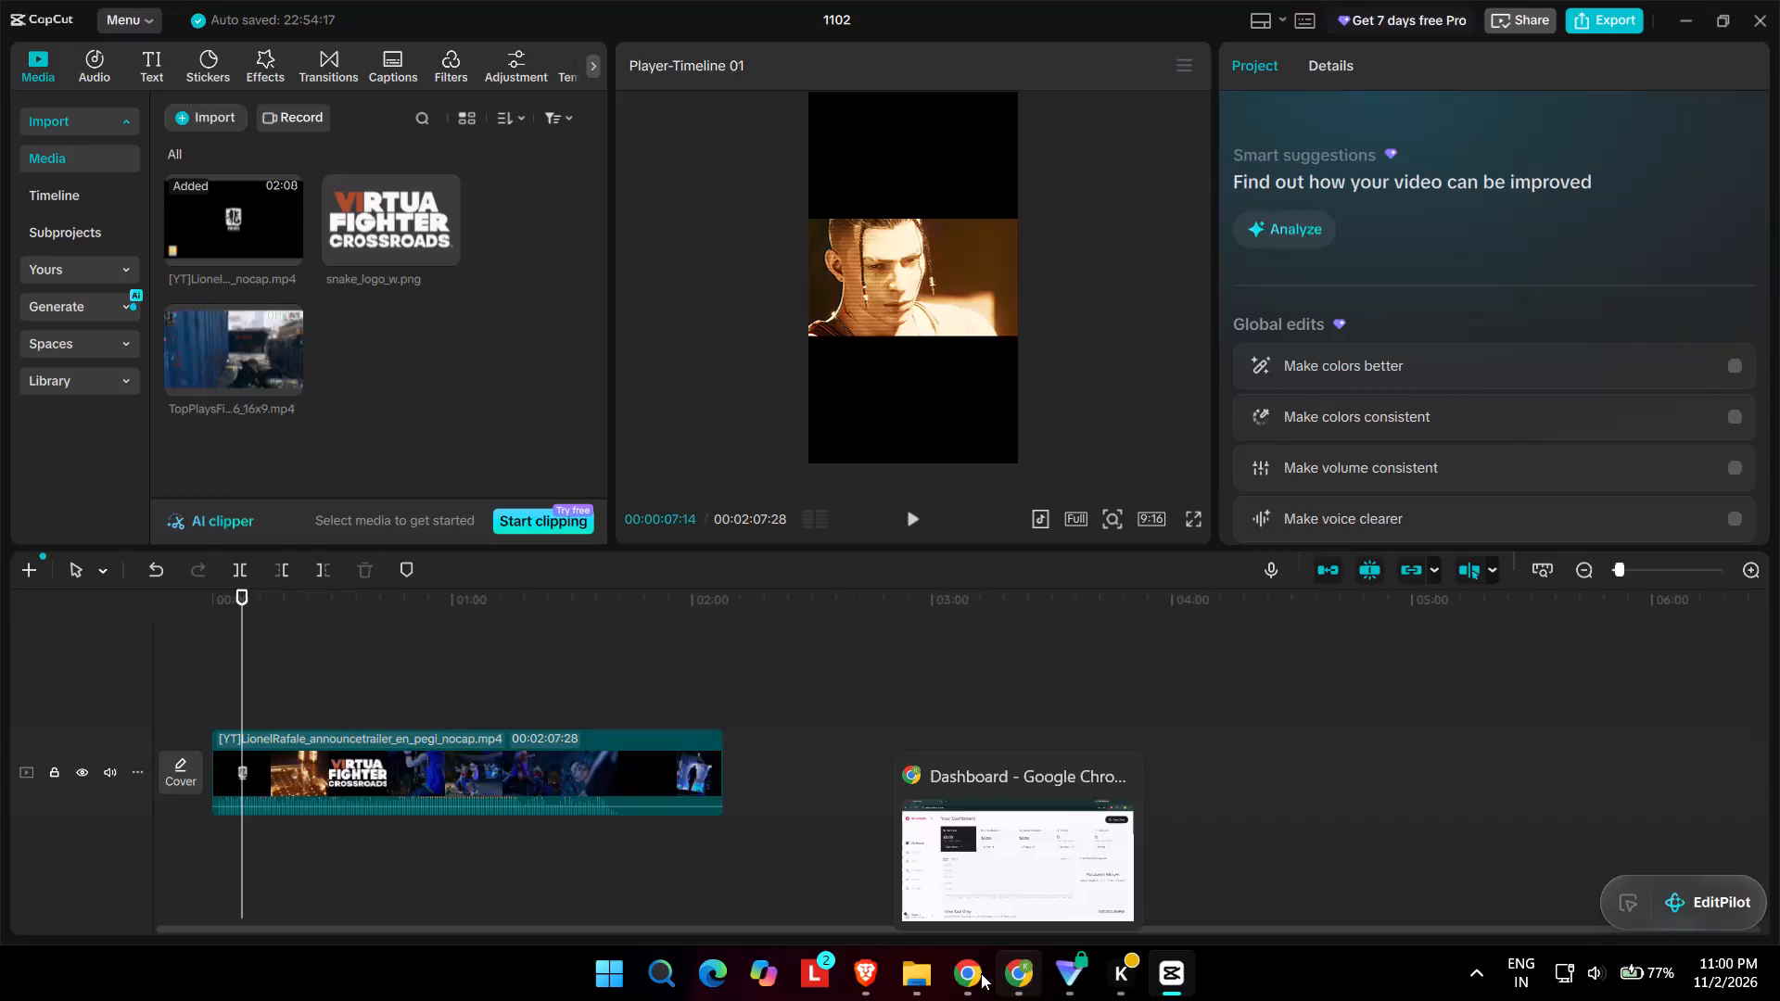
Play the trailer clip from its beginning and review the opening shots up to about 15 seconds.
{"action": "left_click", "coordinate": [218, 648]}
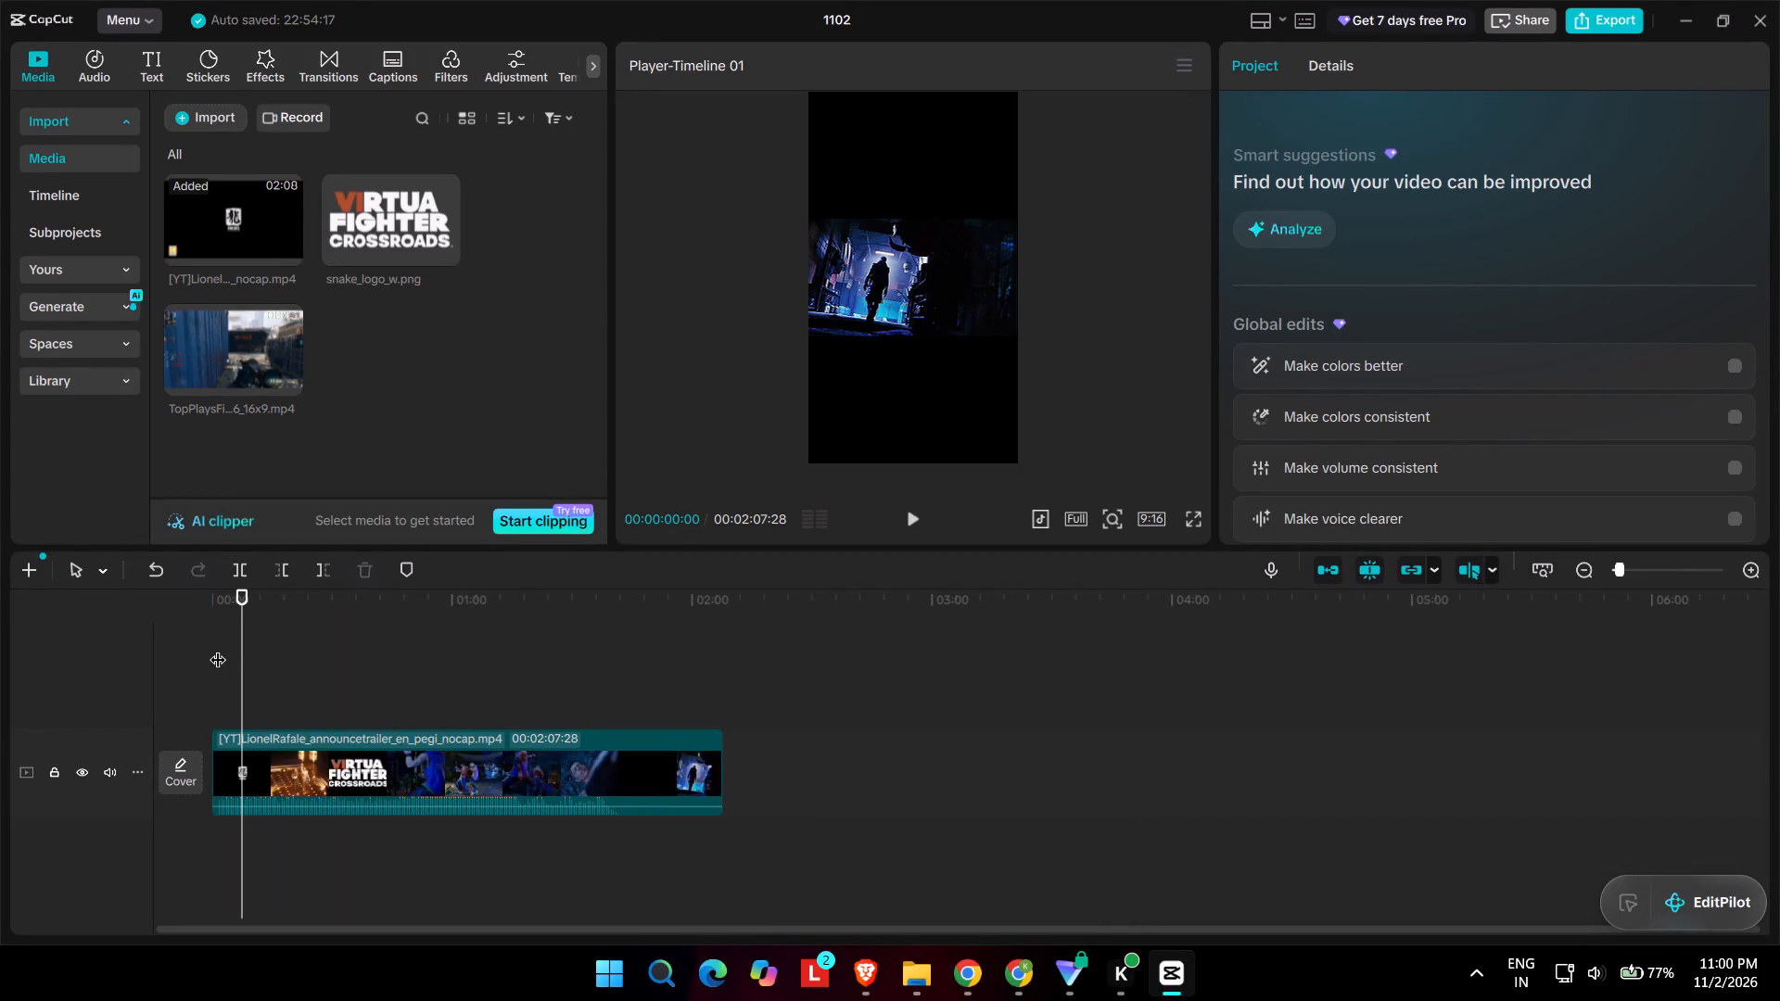
{"action": "left_click", "coordinate": [218, 648]}
{"action": "key", "text": "space"}
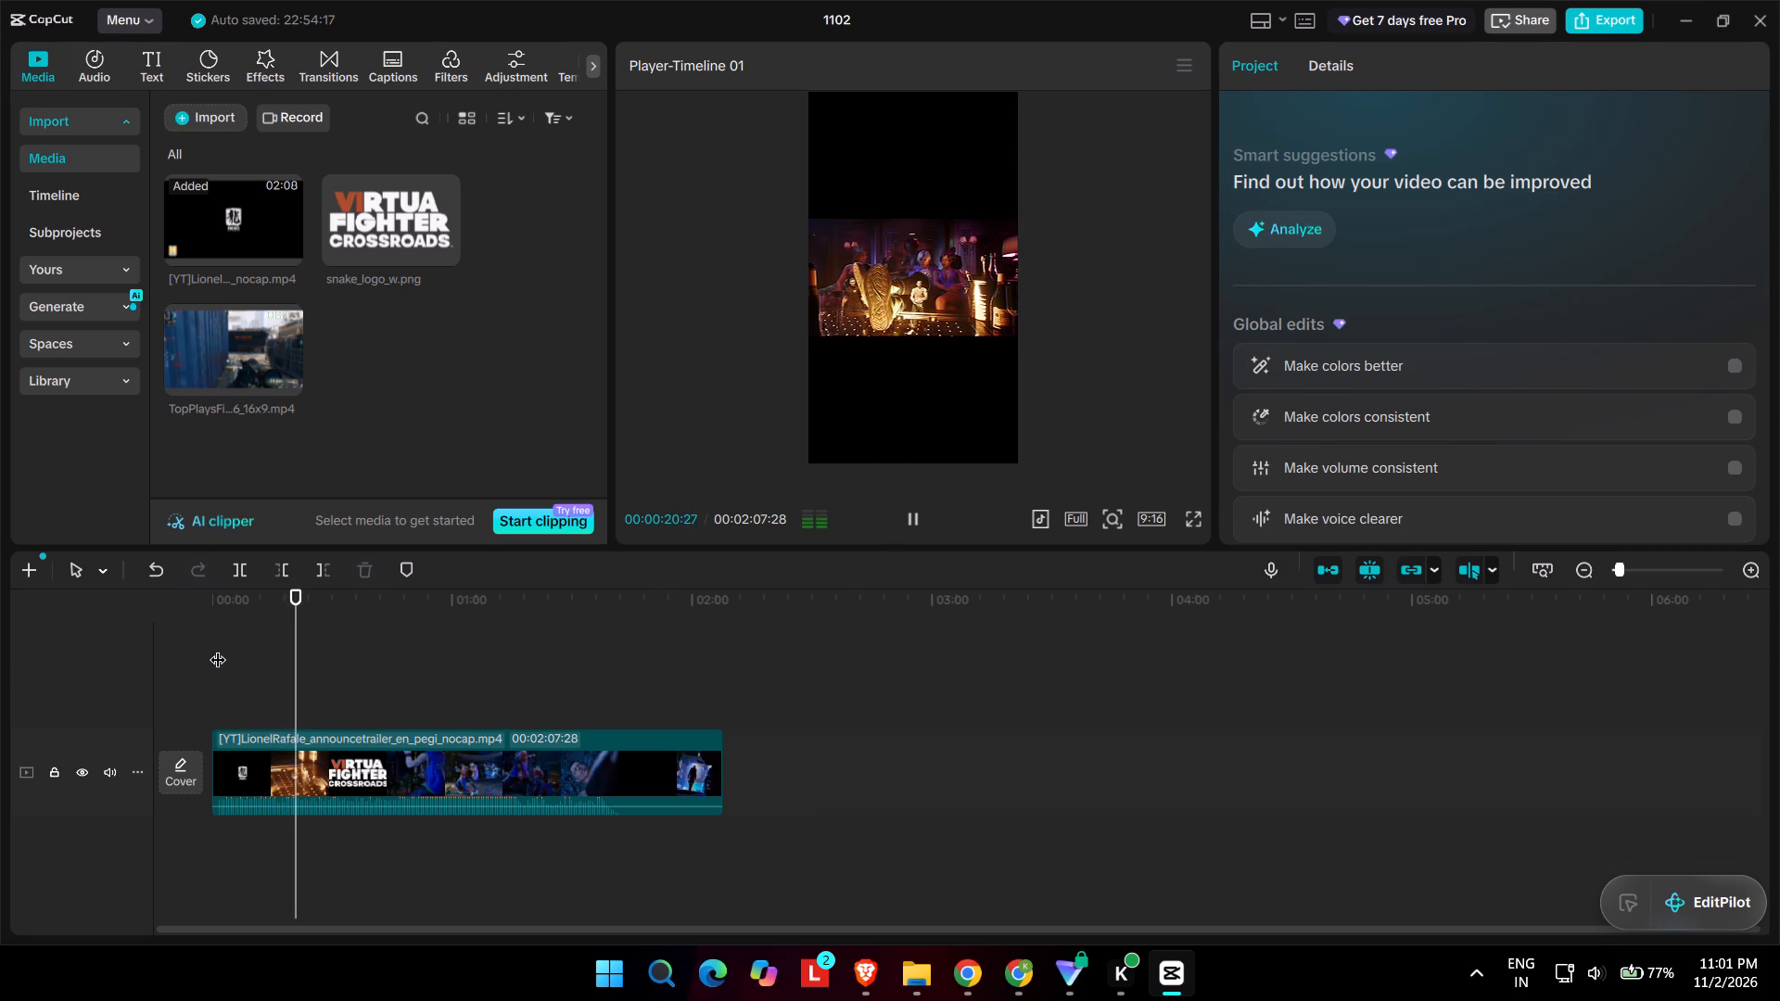
{"action": "left_click", "coordinate": [252, 685]}
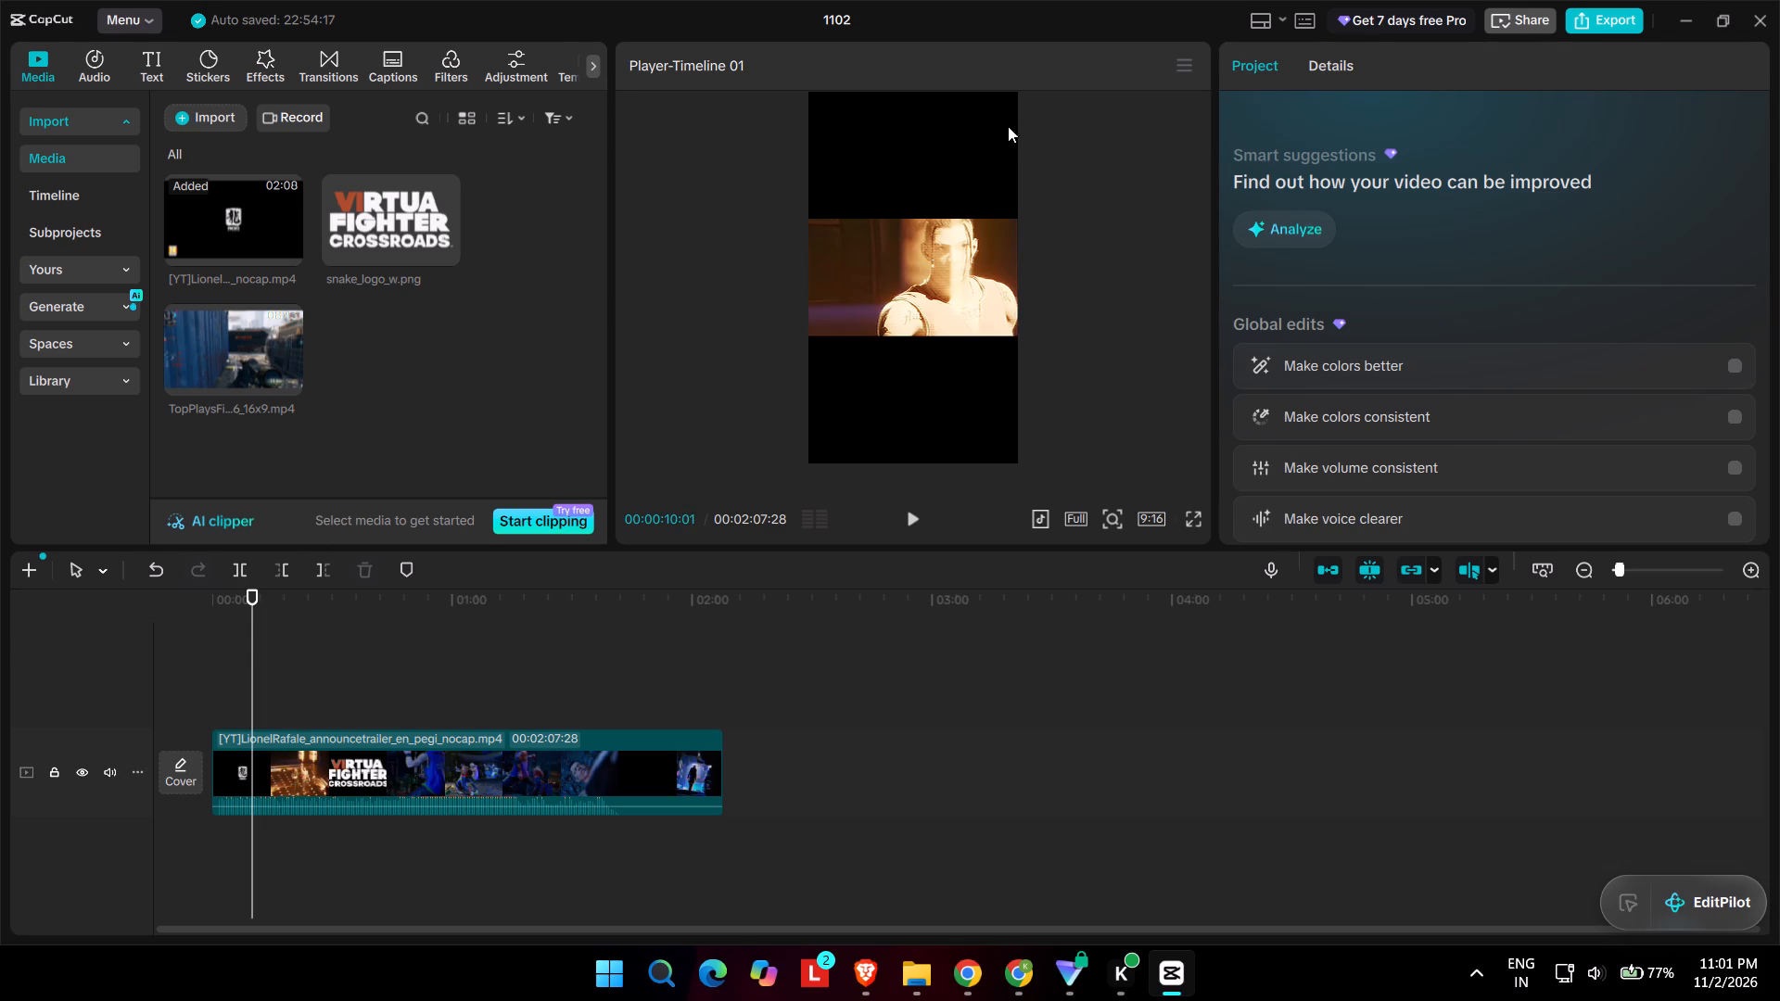
{"action": "key", "text": "space"}
{"action": "key", "text": "space"}
{"action": "key", "text": "space"}
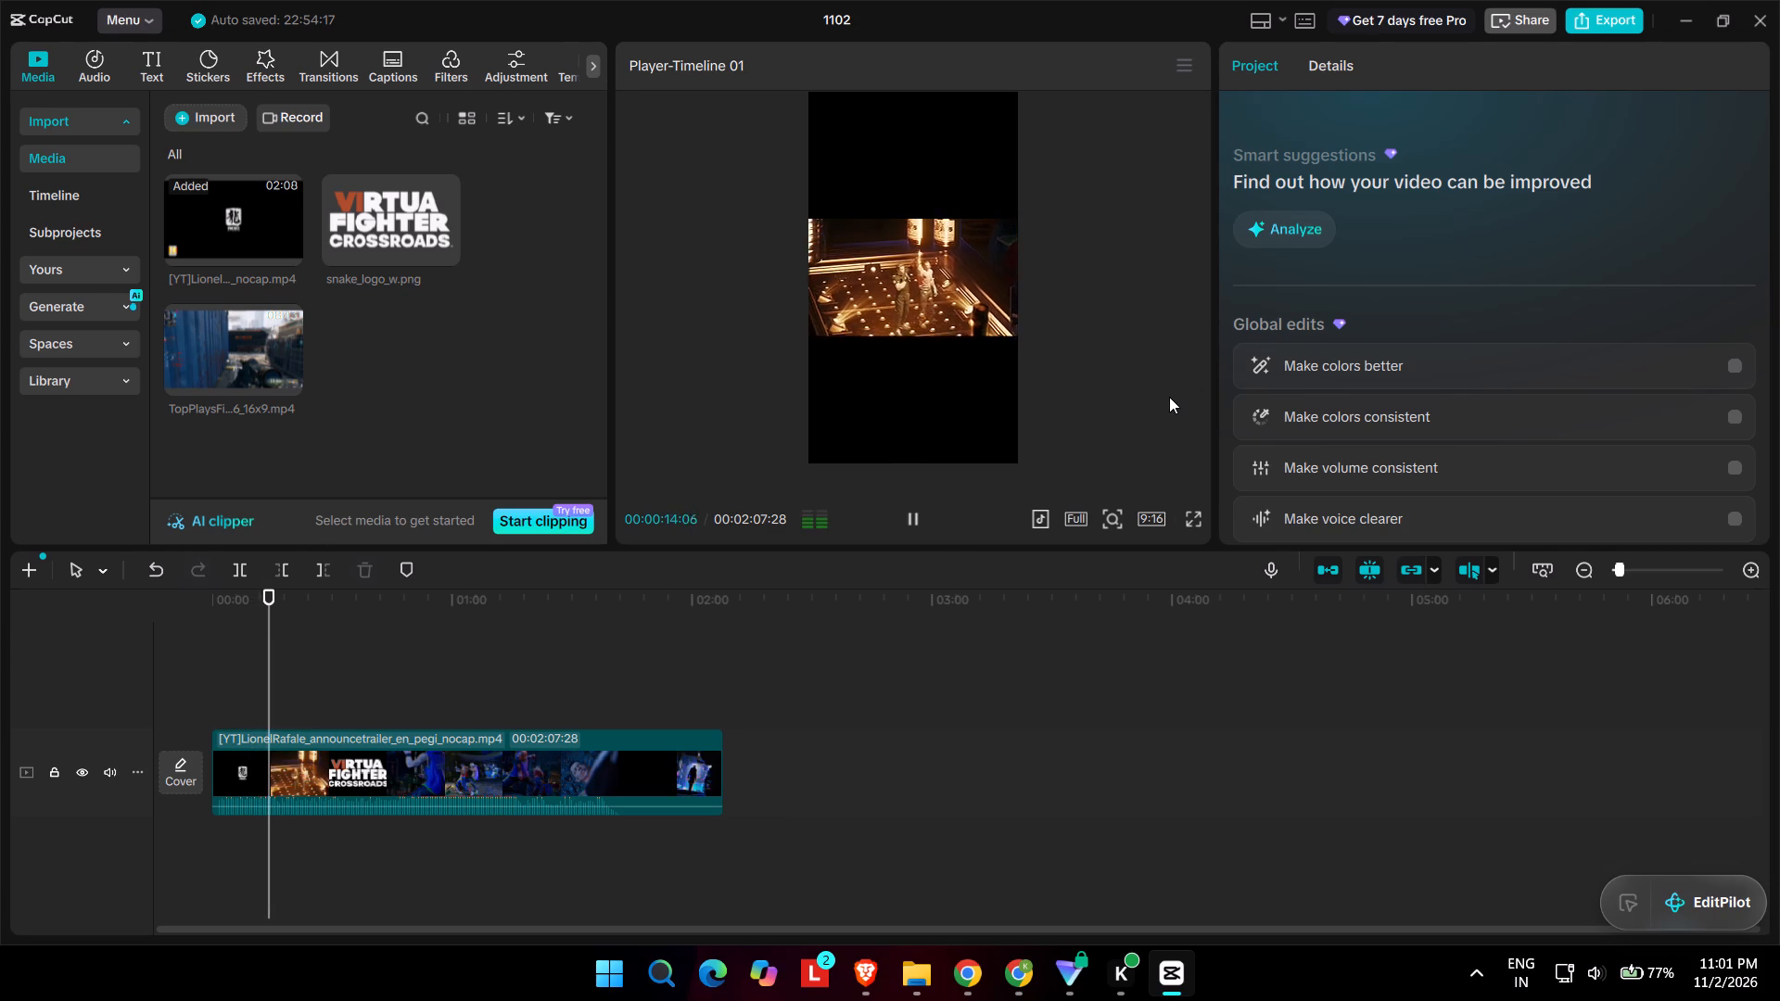
{"action": "key", "text": "space"}
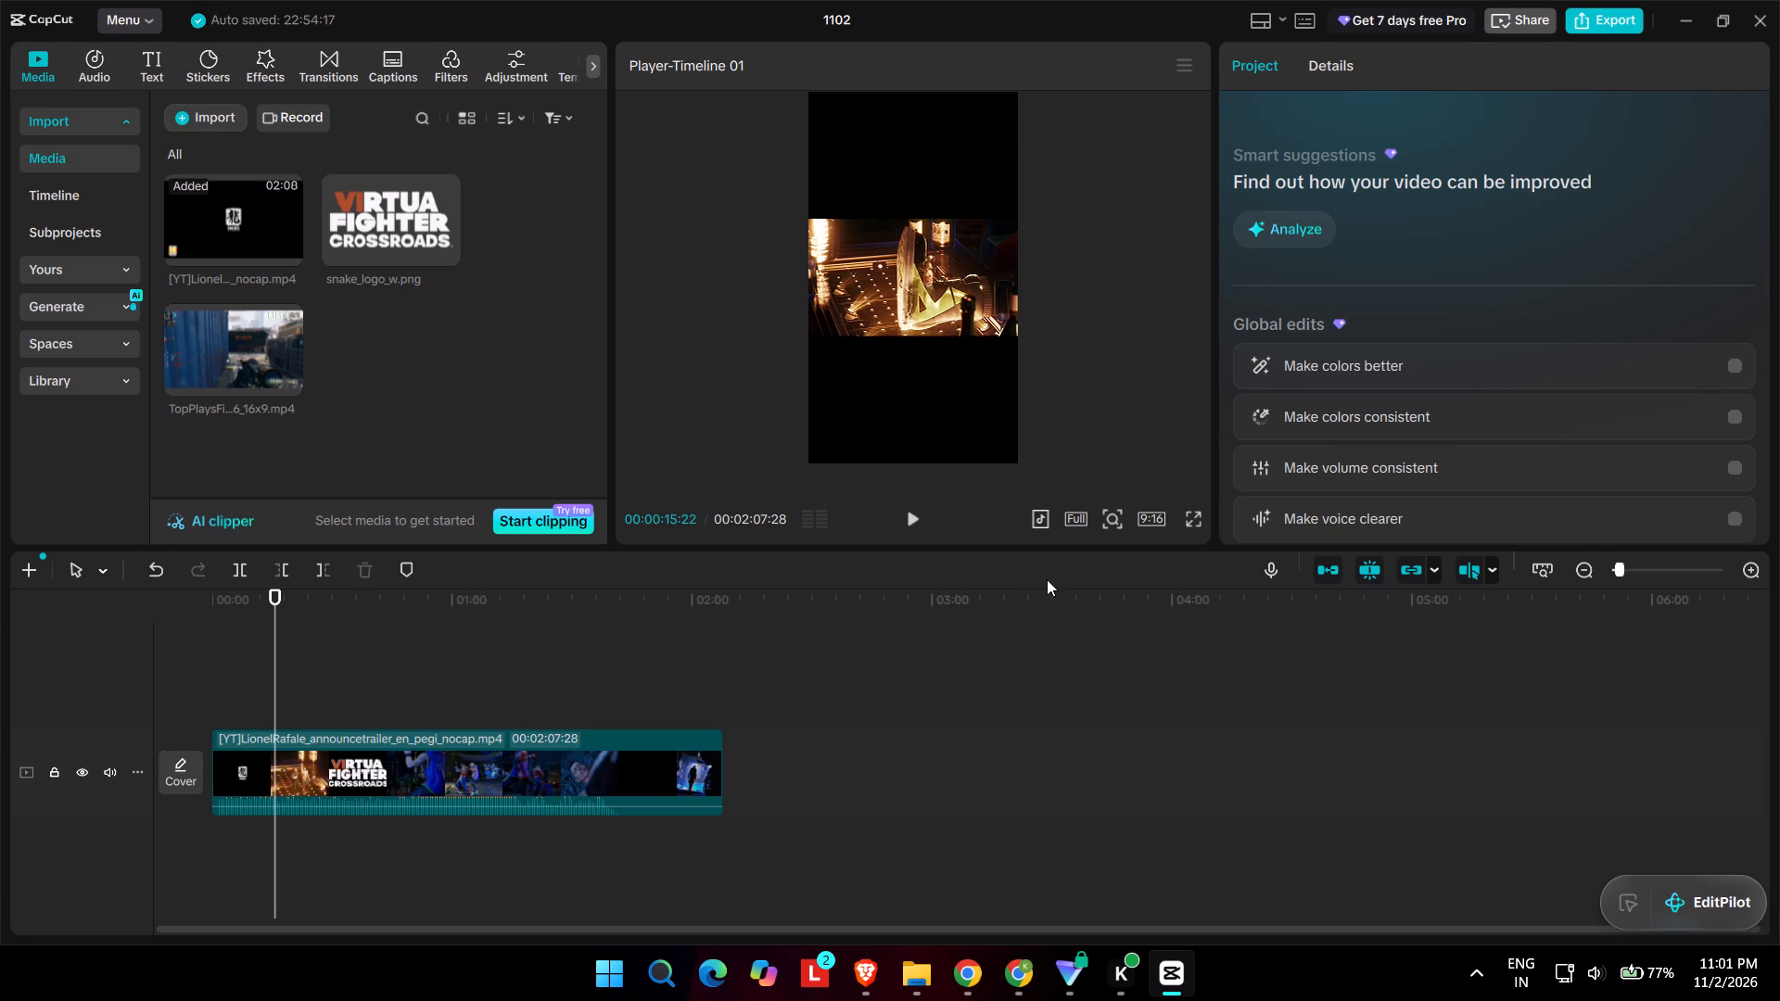
Find the cut point in the close-up shot of the face and split the trailer clip at 00:00:06:08.
{"action": "scroll", "coordinate": [241, 701], "scroll_direction": "up", "scroll_amount": 6, "text": "ctrl"}
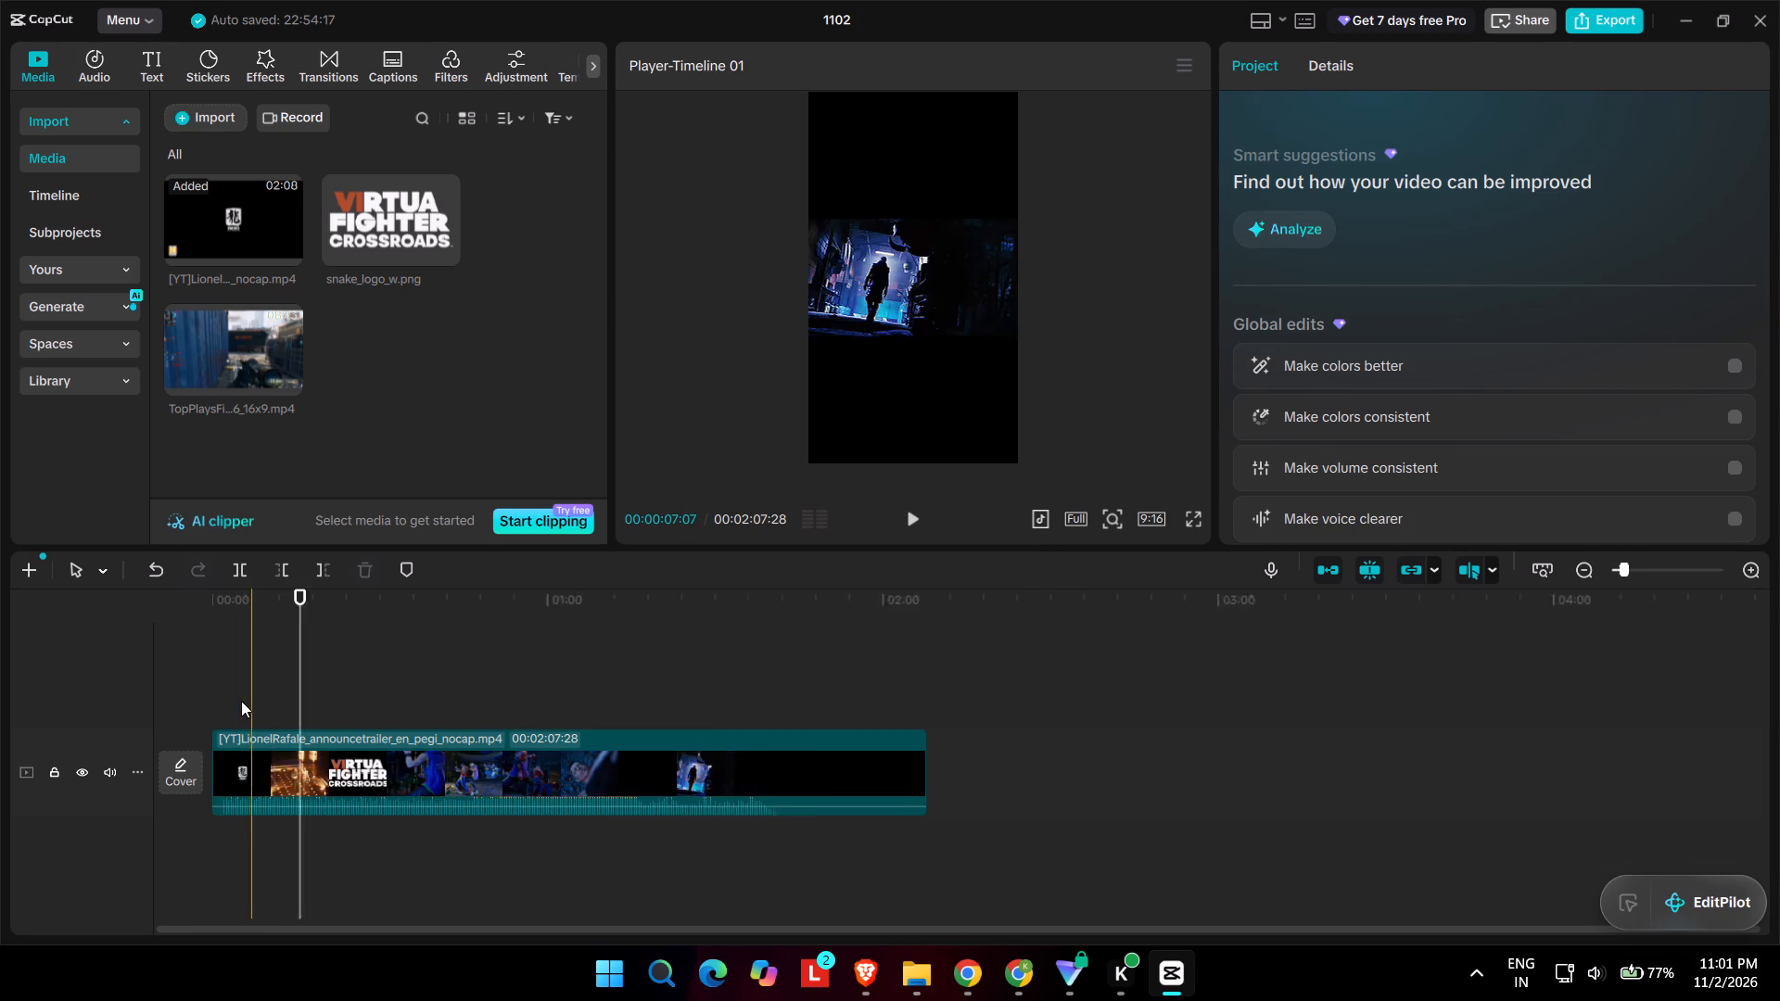
{"action": "scroll", "coordinate": [241, 701], "scroll_direction": "down", "scroll_amount": 1}
{"action": "scroll", "coordinate": [241, 701], "scroll_direction": "up", "scroll_amount": 8, "text": "ctrl"}
{"action": "left_click", "coordinate": [256, 679]}
{"action": "key", "text": "space"}
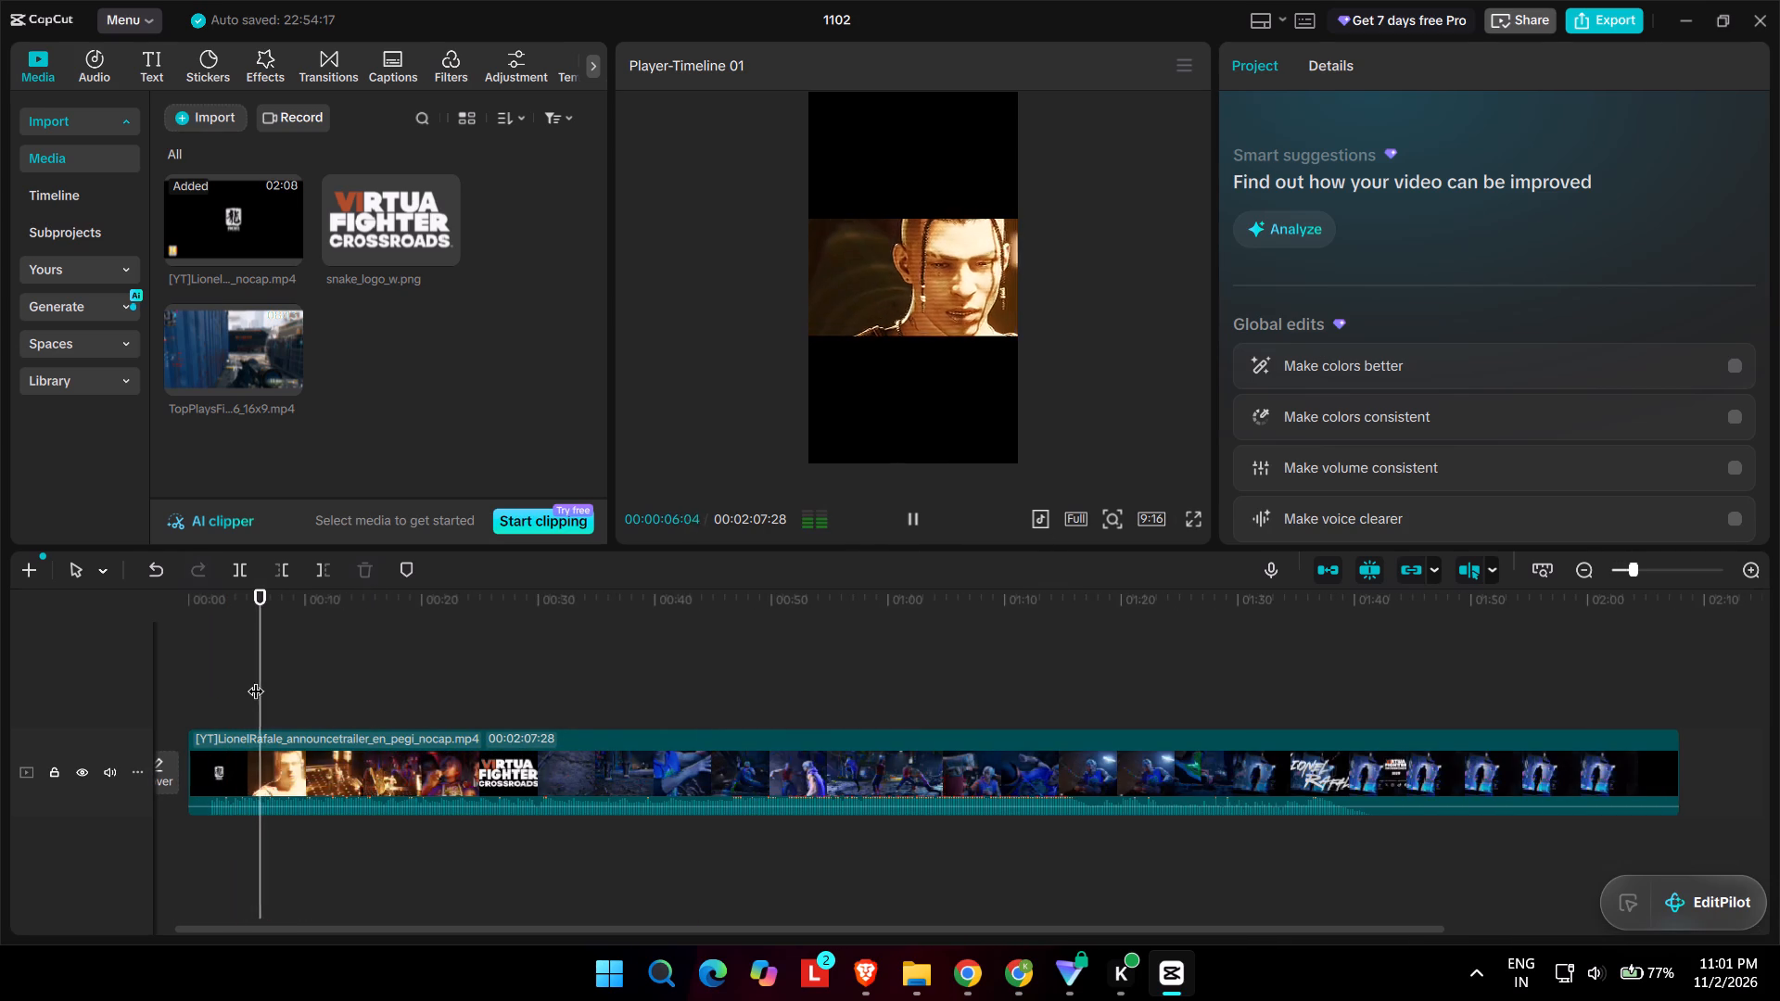
{"action": "key", "text": "space"}
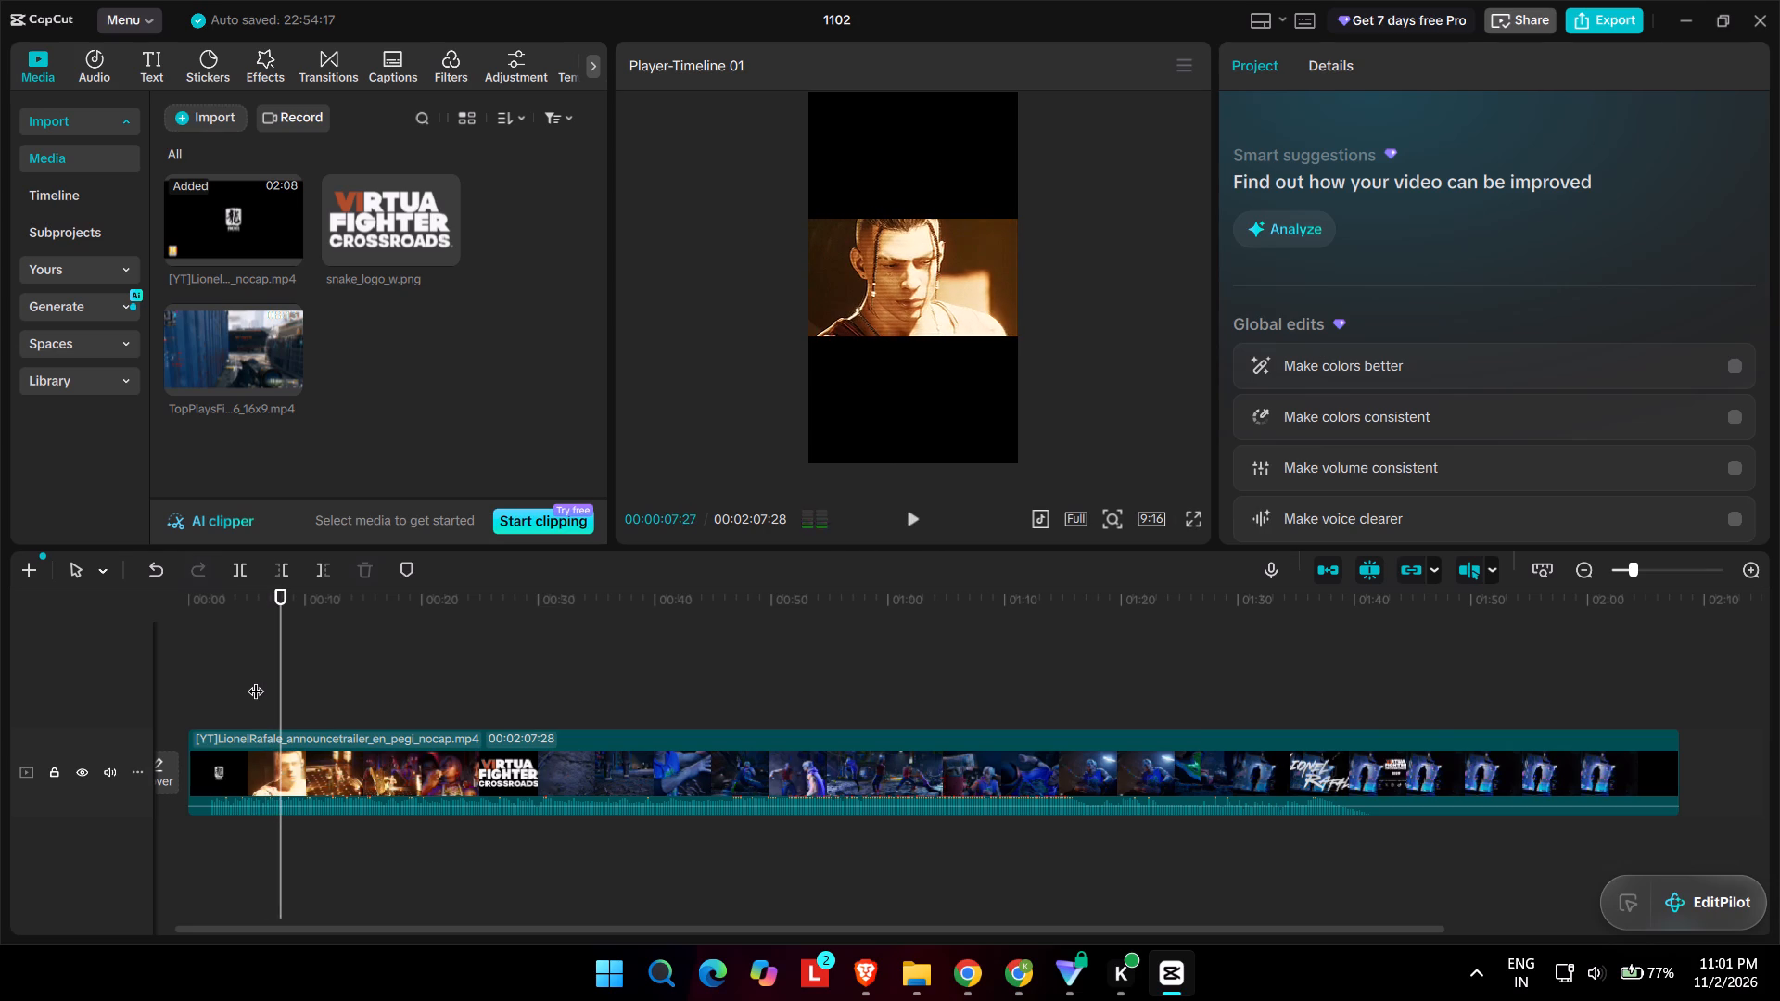
{"action": "left_click", "coordinate": [256, 679]}
{"action": "key", "text": "space"}
{"action": "key", "text": "space"}
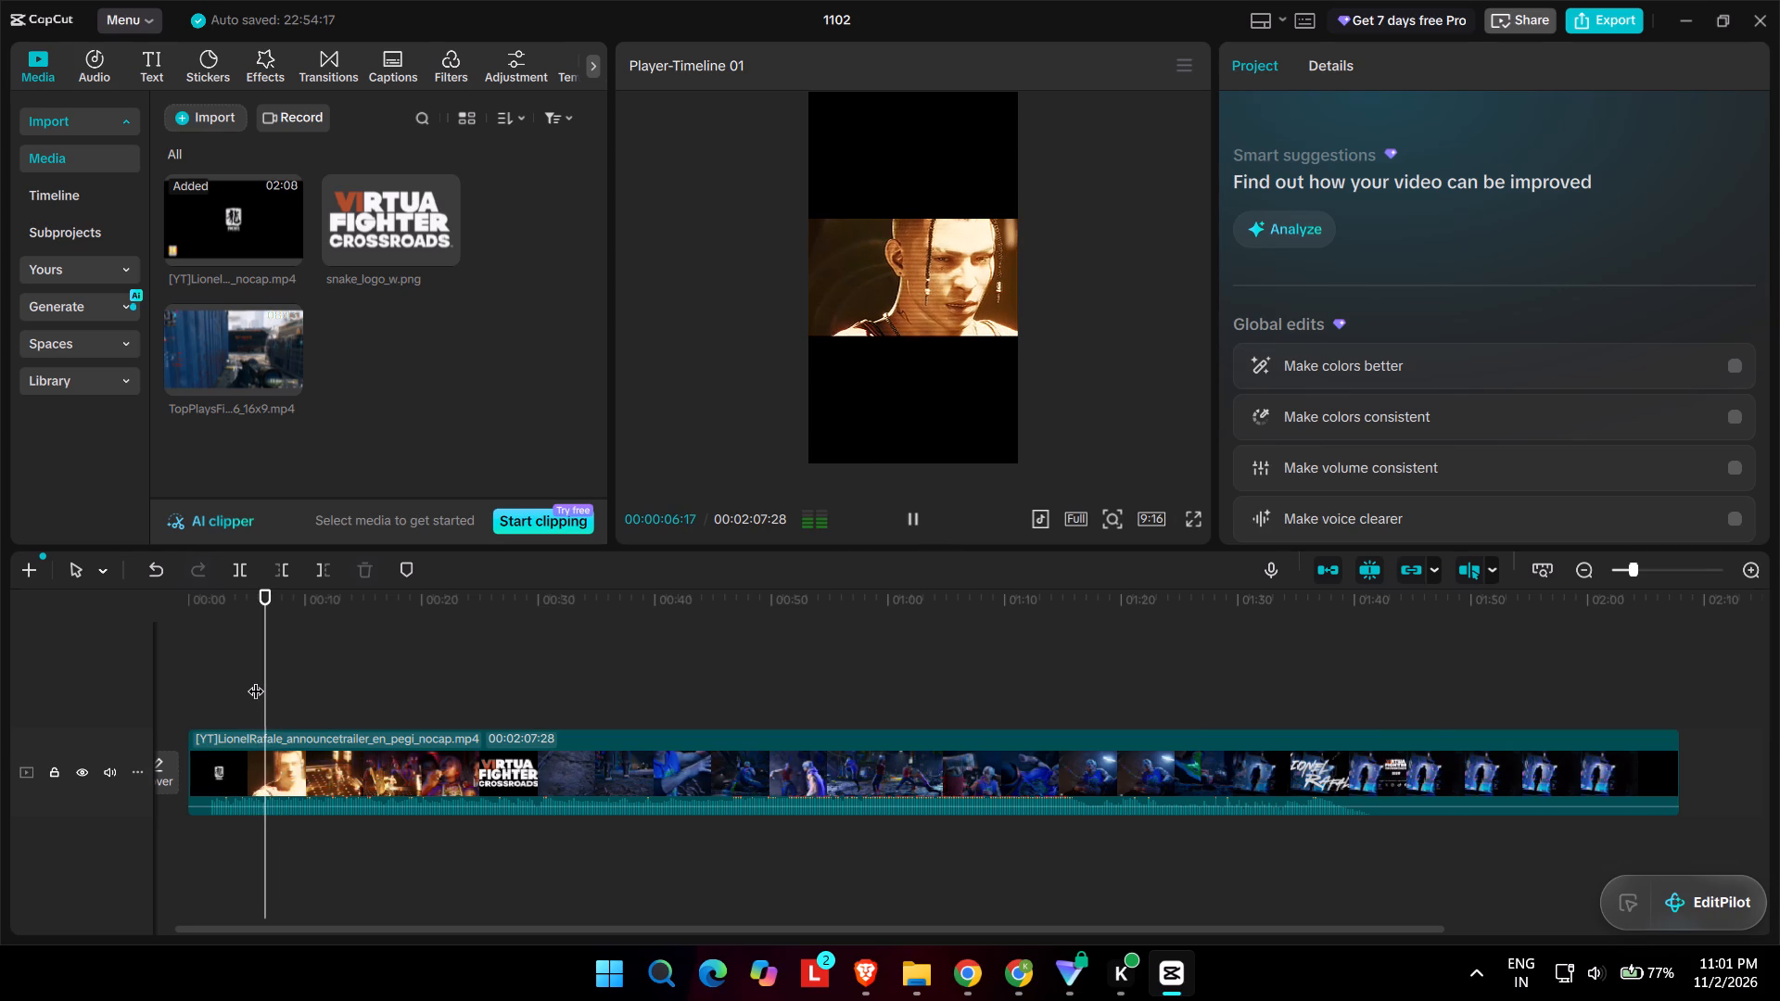
{"action": "key", "text": "Left"}
{"action": "key", "text": "Left"}
{"action": "key", "text": "Left"}
{"action": "key", "text": "space"}
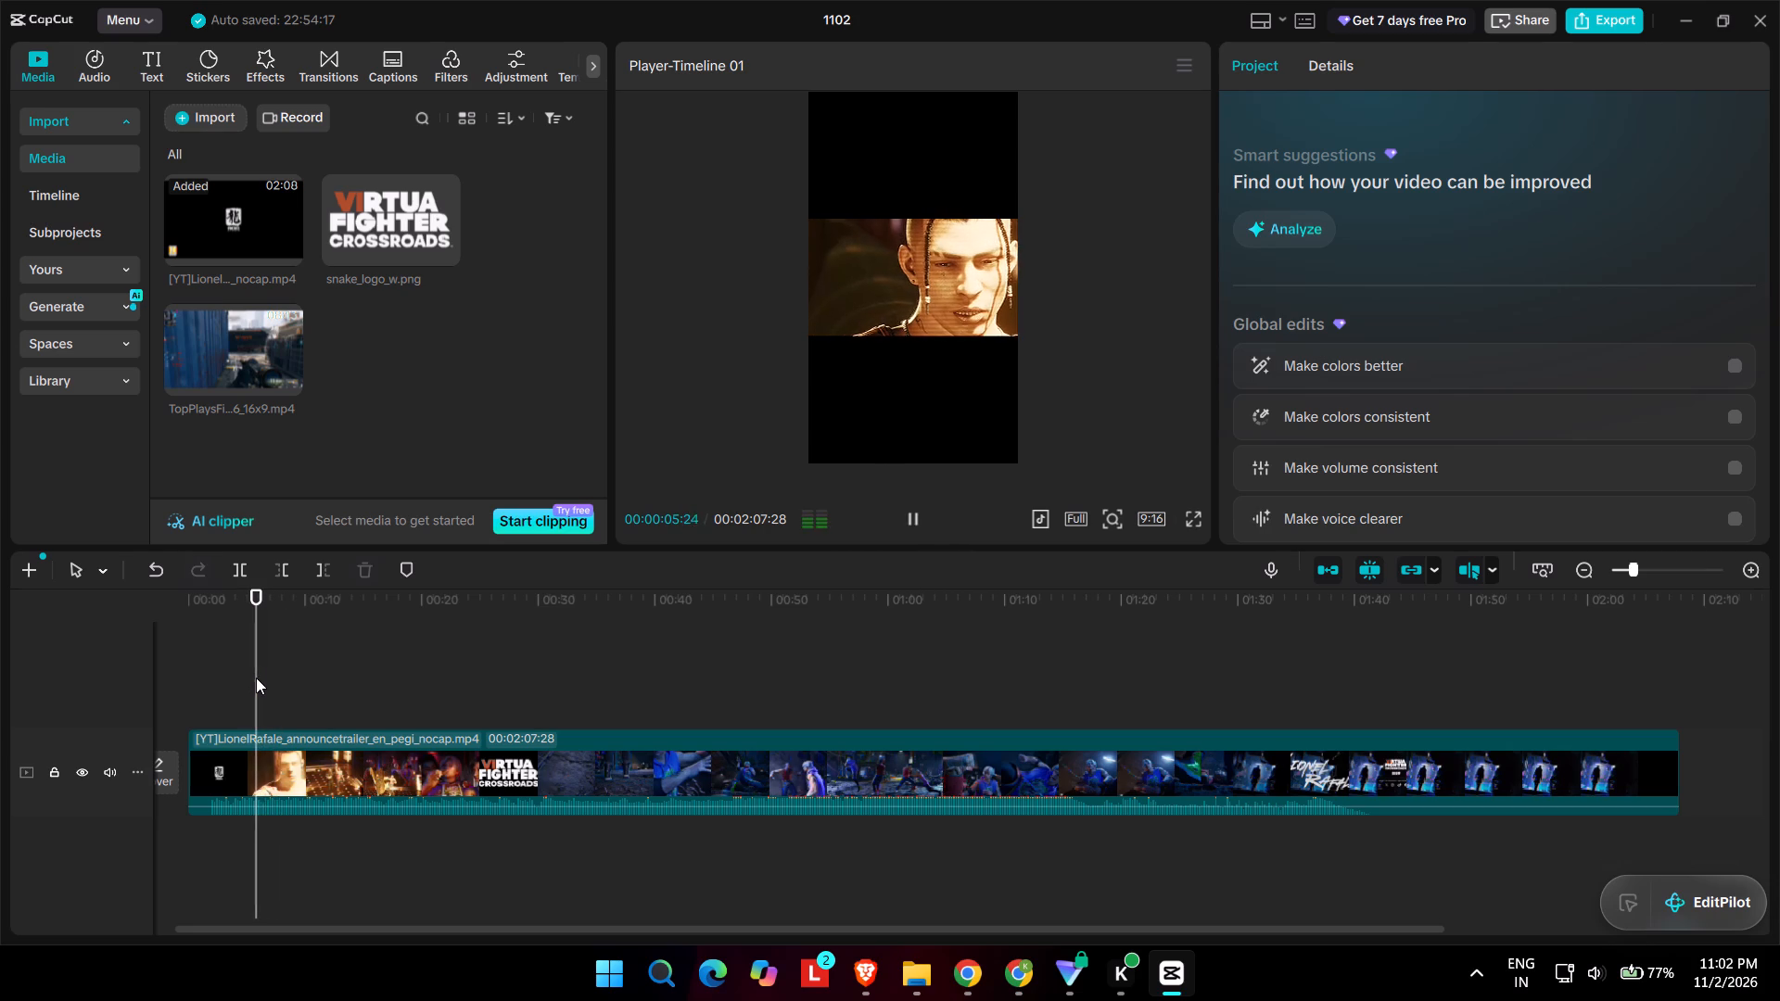
{"action": "key", "text": "space"}
{"action": "key", "text": "Right"}
{"action": "key", "text": "Right"}
{"action": "key", "text": "Right"}
{"action": "key", "text": "Right"}
{"action": "key", "text": "Right"}
{"action": "key", "text": "Right"}
{"action": "key", "text": "Right"}
{"action": "key", "text": "Right"}
{"action": "key", "text": "Right"}
{"action": "key", "text": "Right"}
{"action": "key", "text": "Right"}
{"action": "key", "text": "Right"}
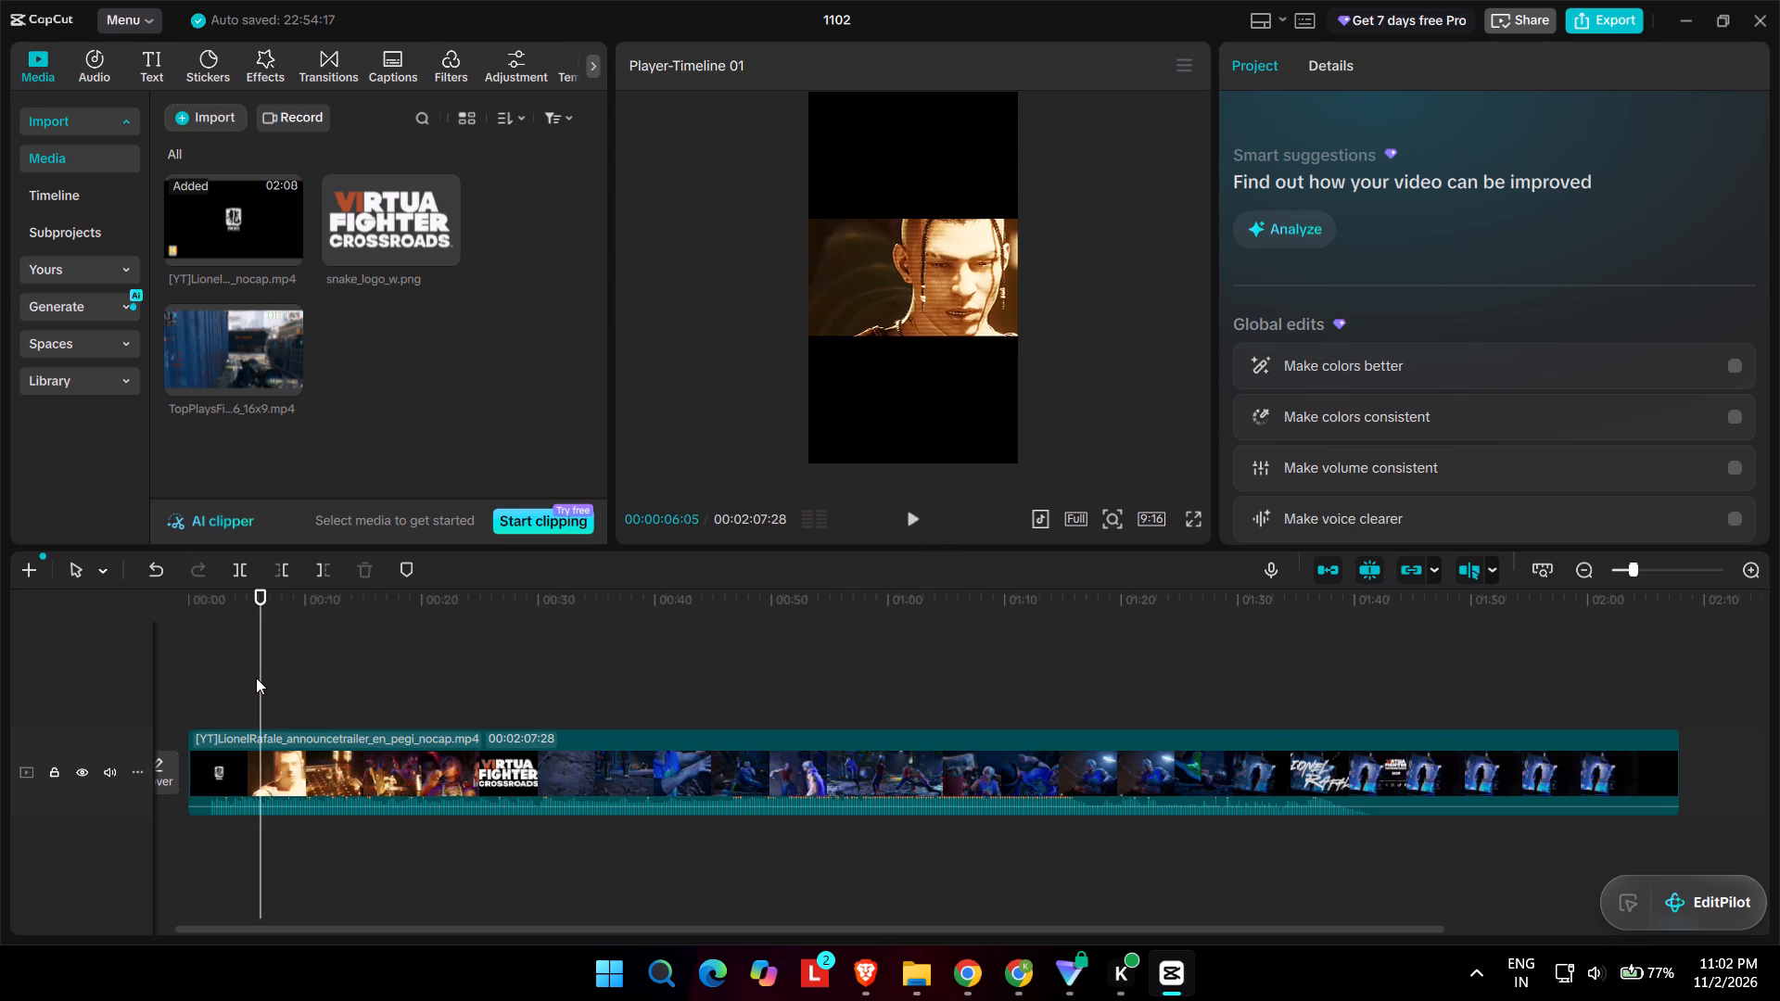
{"action": "key", "text": "space"}
{"action": "key", "text": "space"}
{"action": "key", "text": "Left"}
{"action": "key", "text": "Left"}
{"action": "key", "text": "Left"}
{"action": "key", "text": "Left"}
{"action": "key", "text": "Left"}
{"action": "key", "text": "Left"}
{"action": "key", "text": "Left"}
{"action": "key", "text": "Left"}
{"action": "key", "text": "Left"}
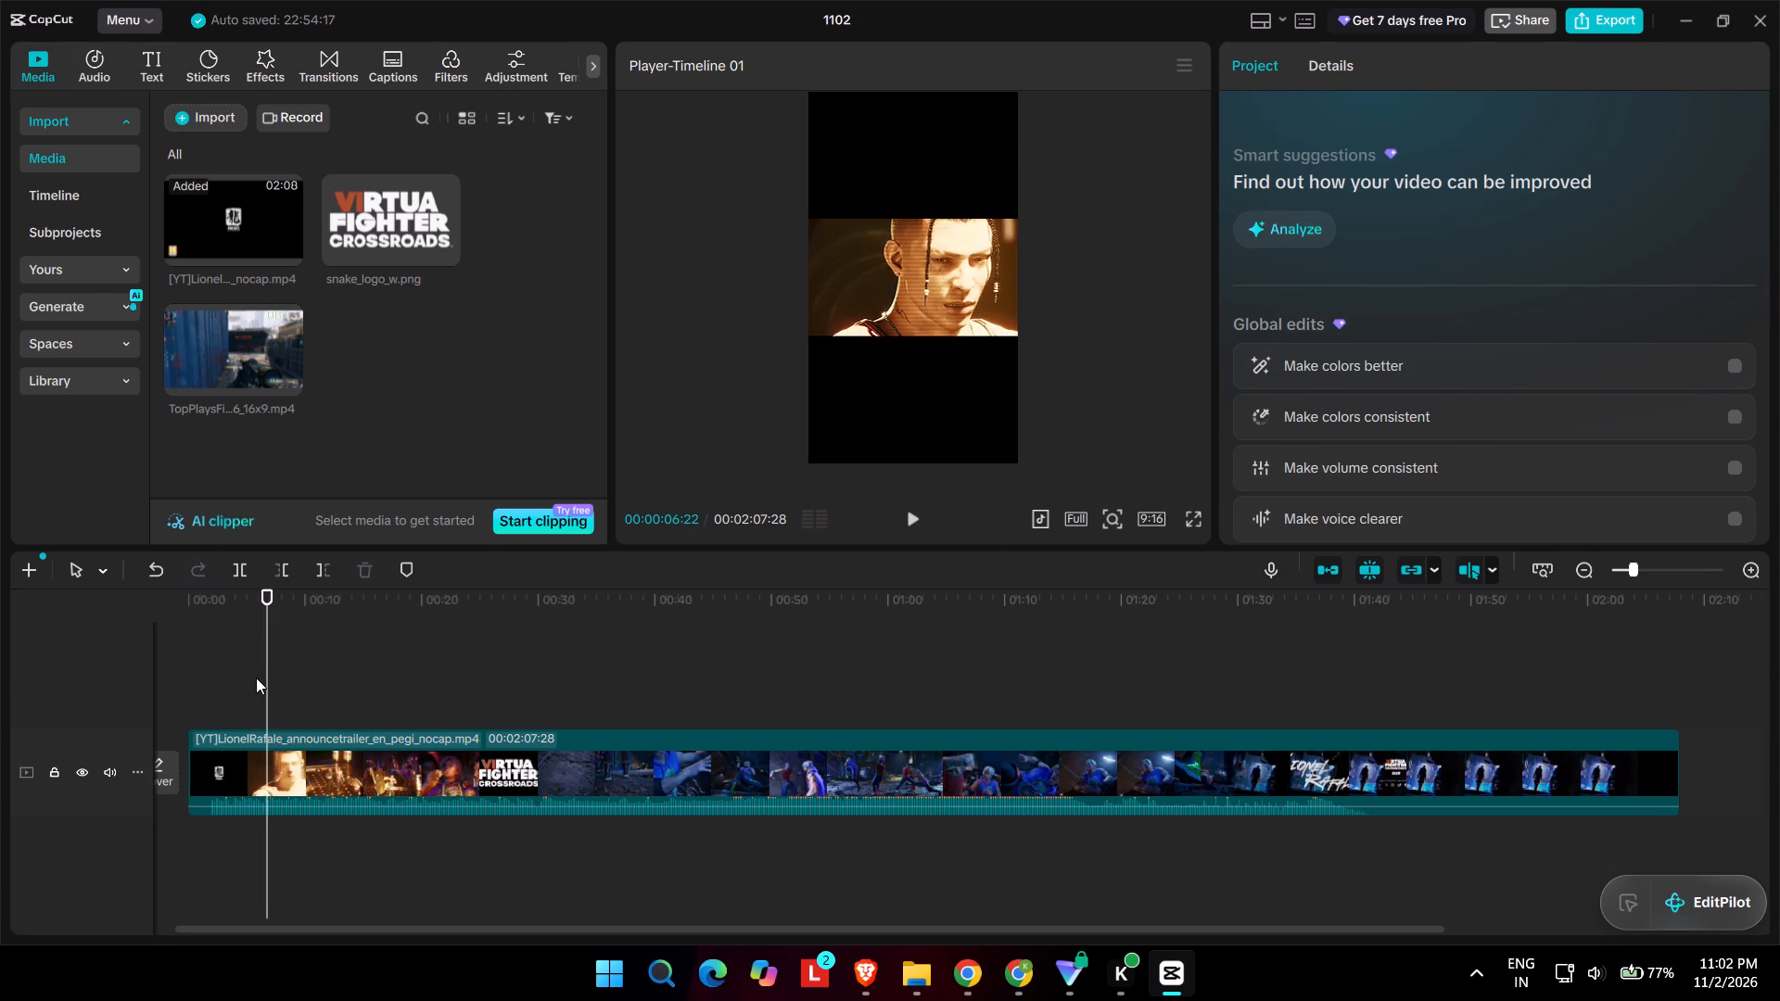
{"action": "key", "text": "Left"}
{"action": "key", "text": "Left"}
{"action": "key", "text": "Left"}
{"action": "key", "text": "Left"}
{"action": "key", "text": "Left"}
{"action": "key", "text": "Left"}
{"action": "key", "text": "Left"}
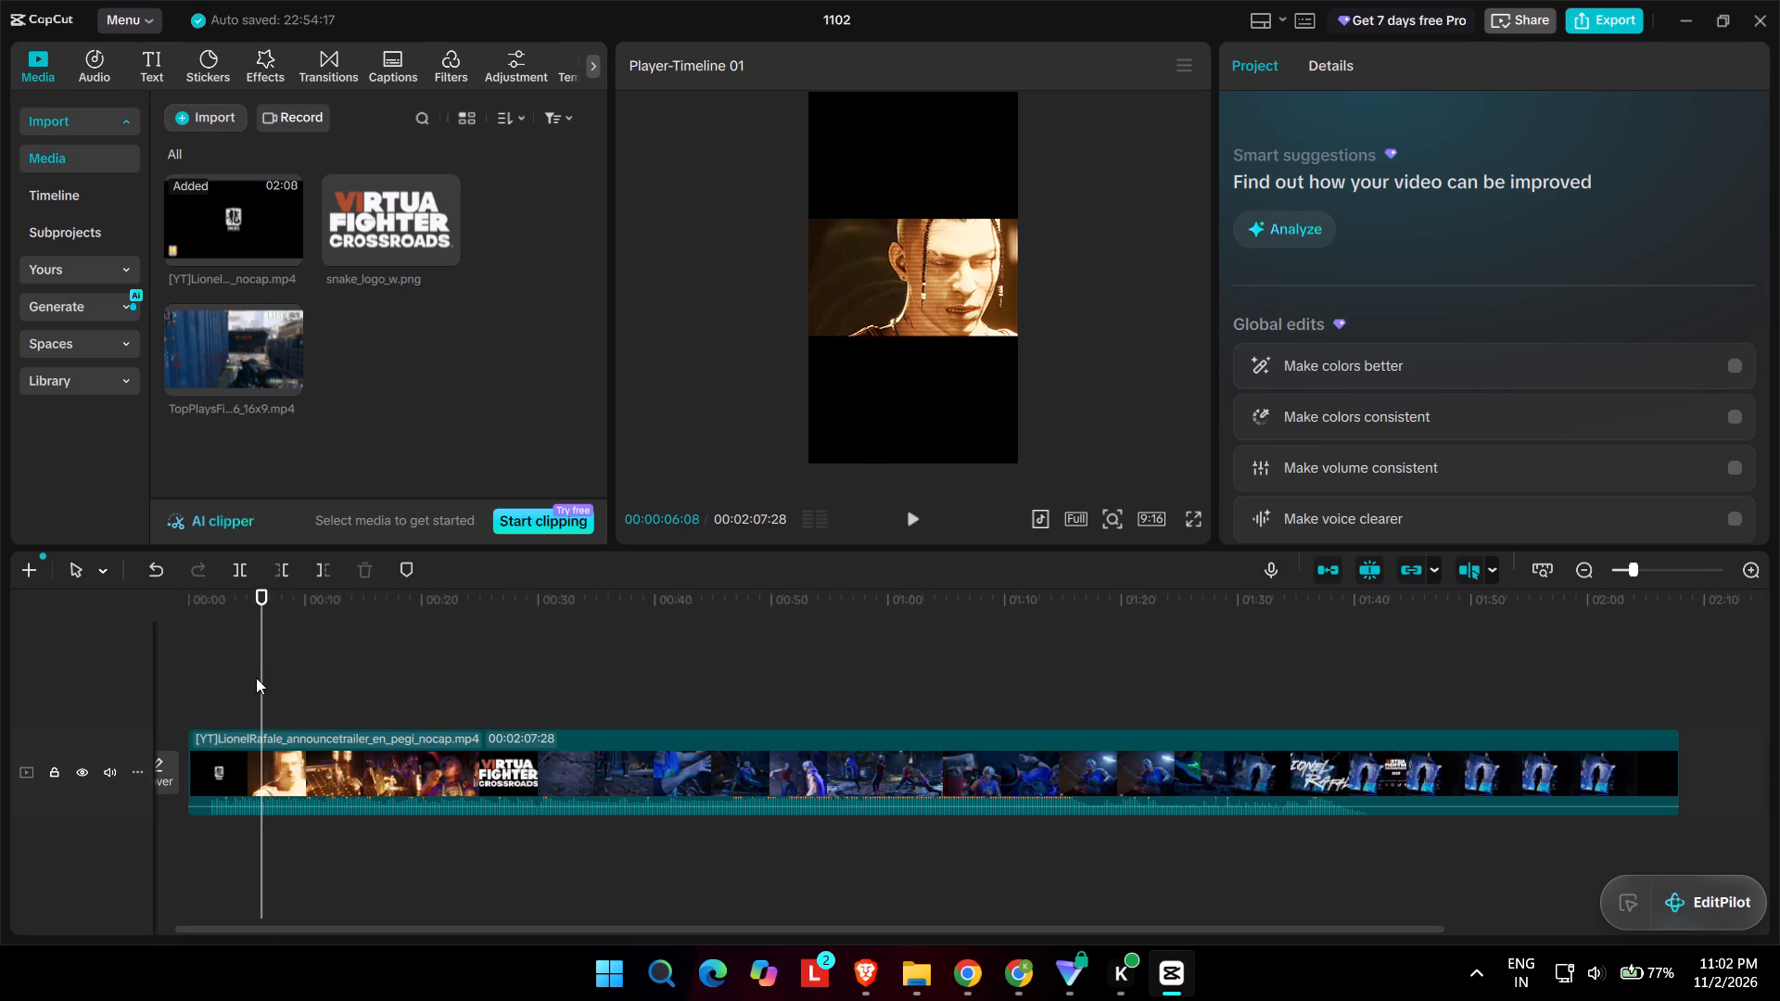
{"action": "left_click", "coordinate": [259, 750]}
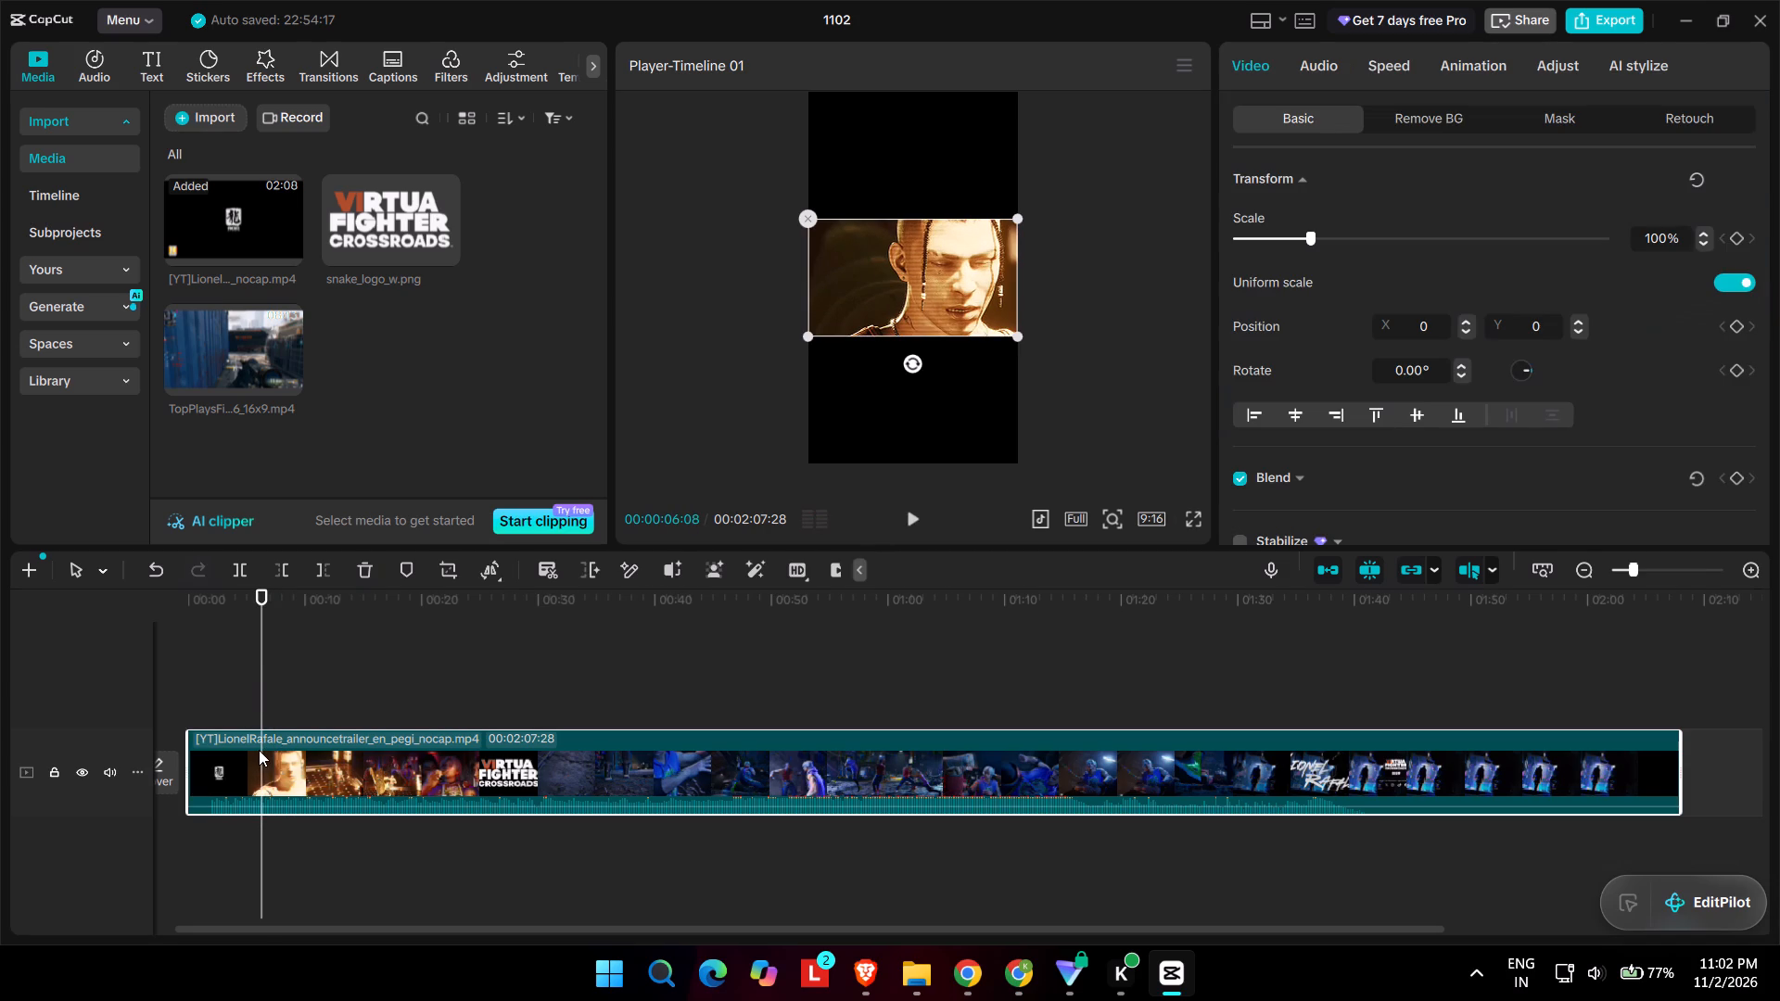
{"action": "key", "text": "ctrl+b"}
Play on from the first cut and split the remaining trailer clip at 00:00:09:17.
{"action": "key", "text": "space"}
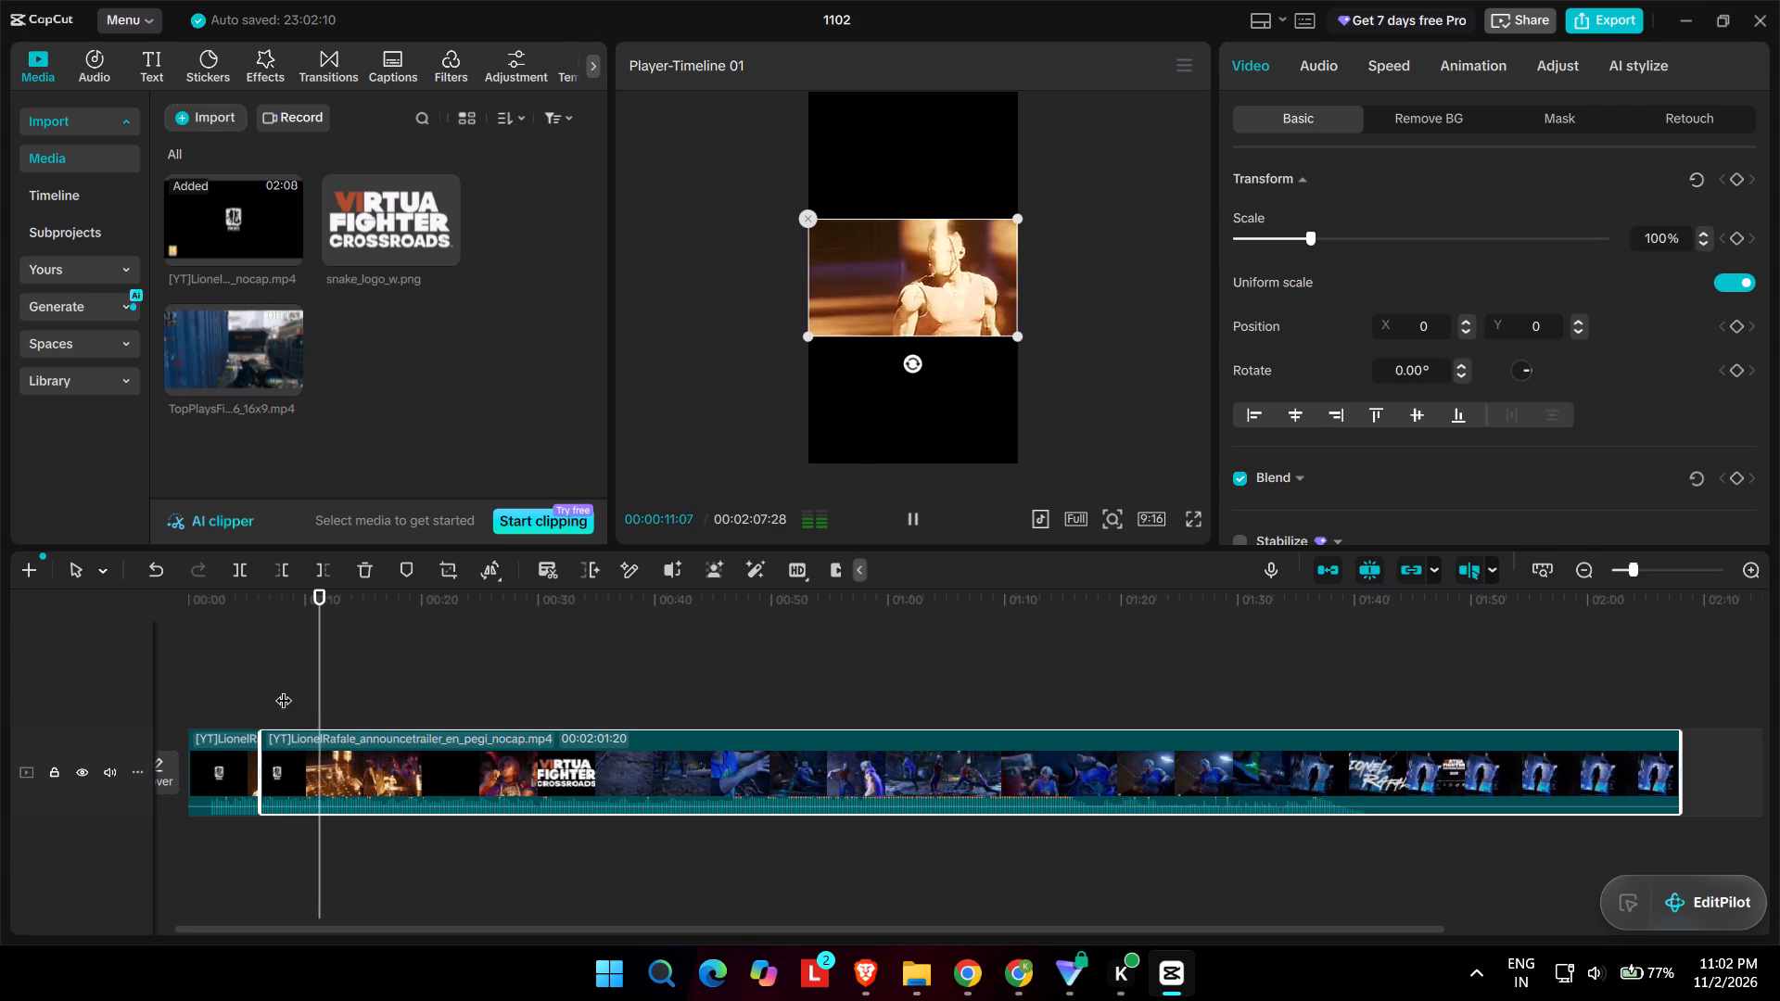
{"action": "key", "text": "space"}
{"action": "left_click", "coordinate": [306, 672]}
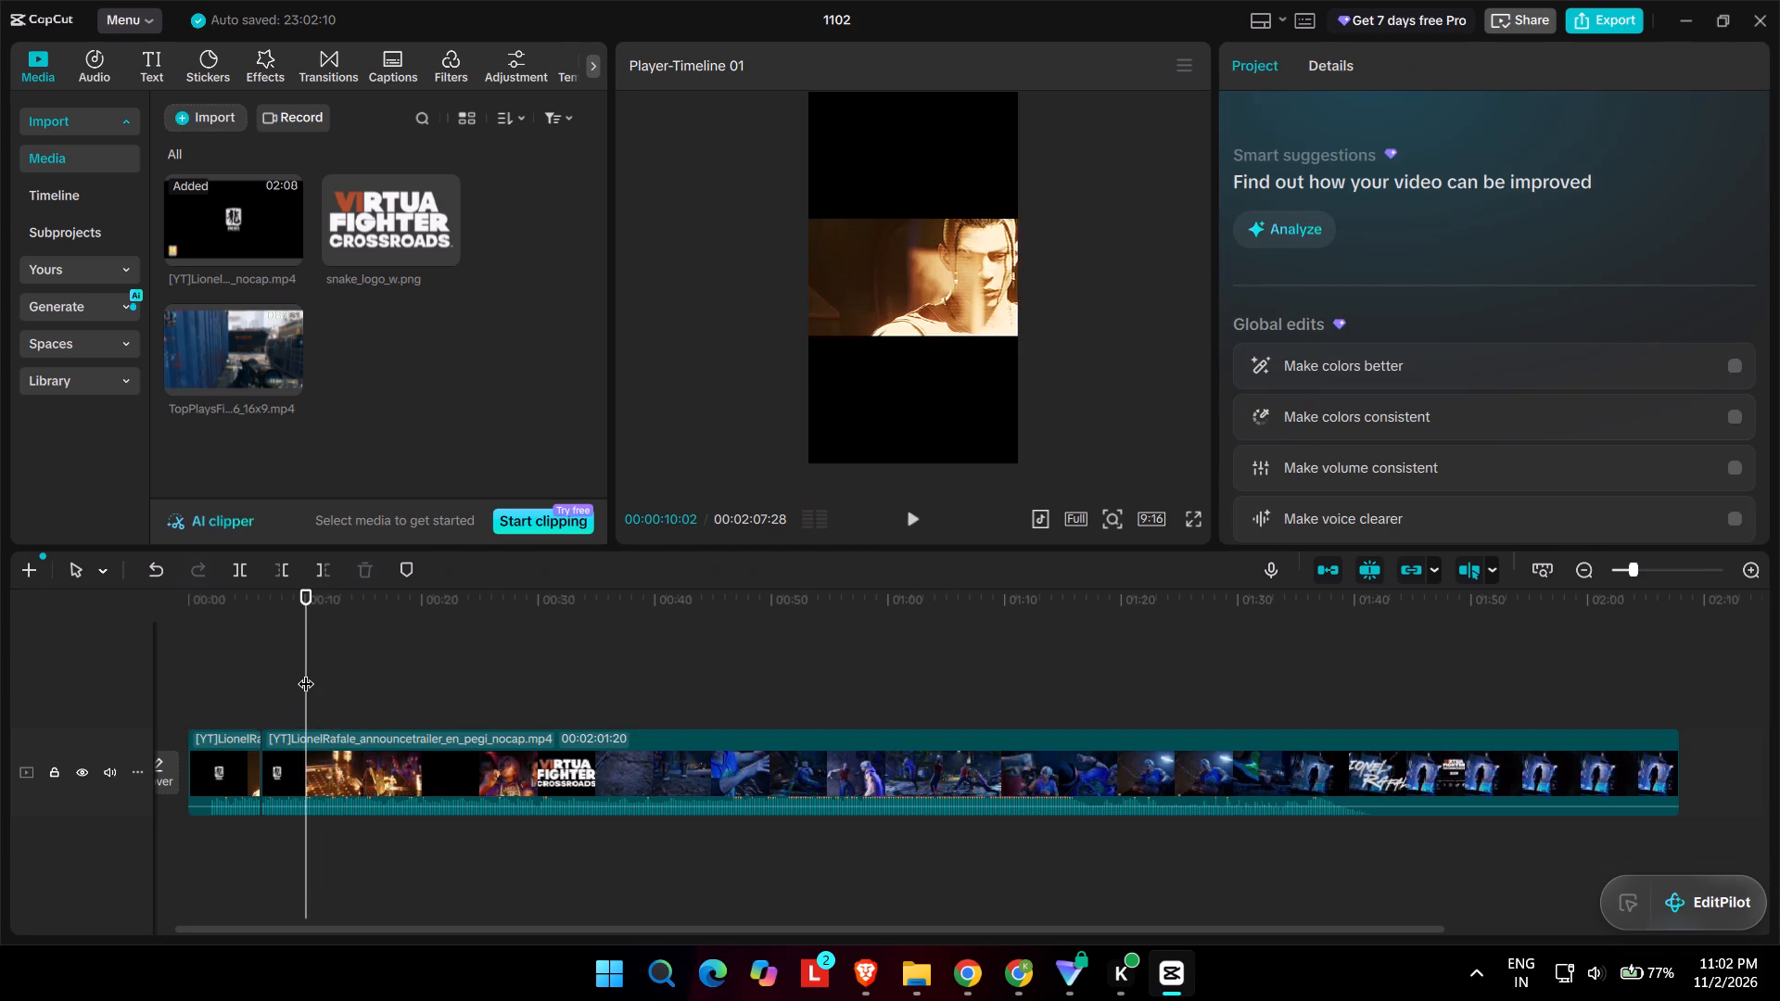
{"action": "key", "text": "space"}
{"action": "key", "text": "space"}
{"action": "left_click", "coordinate": [306, 672]}
{"action": "left_click_drag", "start_coordinate": [307, 672], "coordinate": [300, 674]}
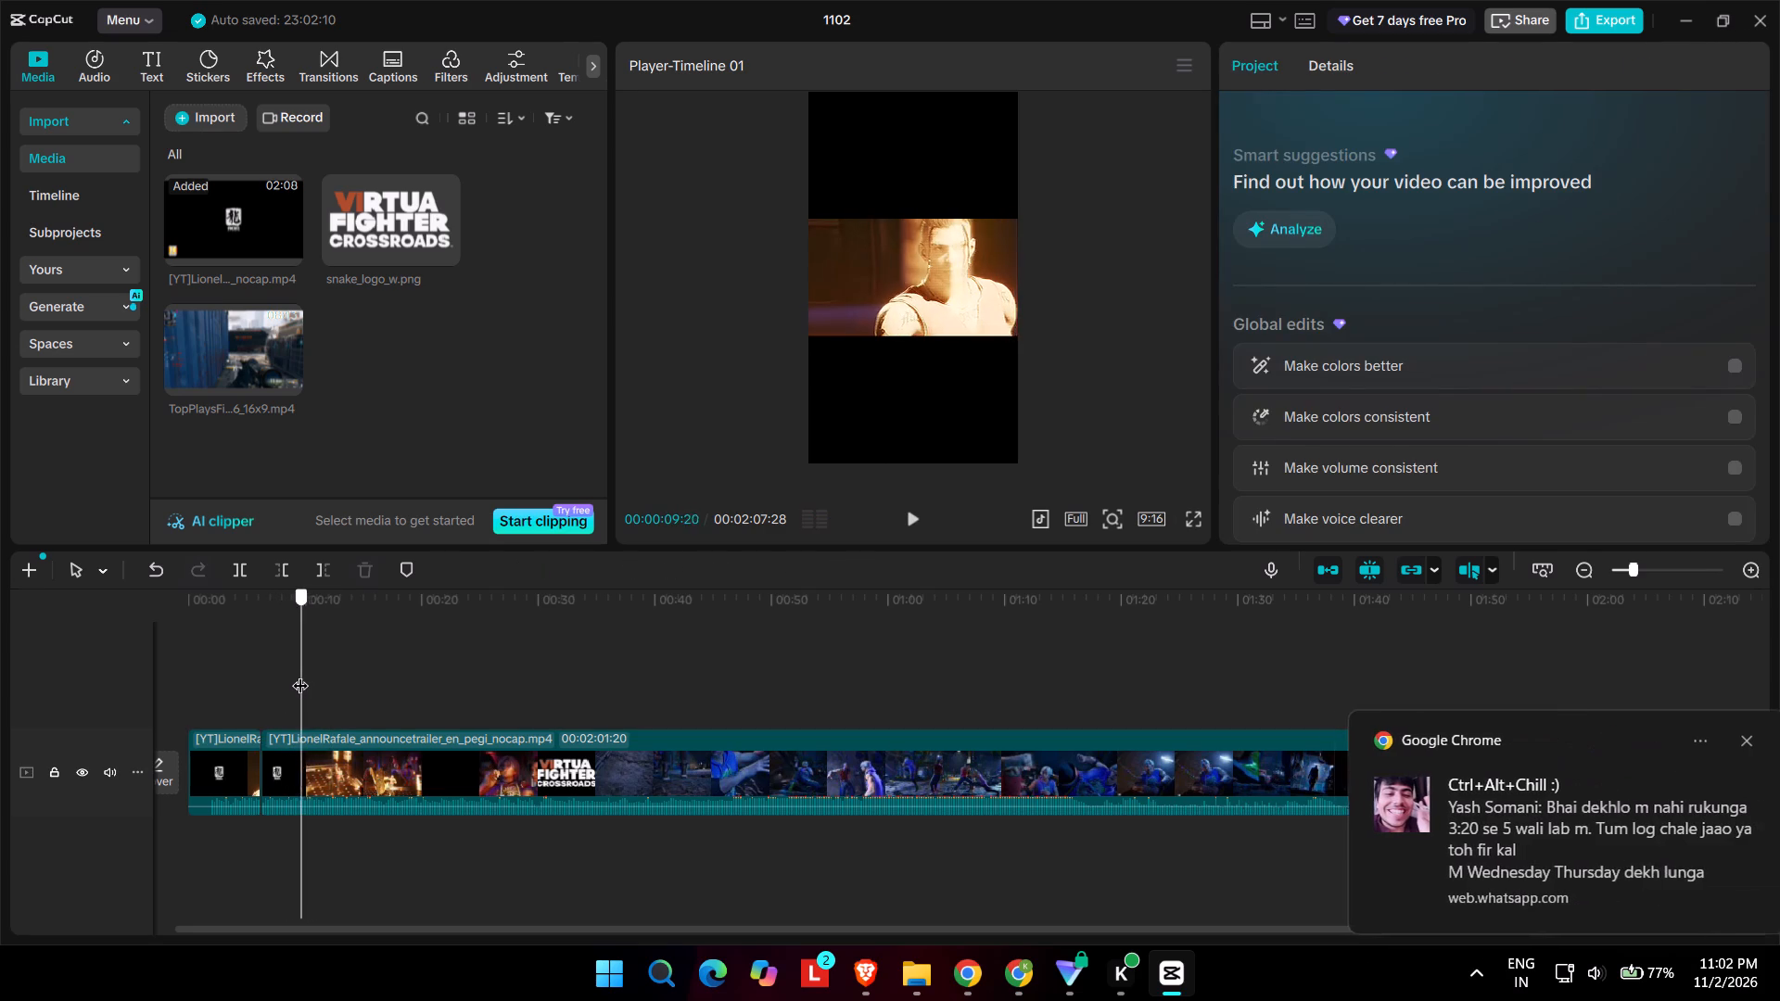
{"action": "left_click_drag", "start_coordinate": [300, 674], "coordinate": [296, 677]}
{"action": "key", "text": "space"}
{"action": "key", "text": "space"}
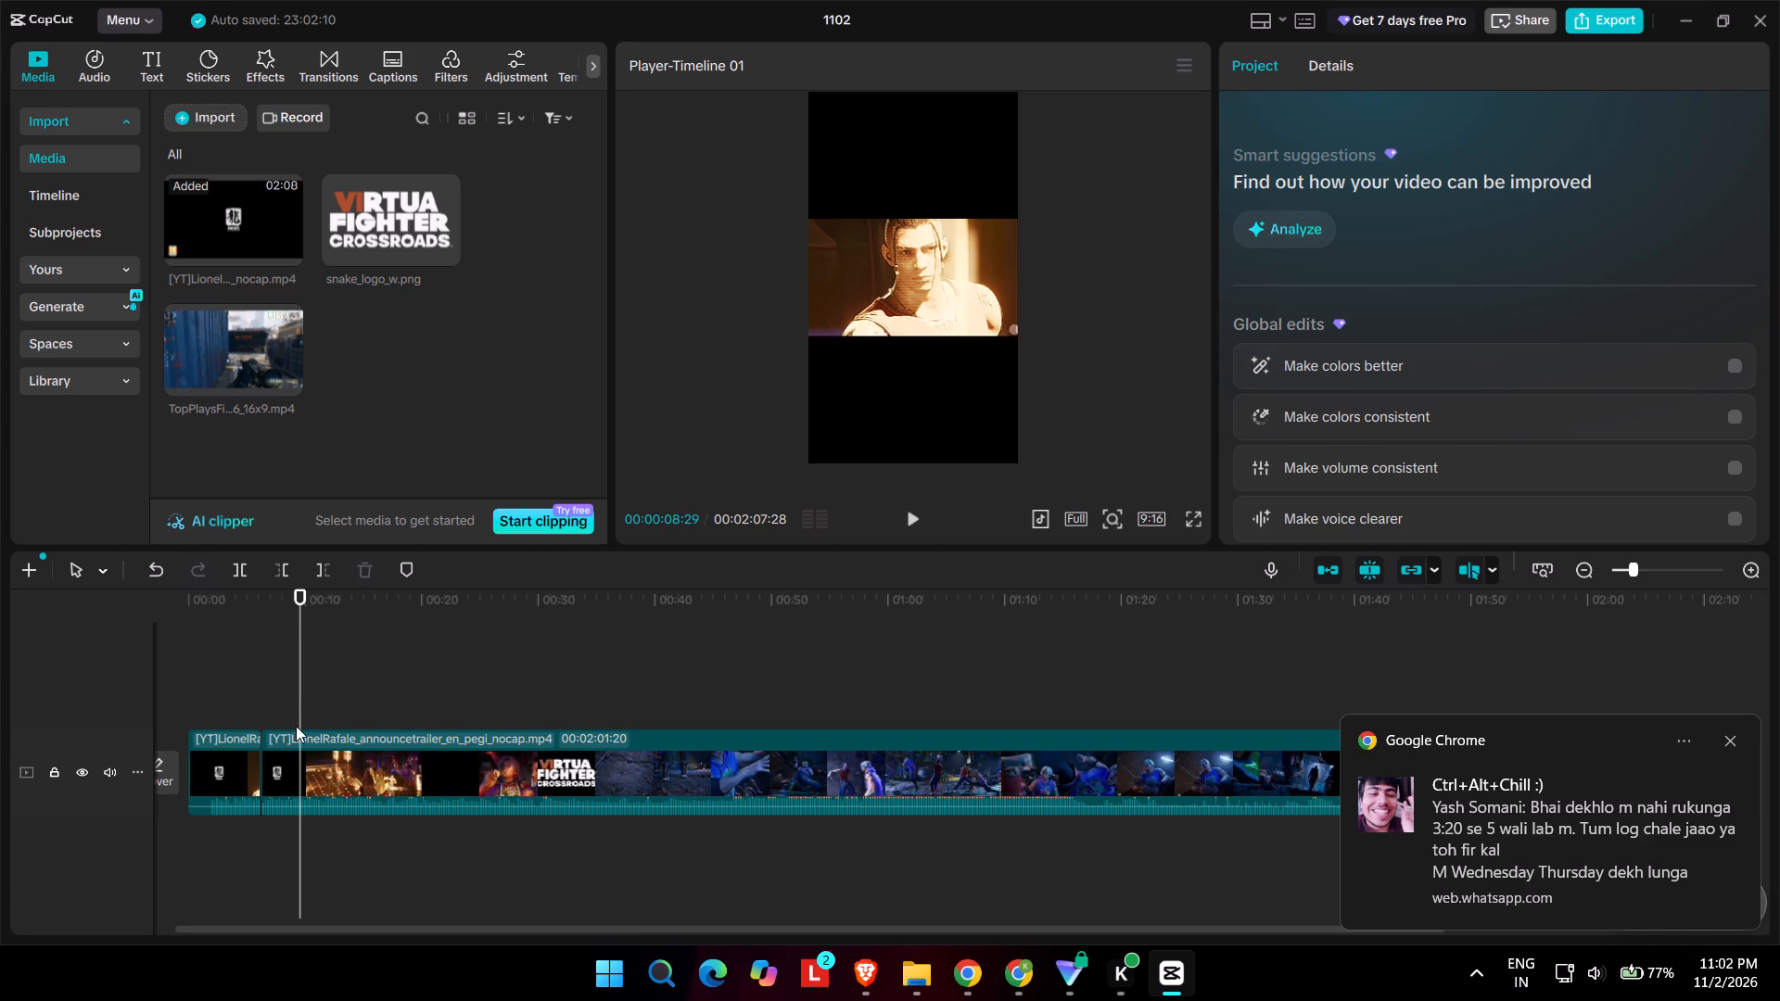
{"action": "left_click", "coordinate": [302, 738]}
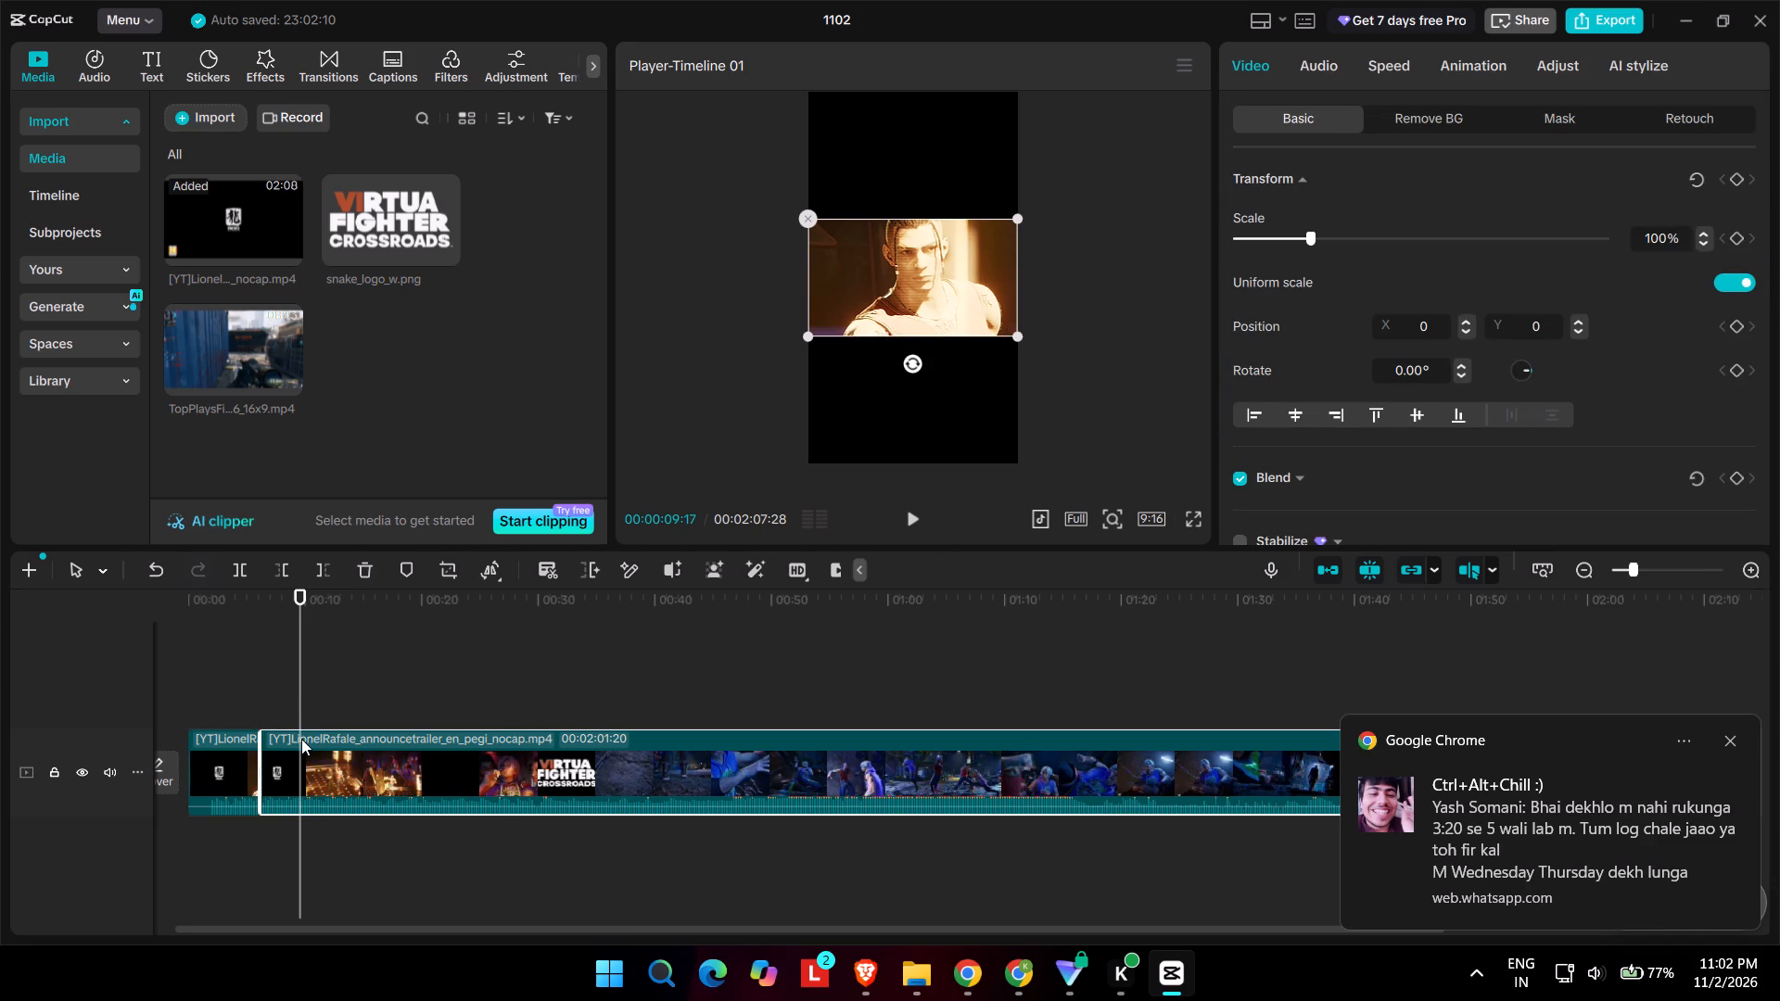
{"action": "key", "text": "ctrl+b"}
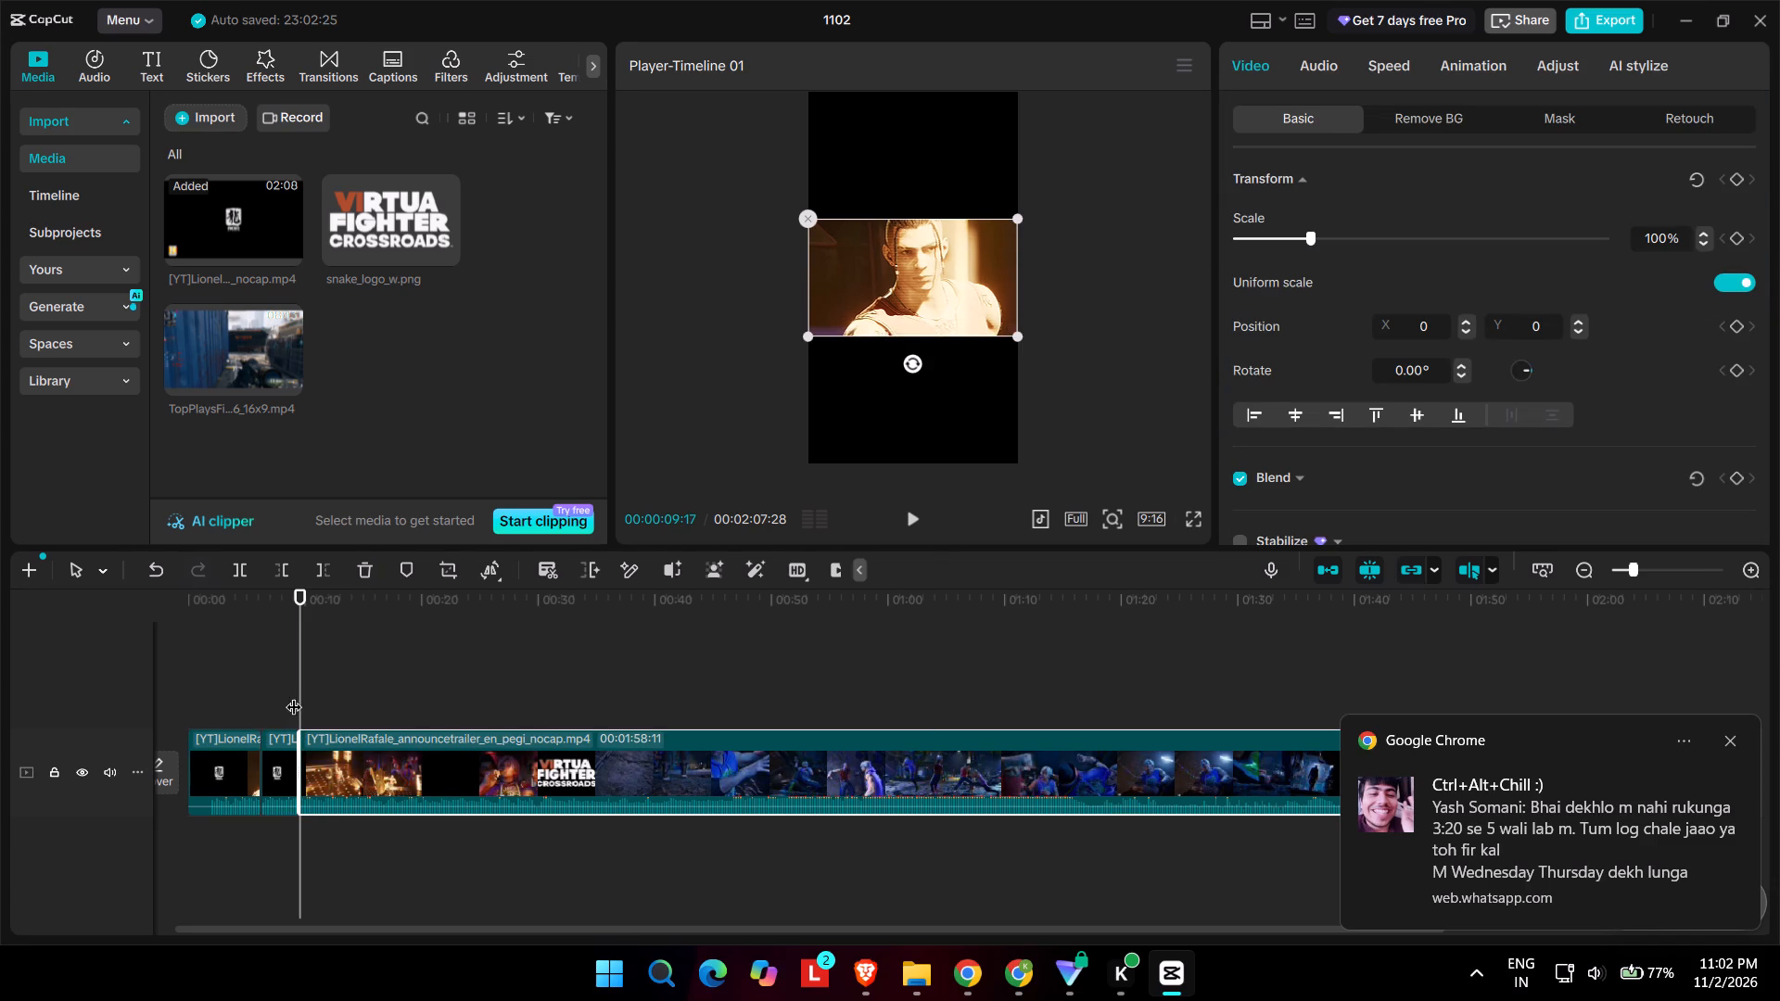
Find the end of the wide shot of the two fighters and split the last clip at 00:00:15:00.
{"action": "left_click_drag", "start_coordinate": [297, 677], "coordinate": [350, 668]}
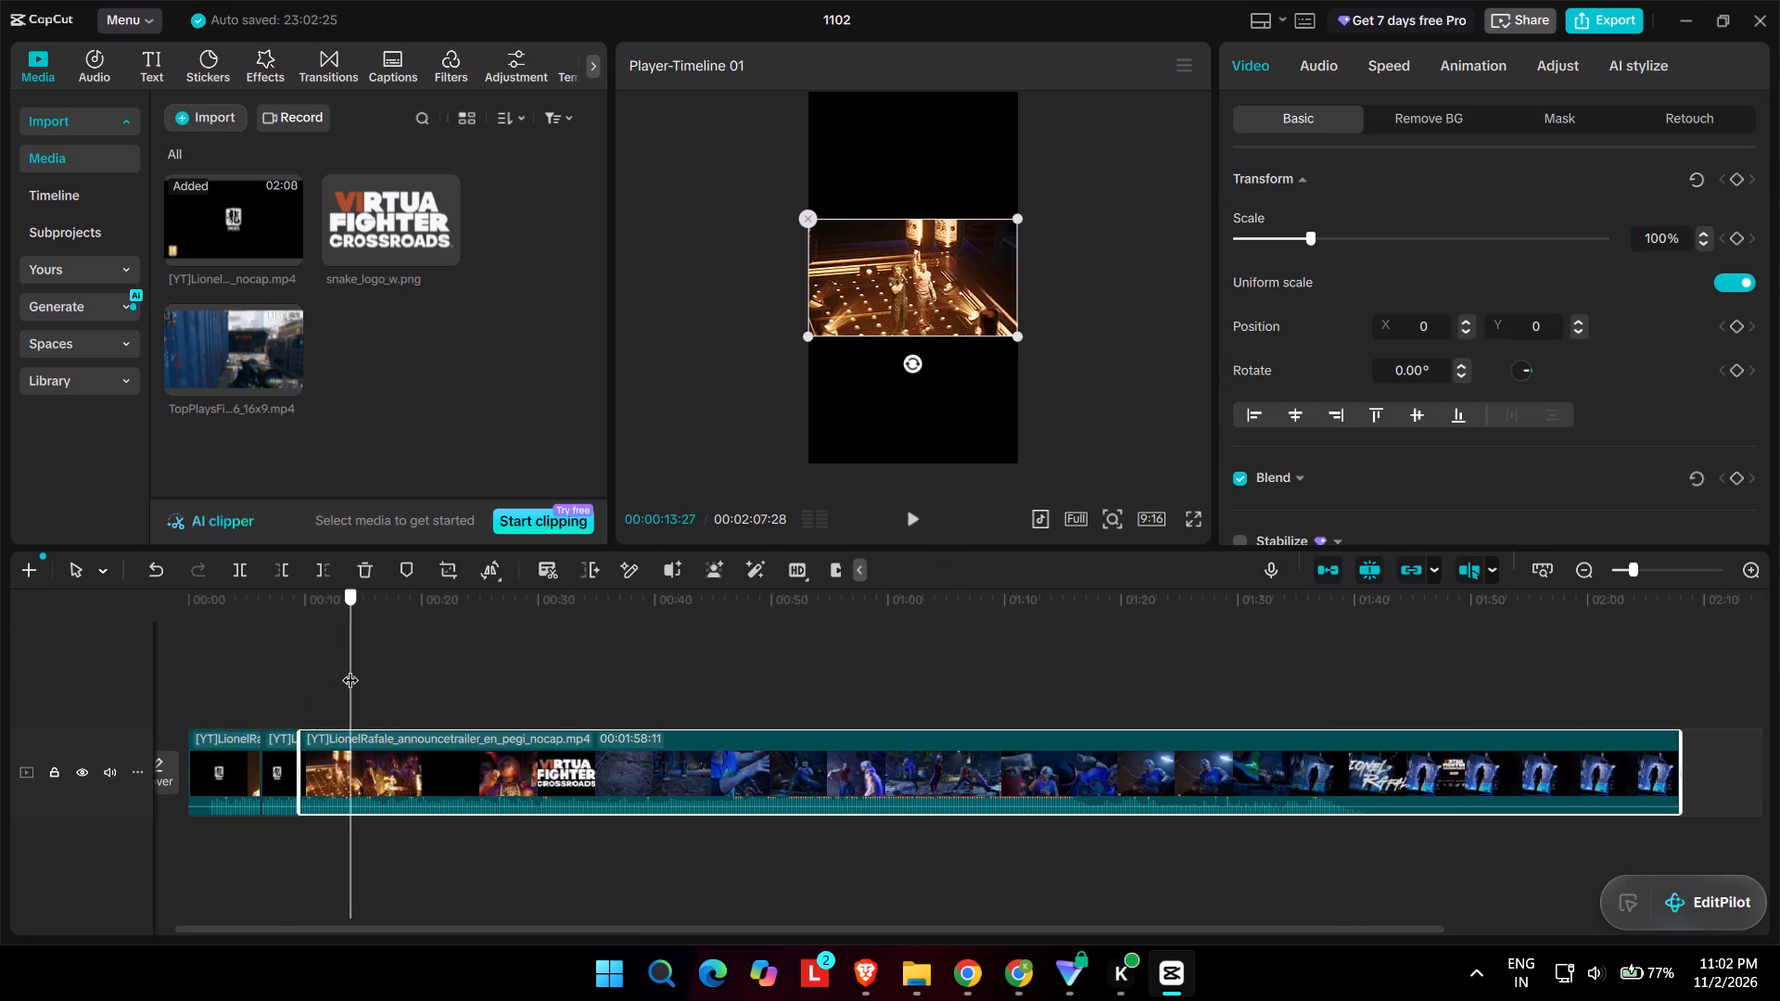
{"action": "left_click_drag", "start_coordinate": [350, 668], "coordinate": [364, 666]}
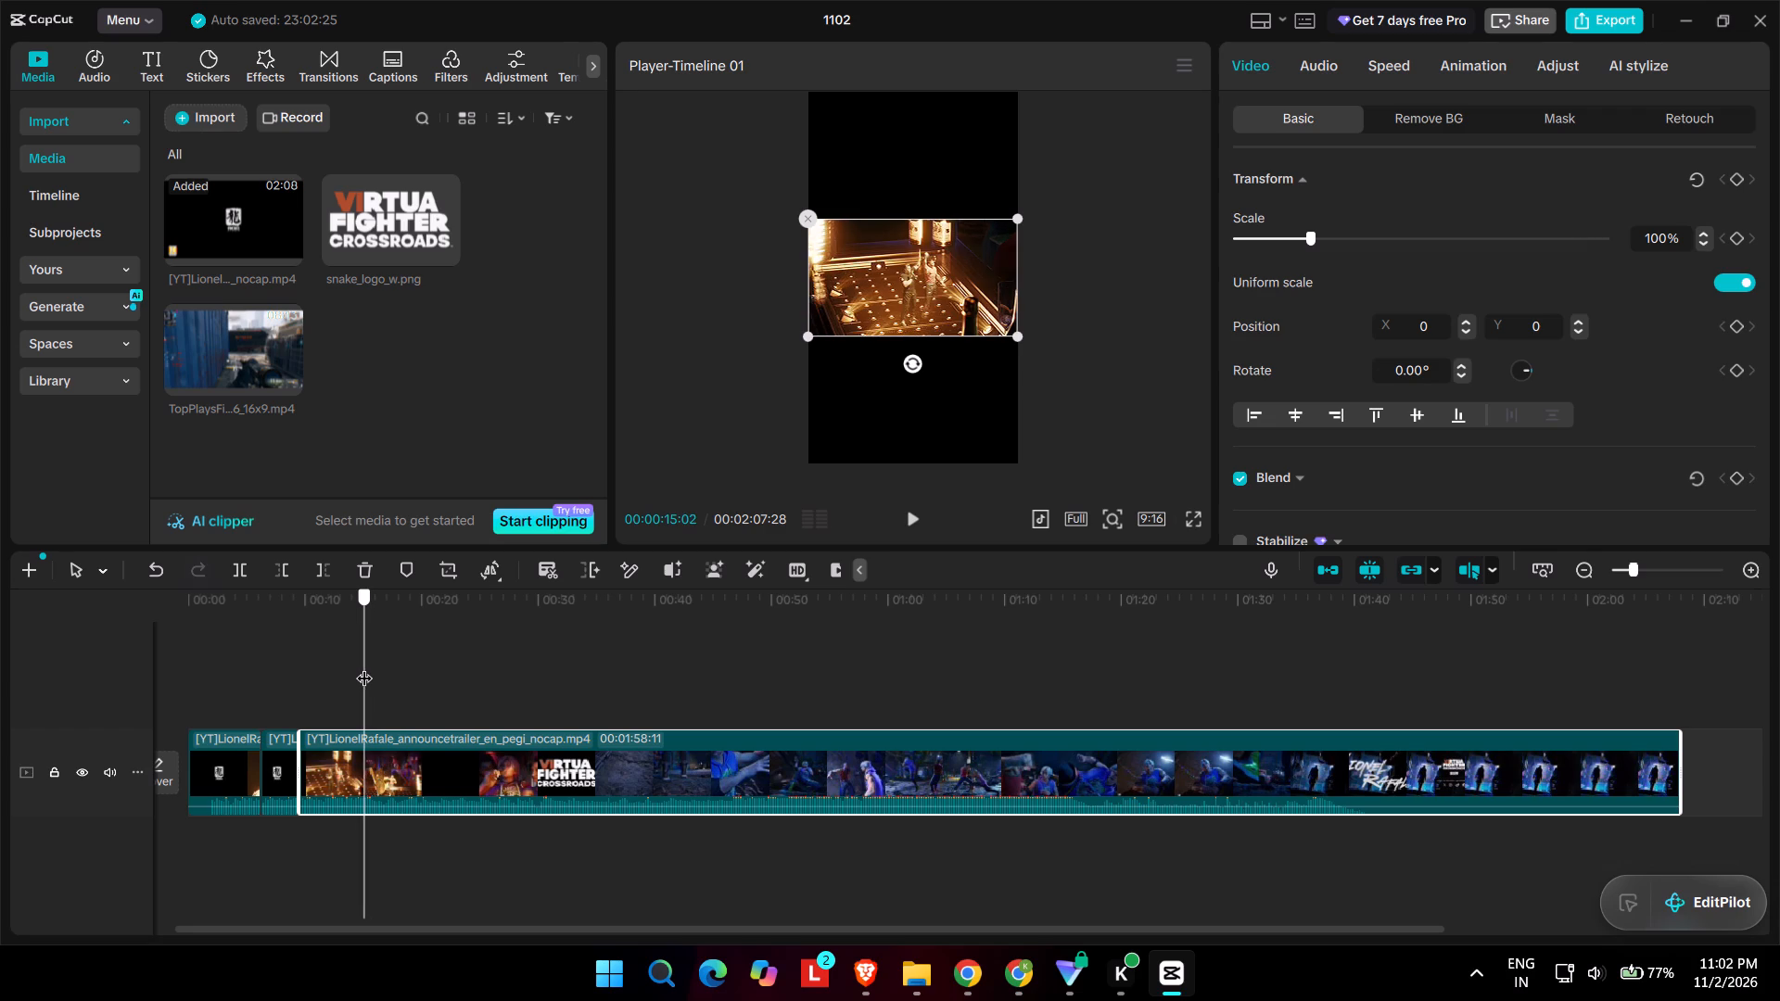
{"action": "left_click_drag", "start_coordinate": [364, 666], "coordinate": [362, 666]}
{"action": "key", "text": "space"}
{"action": "key", "text": "space"}
{"action": "left_click", "coordinate": [362, 666]}
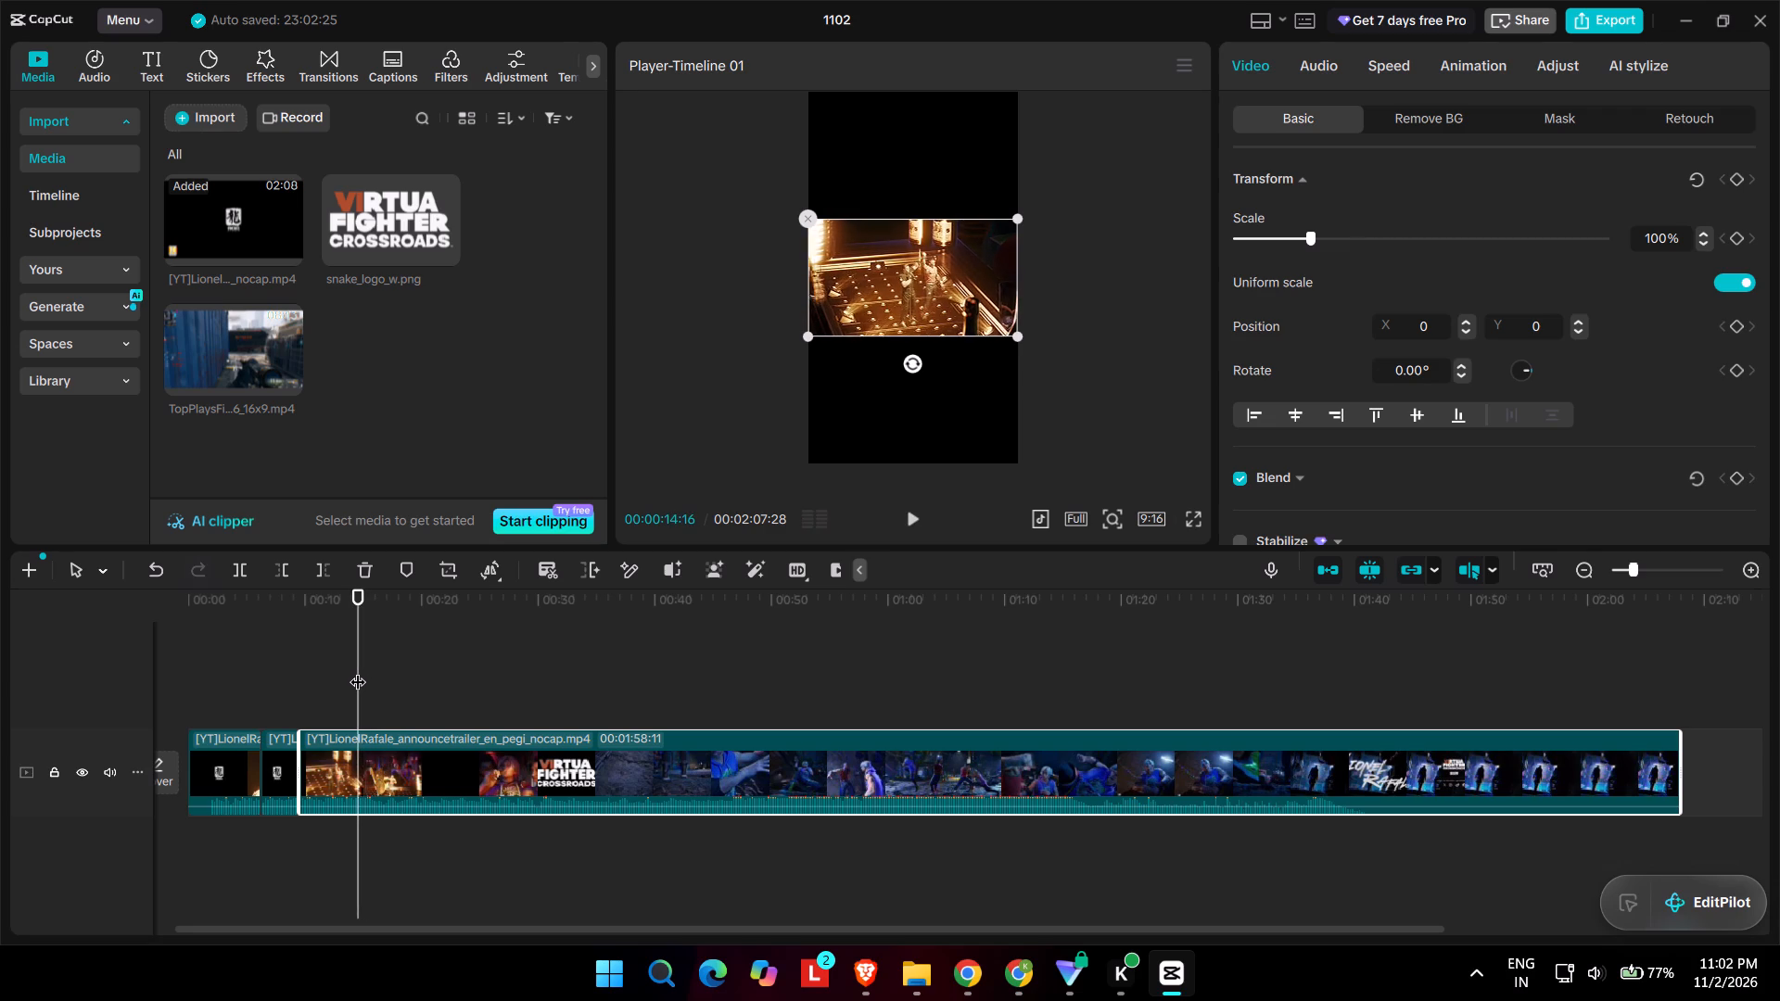
{"action": "key", "text": "space"}
{"action": "key", "text": "space"}
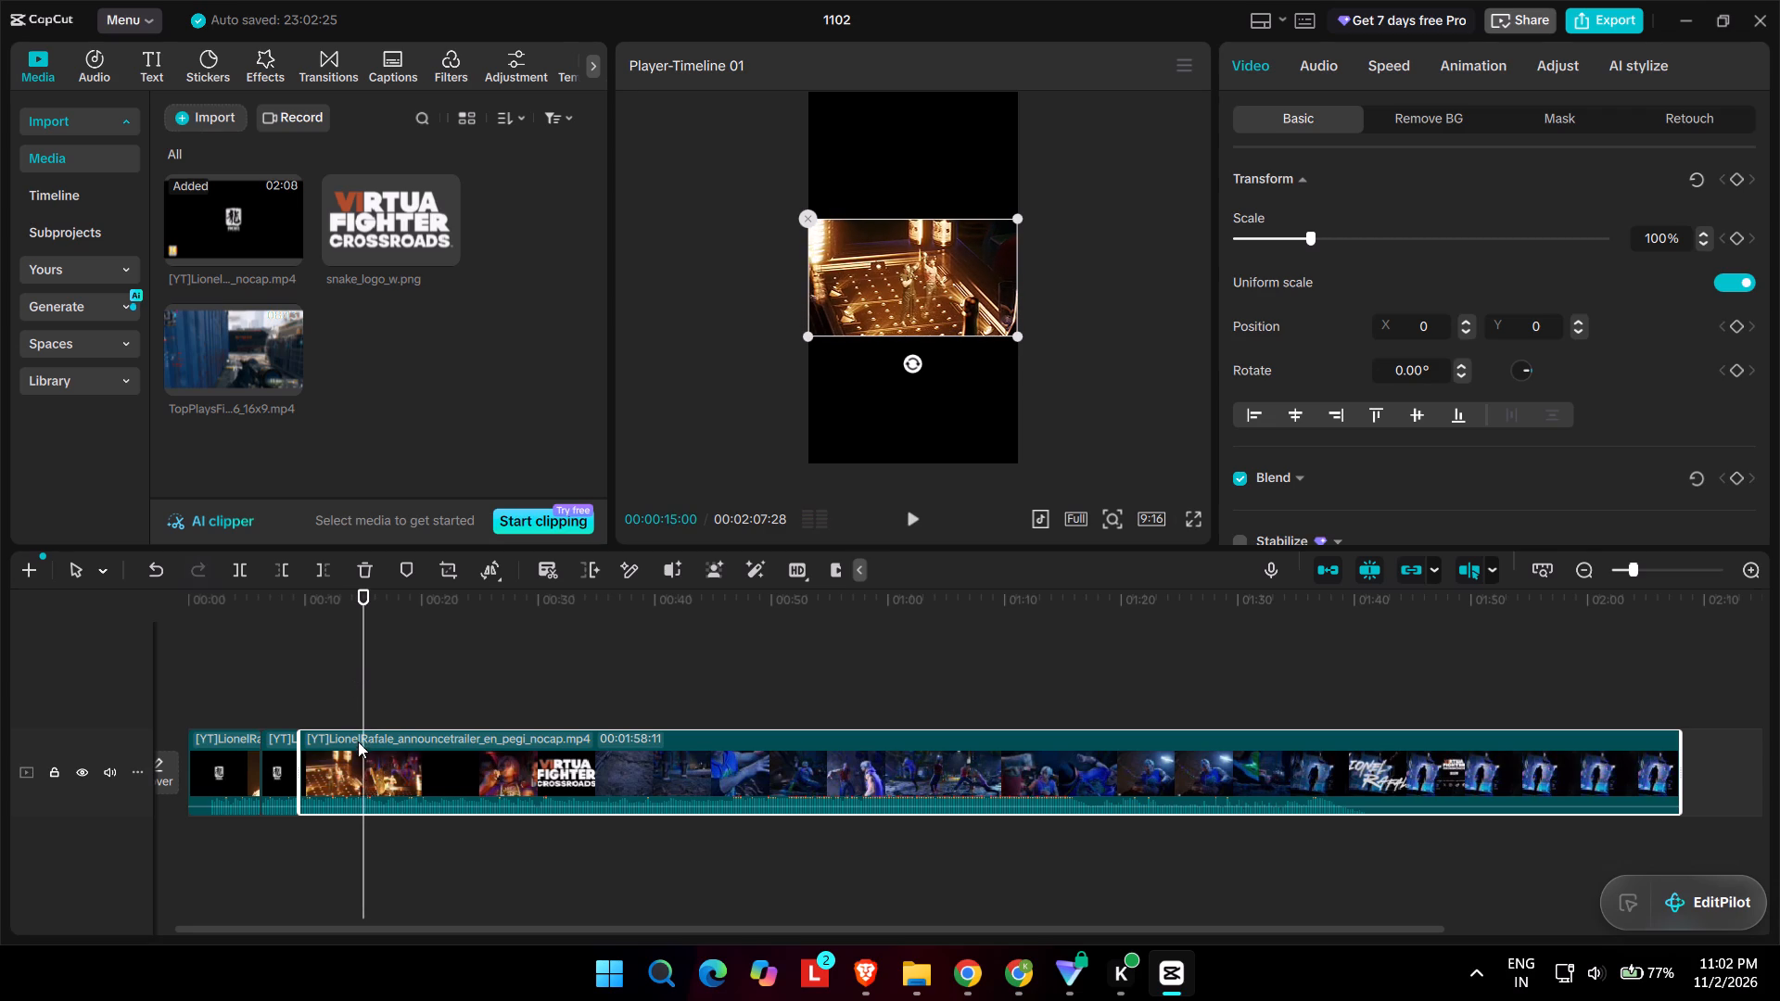
{"action": "key", "text": "ctrl+b"}
Delete the trailer segment between the 00:00:09:17 and 00:00:15:00 cuts.
{"action": "left_click", "coordinate": [345, 754]}
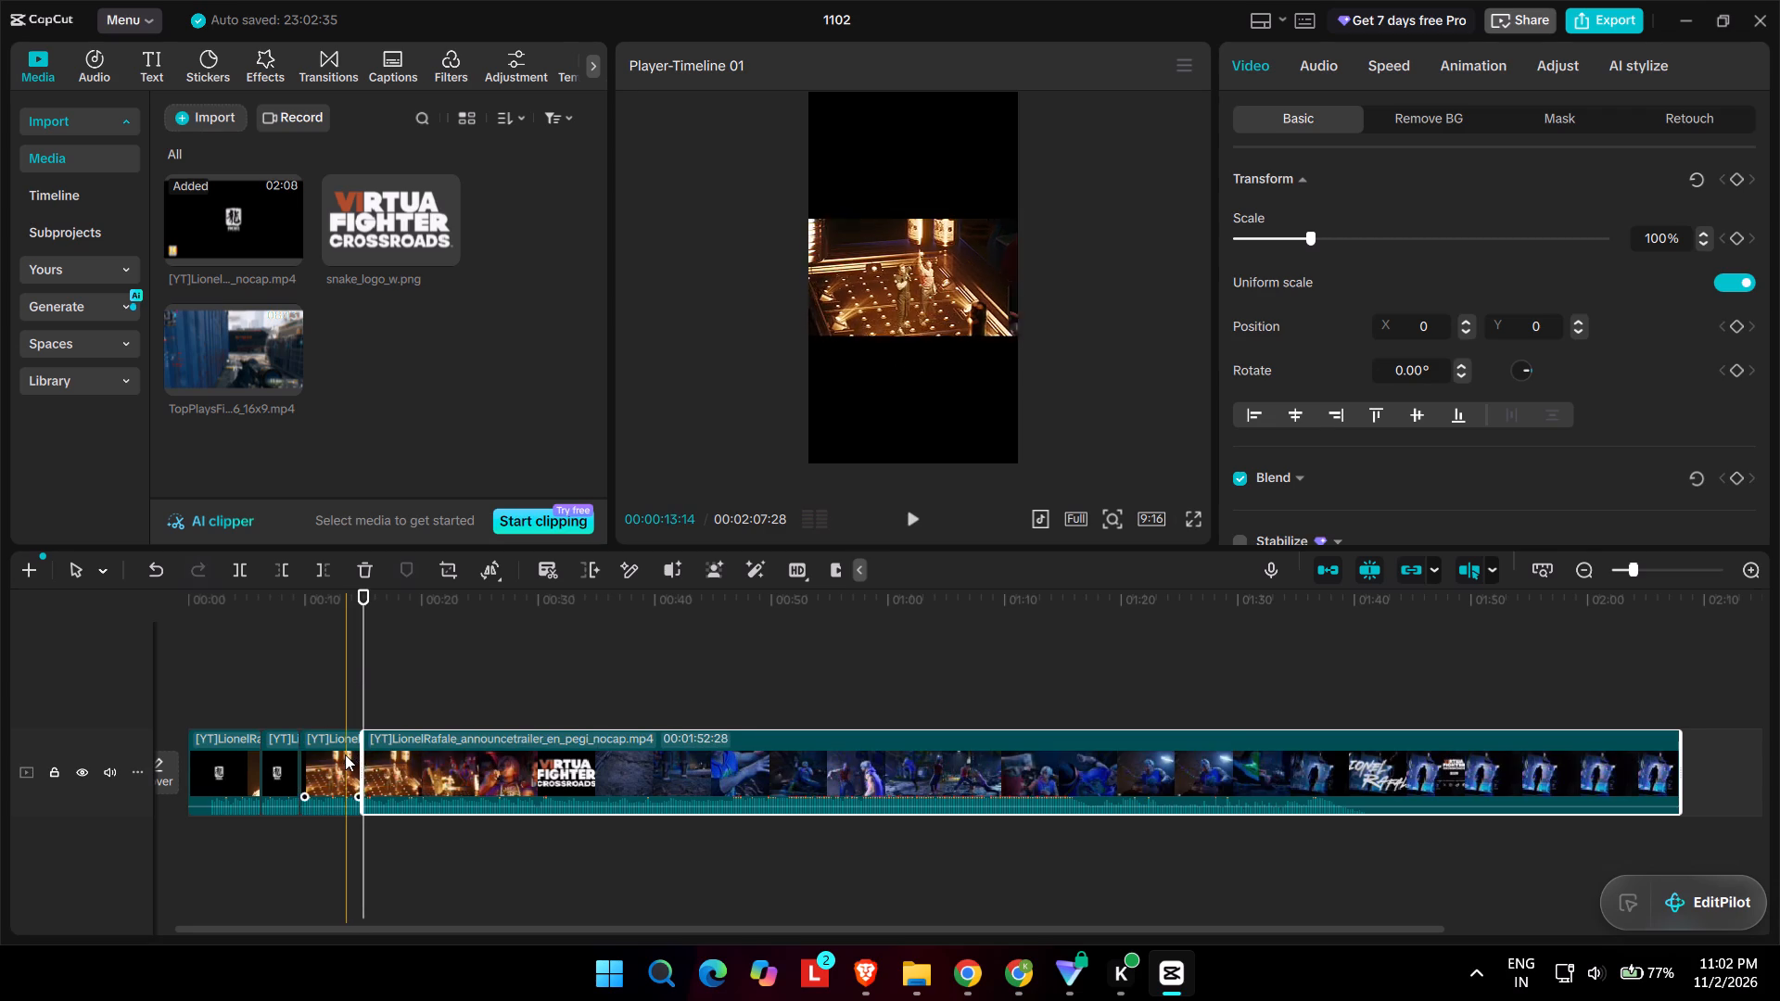
{"action": "key", "text": "Delete"}
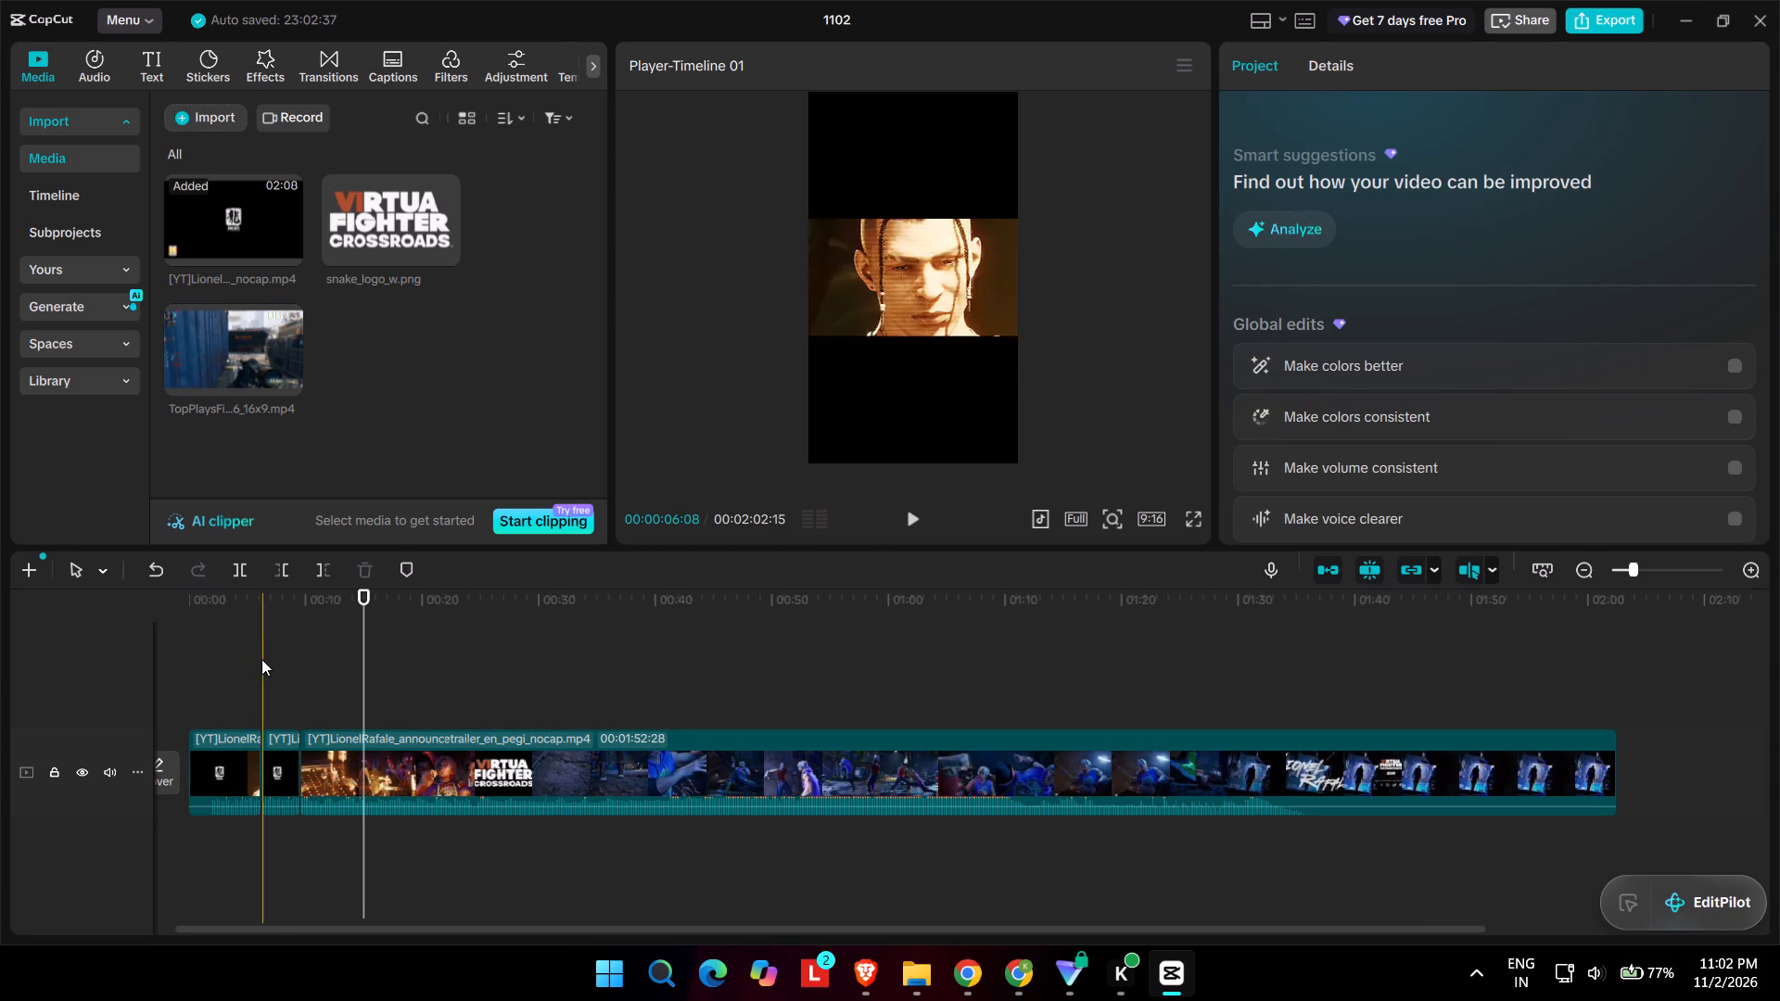
Check the new join in playback and trim about 11 frames off the end of the second clip.
{"action": "left_click", "coordinate": [261, 659]}
{"action": "key", "text": "space"}
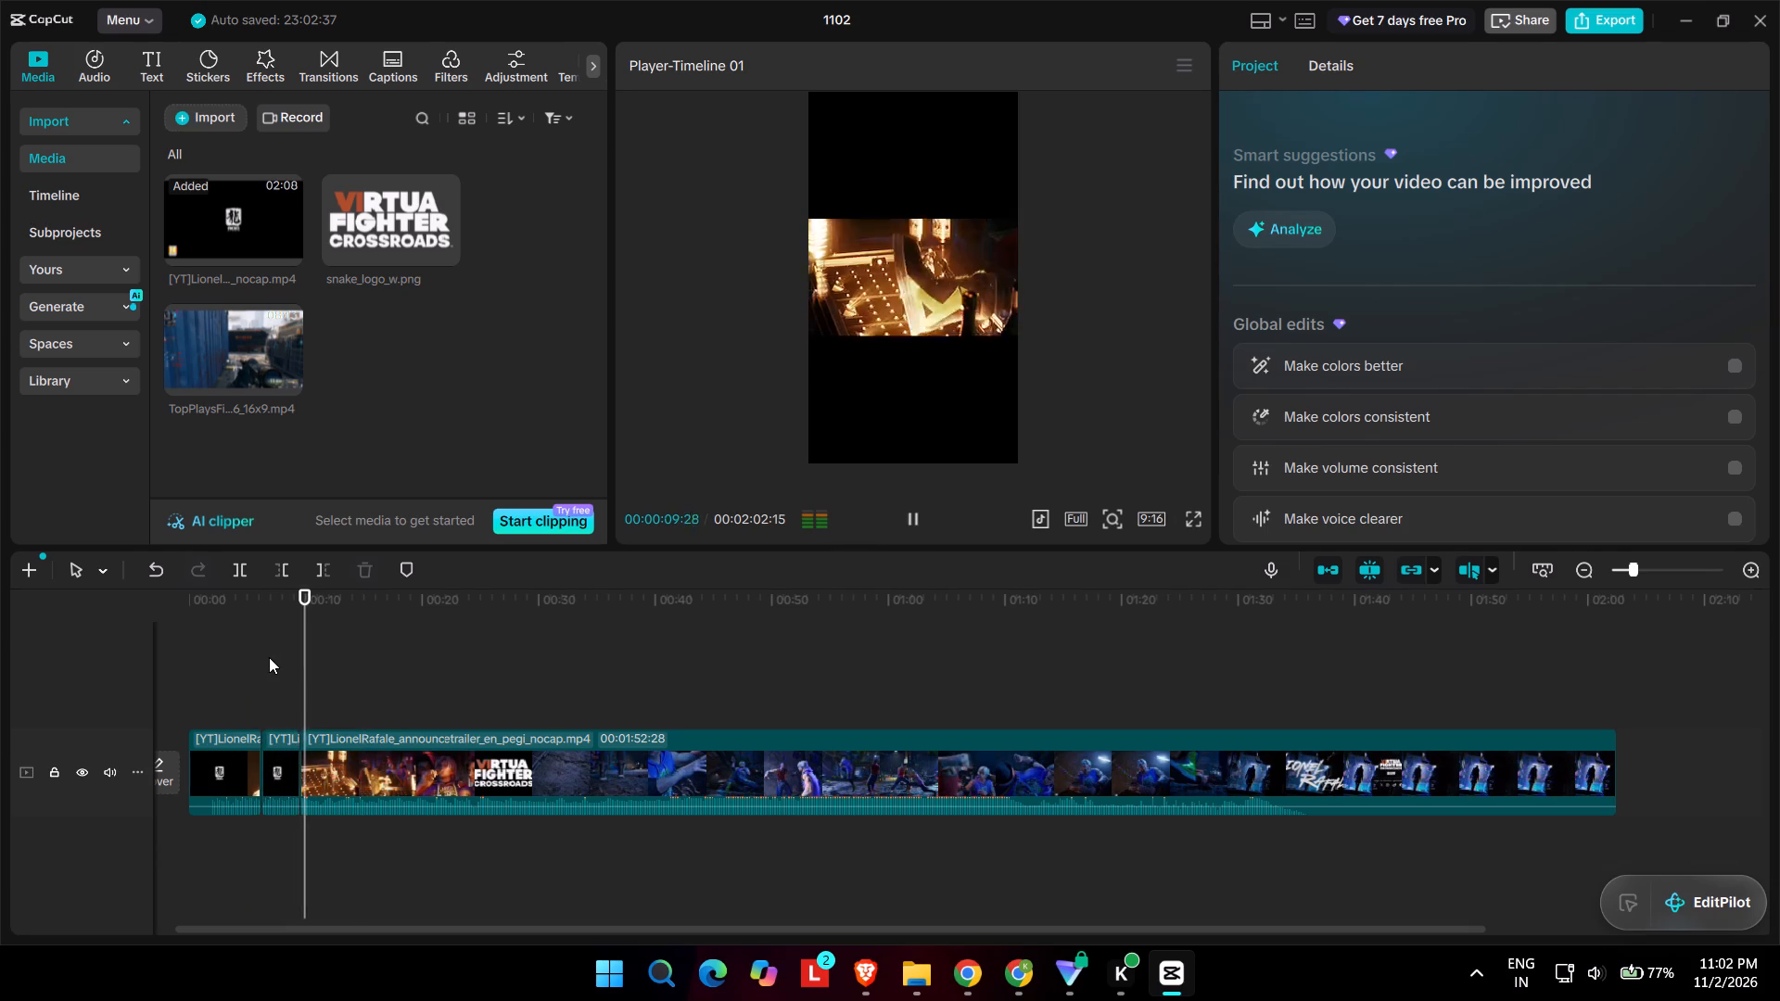
{"action": "left_click", "coordinate": [269, 657]}
{"action": "scroll", "coordinate": [269, 657], "scroll_direction": "up", "scroll_amount": 8, "text": "ctrl"}
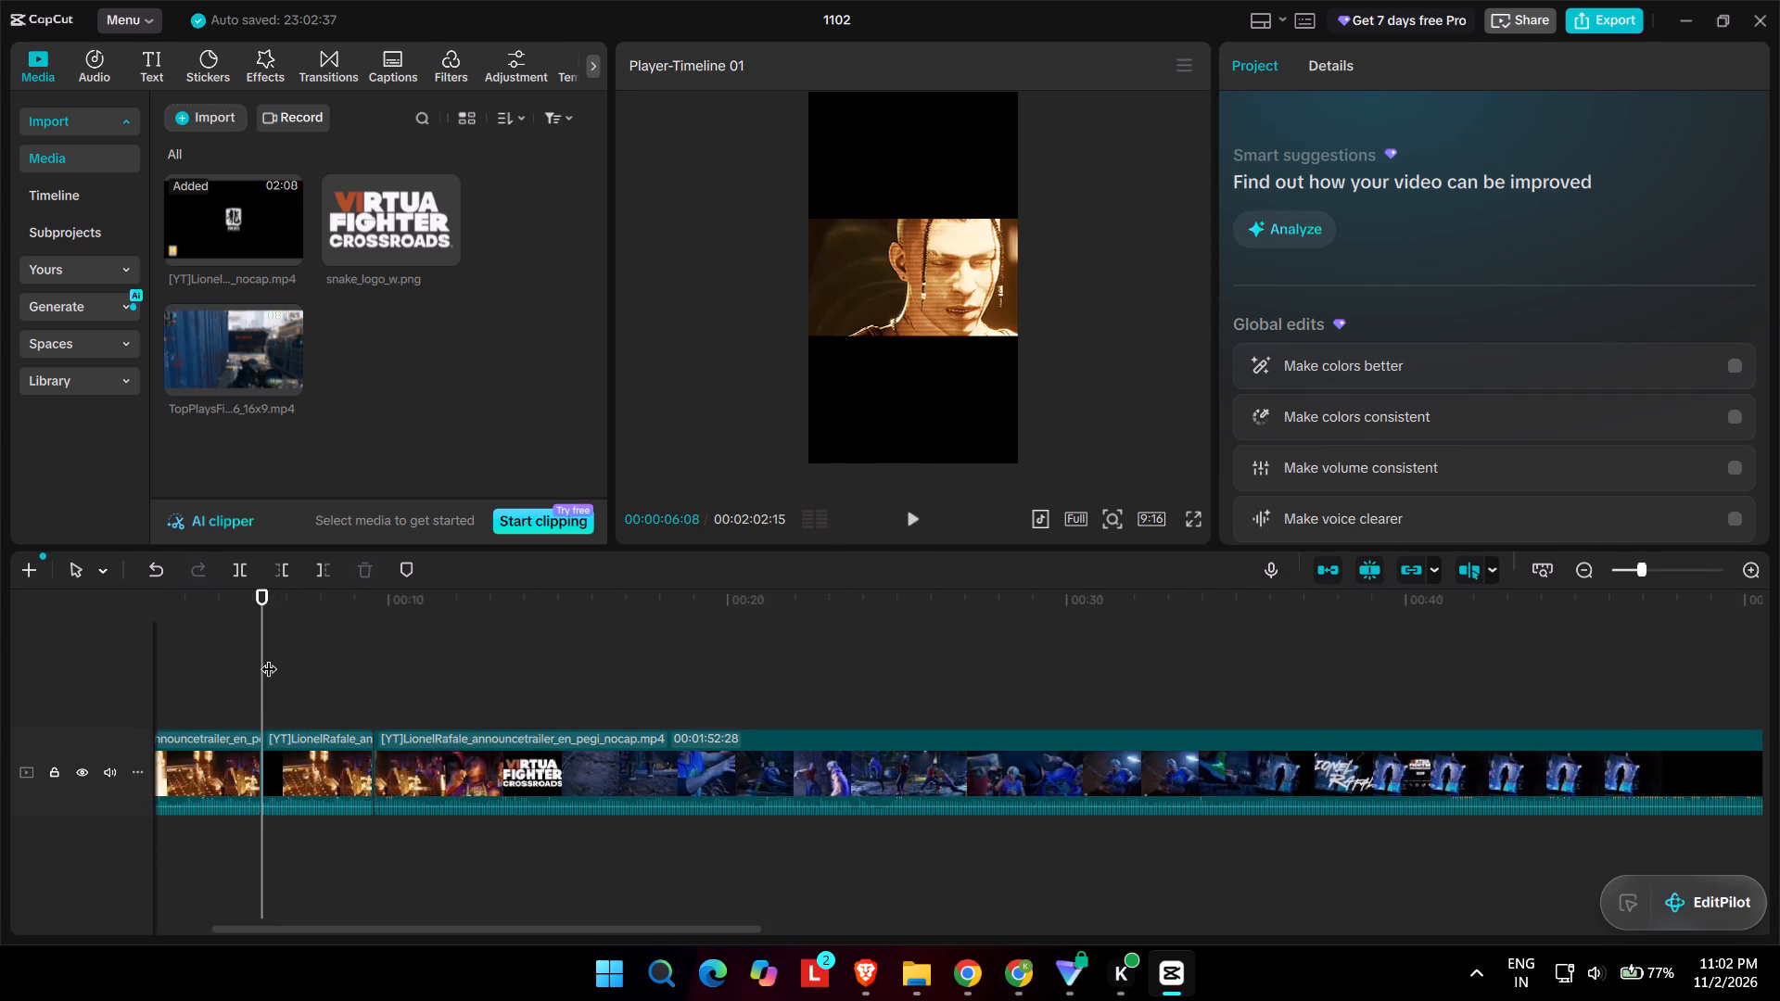
{"action": "left_click", "coordinate": [349, 741]}
{"action": "left_click_drag", "start_coordinate": [370, 754], "coordinate": [358, 760]}
Play on through the bar scene and split the last trailer clip at 00:00:14:22.
{"action": "key", "text": "space"}
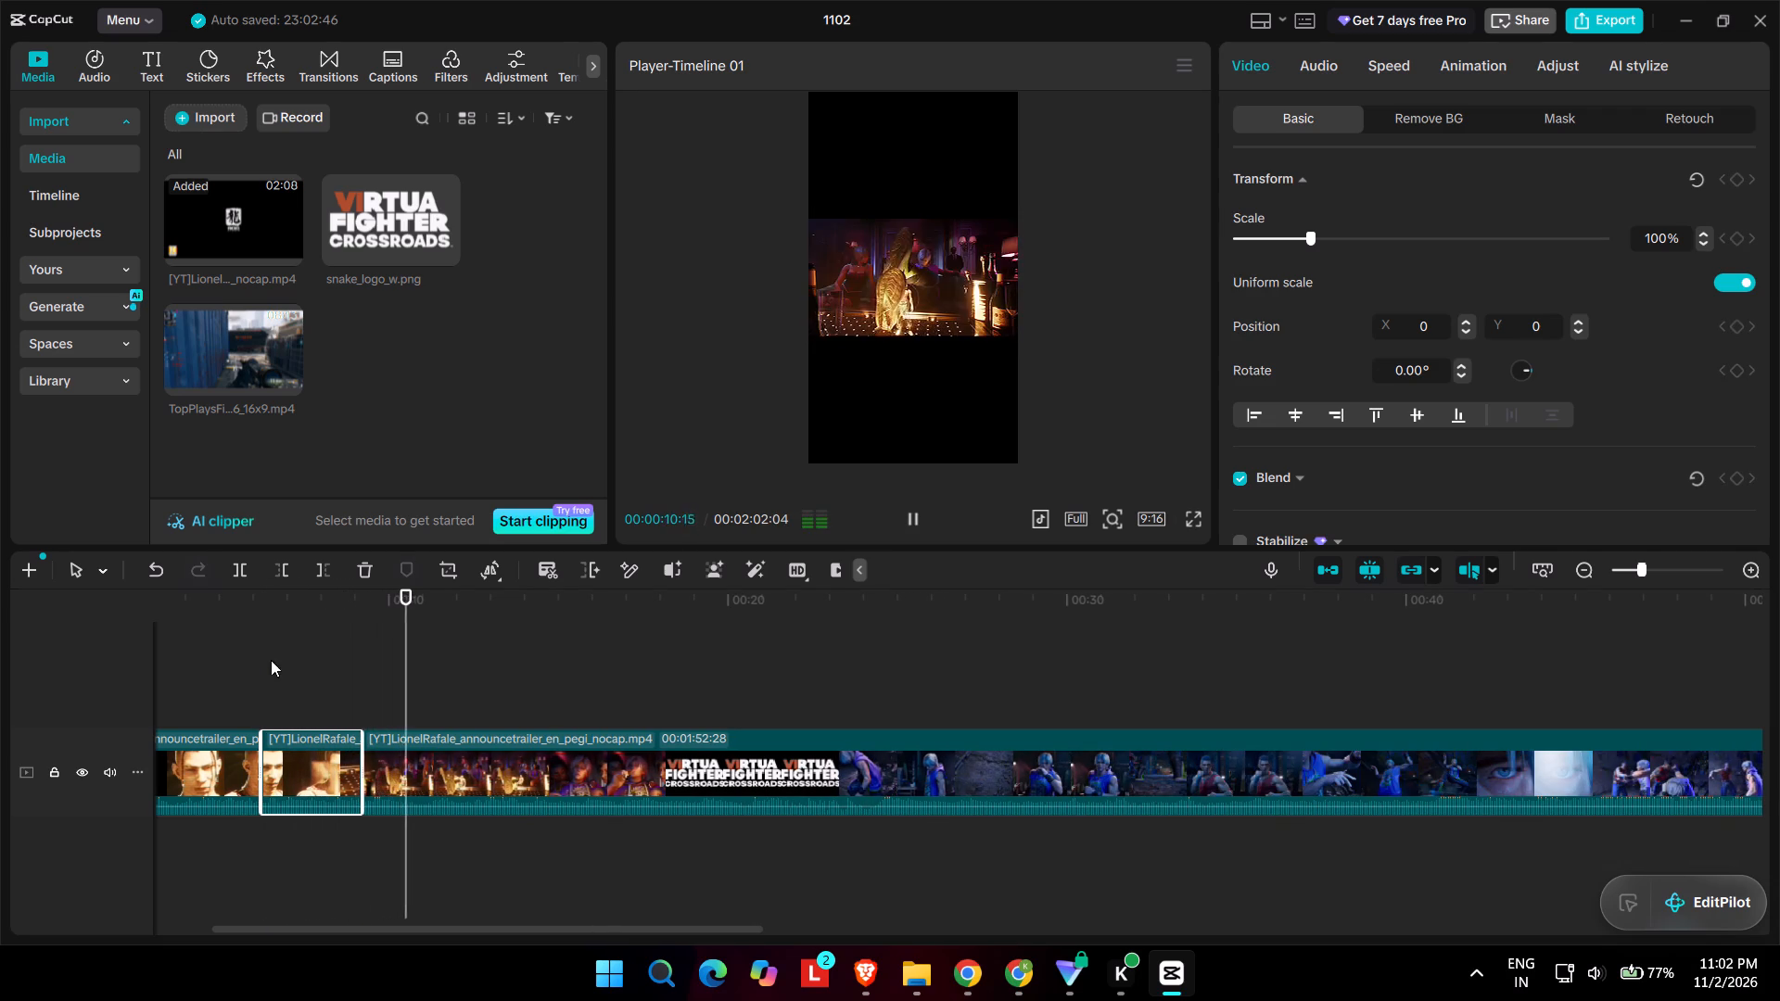
{"action": "key", "text": "space"}
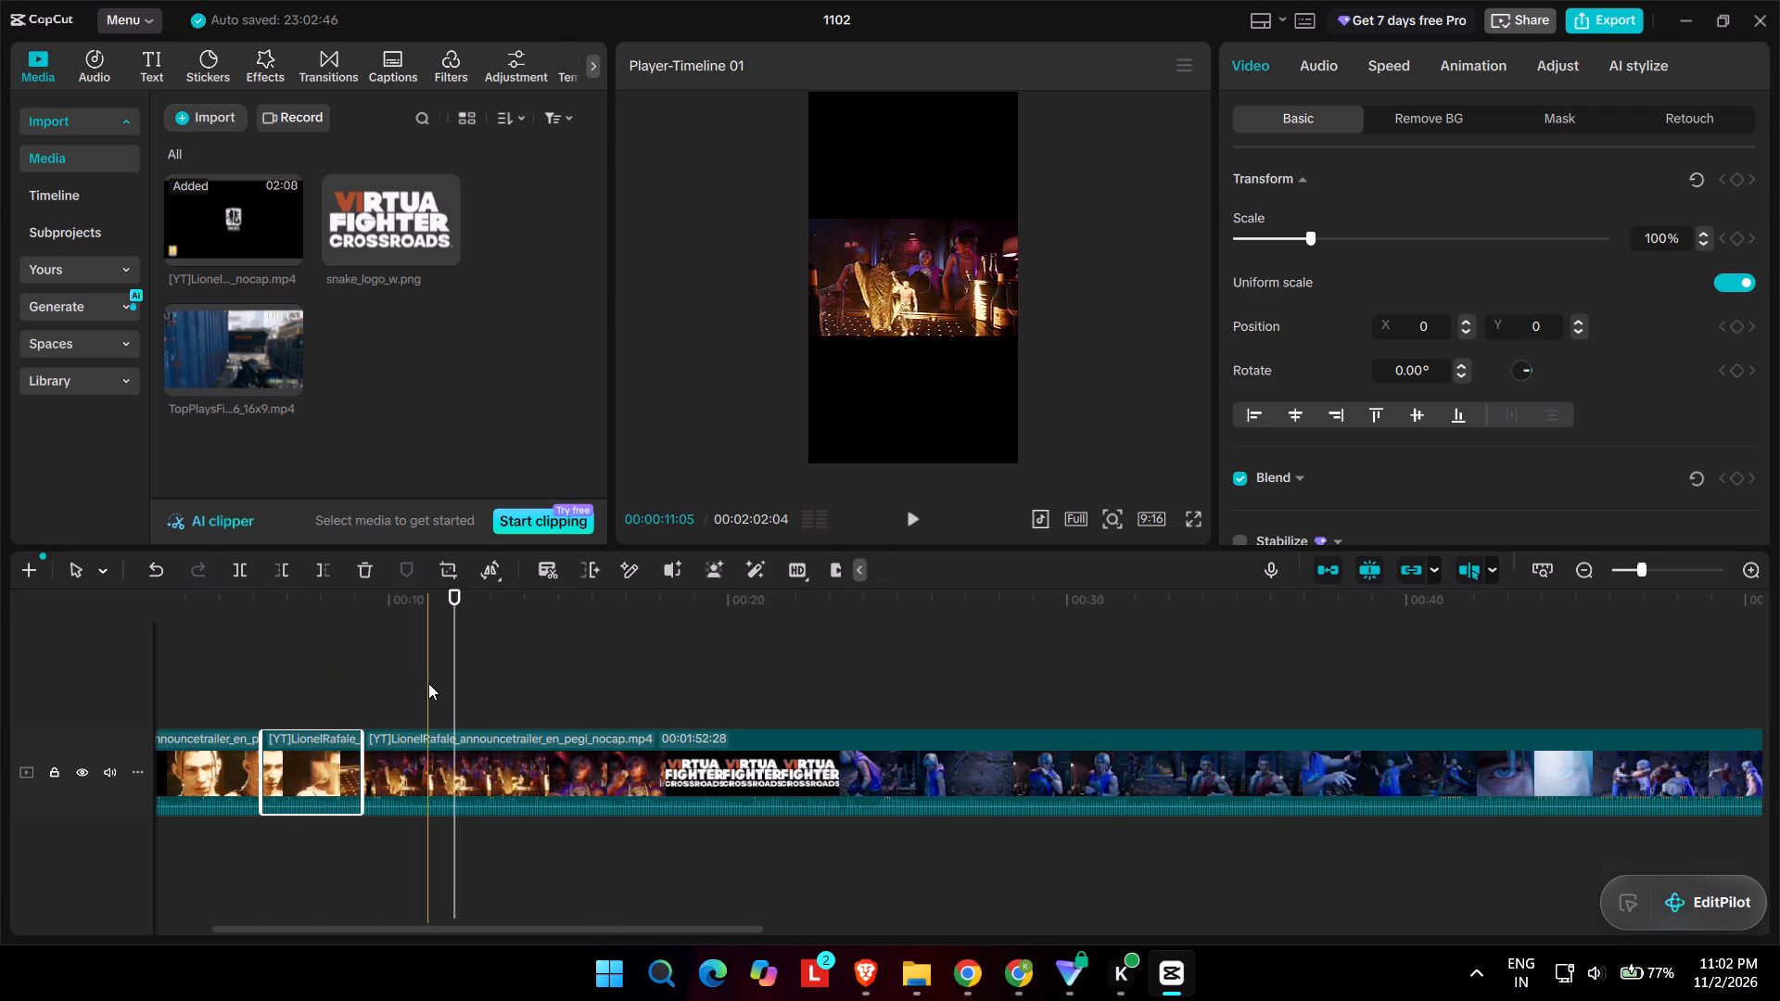
{"action": "key", "text": "space"}
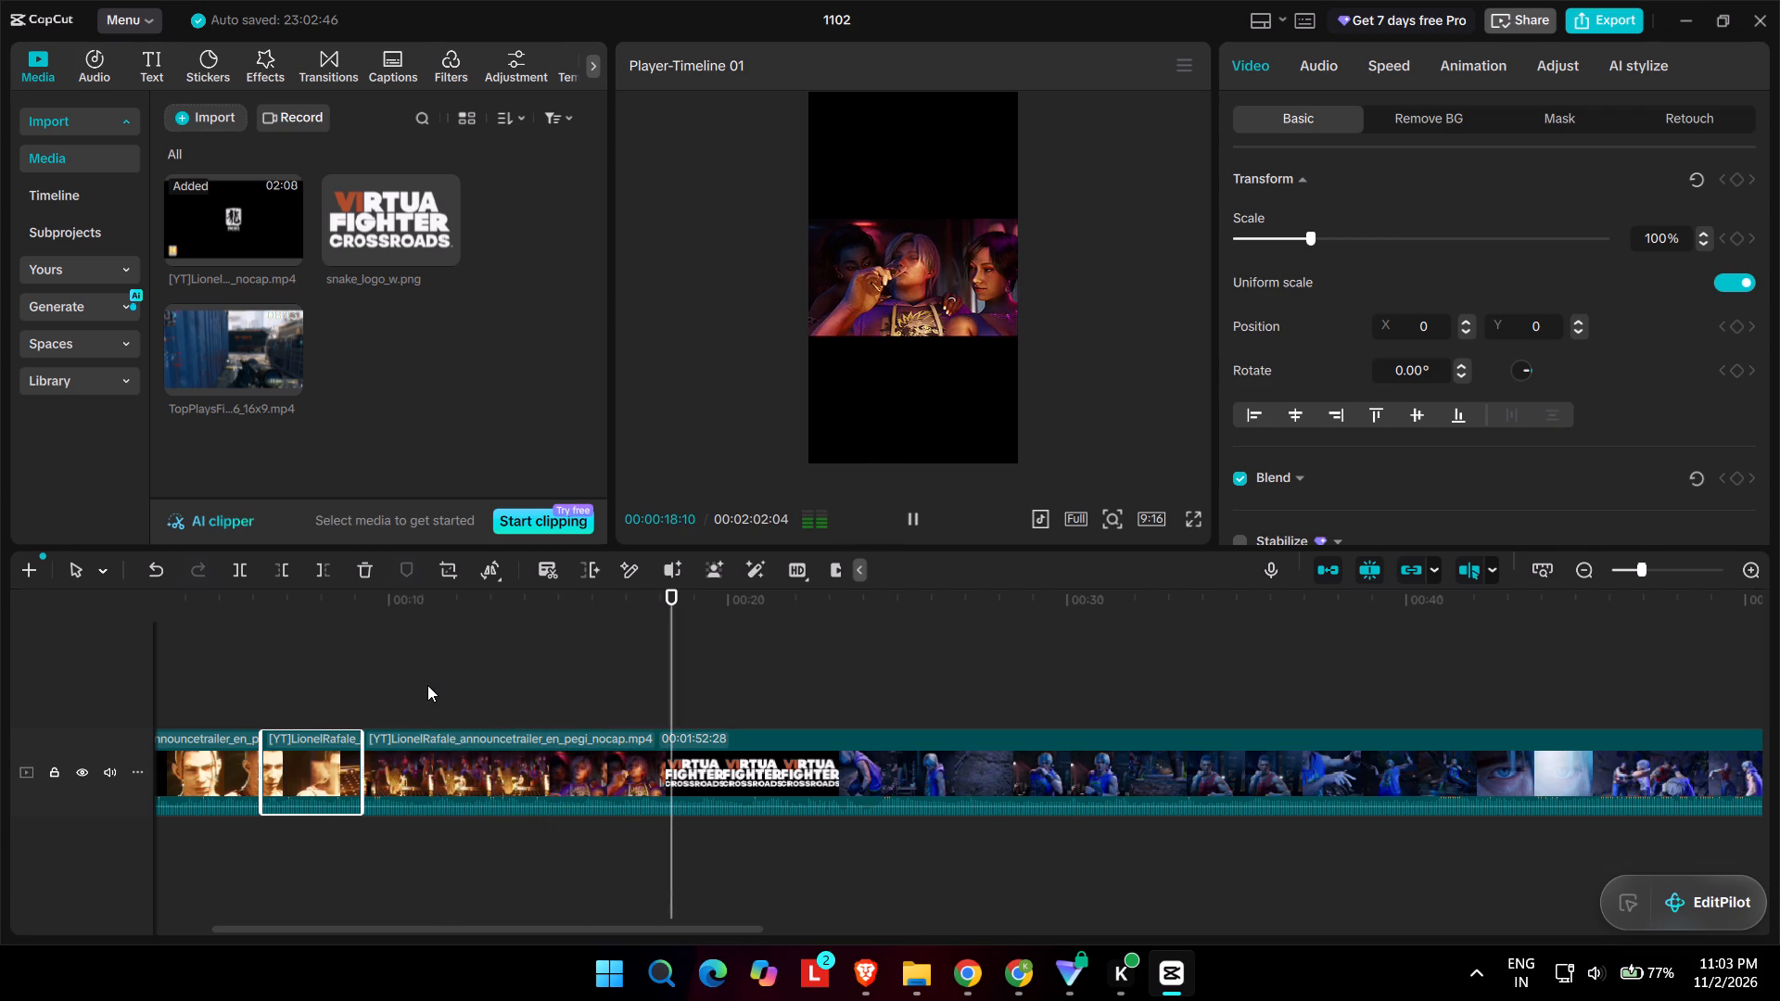
{"action": "key", "text": "space"}
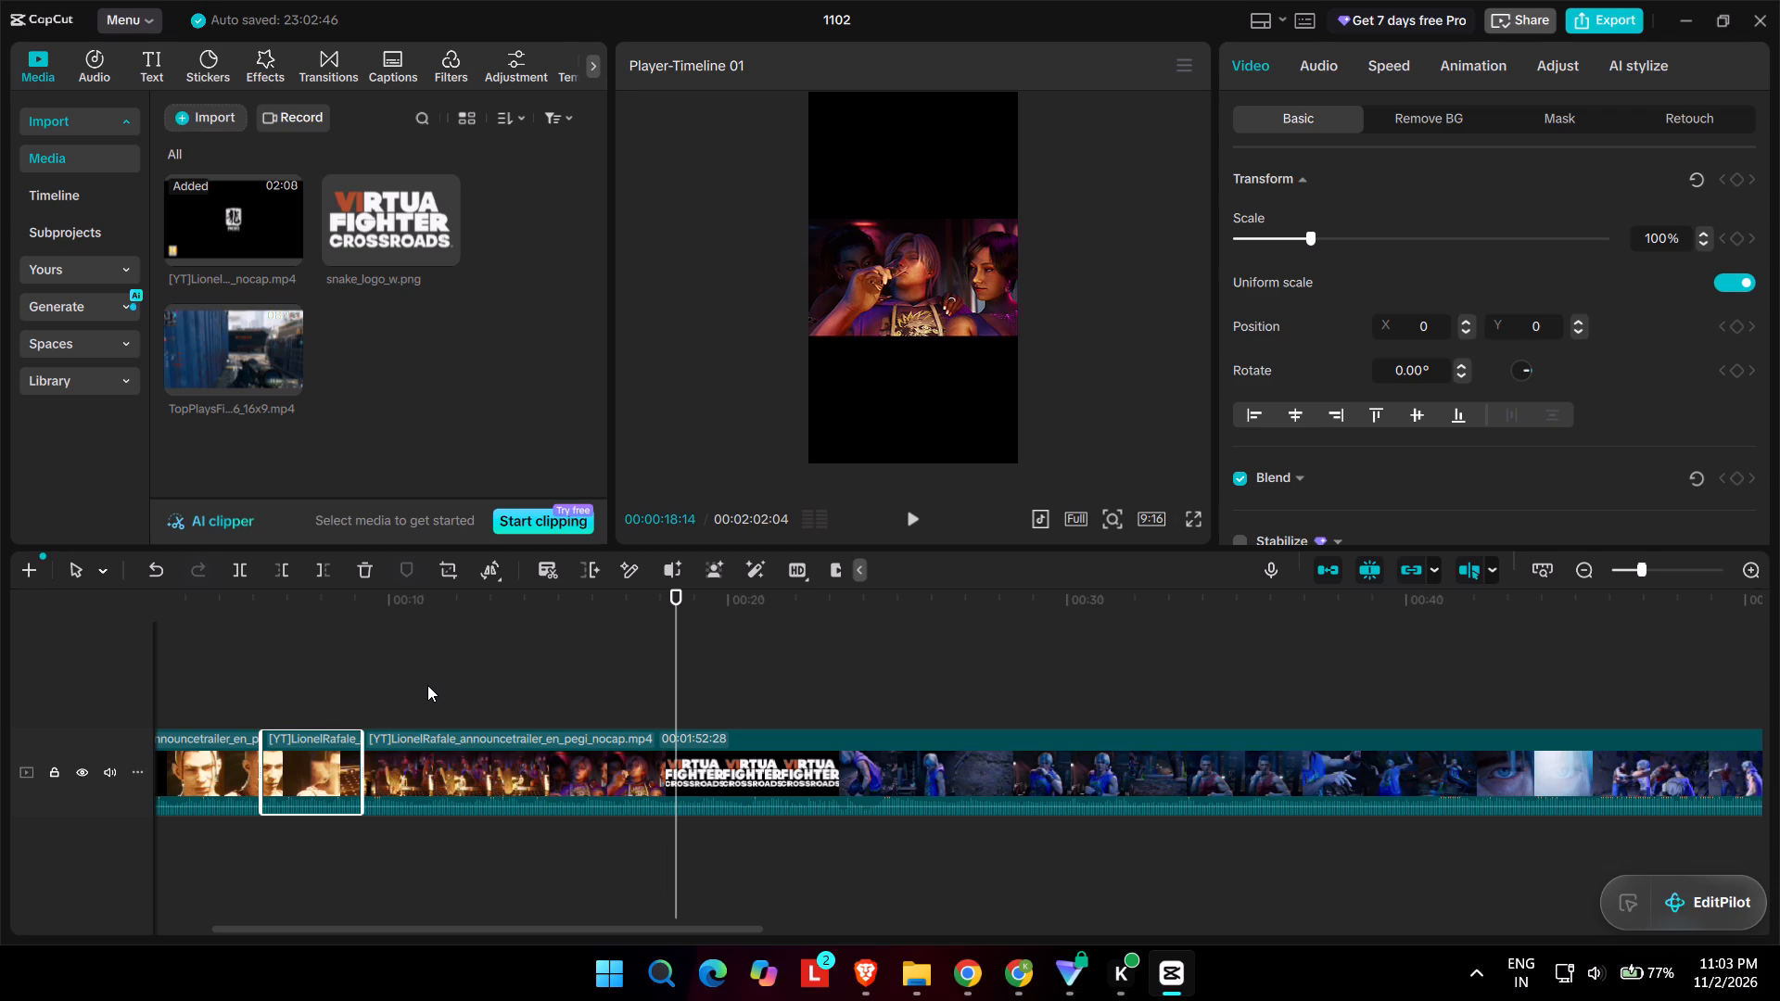
{"action": "left_click", "coordinate": [589, 665]}
{"action": "key", "text": "space"}
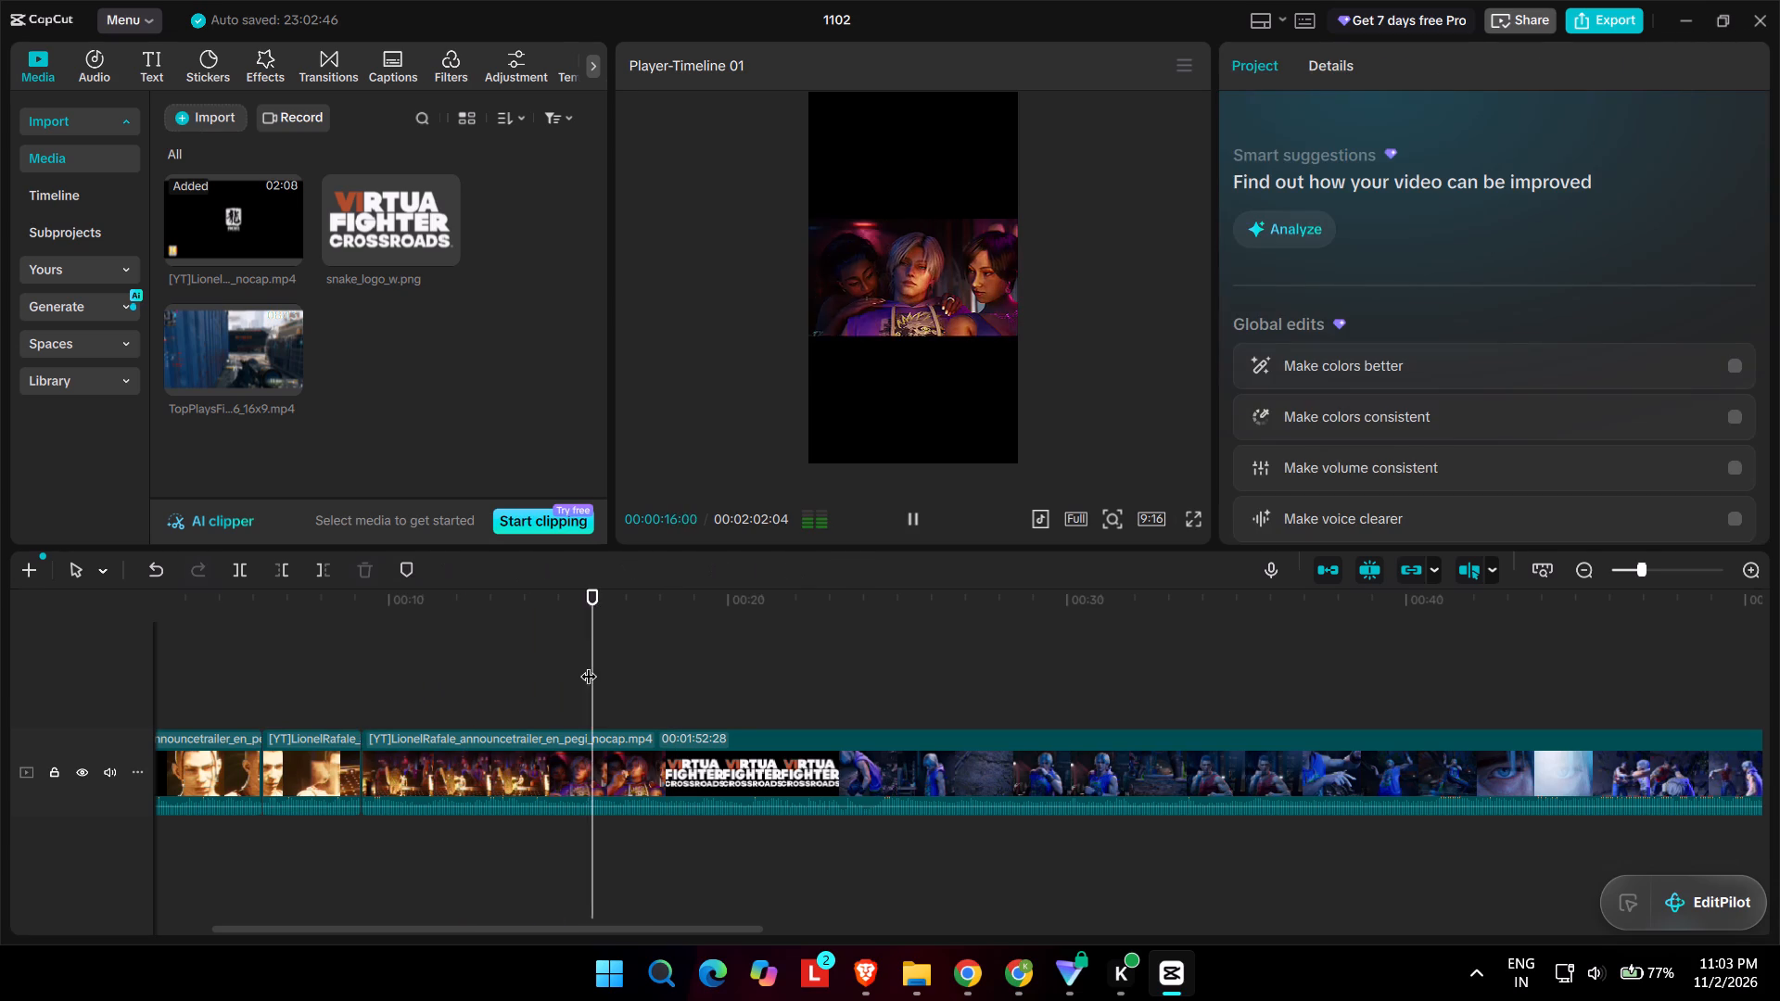
{"action": "key", "text": "space"}
{"action": "left_click", "coordinate": [589, 665]}
{"action": "left_click", "coordinate": [499, 661]}
{"action": "key", "text": "space"}
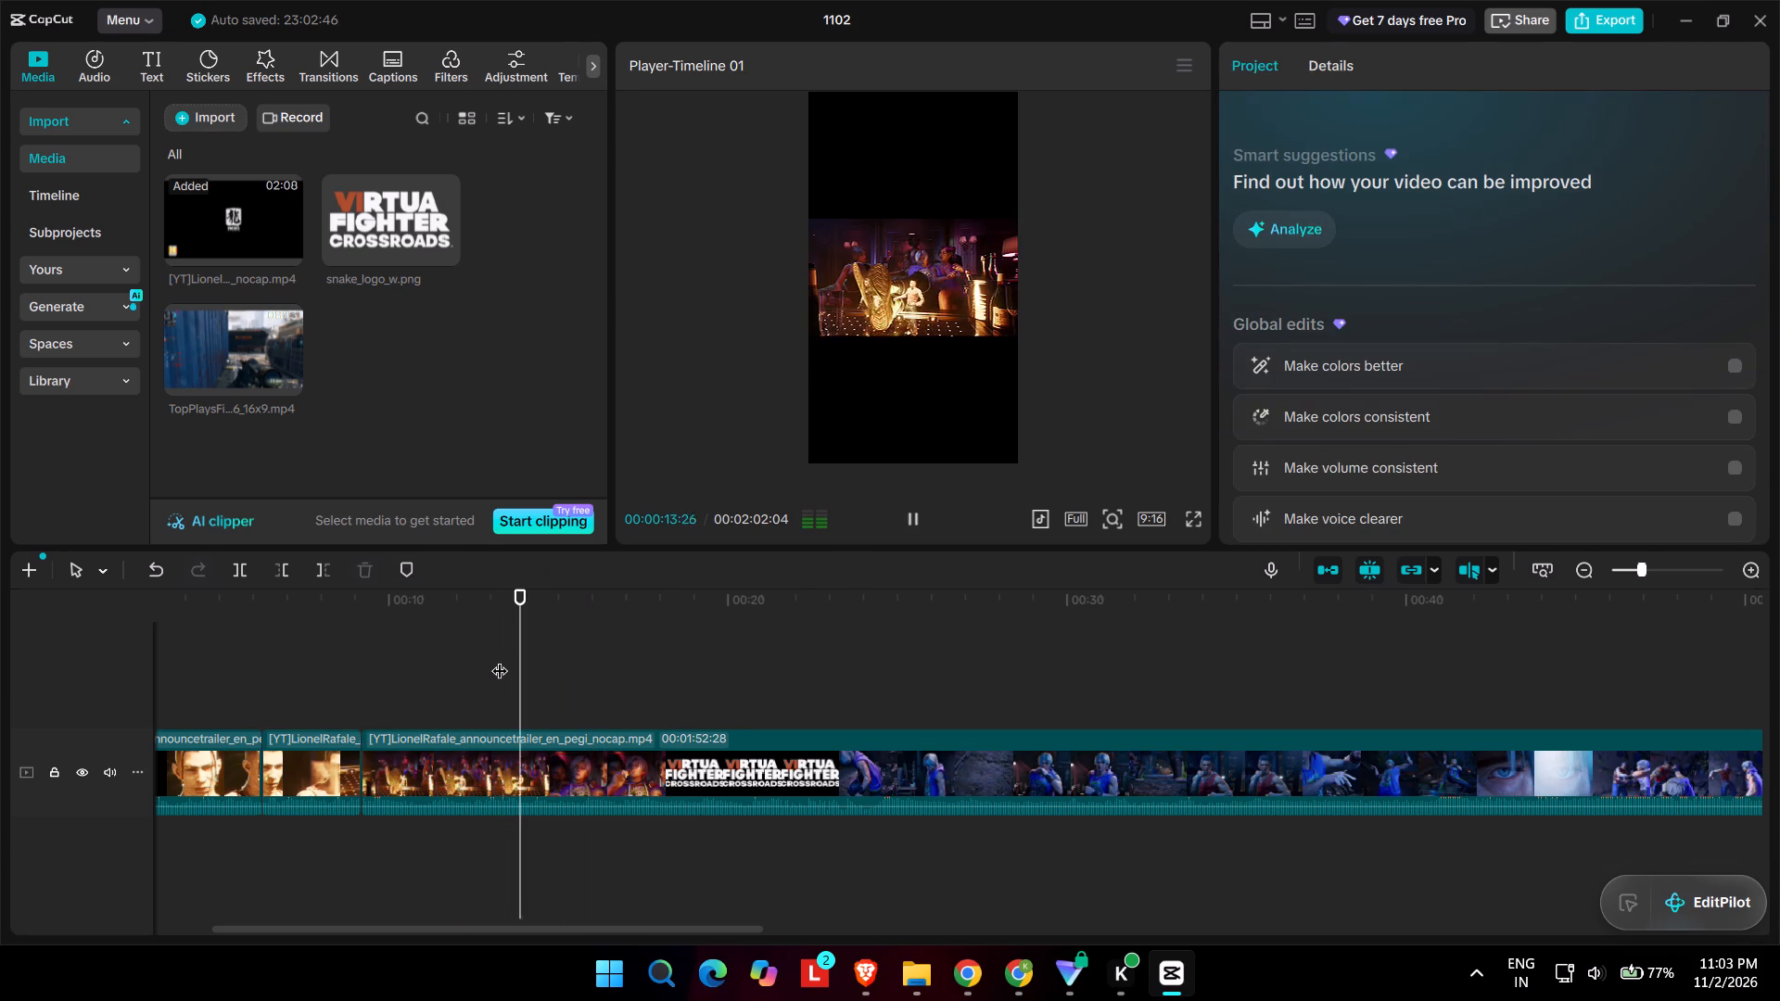
{"action": "key", "text": "space"}
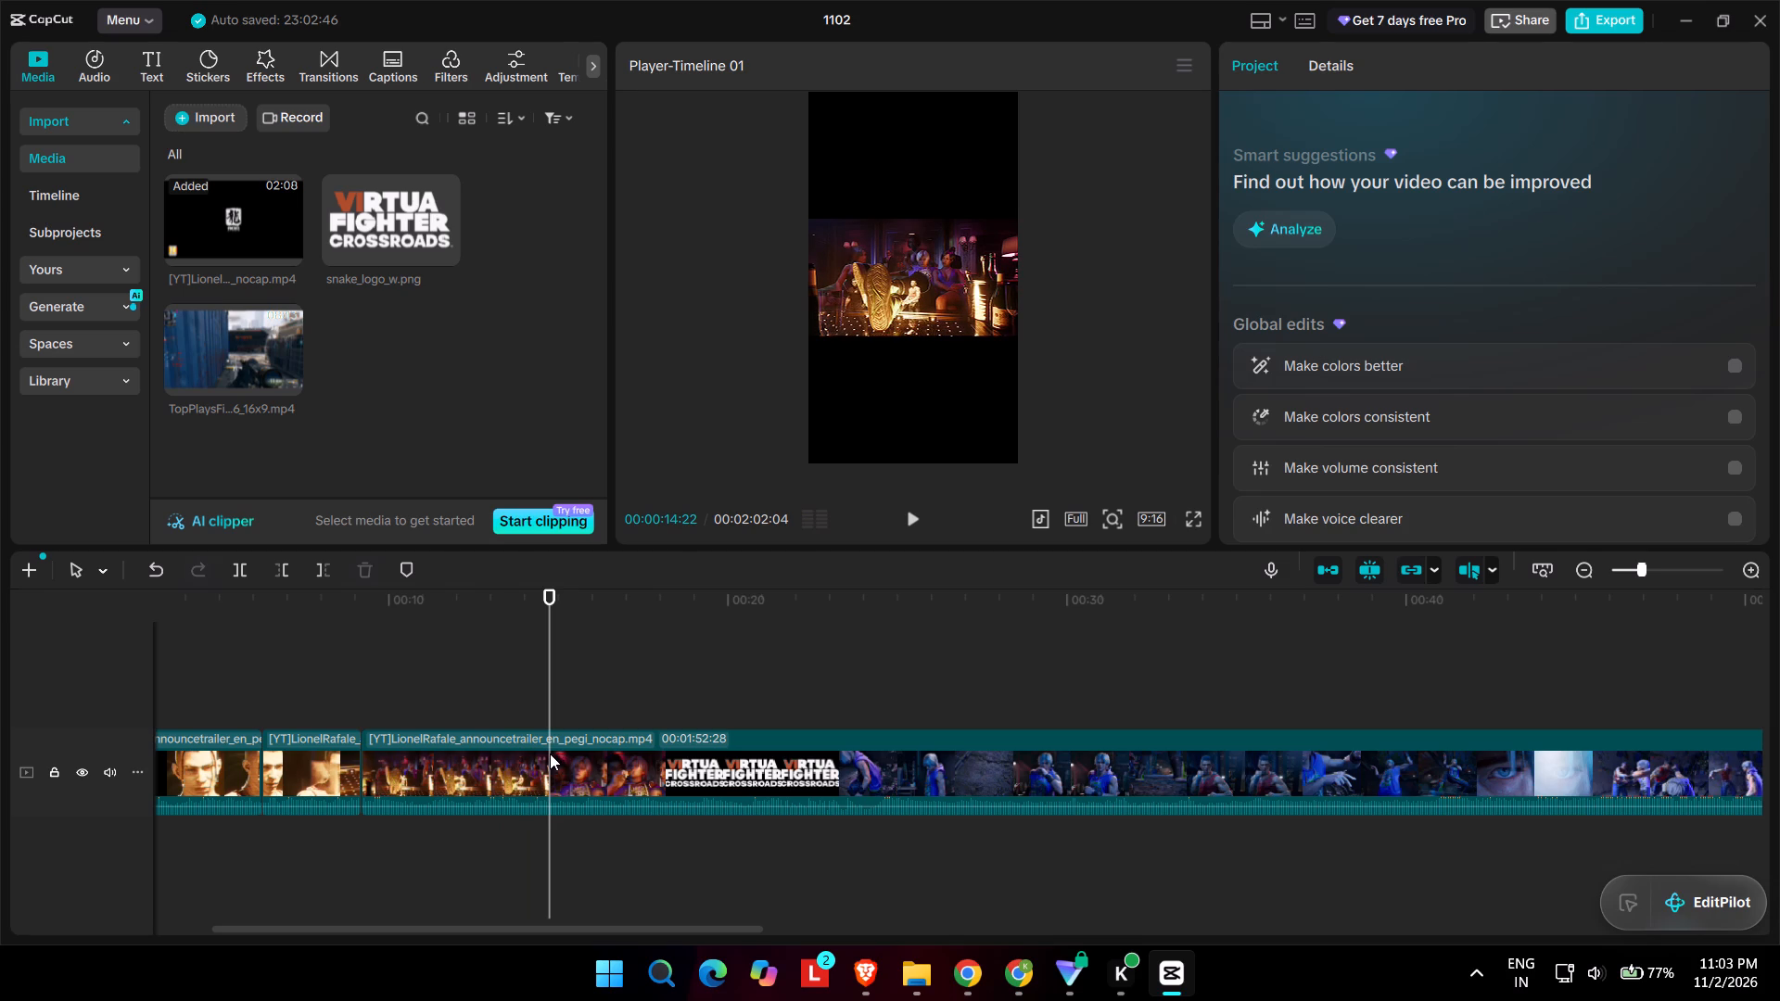
{"action": "left_click", "coordinate": [550, 754]}
{"action": "key", "text": "ctrl+b"}
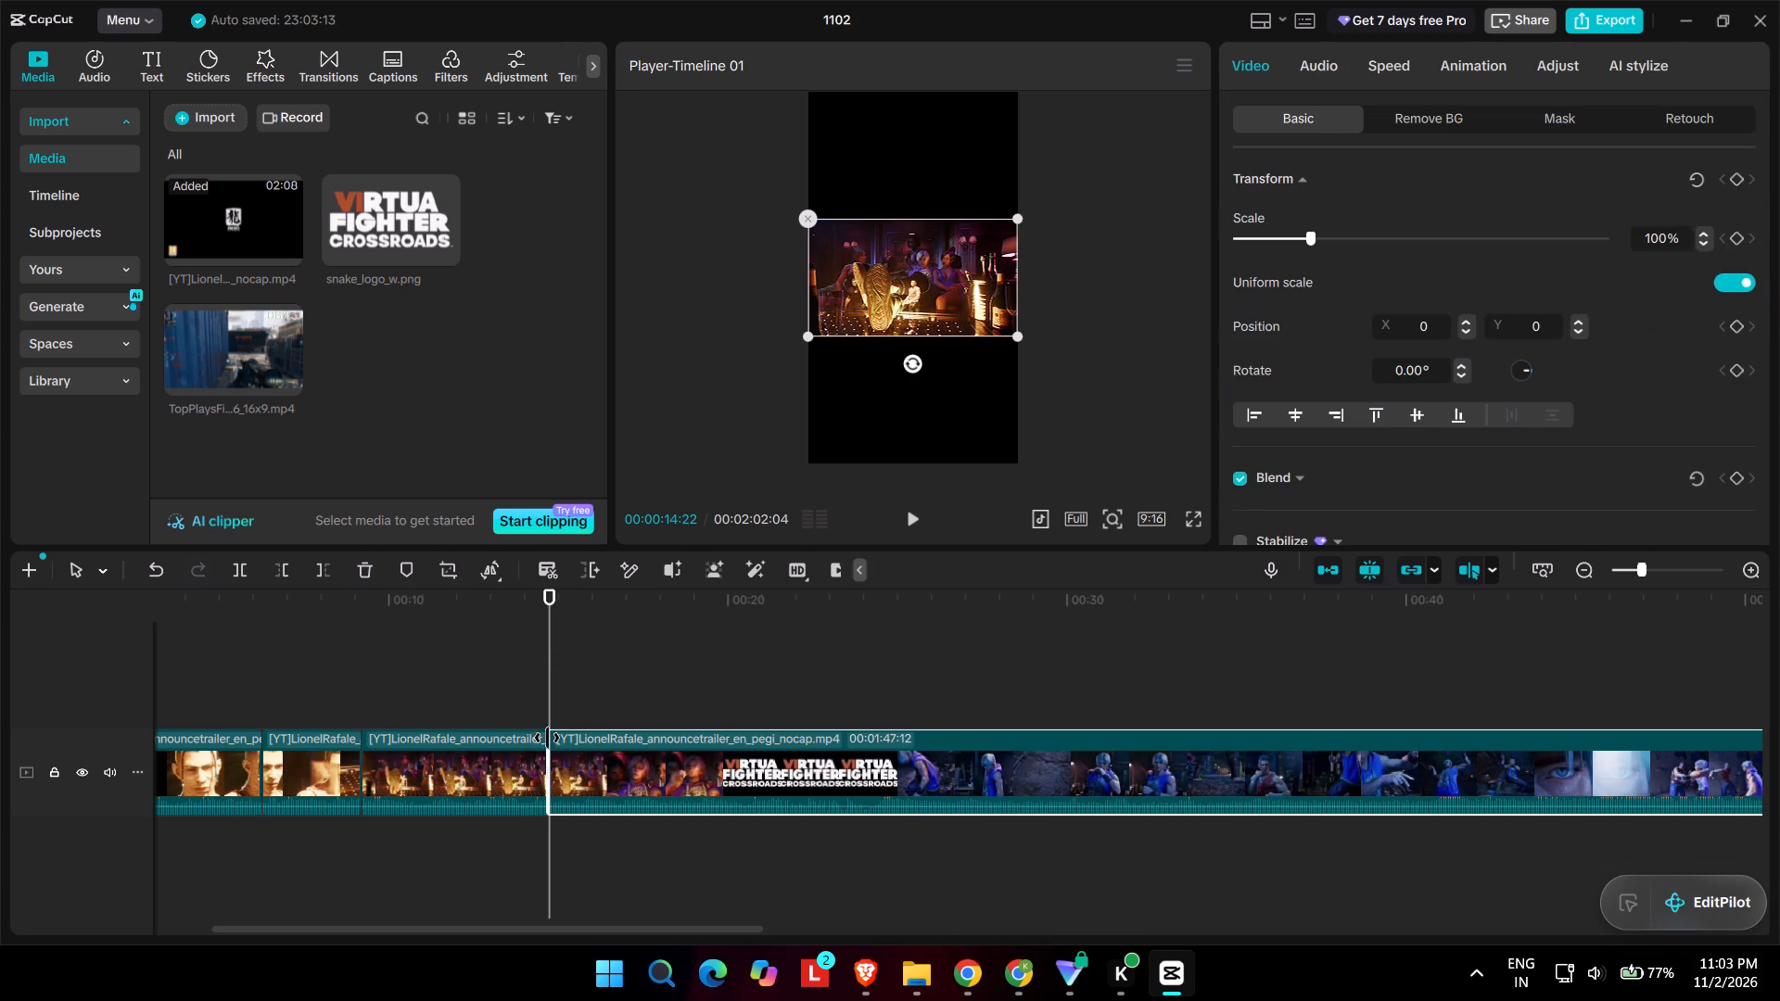
Find the wide shot of the two fighters following the eye close-up and split the last clip at 00:00:46:01.
{"action": "left_click_drag", "start_coordinate": [550, 645], "coordinate": [832, 645]}
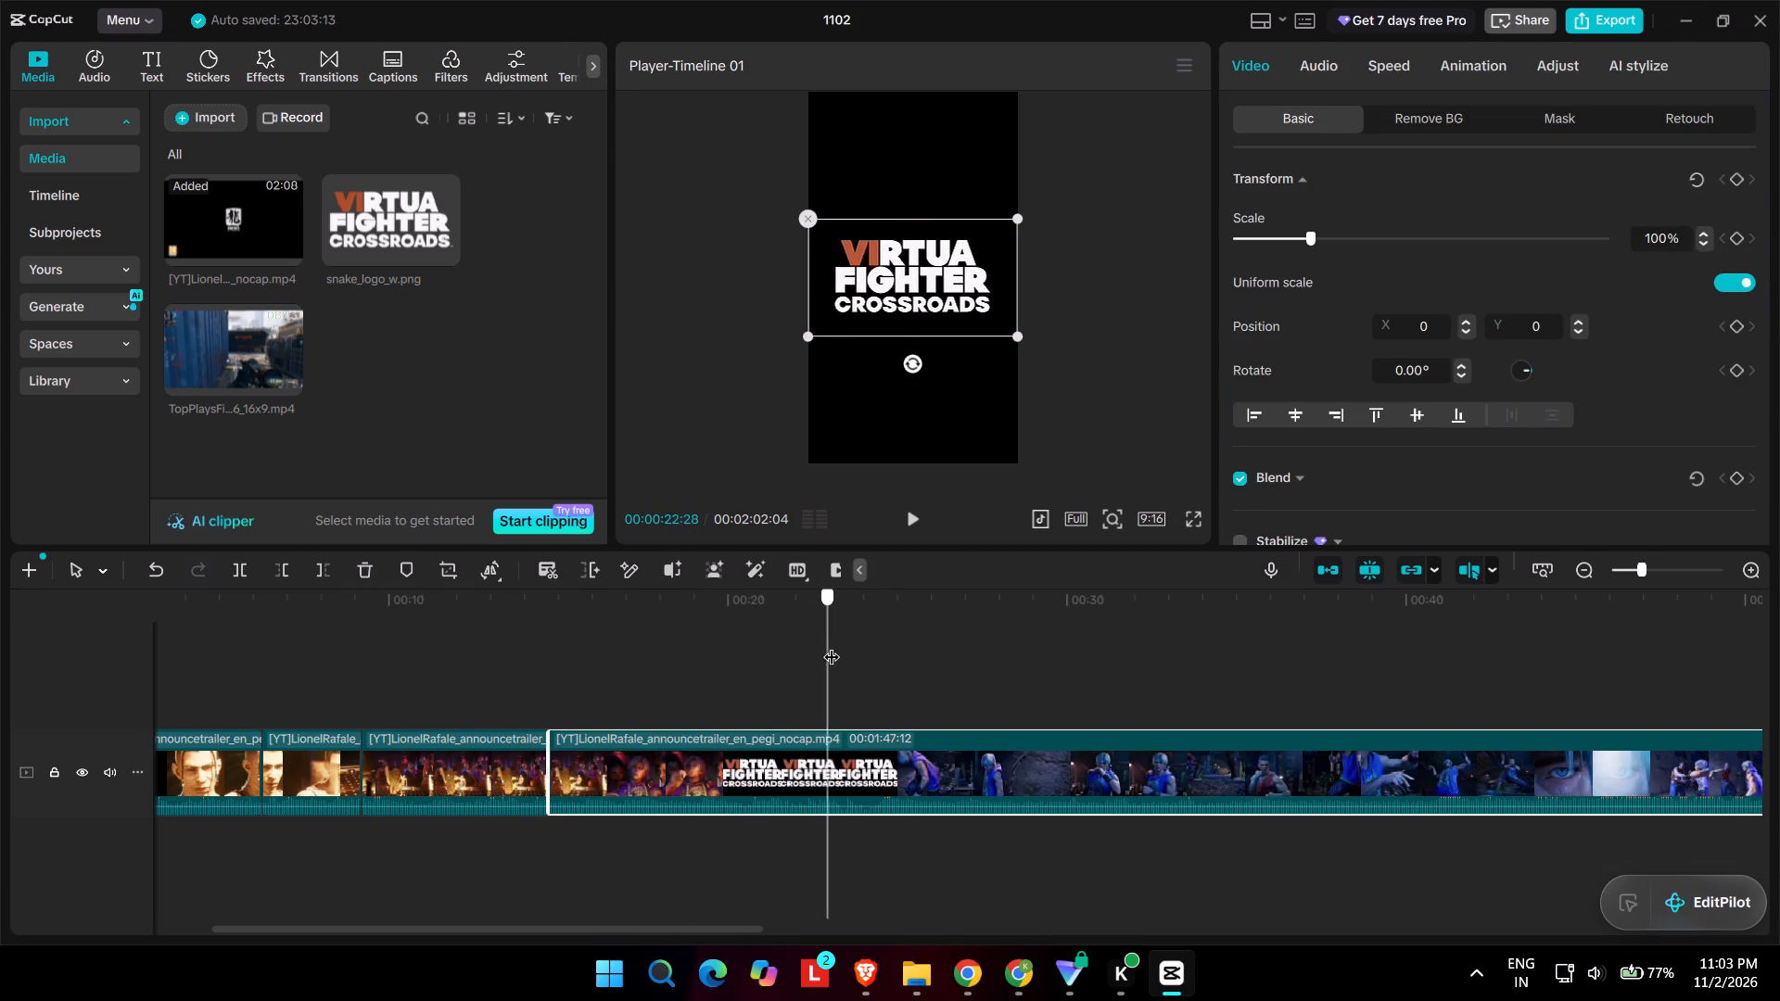
{"action": "left_click_drag", "start_coordinate": [832, 645], "coordinate": [1023, 624]}
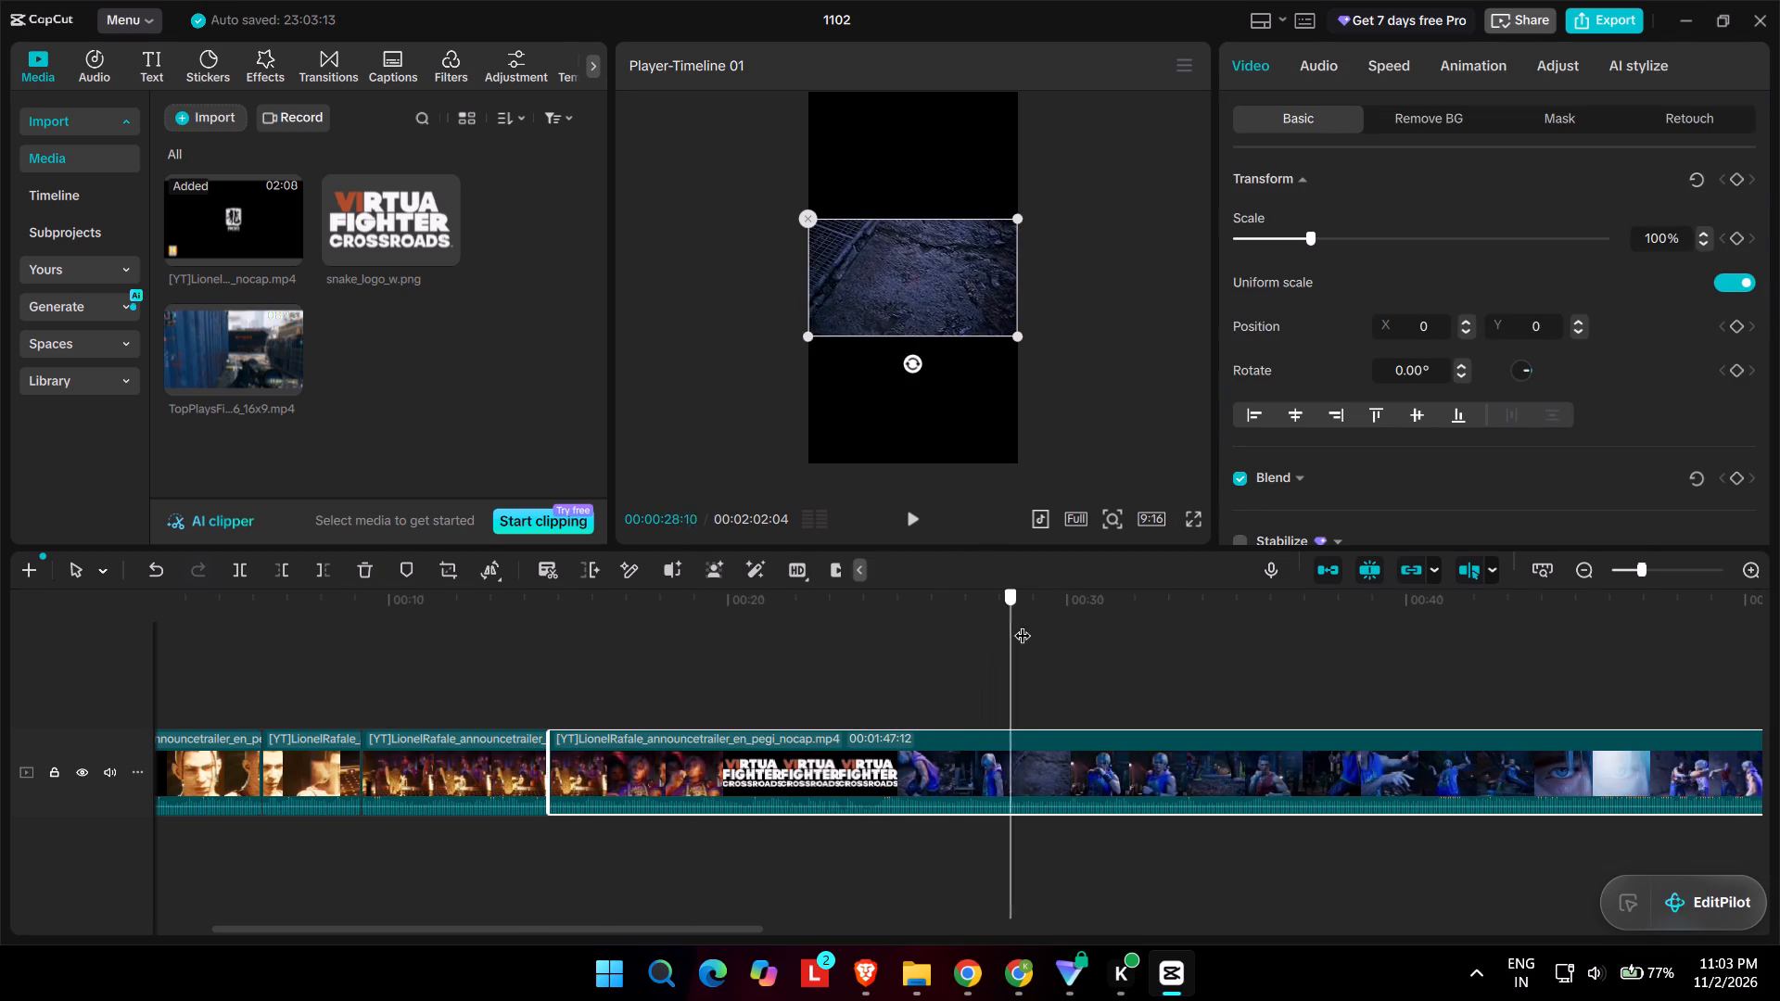
{"action": "left_click_drag", "start_coordinate": [1023, 624], "coordinate": [1222, 602]}
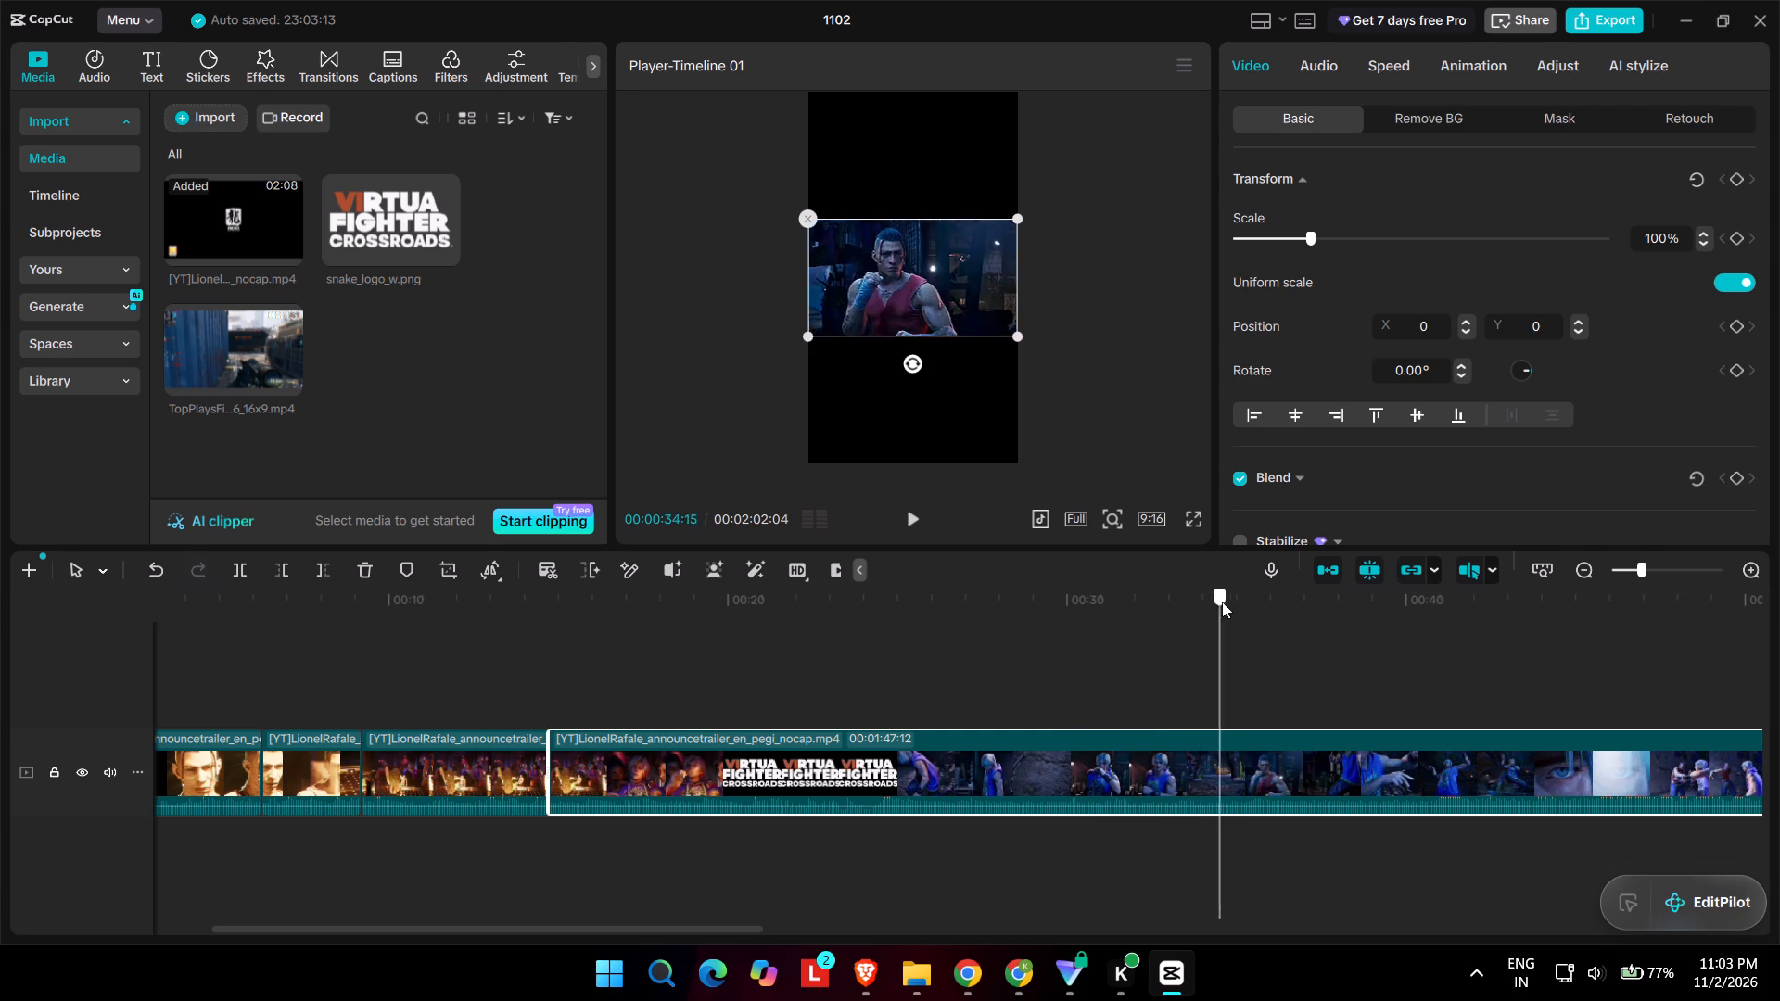
{"action": "left_click_drag", "start_coordinate": [1222, 602], "coordinate": [1276, 598]}
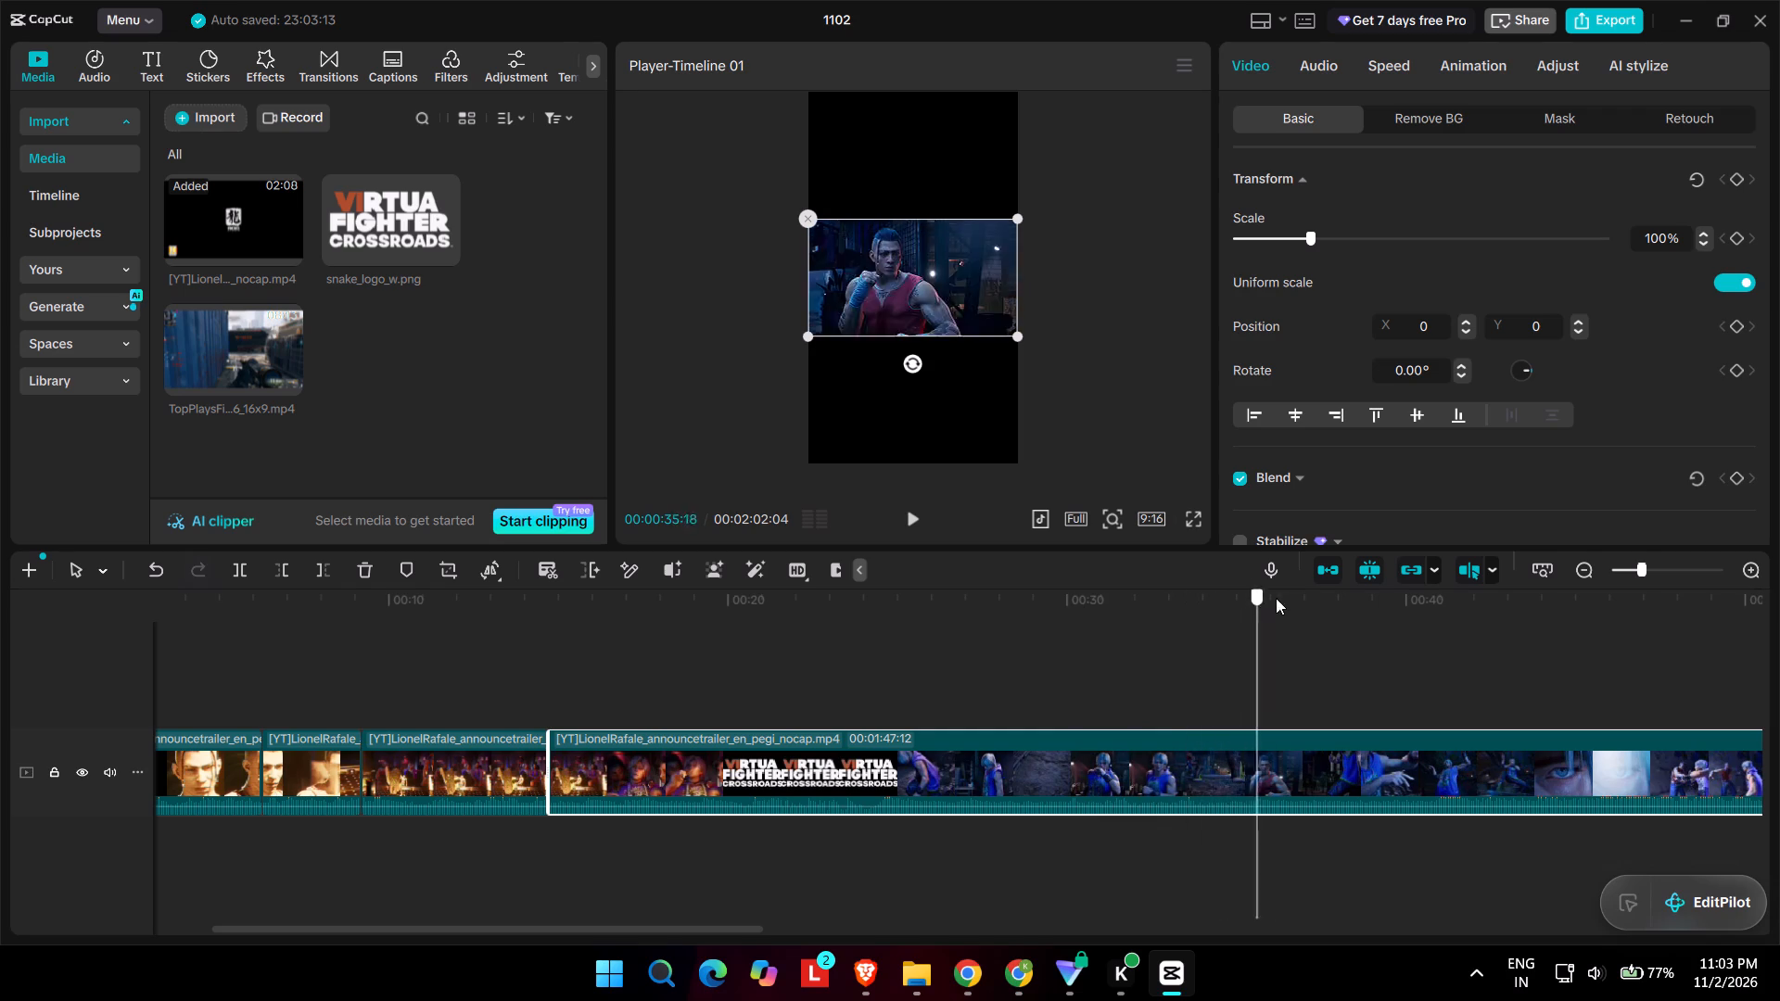
{"action": "left_click_drag", "start_coordinate": [1276, 598], "coordinate": [1409, 586]}
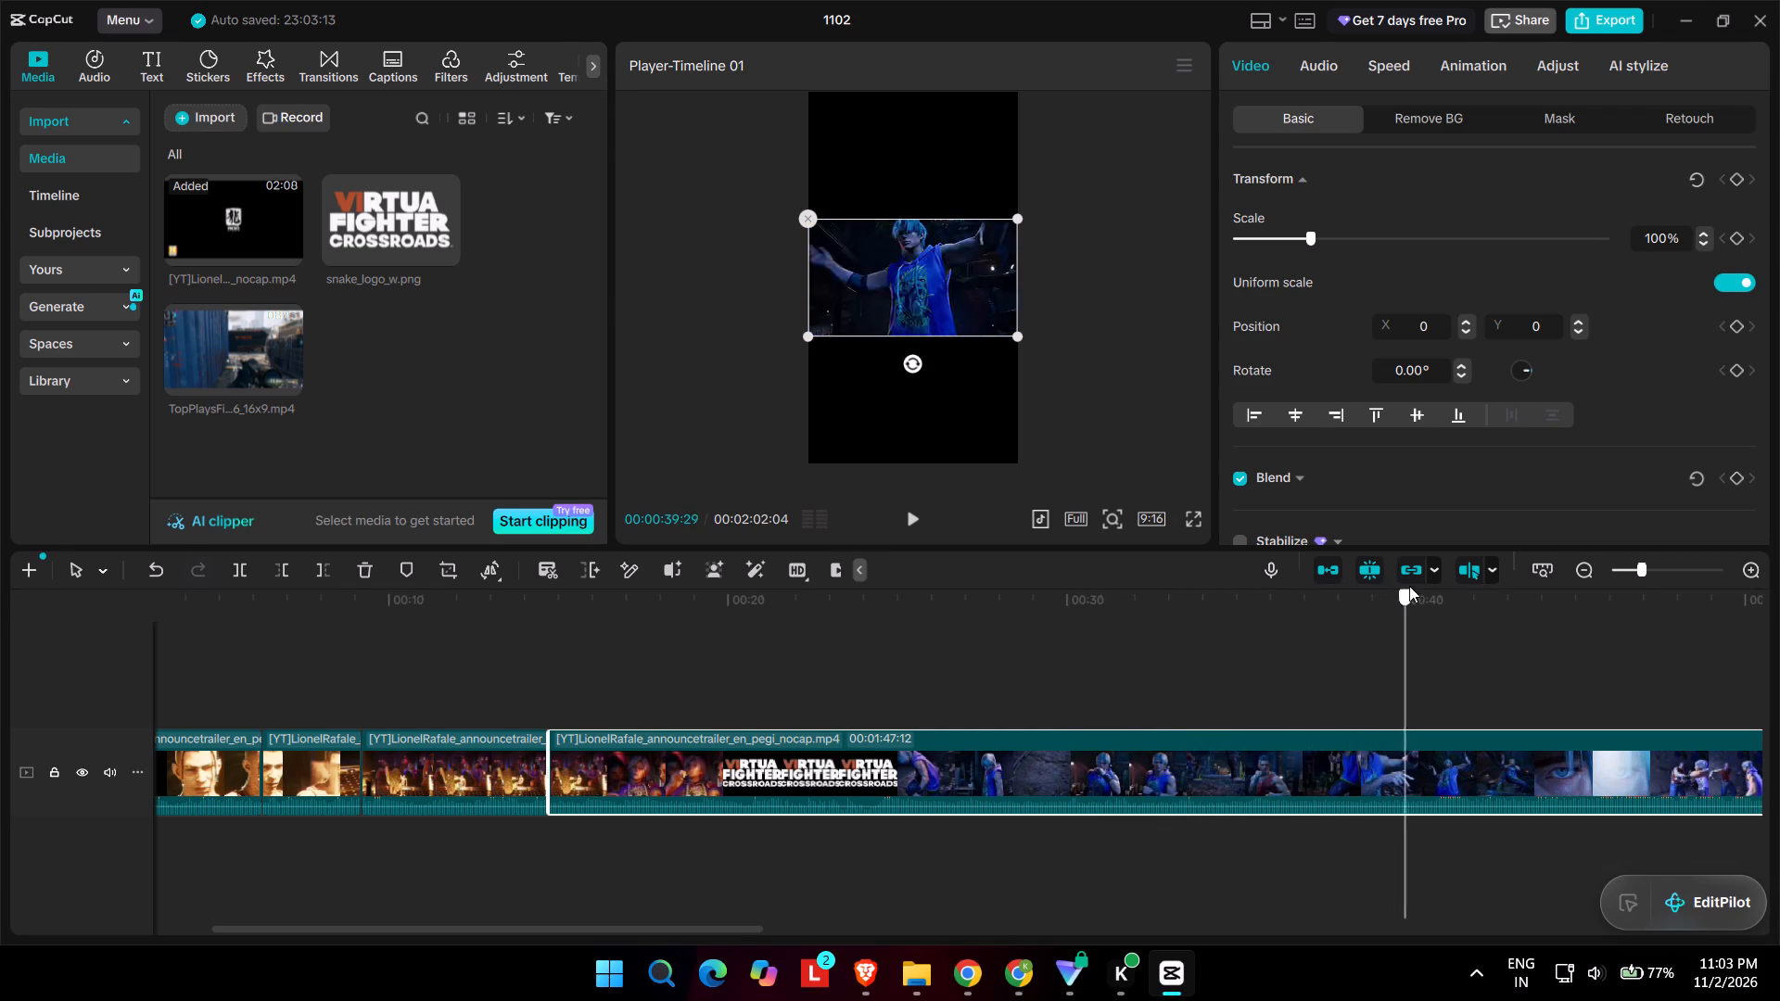
{"action": "left_click_drag", "start_coordinate": [1409, 586], "coordinate": [1543, 573]}
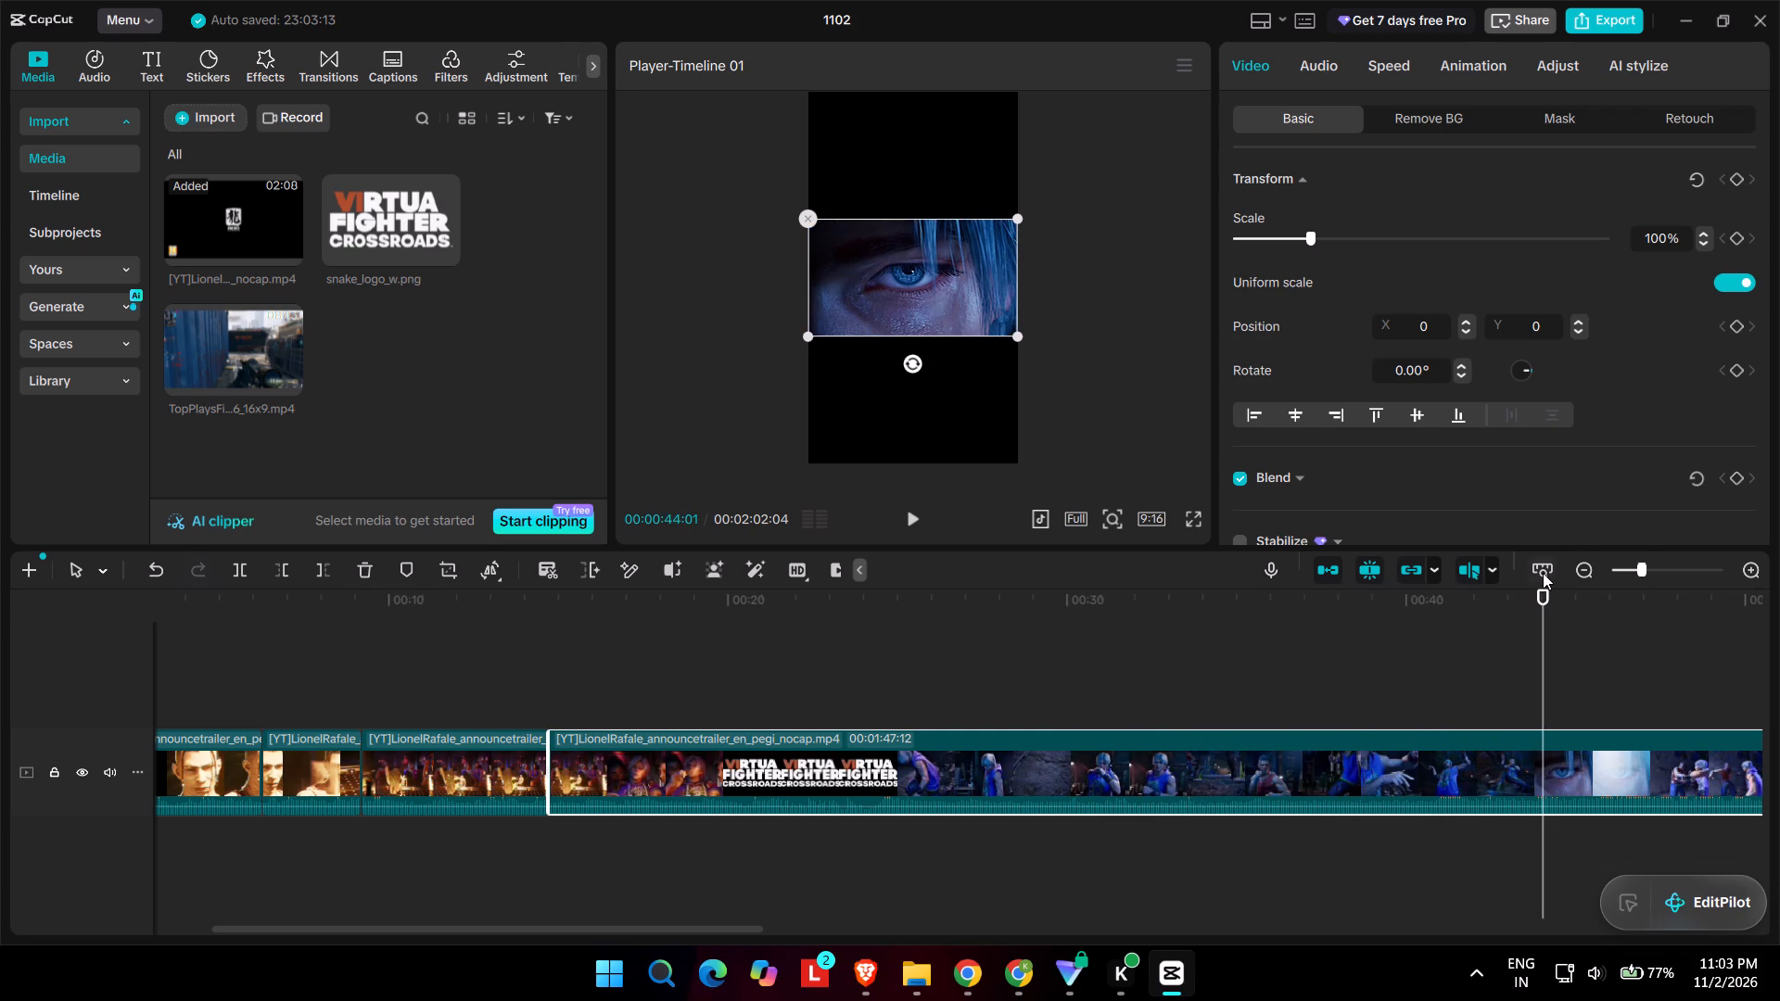
{"action": "scroll", "coordinate": [1543, 573], "scroll_direction": "left", "scroll_amount": 3}
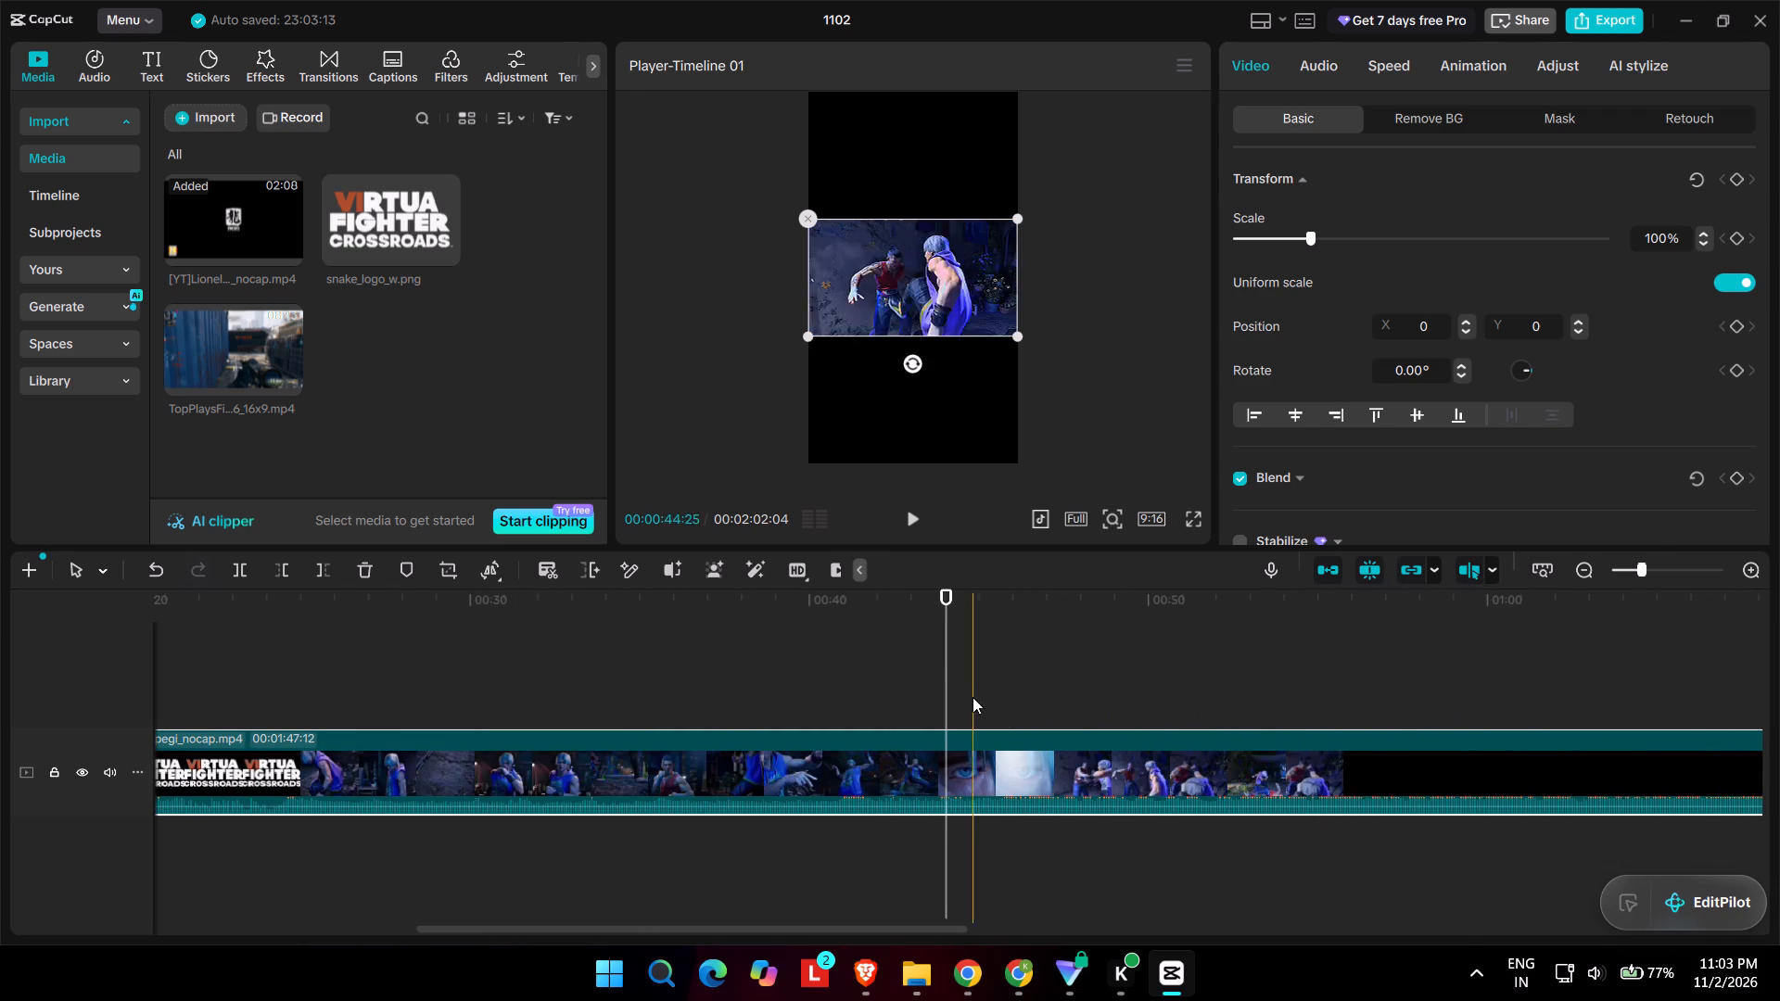
{"action": "left_click_drag", "start_coordinate": [942, 660], "coordinate": [1049, 644]}
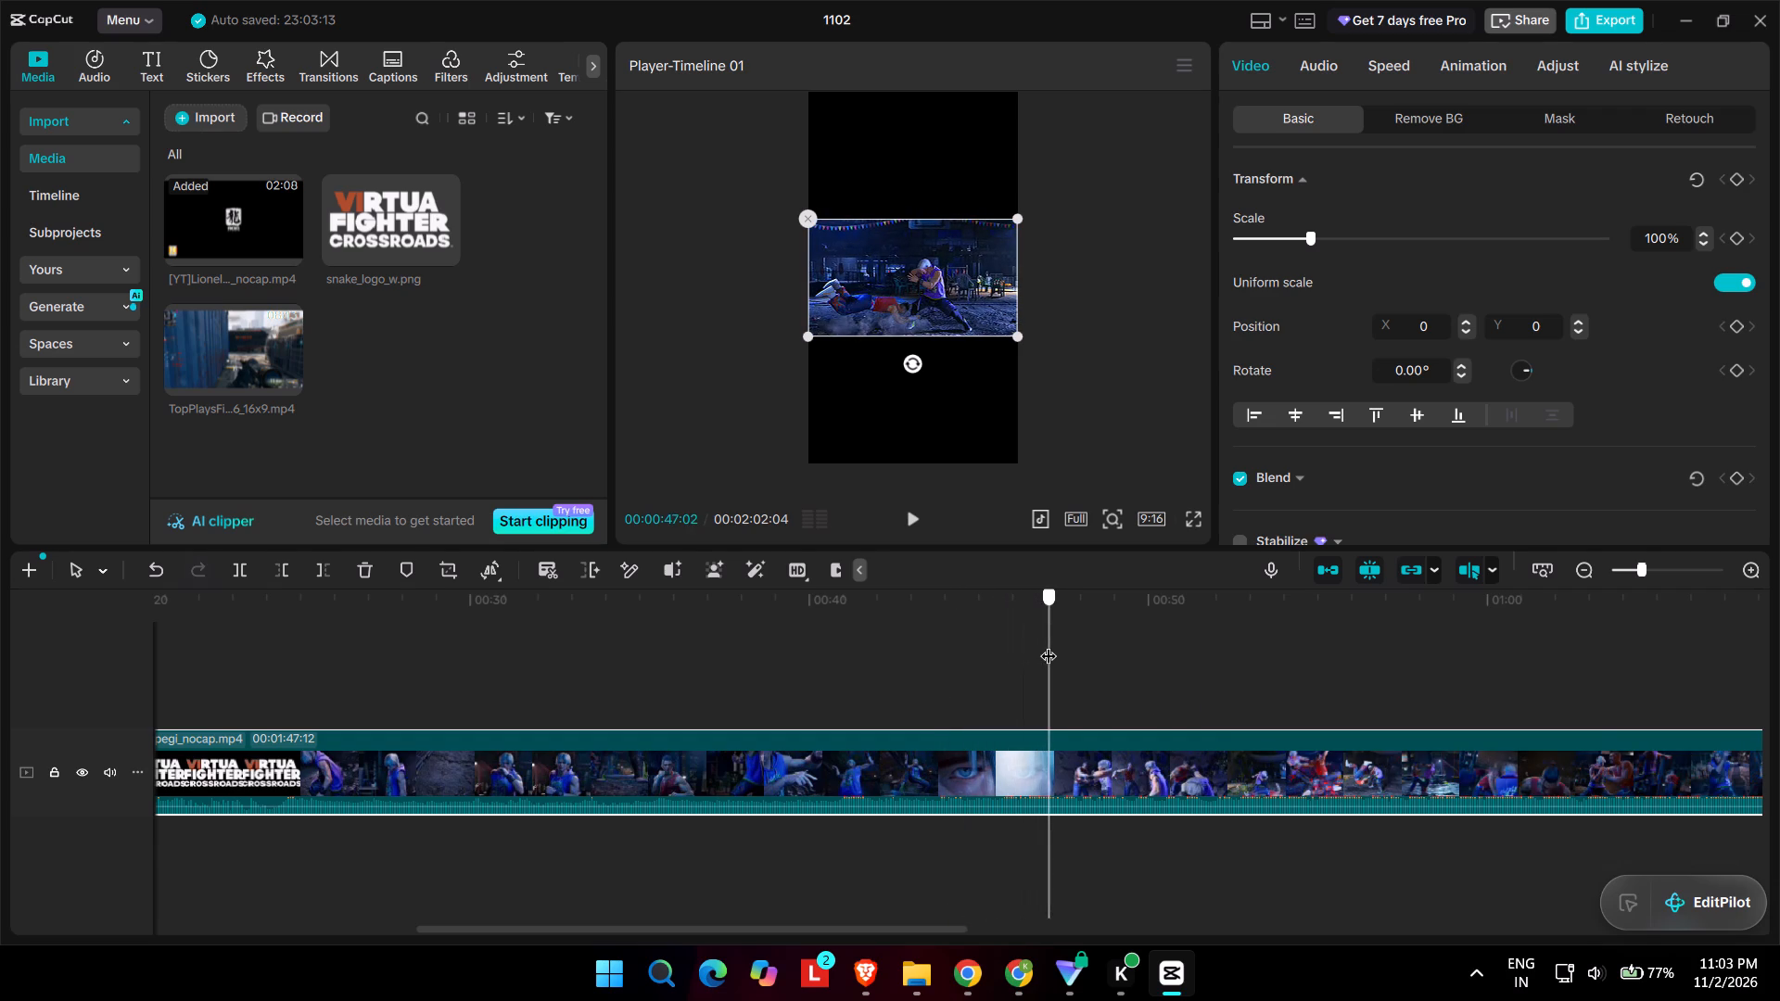
{"action": "left_click_drag", "start_coordinate": [1049, 644], "coordinate": [977, 636]}
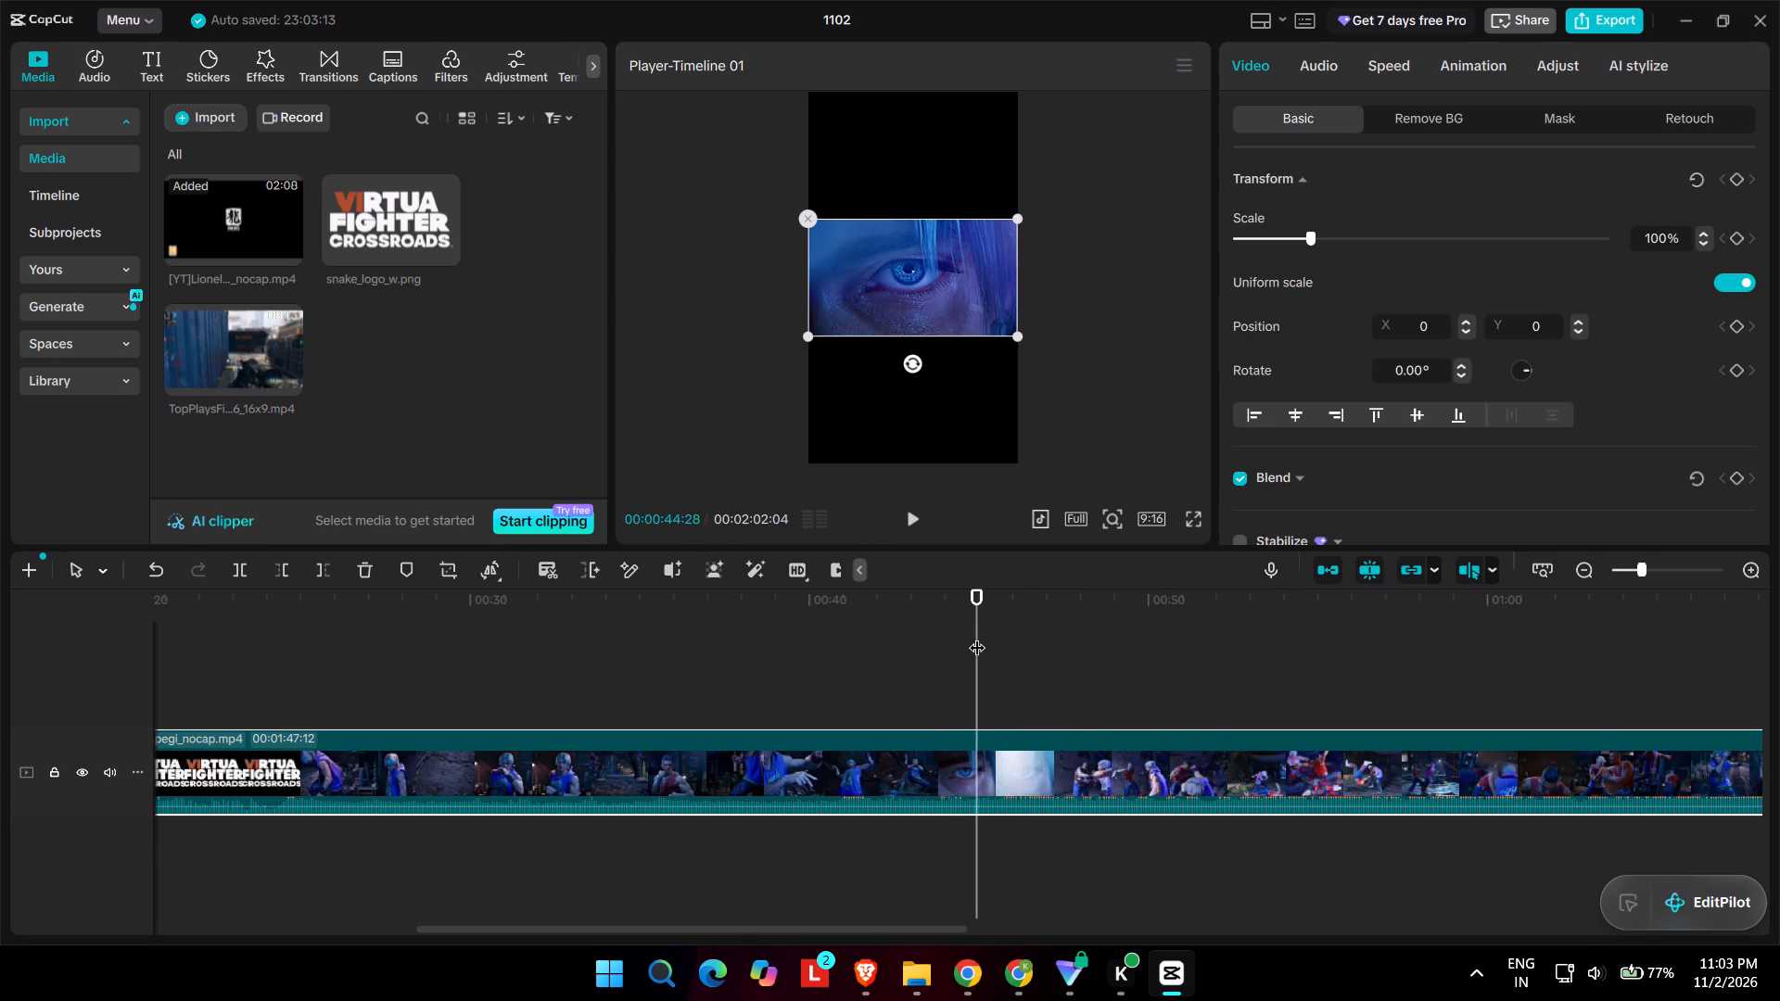
{"action": "key", "text": "Right"}
{"action": "key", "text": "Right"}
{"action": "key", "text": "Right"}
{"action": "key", "text": "Right"}
{"action": "key", "text": "Right"}
{"action": "key", "text": "Right"}
{"action": "key", "text": "Right"}
{"action": "key", "text": "Right"}
{"action": "key", "text": "Right"}
{"action": "key", "text": "Right"}
{"action": "key", "text": "Right"}
{"action": "key", "text": "Right"}
{"action": "key", "text": "Right"}
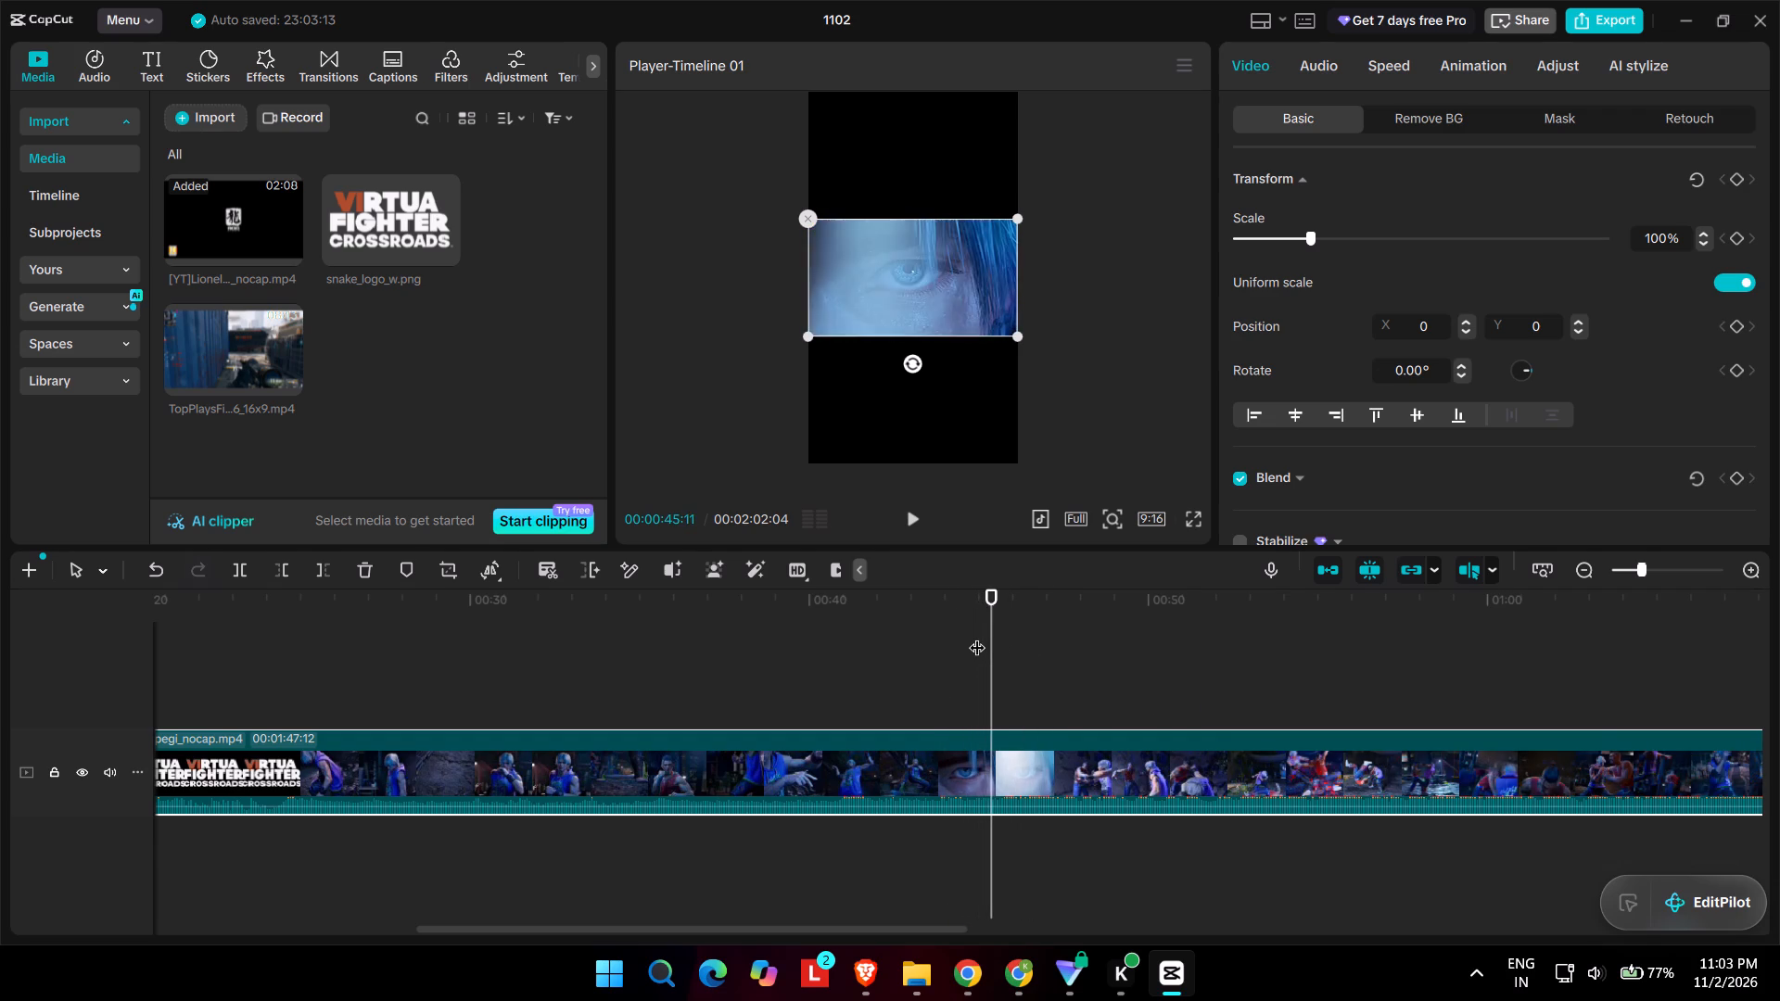
{"action": "key", "text": "Right"}
{"action": "key", "text": "Right"}
{"action": "key", "text": "Right"}
{"action": "key", "text": "Right"}
{"action": "key", "text": "Right"}
{"action": "key", "text": "Right"}
{"action": "key", "text": "Right"}
{"action": "key", "text": "Right"}
{"action": "key", "text": "Right"}
{"action": "key", "text": "Right"}
{"action": "key", "text": "Right"}
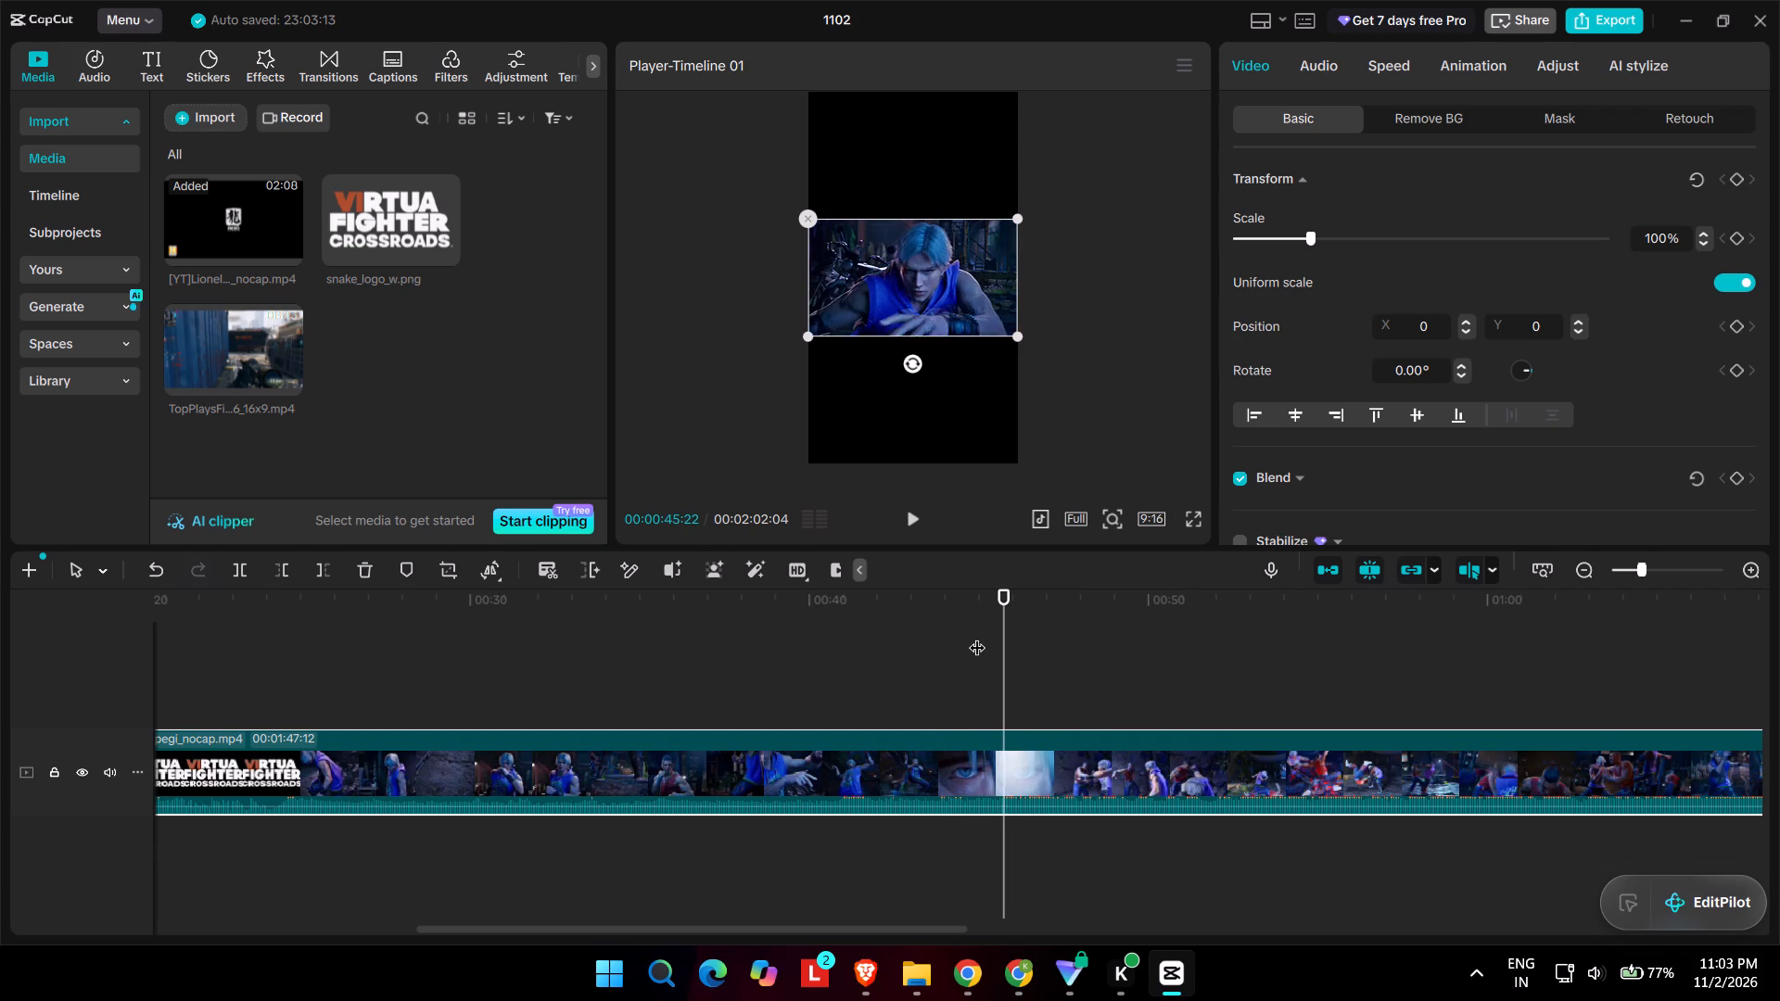
{"action": "key", "text": "Right"}
{"action": "key", "text": "Right"}
{"action": "key", "text": "Right"}
{"action": "key", "text": "Right"}
{"action": "key", "text": "Right"}
{"action": "key", "text": "Right"}
{"action": "key", "text": "Right"}
{"action": "key", "text": "Right"}
{"action": "key", "text": "Right"}
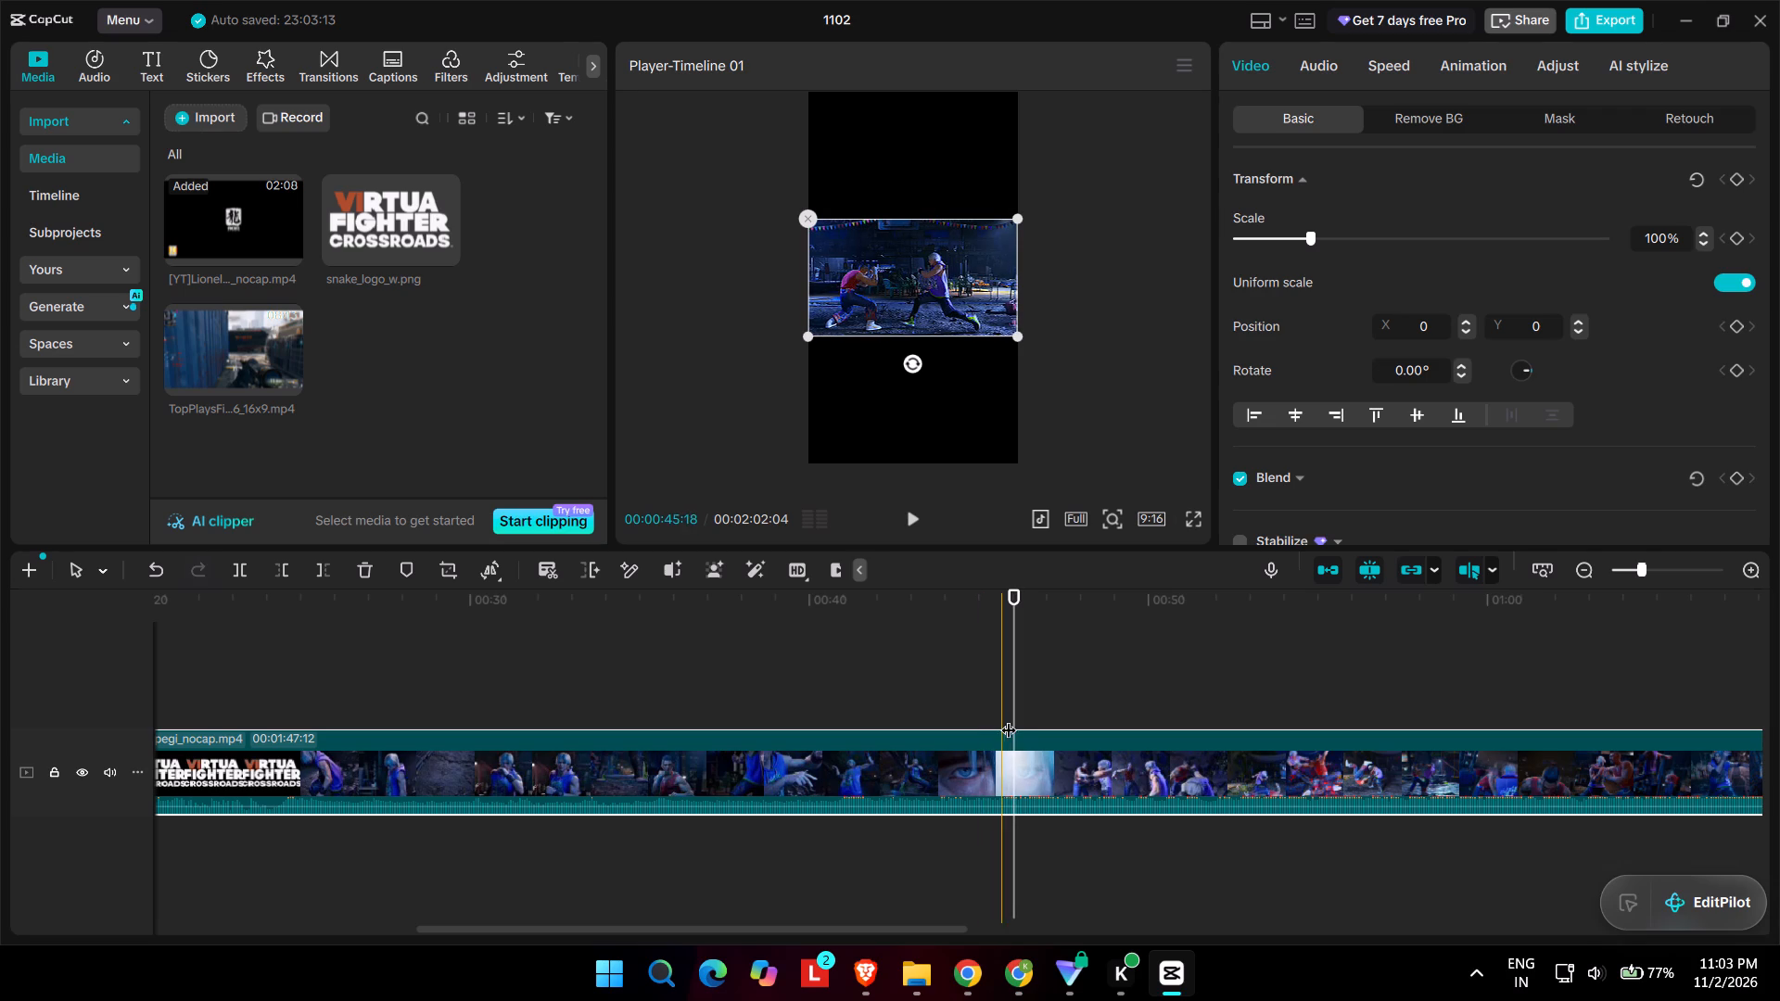
{"action": "key", "text": "ctrl+b"}
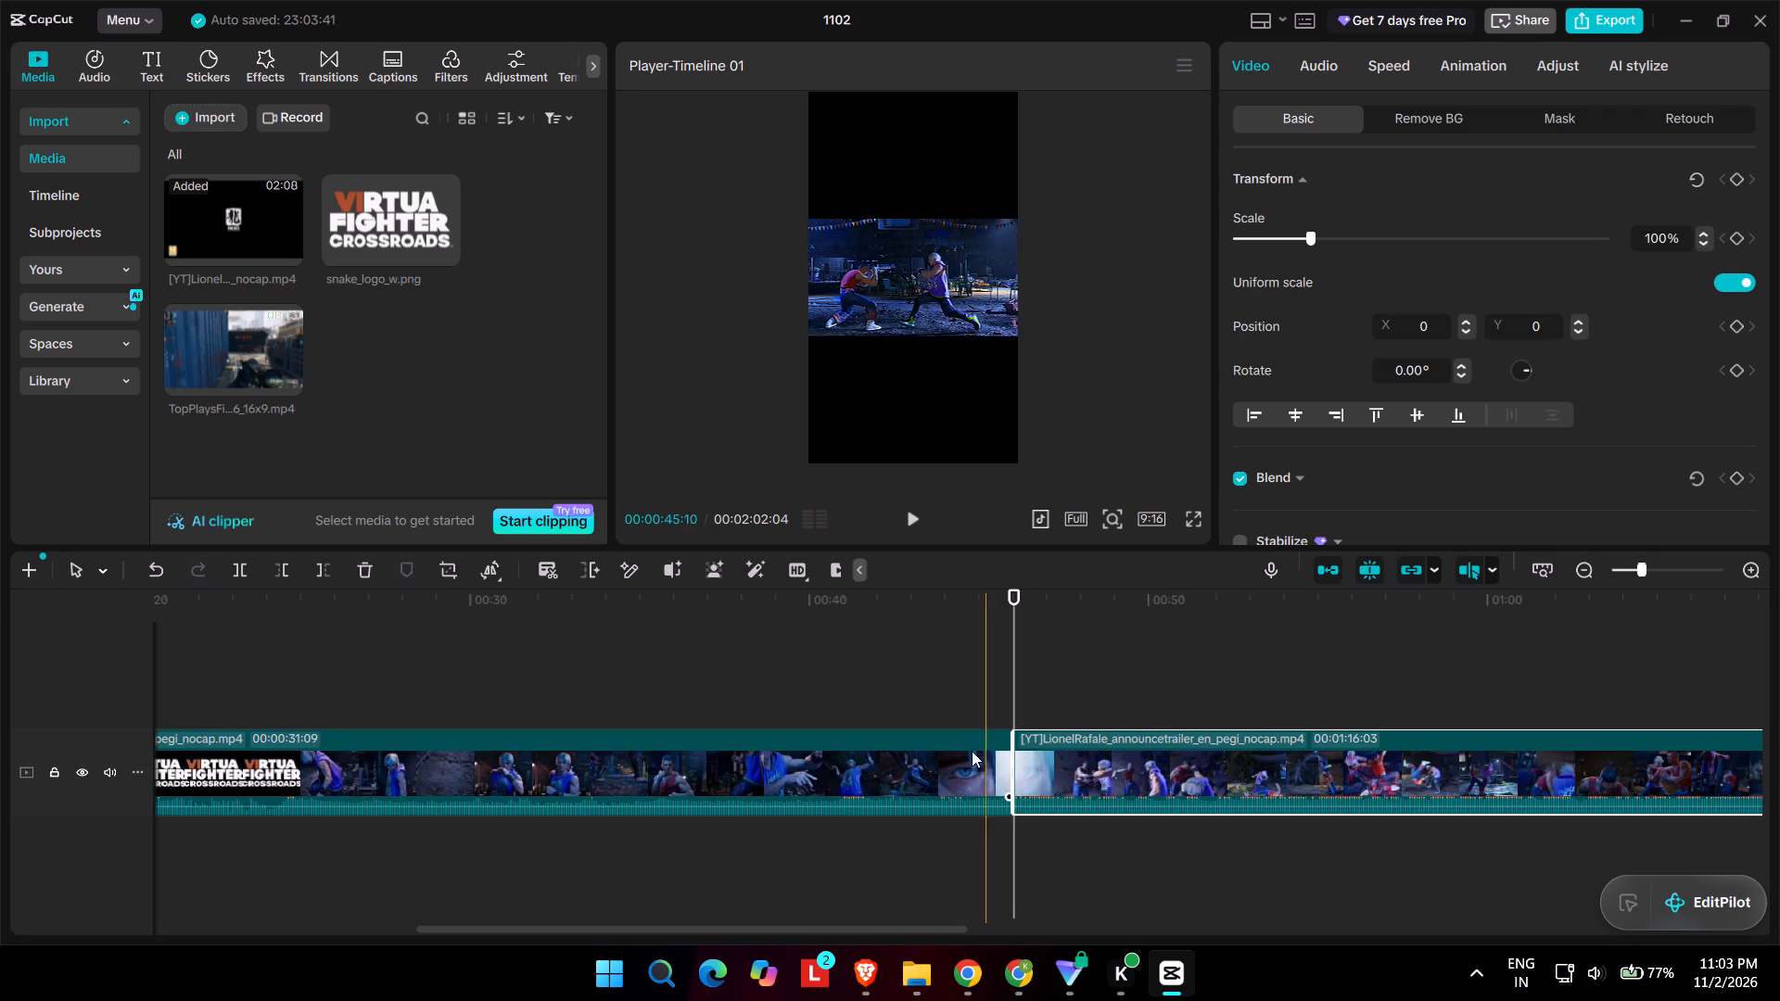
Delete the trailer segment between the 00:00:14:22 and 00:00:46:01 cuts.
{"action": "left_click", "coordinate": [955, 756]}
{"action": "key", "text": "Delete"}
Play from the new join at 00:00:14:22 through the fight to review the transition and the footage following it.
{"action": "scroll", "coordinate": [446, 682], "scroll_direction": "right", "scroll_amount": 3}
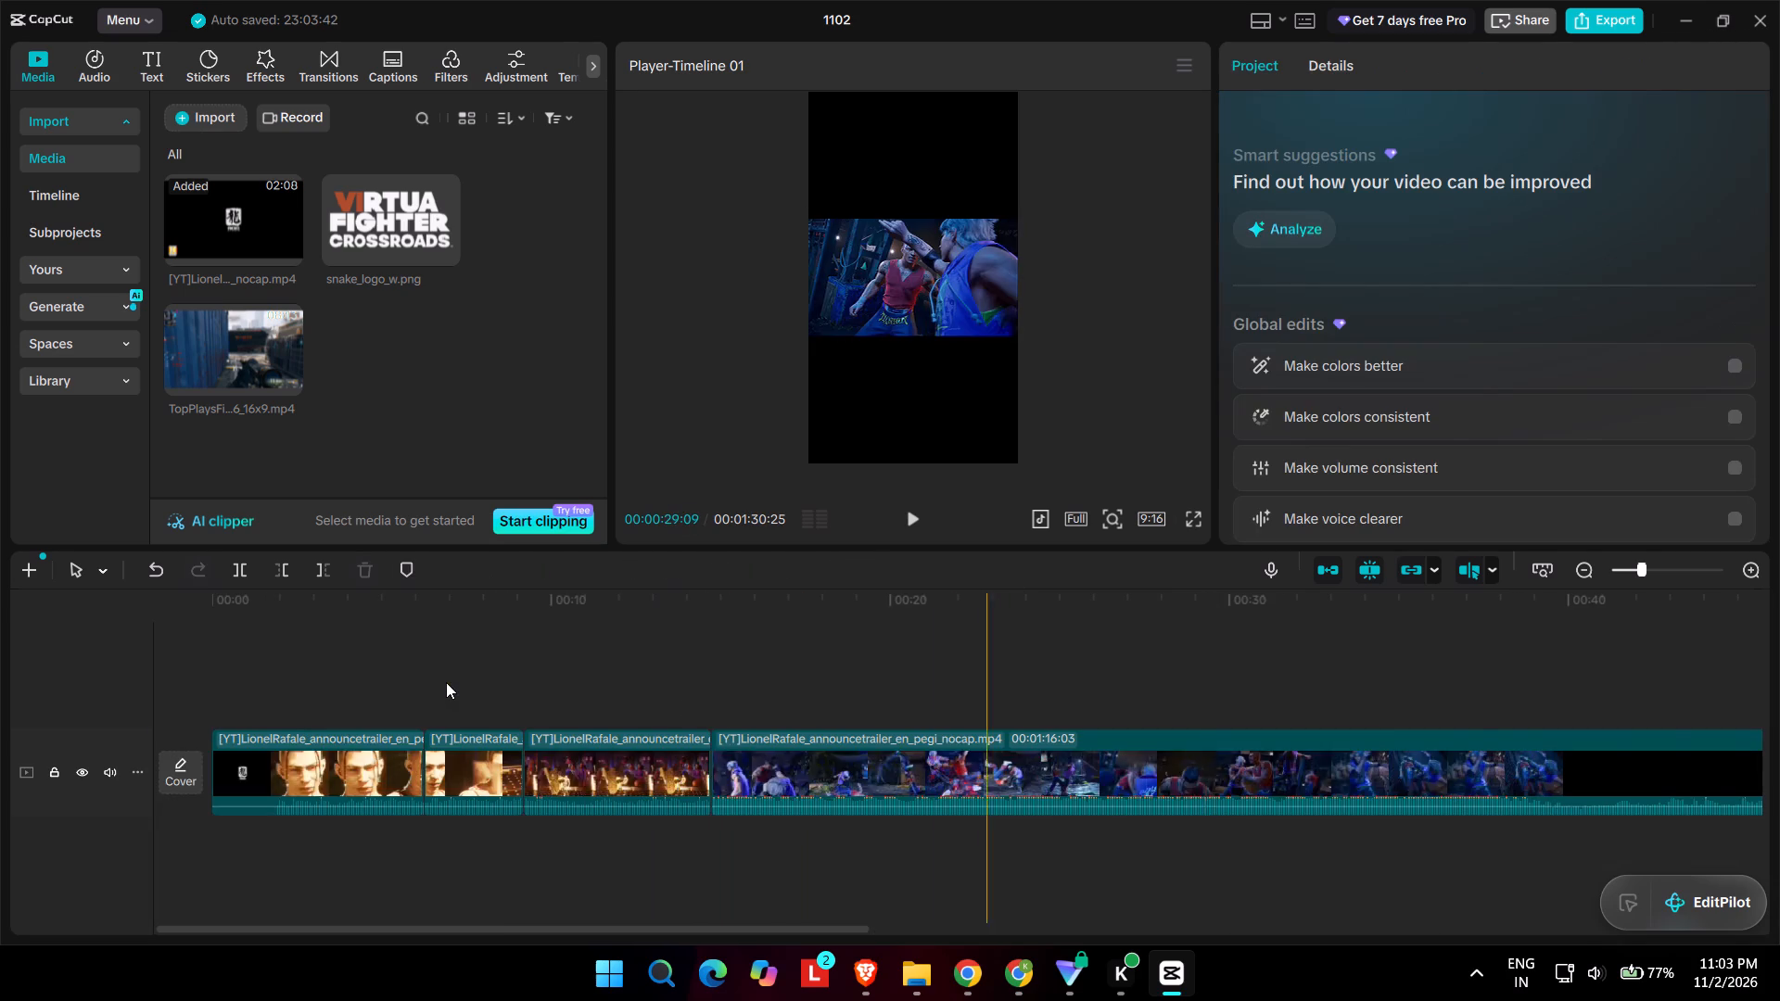
{"action": "scroll", "coordinate": [446, 682], "scroll_direction": "right", "scroll_amount": 5}
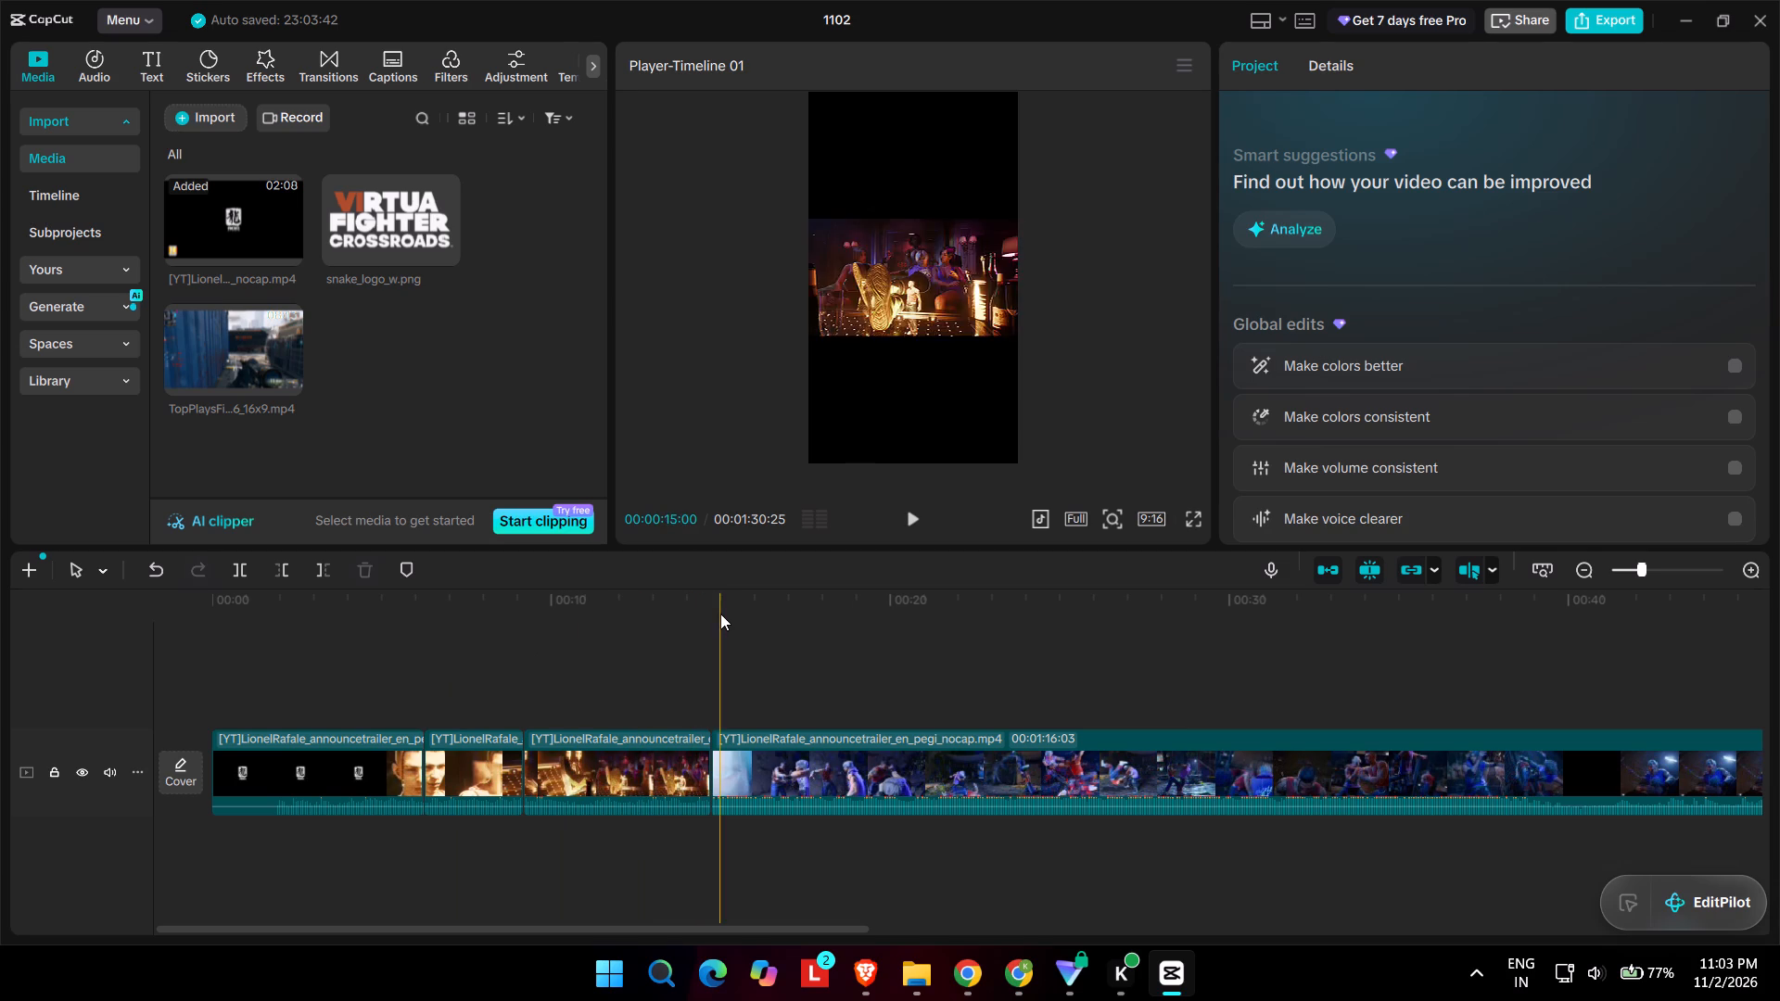
{"action": "left_click", "coordinate": [710, 617]}
{"action": "key", "text": "space"}
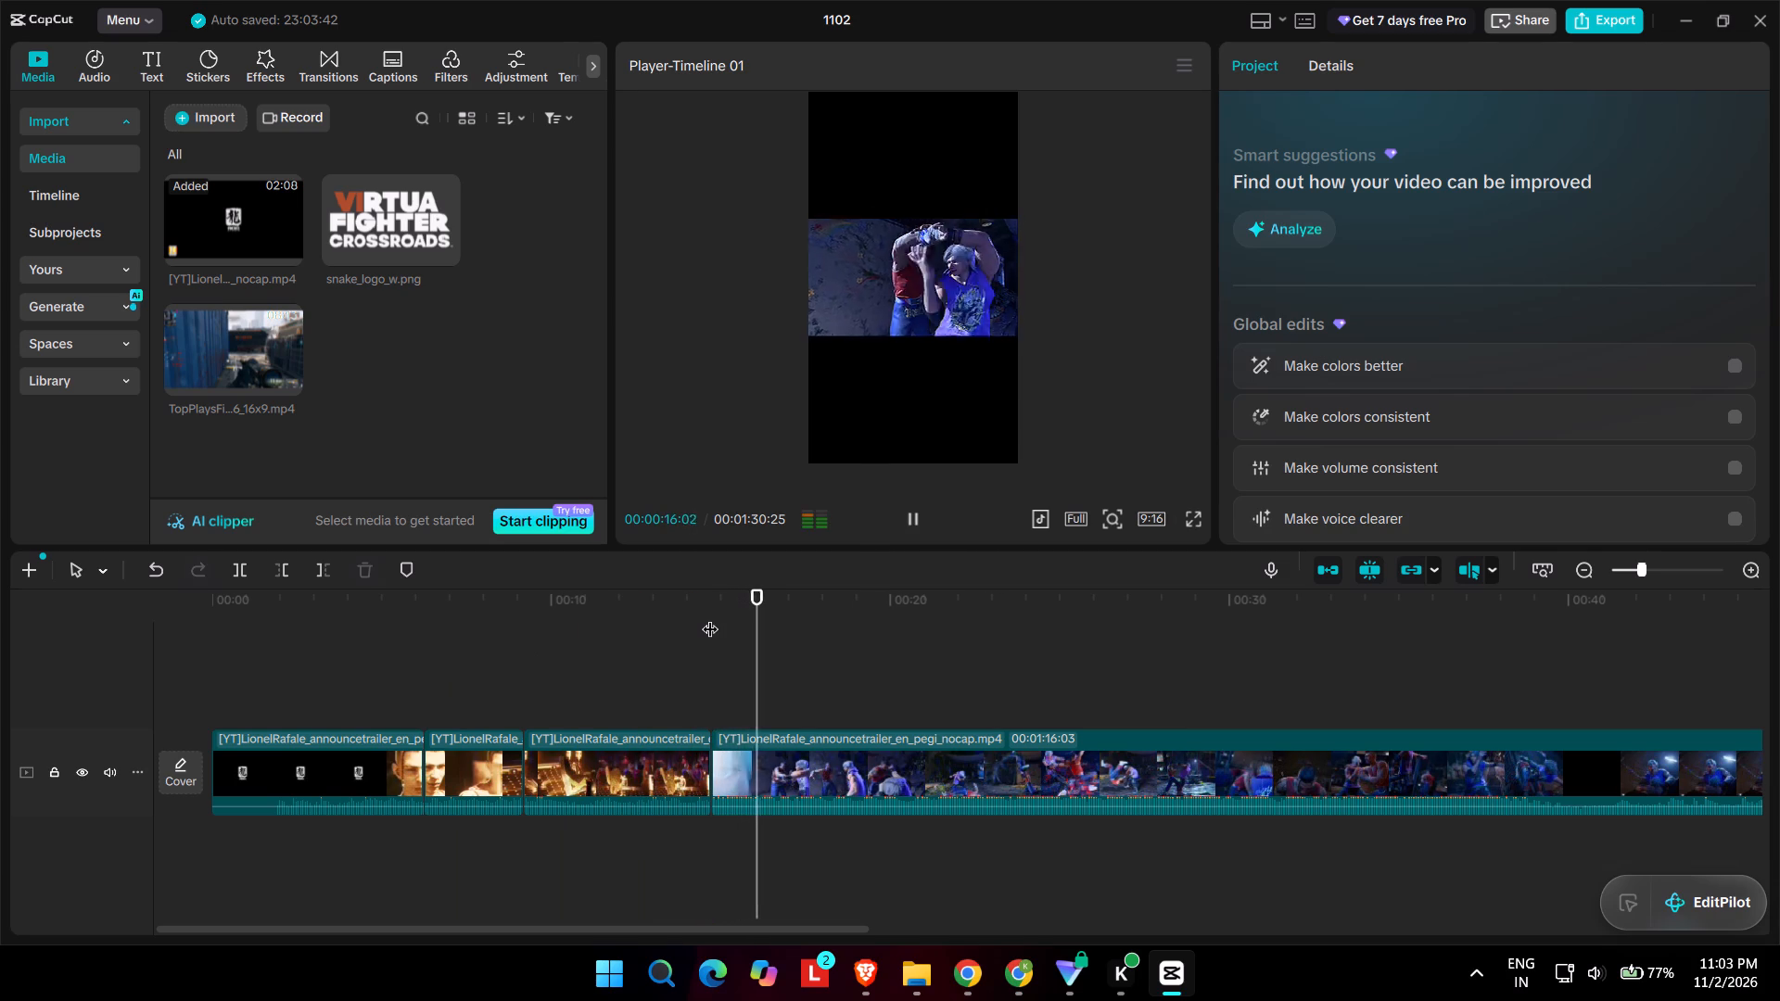
{"action": "key", "text": "space"}
{"action": "key", "text": "space"}
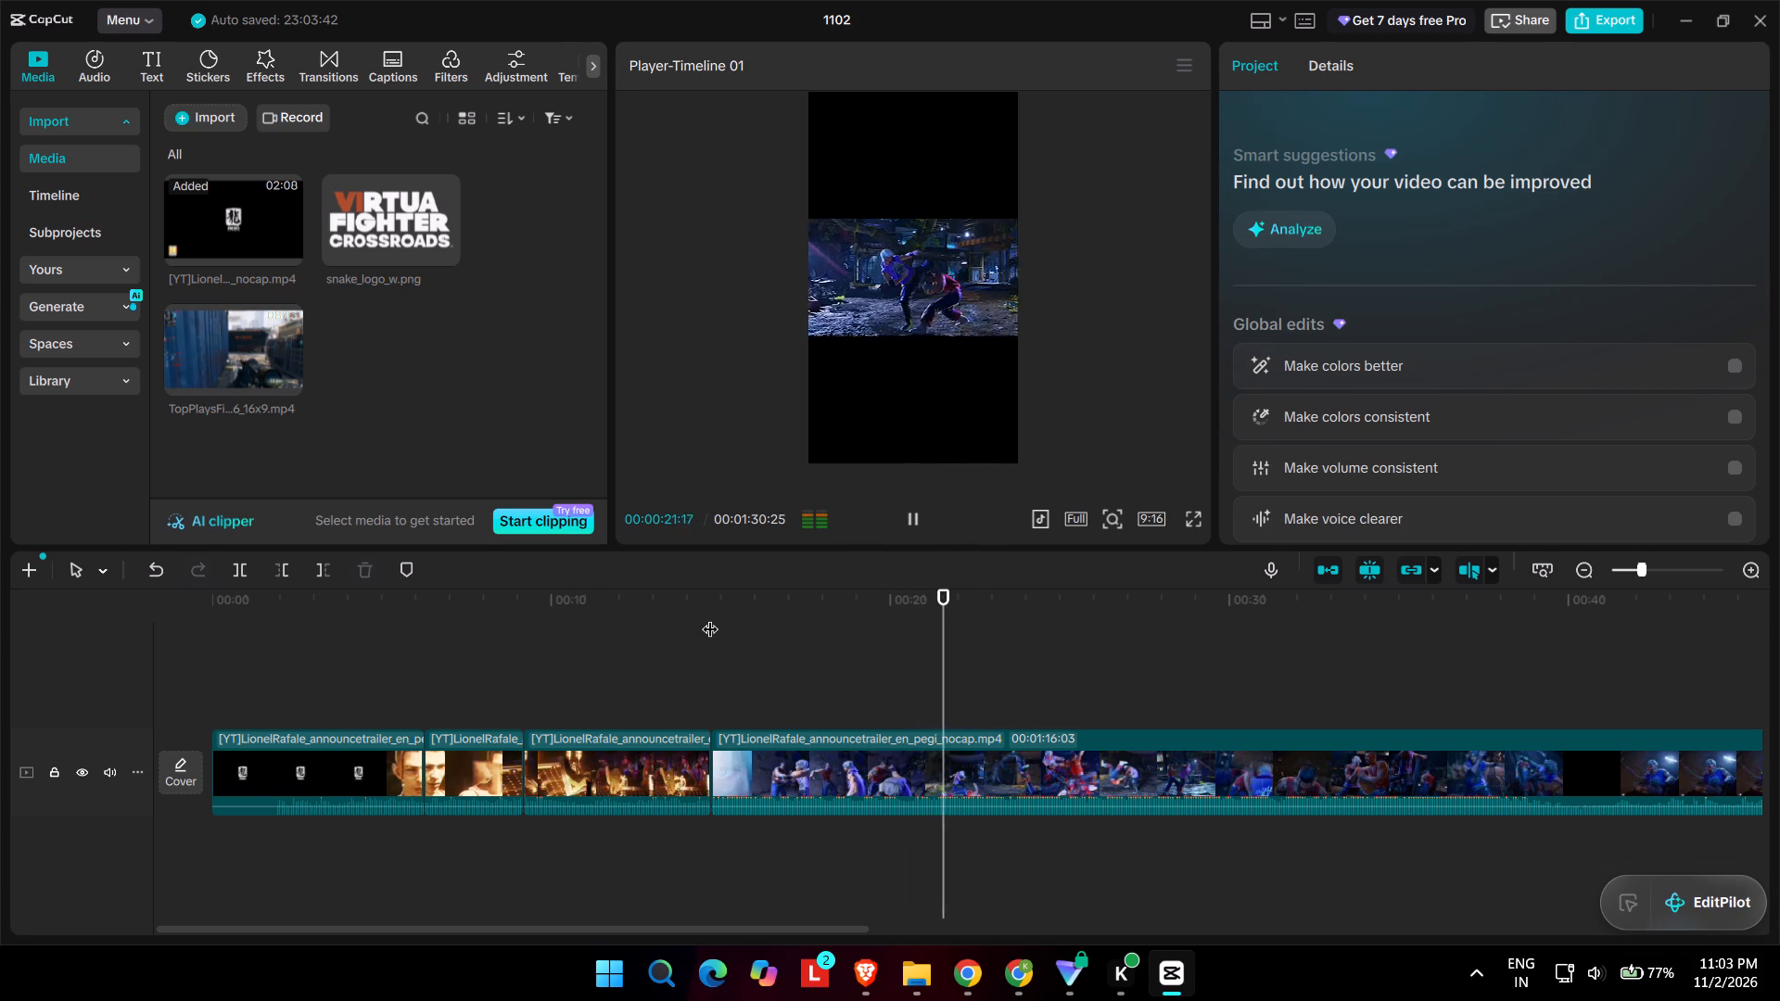
{"action": "key", "text": "space"}
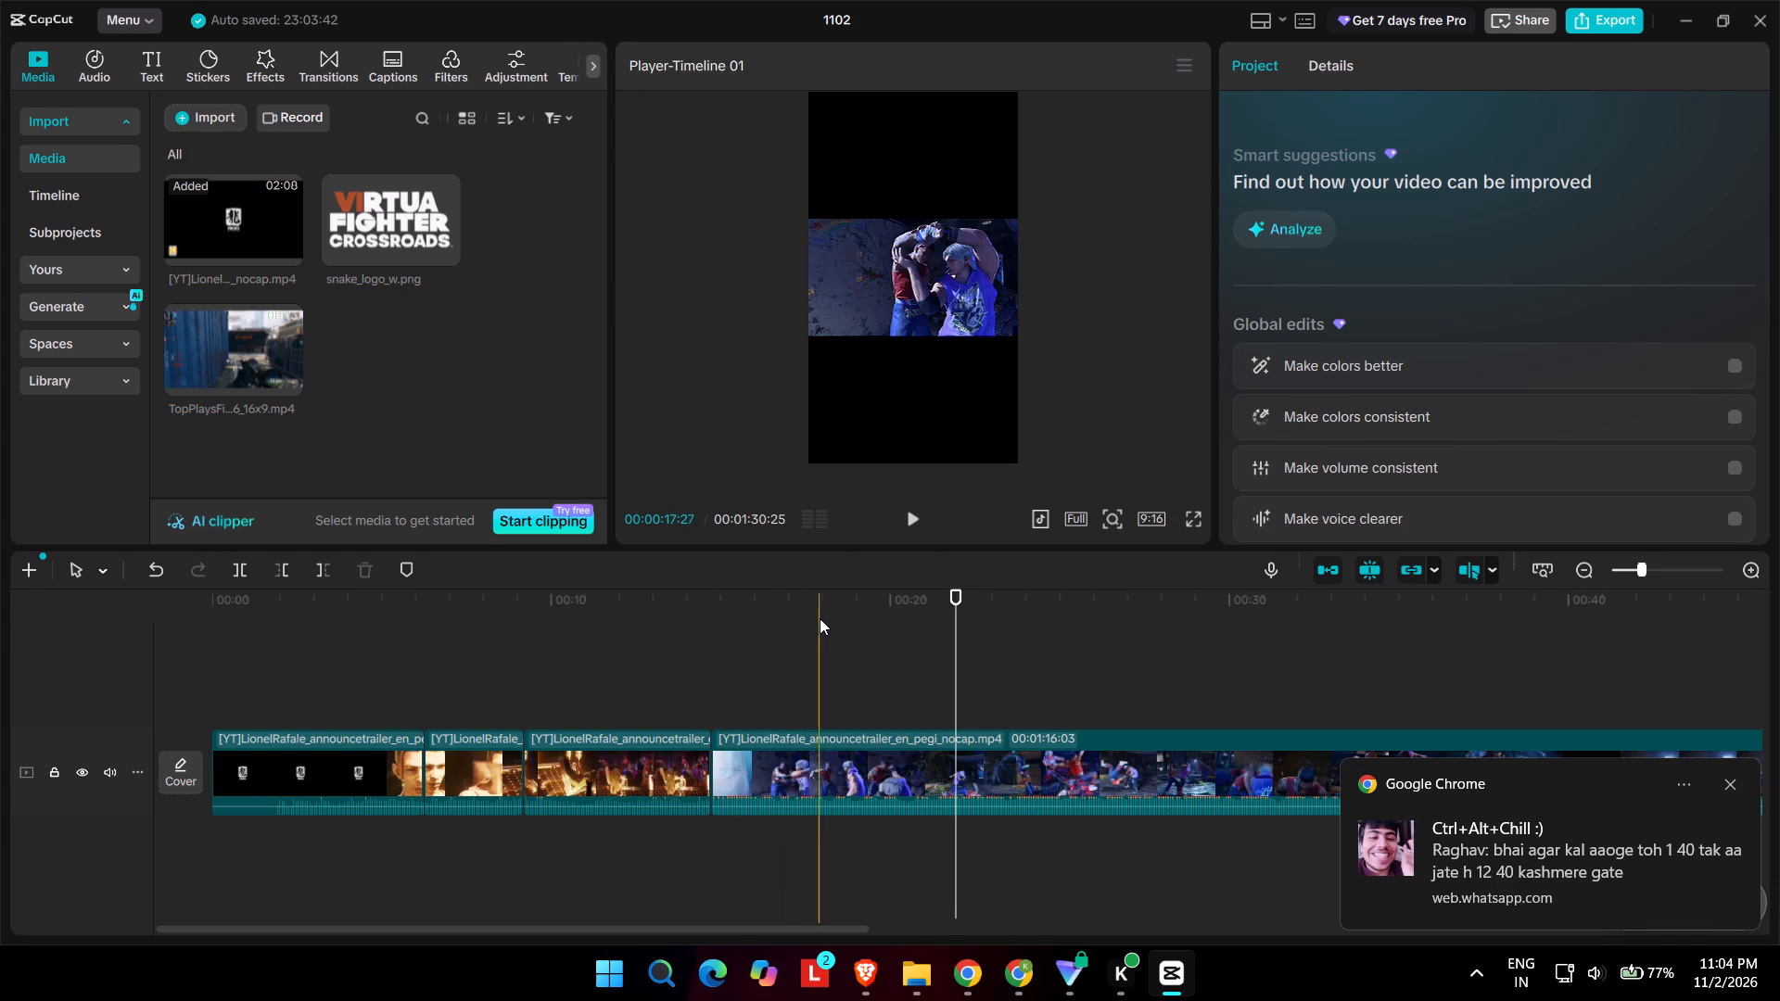
Replay the fight between about 00:00:17 and 00:00:20 to look for a cut point.
{"action": "left_click", "coordinate": [953, 660]}
{"action": "key", "text": "space"}
{"action": "left_click", "coordinate": [883, 665]}
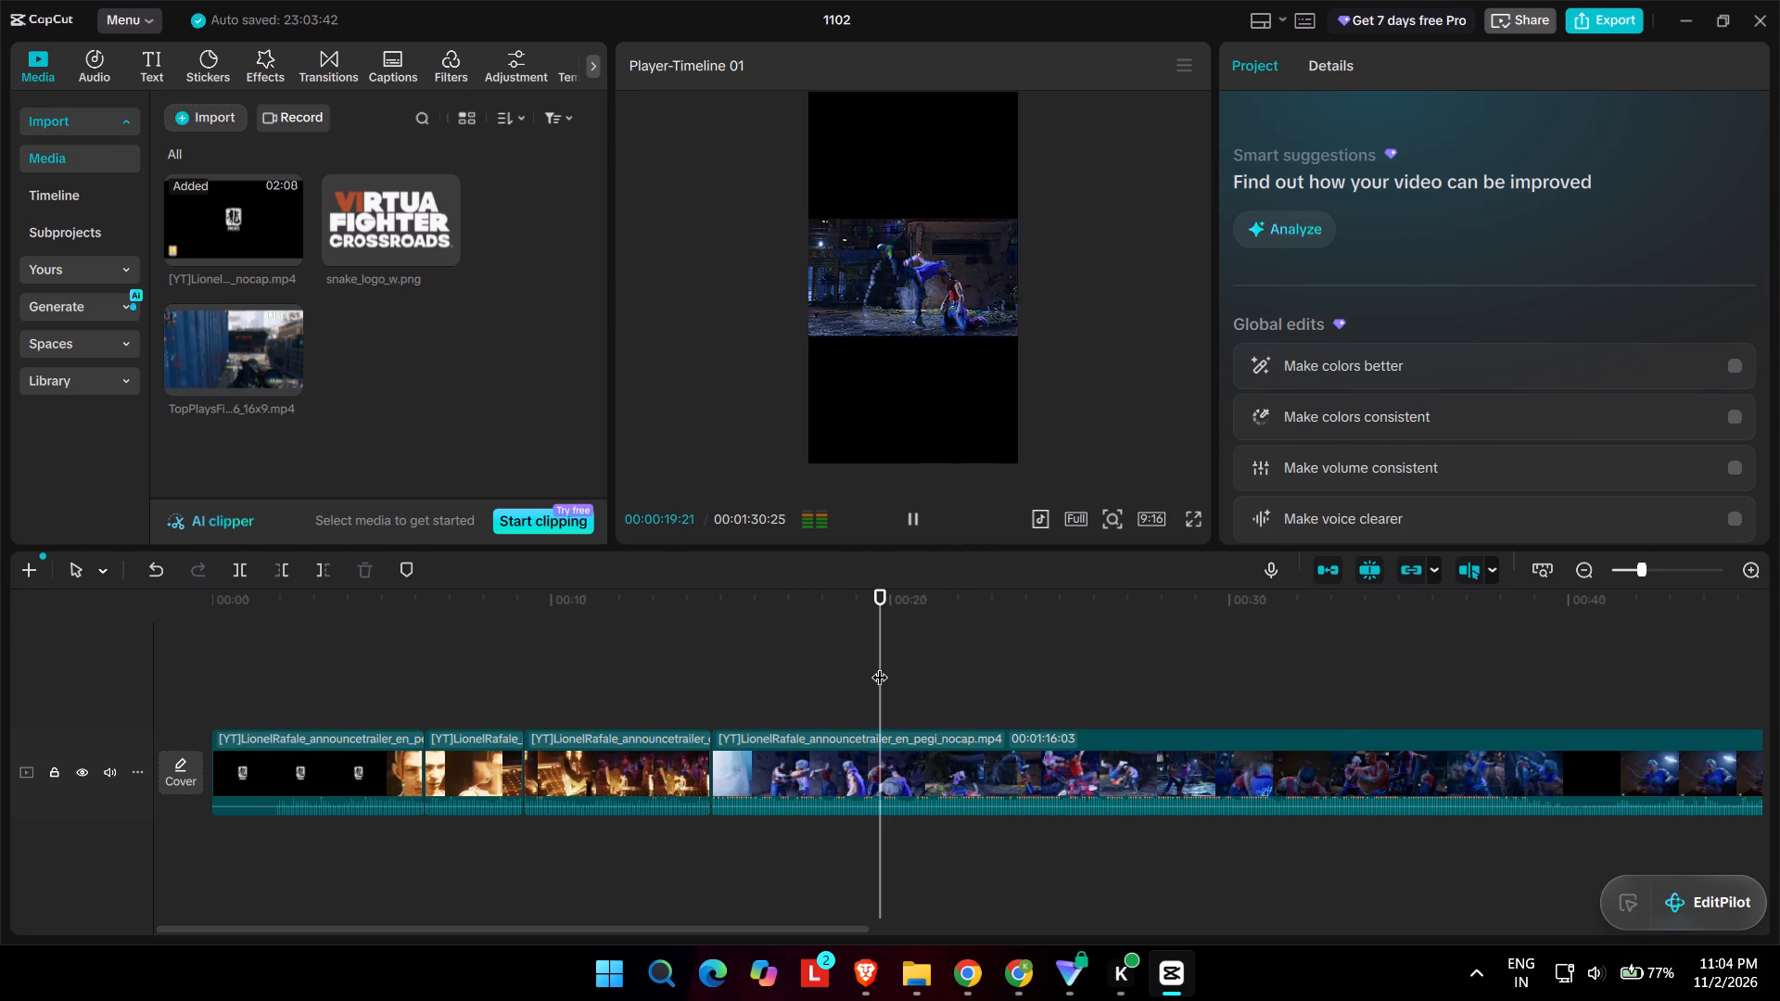
{"action": "key", "text": "space"}
{"action": "left_click", "coordinate": [845, 662]}
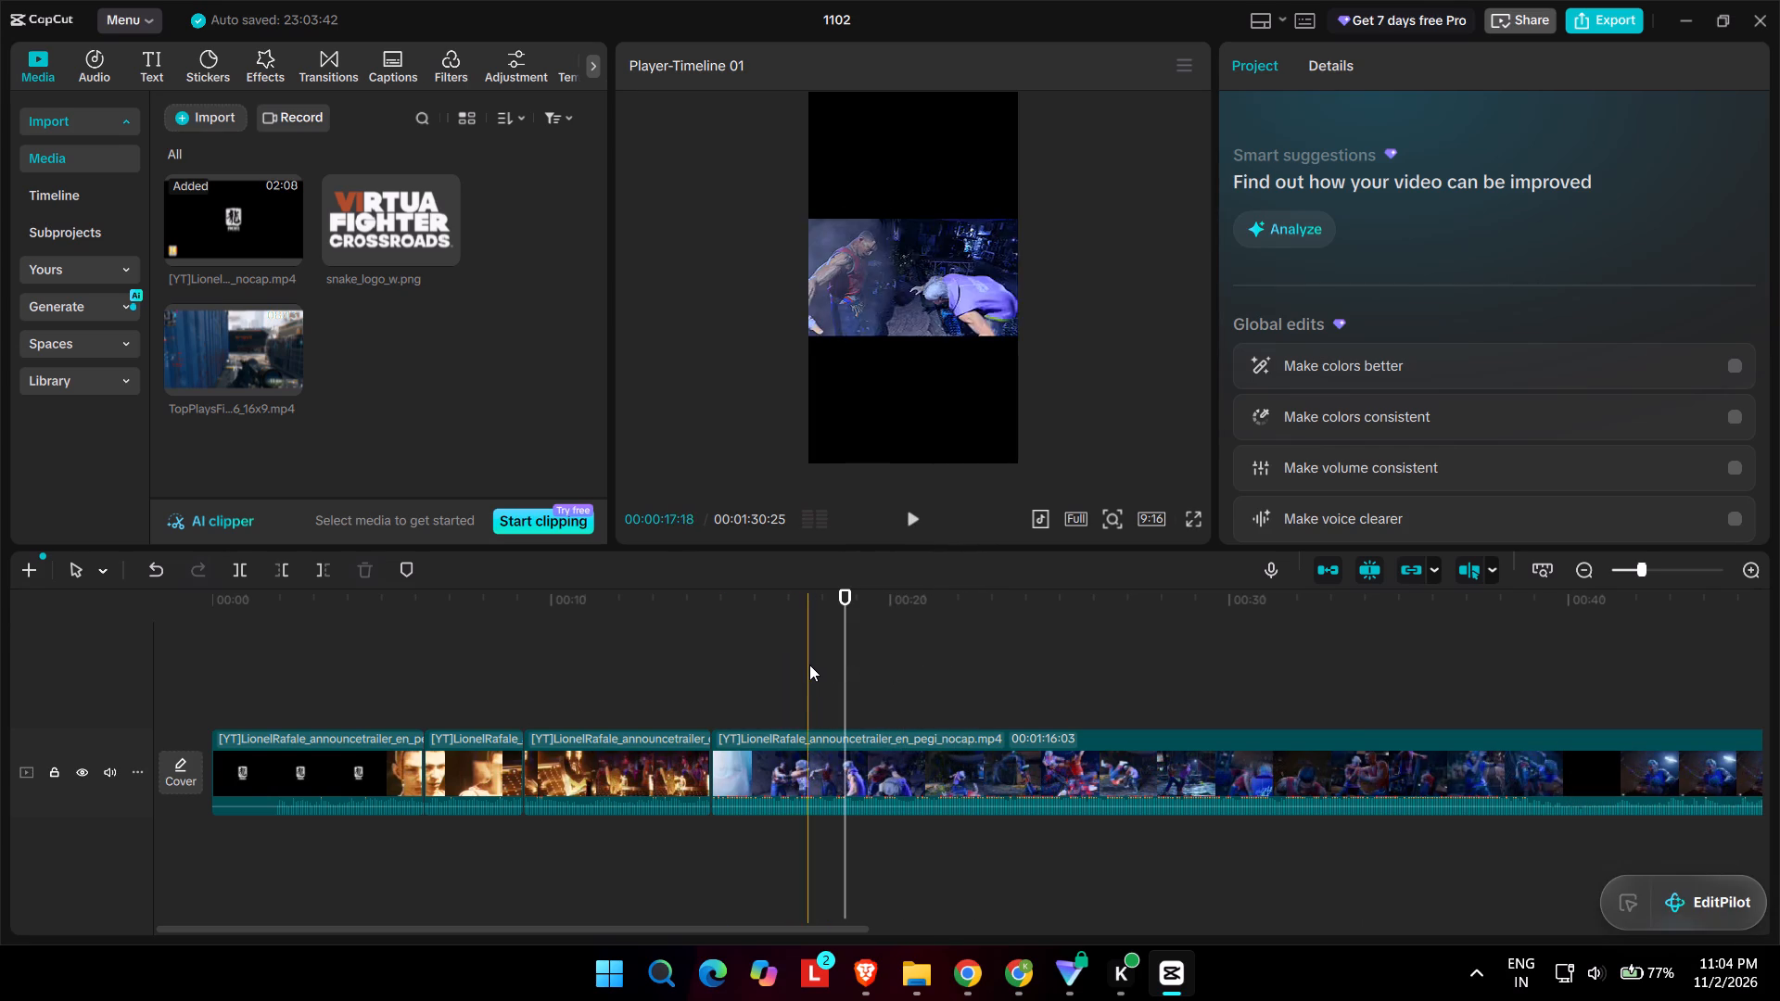
{"action": "key", "text": "space"}
{"action": "key", "text": "space"}
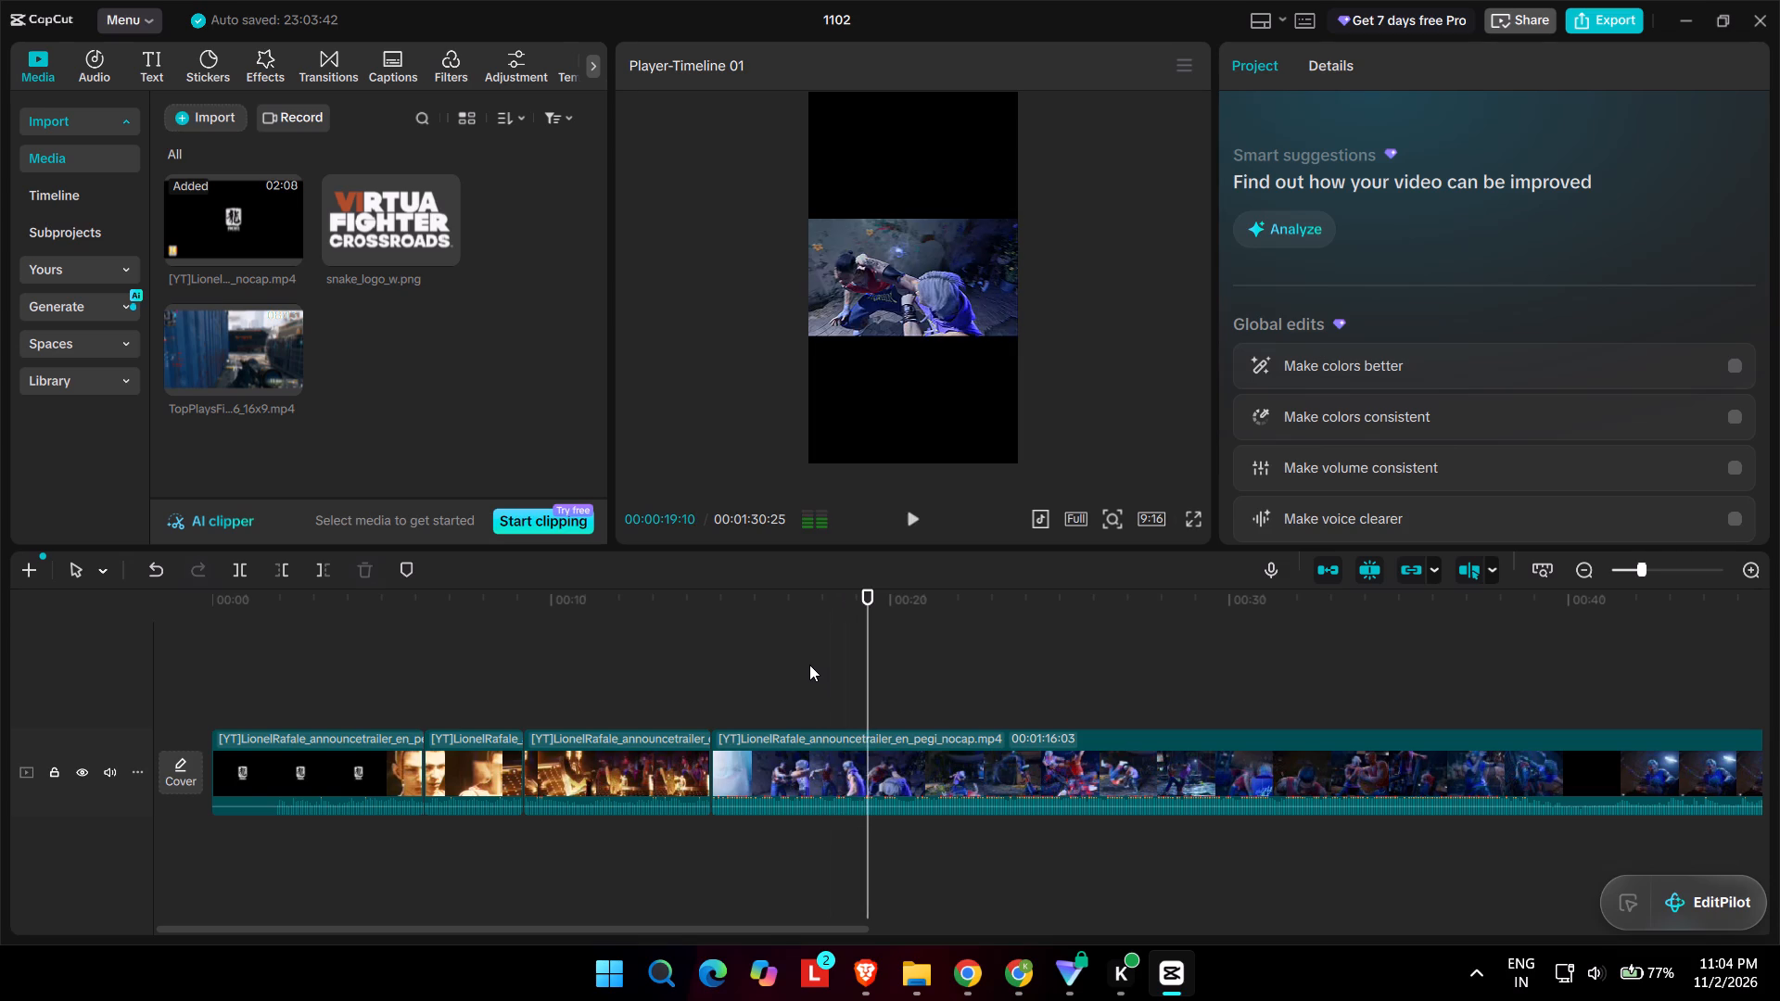
{"action": "key", "text": "space"}
{"action": "key", "text": "space"}
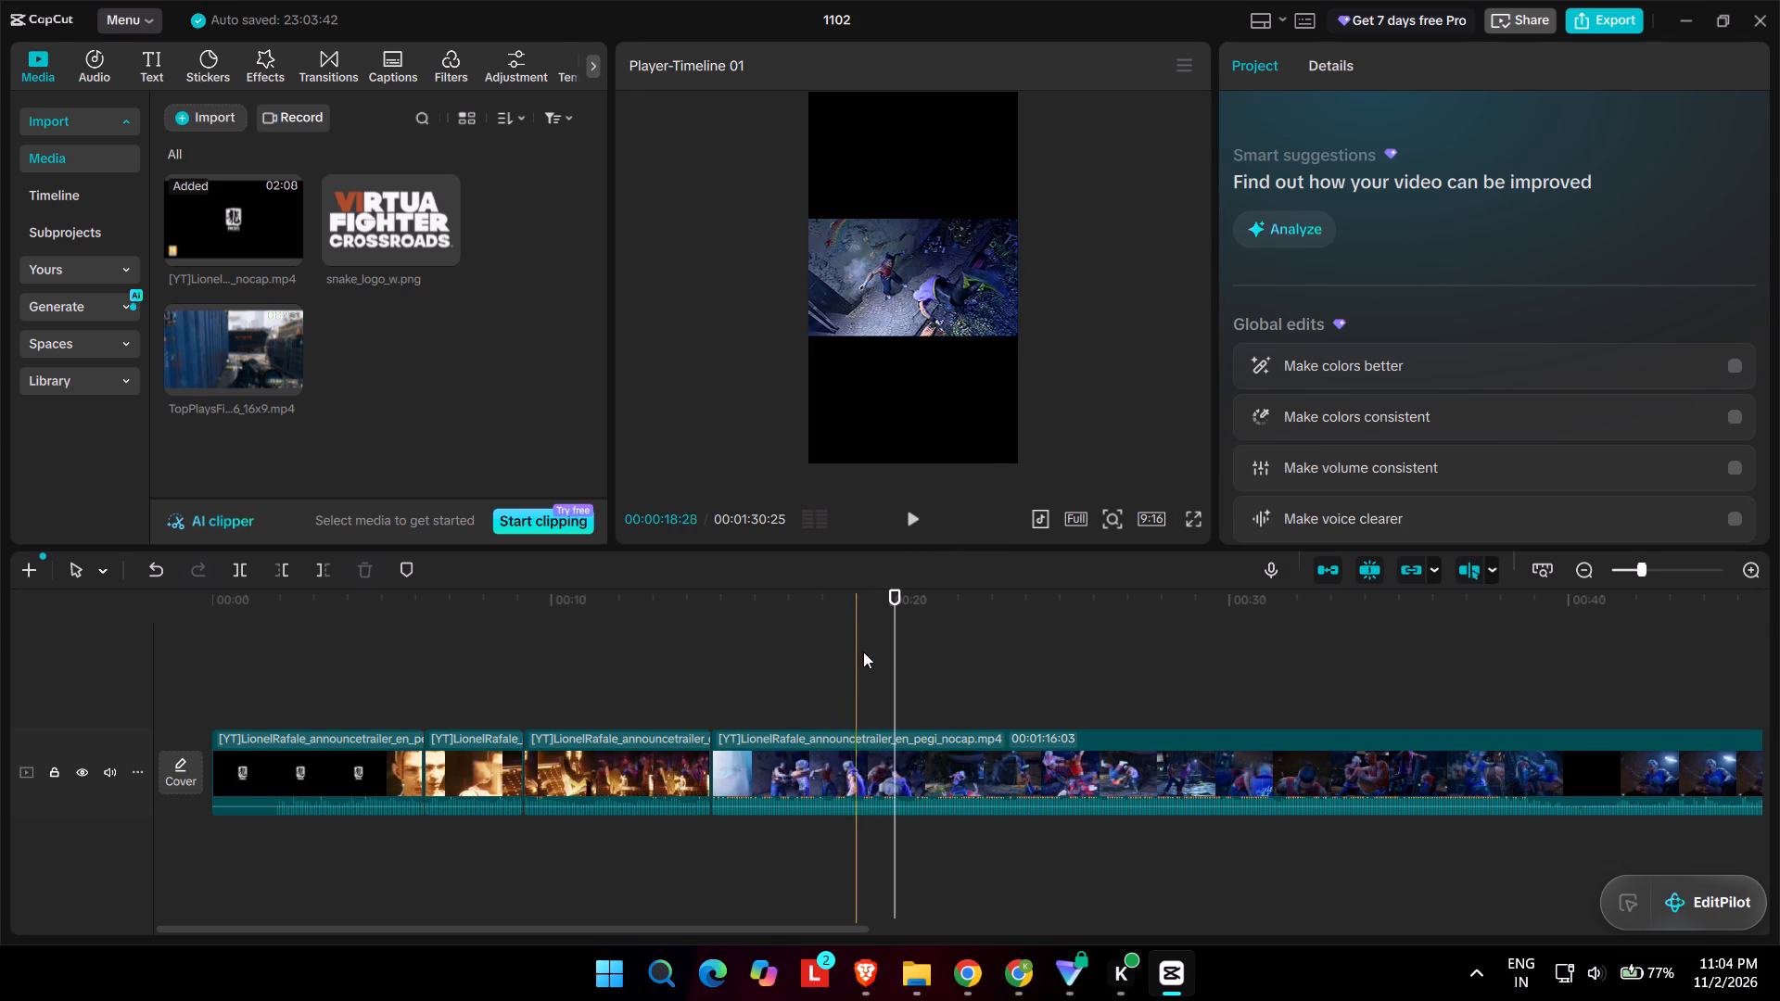
{"action": "left_click", "coordinate": [883, 648]}
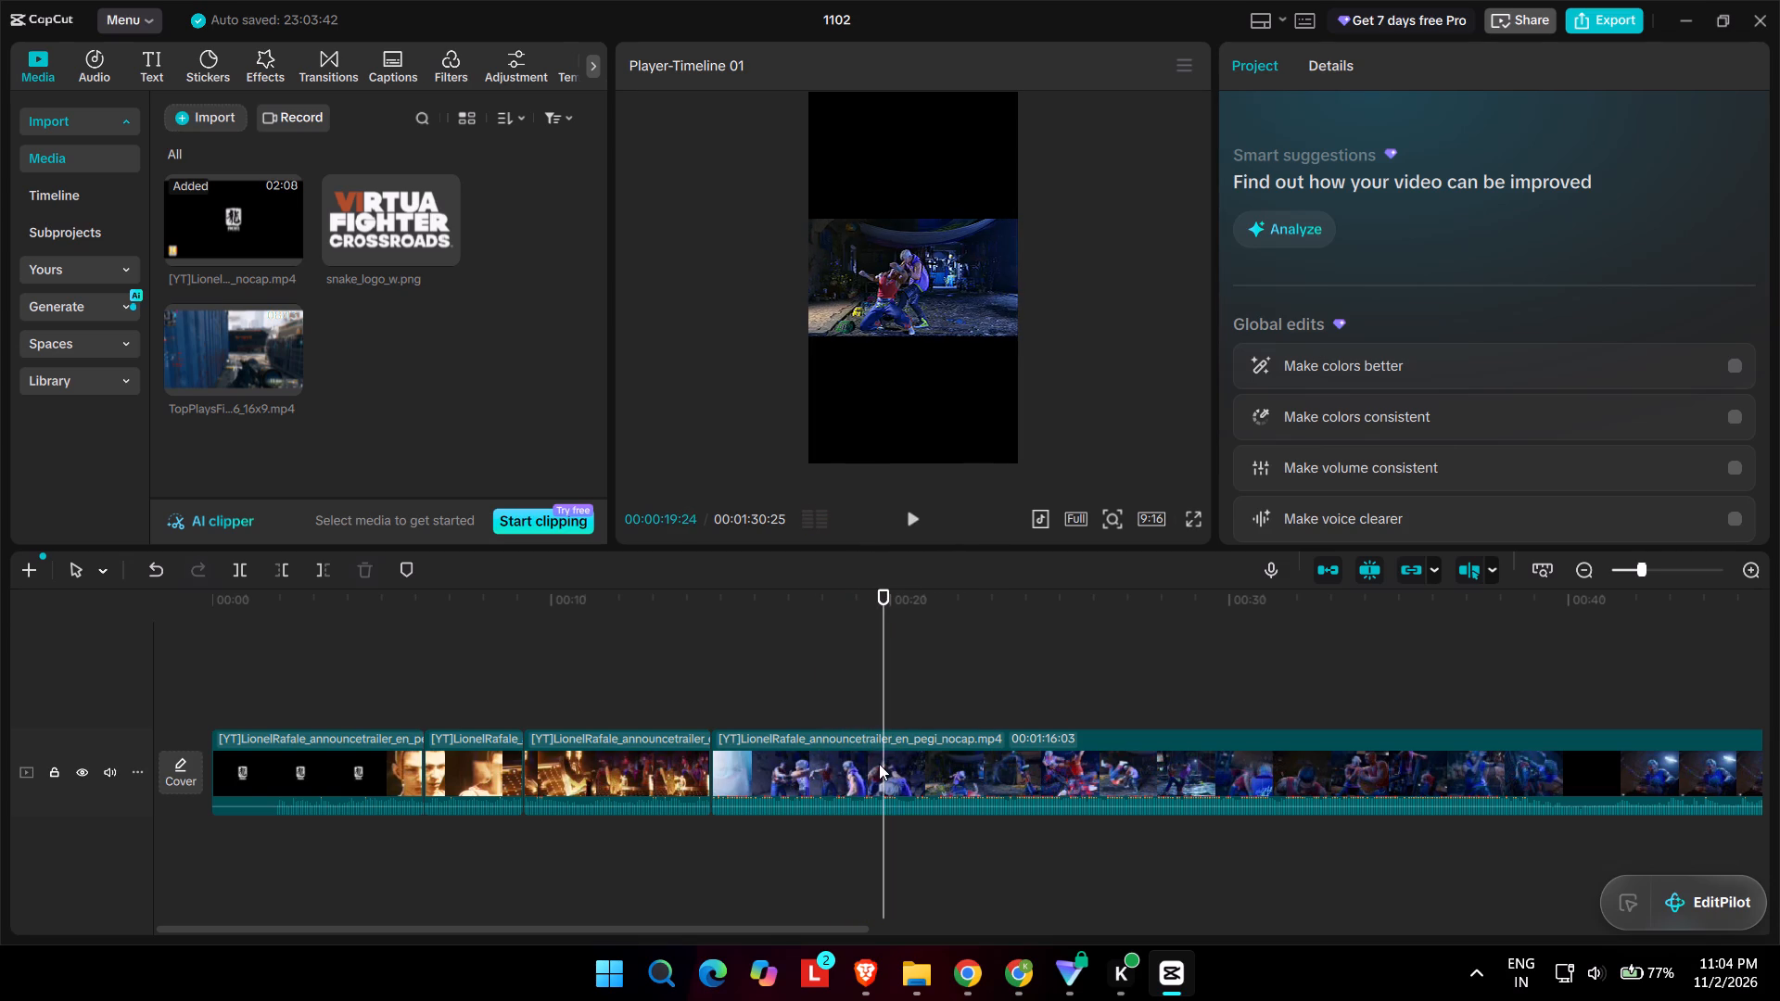
Step frame by frame through the fight shots and split the last trailer clip at 00:00:19:18.
{"action": "key", "text": "Left"}
{"action": "key", "text": "Left"}
{"action": "key", "text": "Left"}
{"action": "key", "text": "Left"}
{"action": "key", "text": "Left"}
{"action": "key", "text": "Left"}
{"action": "key", "text": "Left"}
{"action": "key", "text": "Left"}
{"action": "key", "text": "Left"}
{"action": "key", "text": "Left"}
{"action": "key", "text": "Left"}
{"action": "key", "text": "Left"}
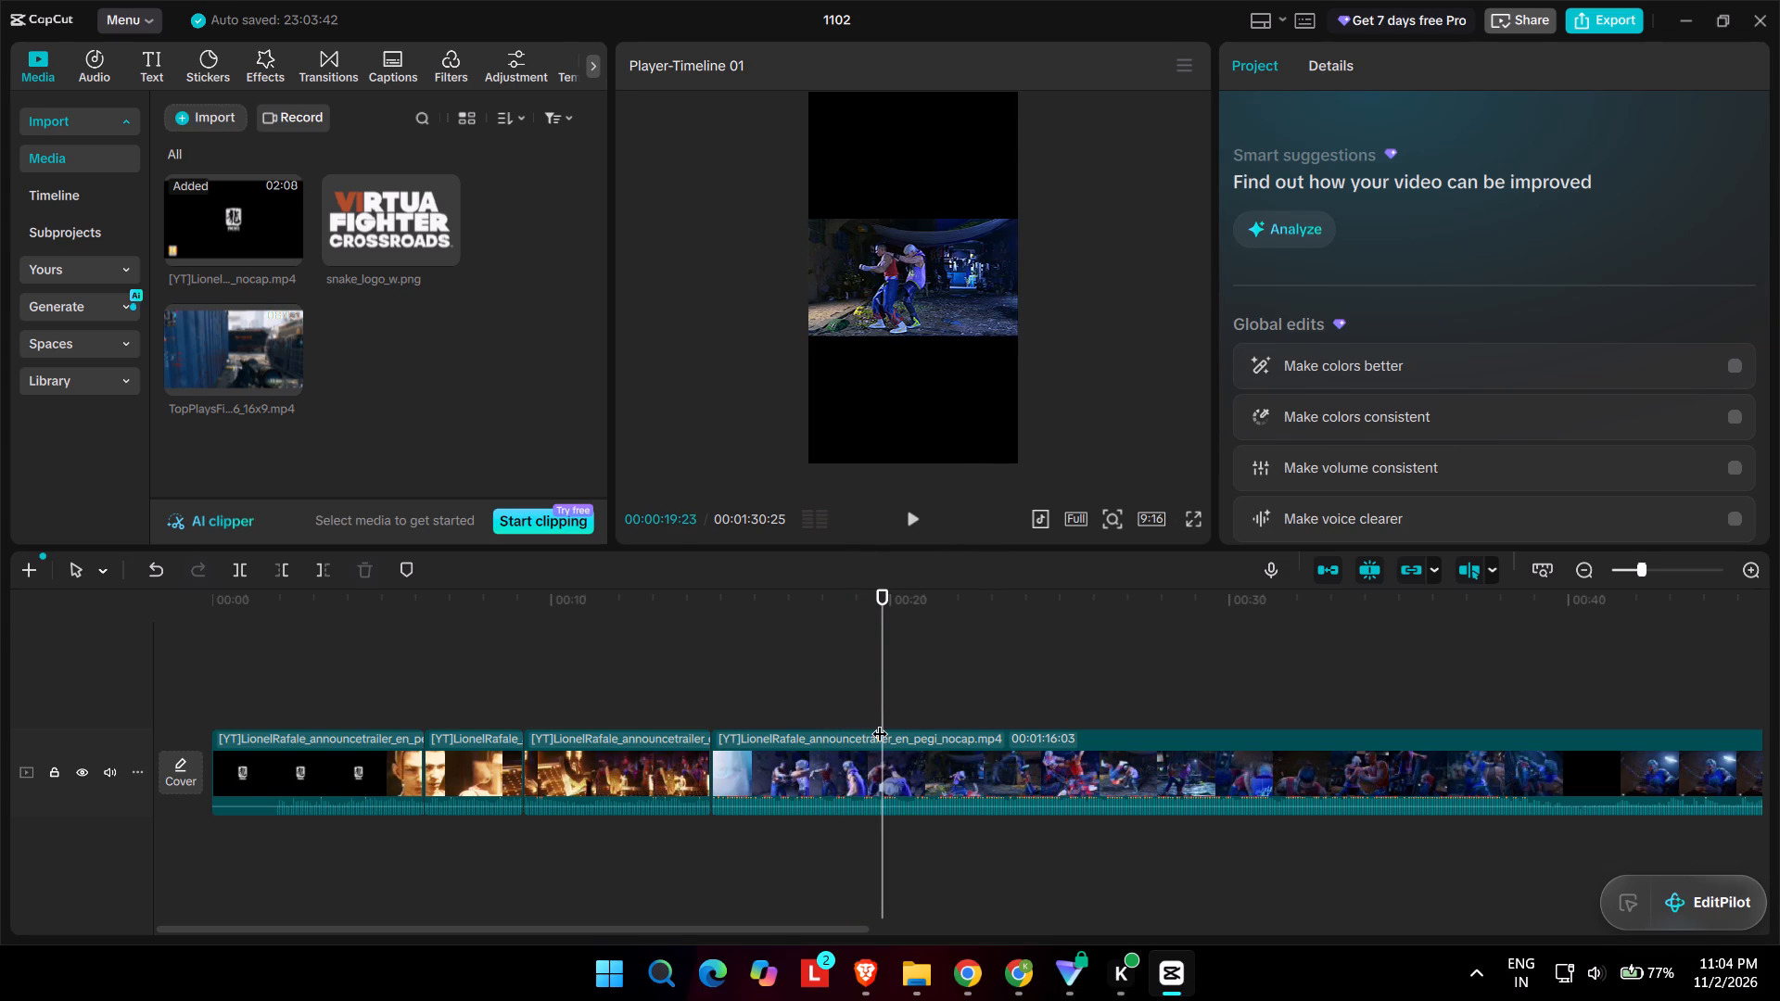
{"action": "key", "text": "Right"}
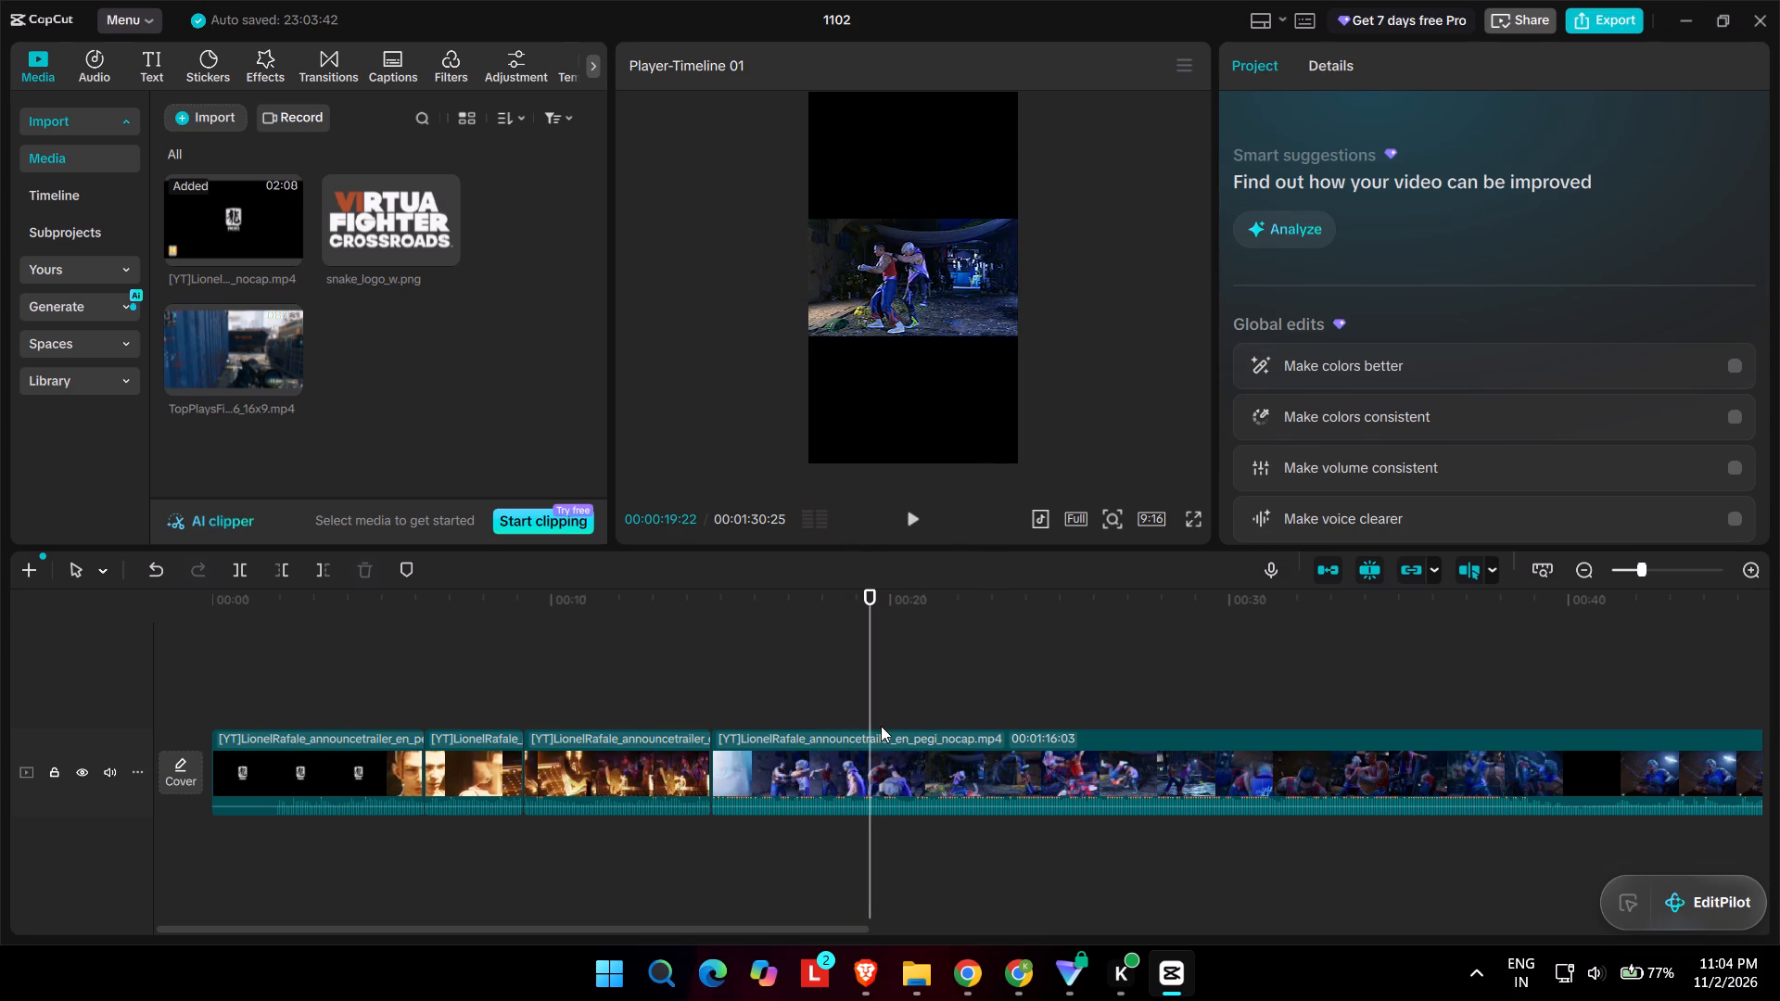
{"action": "key", "text": "Left"}
{"action": "key", "text": "Left"}
{"action": "key", "text": "Left"}
{"action": "key", "text": "Left"}
{"action": "key", "text": "Left"}
{"action": "key", "text": "Left"}
{"action": "key", "text": "Left"}
{"action": "key", "text": "Left"}
{"action": "key", "text": "Left"}
{"action": "key", "text": "Left"}
{"action": "key", "text": "Left"}
{"action": "key", "text": "Left"}
{"action": "key", "text": "Left"}
{"action": "key", "text": "Left"}
{"action": "key", "text": "Left"}
{"action": "key", "text": "Left"}
{"action": "key", "text": "Left"}
{"action": "key", "text": "Left"}
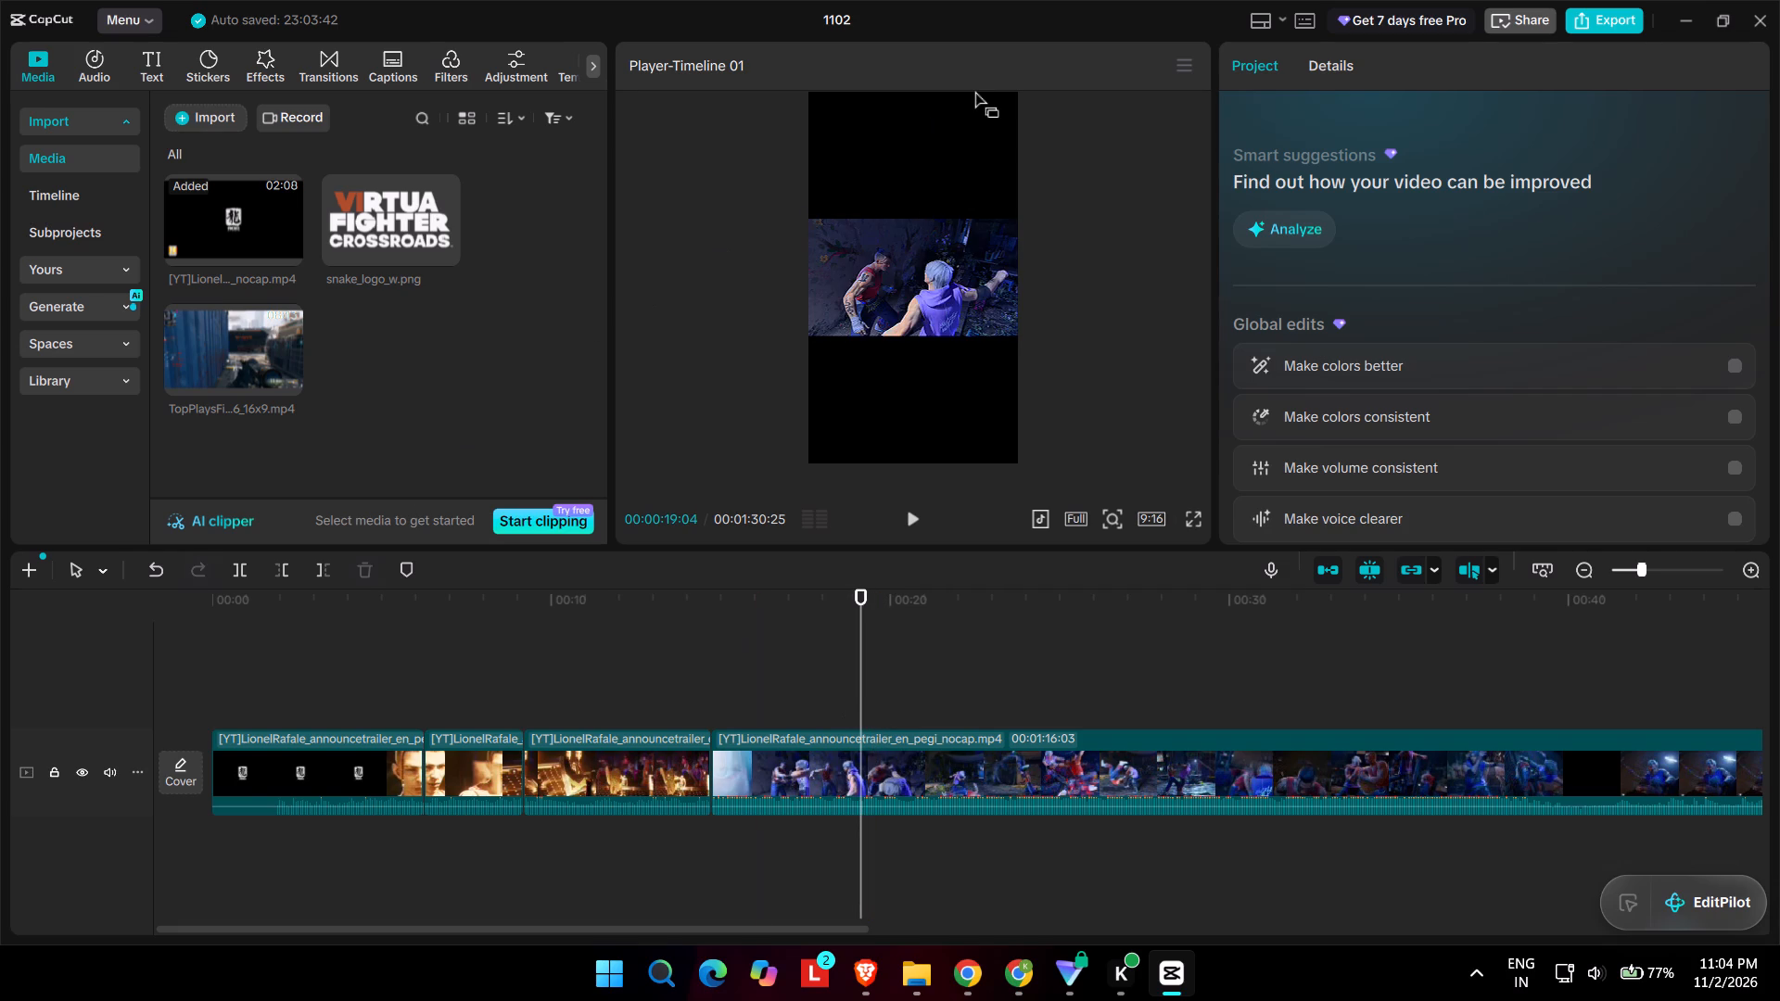
{"action": "key", "text": "Right"}
{"action": "key", "text": "Right"}
{"action": "key", "text": "Right"}
{"action": "key", "text": "Right"}
{"action": "key", "text": "Right"}
{"action": "key", "text": "Right"}
{"action": "key", "text": "Right"}
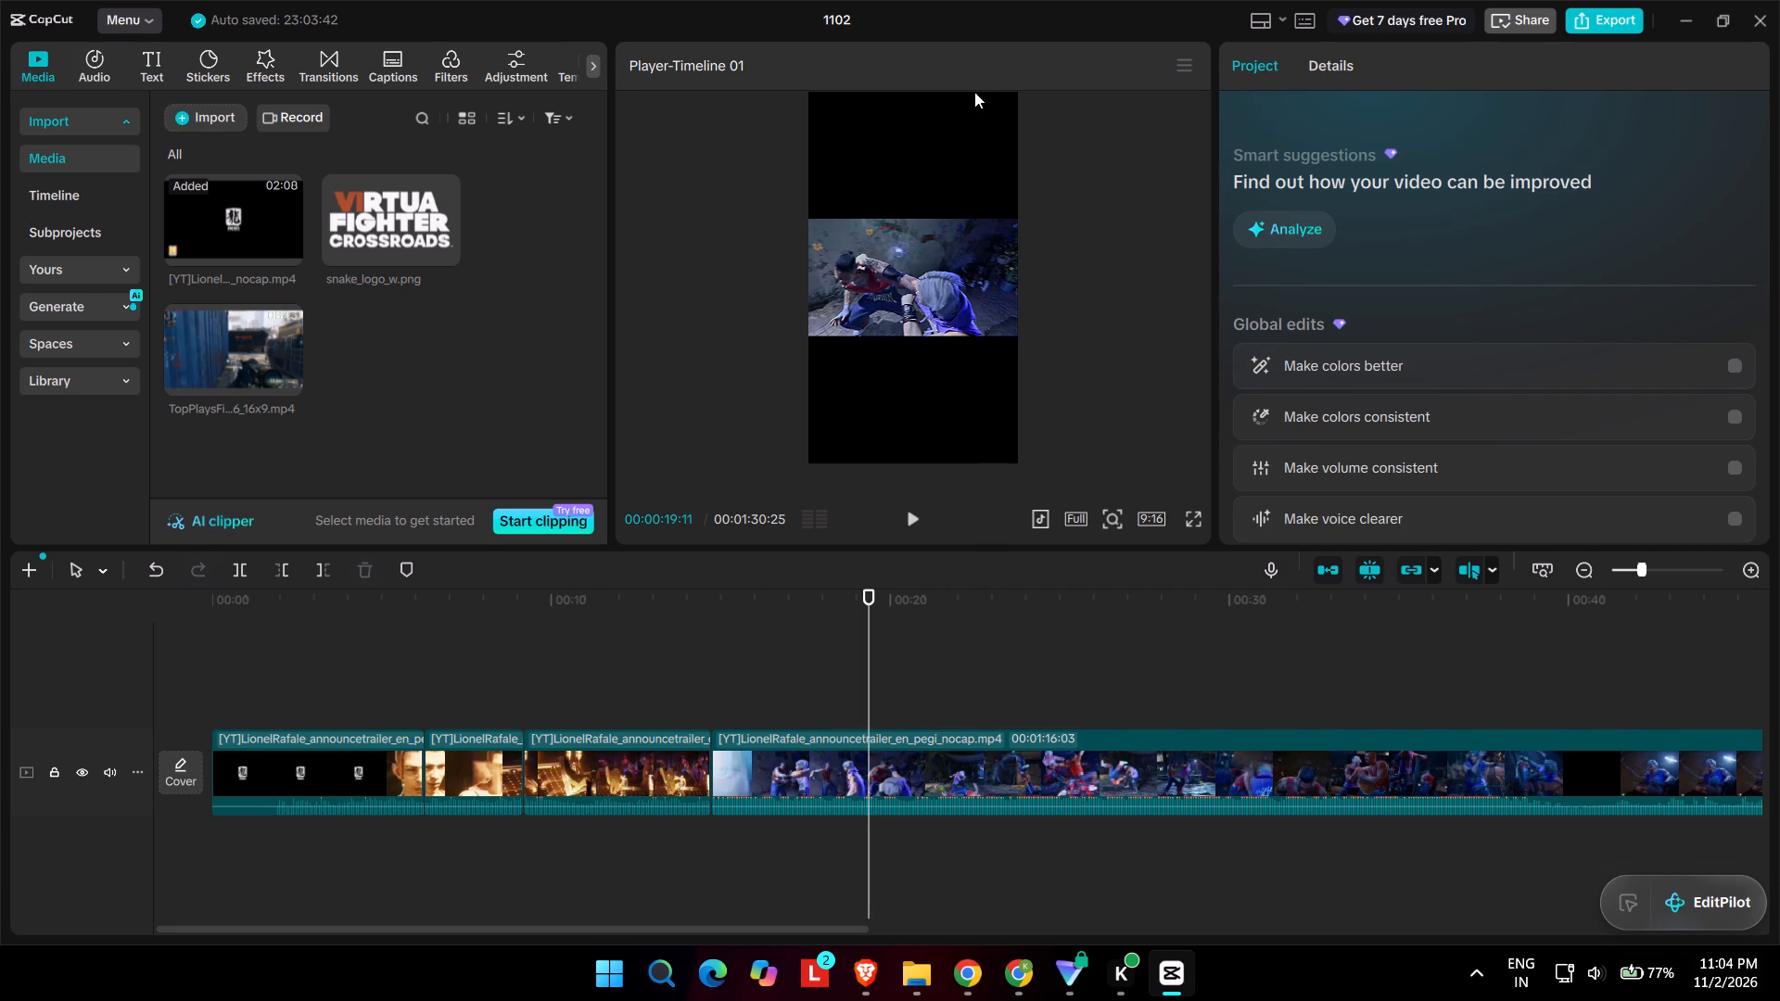
{"action": "key", "text": "Right"}
{"action": "key", "text": "Right"}
{"action": "key", "text": "Right"}
{"action": "key", "text": "Right"}
{"action": "key", "text": "Right"}
{"action": "key", "text": "Right"}
{"action": "key", "text": "Right"}
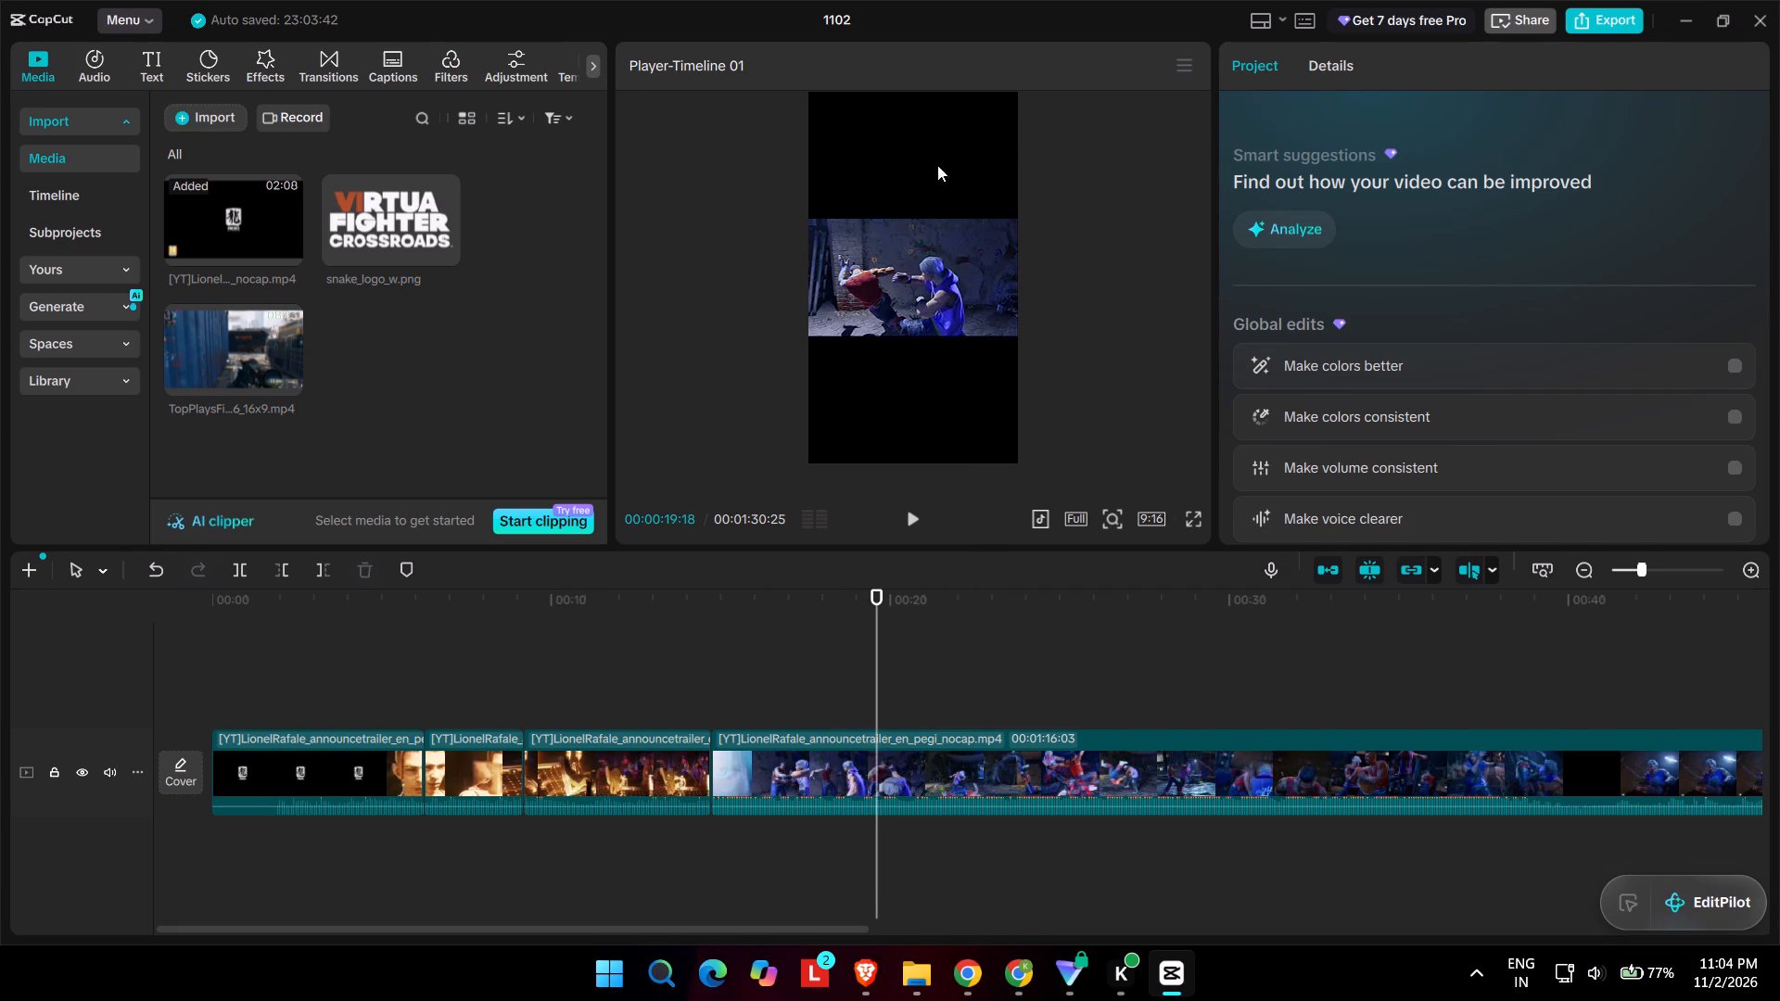
{"action": "left_click", "coordinate": [876, 748]}
{"action": "key", "text": "ctrl+b"}
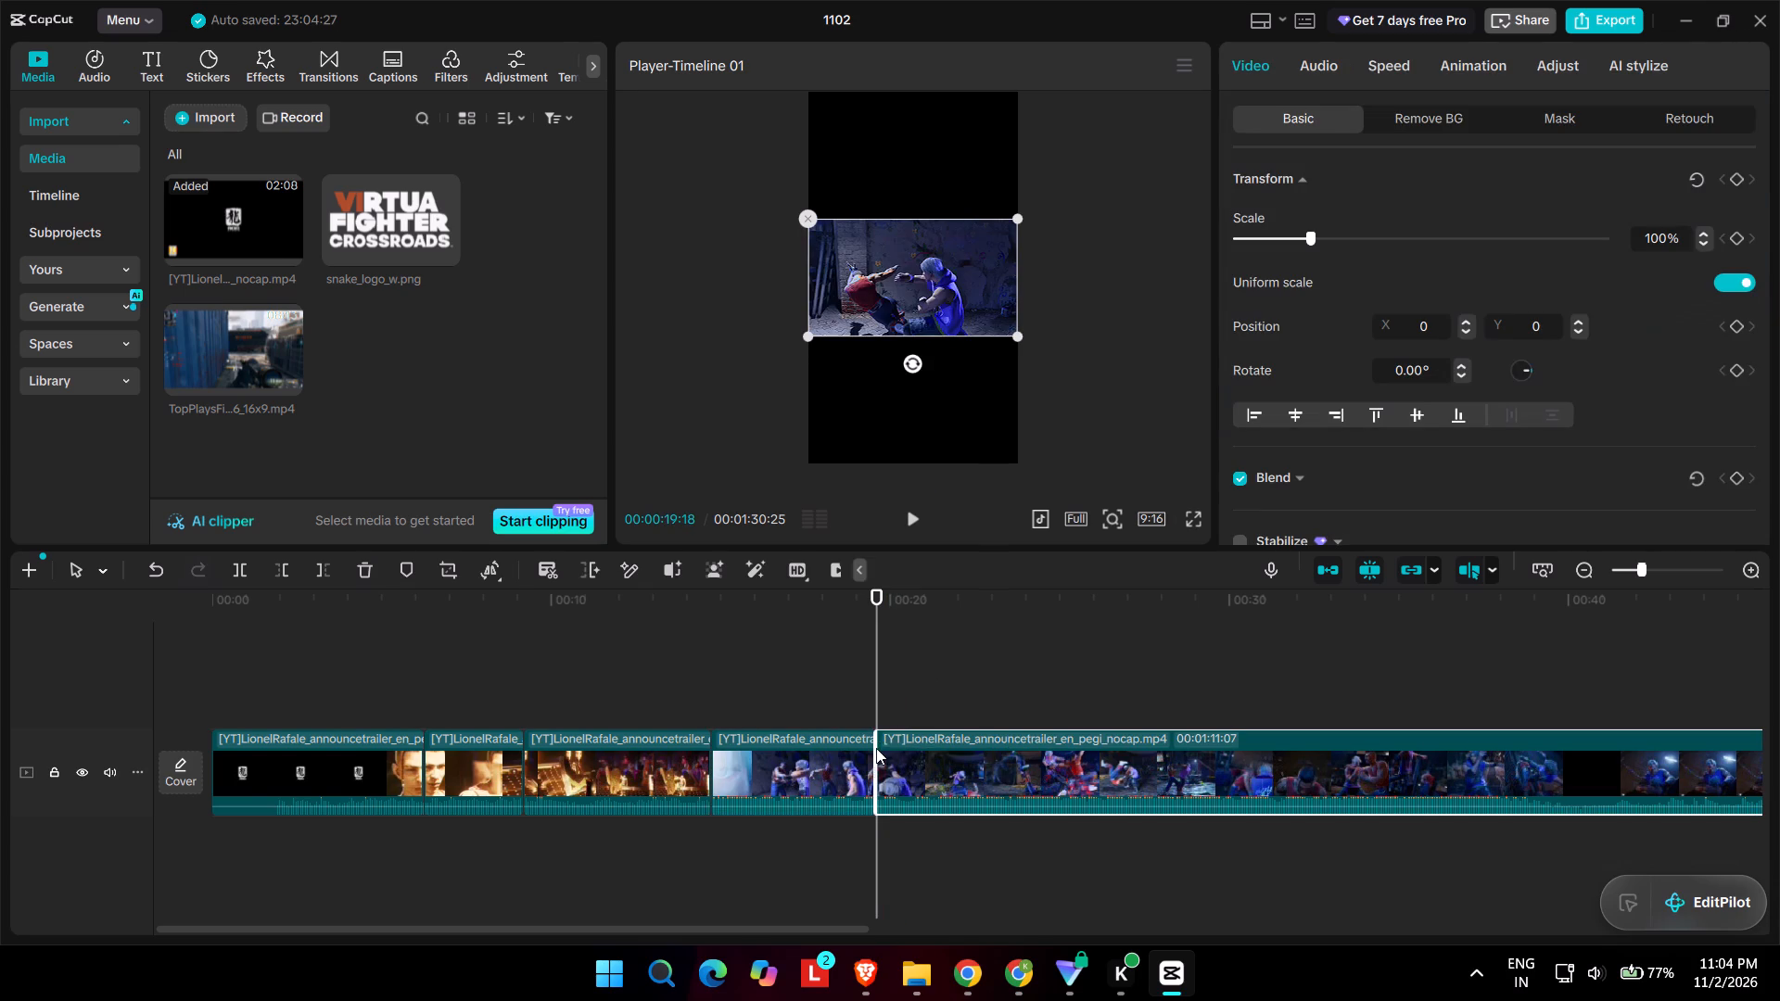
Find the low-angle shot of the fighter in red pants and split the last clip at 00:00:23:09.
{"action": "left_click_drag", "start_coordinate": [876, 687], "coordinate": [1000, 687]}
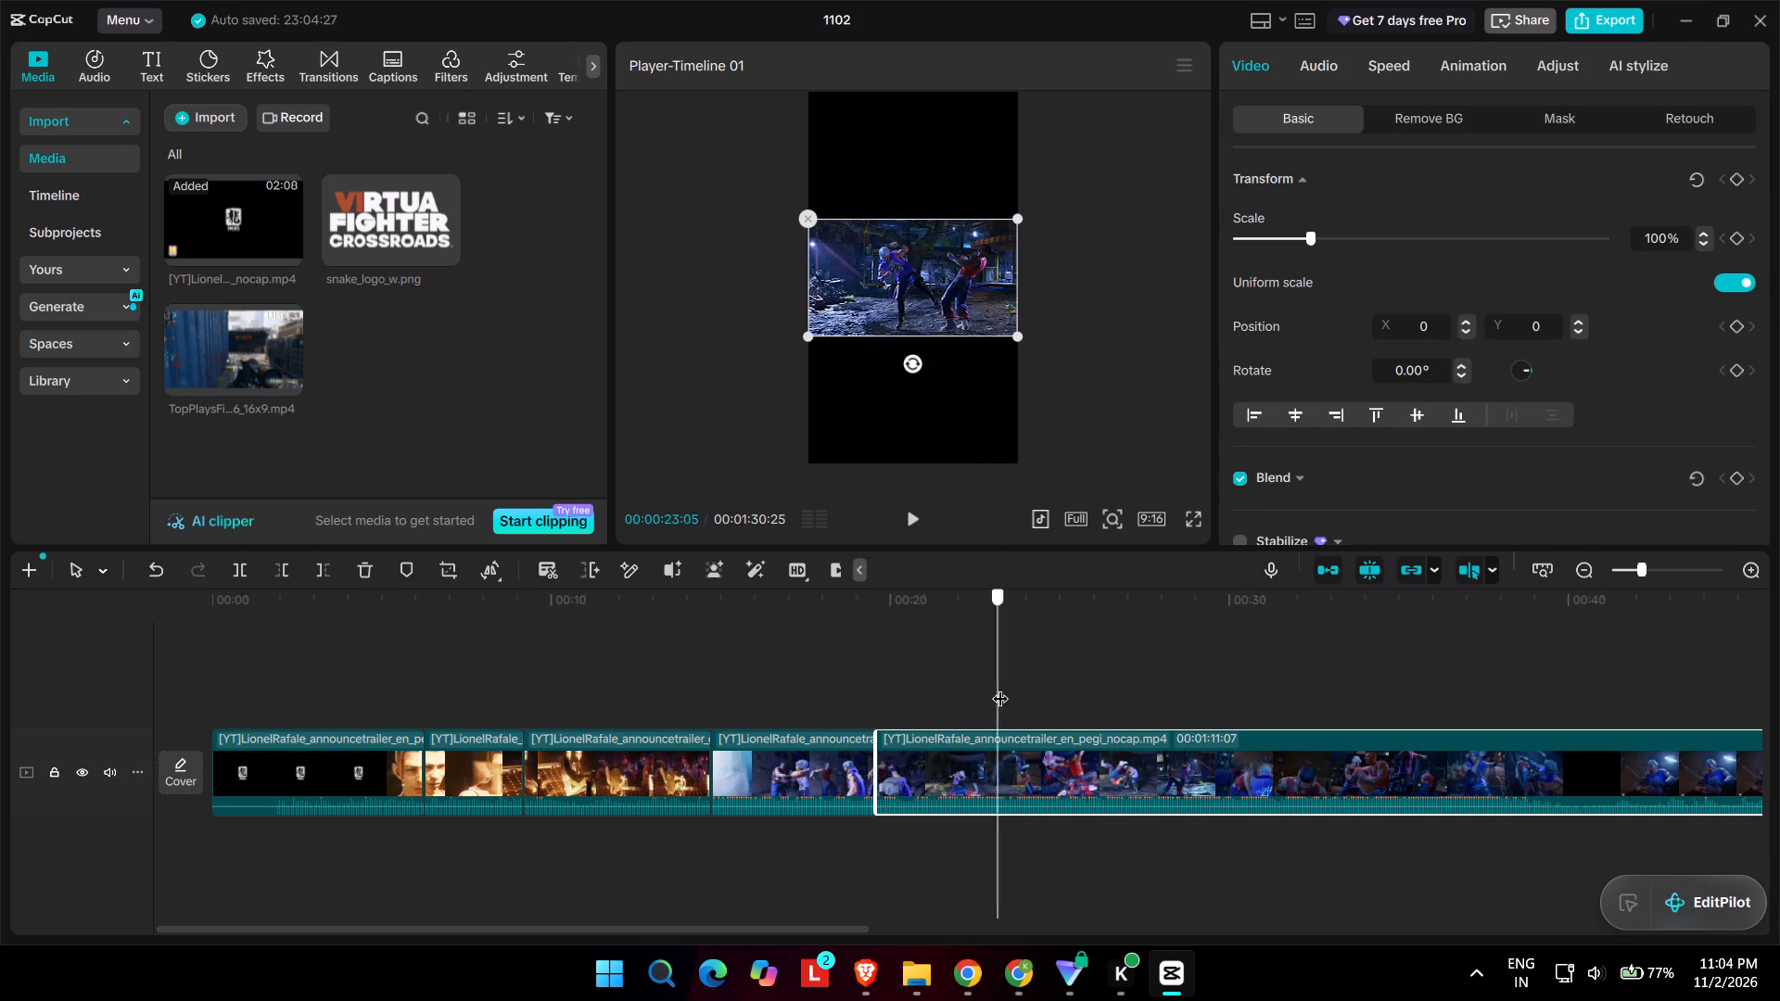
{"action": "left_click_drag", "start_coordinate": [1000, 687], "coordinate": [1037, 697]}
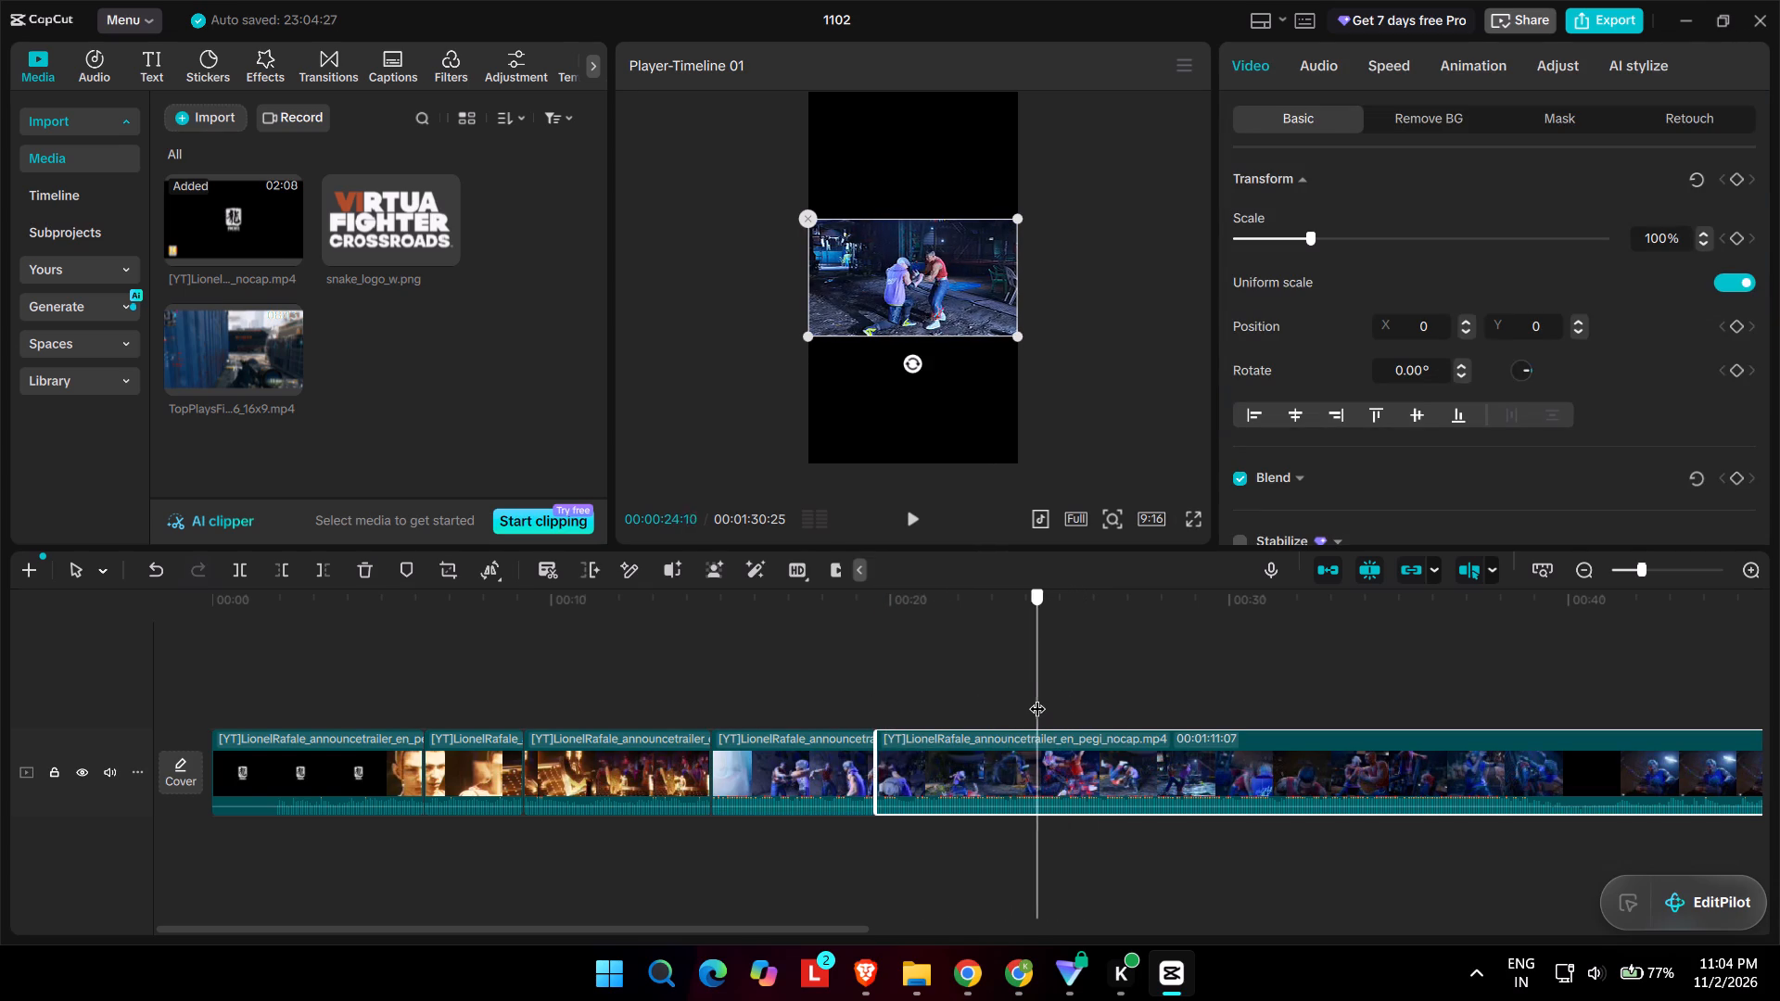
{"action": "left_click_drag", "start_coordinate": [1037, 697], "coordinate": [1007, 712]}
{"action": "key", "text": "space"}
{"action": "key", "text": "space"}
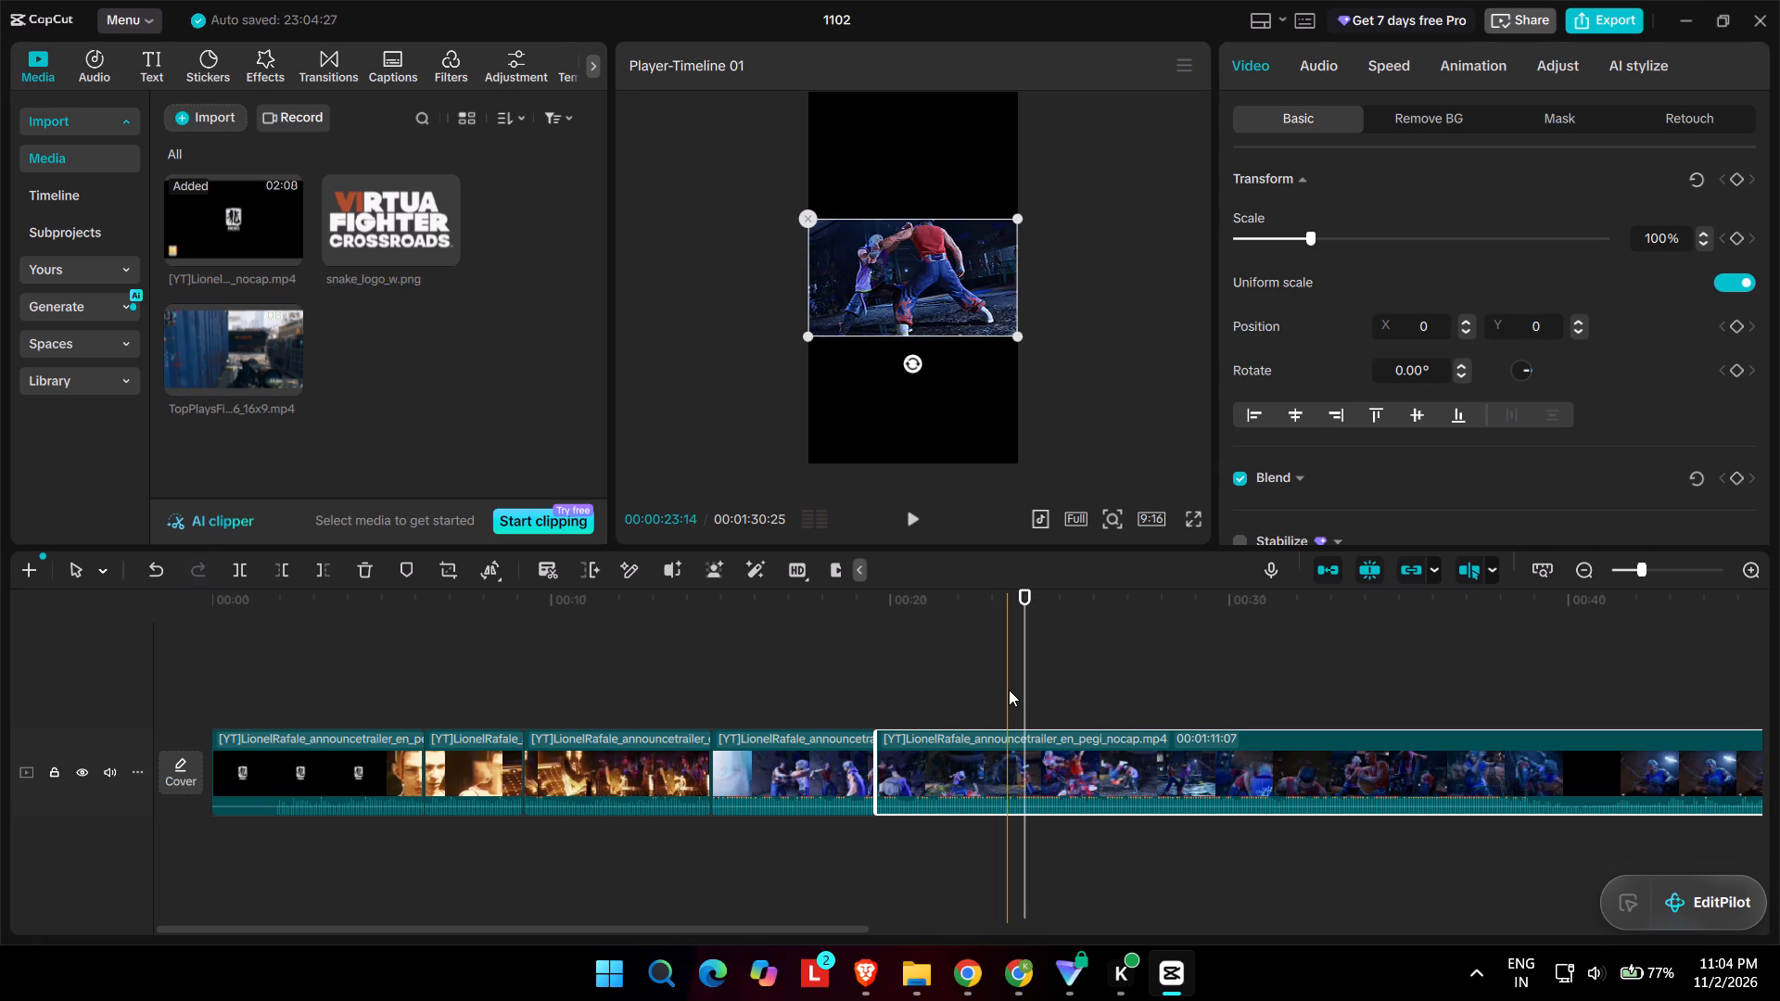
{"action": "left_click", "coordinate": [1011, 691]}
{"action": "key", "text": "space"}
{"action": "key", "text": "space"}
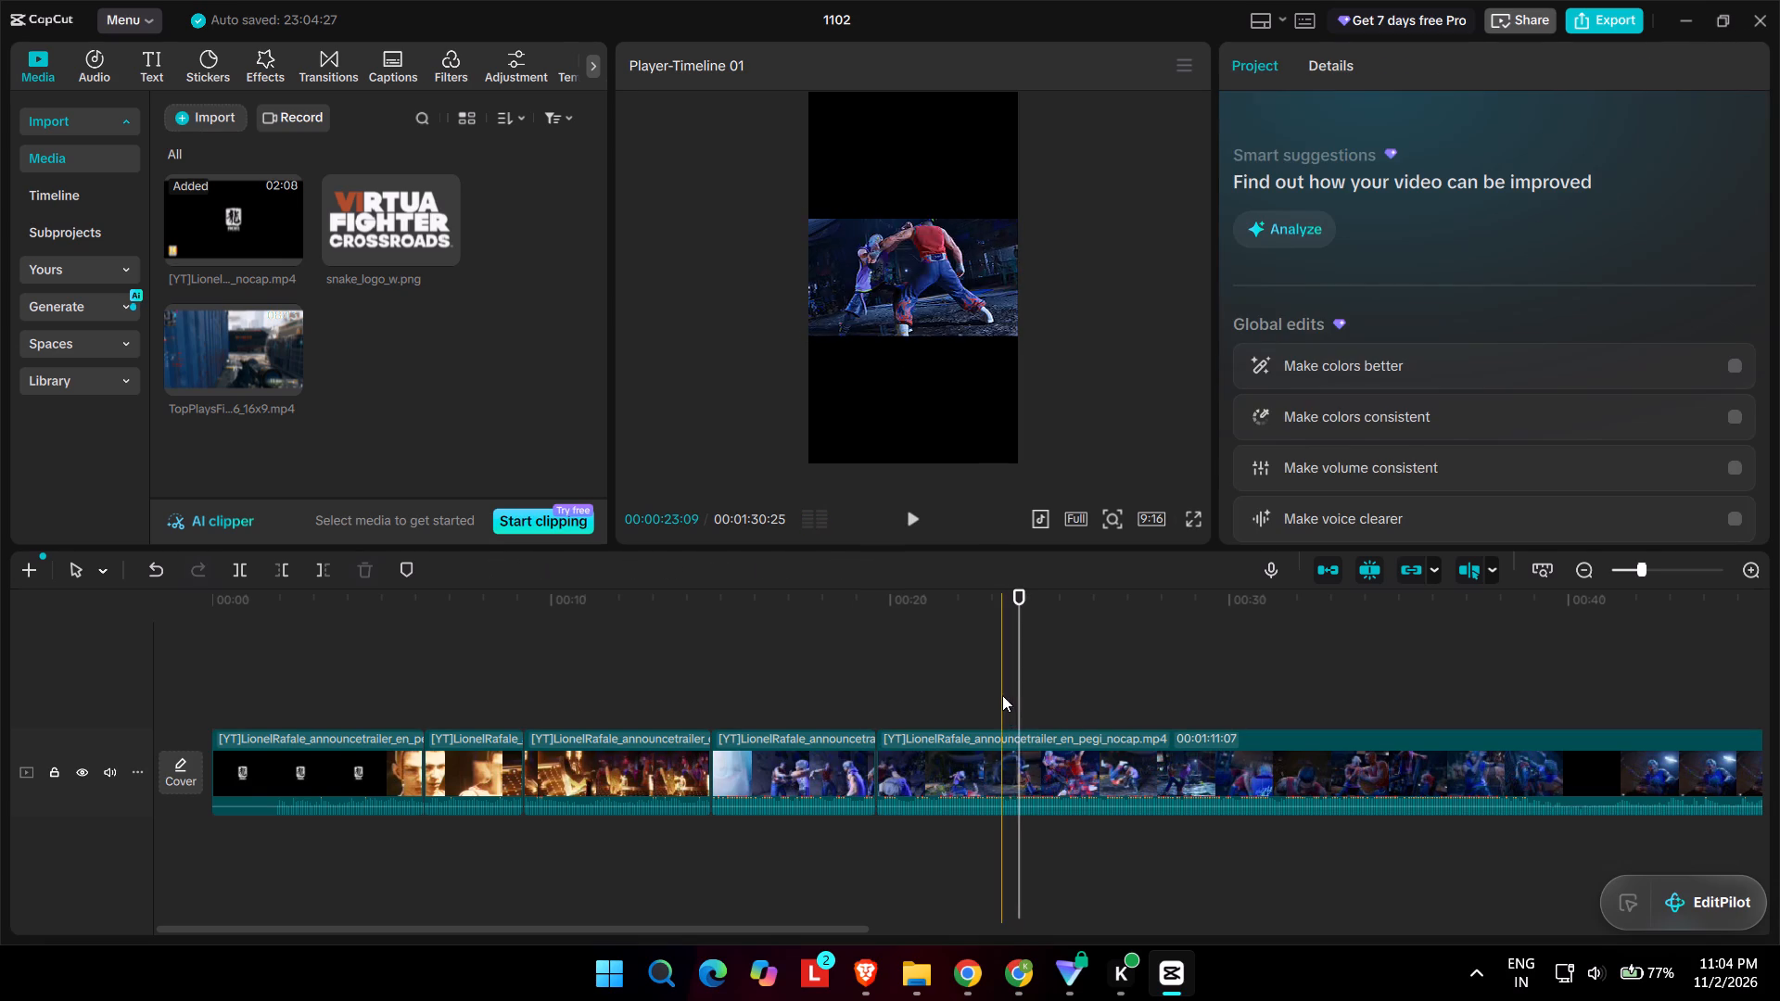
{"action": "left_click", "coordinate": [1002, 695]}
{"action": "left_click", "coordinate": [997, 754]}
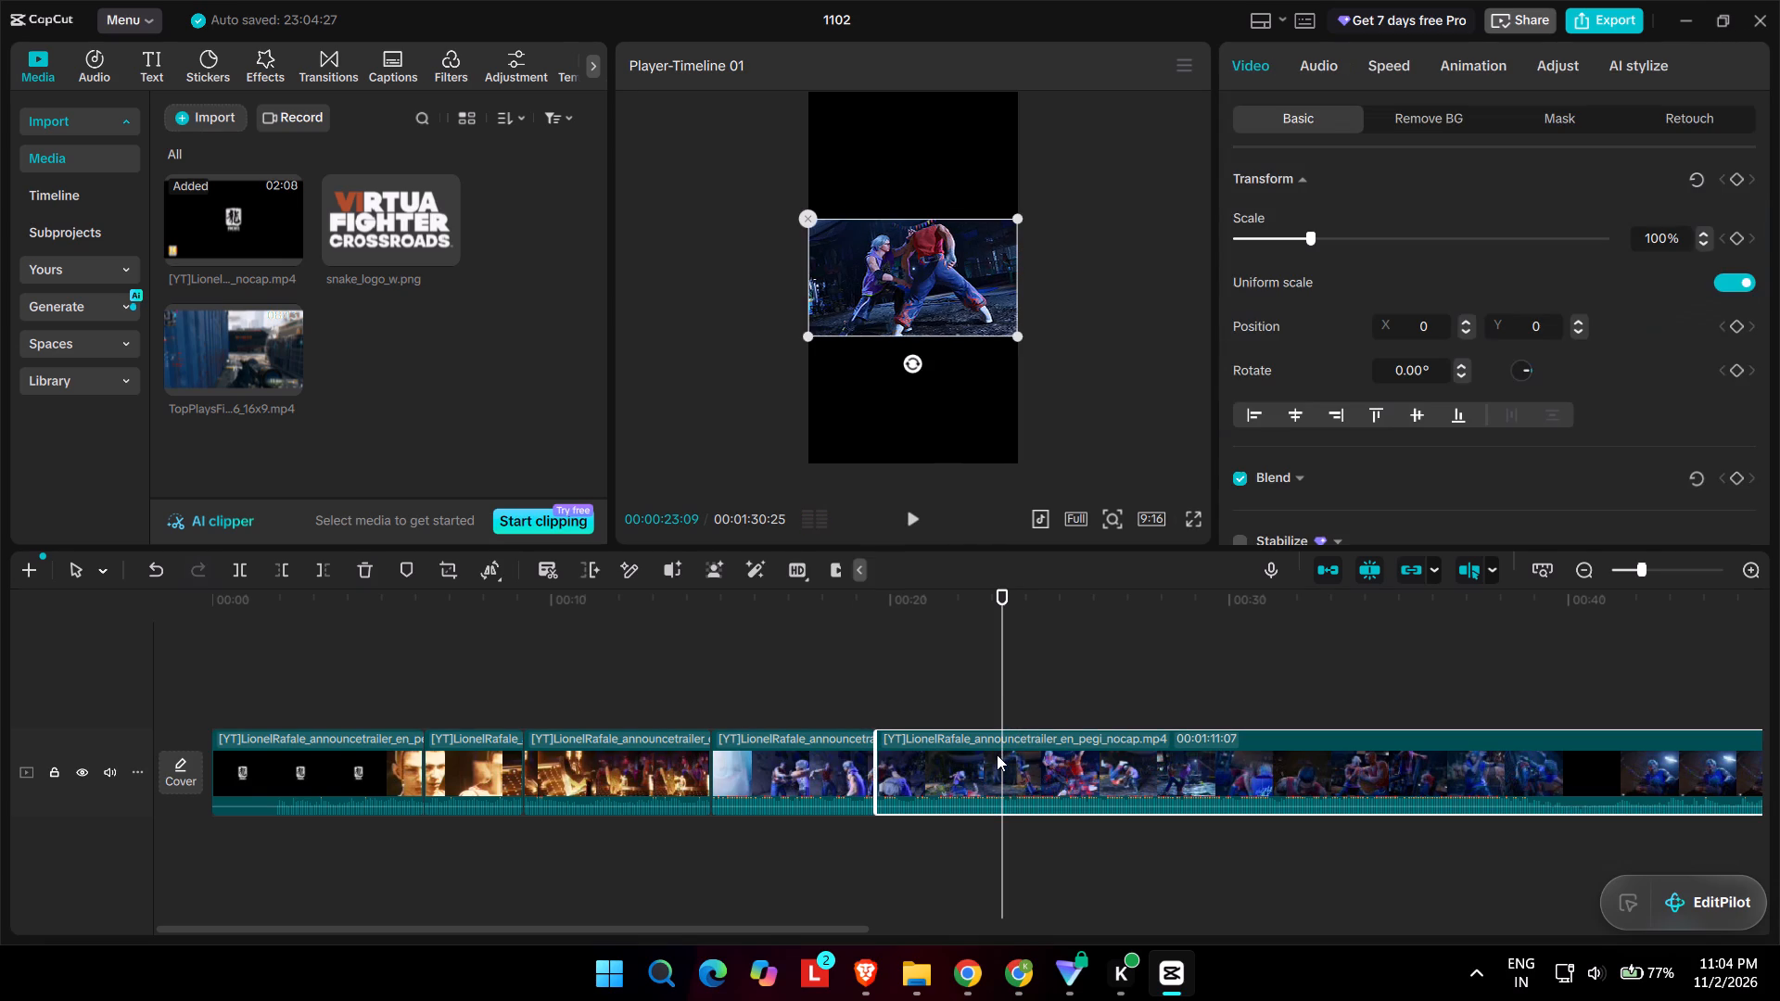
{"action": "key", "text": "ctrl+b"}
Delete the trailer segment between the 00:00:19:18 and 00:00:23:09 cuts.
{"action": "left_click", "coordinate": [983, 759]}
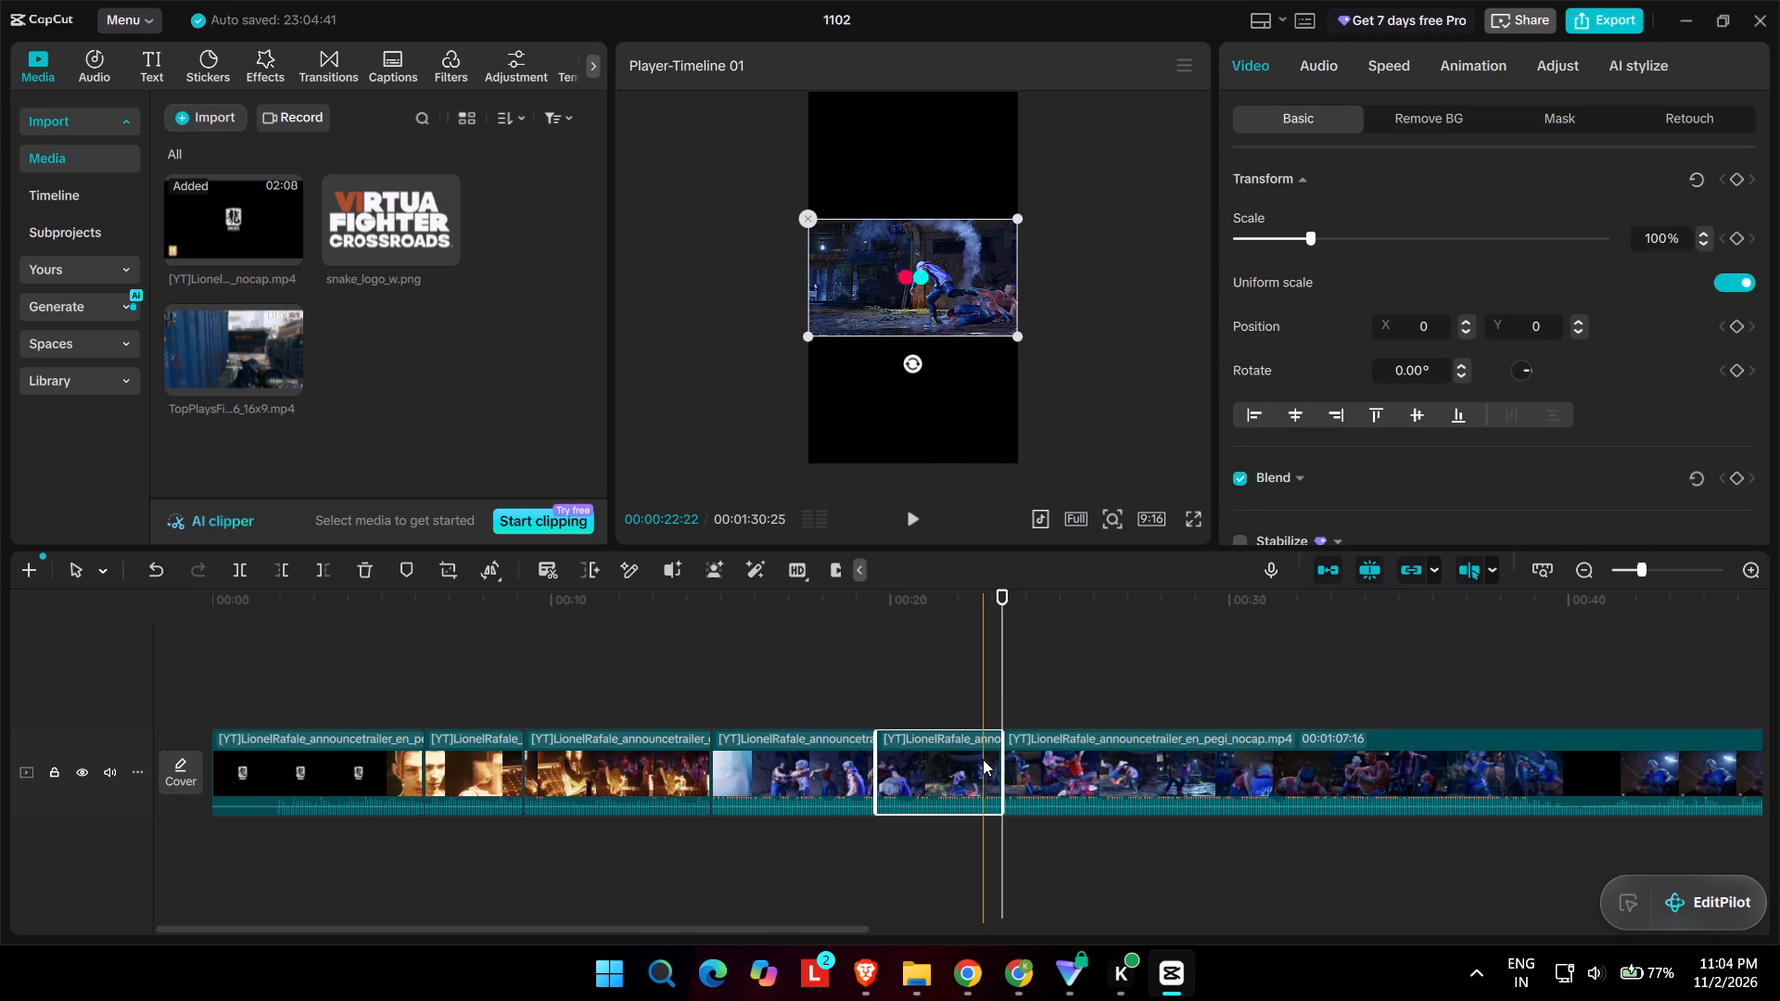
{"action": "key", "text": "Delete"}
Play across the new join at 00:00:19:18 to review the transition and the shots following it.
{"action": "left_click", "coordinate": [884, 685]}
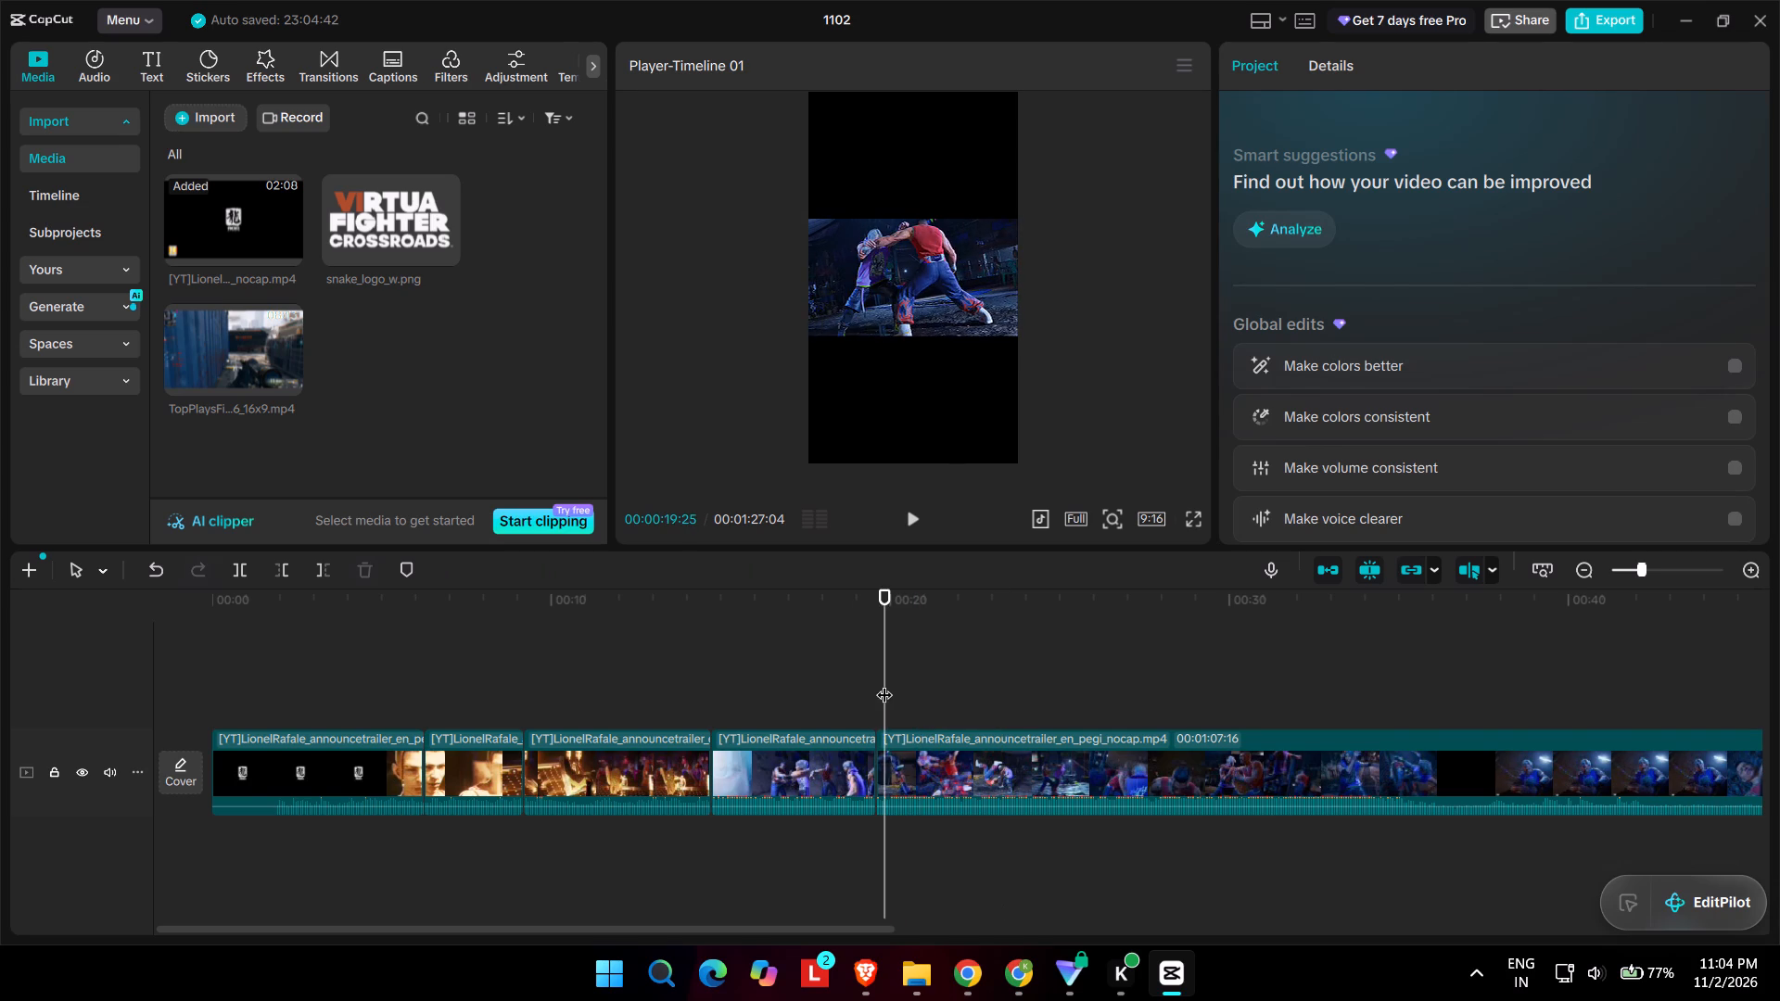
{"action": "left_click", "coordinate": [884, 683]}
{"action": "left_click_drag", "start_coordinate": [877, 683], "coordinate": [846, 689]}
{"action": "key", "text": "space"}
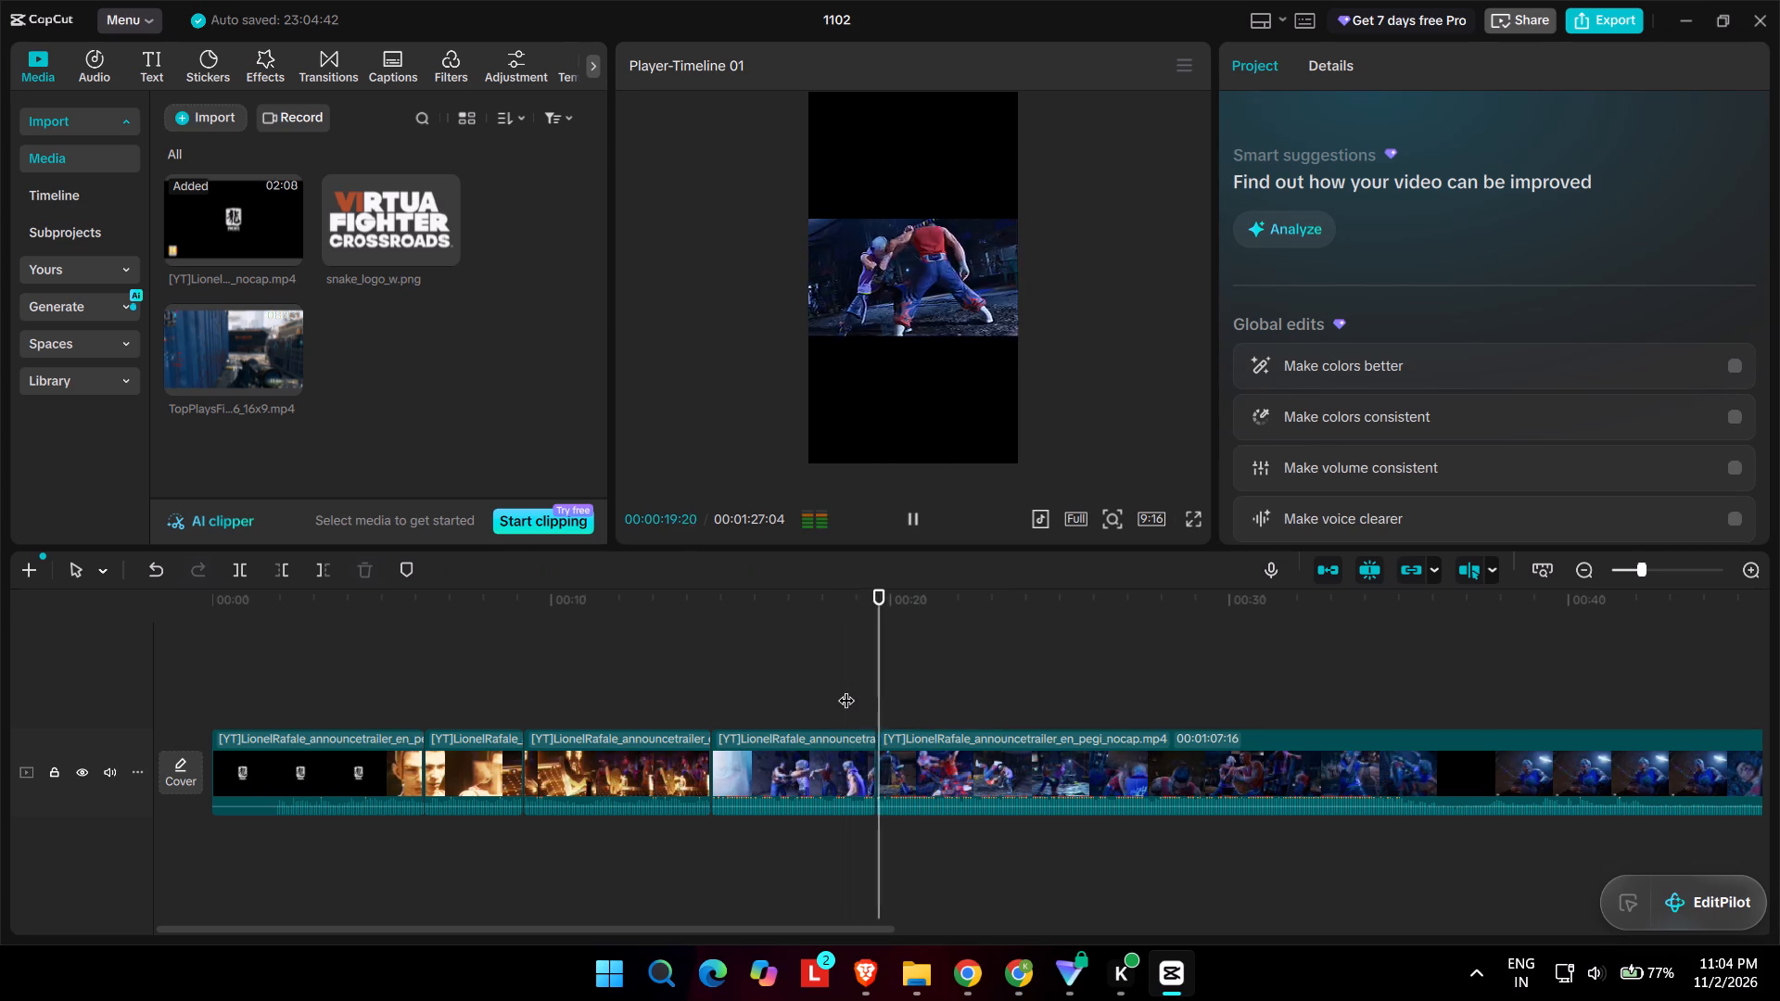
{"action": "key", "text": "space"}
{"action": "key", "text": "space"}
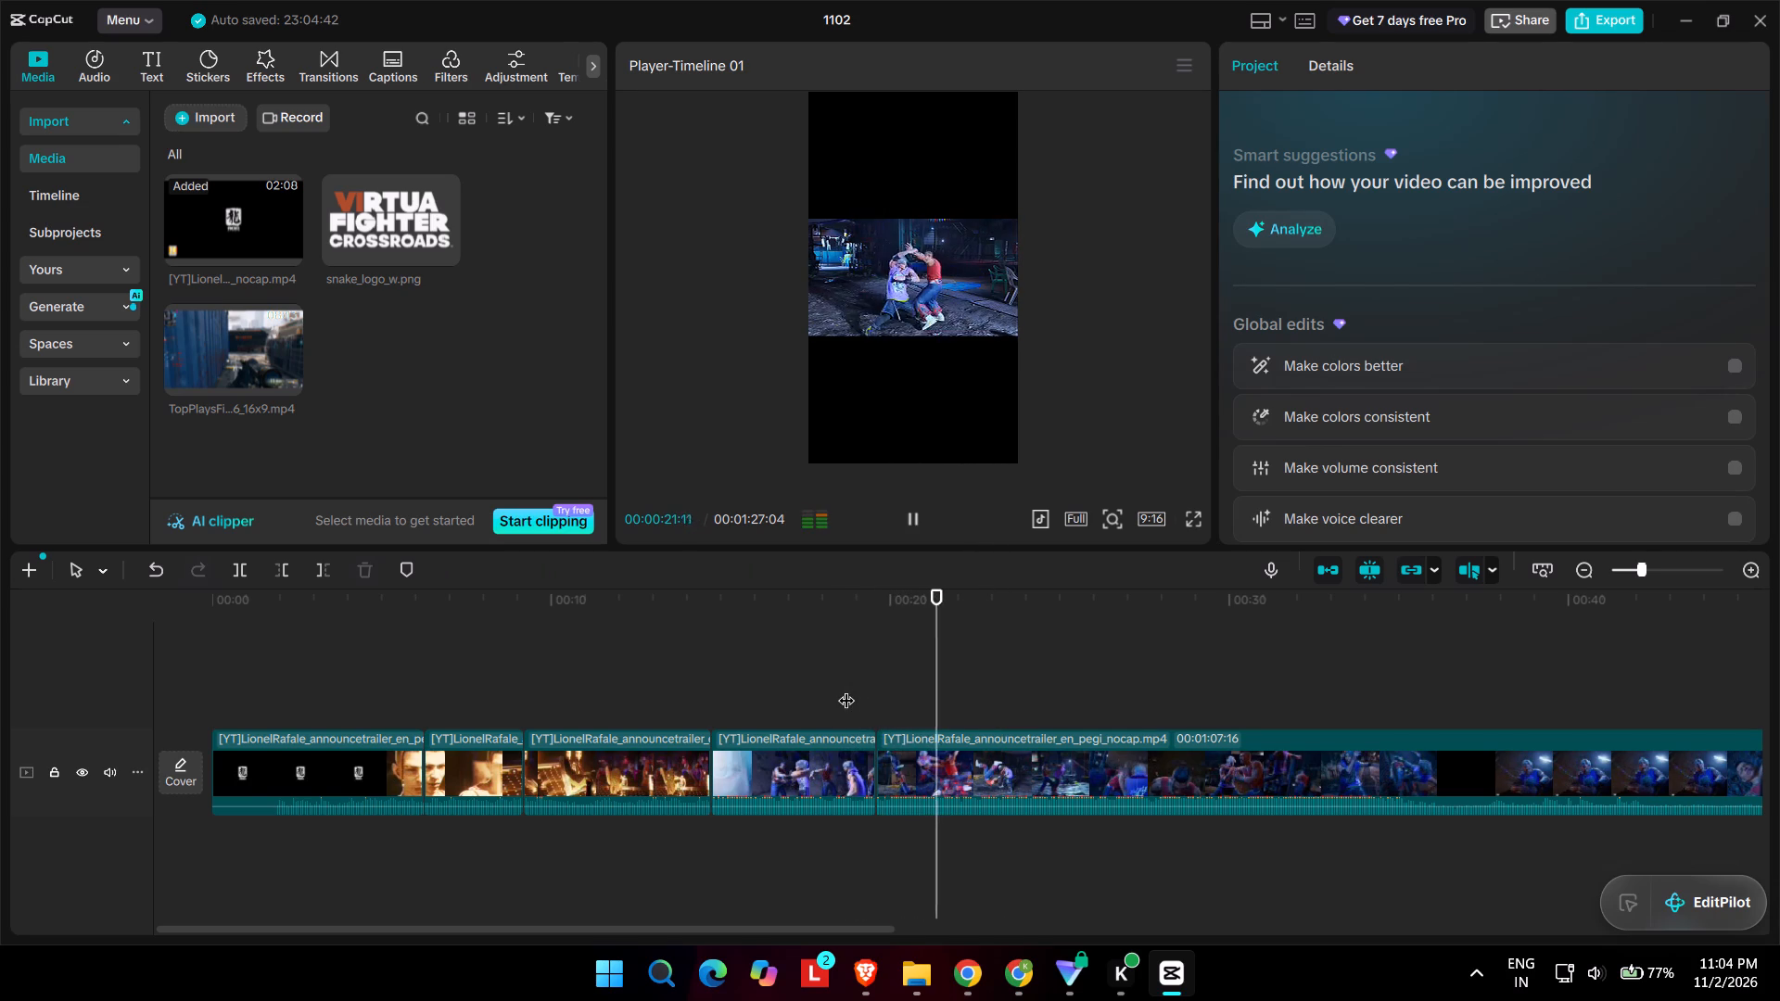
{"action": "key", "text": "space"}
Replay the fight beyond 00:00:20 and split the last trailer clip at 00:00:20:29.
{"action": "left_click", "coordinate": [903, 666]}
{"action": "key", "text": "space"}
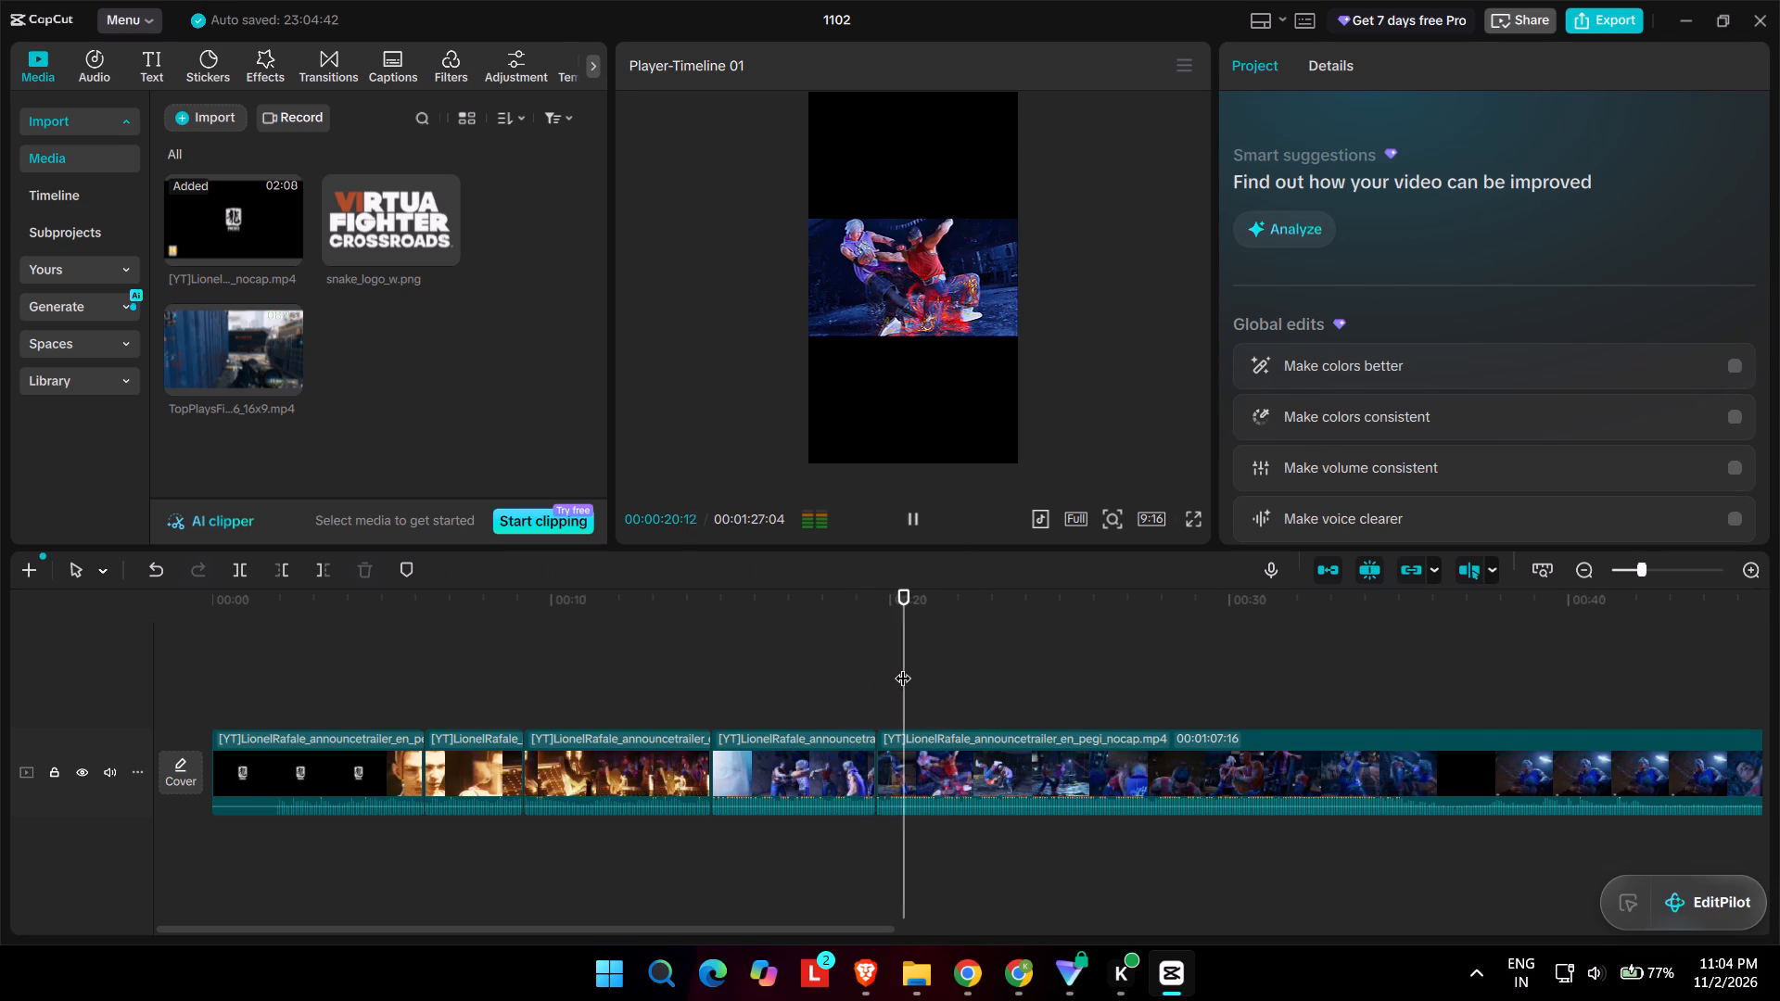
{"action": "key", "text": "space"}
{"action": "key", "text": "space"}
{"action": "key", "text": "space"}
{"action": "left_click", "coordinate": [917, 658]}
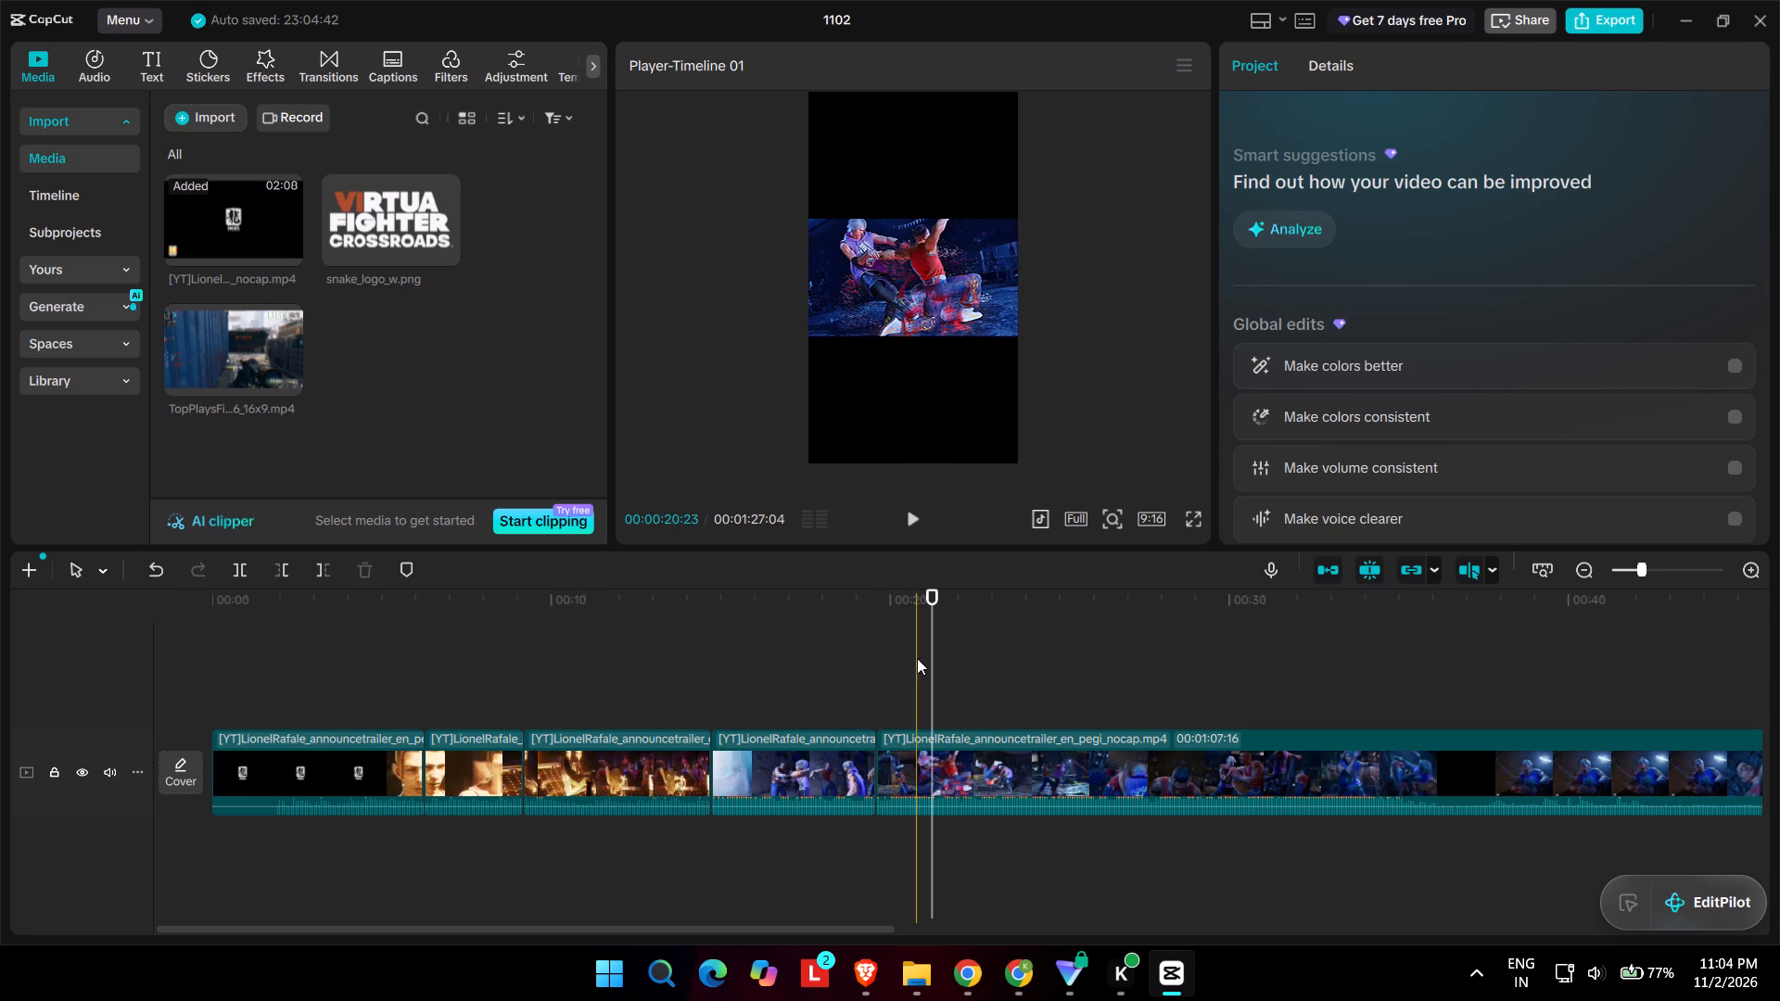
{"action": "key", "text": "space"}
{"action": "key", "text": "space"}
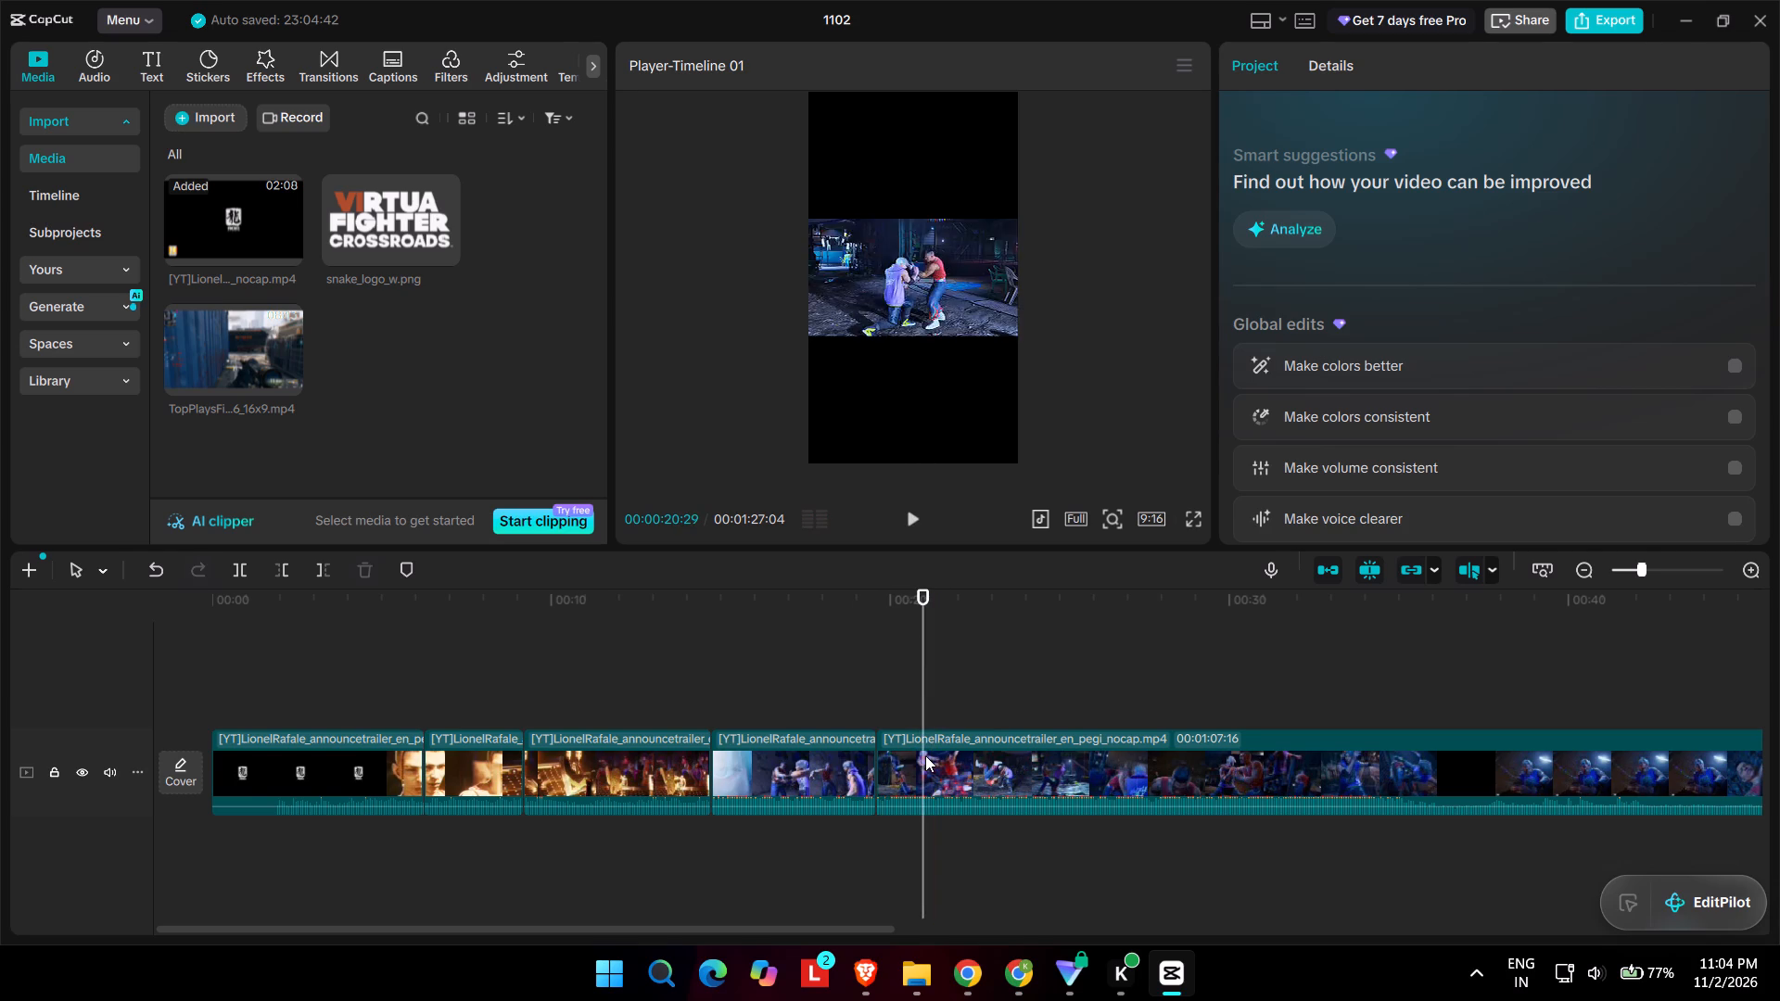
{"action": "left_click", "coordinate": [924, 755]}
{"action": "key", "text": "ctrl+b"}
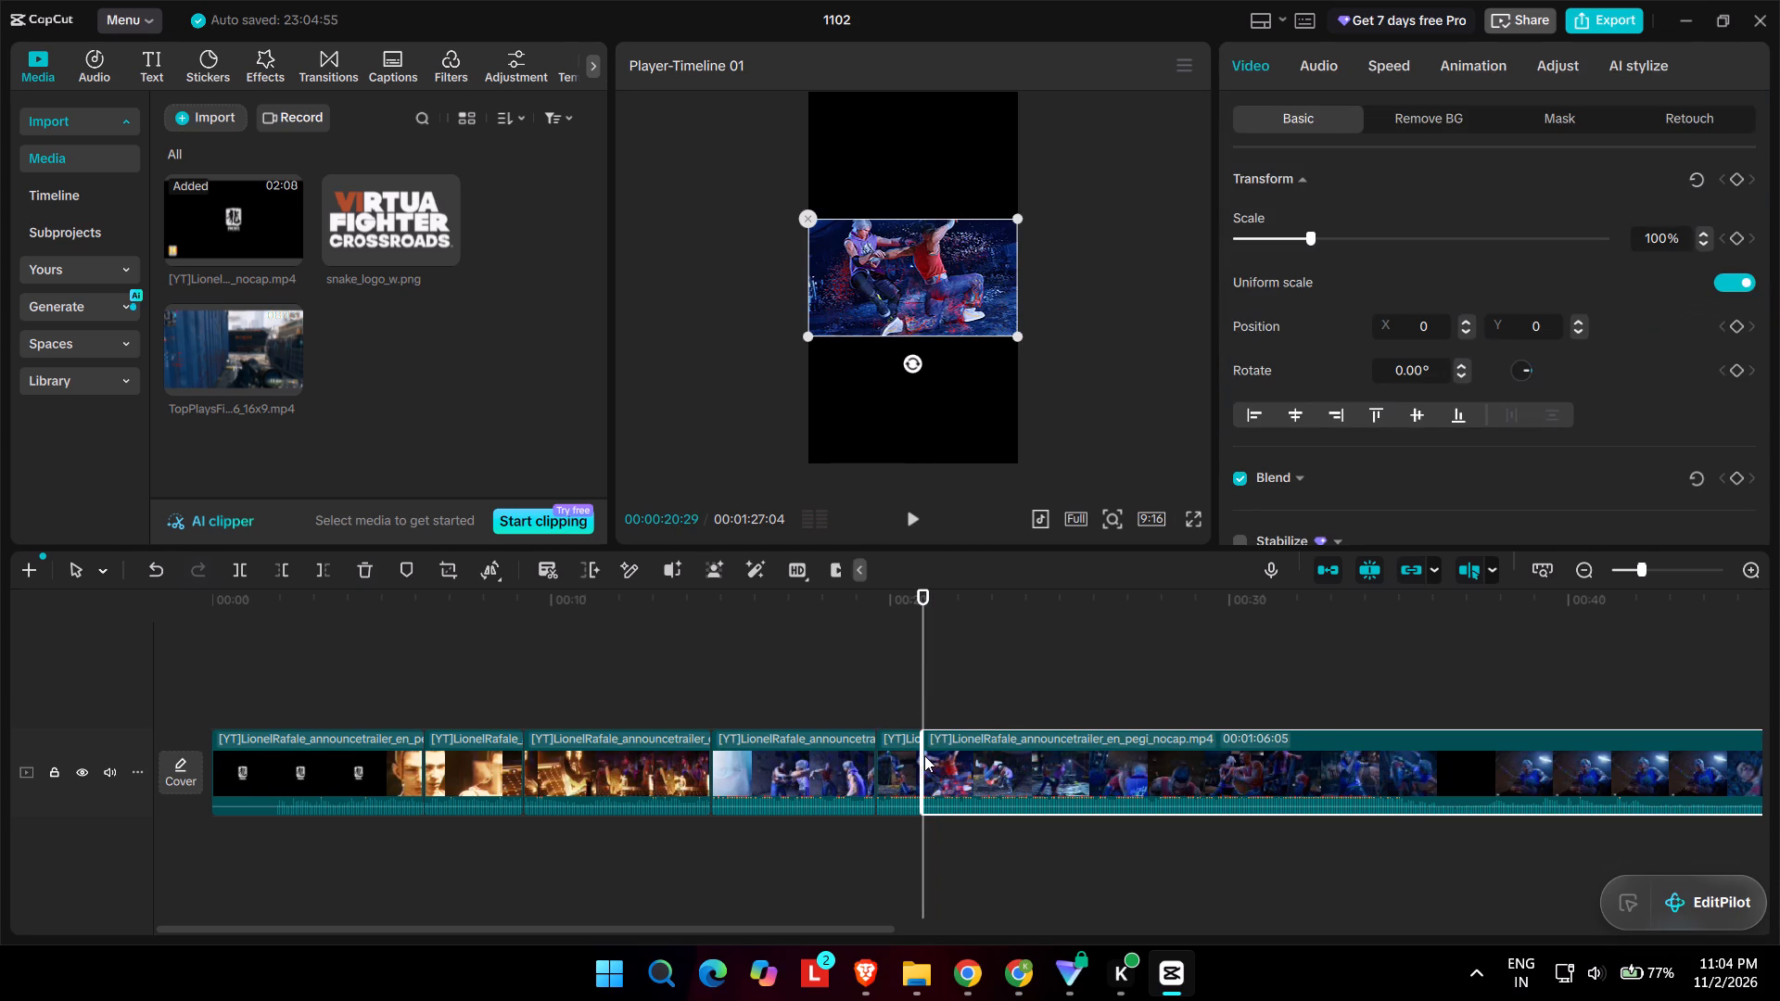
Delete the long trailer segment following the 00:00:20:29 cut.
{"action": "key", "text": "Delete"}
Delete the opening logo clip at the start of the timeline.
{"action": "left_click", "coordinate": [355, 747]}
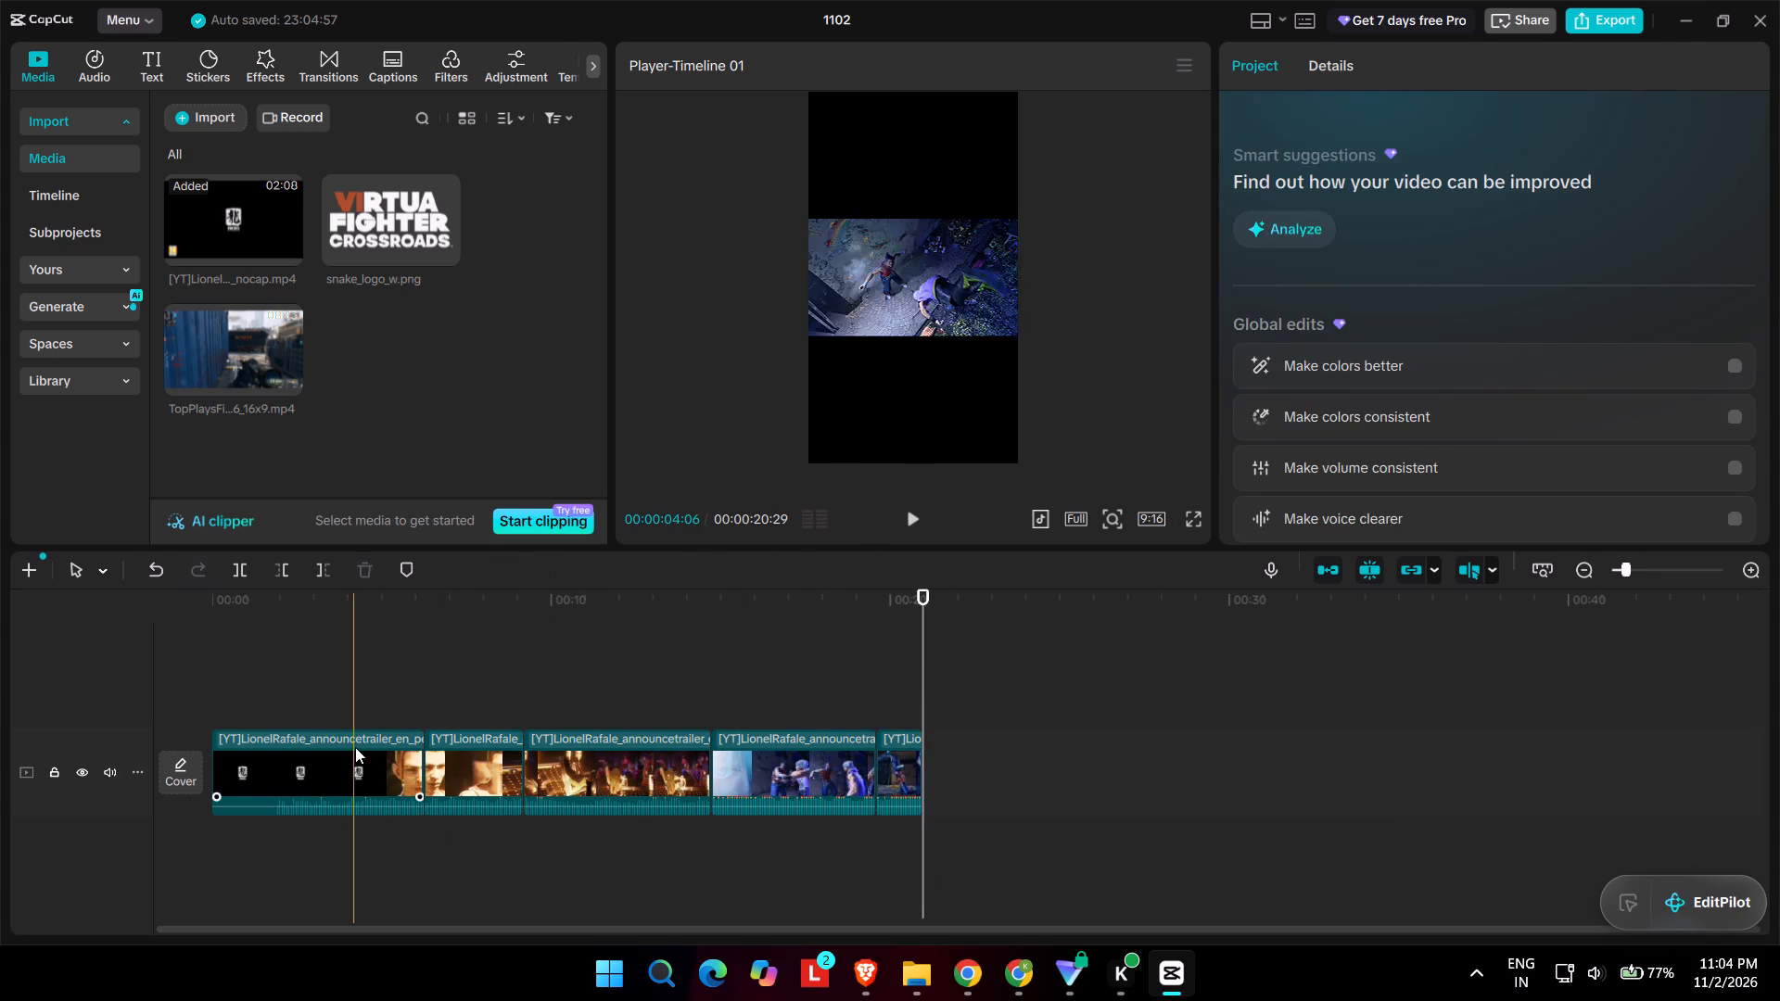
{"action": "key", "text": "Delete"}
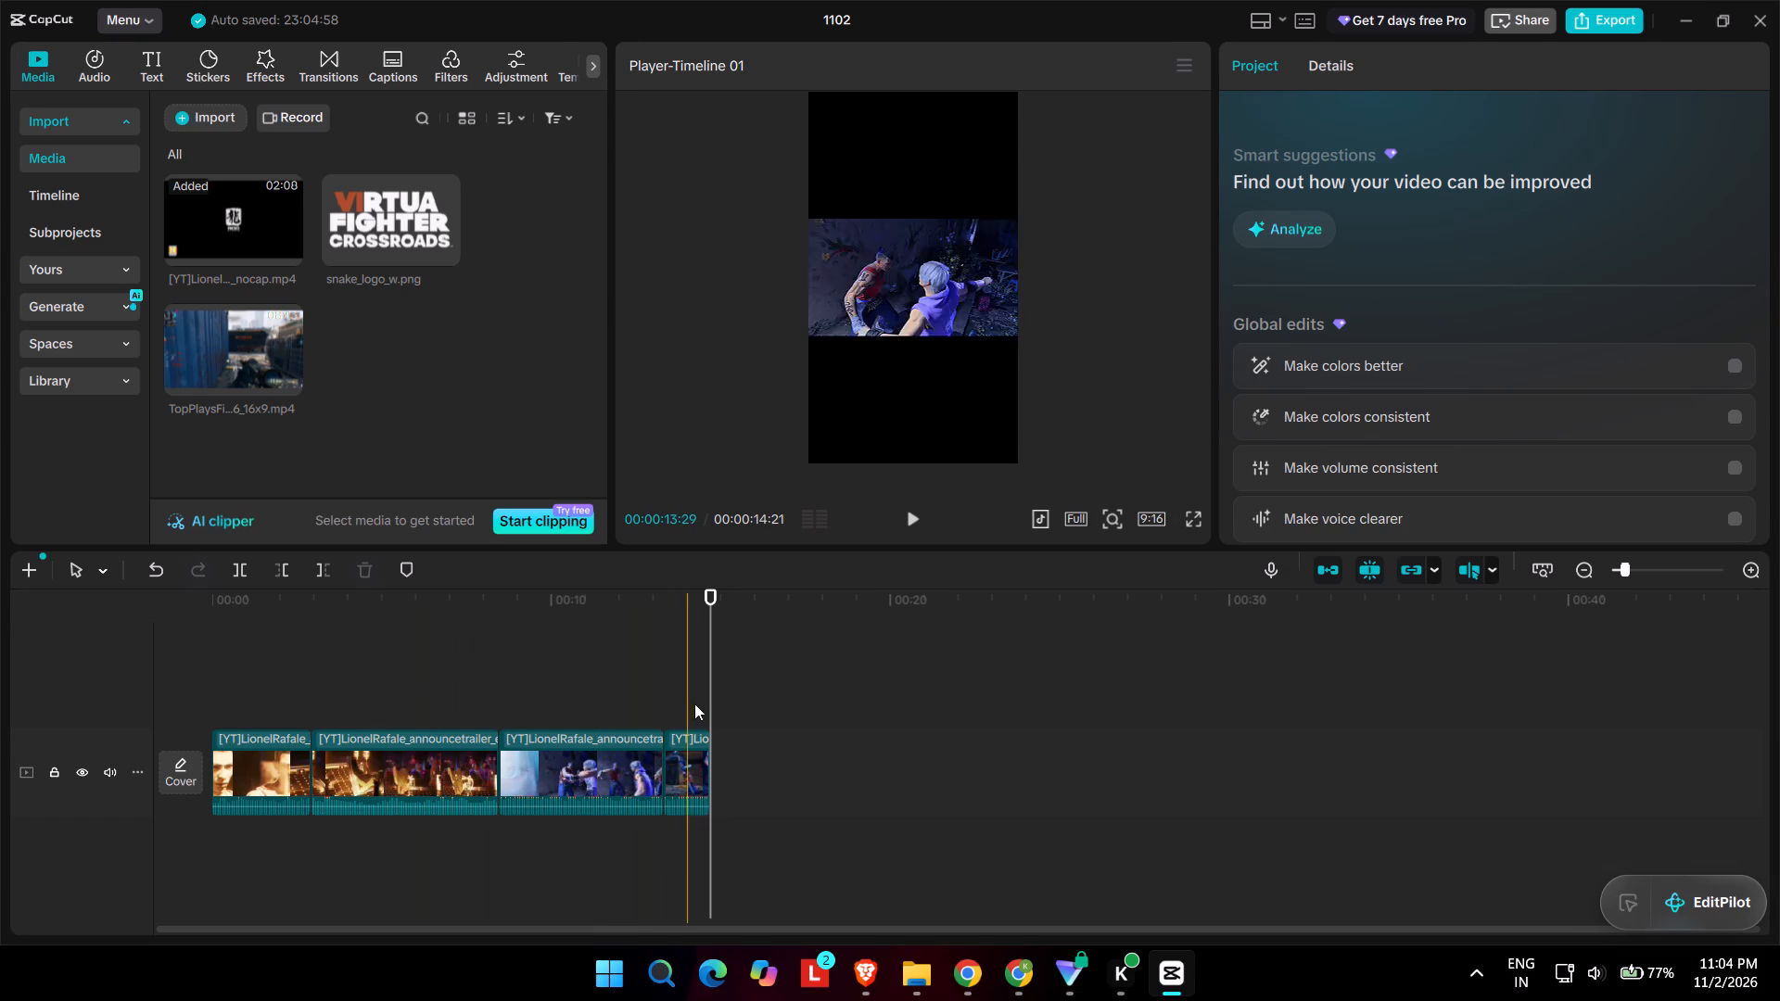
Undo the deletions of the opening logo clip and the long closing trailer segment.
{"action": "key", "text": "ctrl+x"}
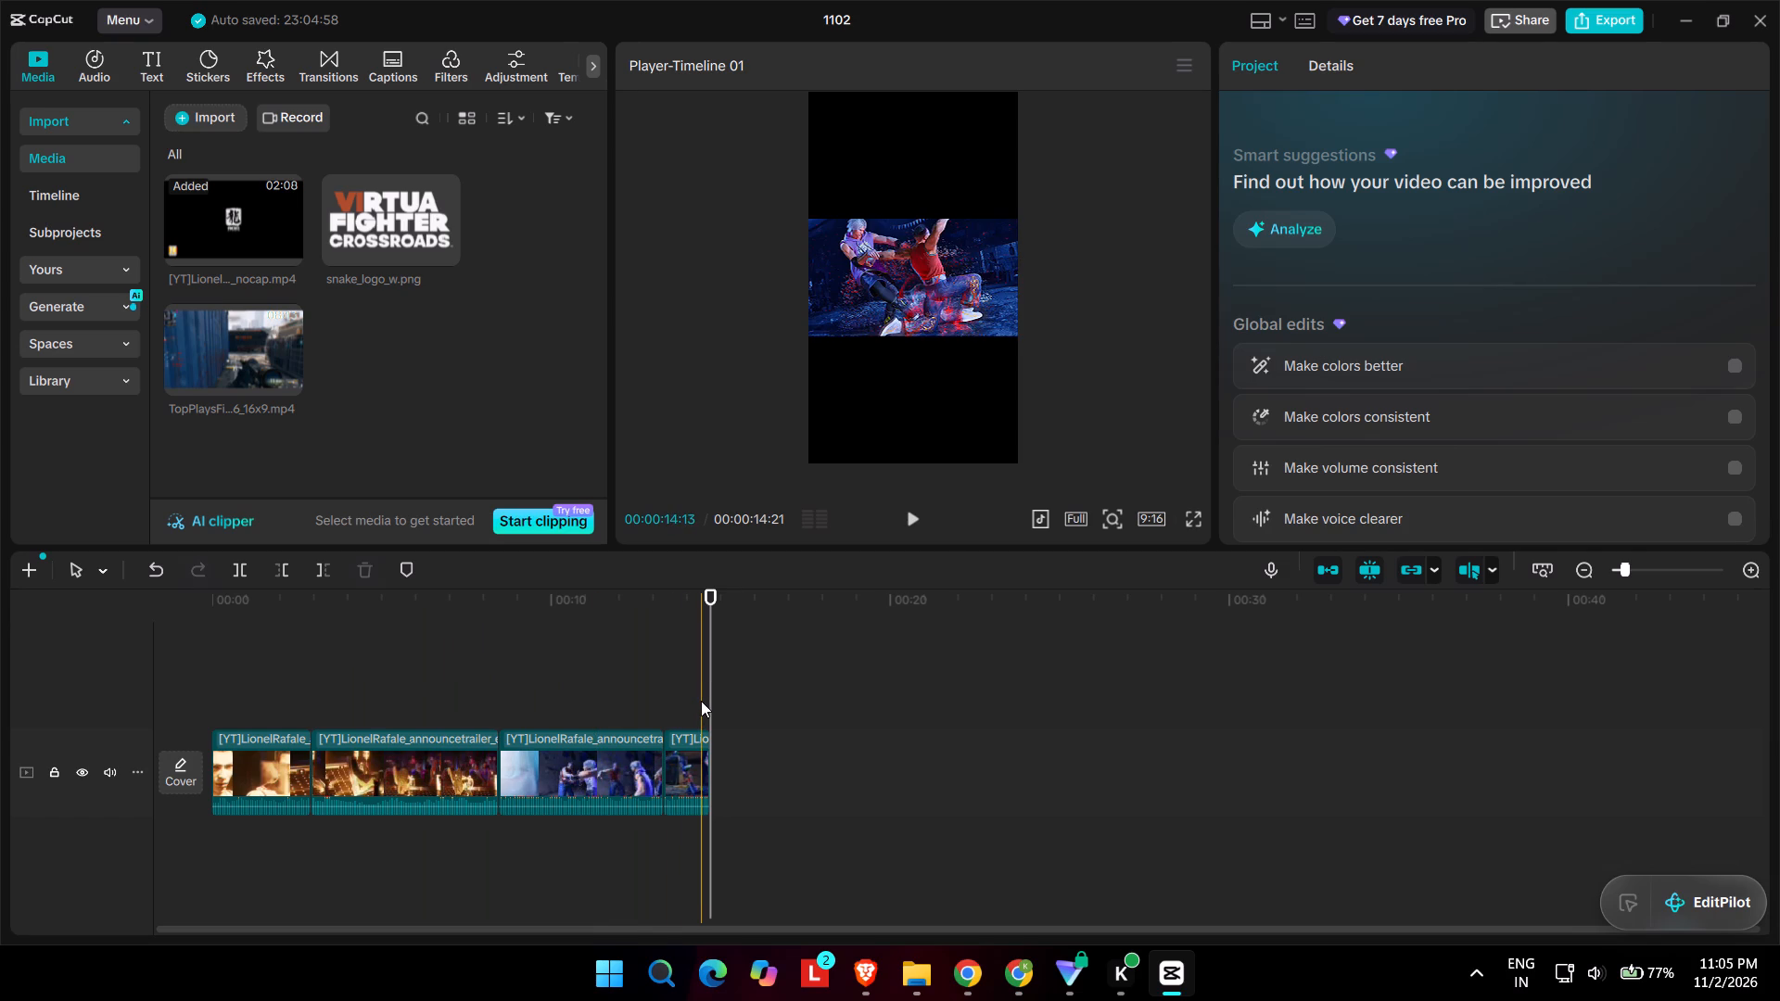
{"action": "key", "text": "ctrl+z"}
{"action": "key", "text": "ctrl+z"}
Delete the opening logo clip at the start of the timeline, keeping the long closing segment.
{"action": "left_click", "coordinate": [407, 792]}
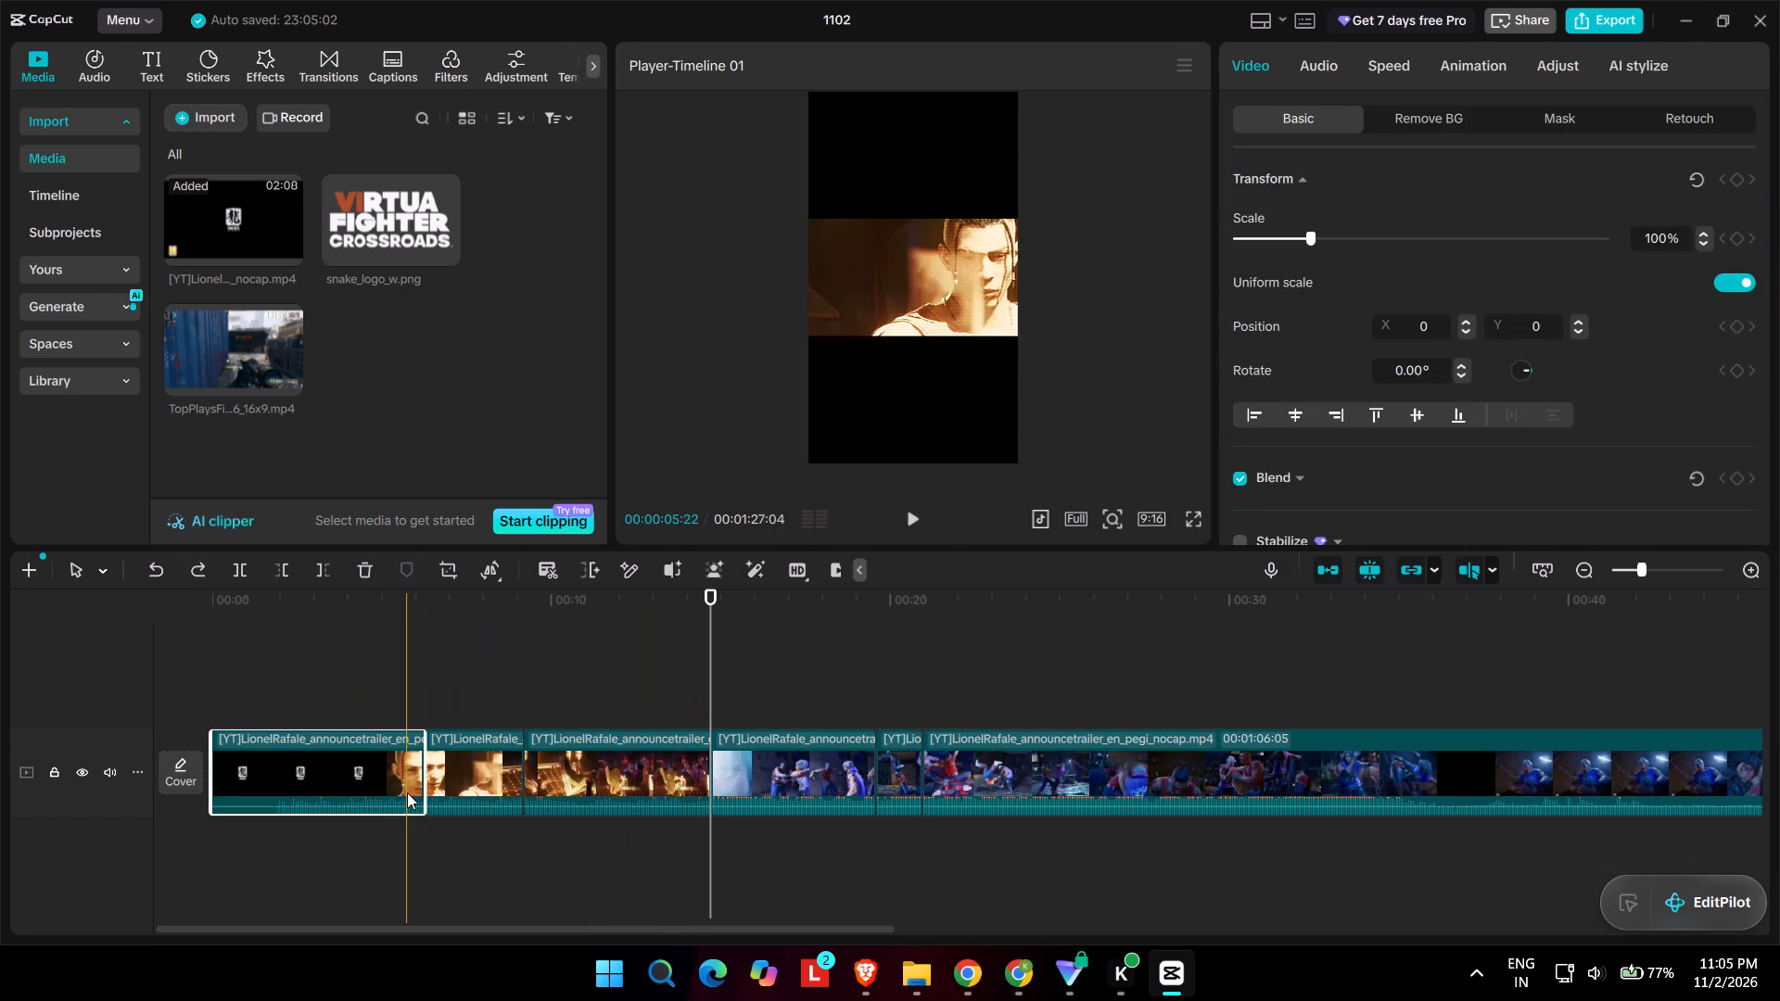
{"action": "key", "text": "Delete"}
Scrub and play through the long closing segment to examine the footage beyond the fight scene.
{"action": "left_click", "coordinate": [661, 611]}
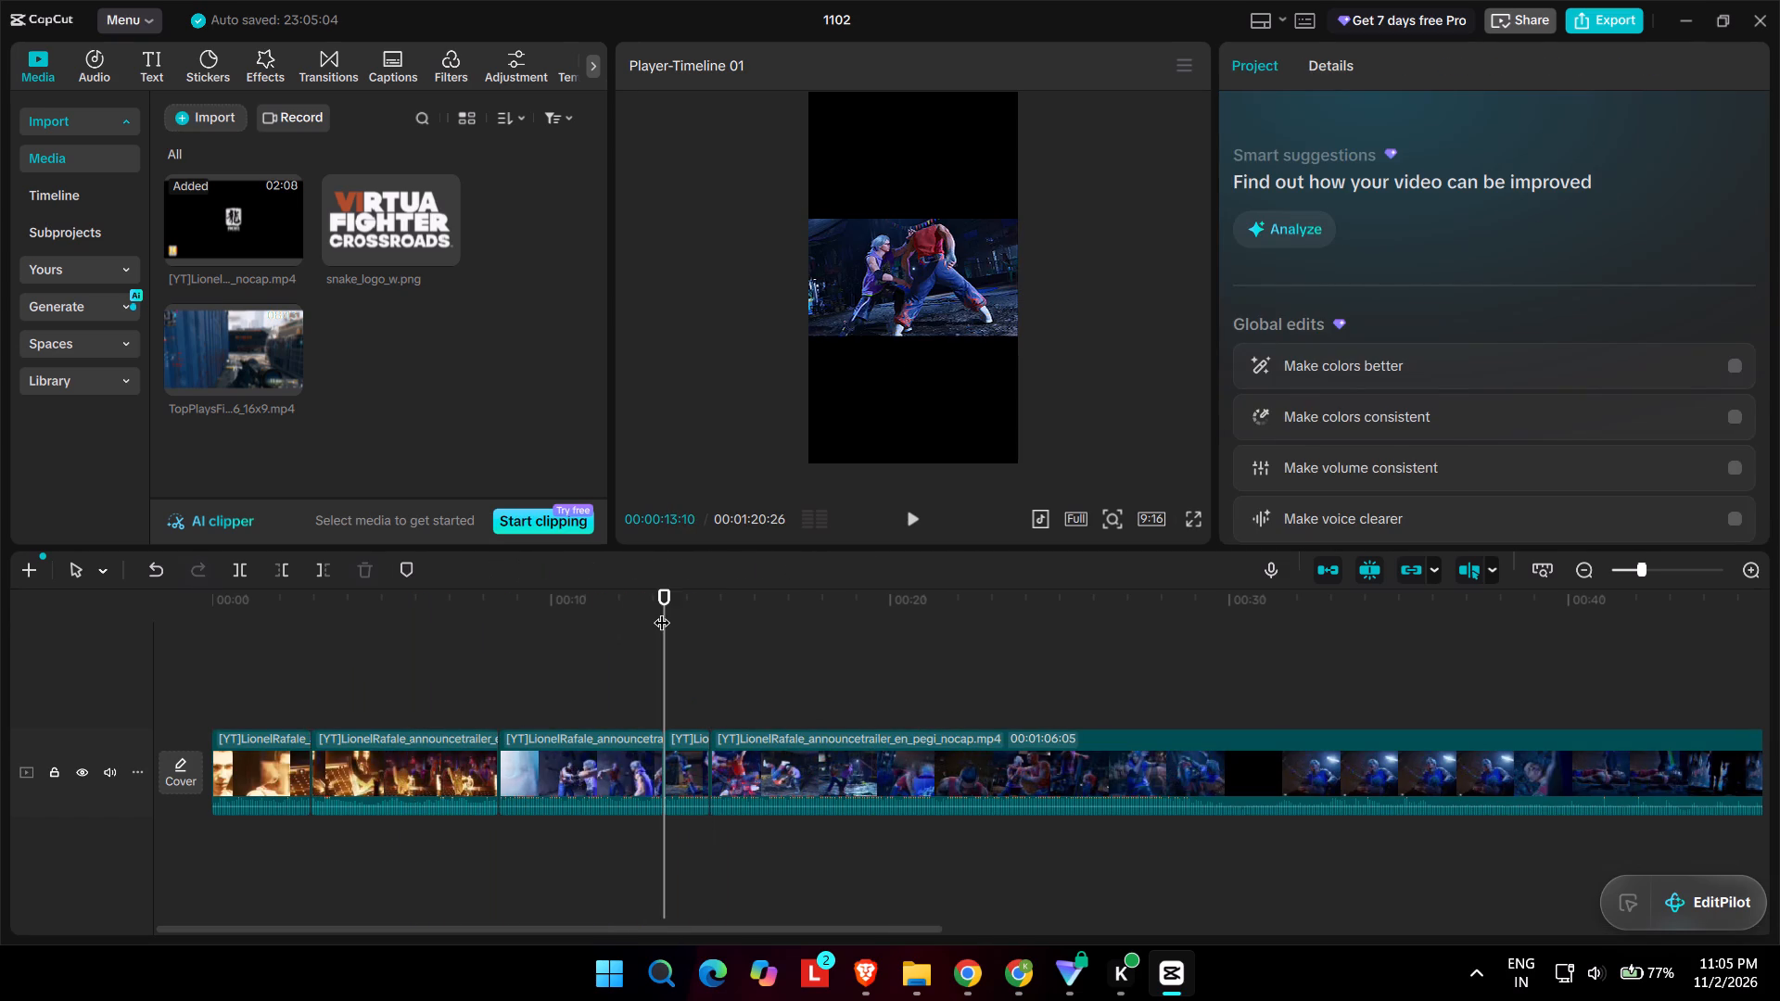
{"action": "left_click_drag", "start_coordinate": [662, 611], "coordinate": [997, 631]}
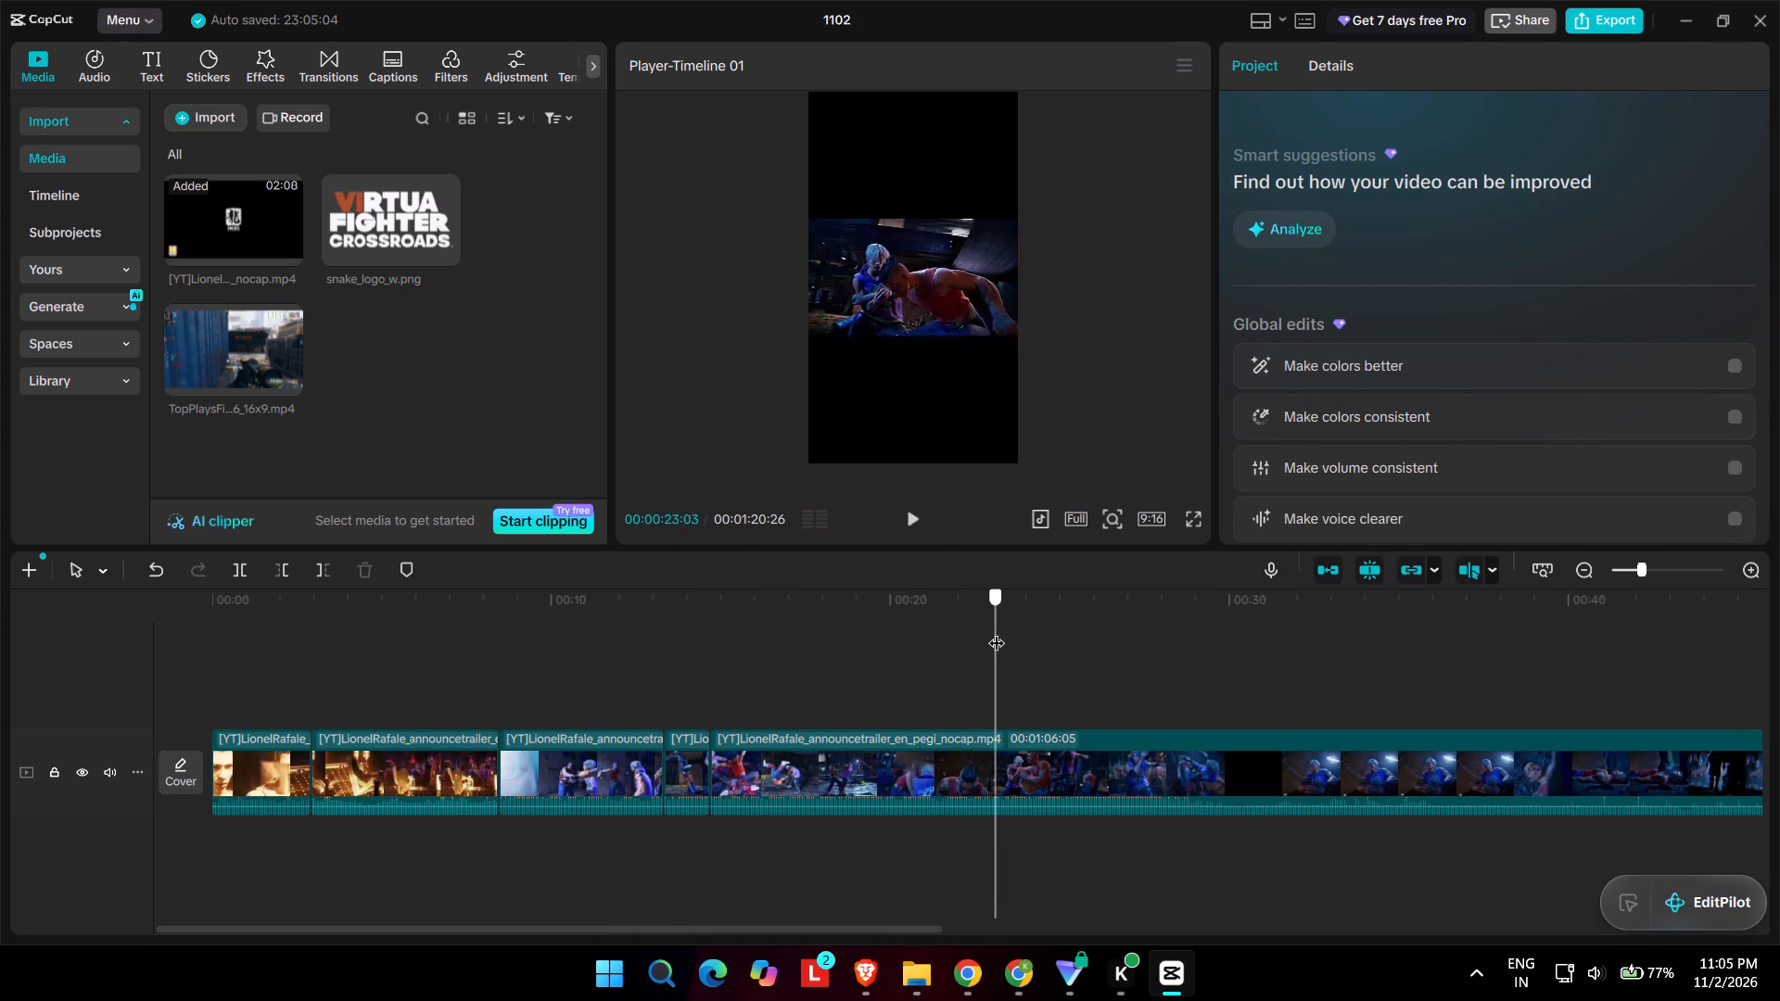
{"action": "left_click_drag", "start_coordinate": [997, 631], "coordinate": [1251, 626]}
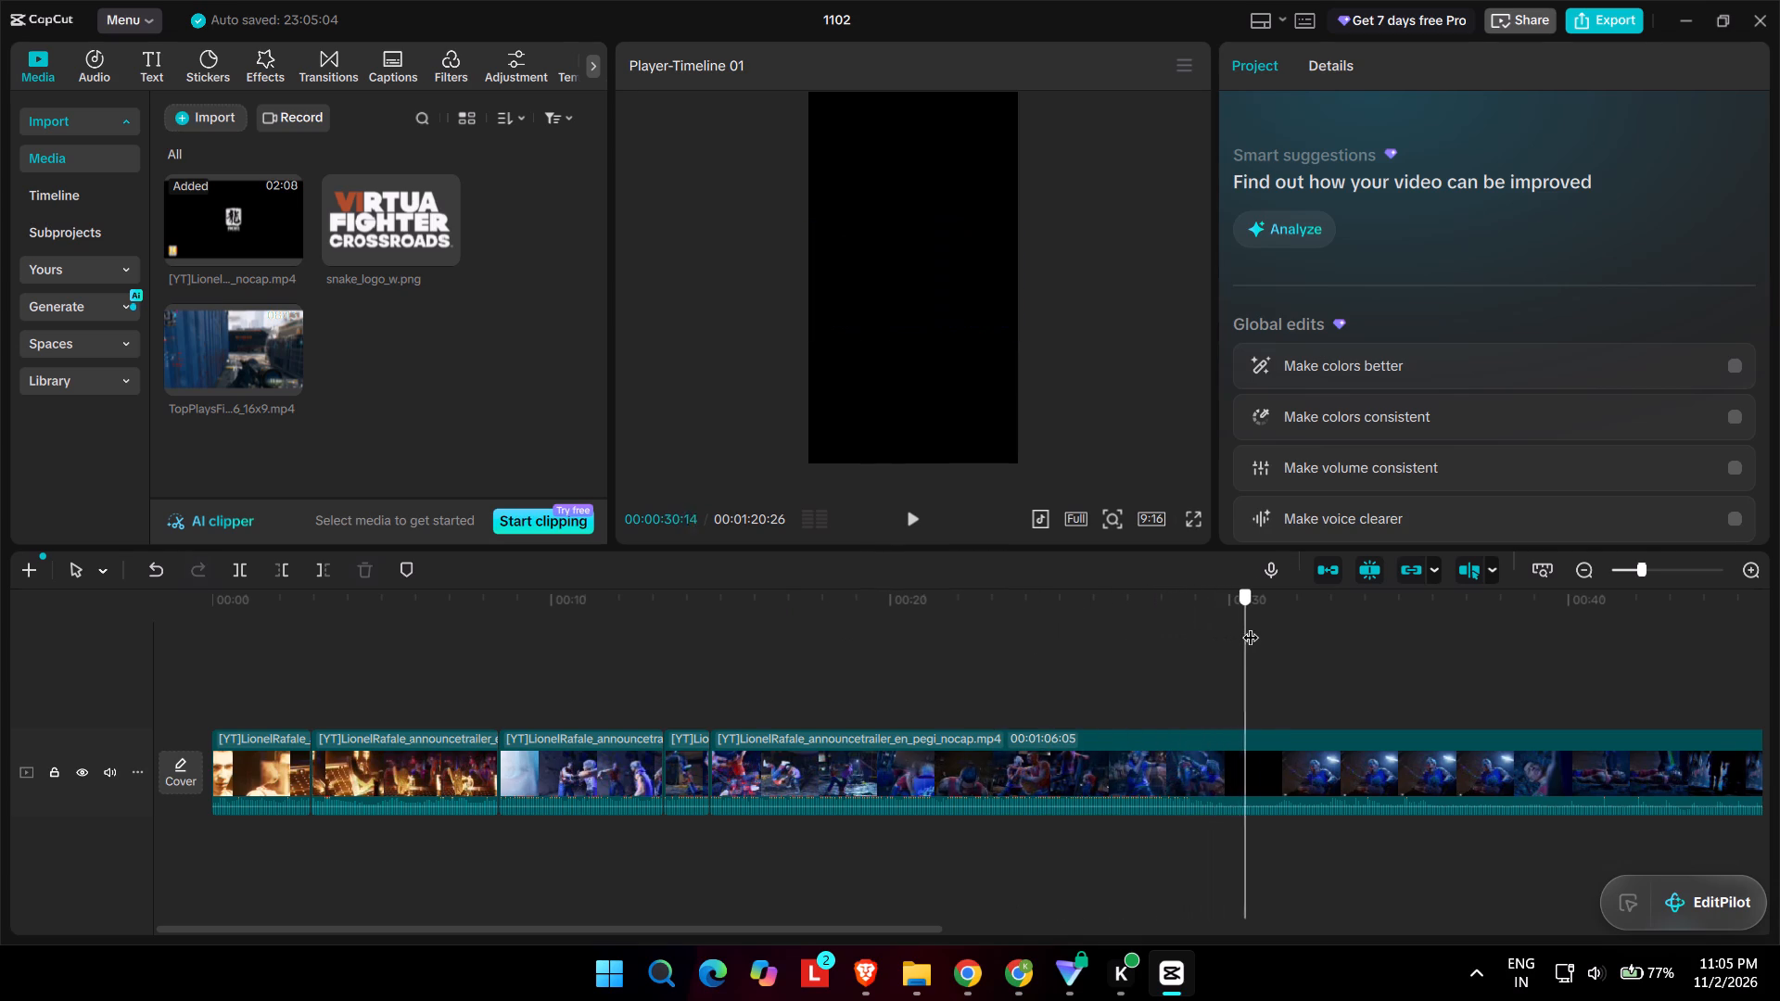
{"action": "left_click_drag", "start_coordinate": [1251, 626], "coordinate": [1399, 623]}
{"action": "left_click_drag", "start_coordinate": [1341, 620], "coordinate": [1307, 620]}
{"action": "key", "text": "space"}
{"action": "scroll", "coordinate": [1307, 620], "scroll_direction": "left", "scroll_amount": 1}
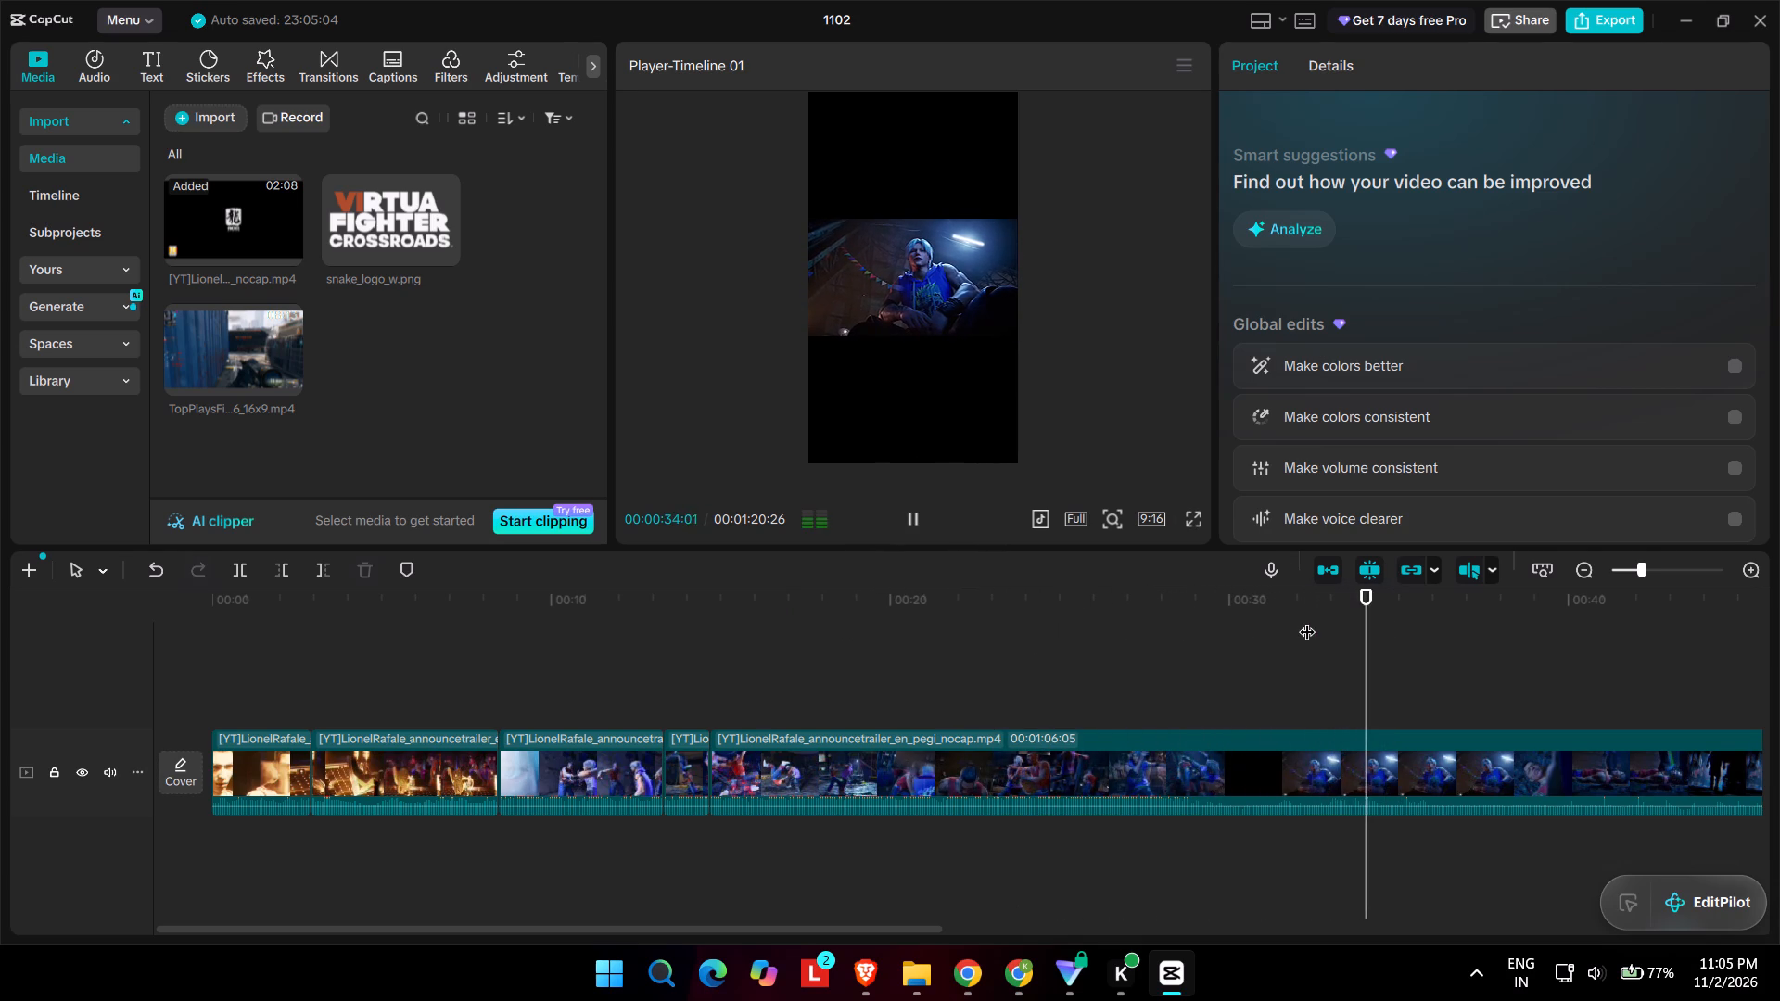
{"action": "scroll", "coordinate": [1307, 620], "scroll_direction": "left", "scroll_amount": 1}
{"action": "scroll", "coordinate": [1307, 620], "scroll_direction": "down", "scroll_amount": 11, "text": "ctrl"}
{"action": "scroll", "coordinate": [1500, 681], "scroll_direction": "down", "scroll_amount": 1}
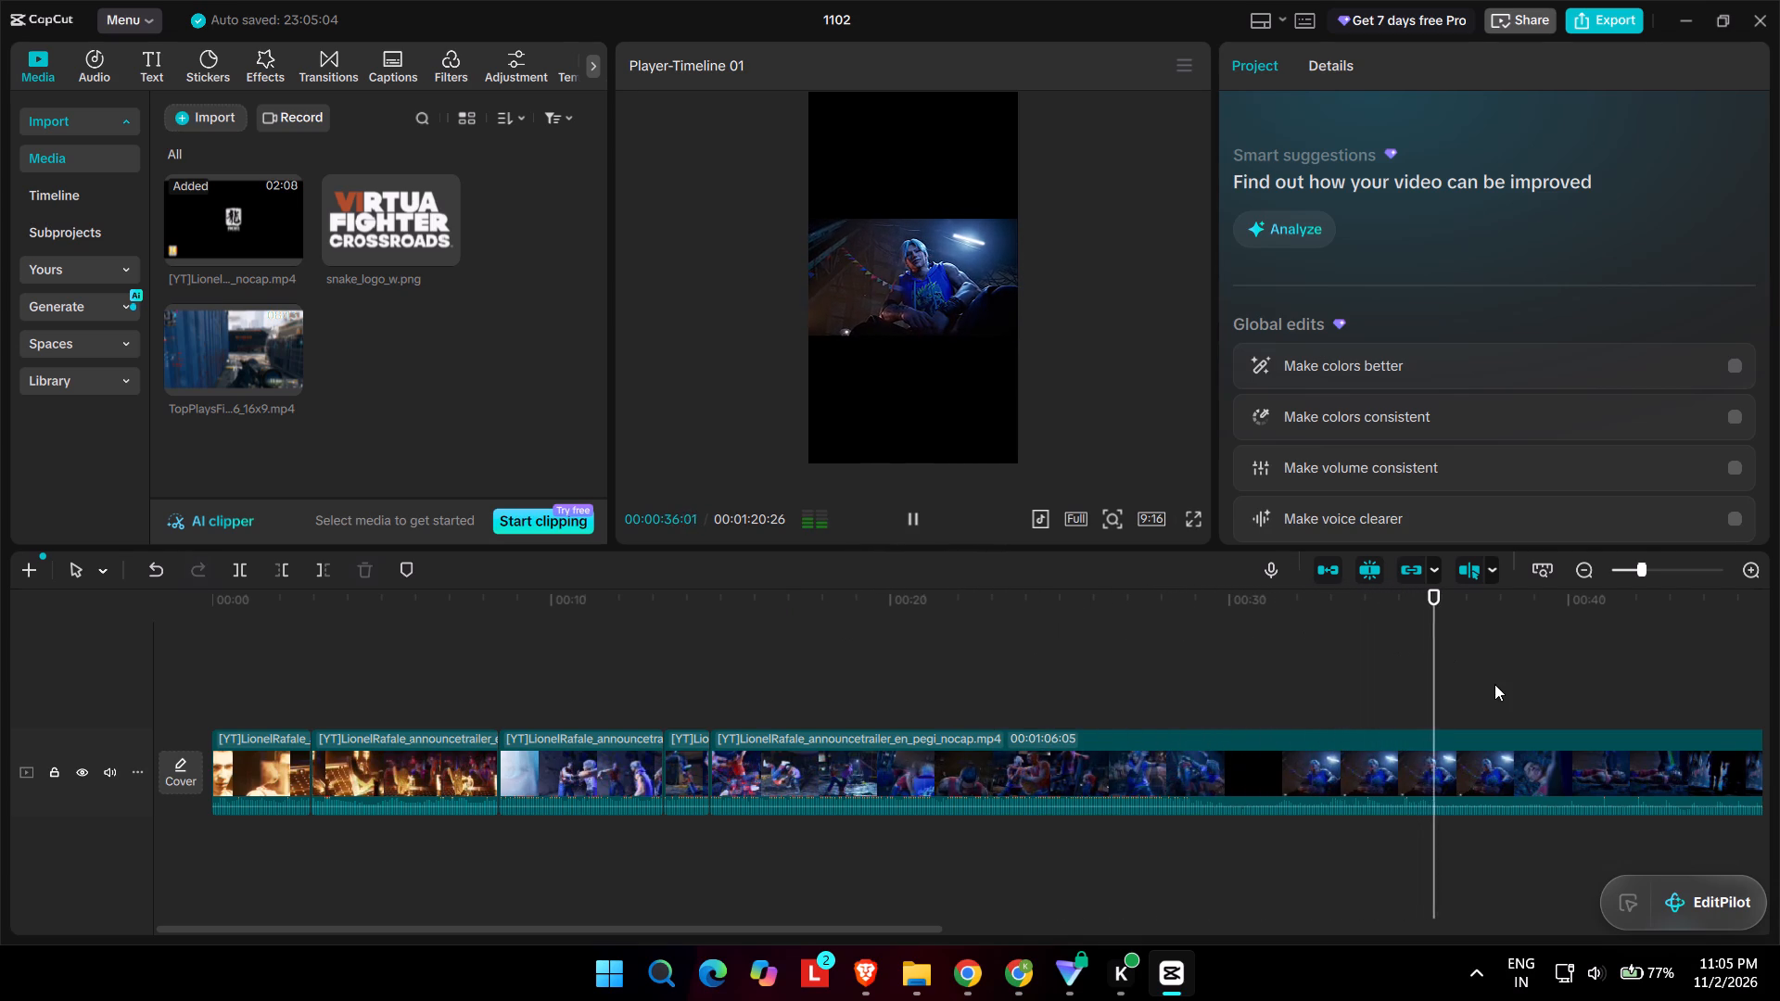
{"action": "scroll", "coordinate": [1494, 684], "scroll_direction": "down", "scroll_amount": 1}
{"action": "scroll", "coordinate": [1492, 686], "scroll_direction": "down", "scroll_amount": 8, "text": "ctrl"}
{"action": "key", "text": "space"}
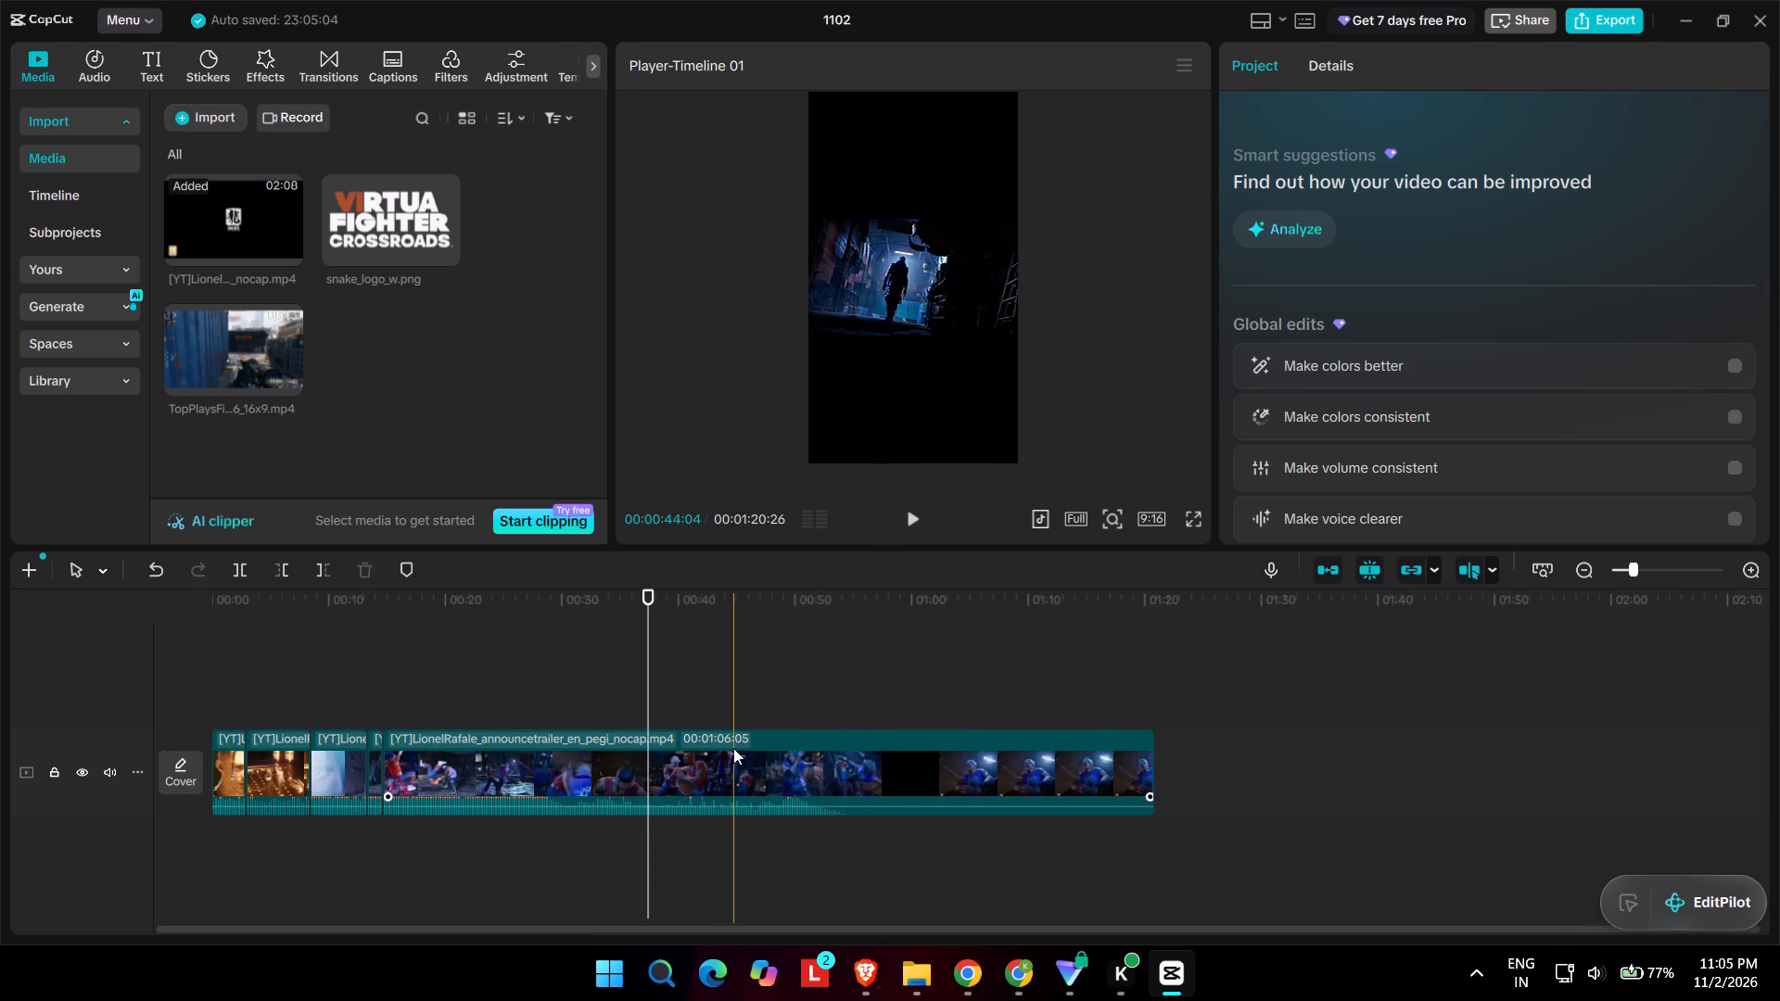
Delete the long closing trailer segment that follows the short fight clip.
{"action": "left_click", "coordinate": [971, 735]}
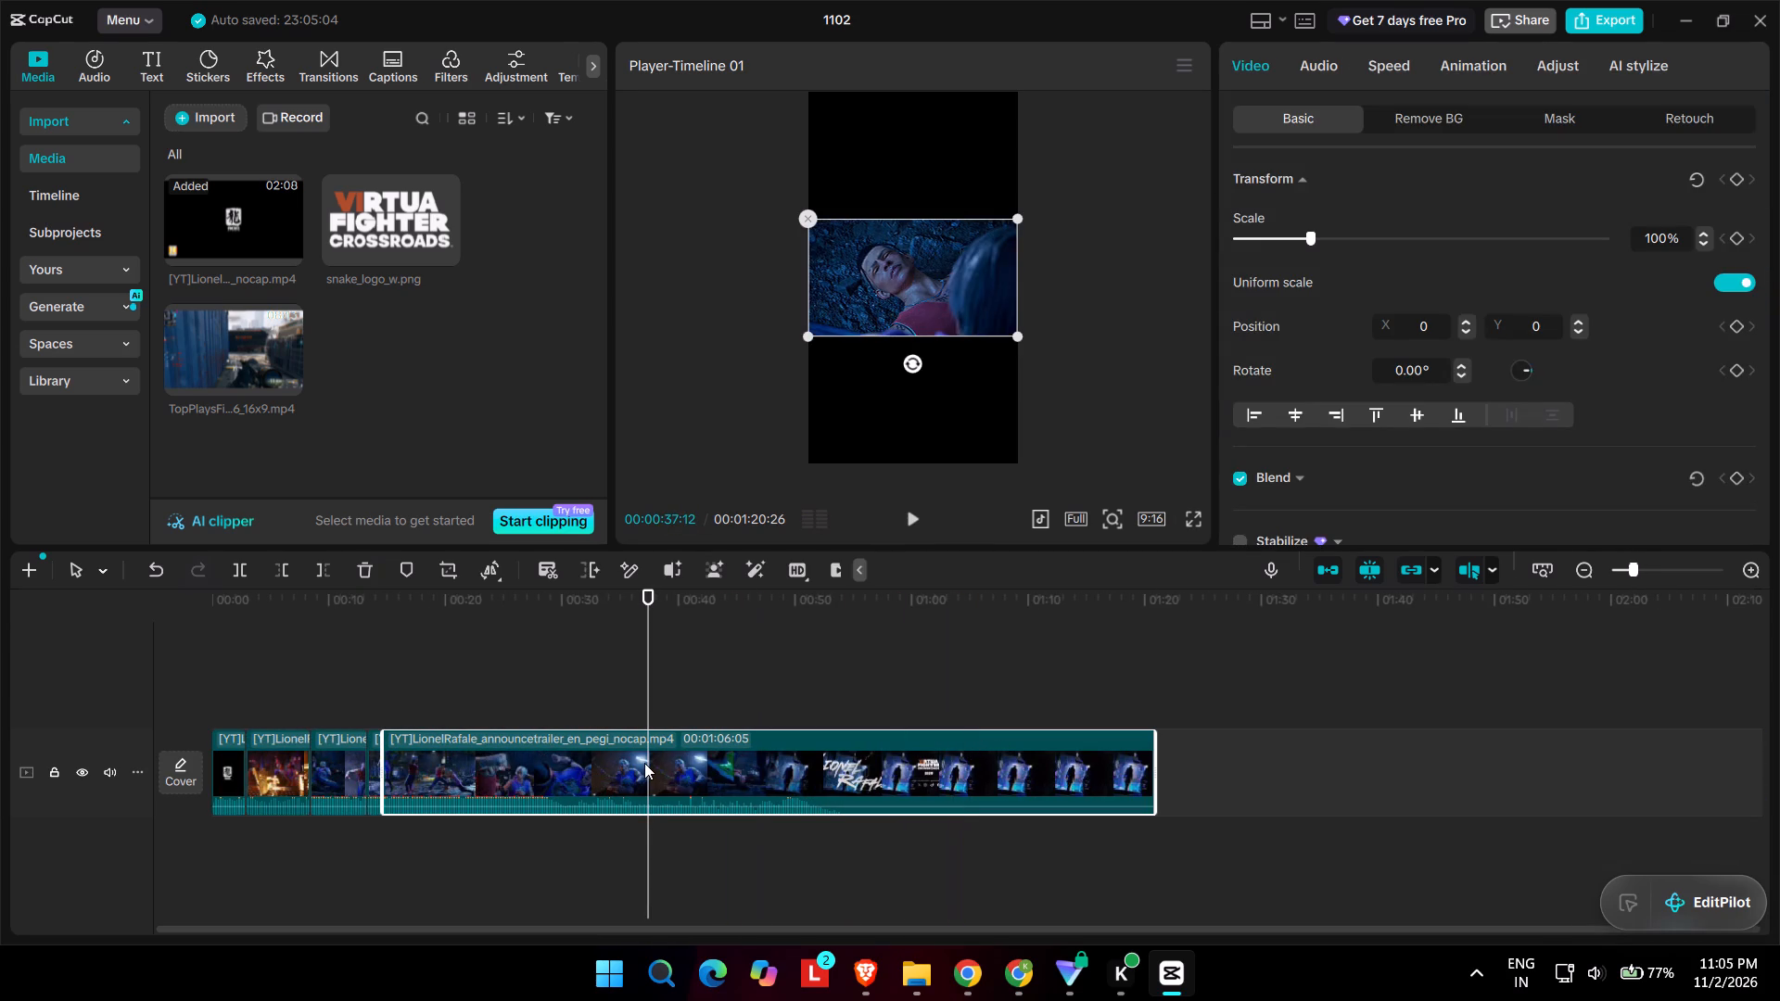
{"action": "key", "text": "Delete"}
Play the shortened cut from its start to review the opening portrait and the join into the second clip.
{"action": "left_click", "coordinate": [208, 707]}
{"action": "left_click", "coordinate": [215, 703]}
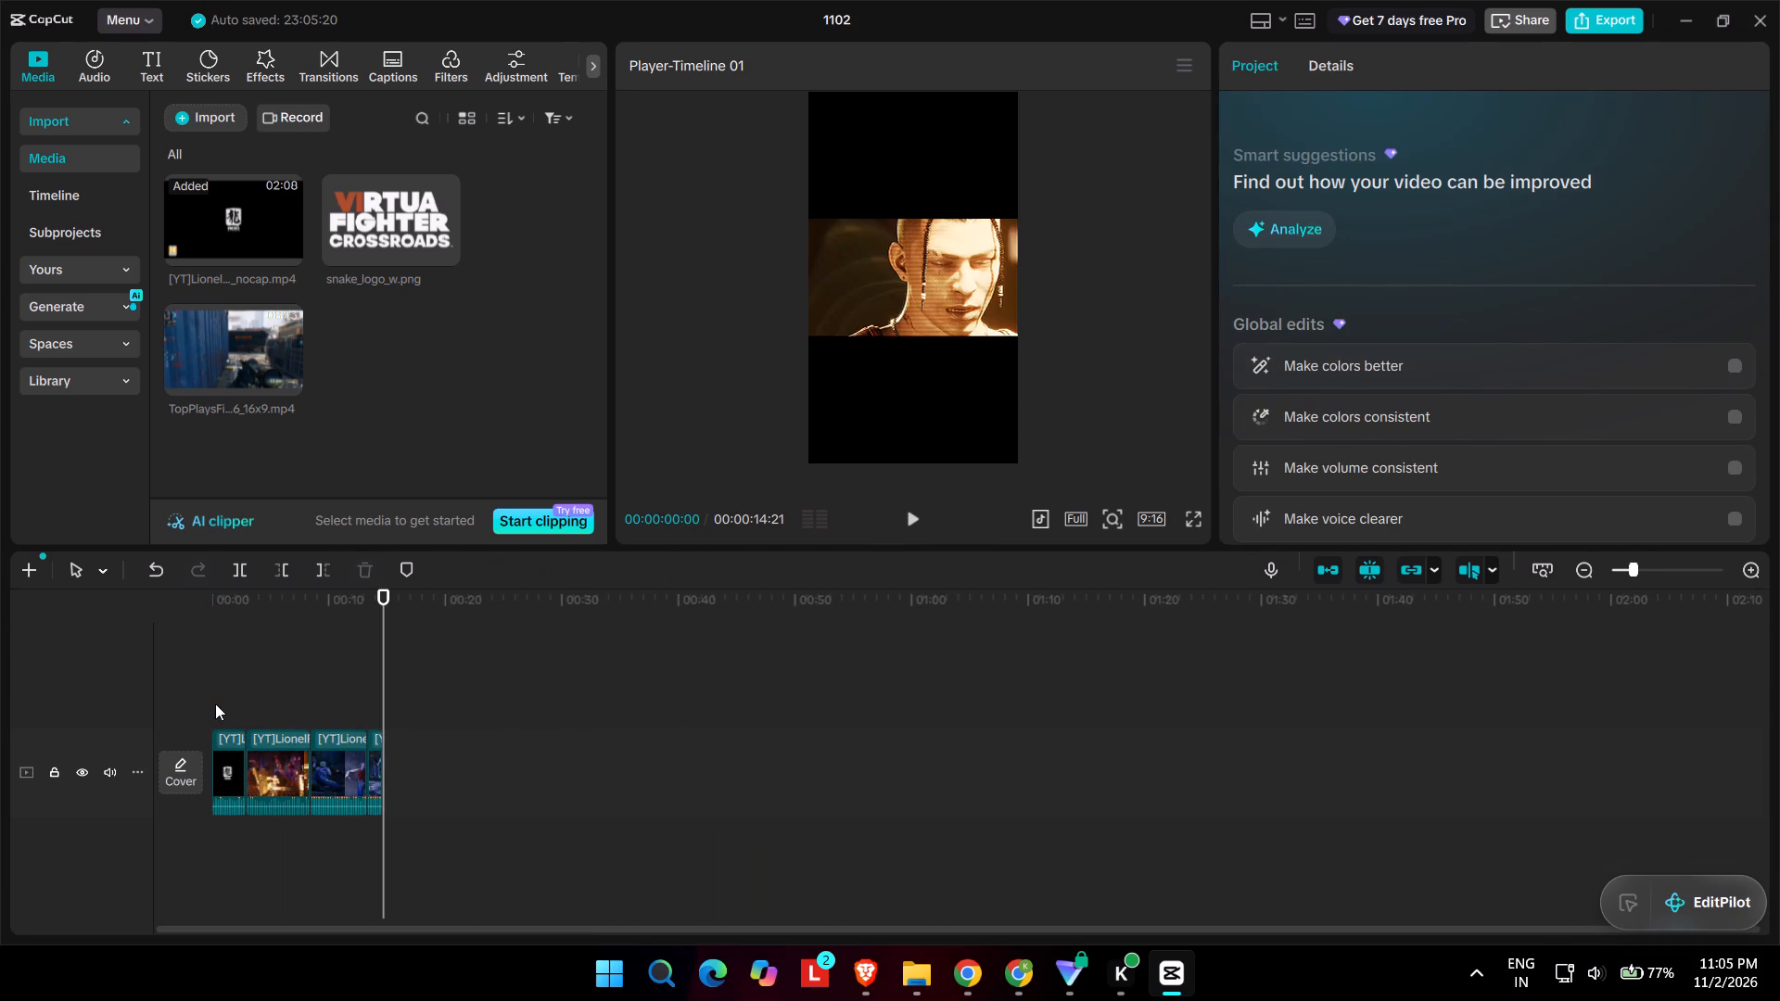
{"action": "key", "text": "space"}
{"action": "key", "text": "space"}
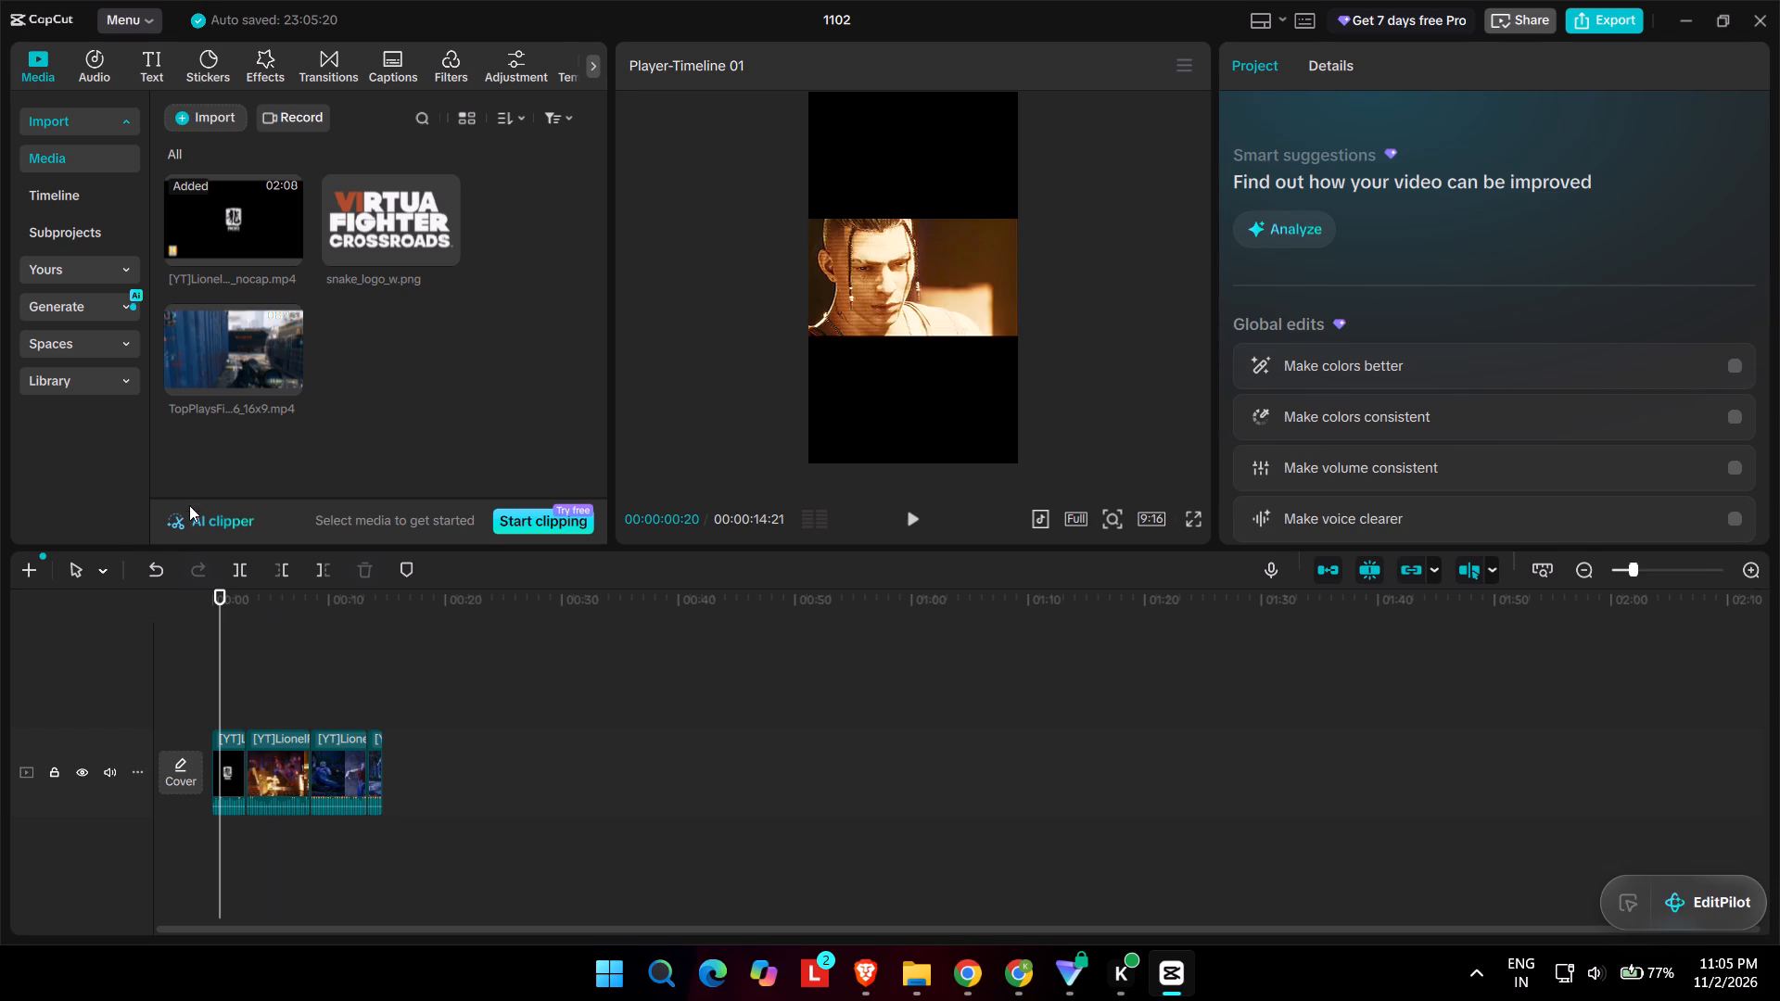
{"action": "key", "text": "space"}
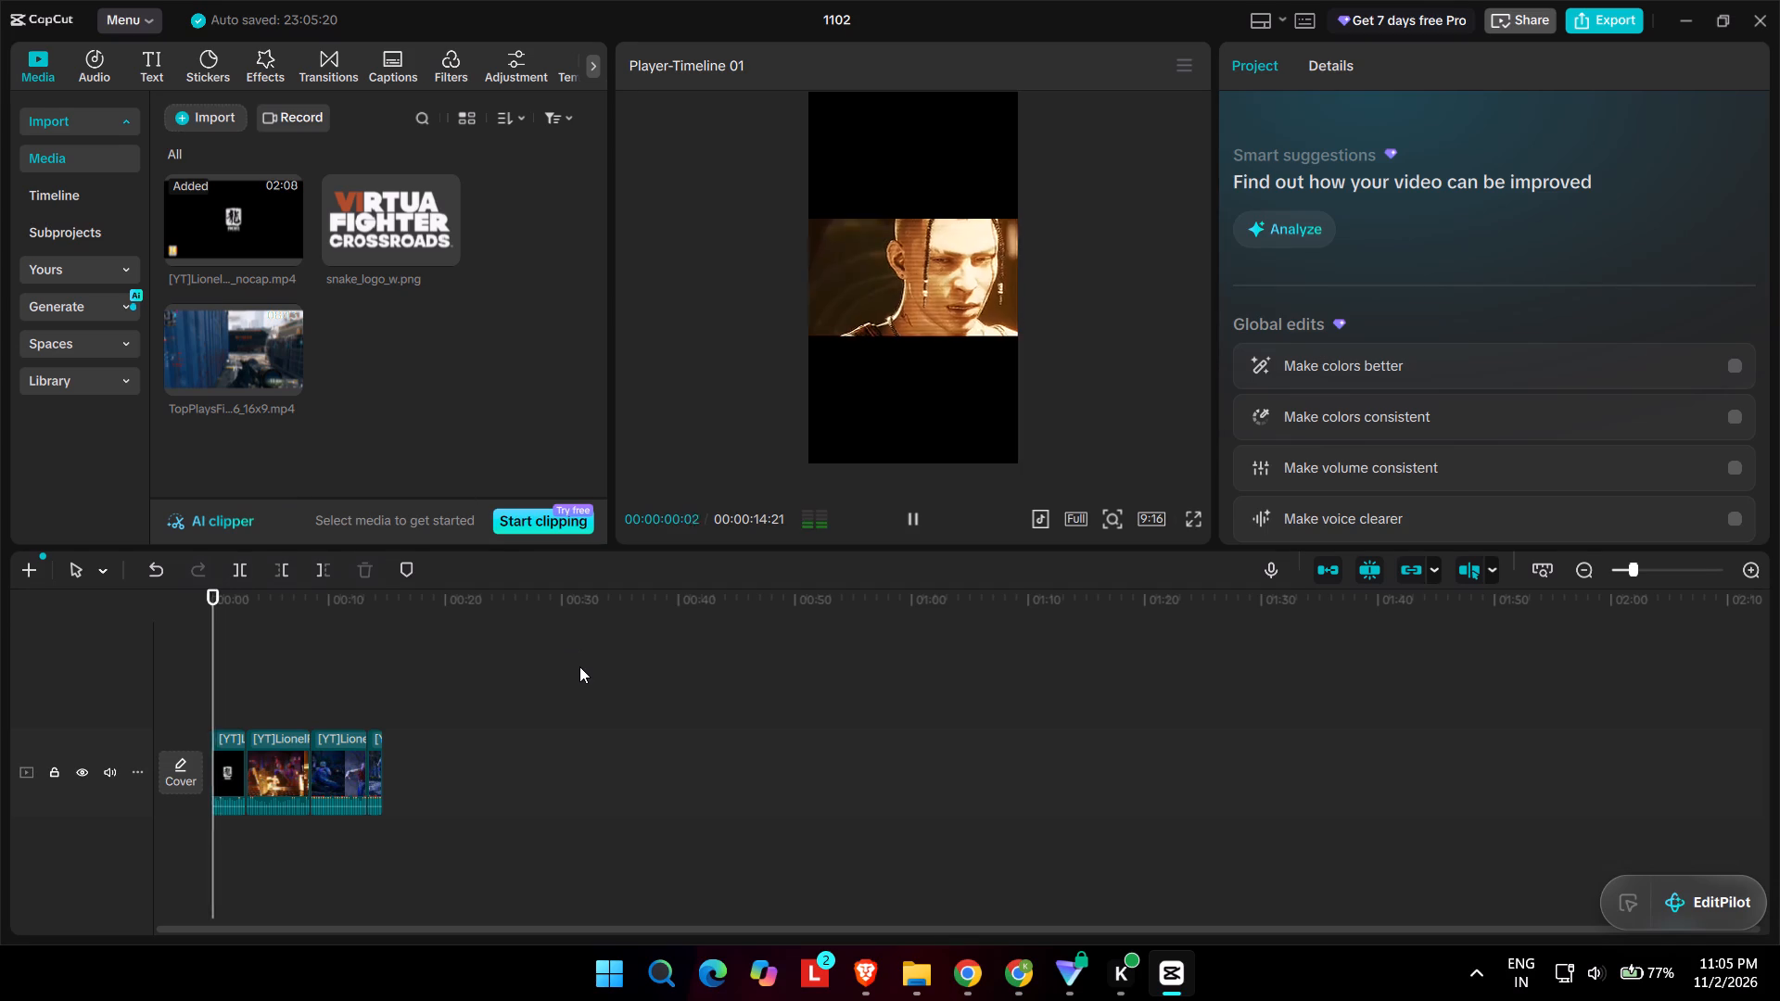
{"action": "key", "text": "space"}
{"action": "key", "text": "space"}
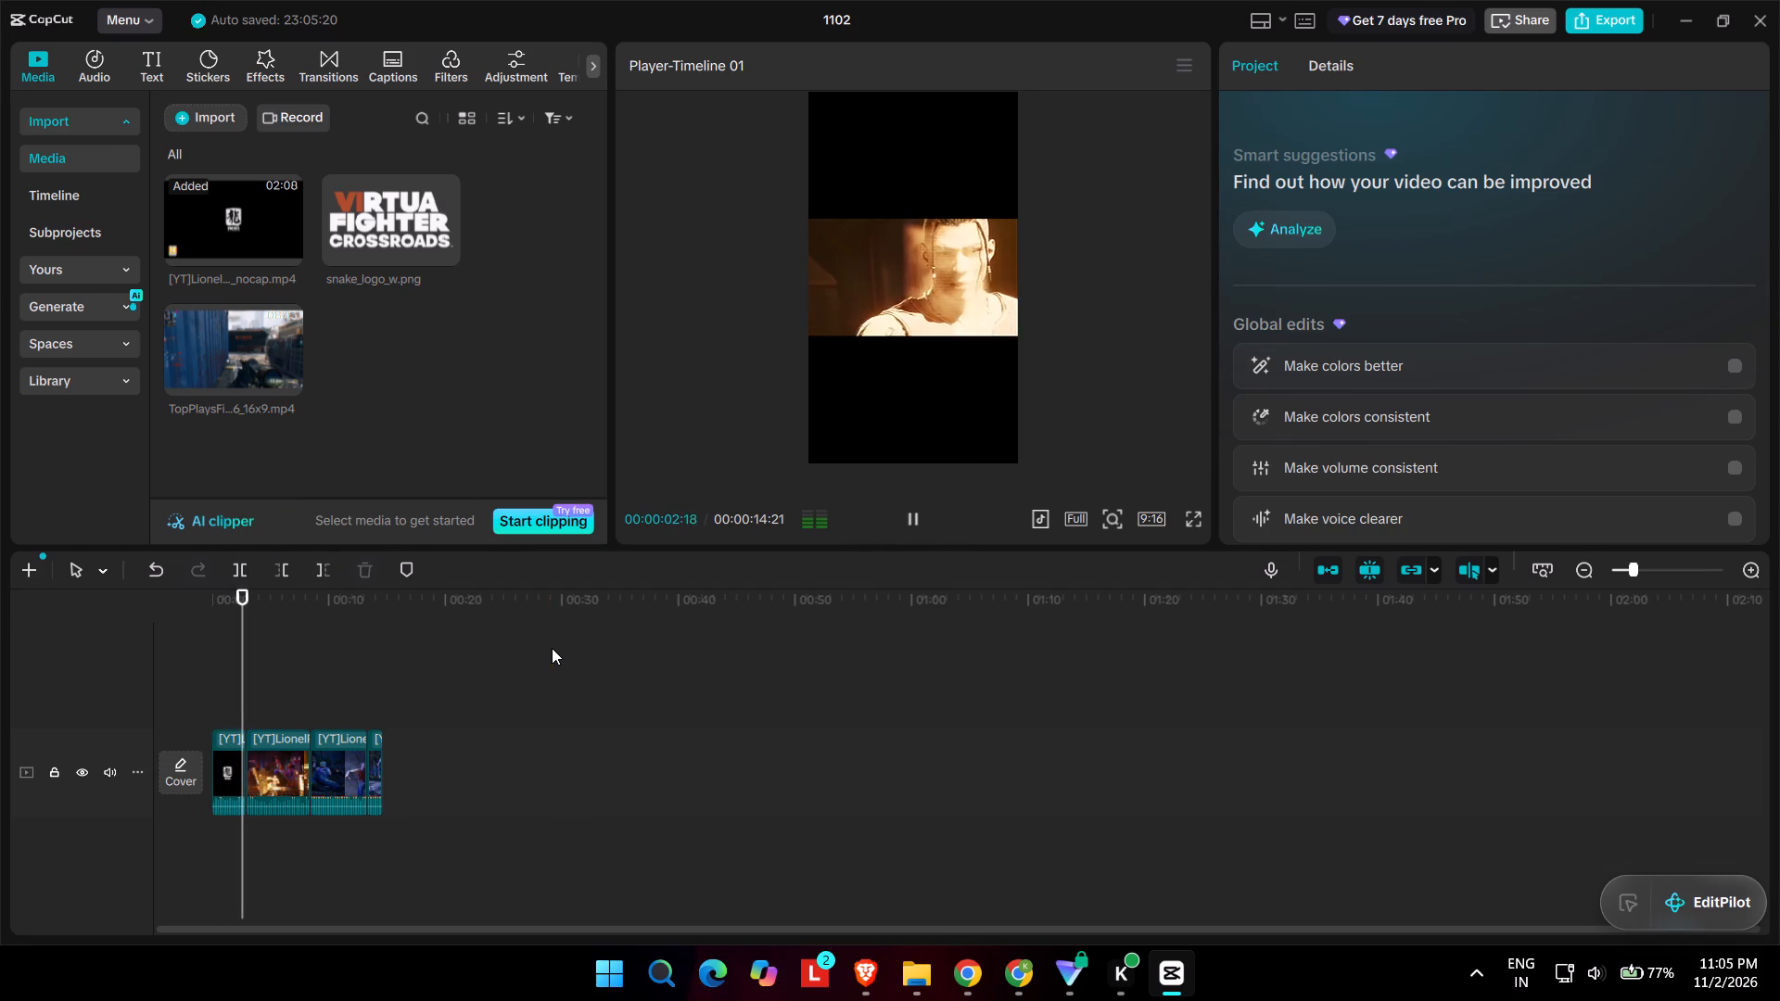
{"action": "key", "text": "space"}
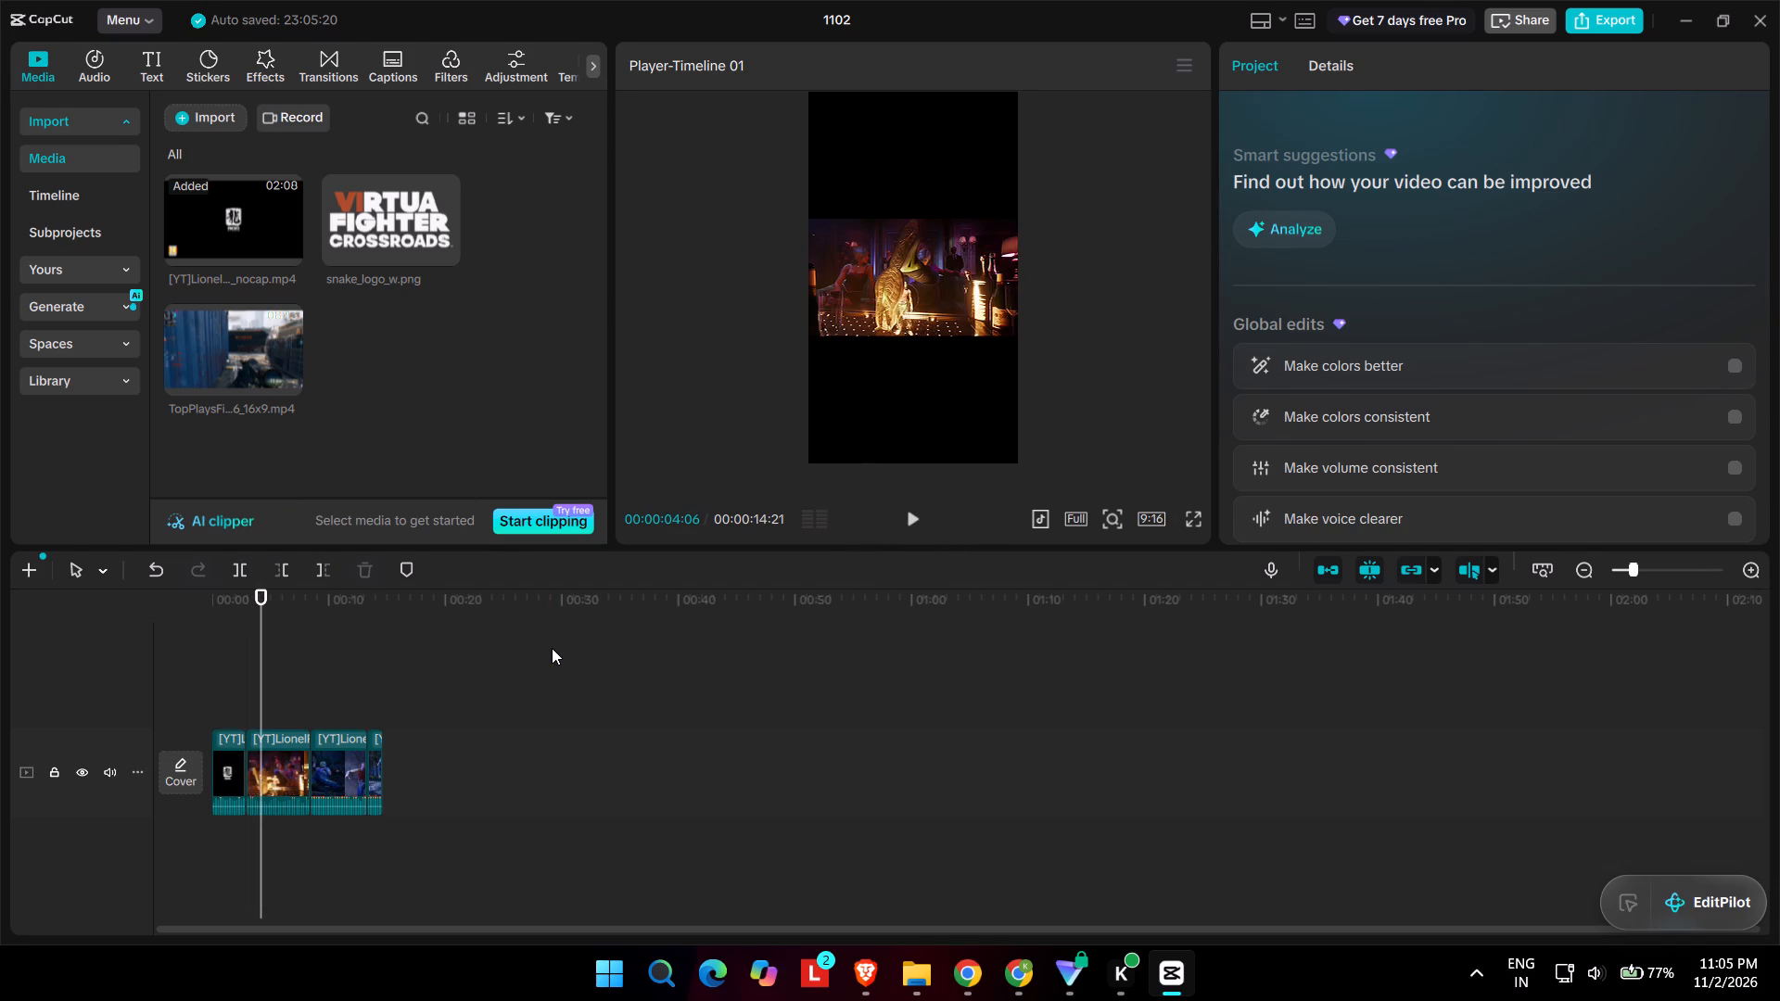
{"action": "key", "text": "space"}
{"action": "key", "text": "space"}
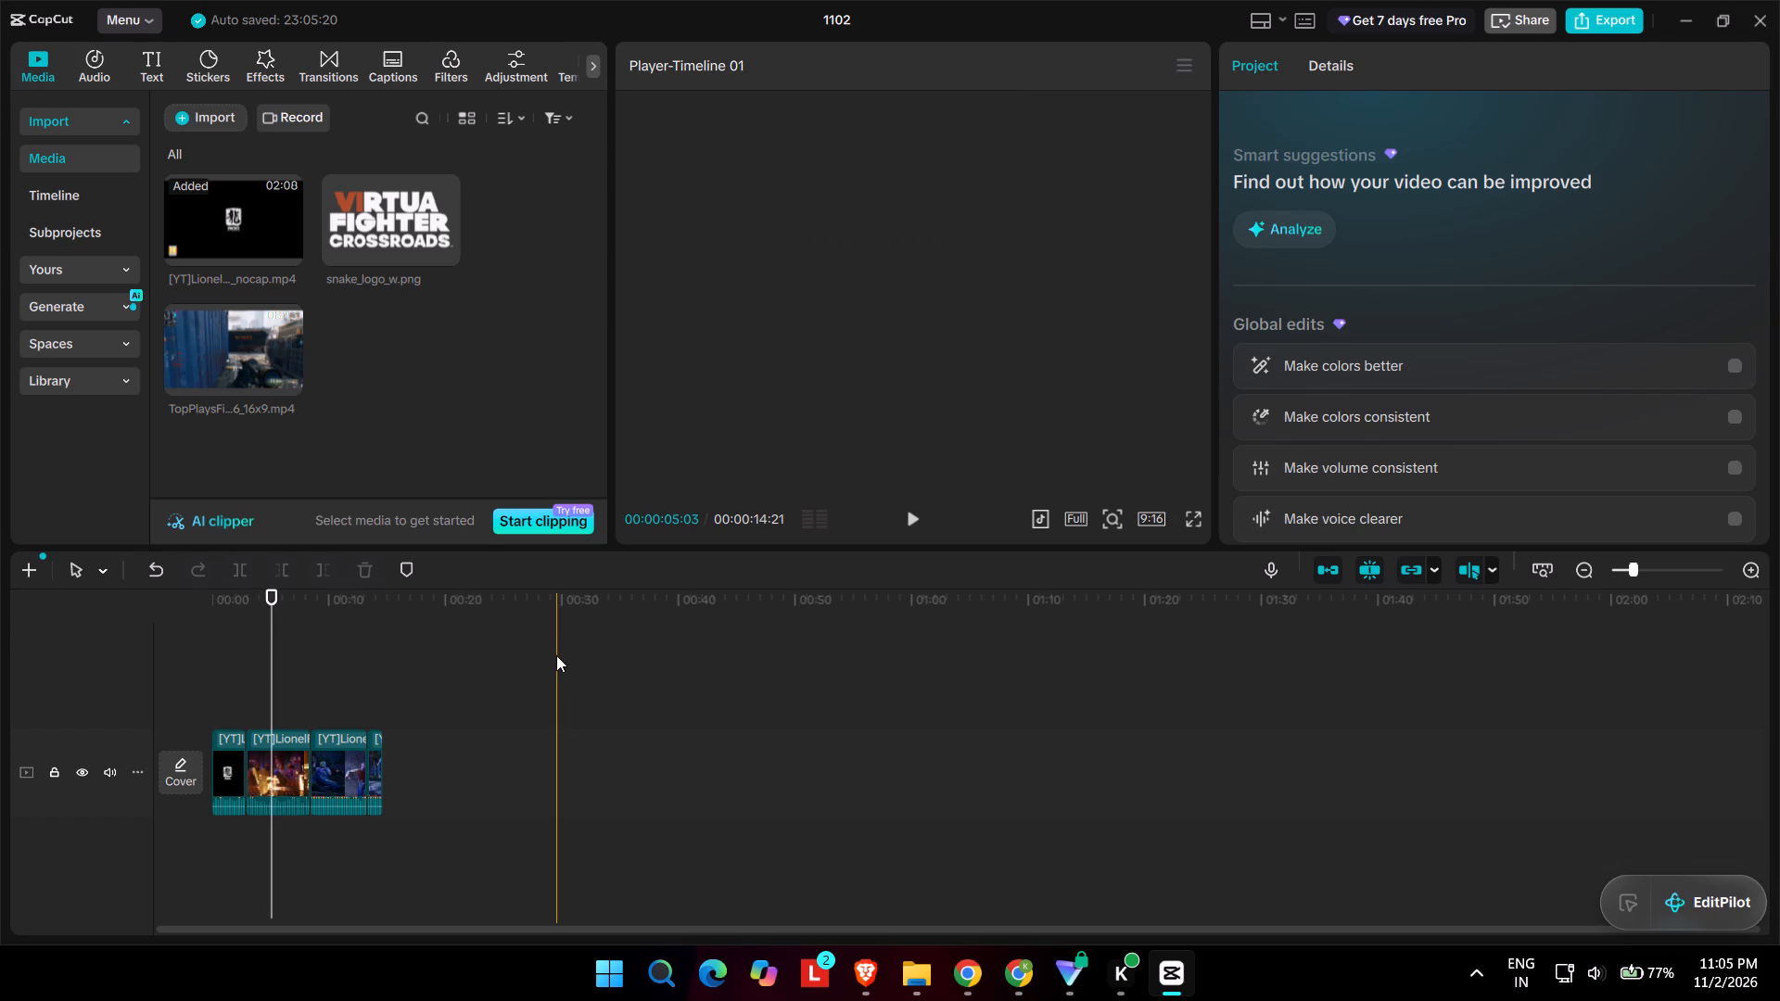
Scale all four trailer clips together to 163% so they fill more of the vertical frame.
{"action": "scroll", "coordinate": [256, 754], "scroll_direction": "up", "scroll_amount": 4, "text": "ctrl"}
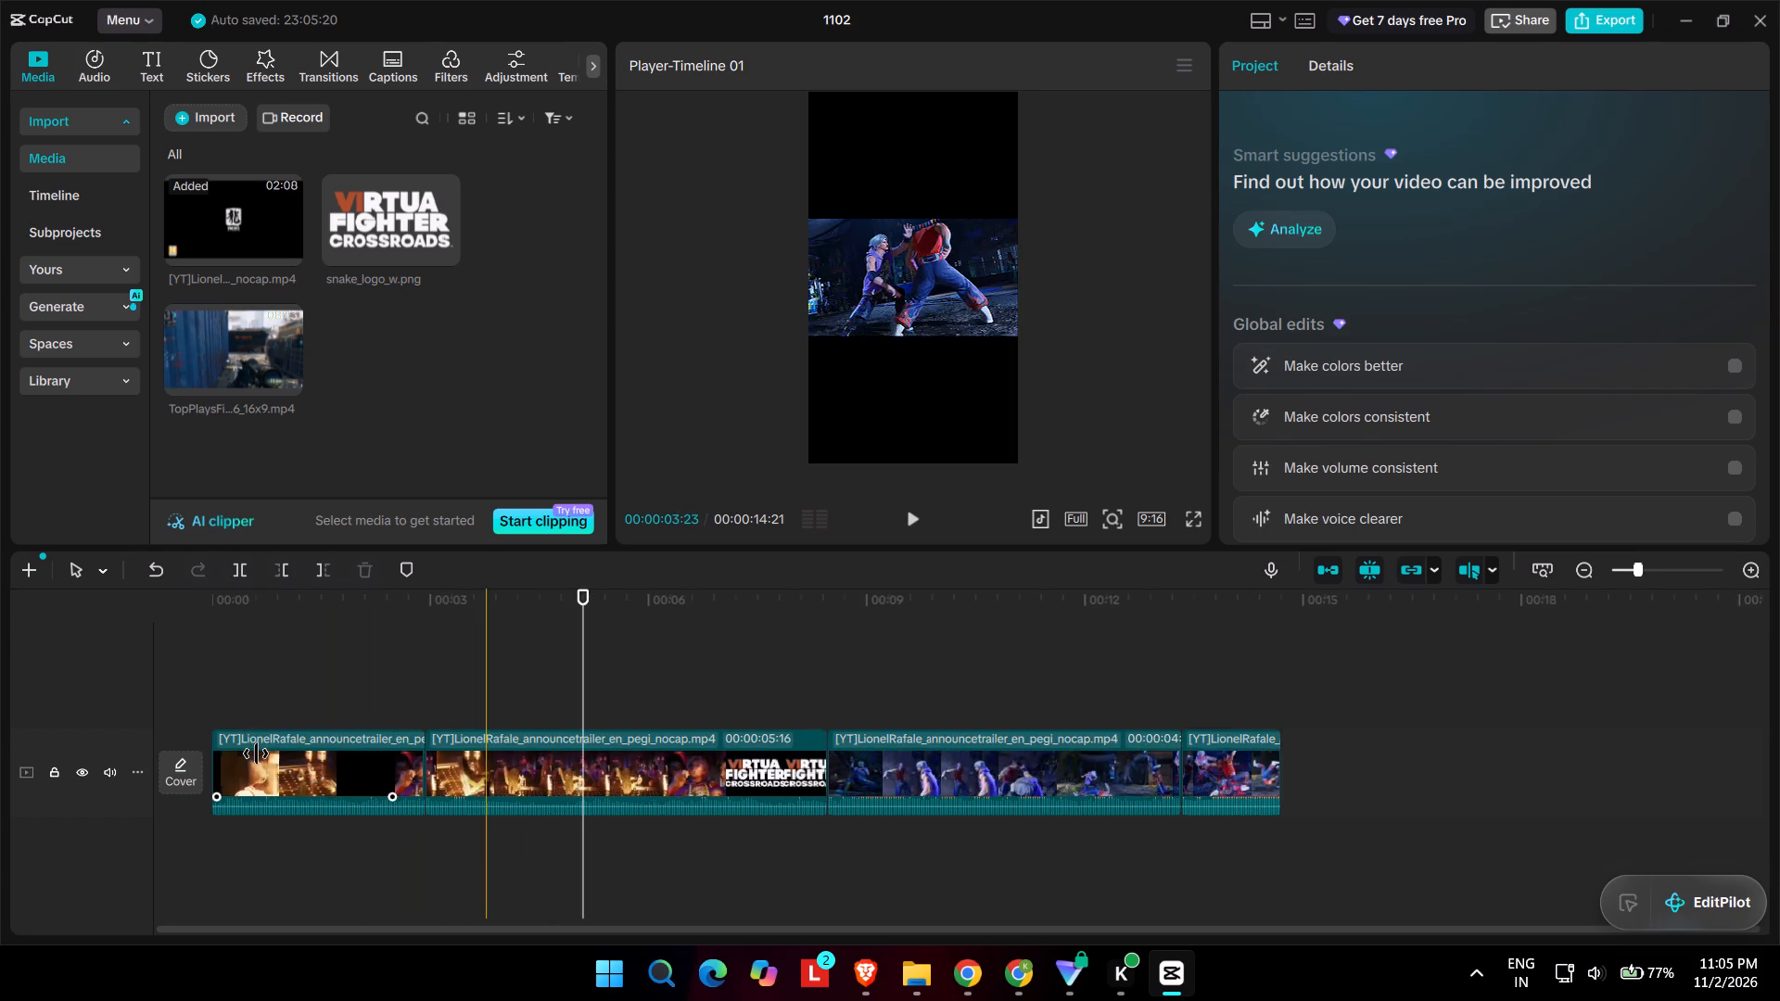
{"action": "scroll", "coordinate": [255, 753], "scroll_direction": "up", "scroll_amount": 3, "text": "ctrl"}
{"action": "left_click", "coordinate": [211, 678]}
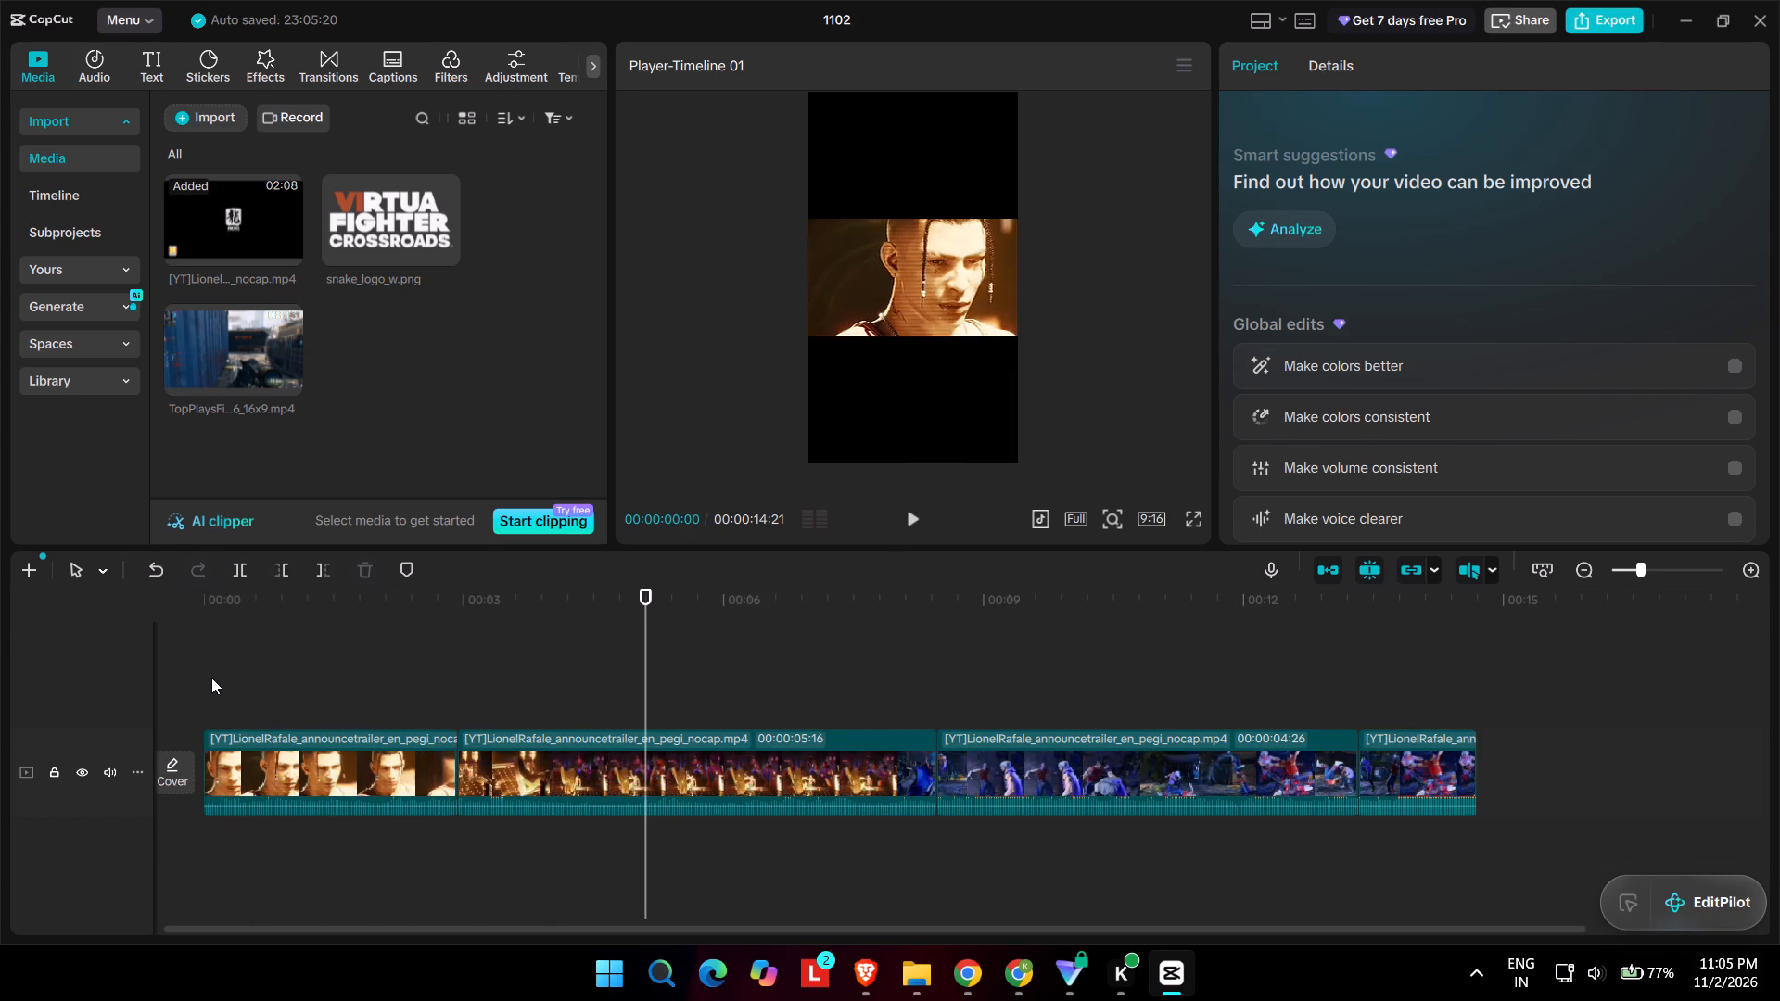
{"action": "left_click", "coordinate": [303, 766], "text": "ctrl"}
{"action": "left_click", "coordinate": [572, 759], "text": "ctrl"}
{"action": "left_click", "coordinate": [1108, 758], "text": "ctrl"}
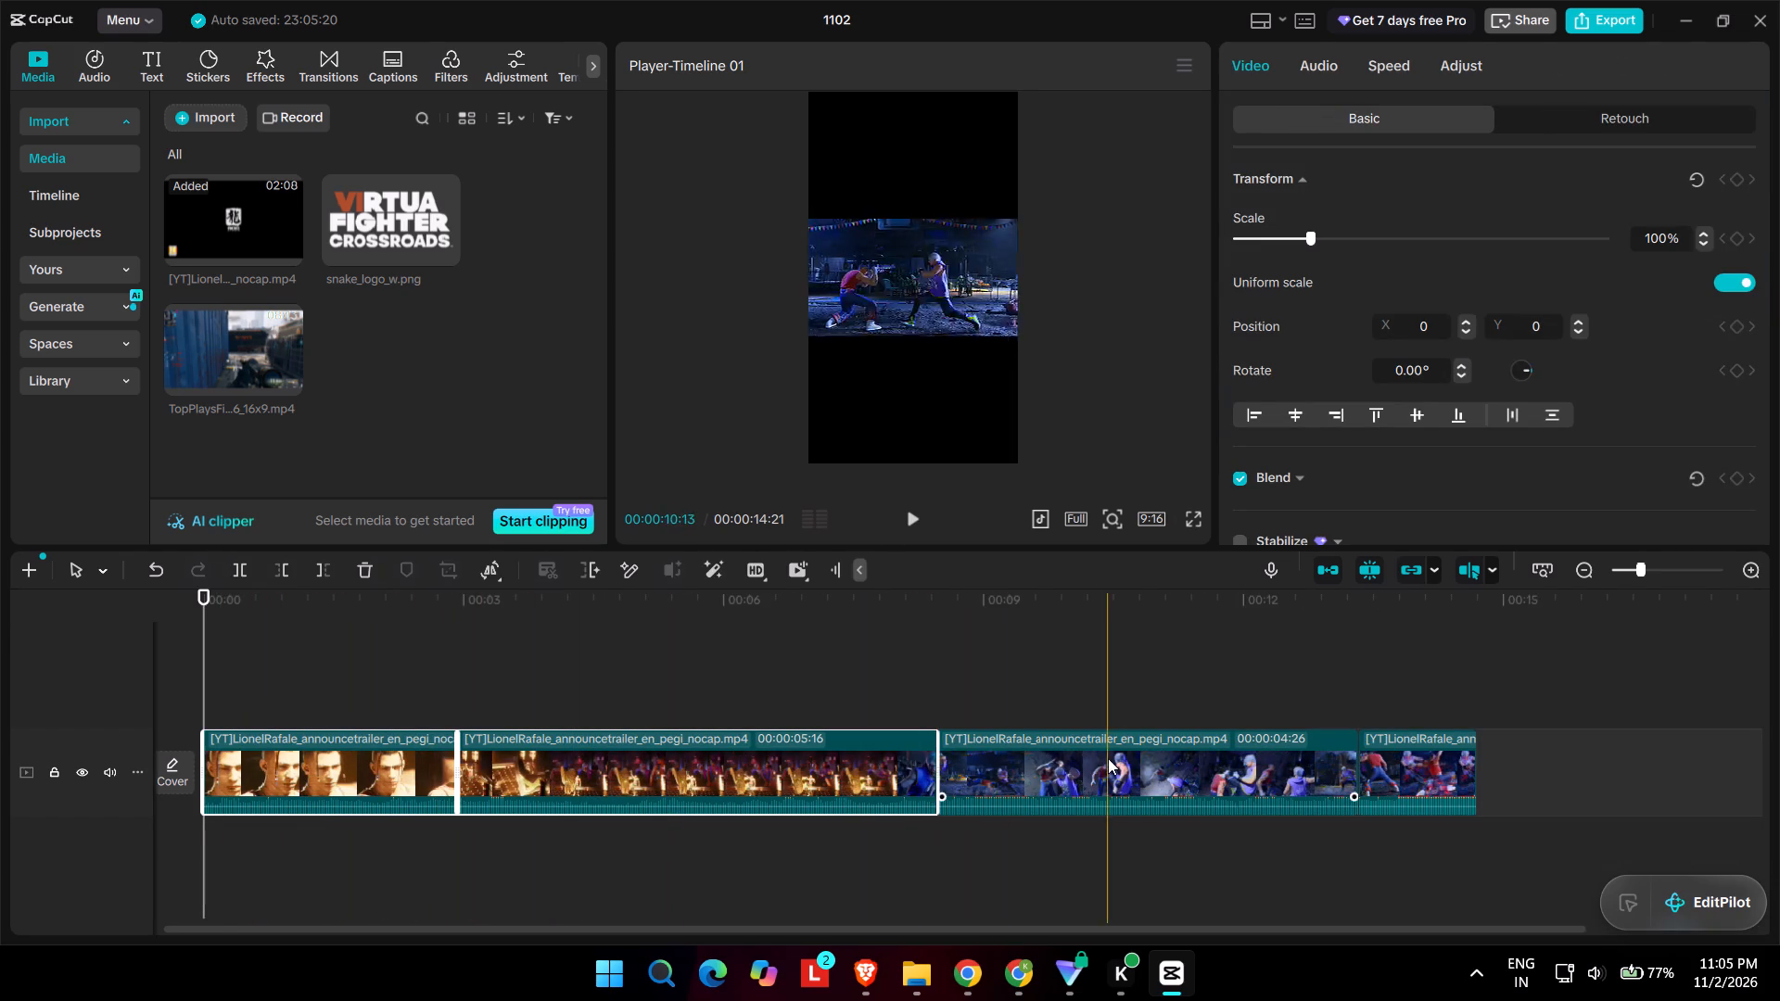
{"action": "left_click", "coordinate": [1446, 757], "text": "ctrl"}
{"action": "left_click_drag", "start_coordinate": [1322, 239], "coordinate": [1337, 234]}
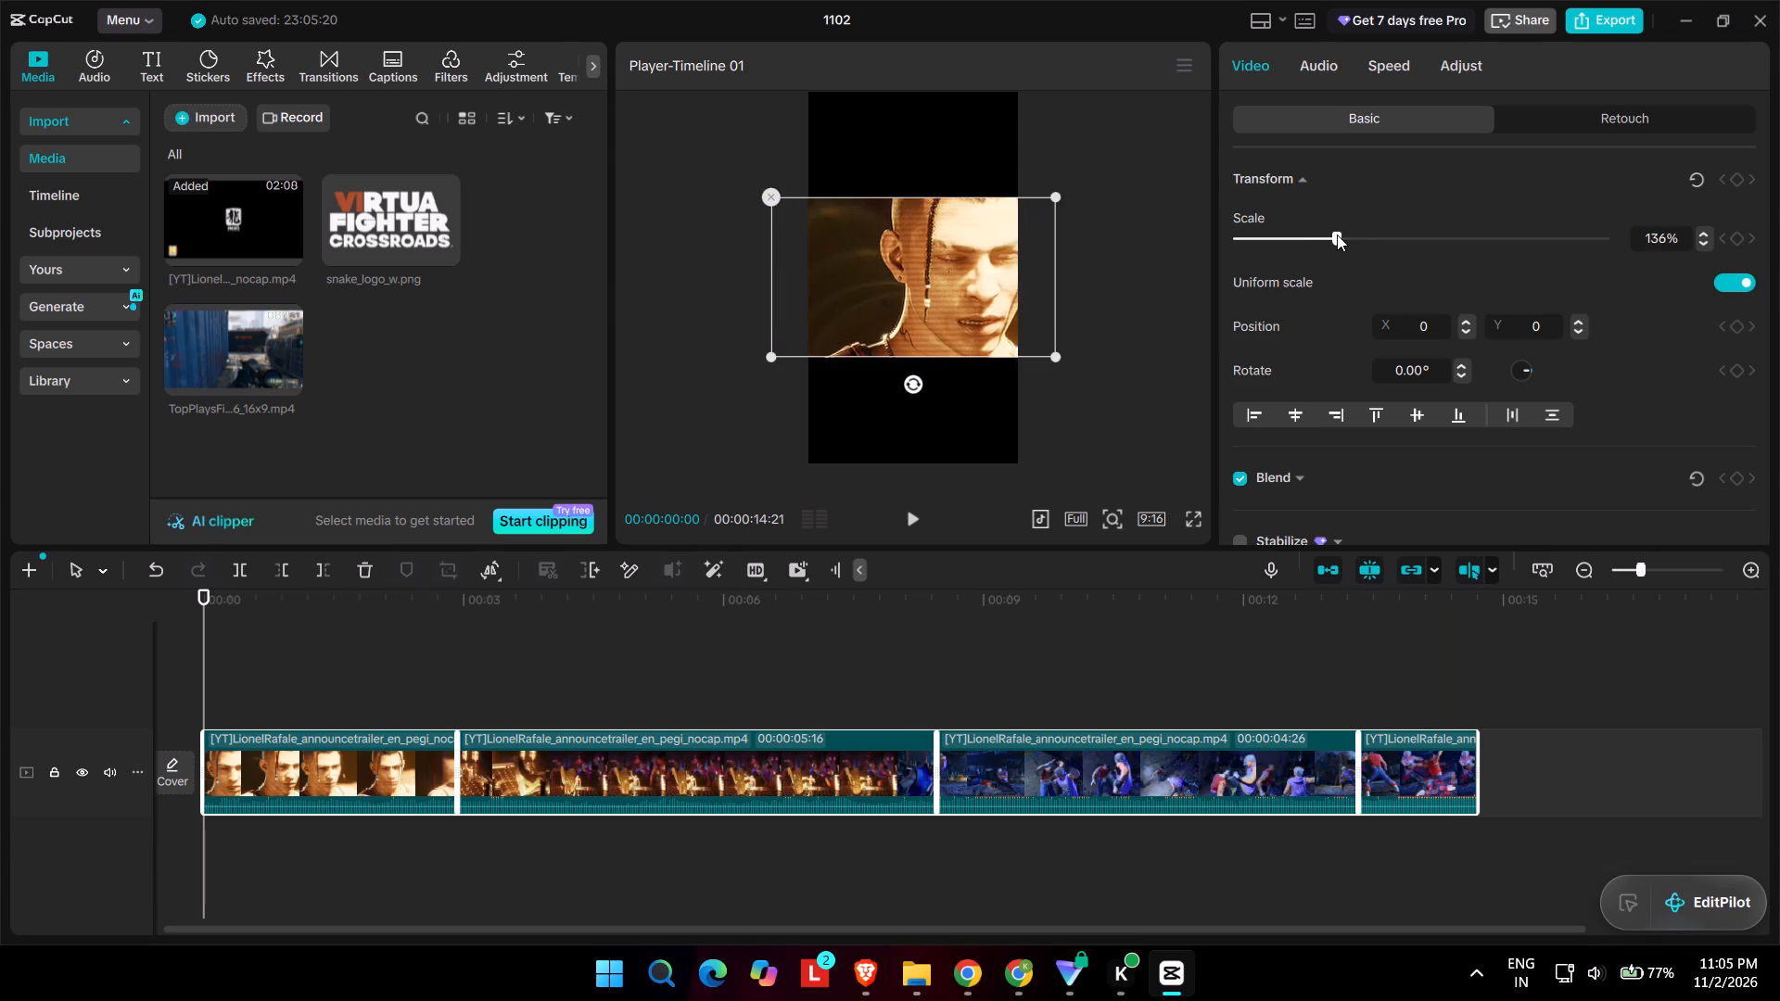
{"action": "left_click_drag", "start_coordinate": [1337, 234], "coordinate": [1357, 241]}
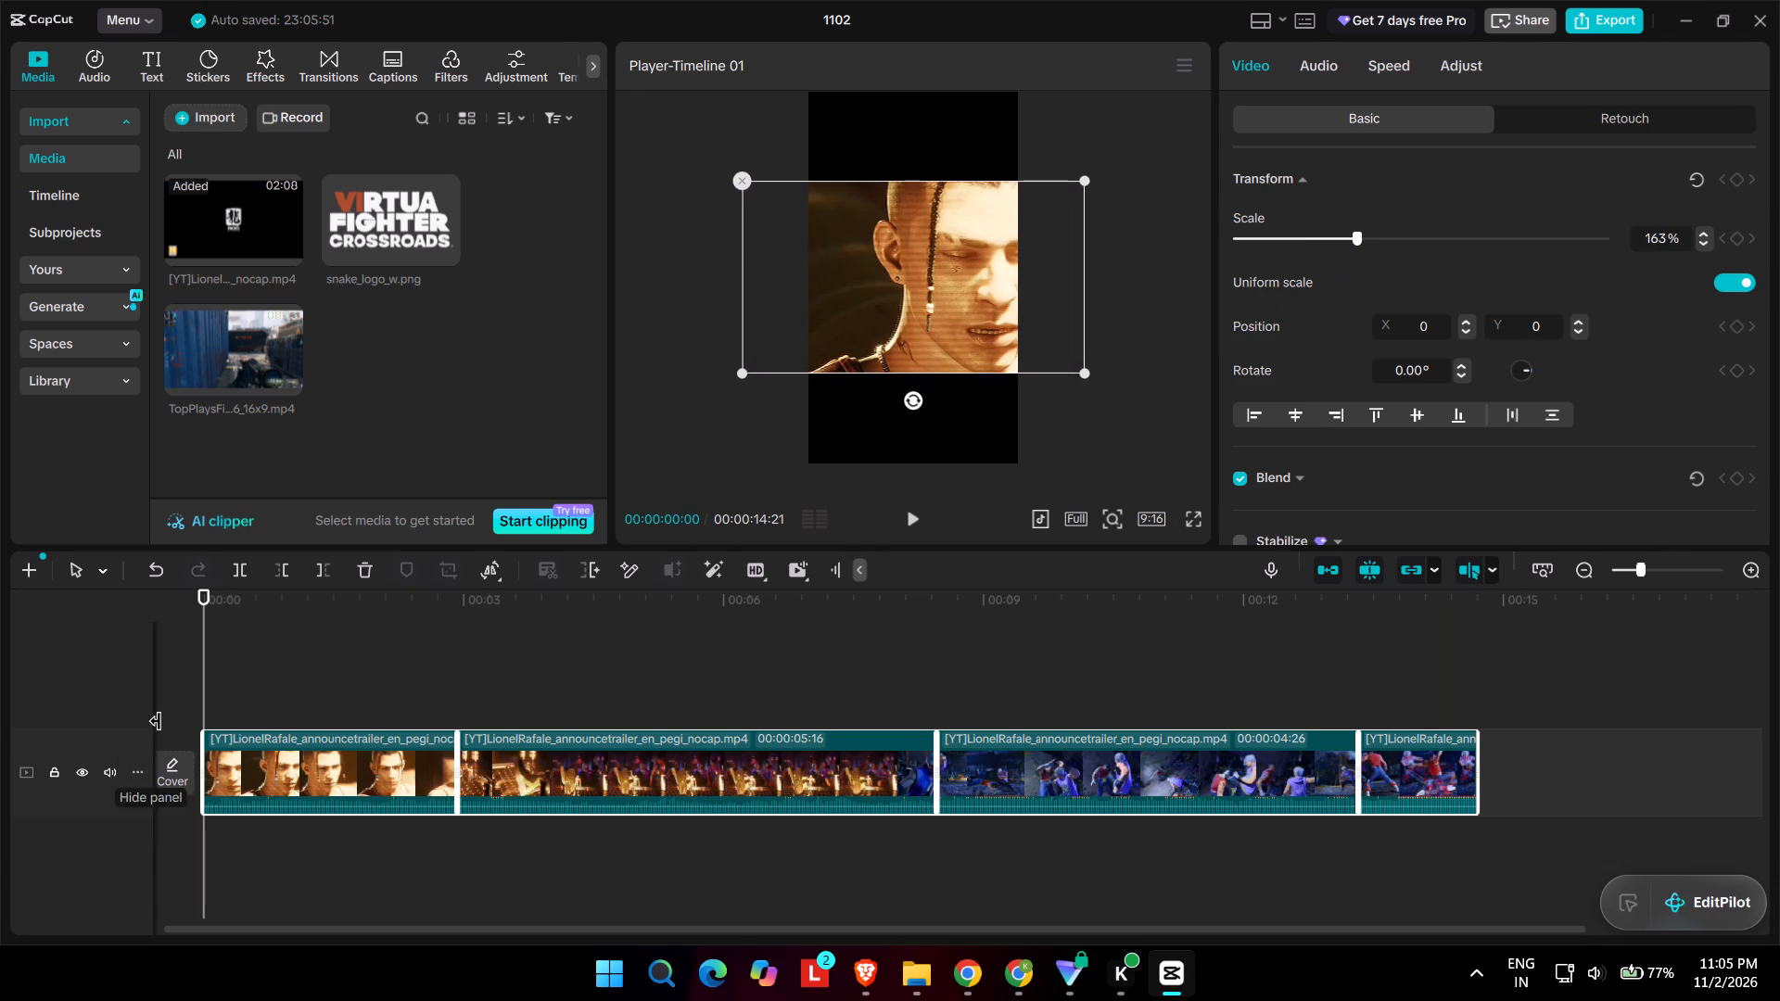
Add a short audio fade-in at the start of the third clip, and play the join to check it.
{"action": "key", "text": "space"}
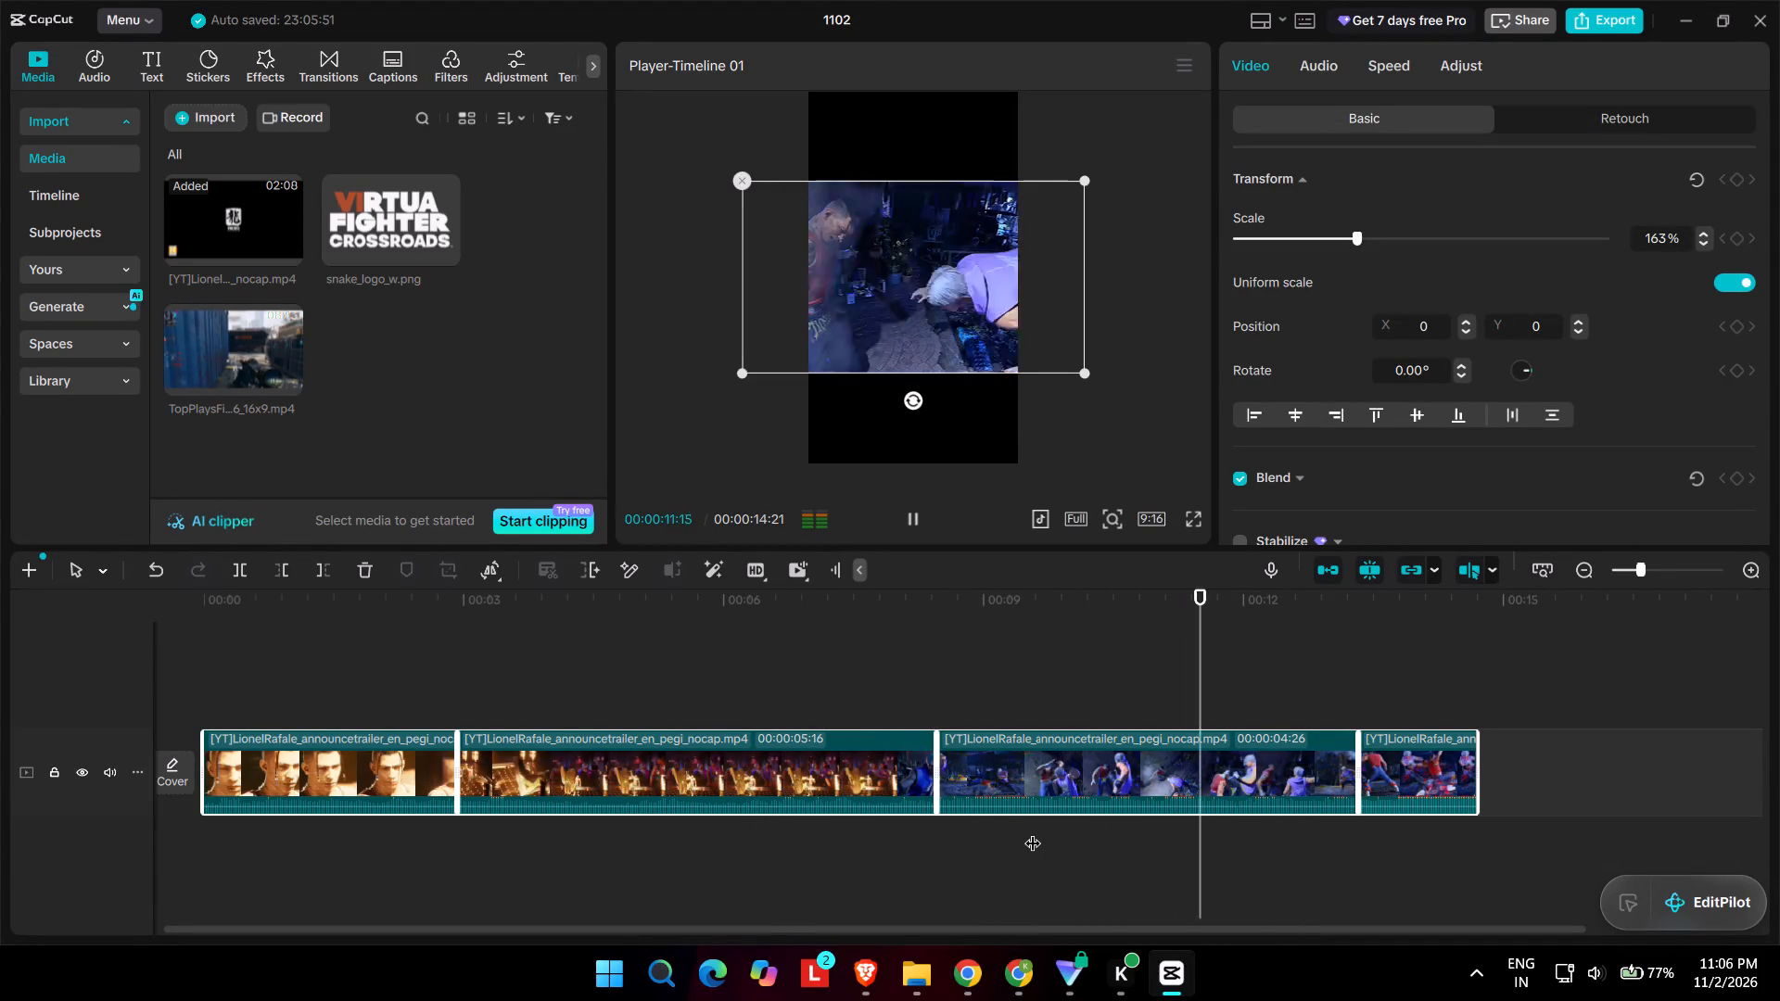
{"action": "key", "text": "space"}
{"action": "left_click", "coordinate": [908, 691]}
{"action": "key", "text": "space"}
{"action": "key", "text": "space"}
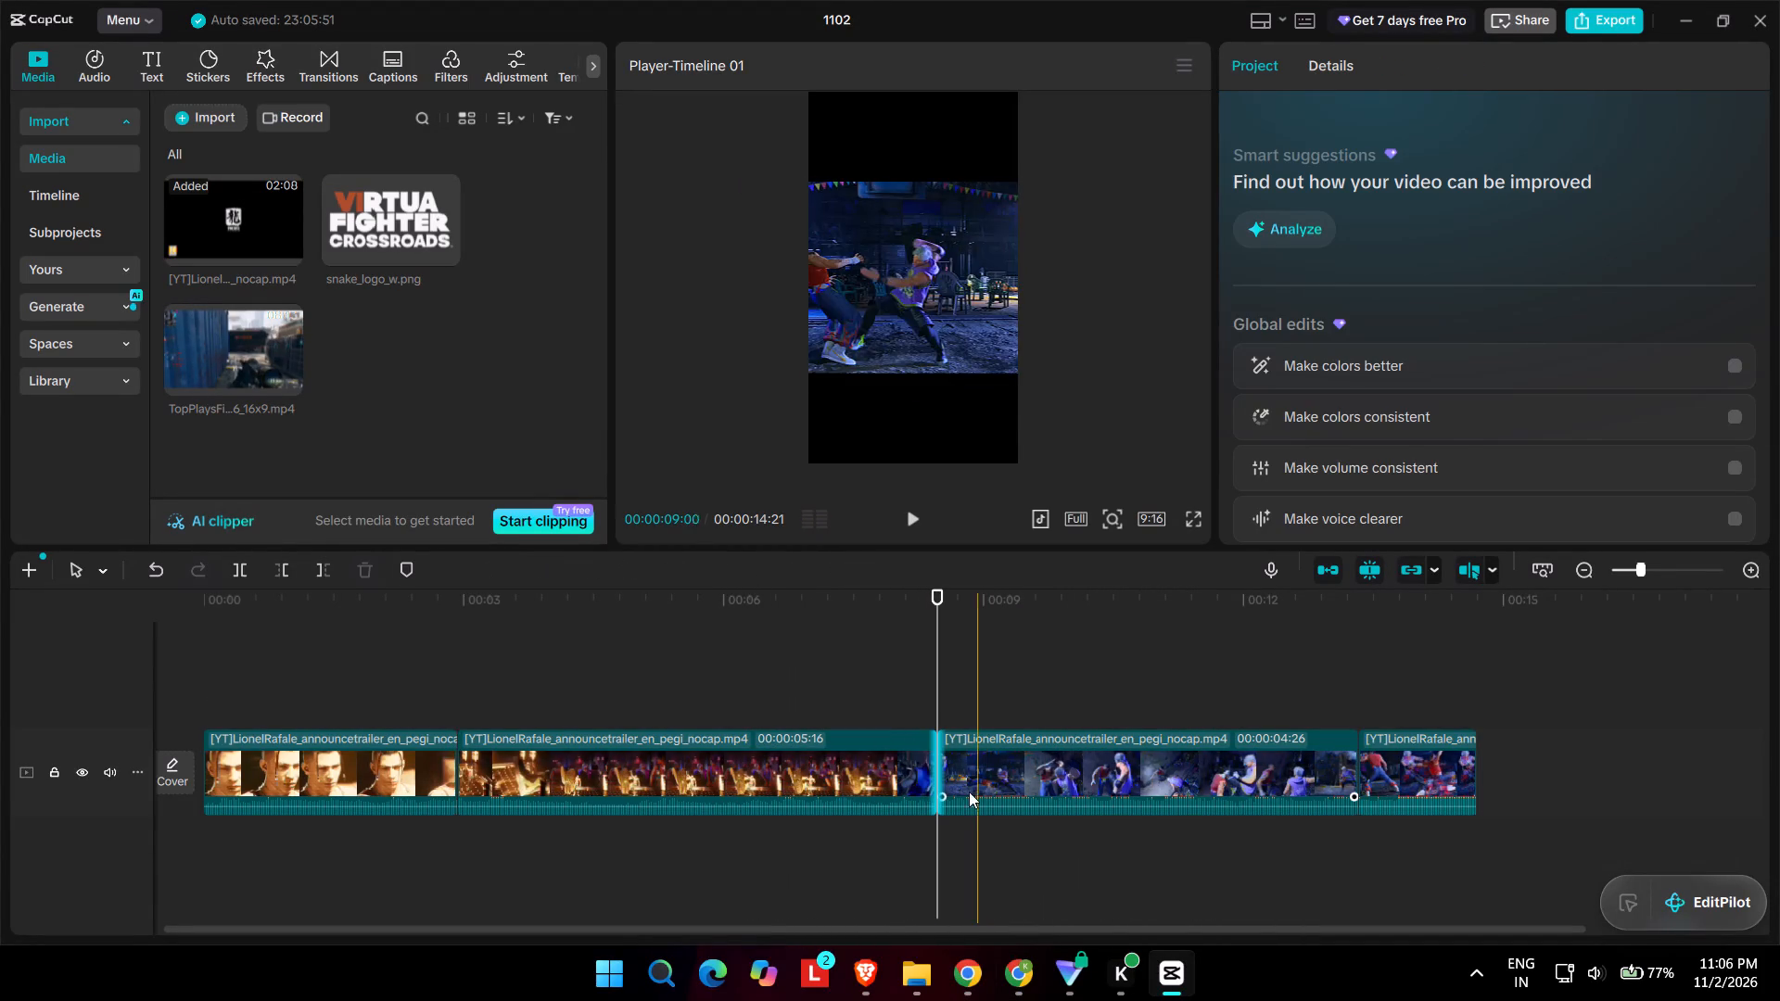
{"action": "left_click_drag", "start_coordinate": [947, 796], "coordinate": [960, 797]}
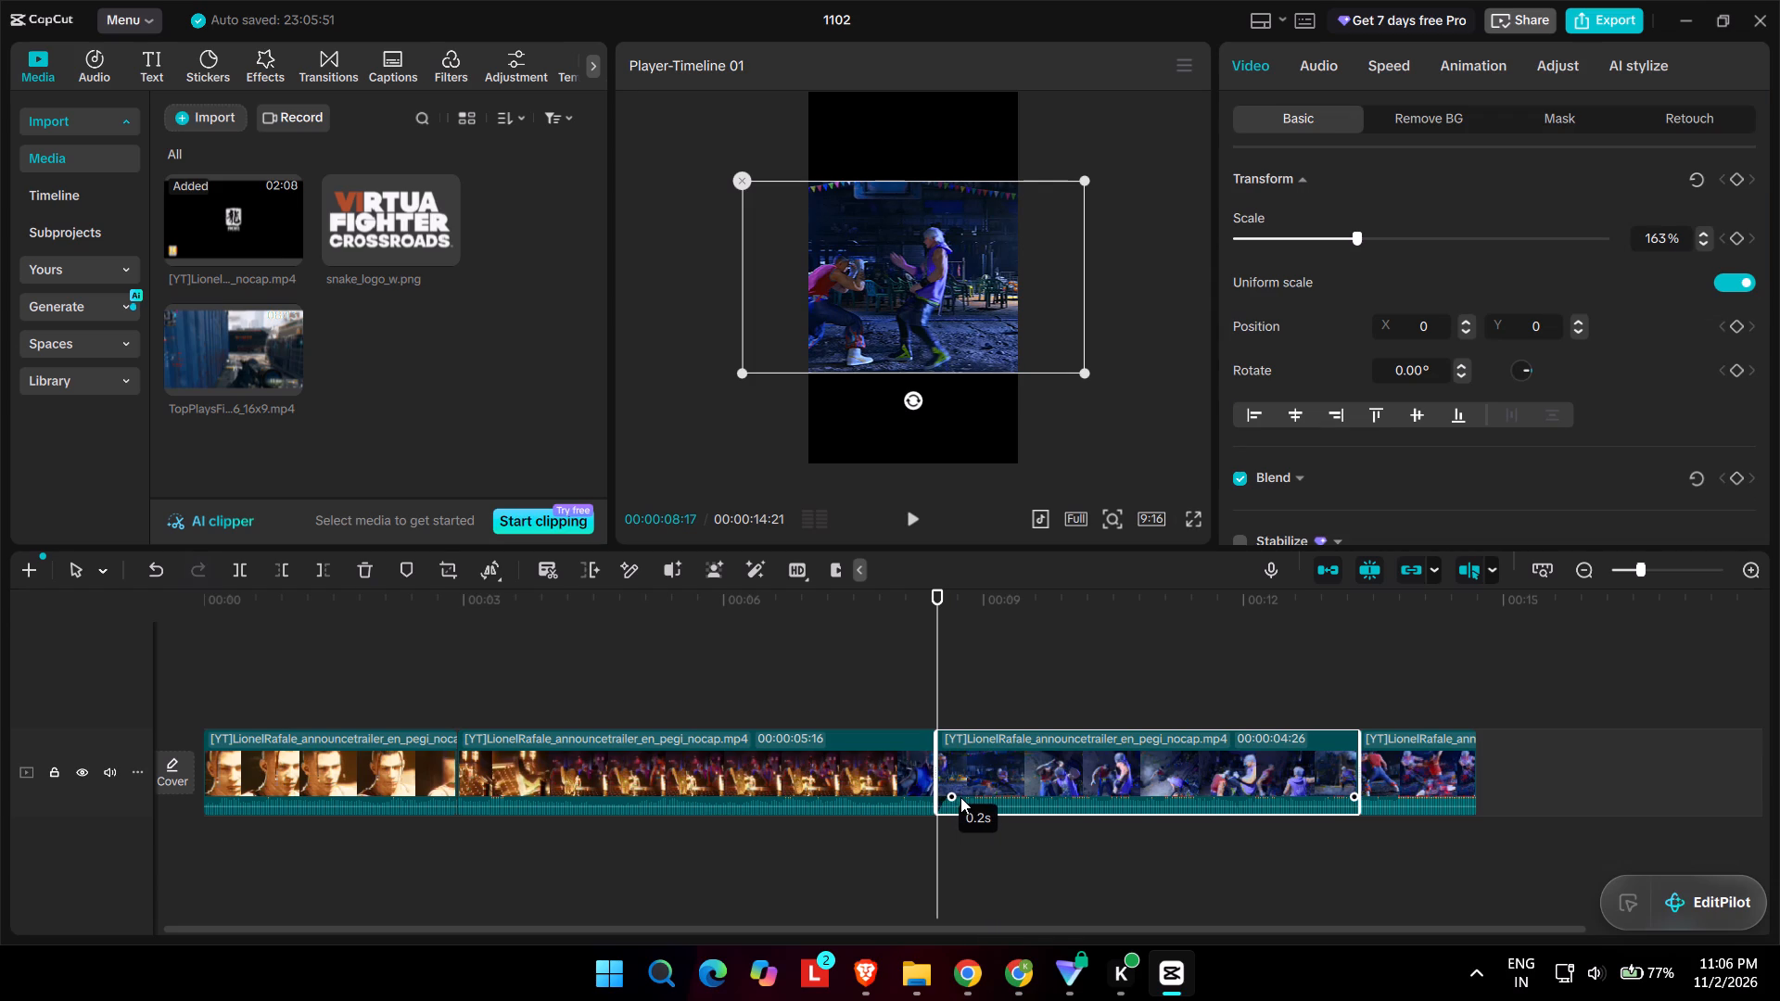
{"action": "left_click_drag", "start_coordinate": [960, 797], "coordinate": [978, 797]}
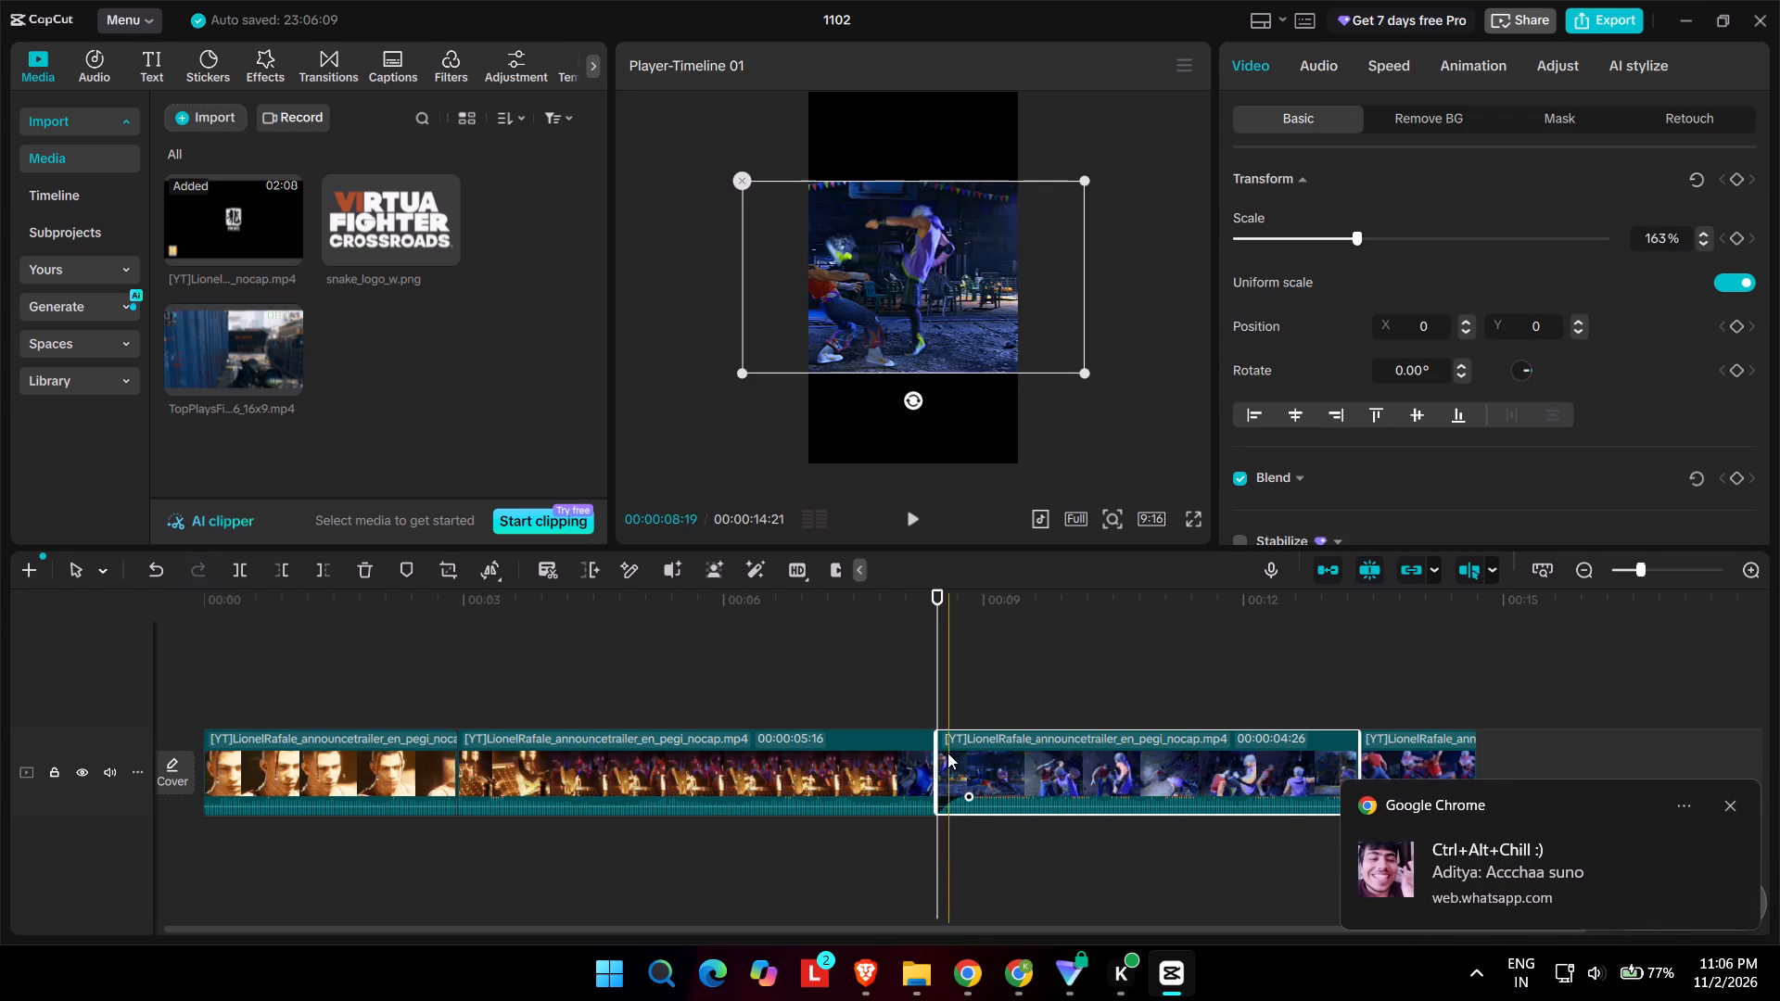
{"action": "left_click", "coordinate": [888, 688]}
{"action": "key", "text": "space"}
{"action": "key", "text": "space"}
{"action": "key", "text": "space"}
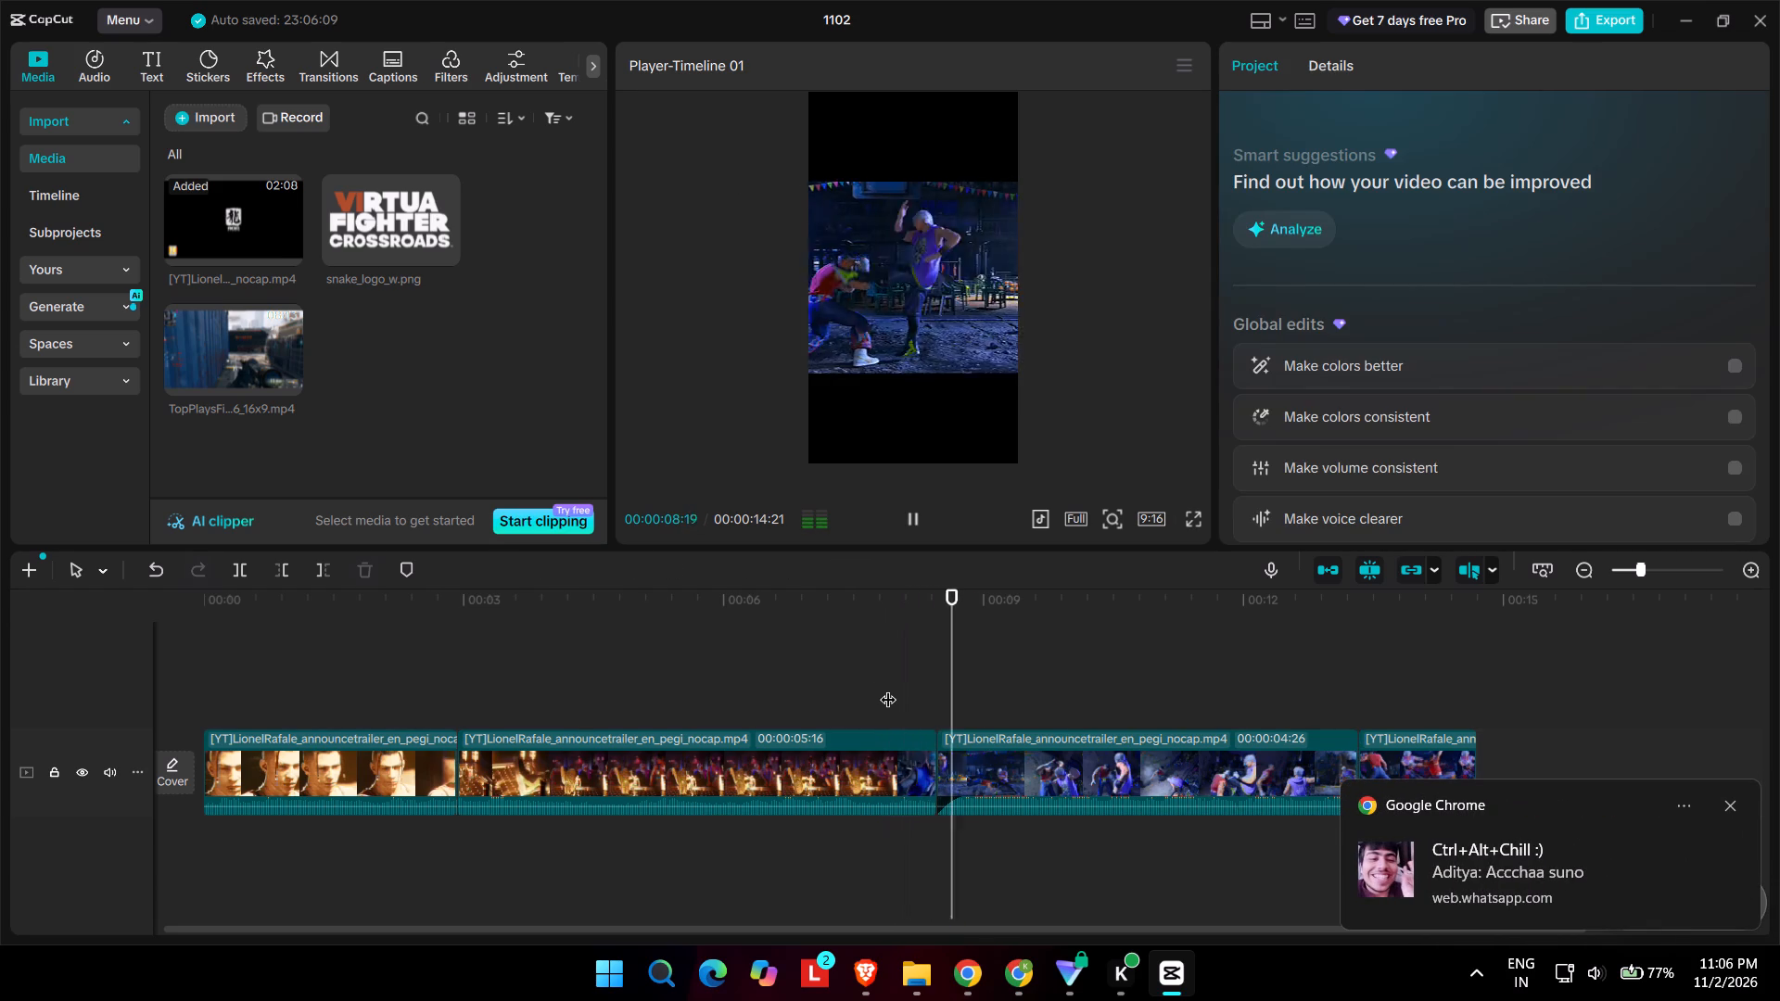
{"action": "key", "text": "space"}
{"action": "key", "text": "space"}
{"action": "key", "text": "space"}
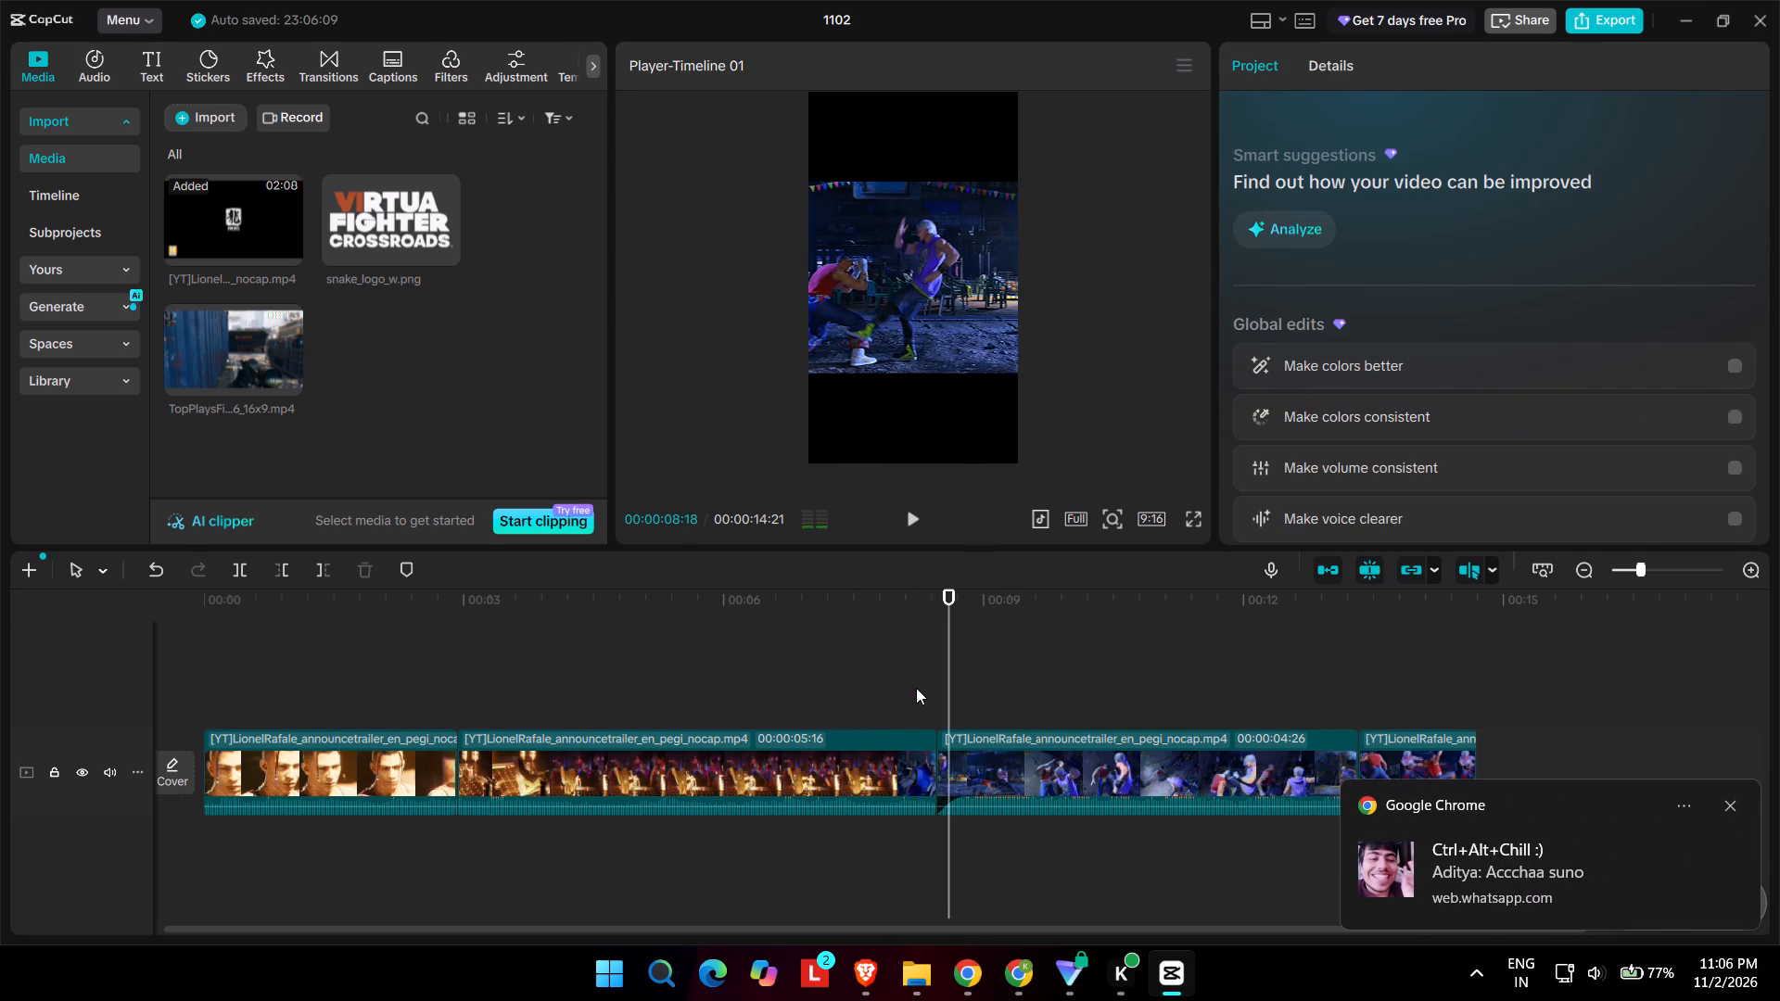
Add a short audio fade-in at the start of the second clip, and play the cut to check it.
{"action": "left_click_drag", "start_coordinate": [463, 794], "coordinate": [480, 794]}
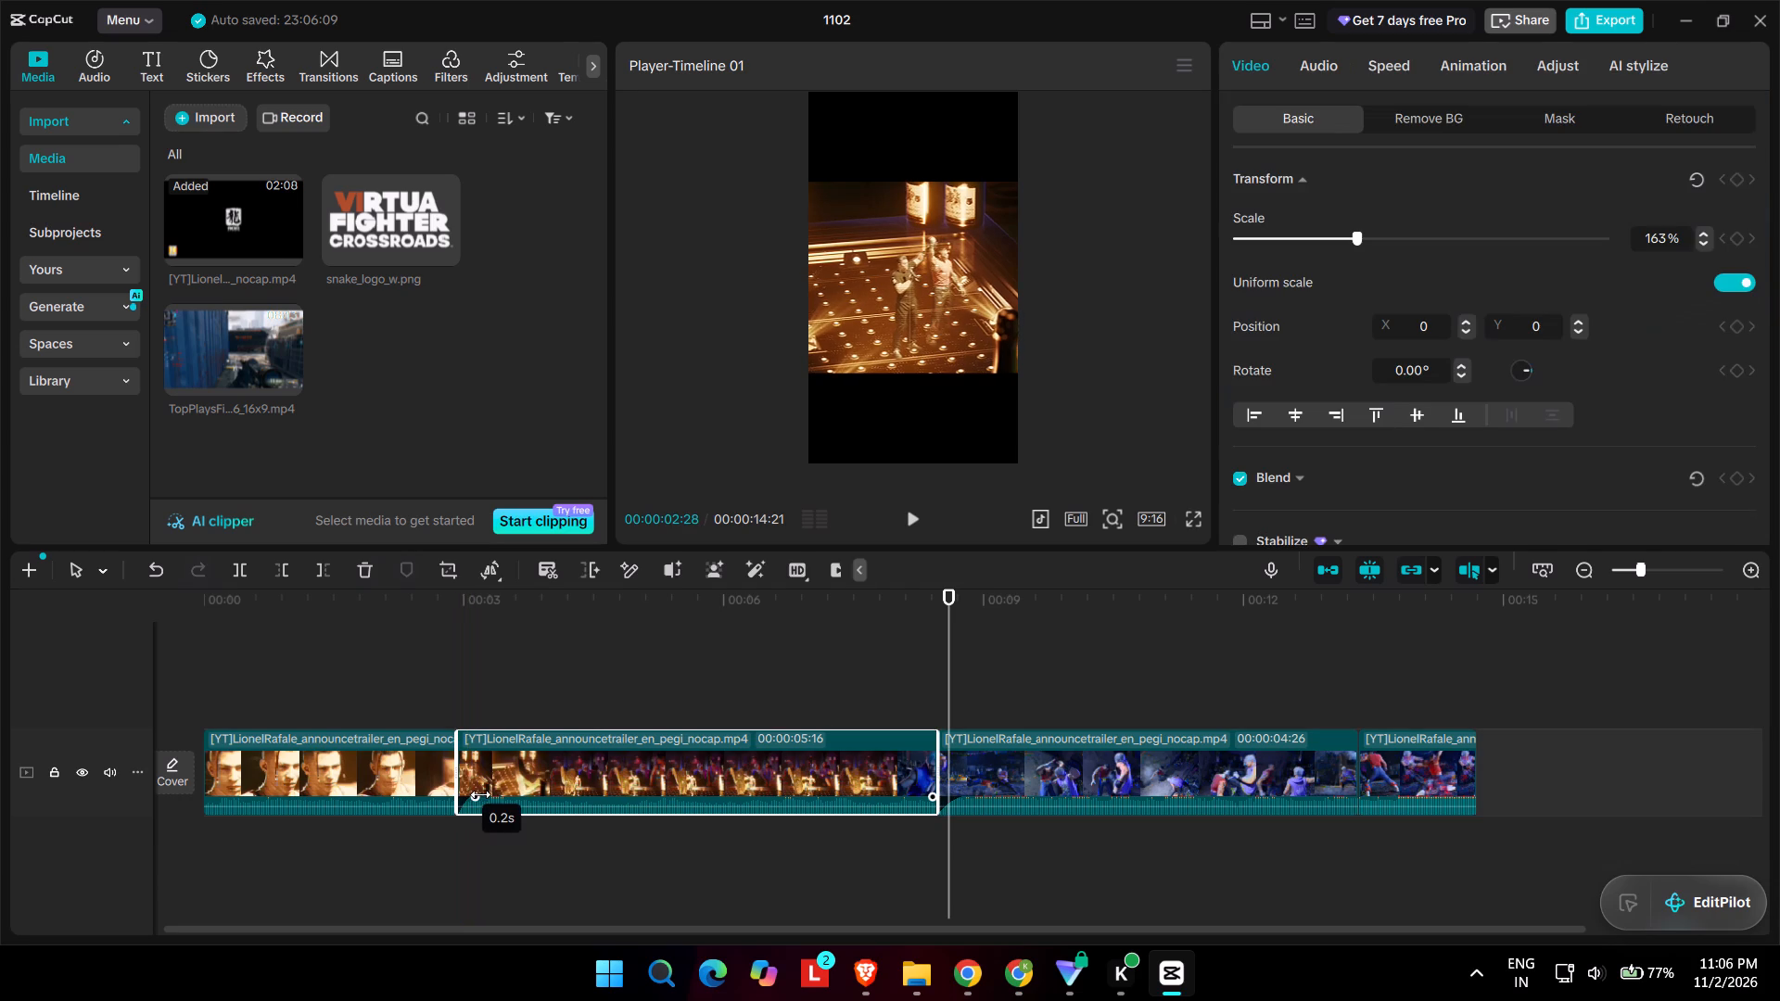
{"action": "left_click_drag", "start_coordinate": [480, 794], "coordinate": [501, 792]}
{"action": "left_click", "coordinate": [426, 694]}
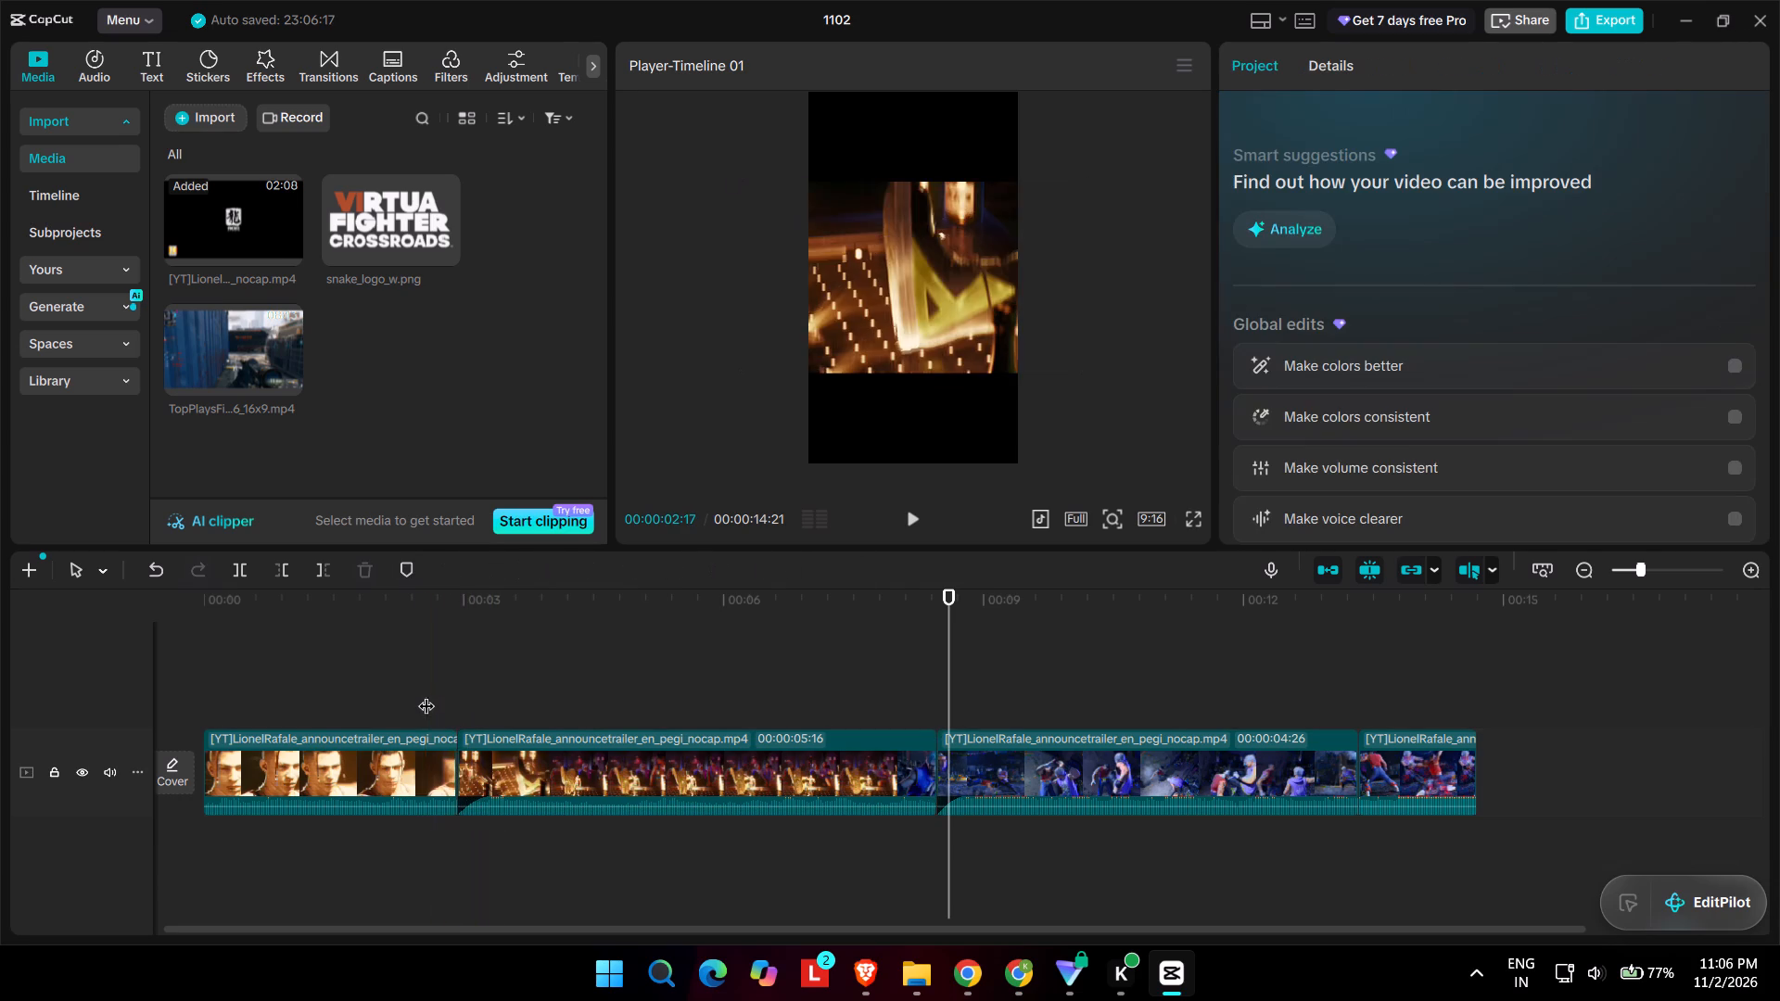
{"action": "key", "text": "space"}
{"action": "key", "text": "space"}
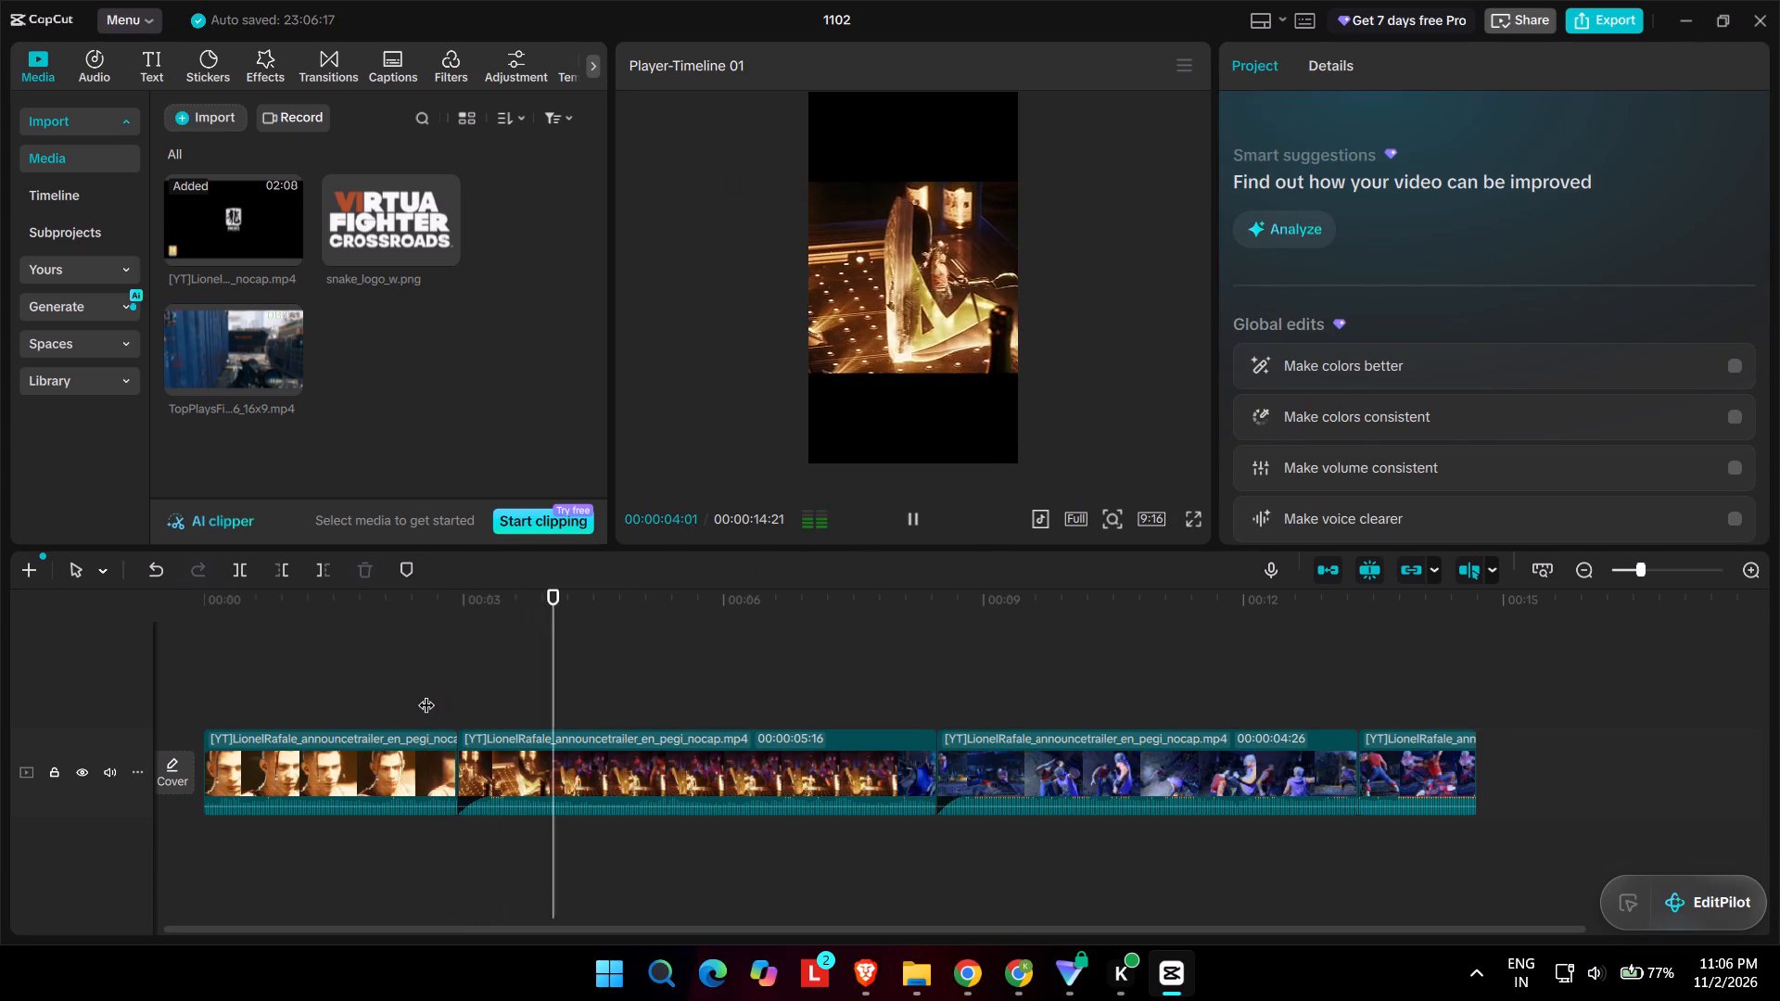
{"action": "key", "text": "space"}
{"action": "key", "text": "space"}
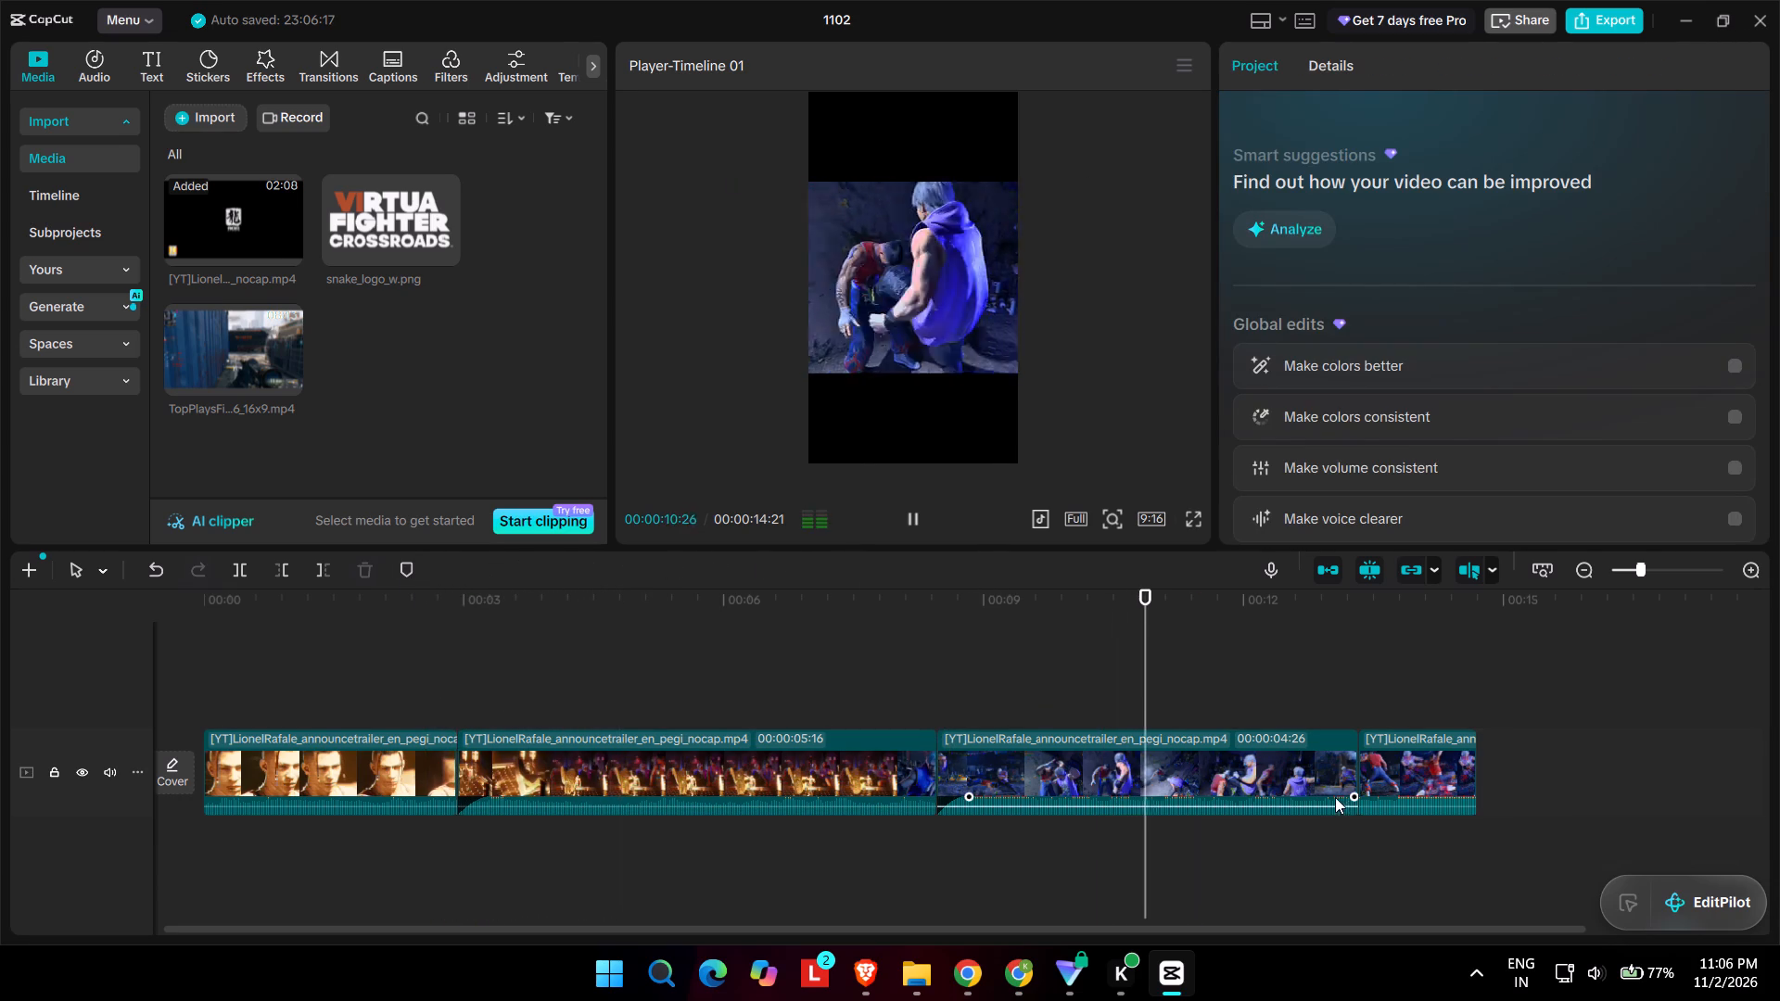
{"action": "key", "text": "space"}
Play the join into the last fight clip through to the end of the timeline.
{"action": "left_click", "coordinate": [1367, 799]}
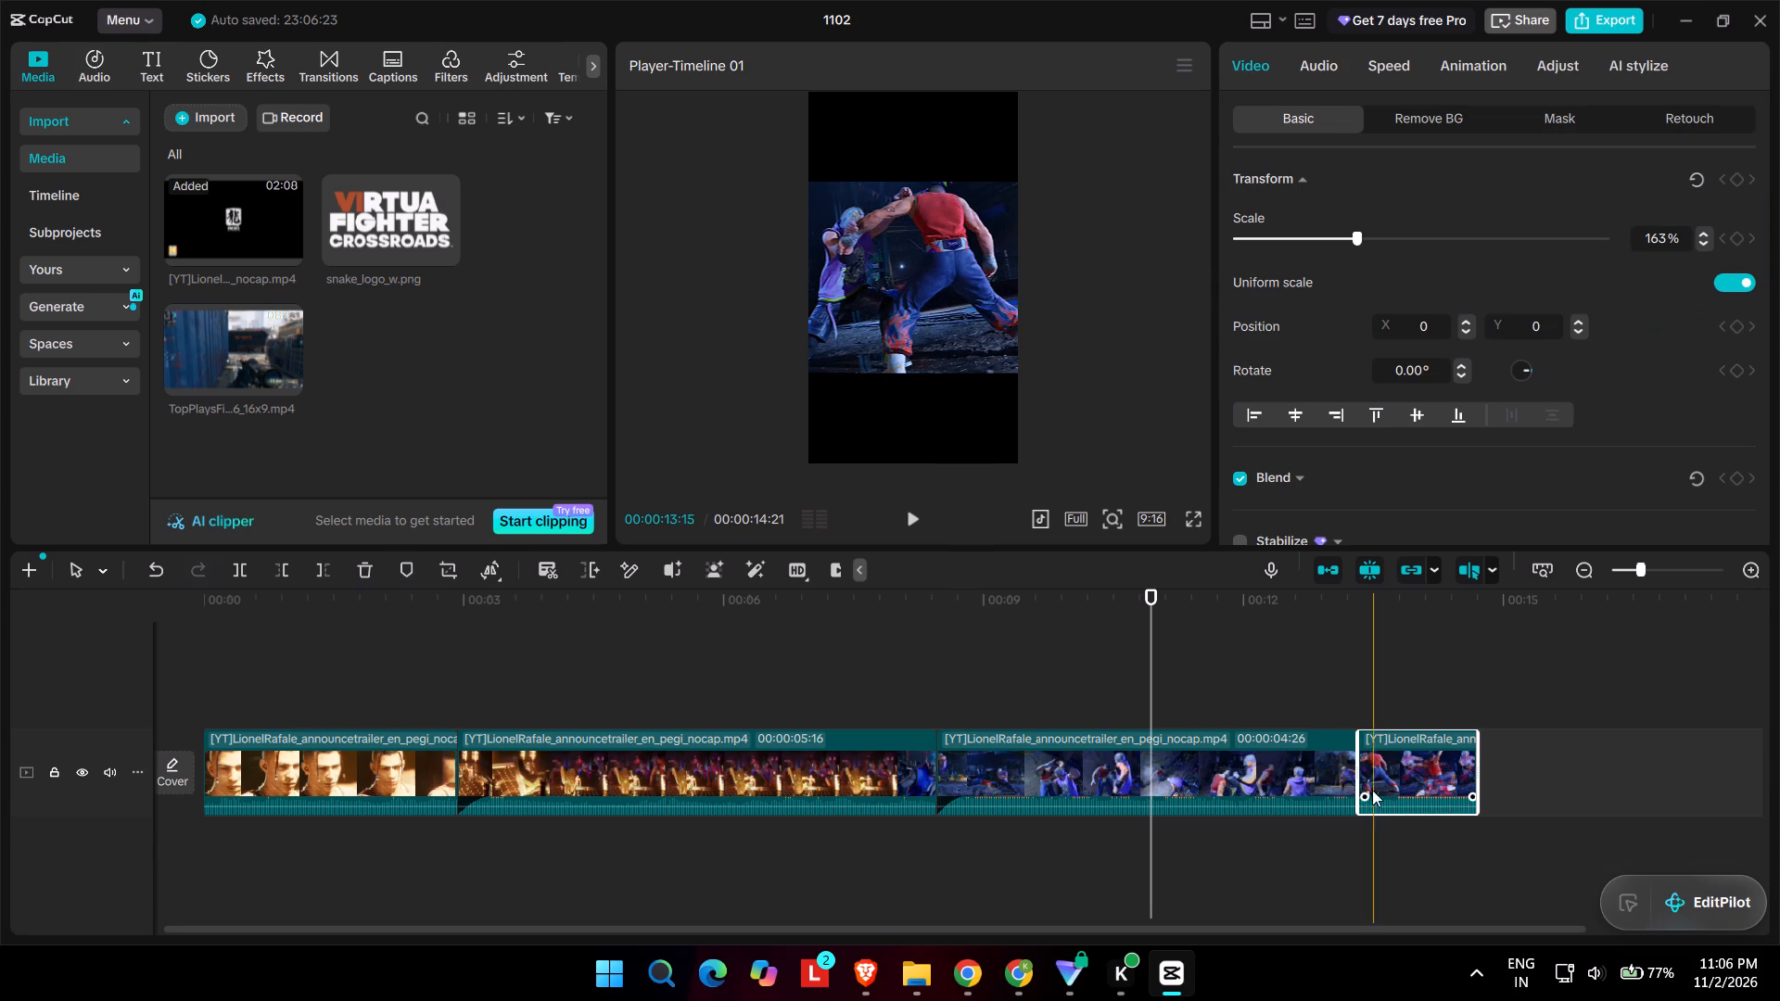
{"action": "left_click", "coordinate": [1341, 702]}
{"action": "key", "text": "space"}
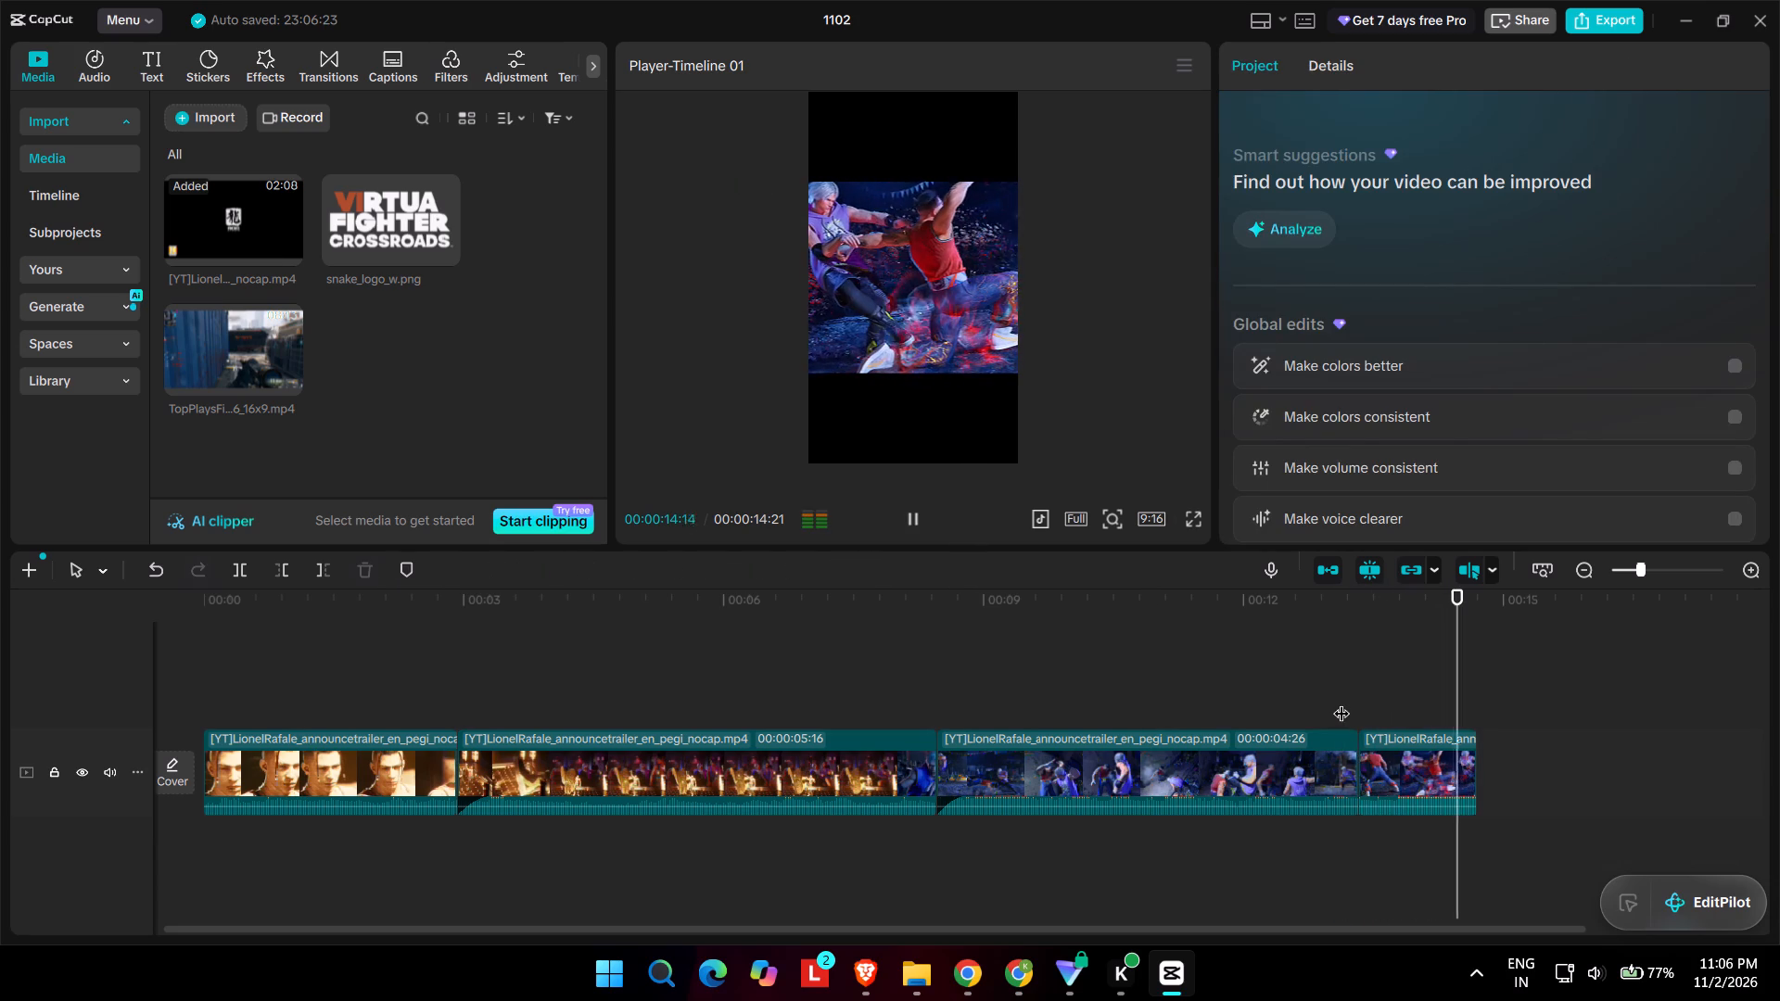
{"action": "left_click", "coordinate": [1465, 779]}
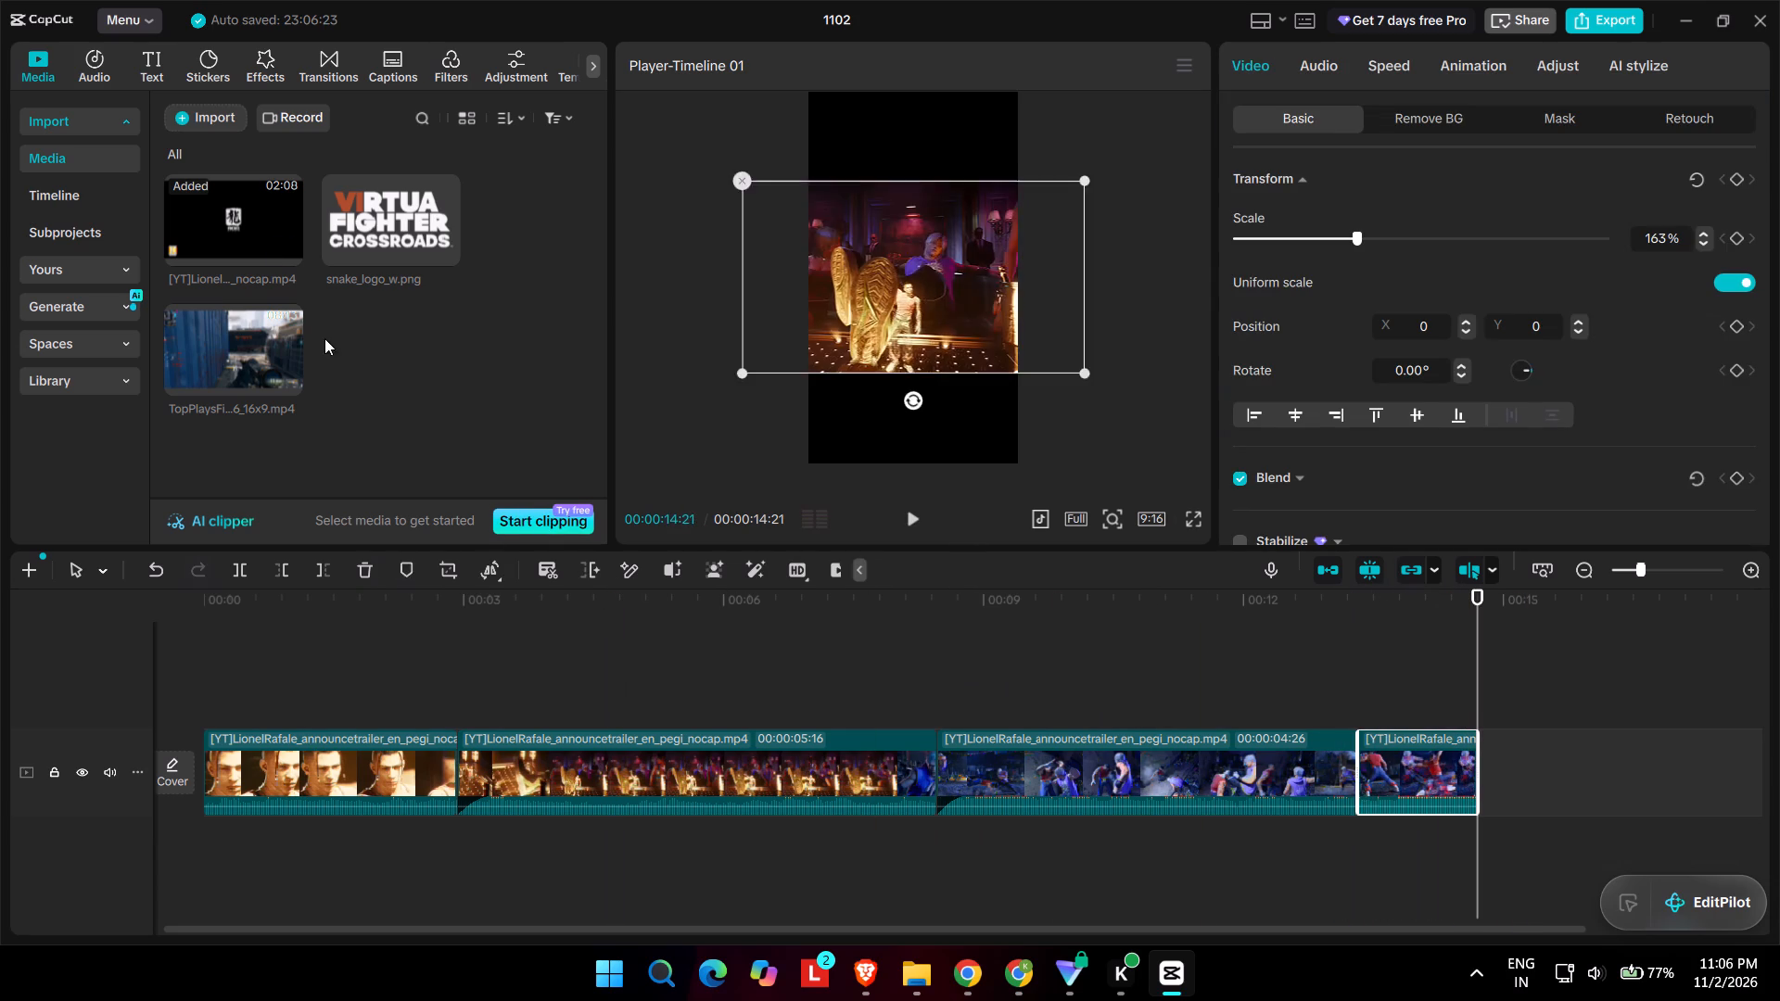
Overlay snake_logo_w.png above the trailer clips from the timeline start and extend it to the full 00:00:14:21 length.
{"action": "left_click", "coordinate": [340, 208]}
{"action": "left_click_drag", "start_coordinate": [380, 217], "coordinate": [192, 686]}
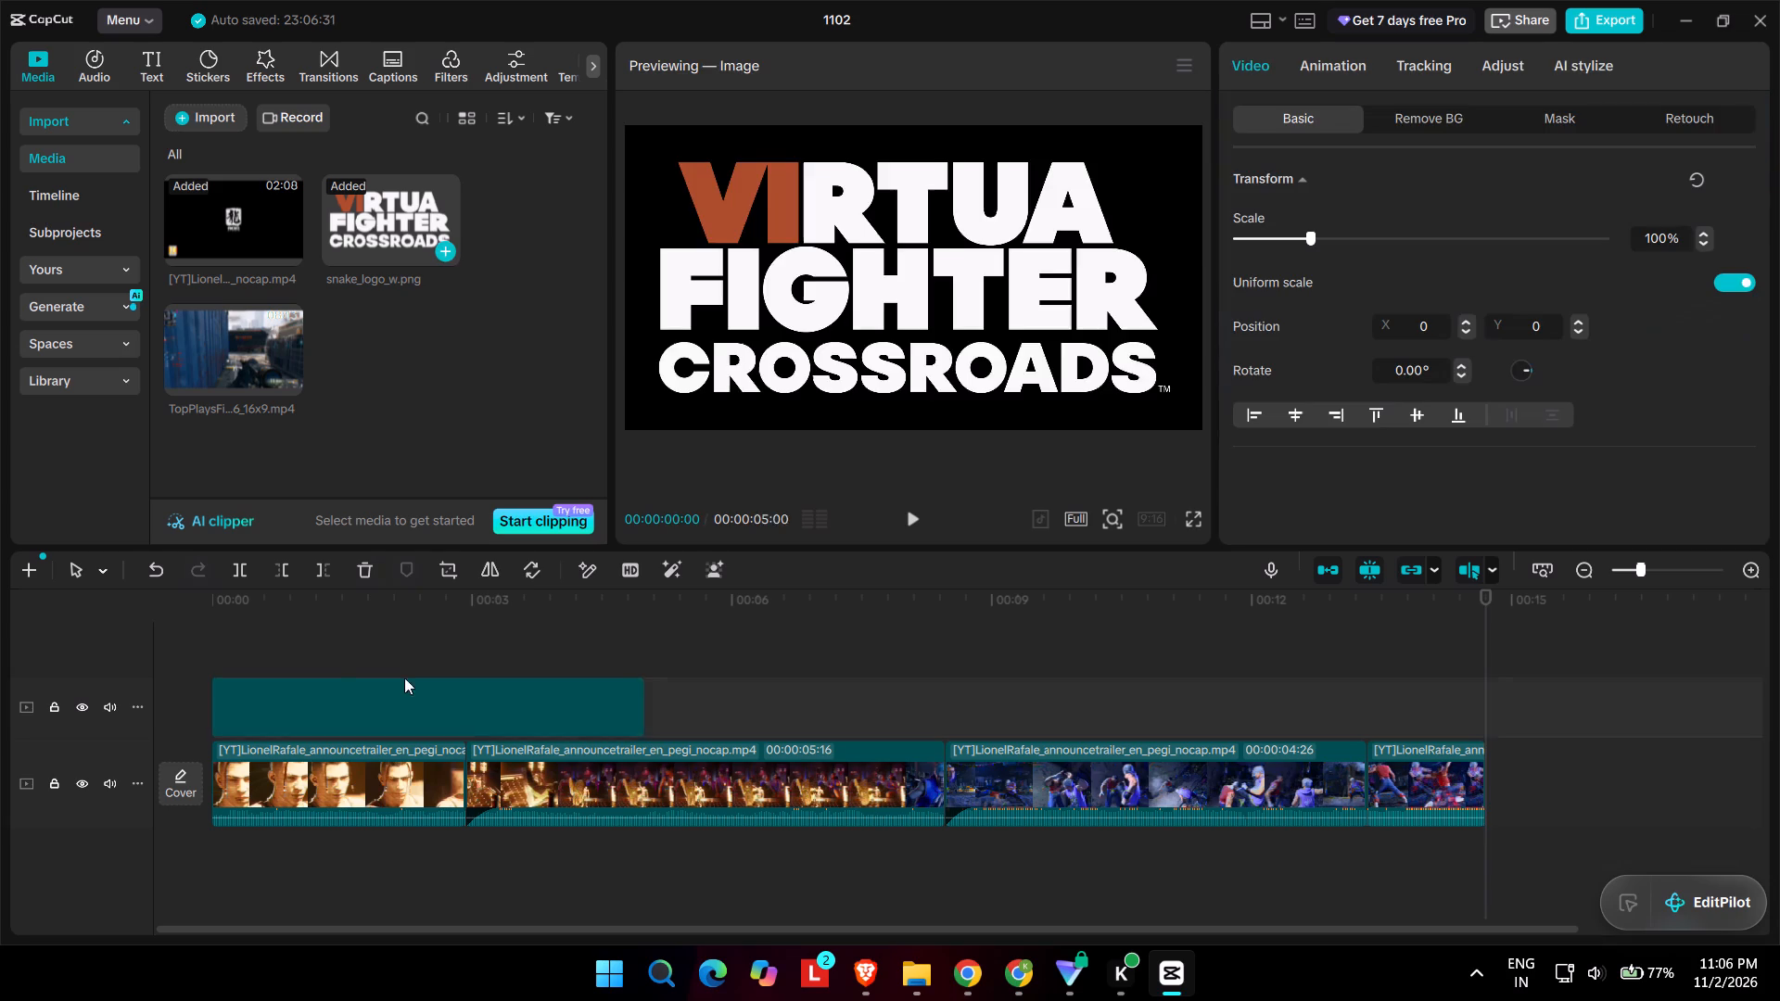
{"action": "left_click_drag", "start_coordinate": [649, 709], "coordinate": [1321, 695]}
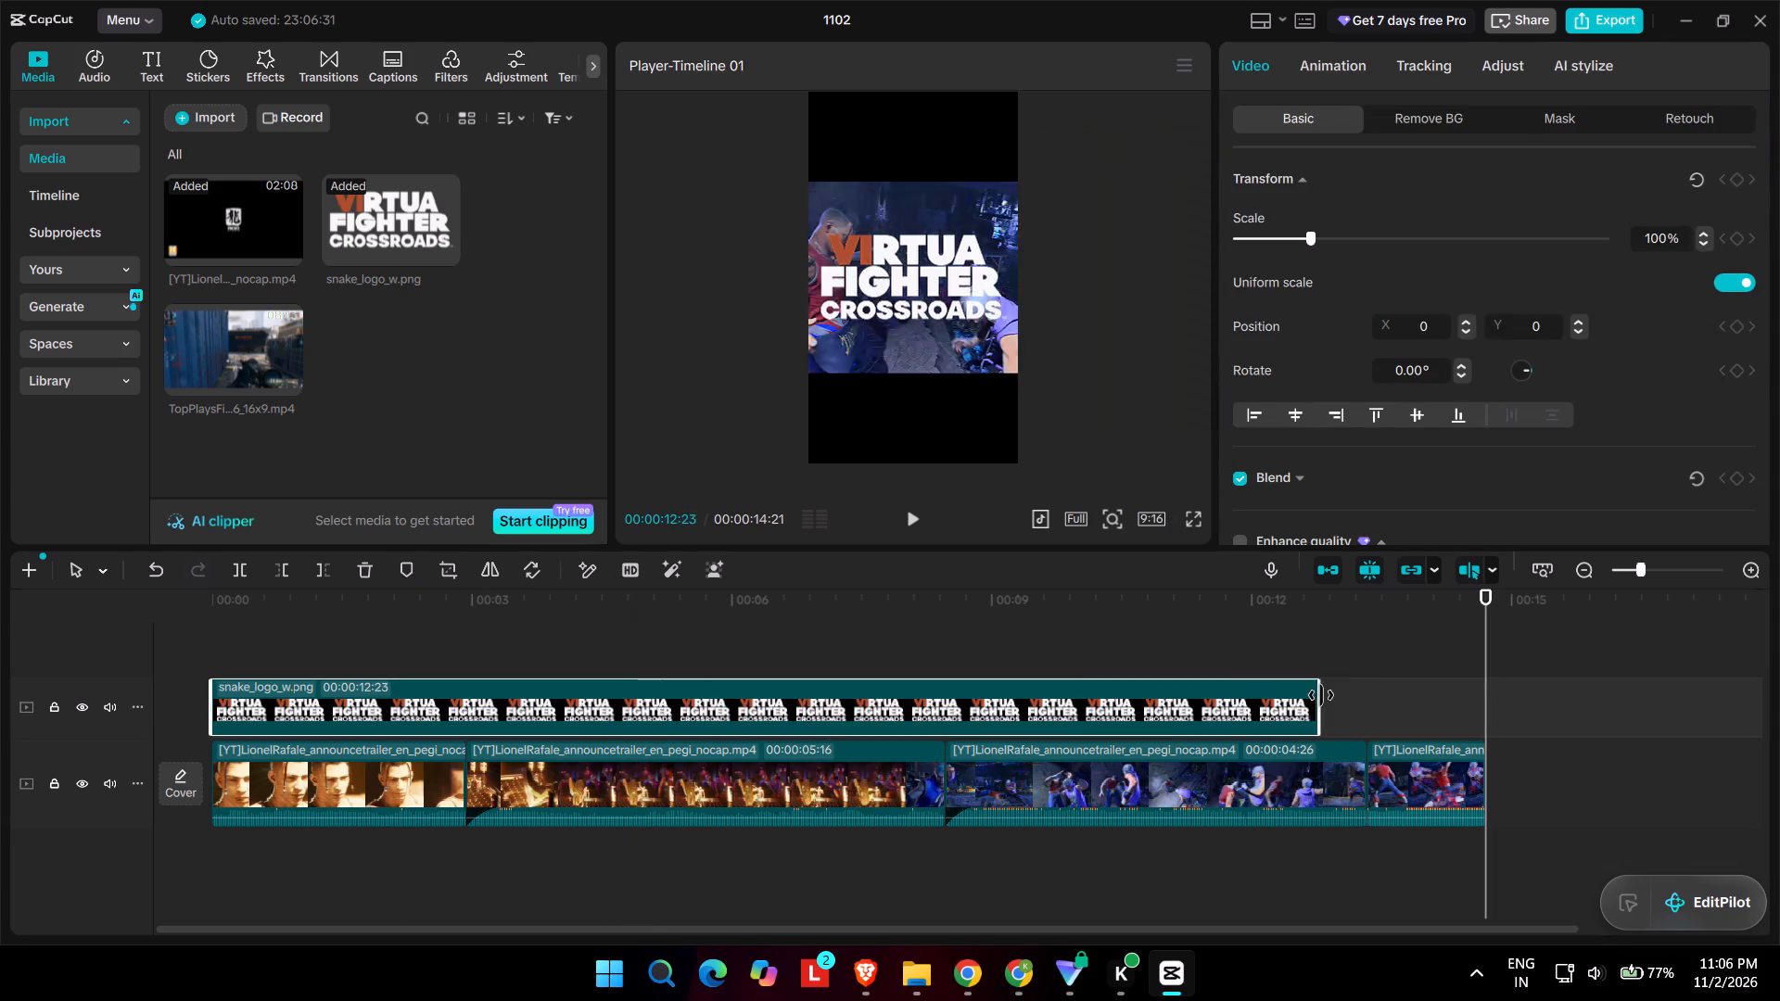
{"action": "left_click_drag", "start_coordinate": [1321, 695], "coordinate": [1486, 693]}
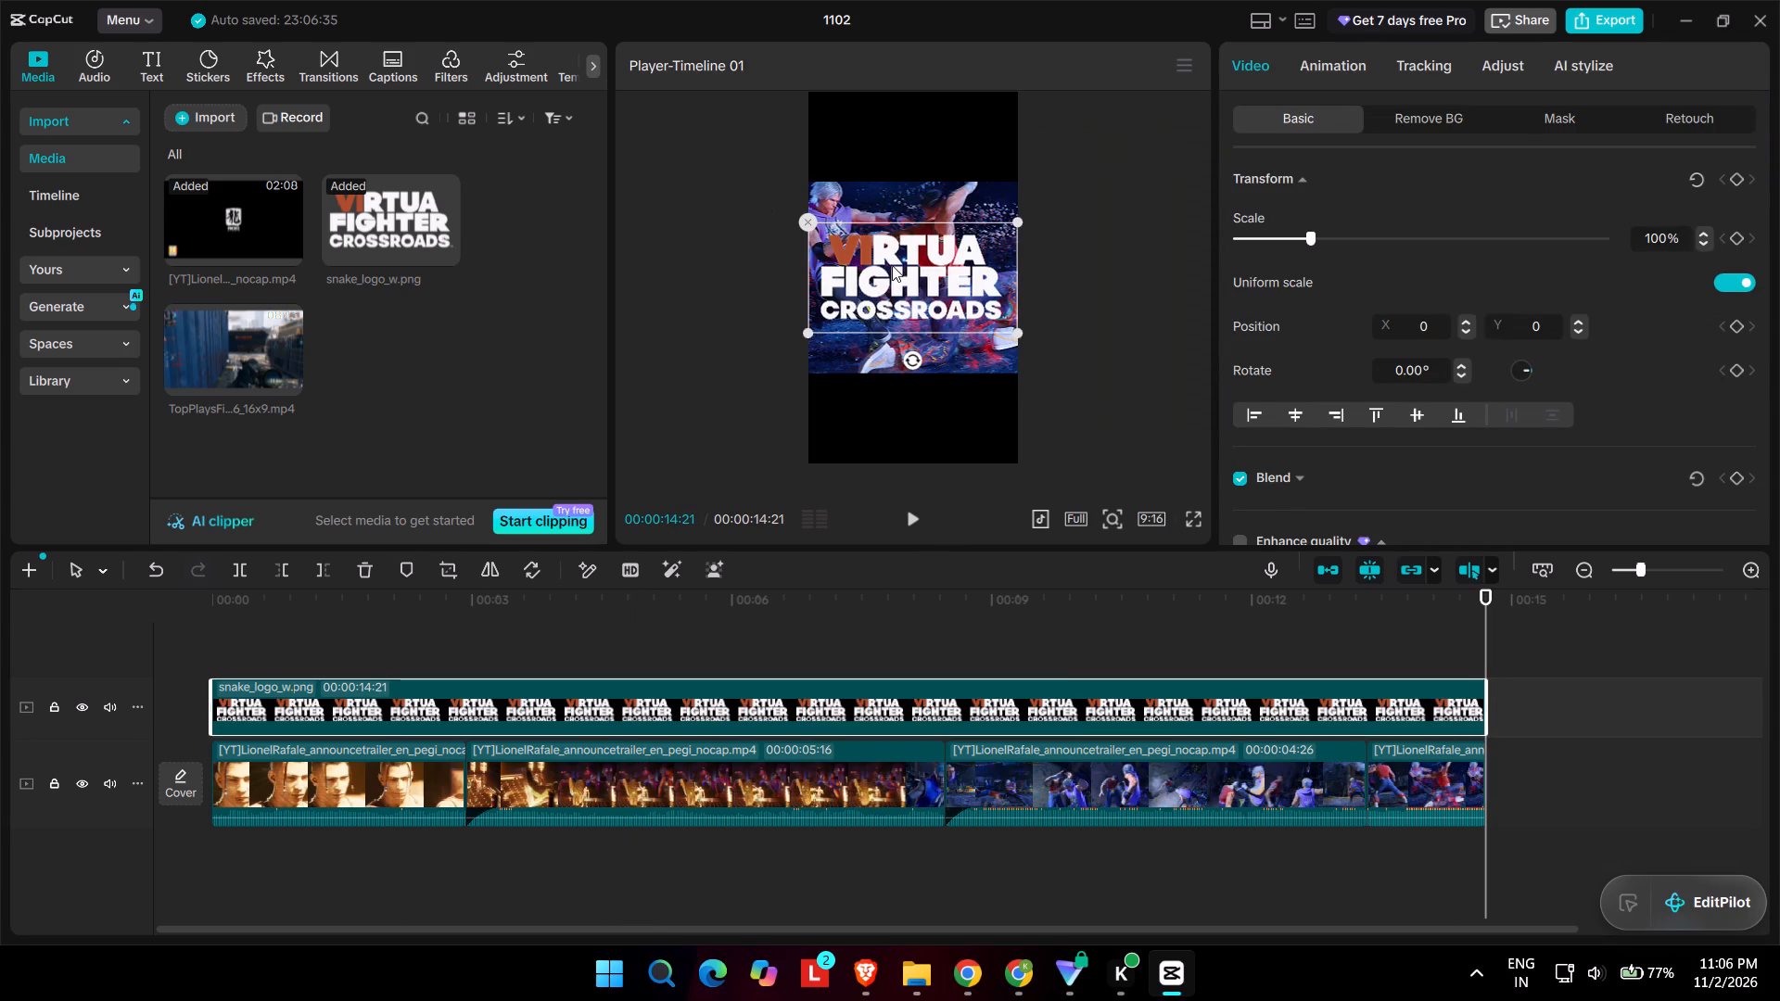
Shrink the logo overlay to 44% and place it horizontally centred in the black area just below the footage.
{"action": "left_click_drag", "start_coordinate": [894, 271], "coordinate": [882, 135]}
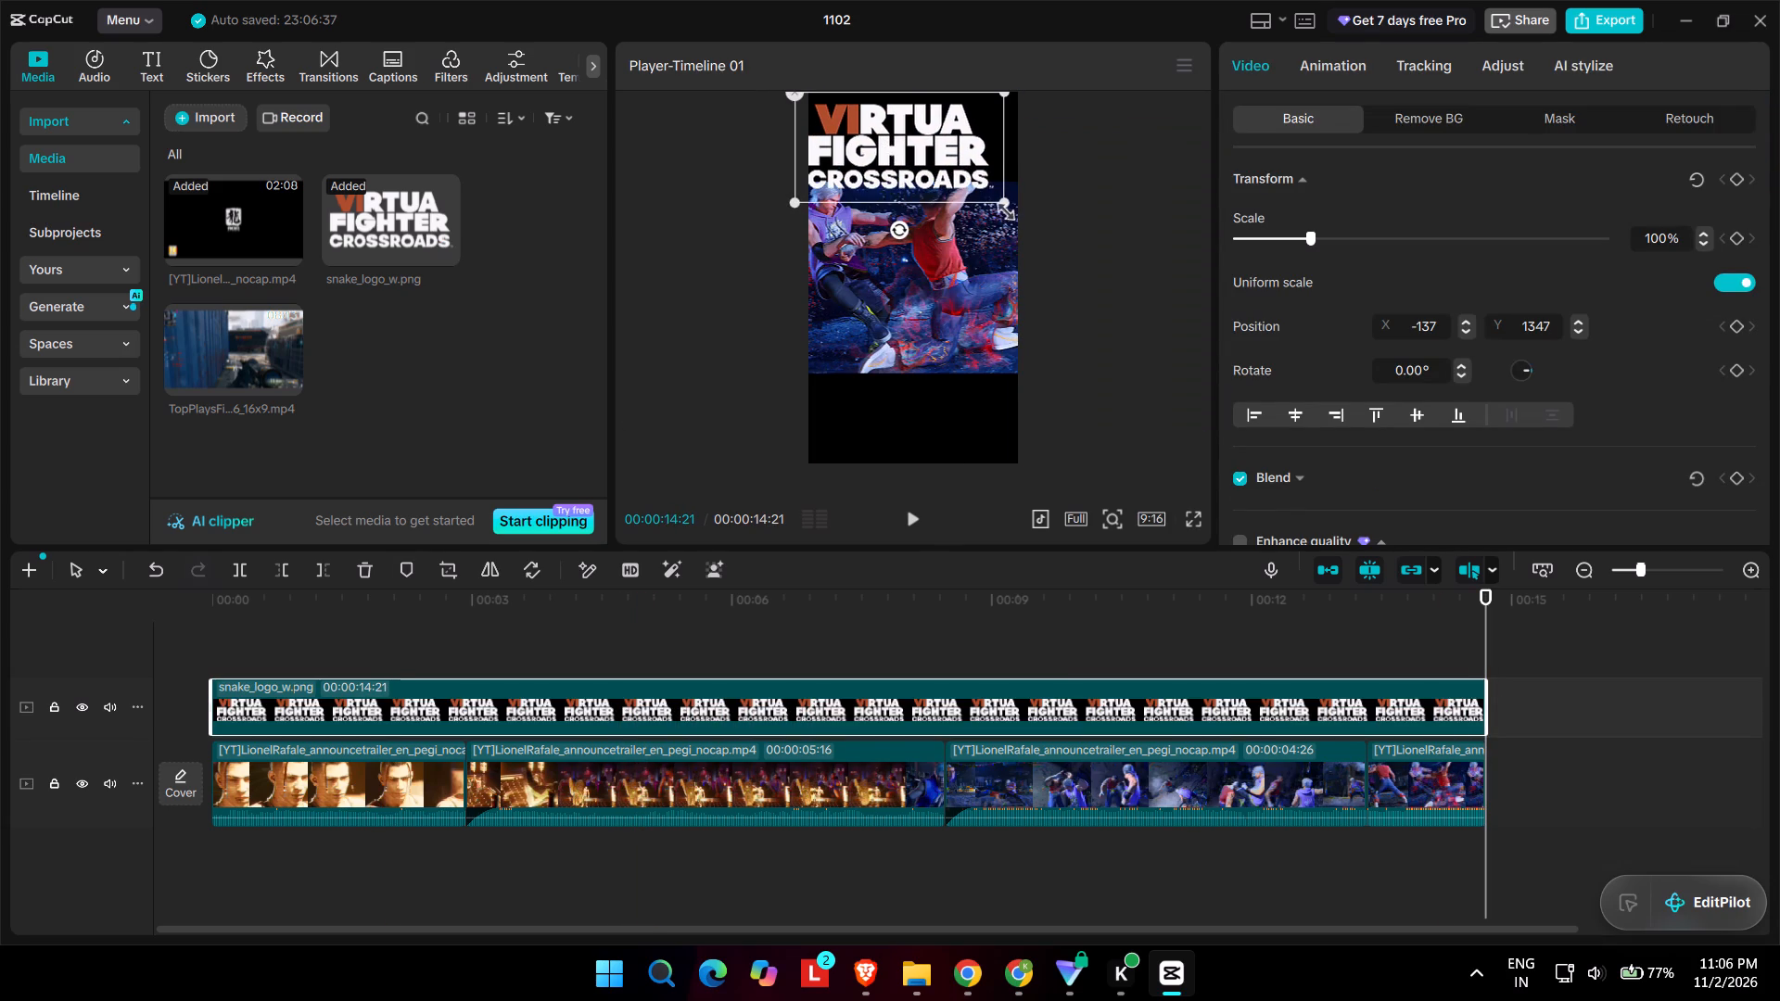
{"action": "left_click_drag", "start_coordinate": [999, 209], "coordinate": [912, 159]}
{"action": "left_click_drag", "start_coordinate": [912, 159], "coordinate": [911, 159]}
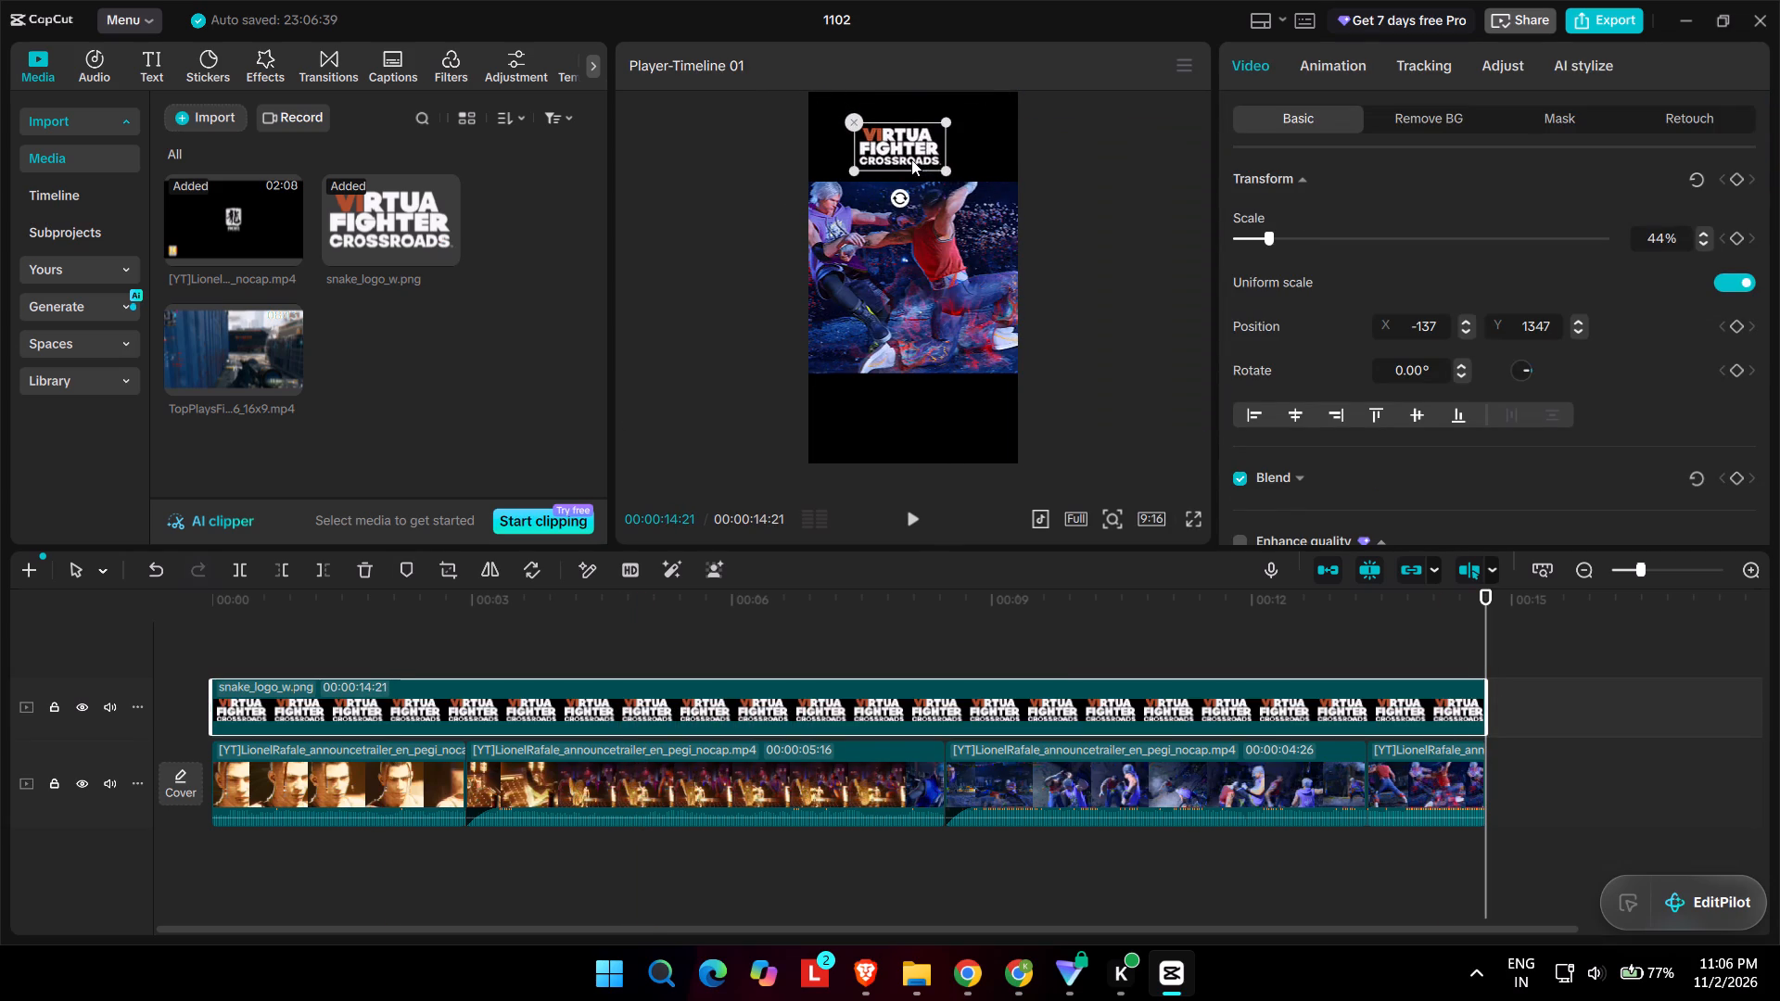
{"action": "left_click_drag", "start_coordinate": [911, 159], "coordinate": [921, 412]}
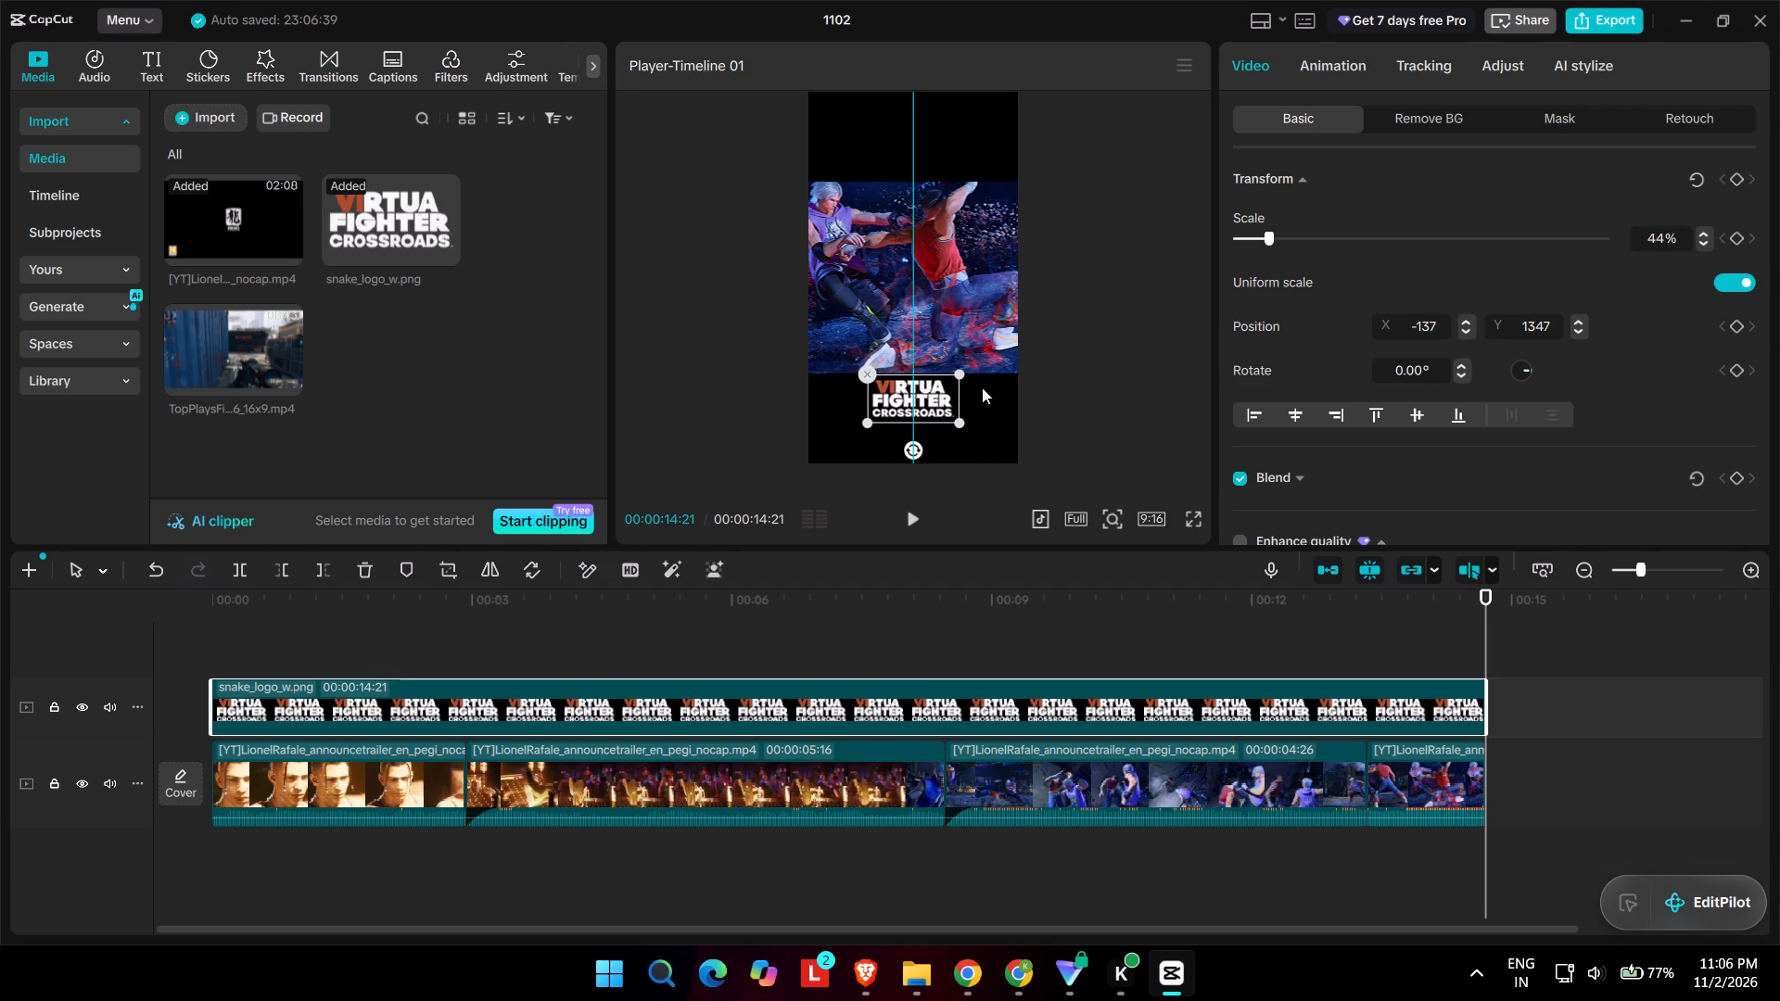
{"action": "left_click", "coordinate": [1065, 348]}
{"action": "left_click", "coordinate": [1156, 311]}
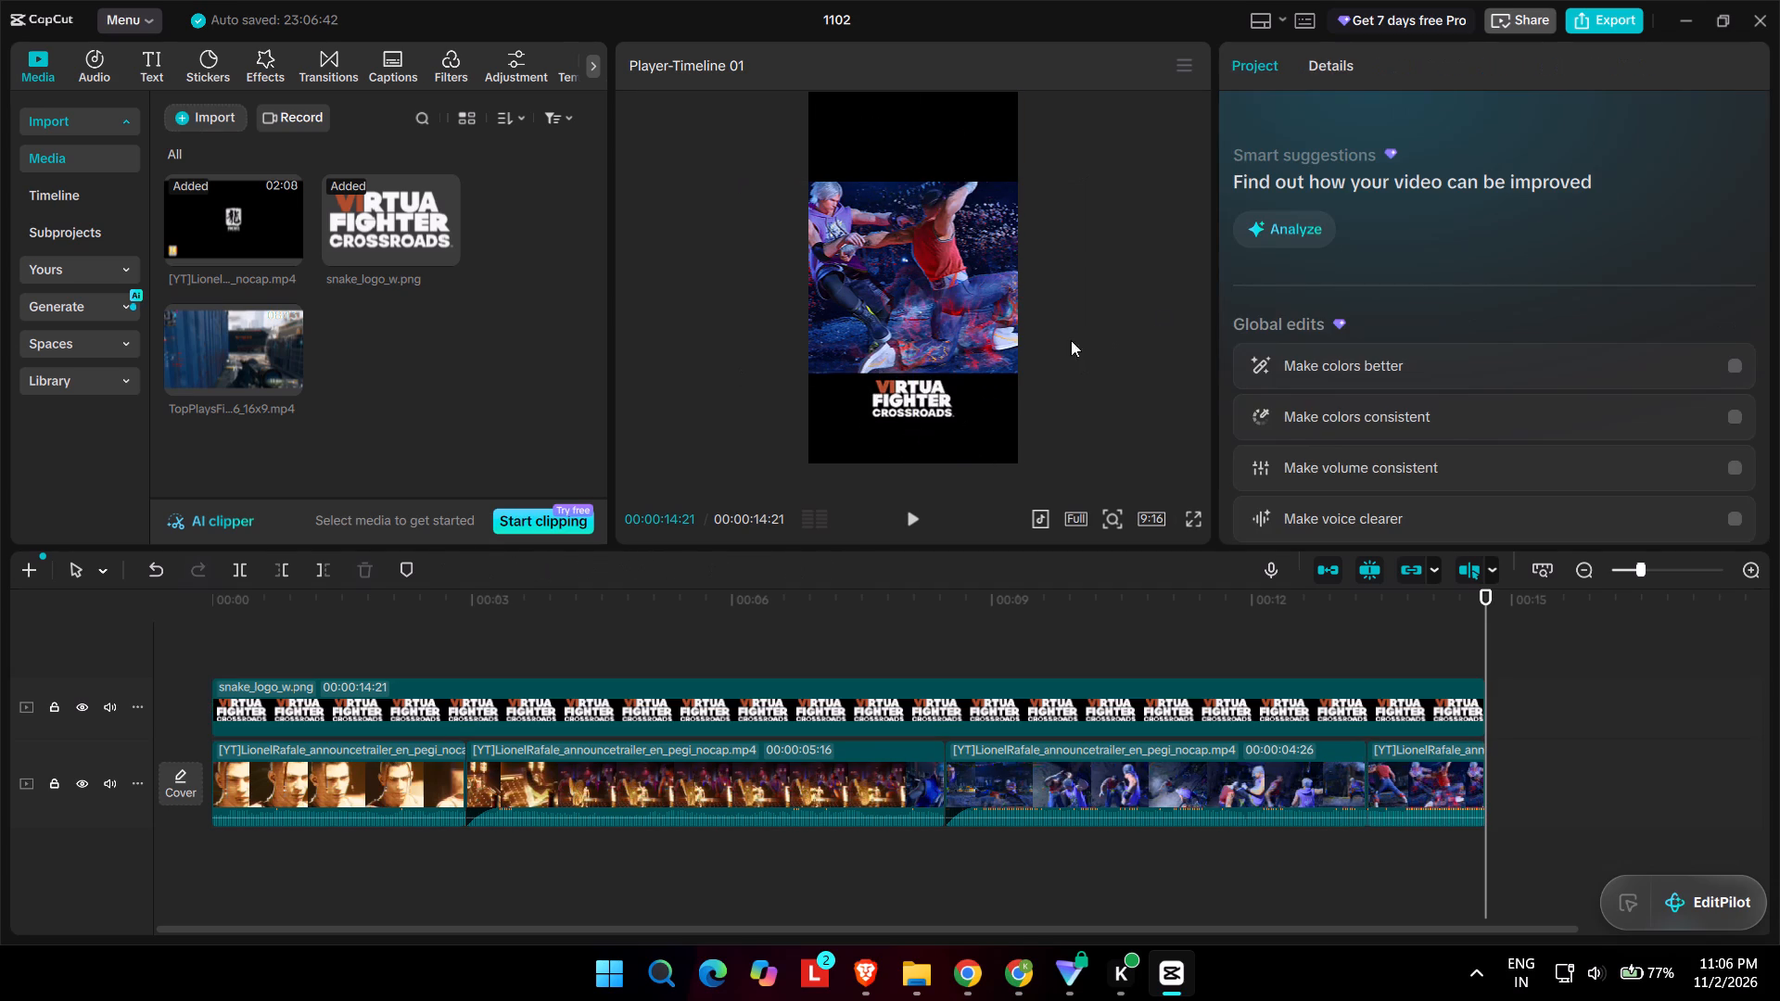
Play the video from the timeline start through the first cut to check the logo below the footage.
{"action": "left_click", "coordinate": [224, 615]}
{"action": "left_click_drag", "start_coordinate": [222, 615], "coordinate": [201, 628]}
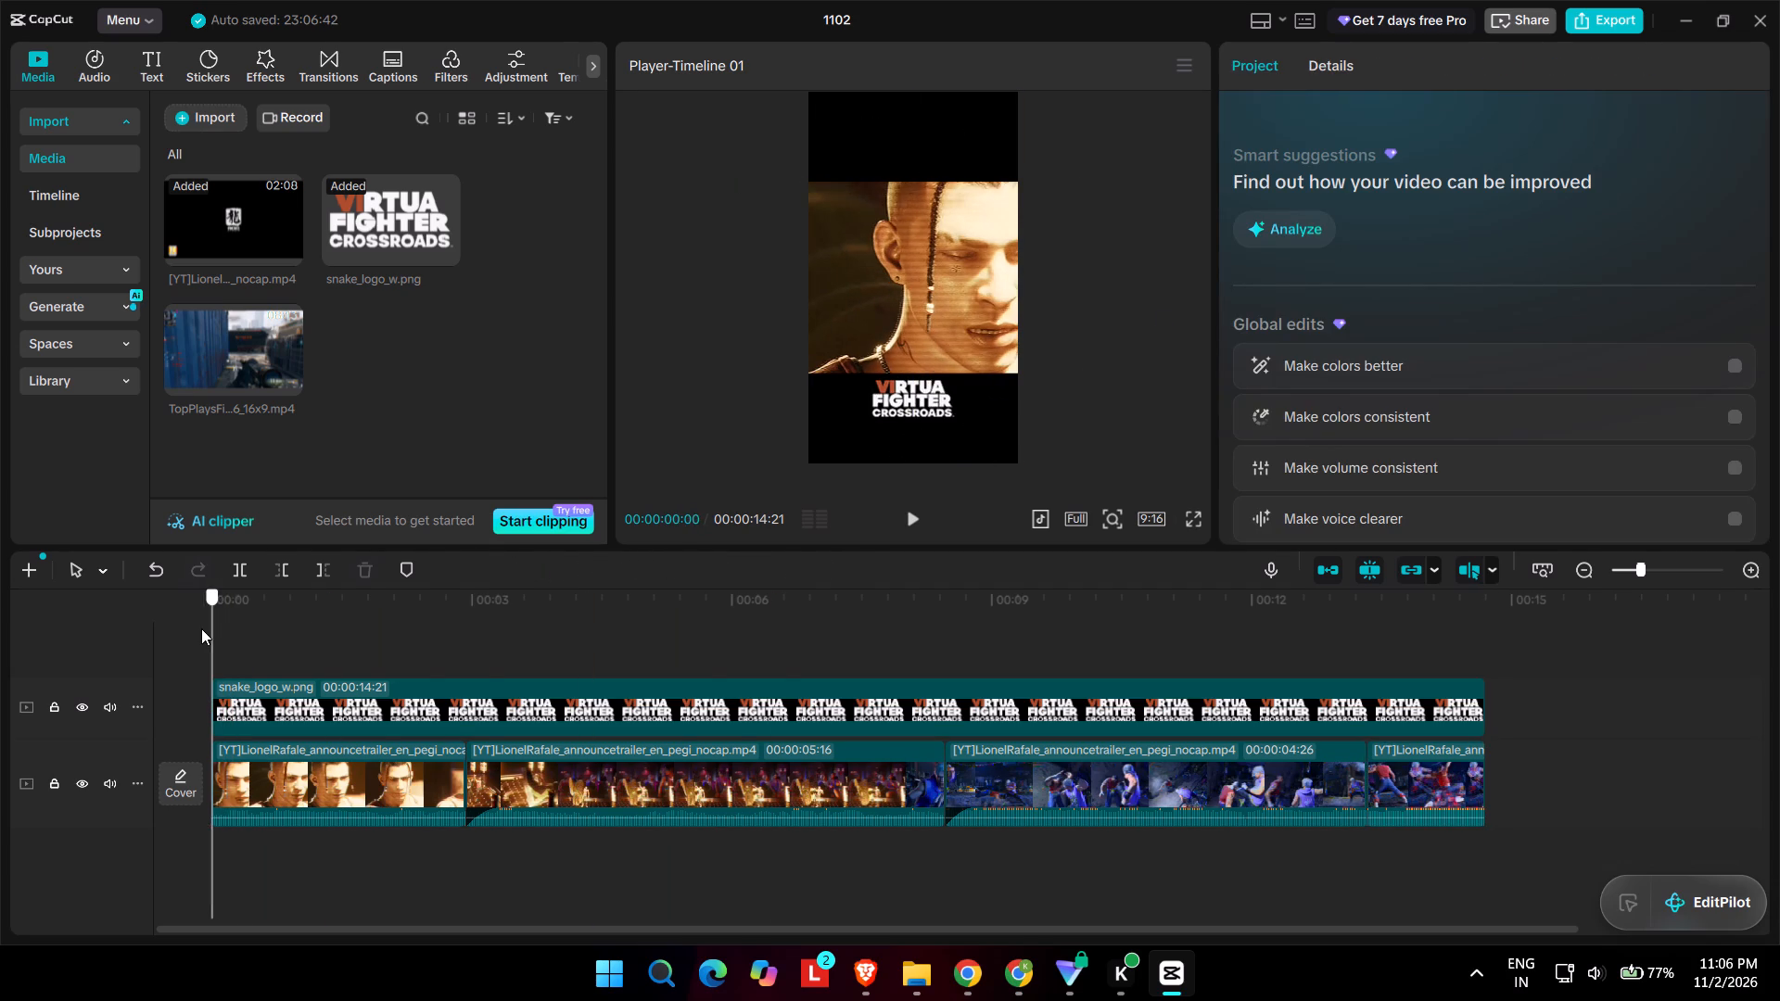
{"action": "key", "text": "space"}
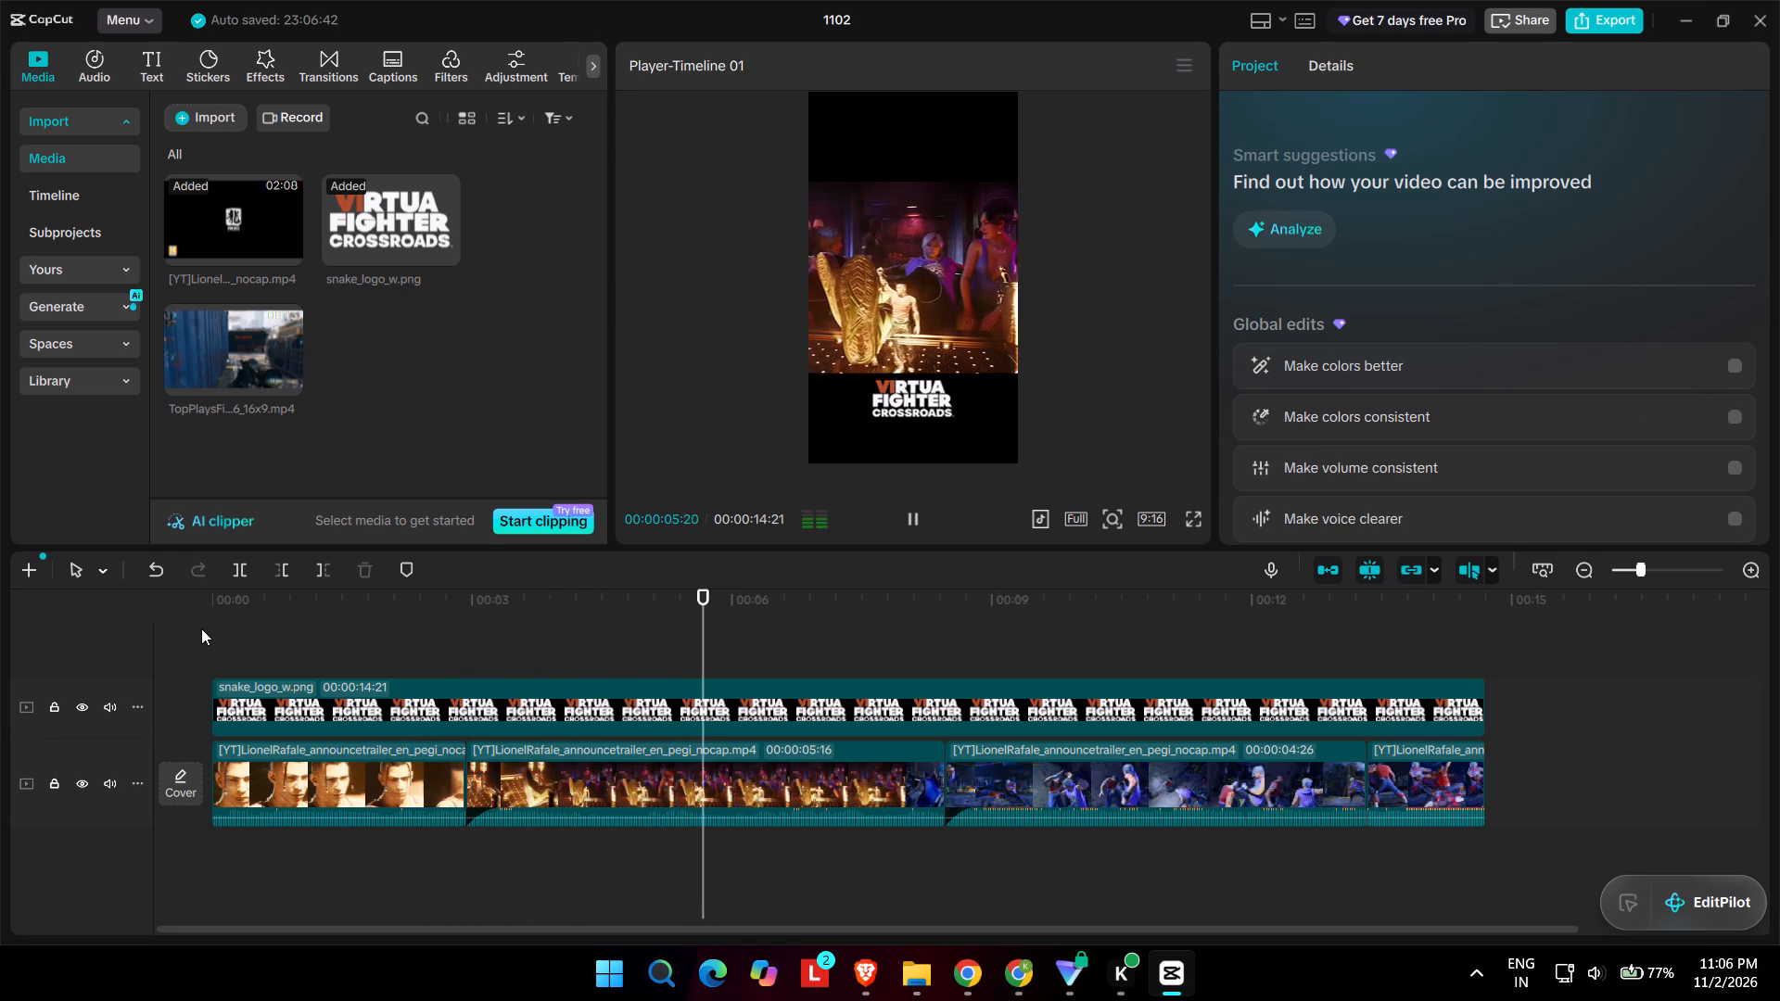
{"action": "key", "text": "space"}
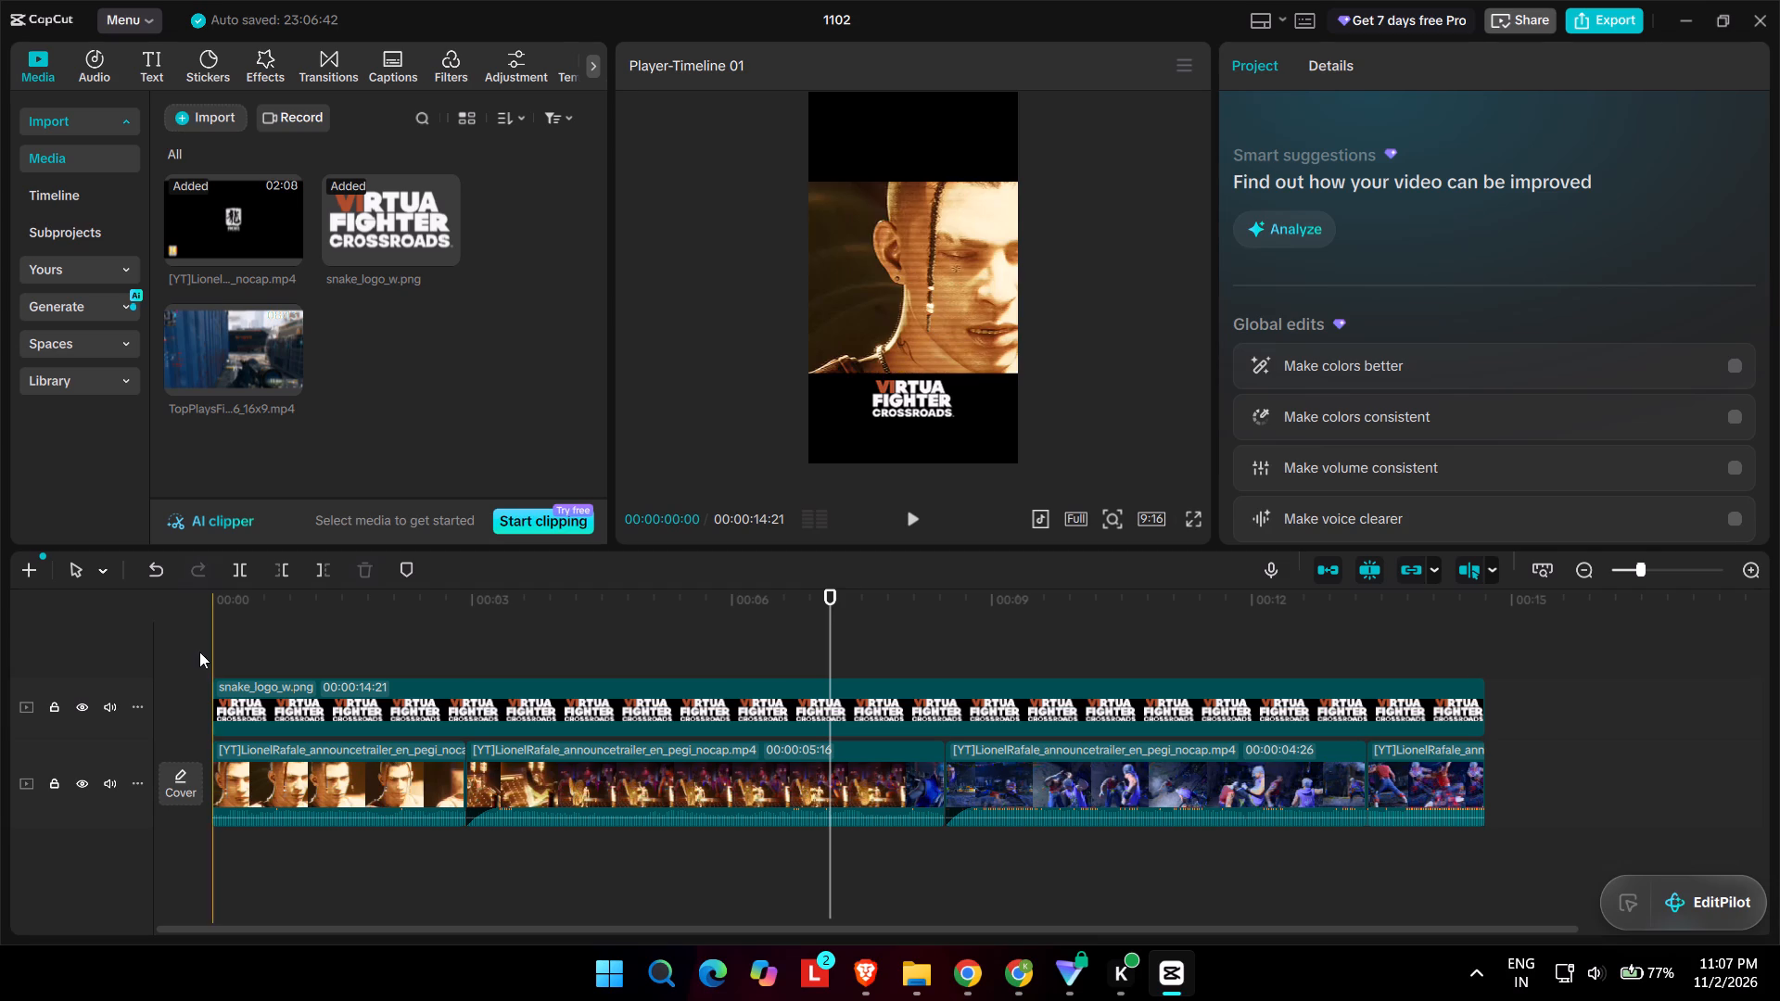
Add a default text layer above the logo track from the timeline start and extend it to the full 00:00:14:21 length.
{"action": "left_click", "coordinate": [199, 652]}
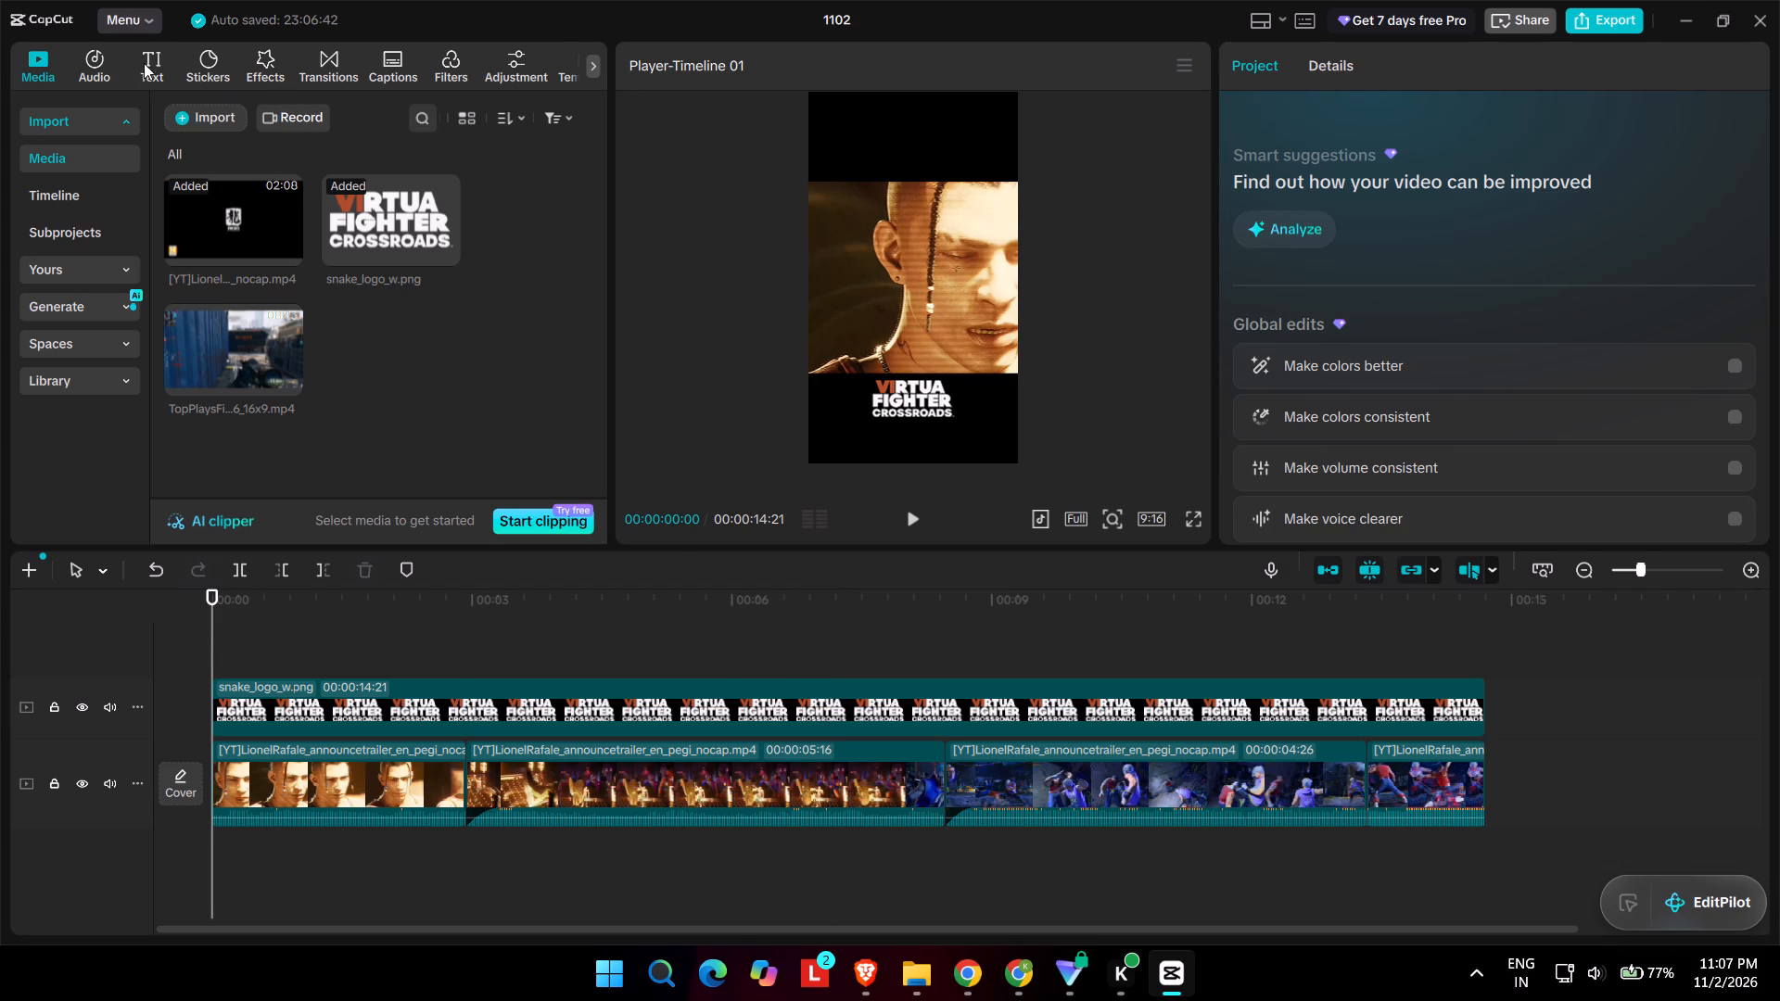
{"action": "left_click", "coordinate": [153, 63]}
{"action": "left_click", "coordinate": [197, 120]}
{"action": "left_click_drag", "start_coordinate": [197, 120], "coordinate": [197, 146]}
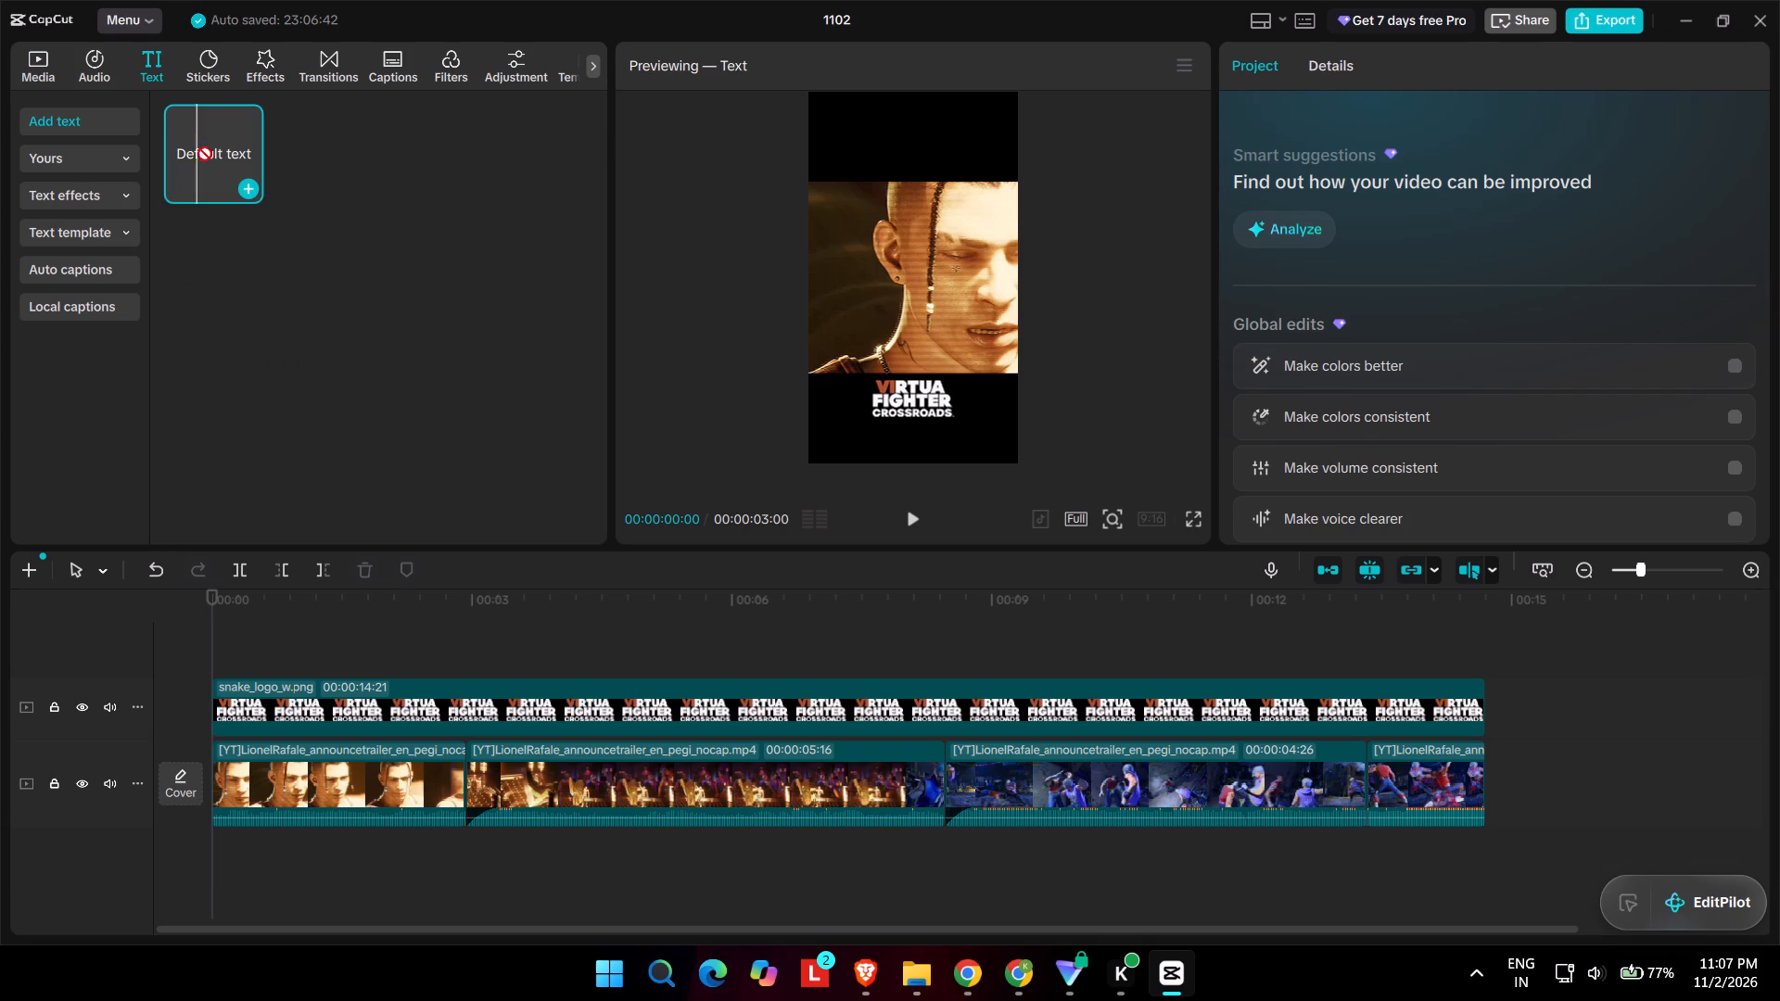
{"action": "left_click_drag", "start_coordinate": [197, 146], "coordinate": [186, 661]}
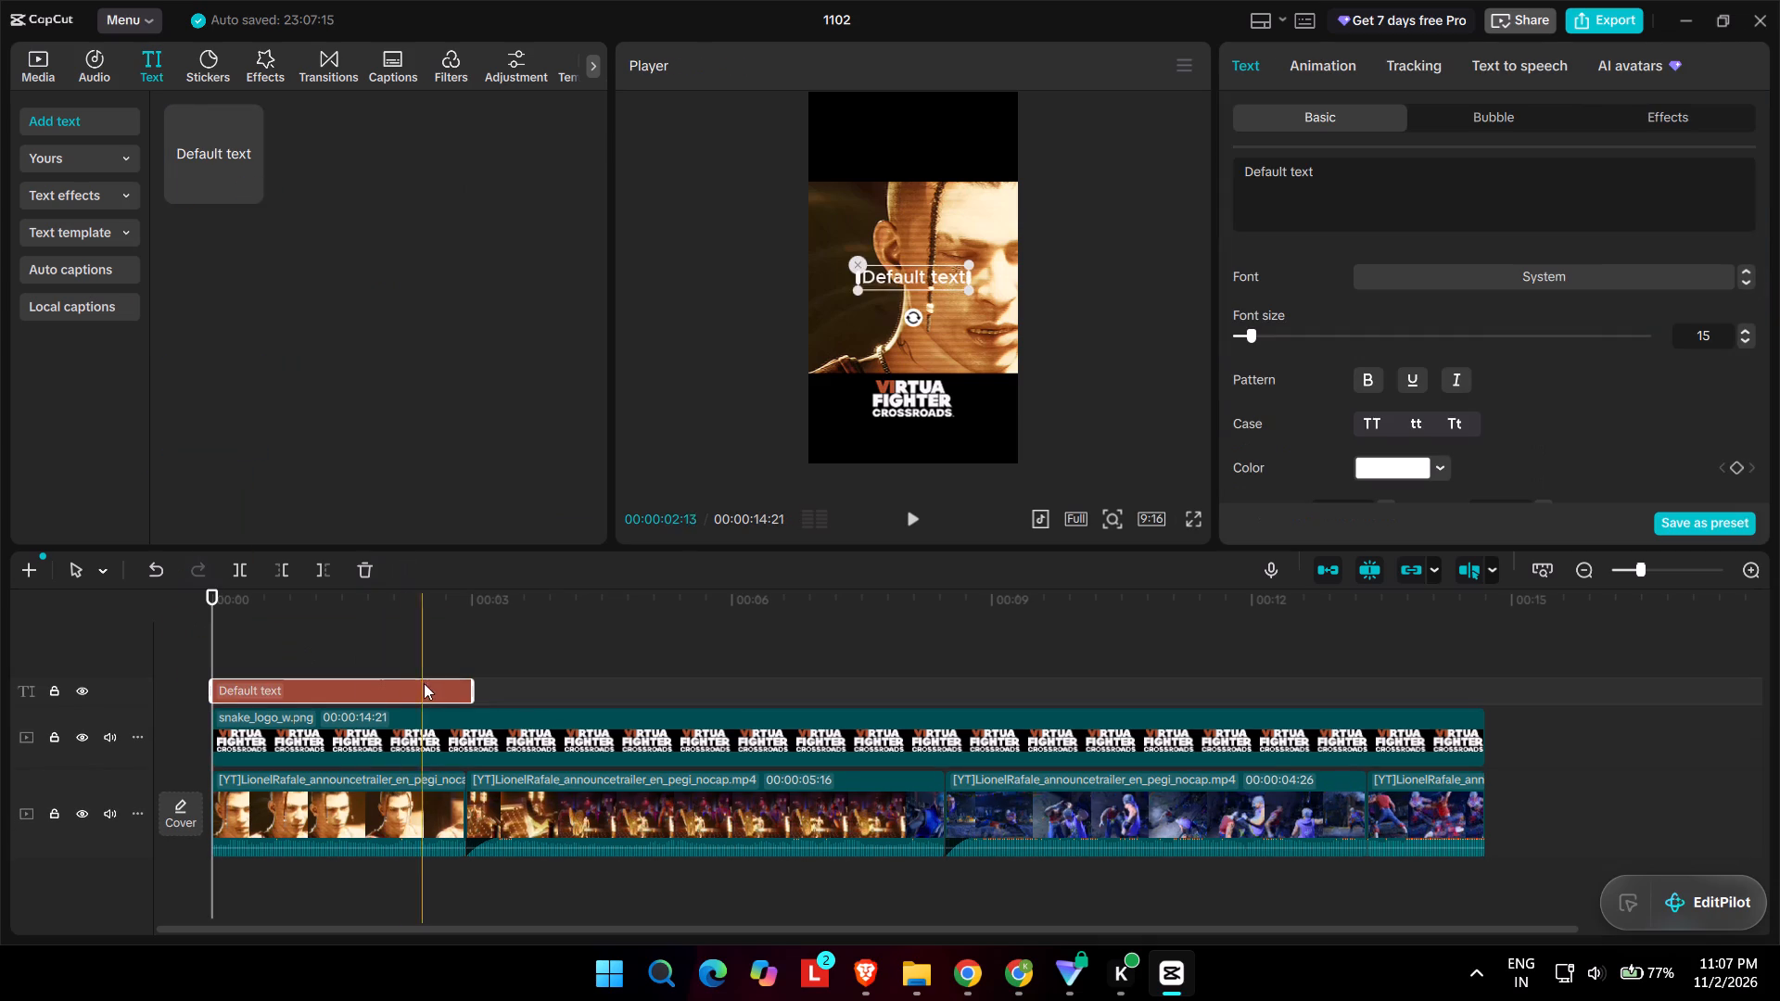
{"action": "left_click_drag", "start_coordinate": [473, 694], "coordinate": [1482, 725]}
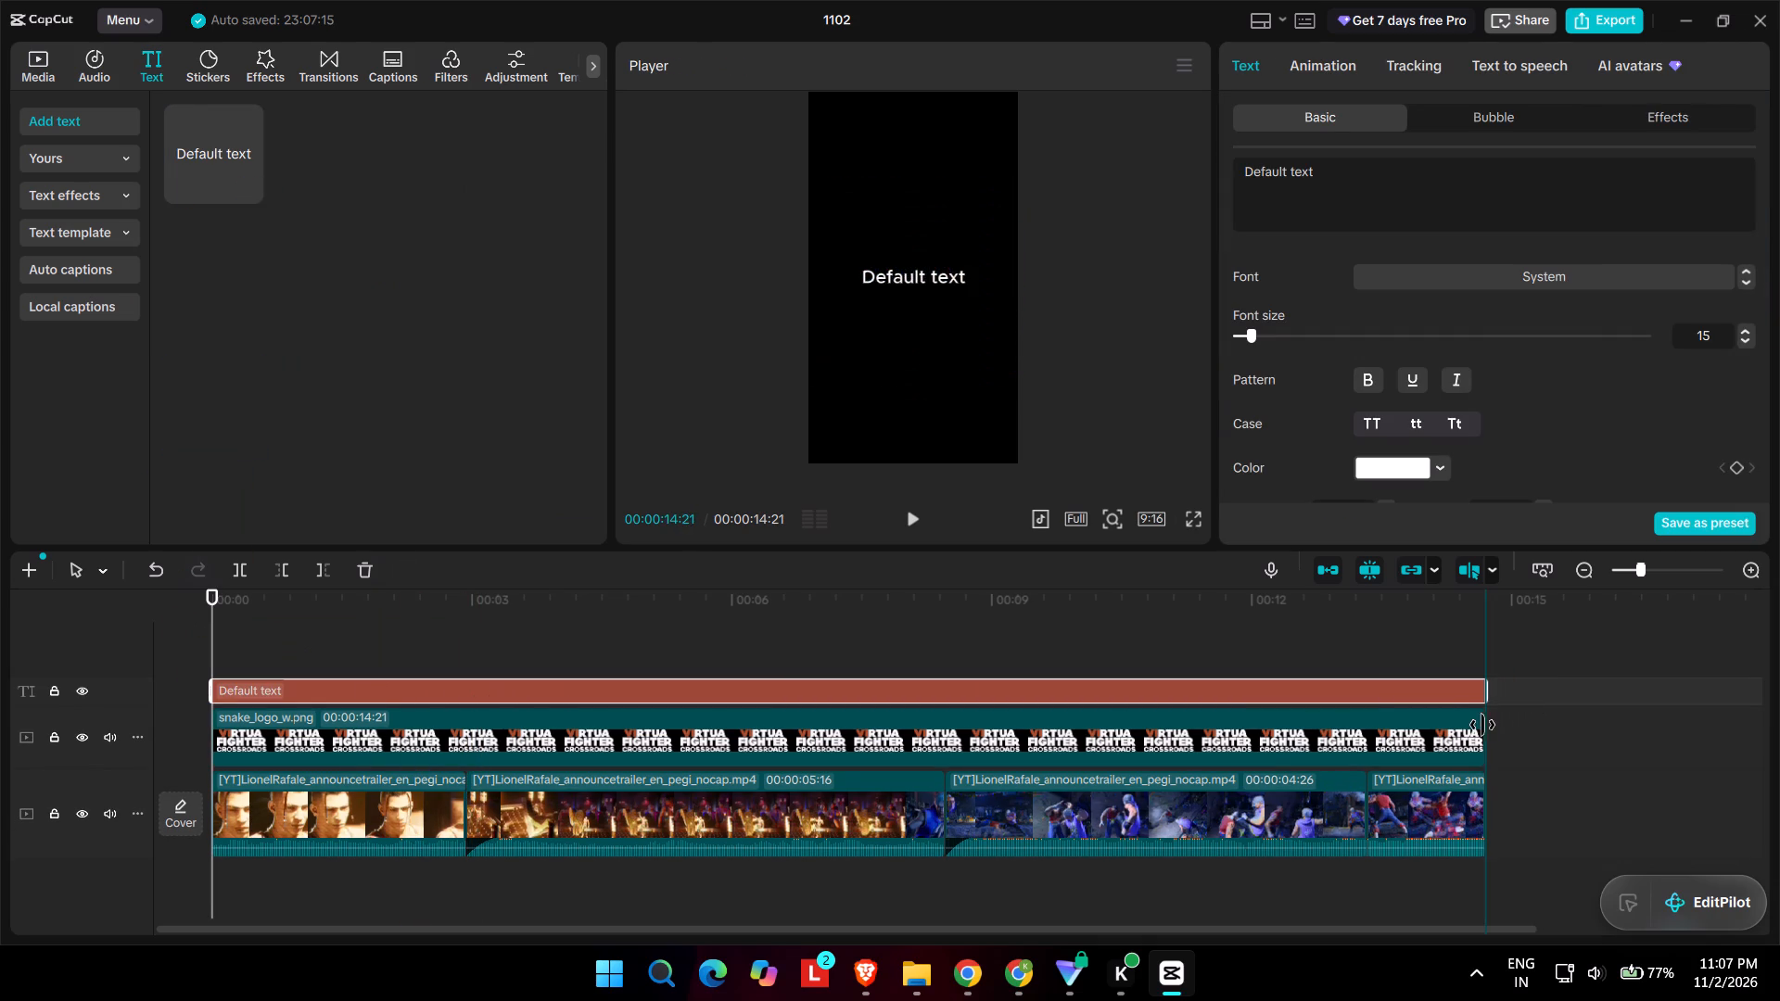
{"action": "left_click_drag", "start_coordinate": [1482, 725], "coordinate": [1481, 727]}
Select the whole placeholder wording of the new text layer for editing.
{"action": "triple_click", "coordinate": [1351, 170]}
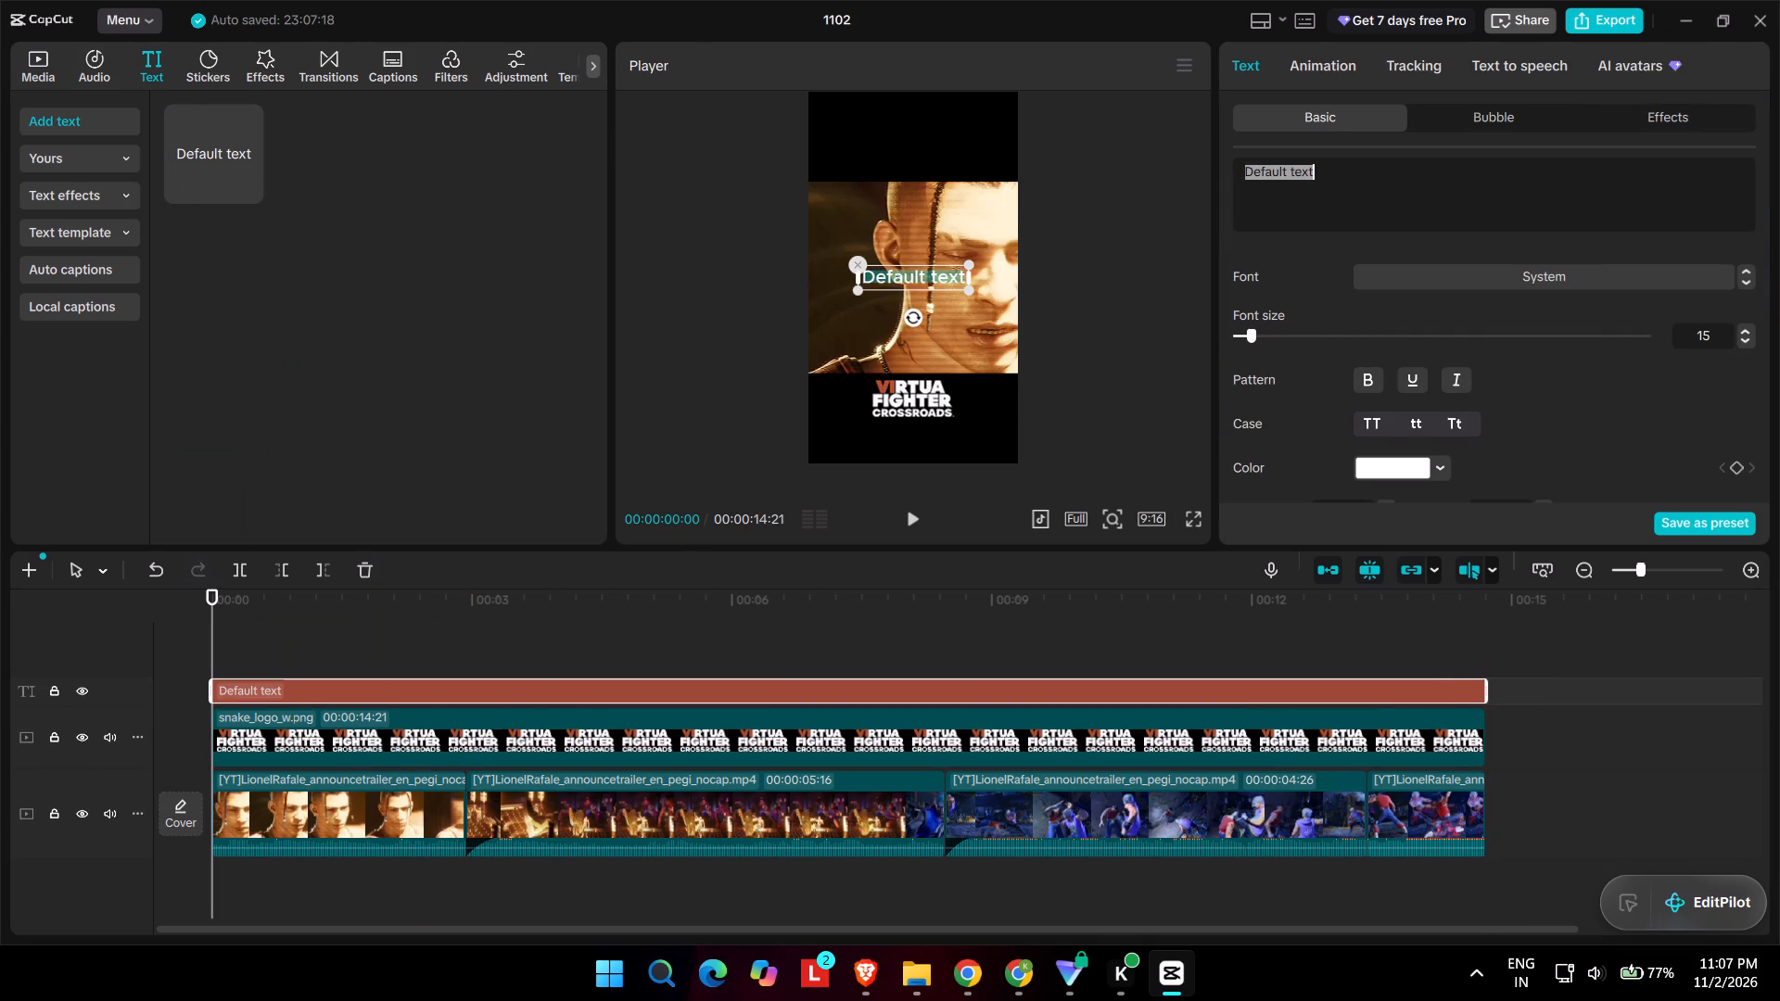
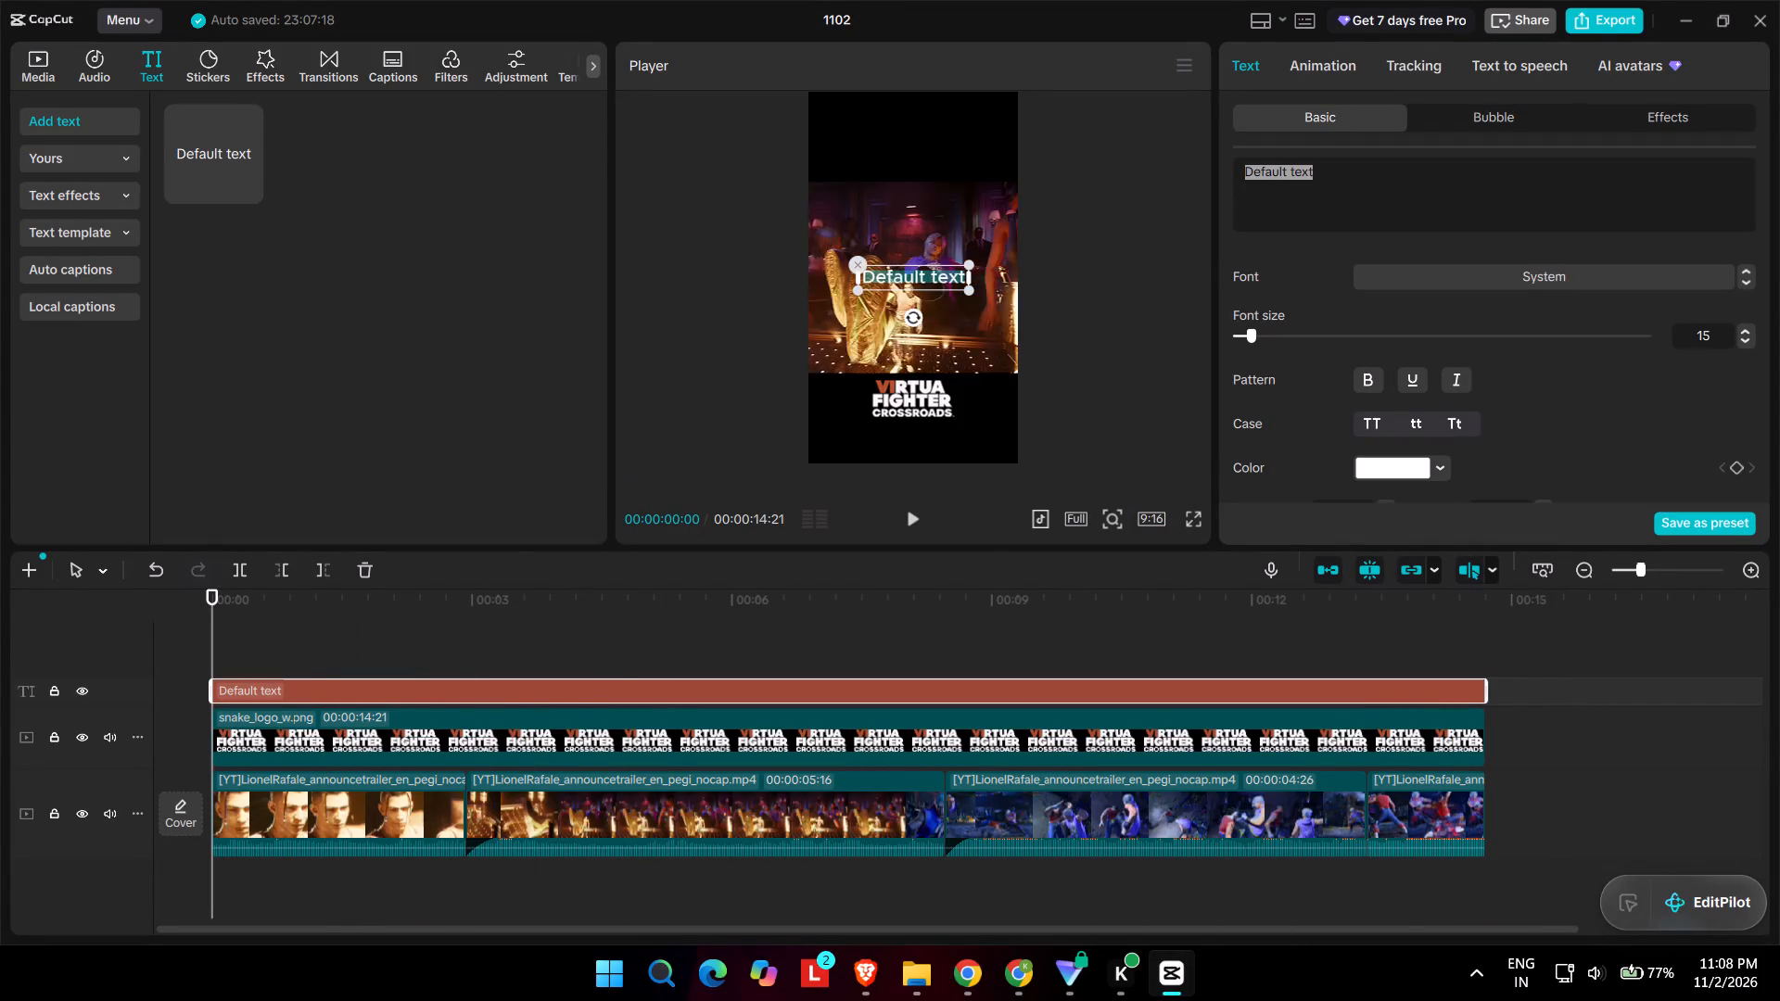
Replace the placeholder text with the example title "Virtua Fighter Crossroads: Lionel Rafale" copied from the campaign brief in Google Chrome.
{"action": "left_click", "coordinate": [979, 958]}
{"action": "left_click", "coordinate": [222, 0]}
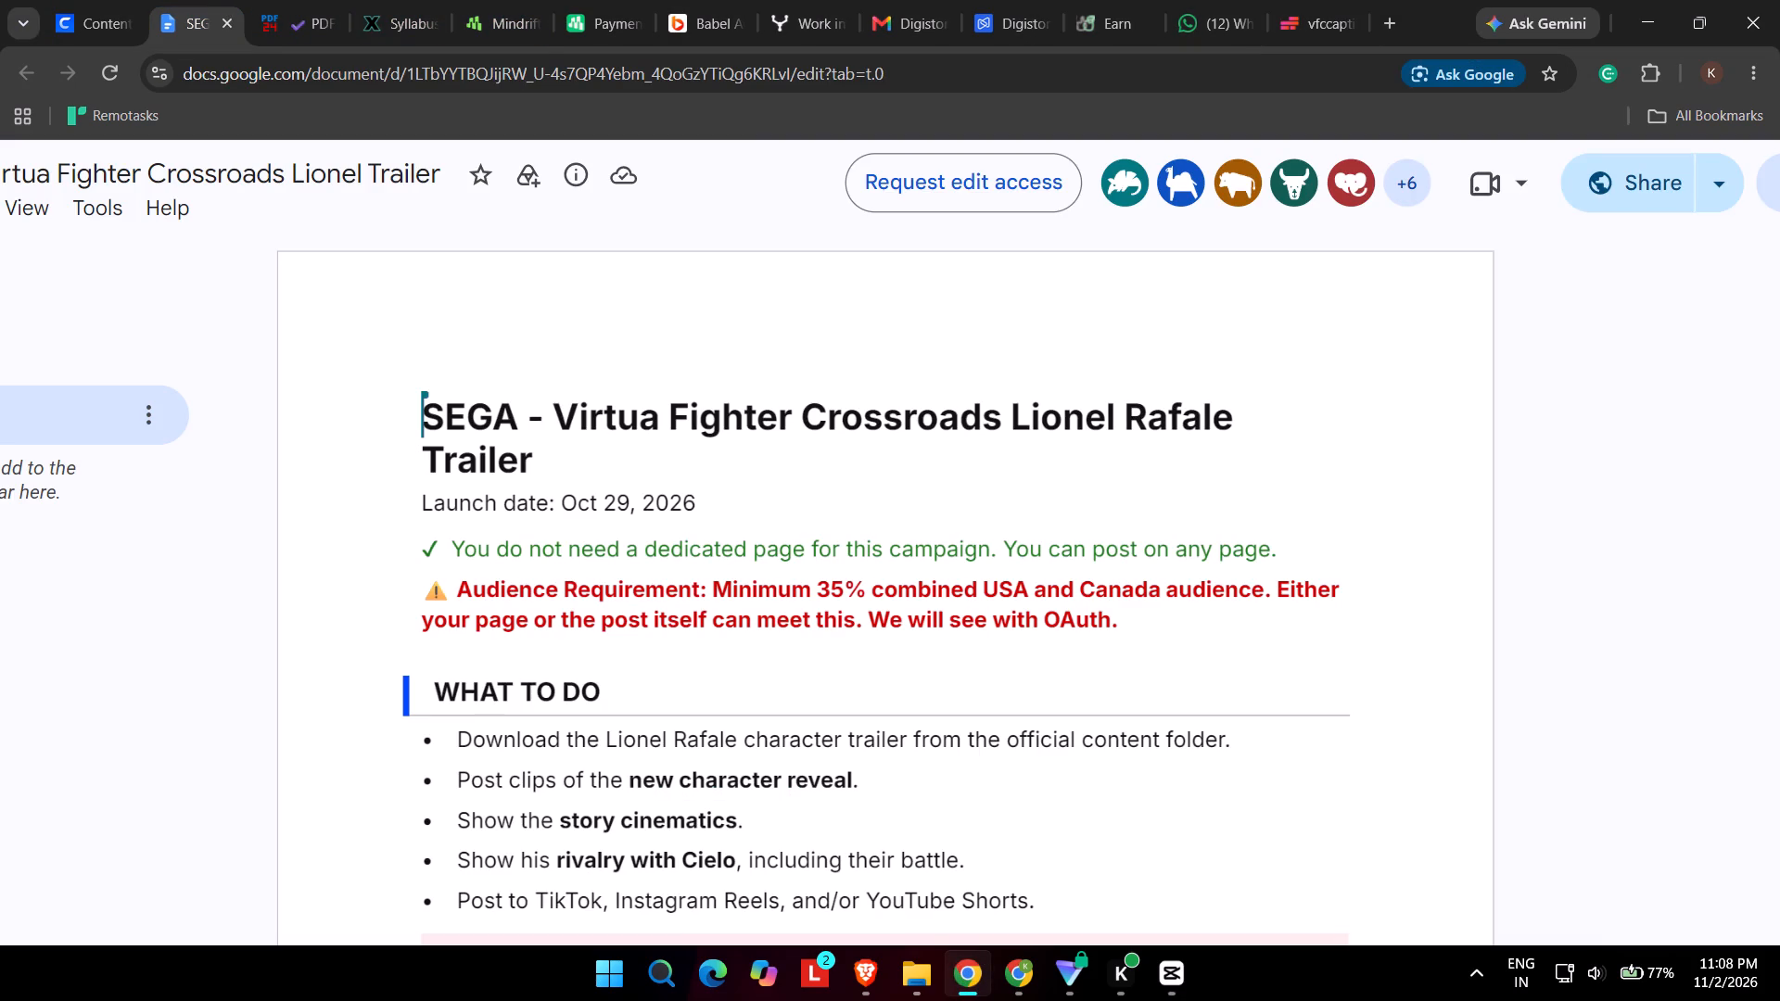
{"action": "scroll", "coordinate": [519, 612], "scroll_direction": "down", "scroll_amount": 6}
{"action": "scroll", "coordinate": [549, 500], "scroll_direction": "down", "scroll_amount": 2}
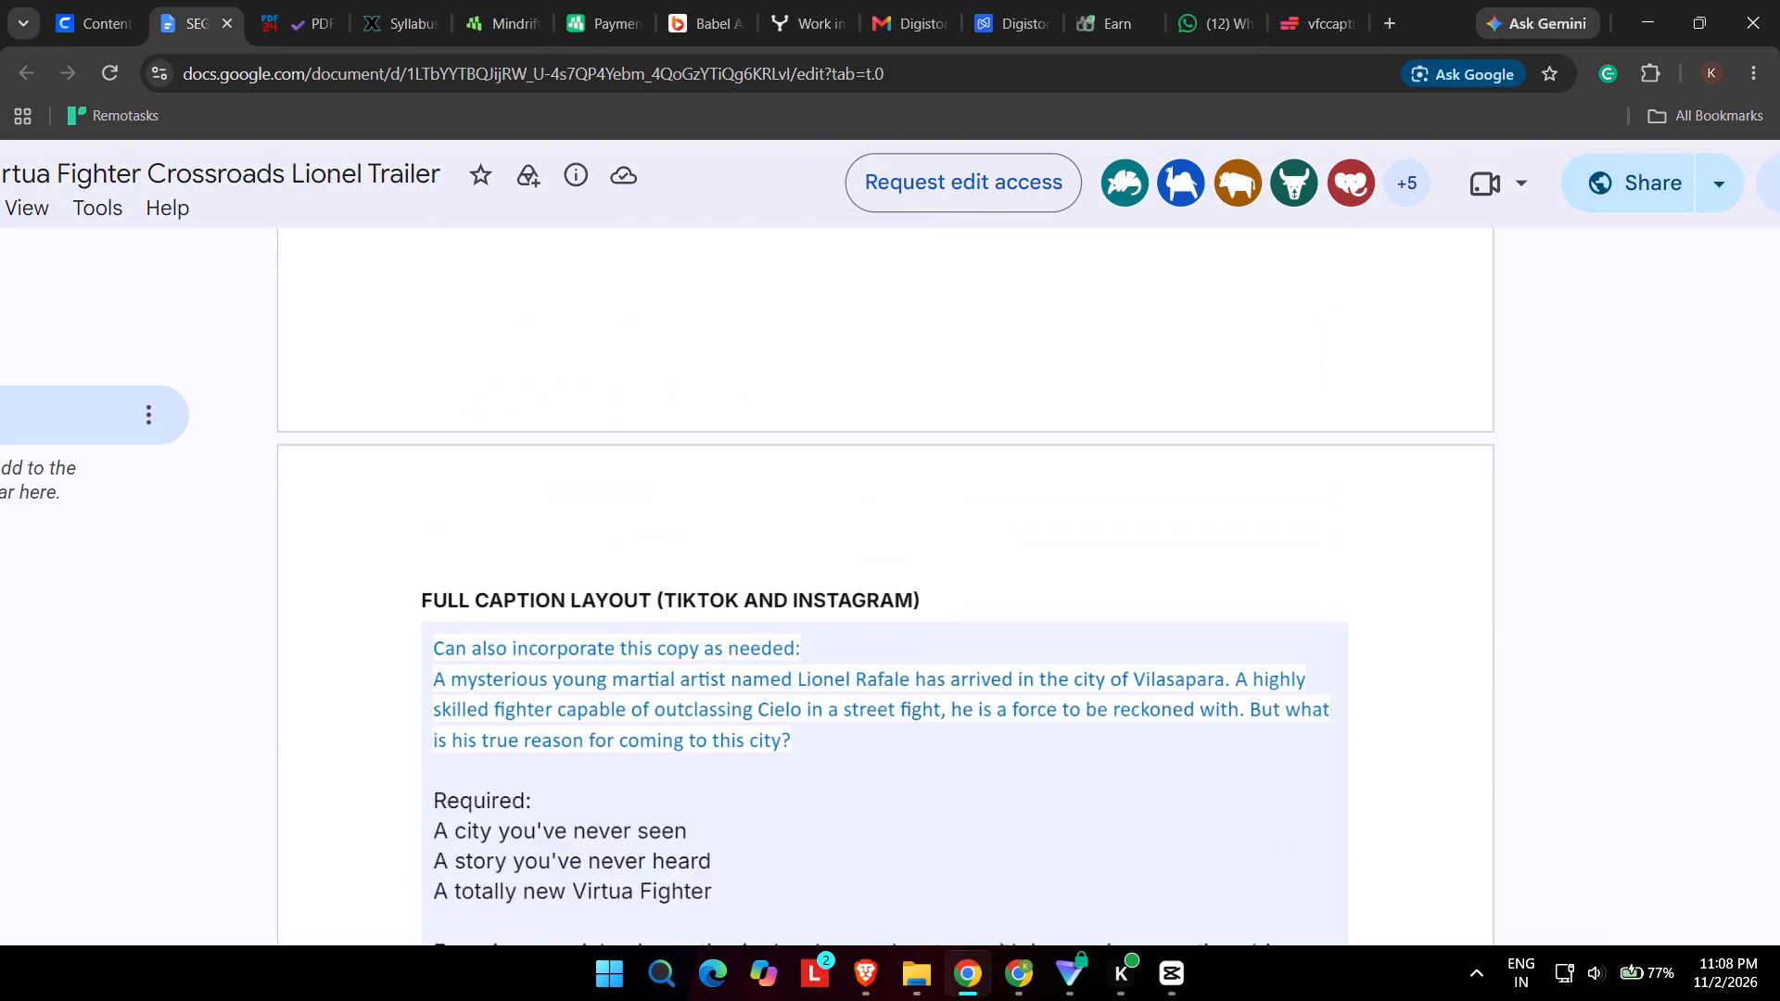
{"action": "scroll", "coordinate": [551, 500], "scroll_direction": "down", "scroll_amount": 7}
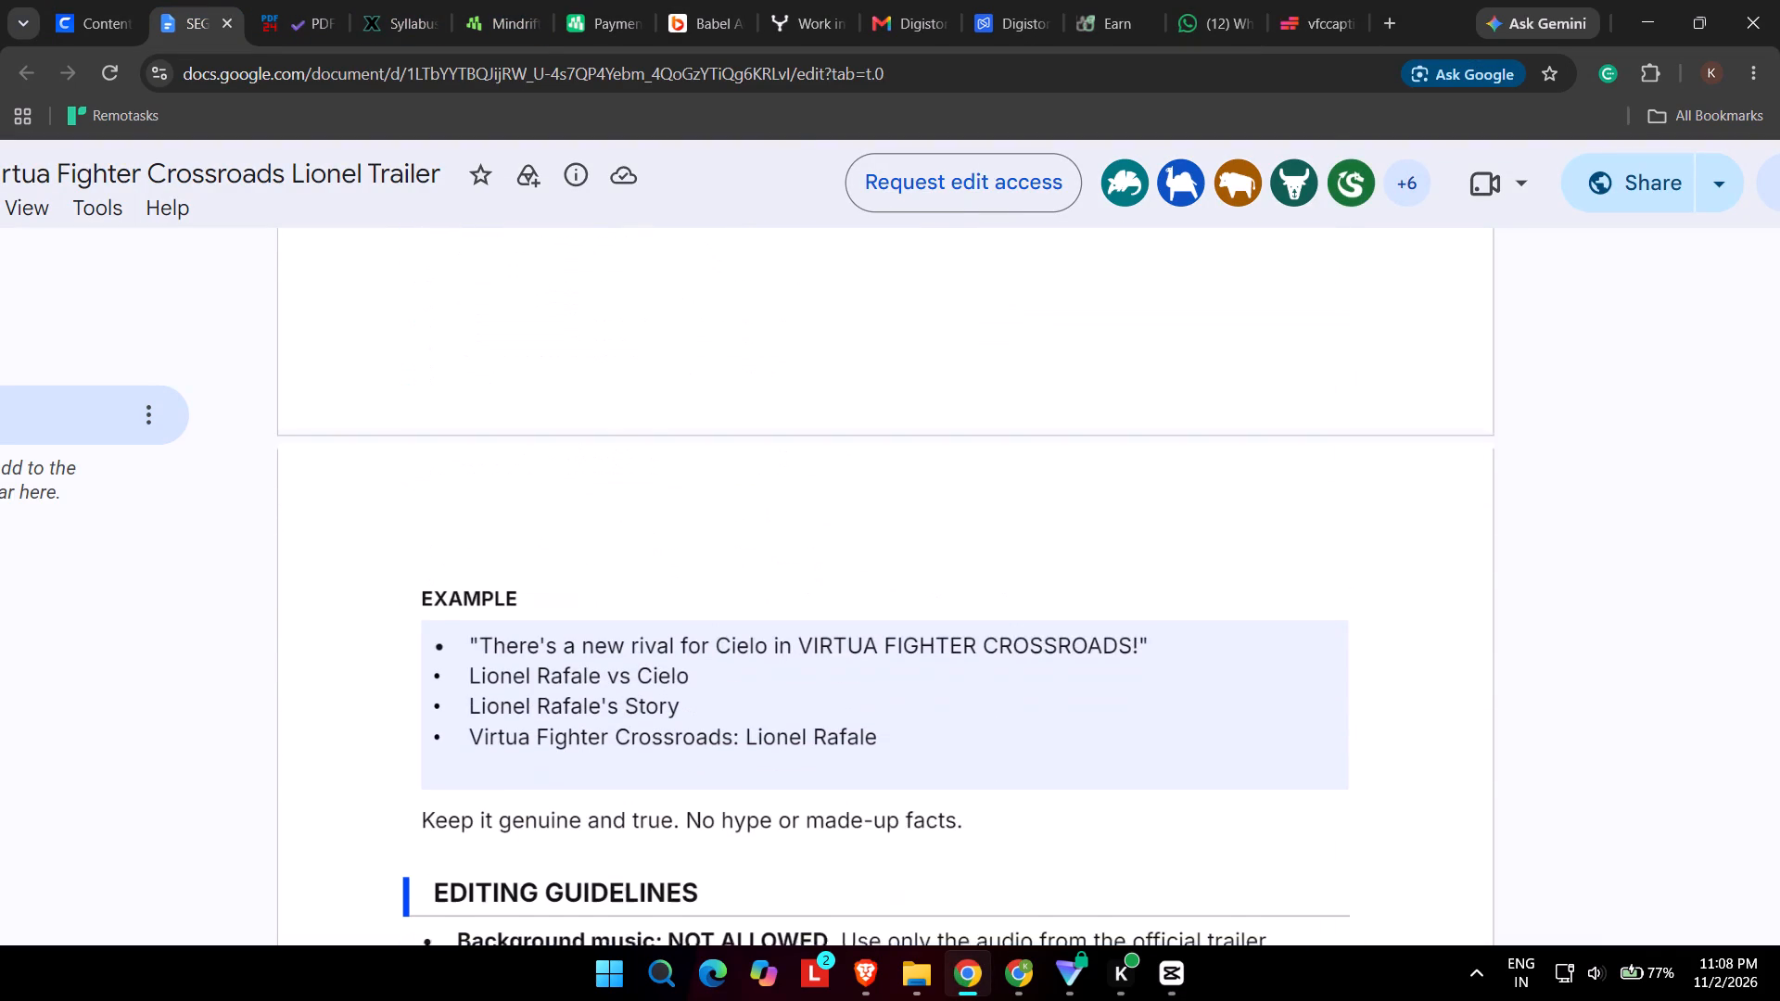
{"action": "scroll", "coordinate": [591, 688], "scroll_direction": "down", "scroll_amount": 2}
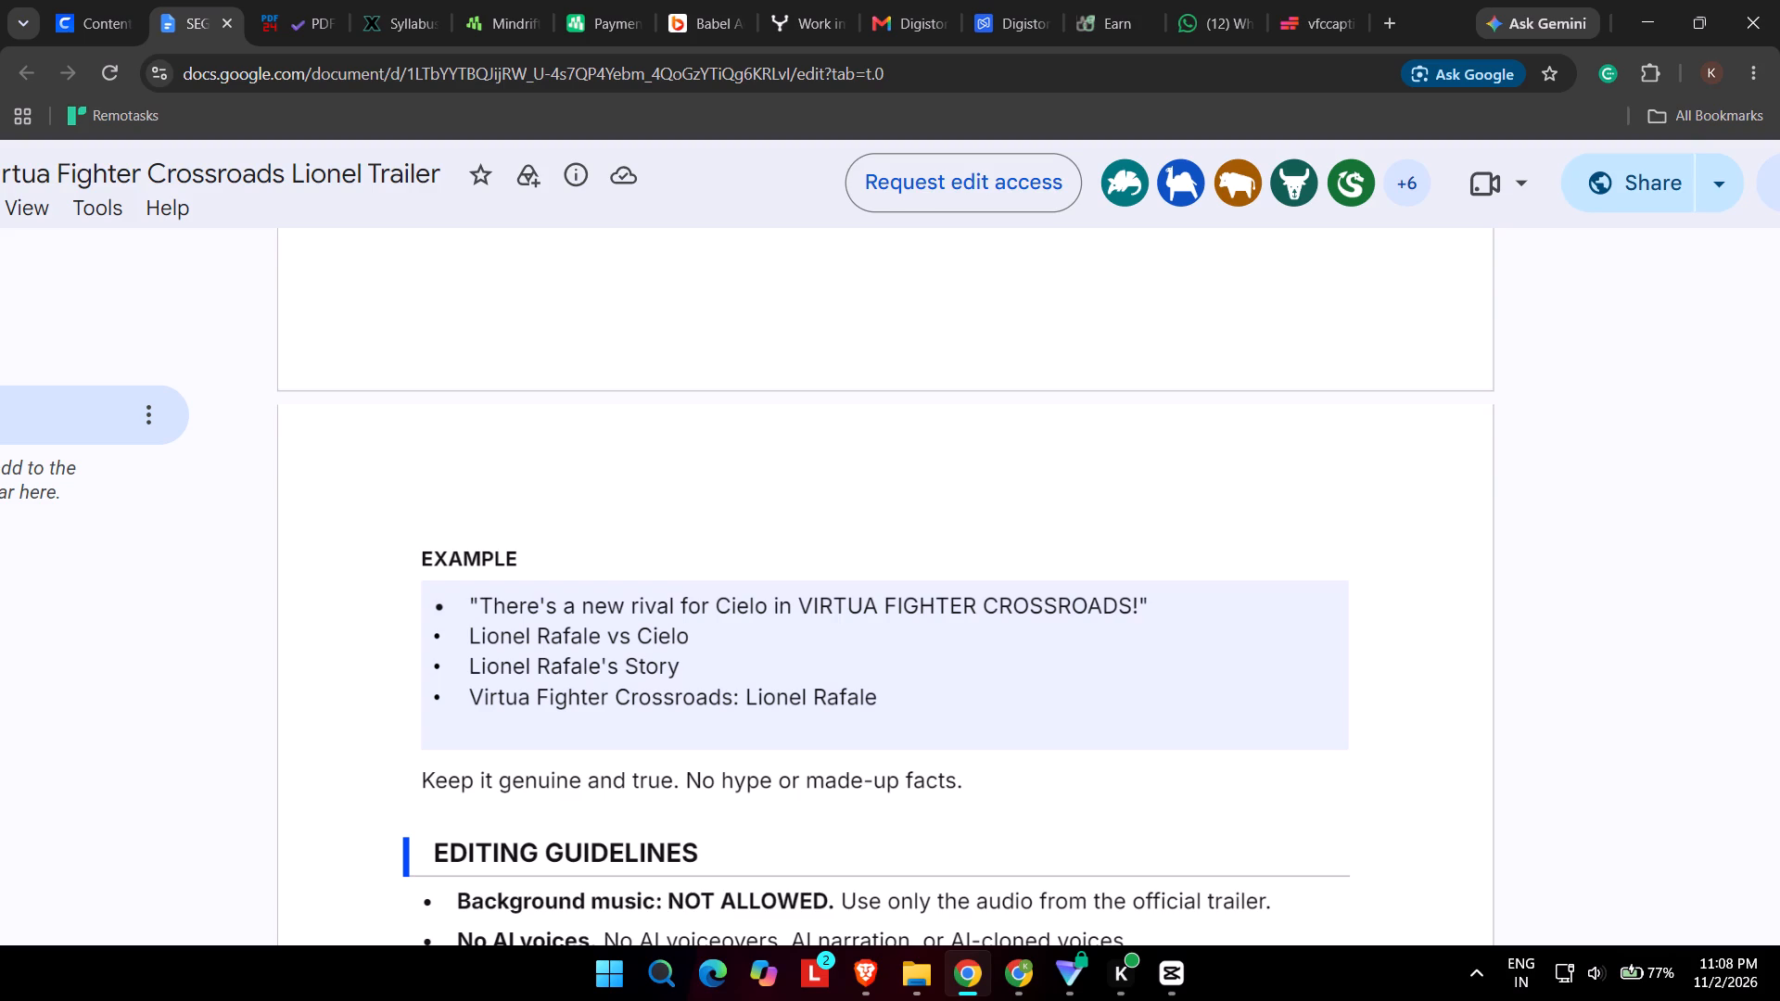
{"action": "left_click_drag", "start_coordinate": [458, 699], "coordinate": [905, 725]}
{"action": "key", "text": "ctrl+c"}
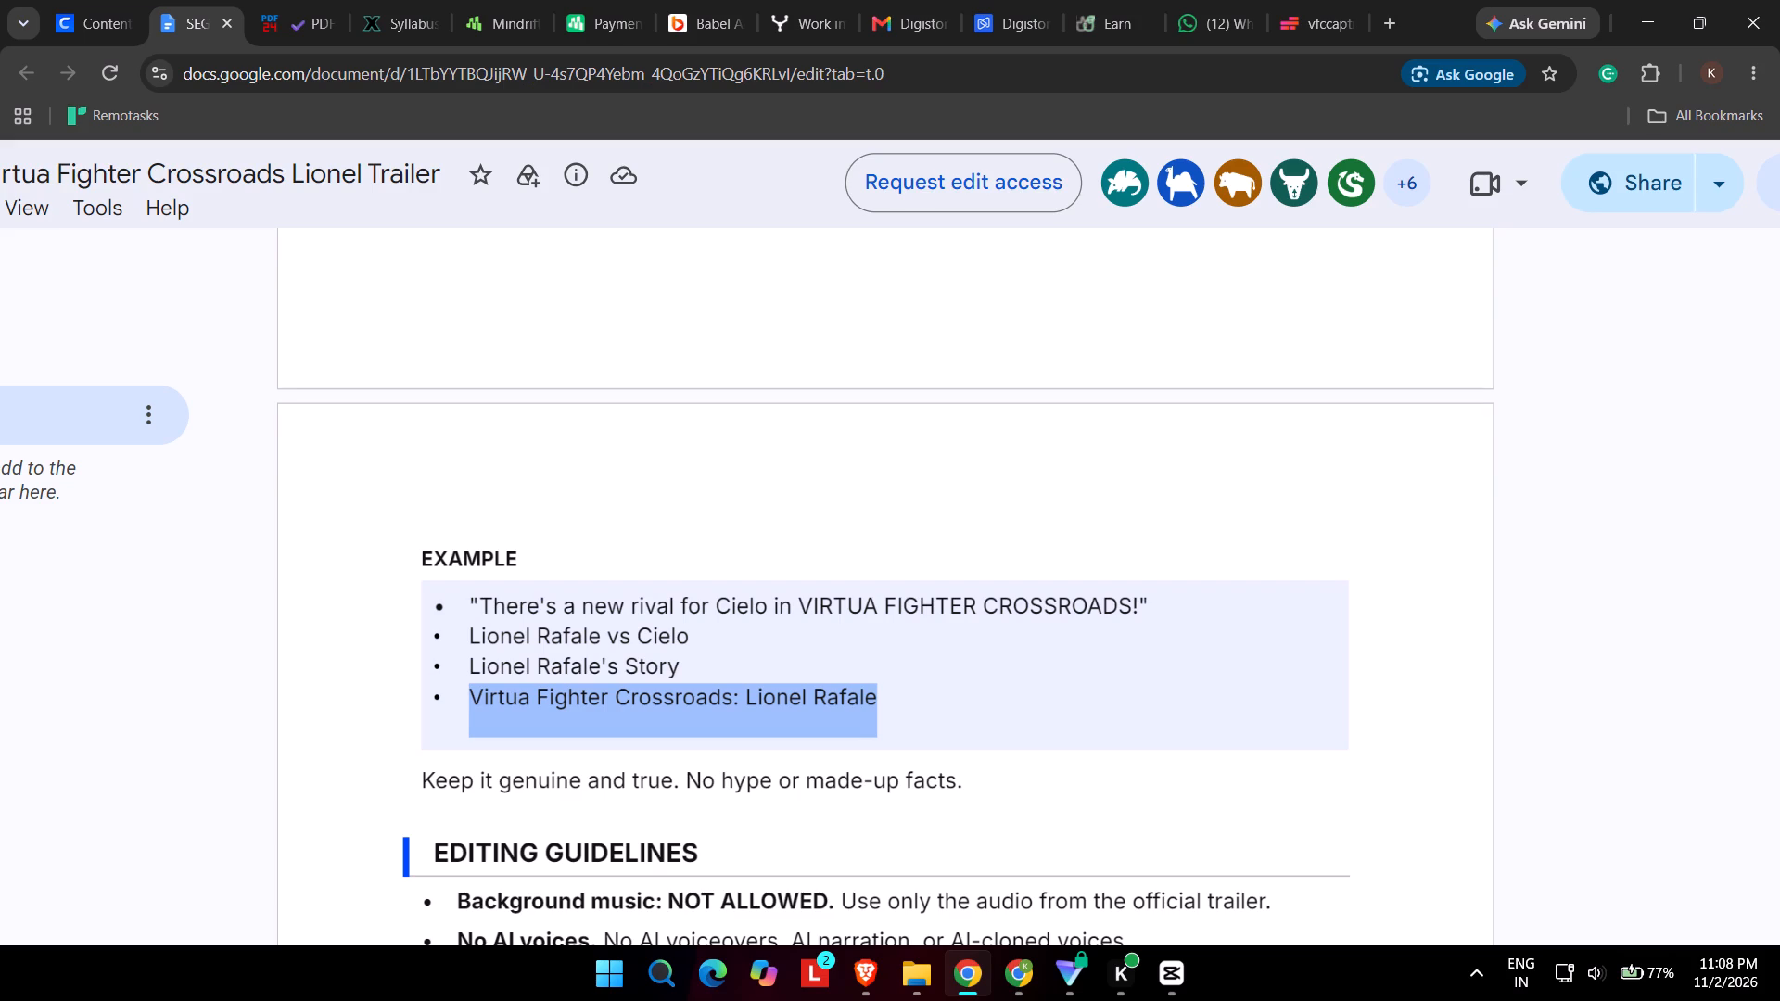
{"action": "left_click", "coordinate": [1161, 977]}
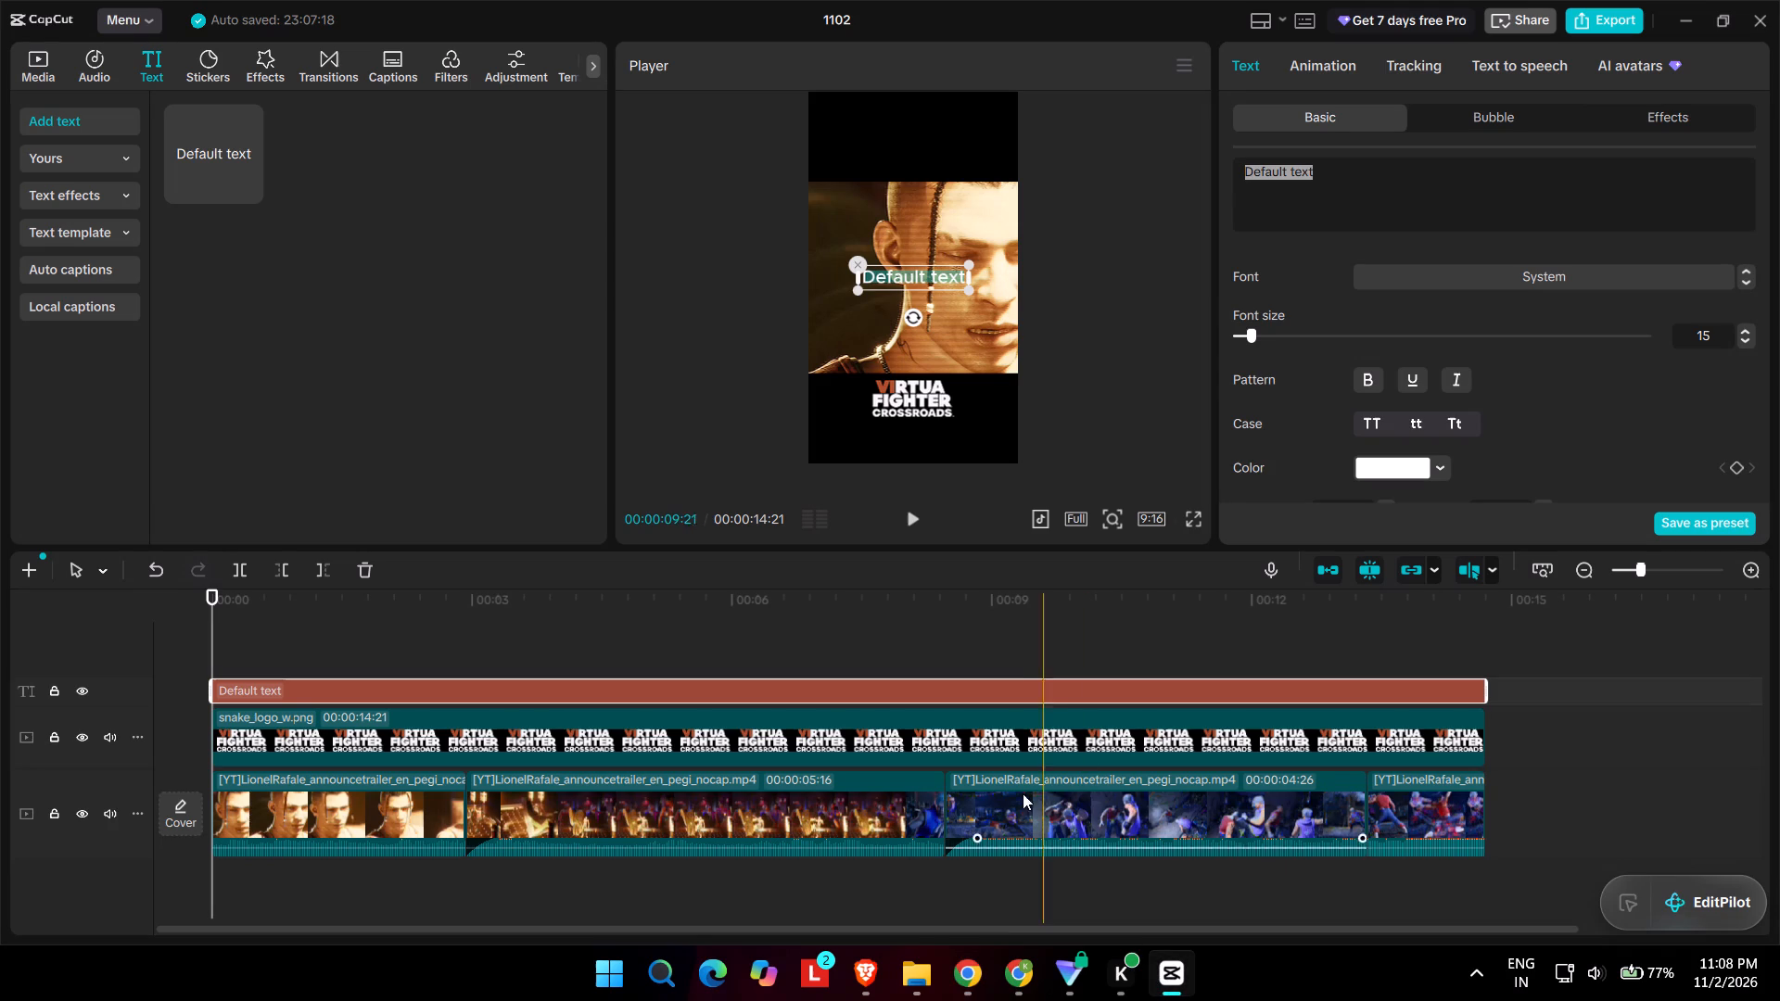
{"action": "key", "text": "ctrl+v"}
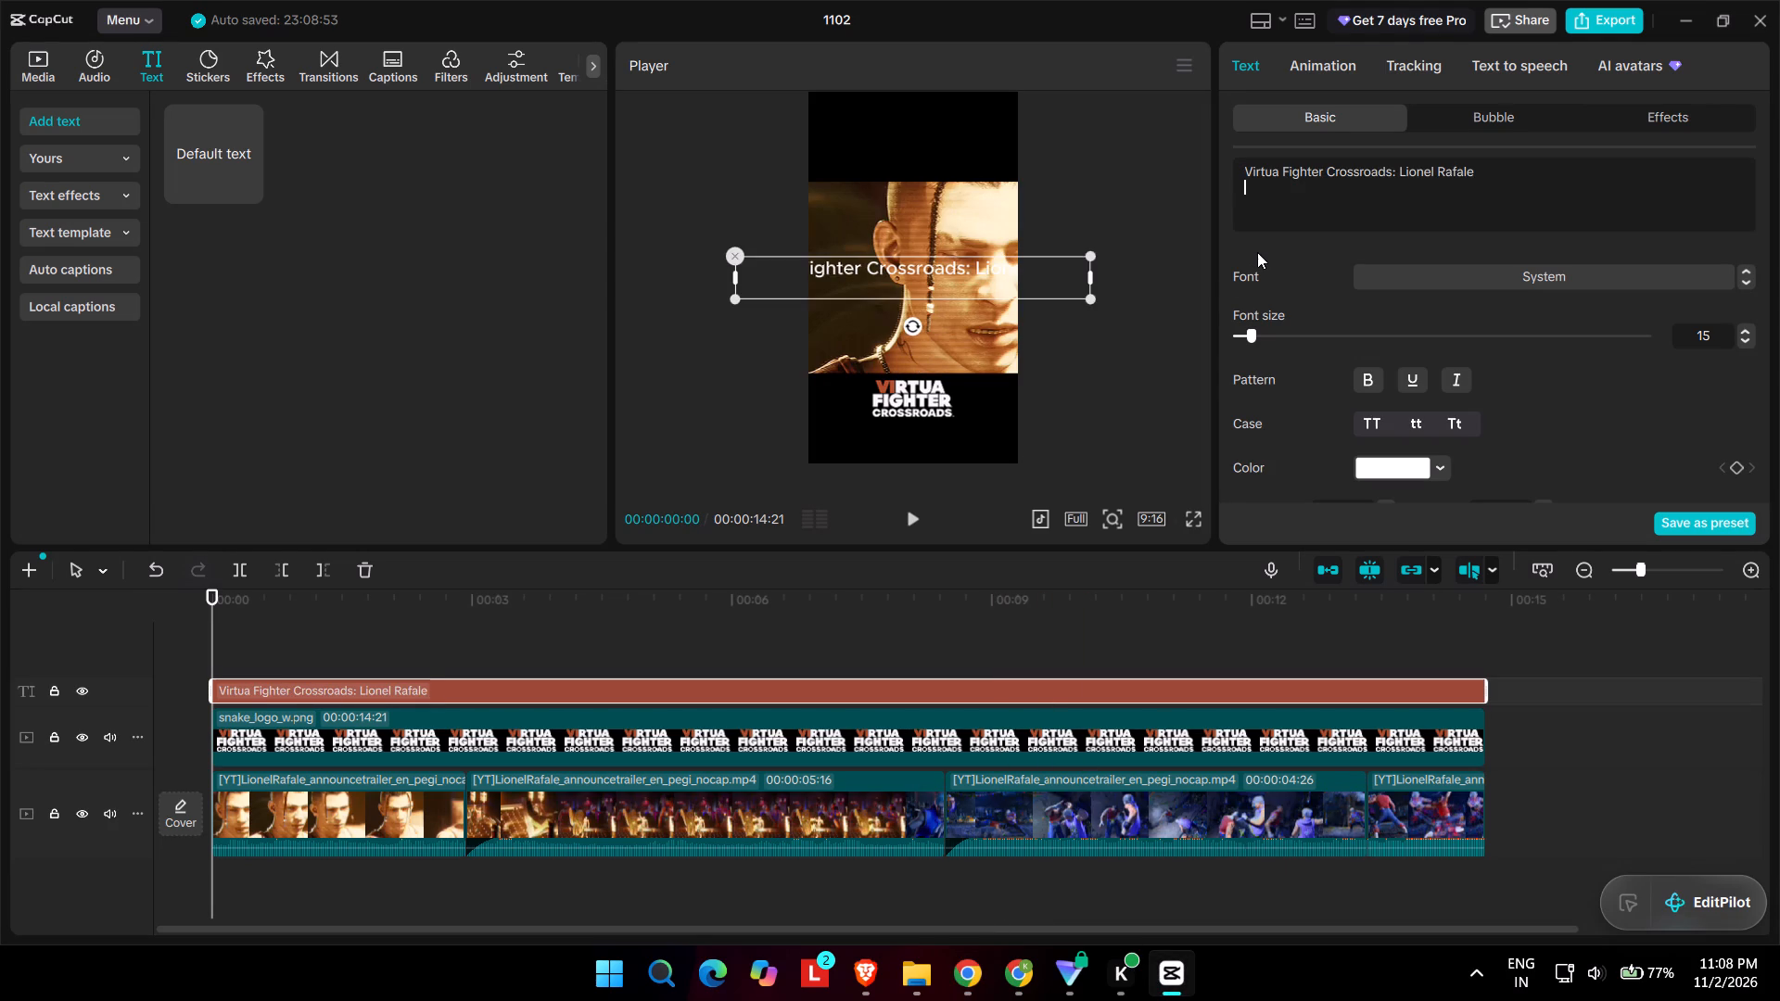
Shrink the caption to fit the frame width and place it horizontally centred in the black area above the footage.
{"action": "left_click_drag", "start_coordinate": [1085, 299], "coordinate": [1074, 299]}
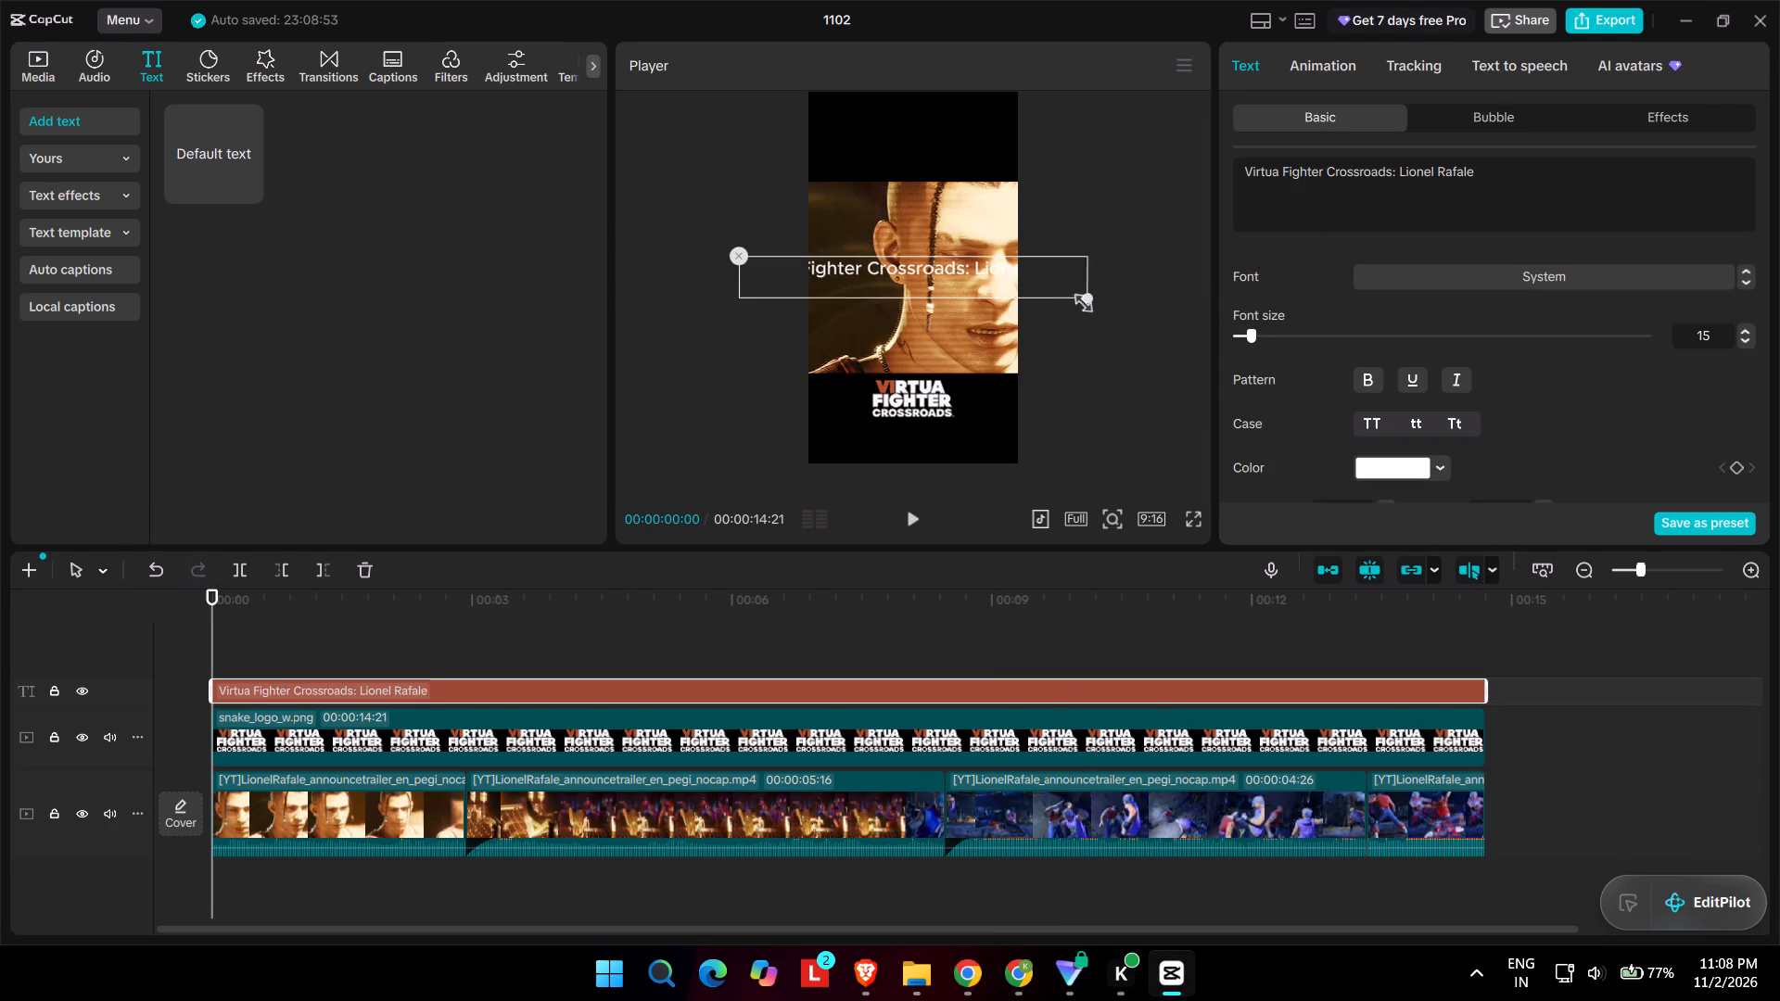
{"action": "left_click_drag", "start_coordinate": [1074, 299], "coordinate": [915, 278]}
{"action": "left_click_drag", "start_coordinate": [915, 278], "coordinate": [912, 156]}
Make the caption bold and set its font to Rubik-Bold.
{"action": "left_click", "coordinate": [1379, 385]}
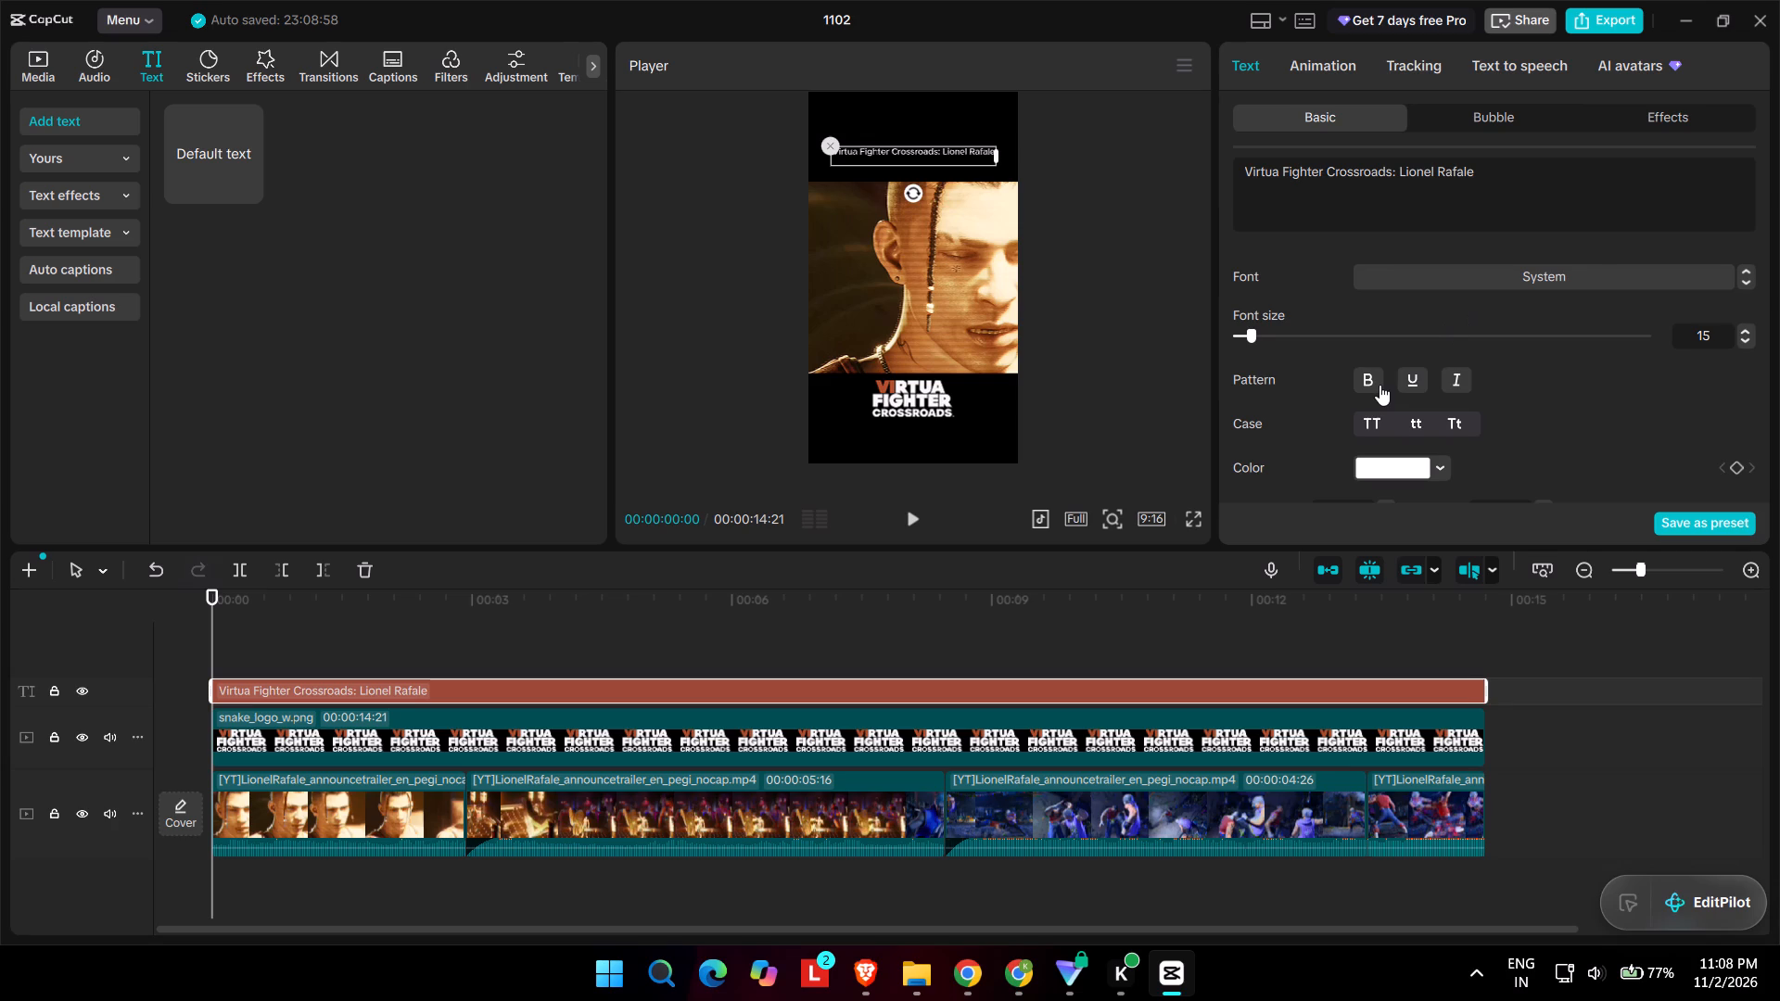
{"action": "left_click", "coordinate": [1424, 266]}
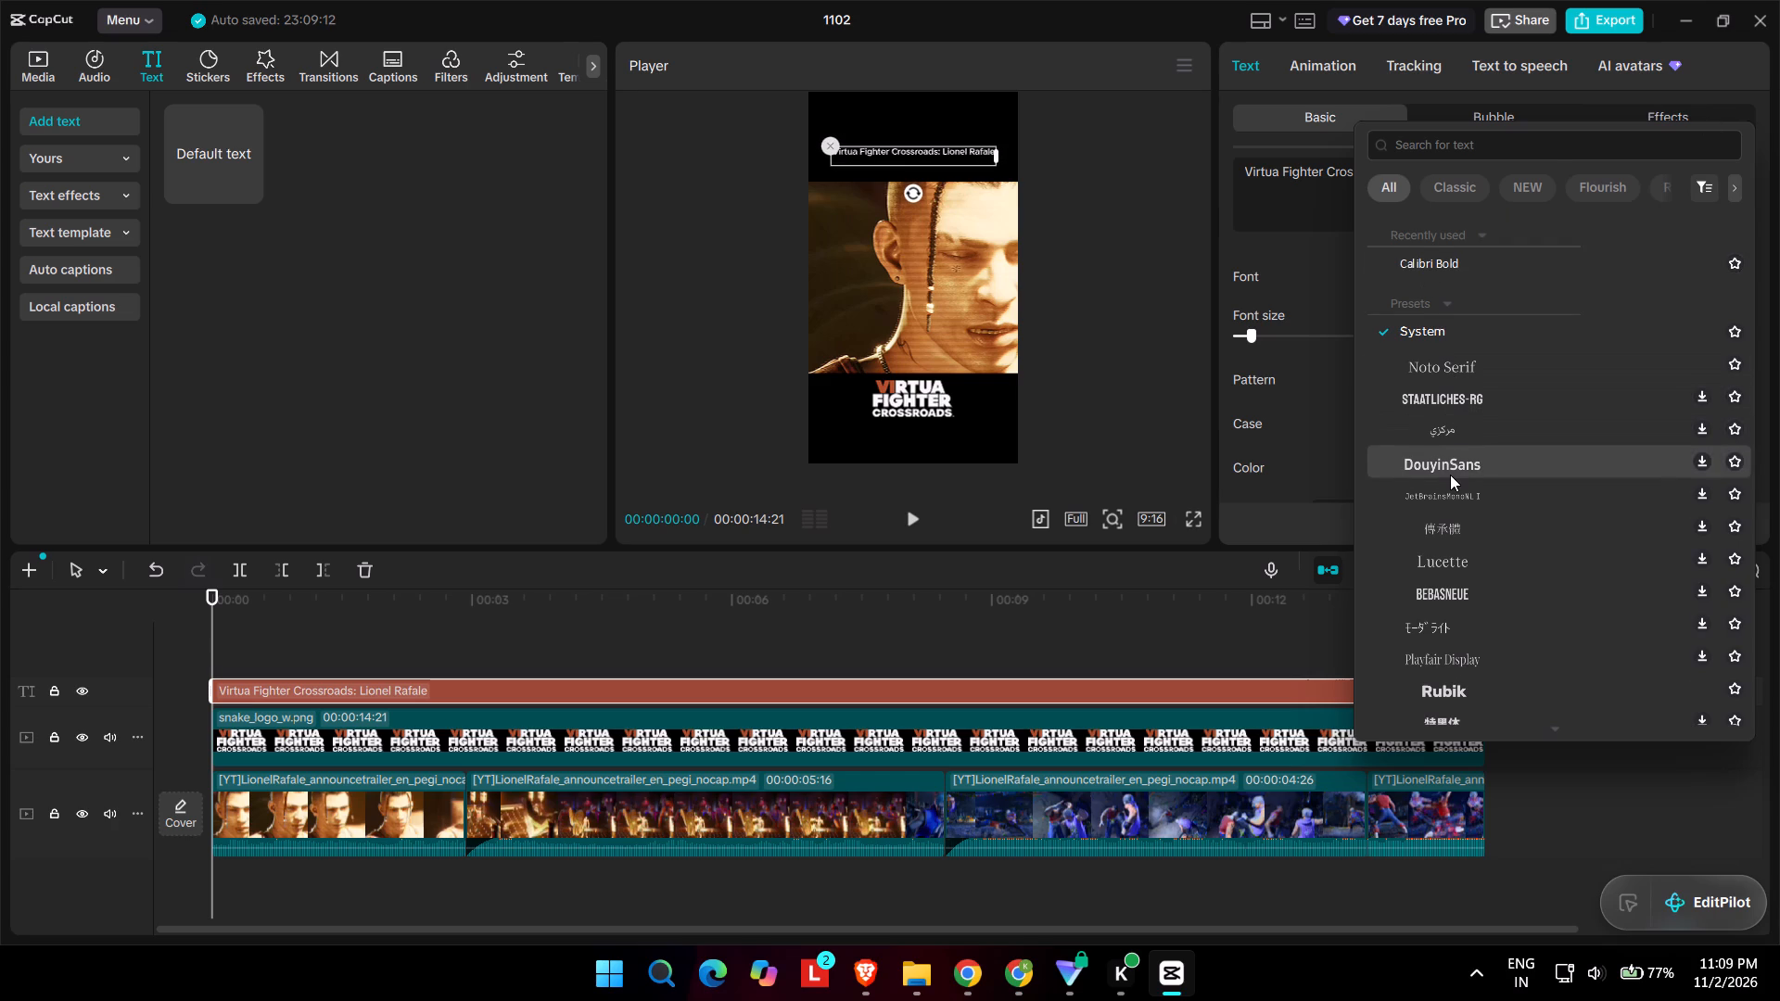
{"action": "scroll", "coordinate": [879, 157], "scroll_direction": "up", "scroll_amount": 6, "text": "ctrl"}
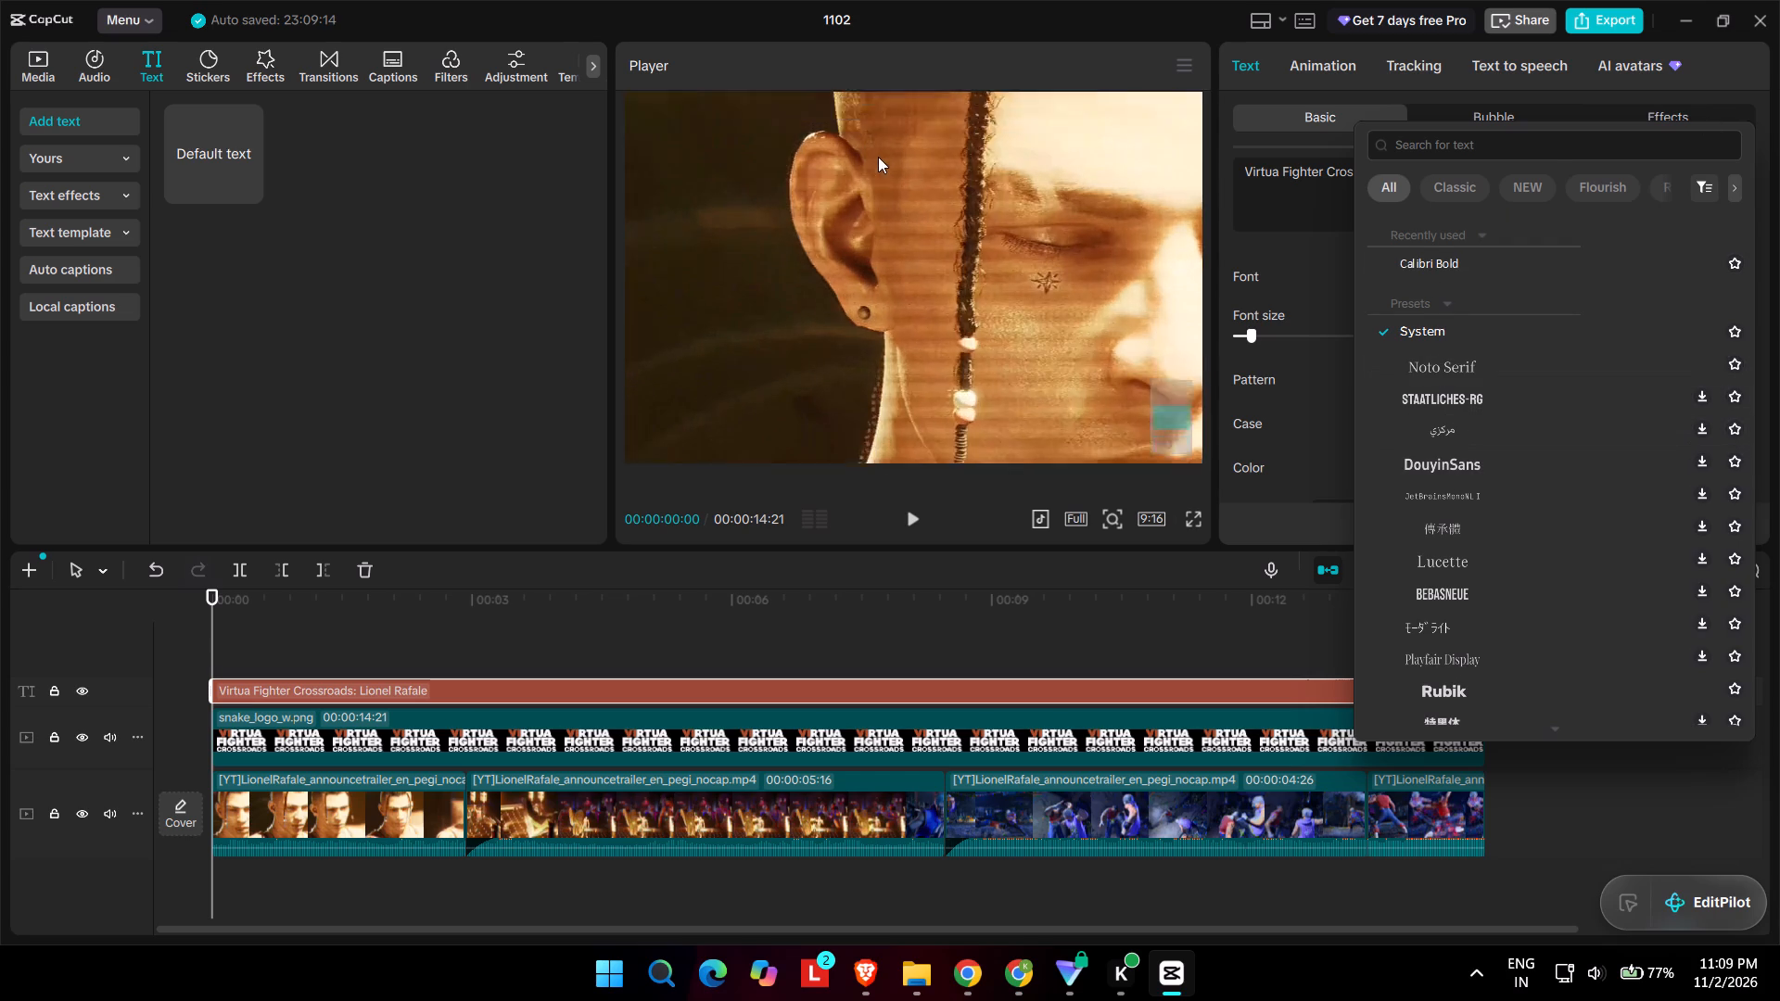
{"action": "scroll", "coordinate": [878, 157], "scroll_direction": "up", "scroll_amount": 4, "text": "ctrl"}
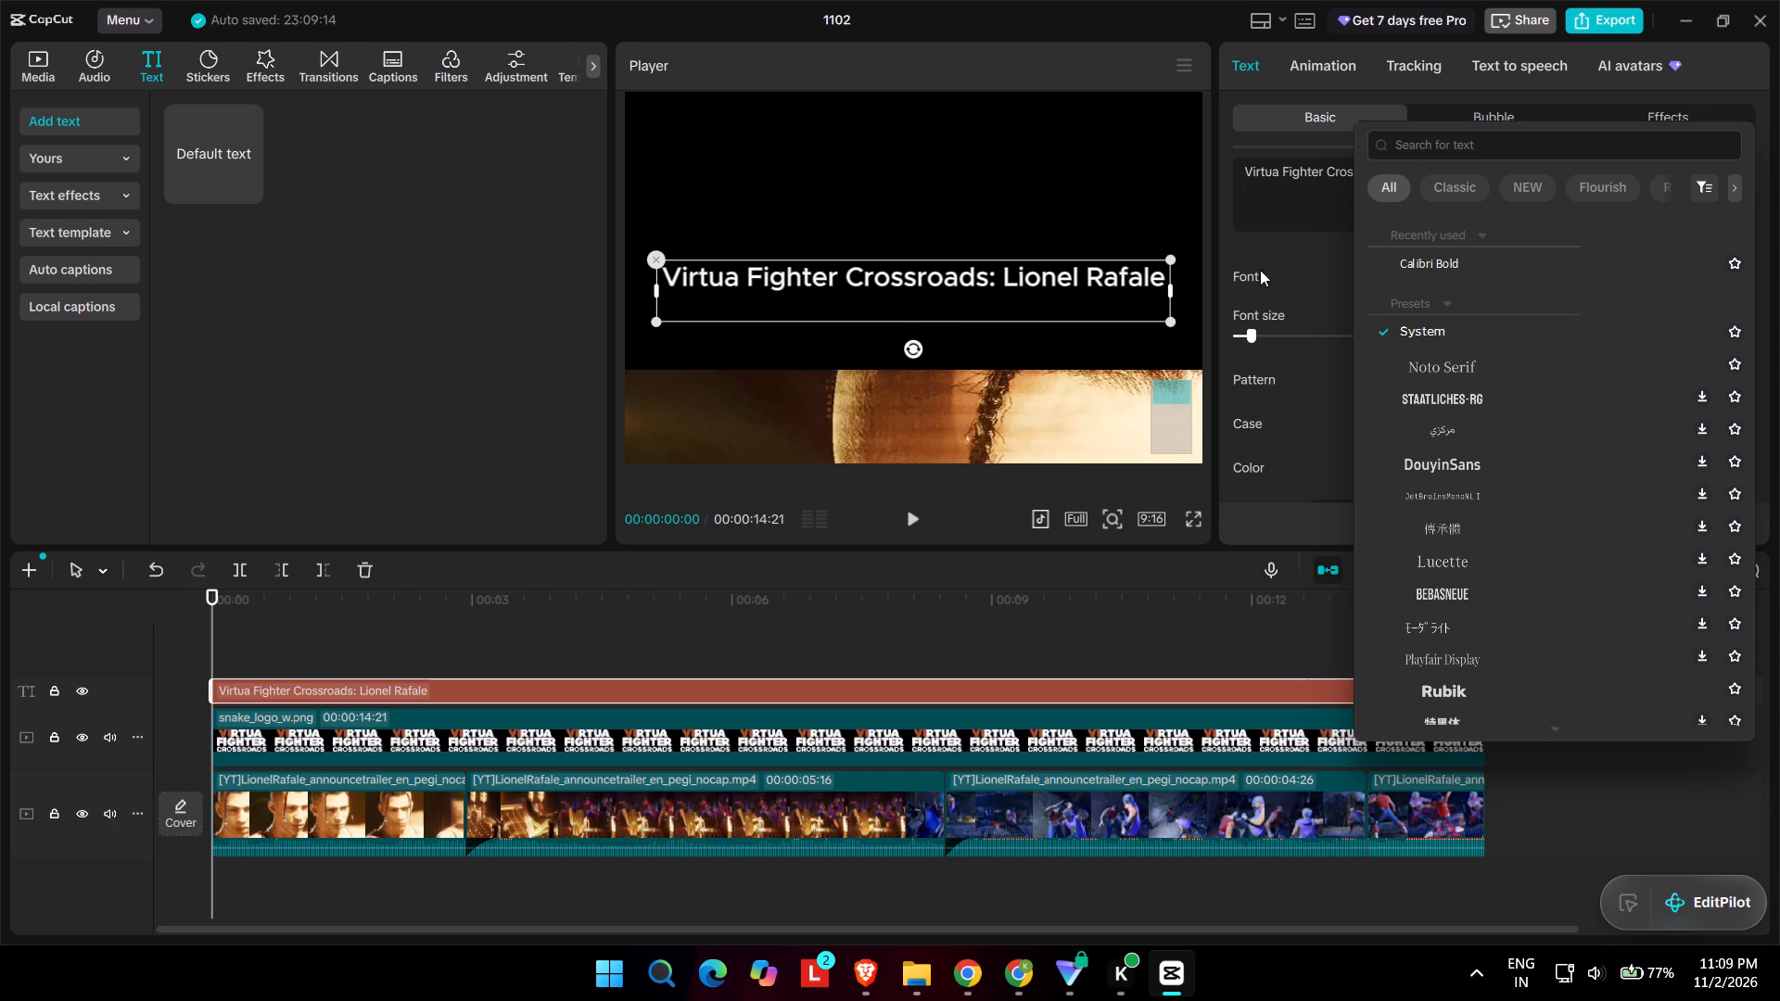
{"action": "scroll", "coordinate": [1488, 475], "scroll_direction": "down", "scroll_amount": 1}
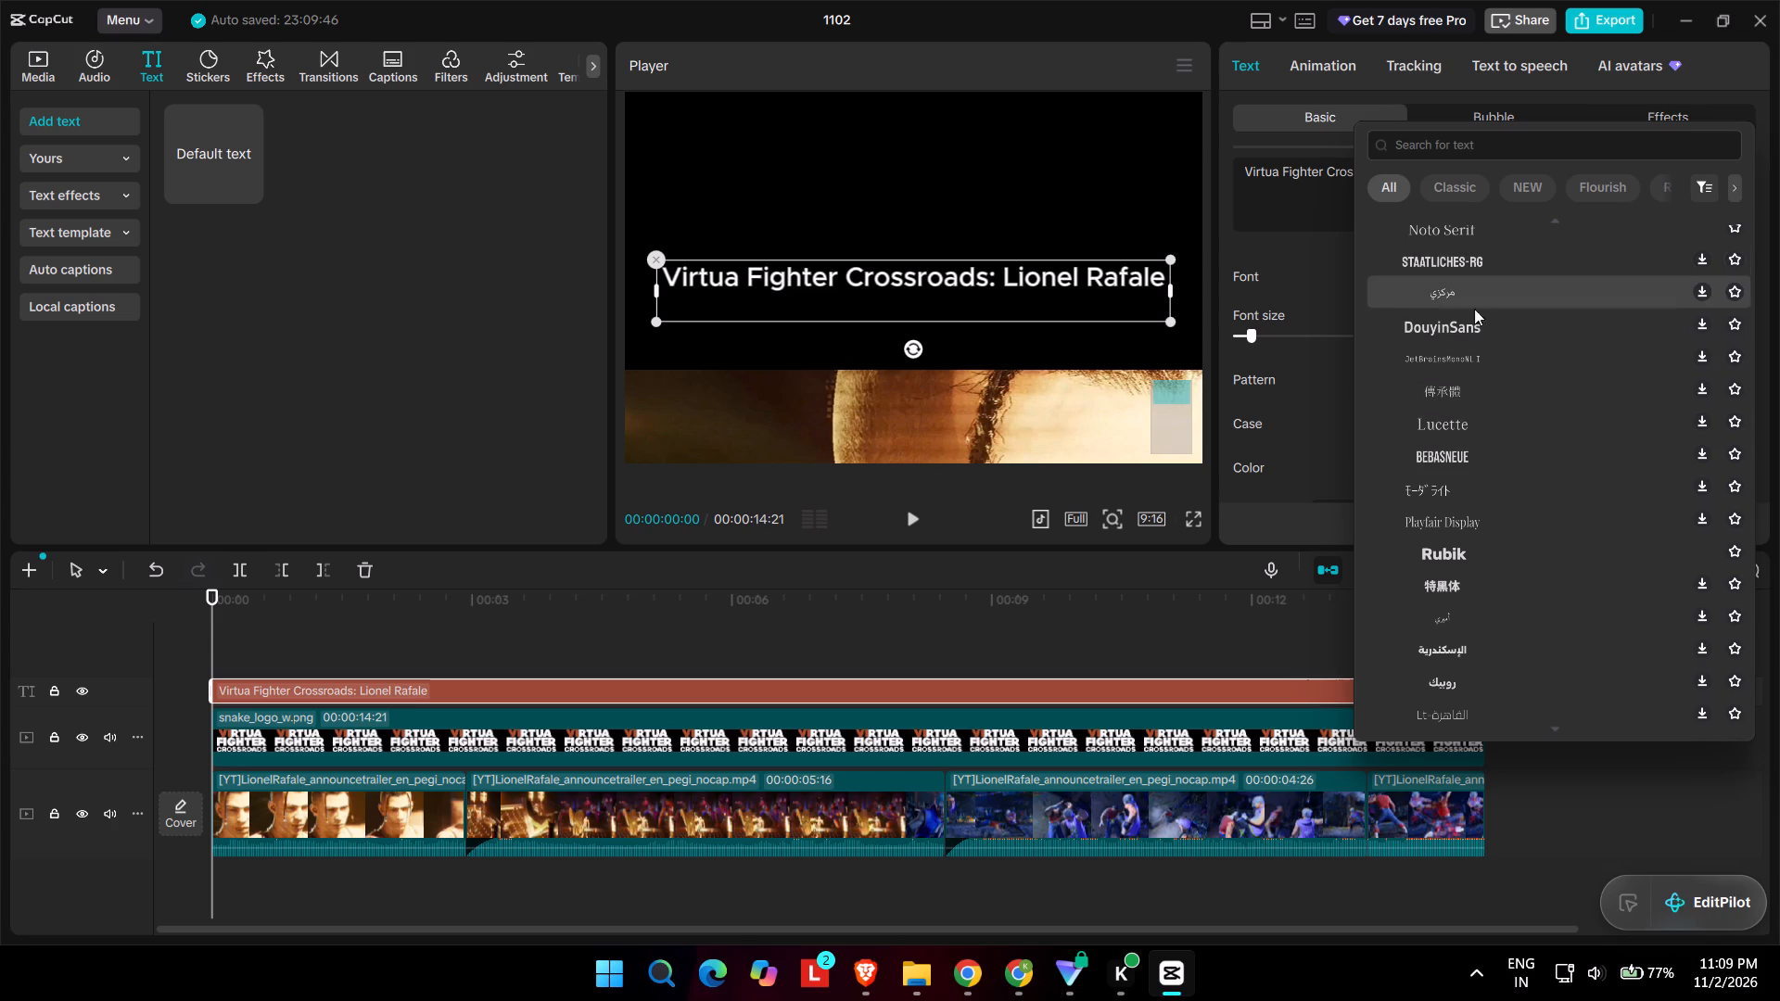
{"action": "scroll", "coordinate": [1465, 522], "scroll_direction": "down", "scroll_amount": 1}
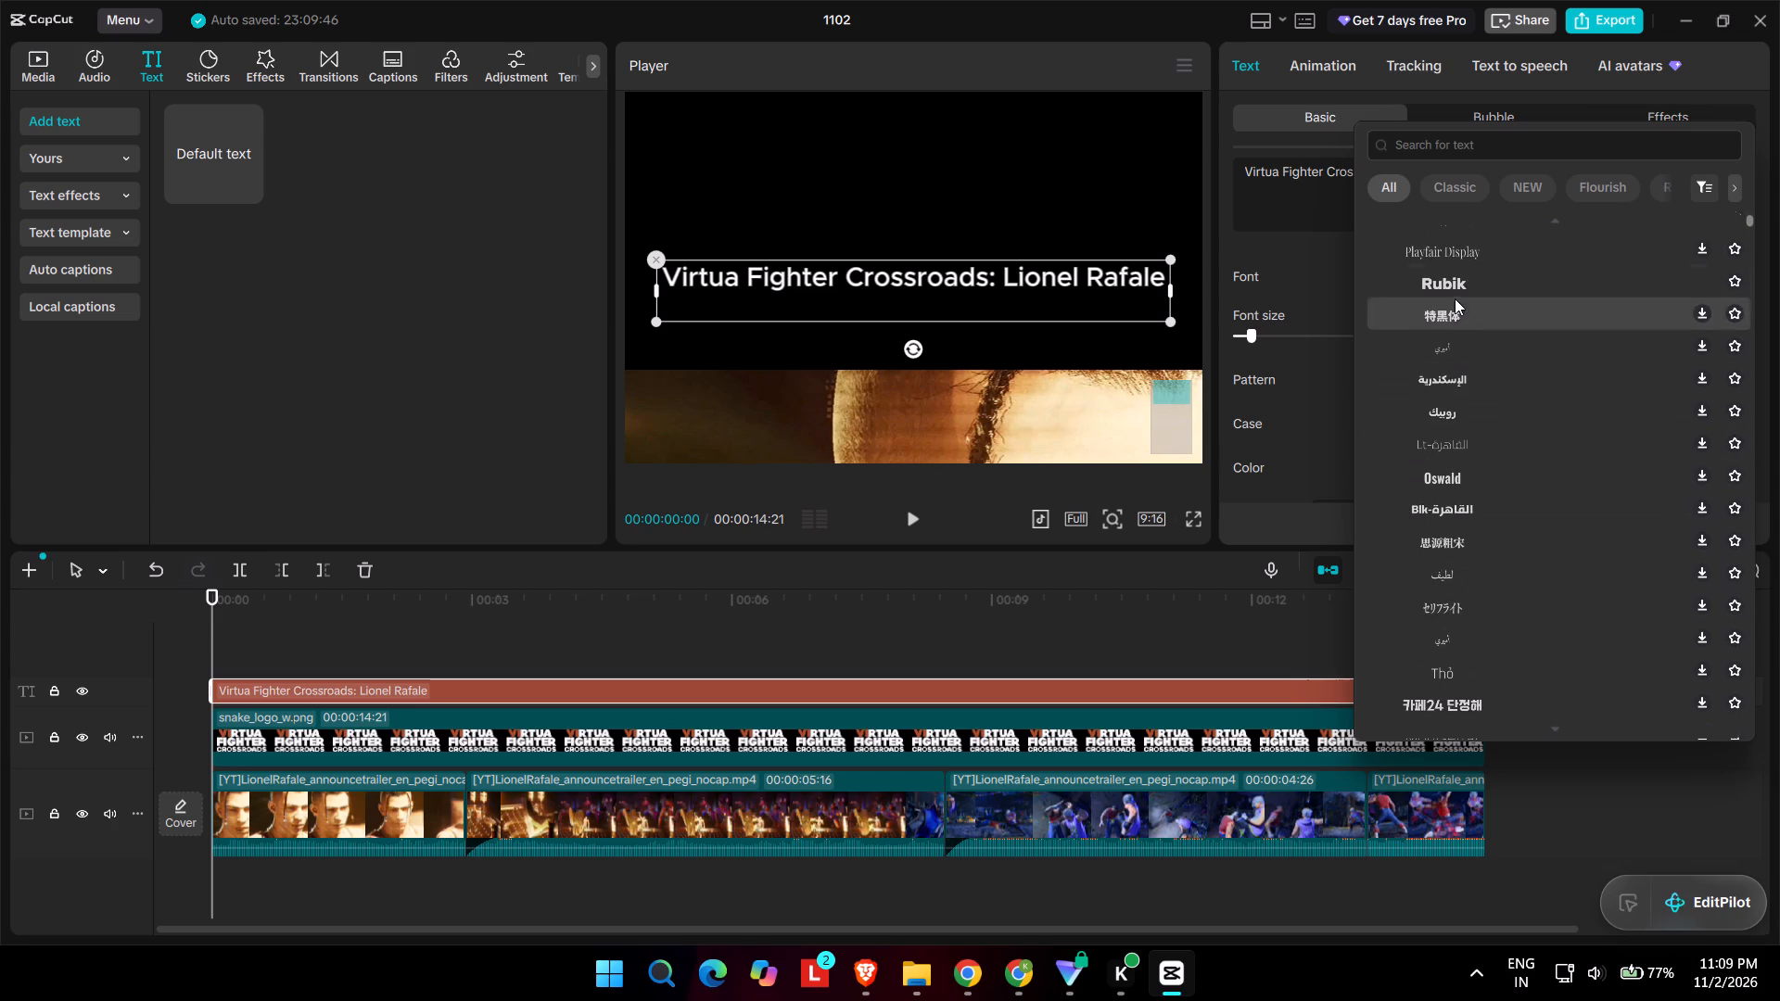
{"action": "left_click", "coordinate": [1456, 288]}
{"action": "scroll", "coordinate": [1161, 306], "scroll_direction": "down", "scroll_amount": 1}
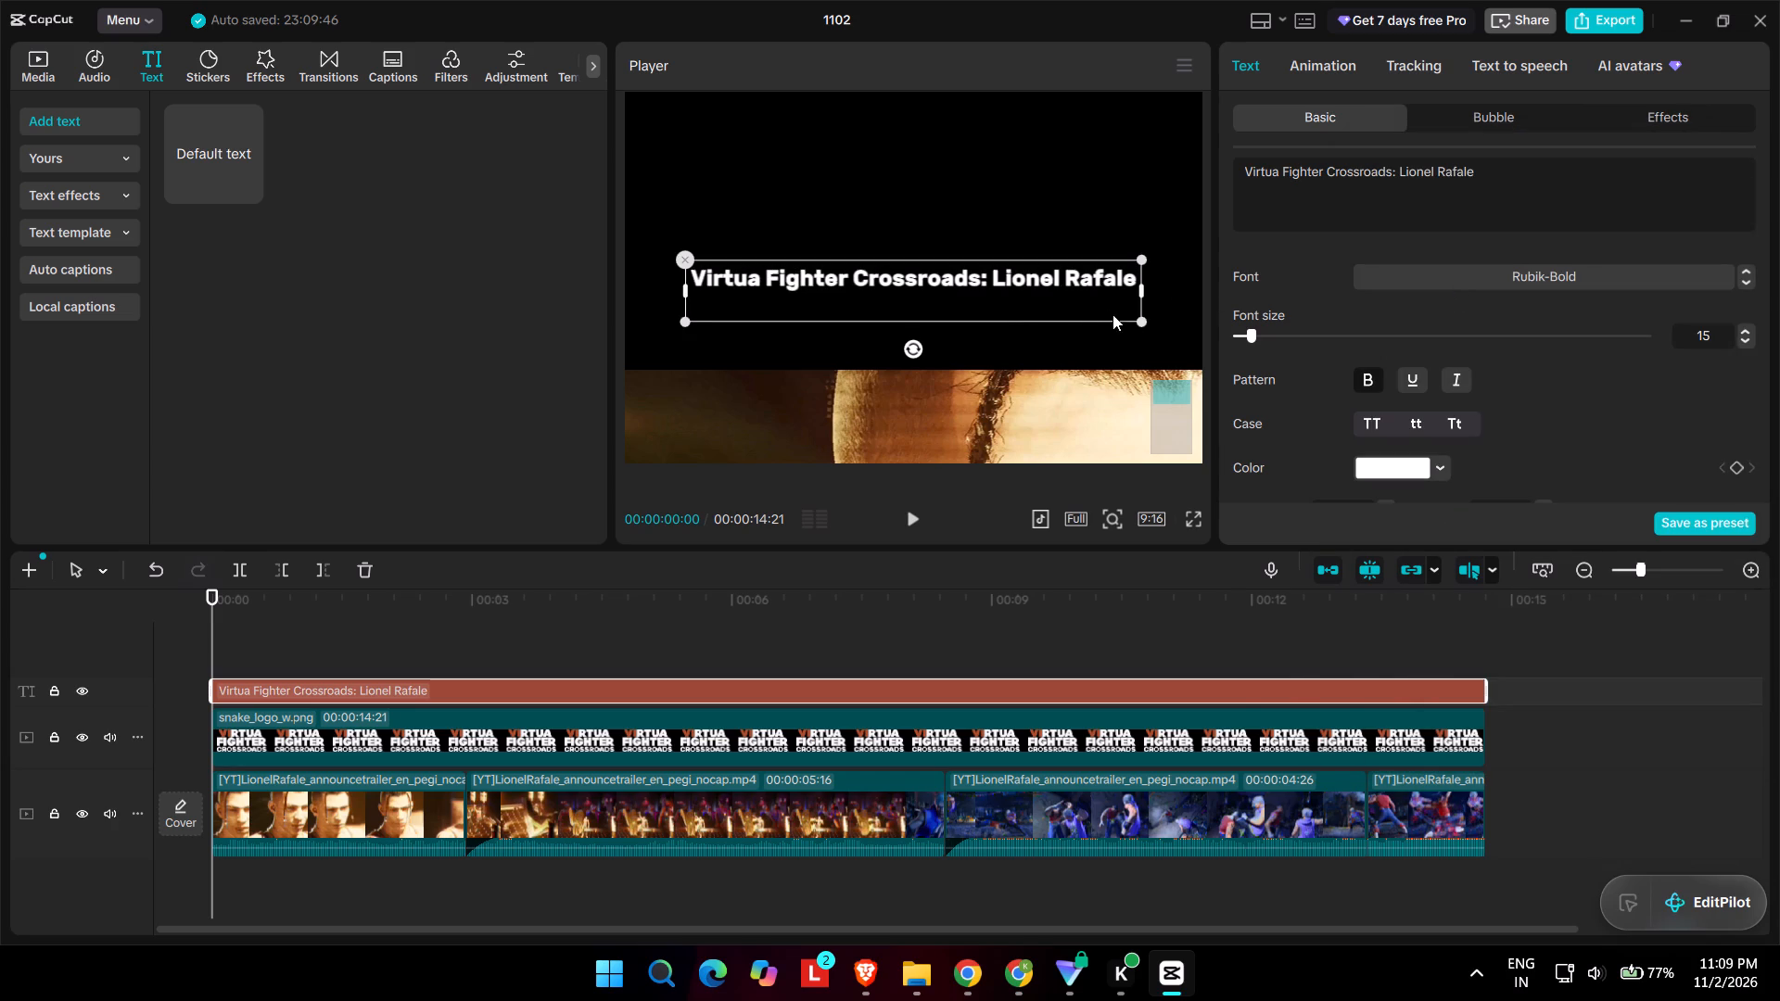
Enlarge the caption to 54% scale and lower it closer to the footage, keeping it horizontally centred.
{"action": "left_click_drag", "start_coordinate": [1142, 319], "coordinate": [1175, 362]}
{"action": "left_click_drag", "start_coordinate": [1101, 320], "coordinate": [1102, 346]}
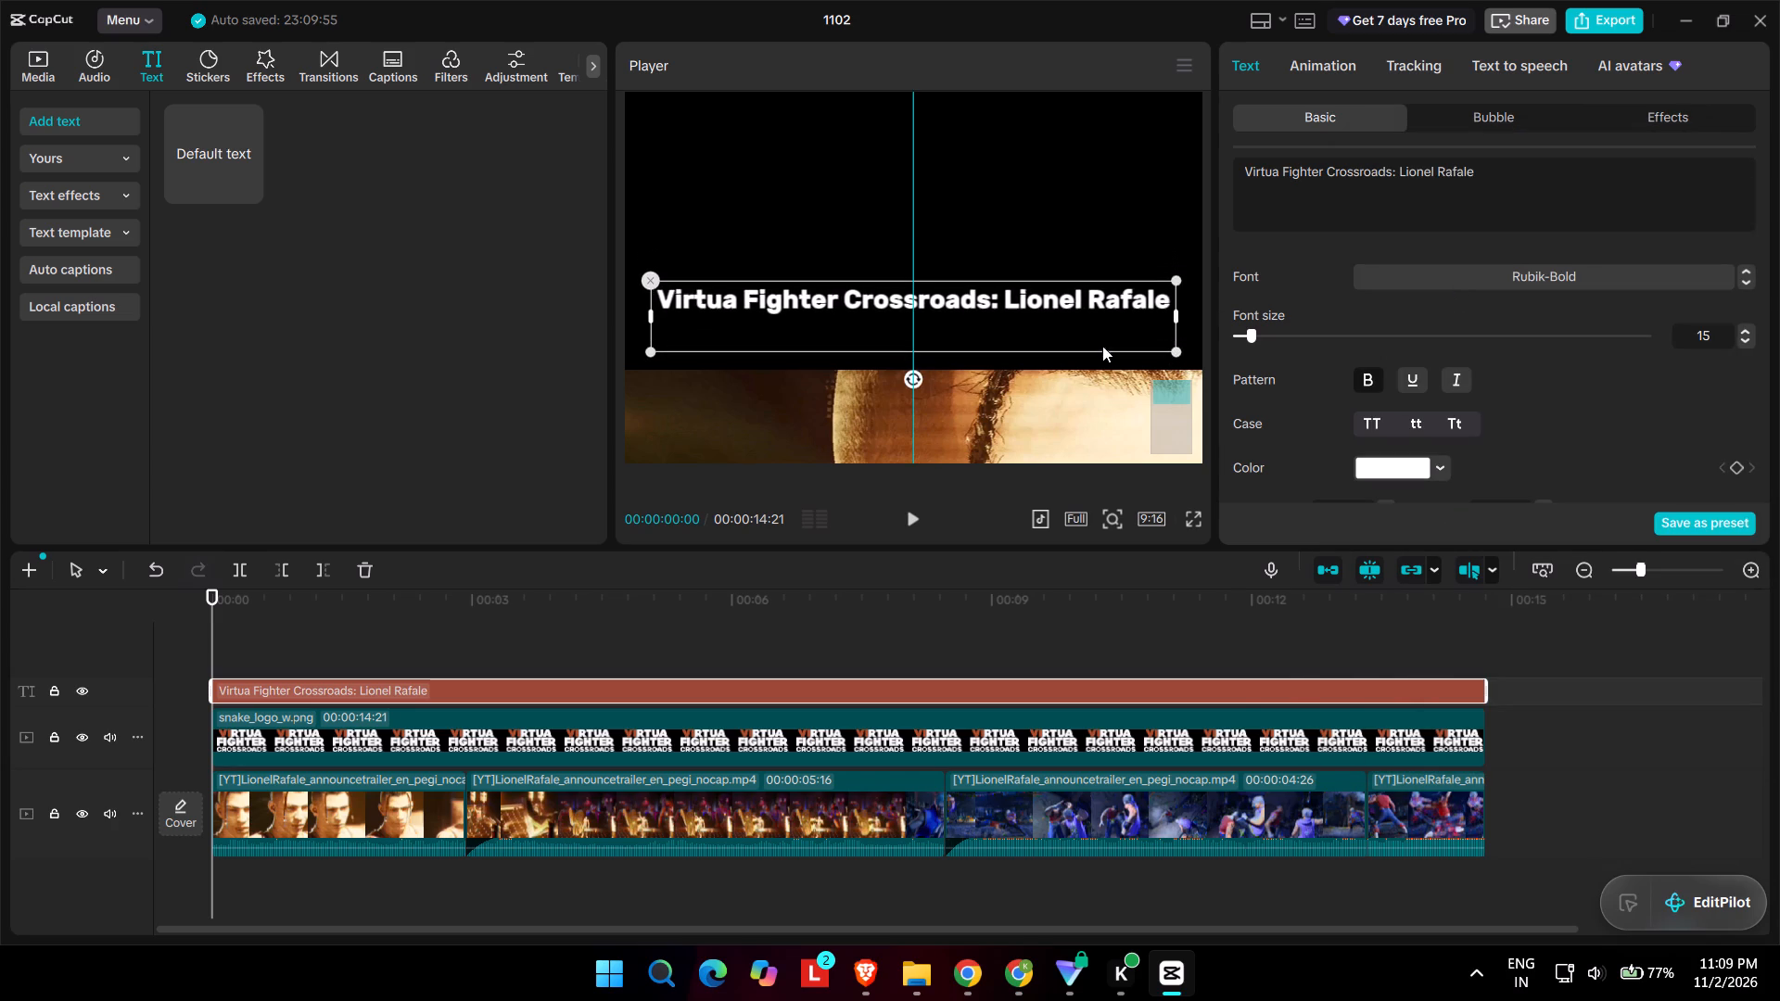
{"action": "left_click_drag", "start_coordinate": [1102, 346], "coordinate": [1102, 348]}
Remove the empty line at the end of the caption text.
{"action": "left_click", "coordinate": [1310, 216]}
{"action": "key", "text": "BackSpace"}
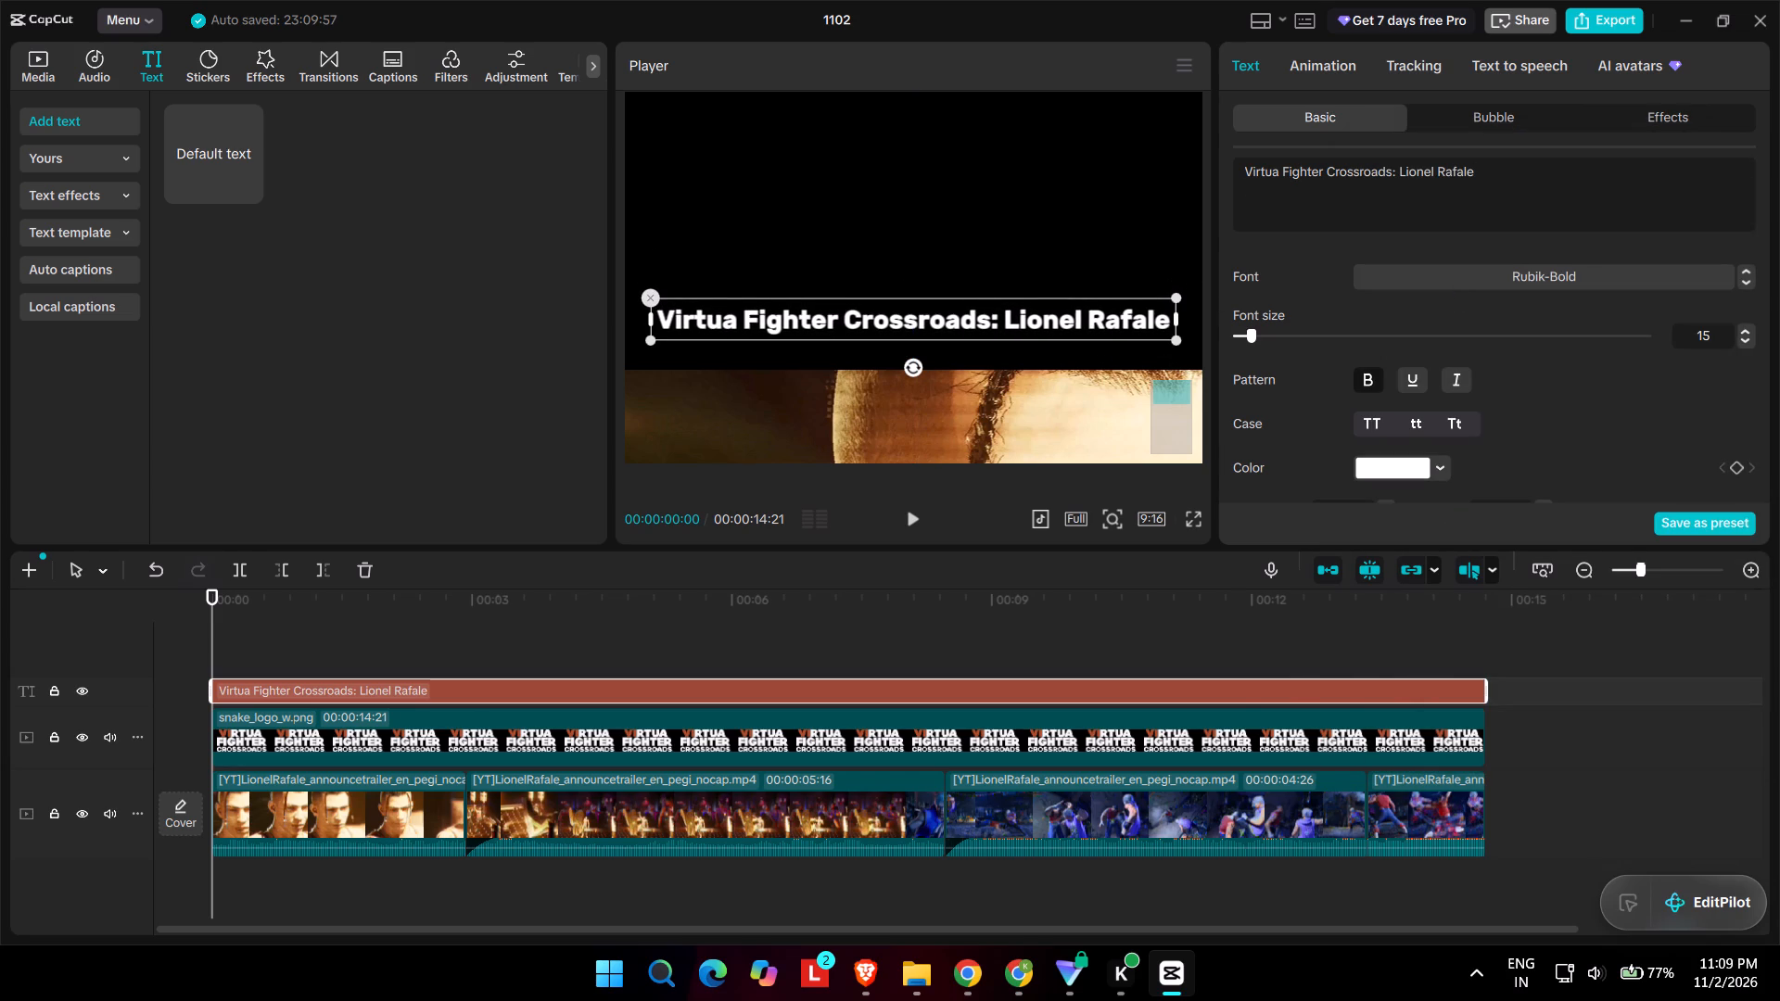
Play a short full-screen preview to check the caption above the footage.
{"action": "left_click", "coordinate": [1201, 537]}
{"action": "left_click", "coordinate": [1195, 527]}
{"action": "left_click", "coordinate": [1195, 527]}
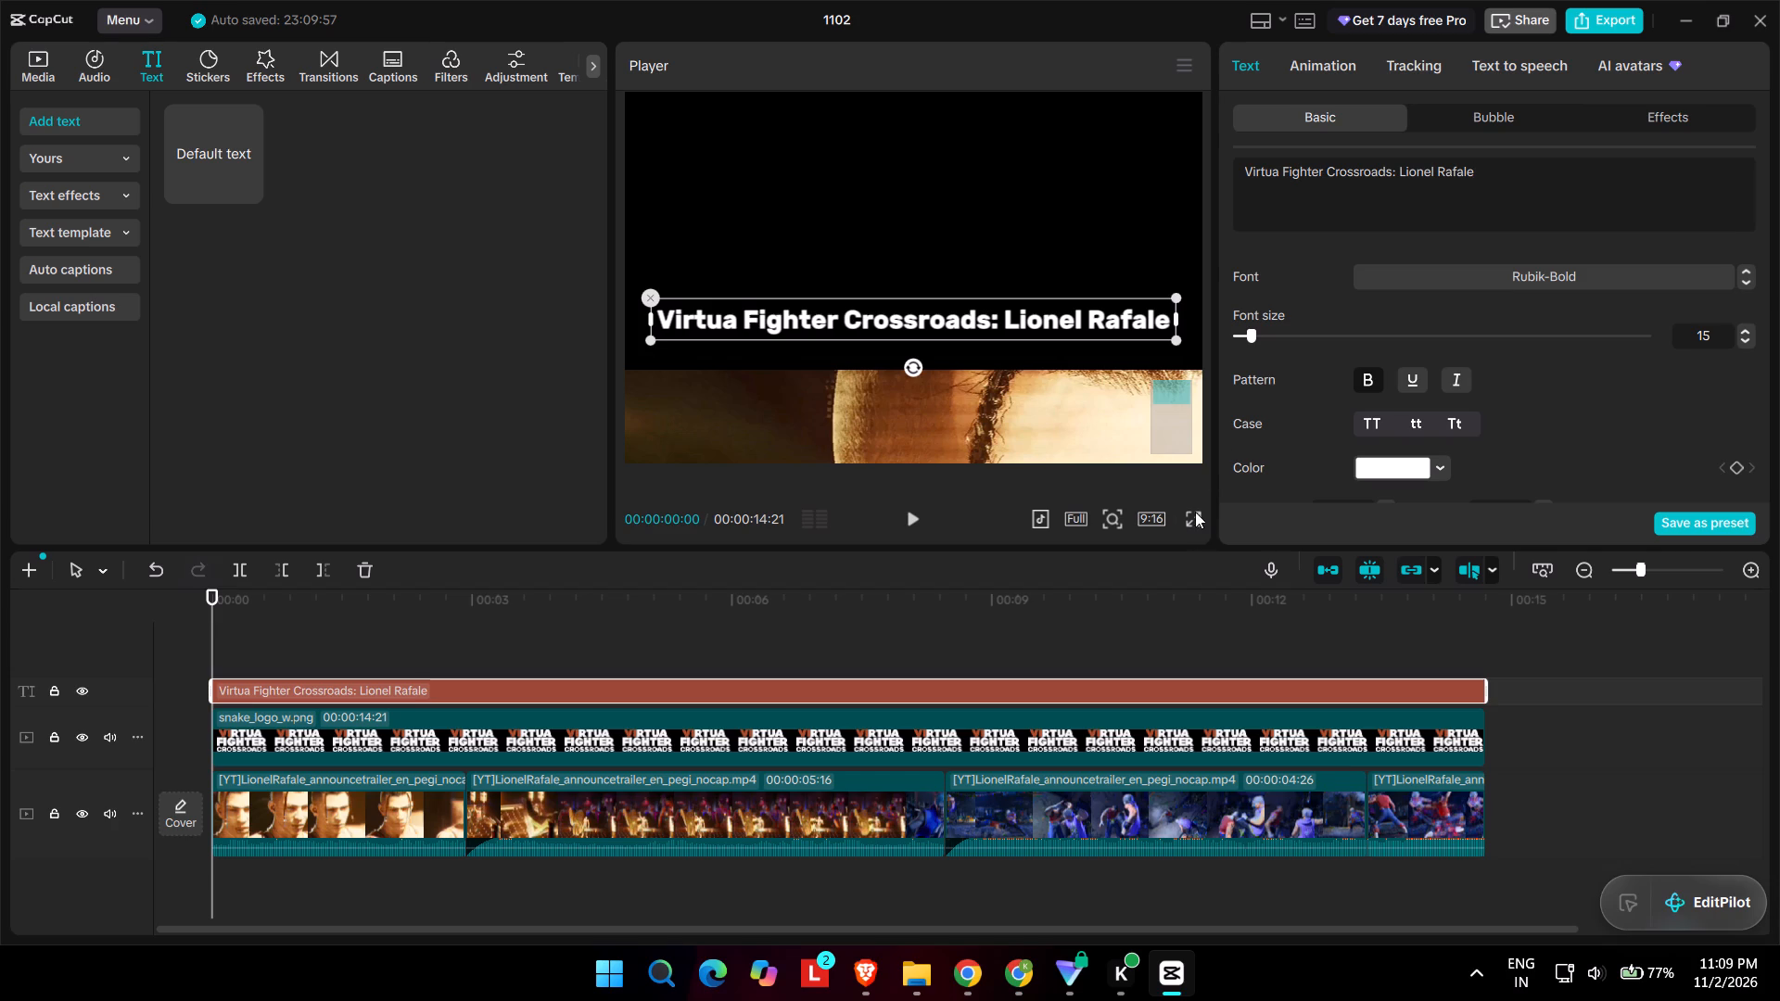
{"action": "left_click", "coordinate": [1195, 512]}
{"action": "key", "text": "space"}
{"action": "key", "text": "space"}
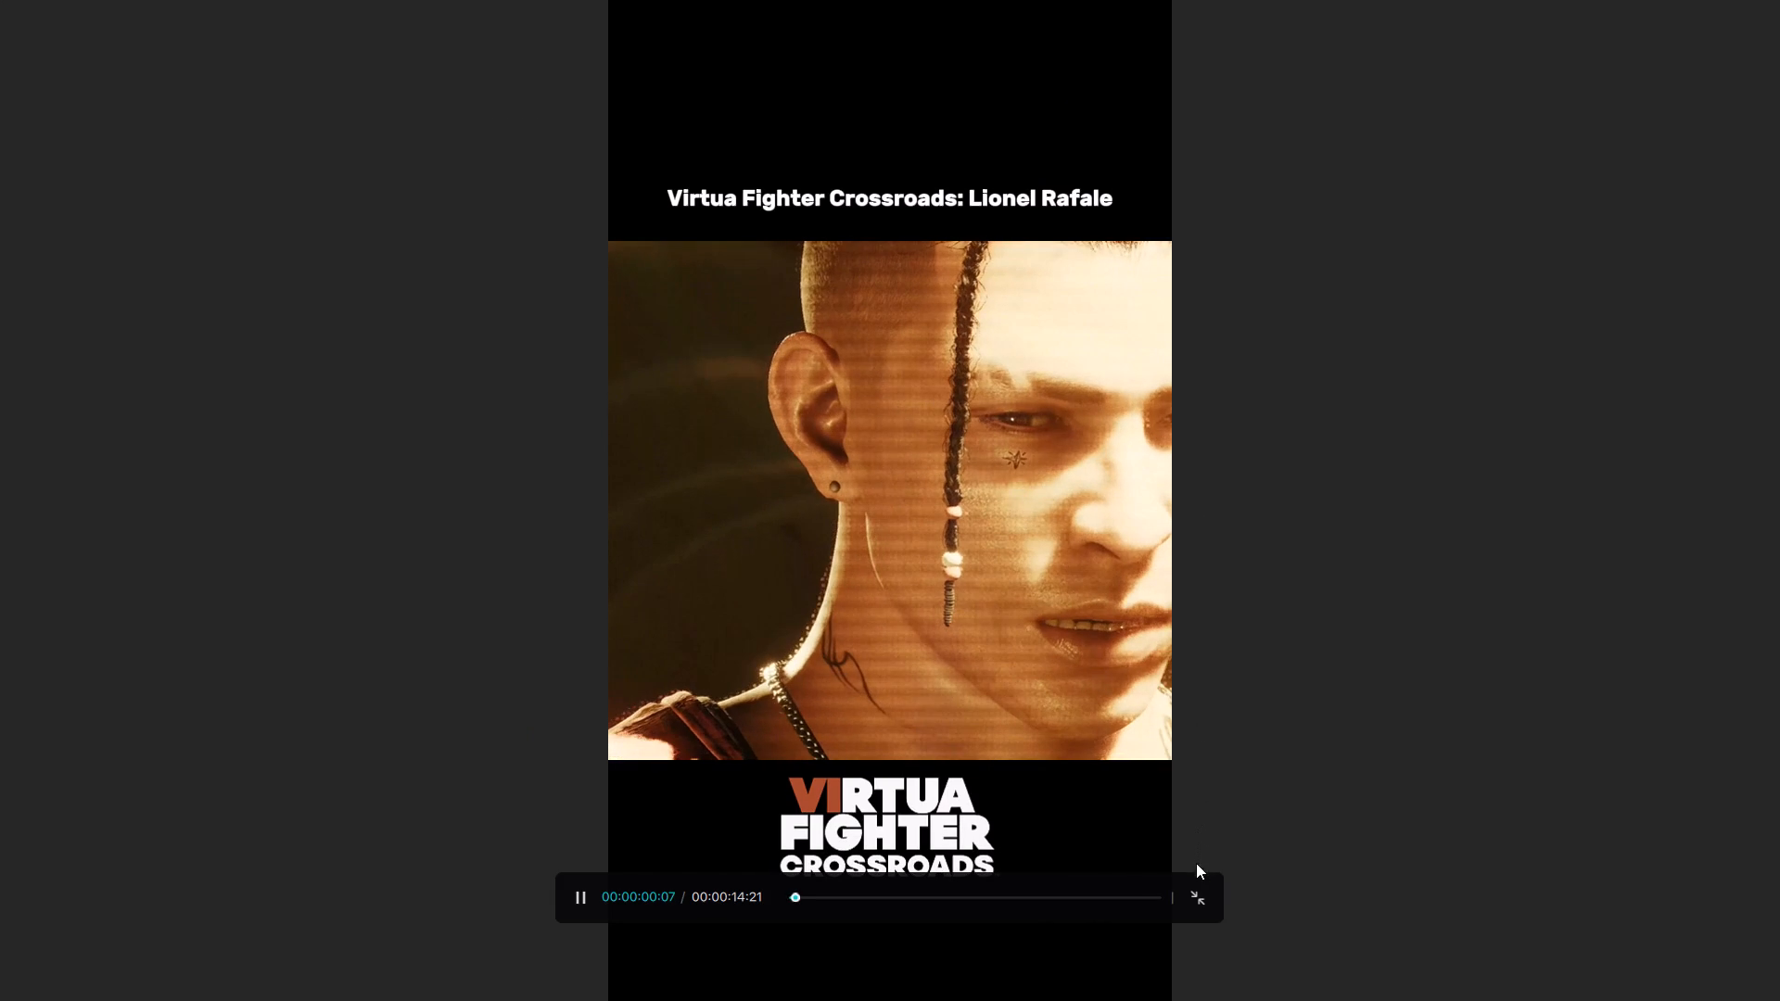
{"action": "left_click", "coordinate": [1193, 880]}
{"action": "left_click", "coordinate": [1193, 889]}
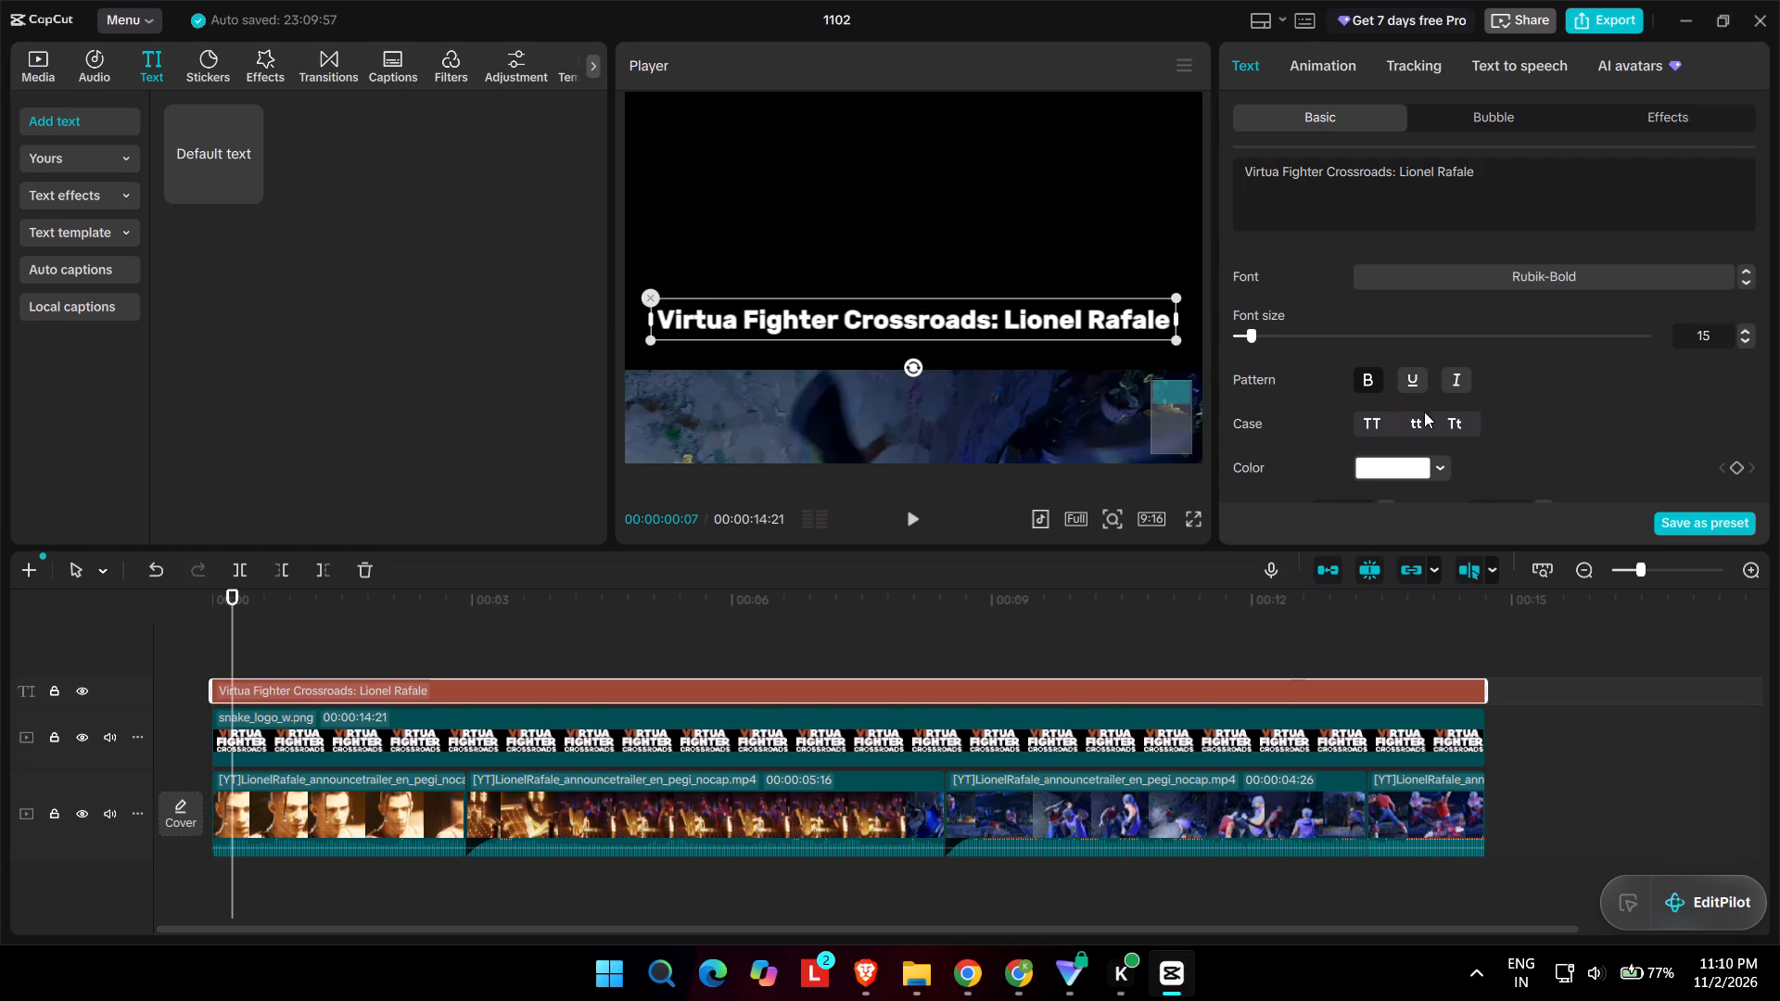
Recolour only the words "Lionel Rafale" in the caption with the orange-red AE4D2B sampled from the "VI" of the logo.
{"action": "left_click_drag", "start_coordinate": [1399, 169], "coordinate": [1517, 182]}
{"action": "scroll", "coordinate": [1267, 435], "scroll_direction": "down", "scroll_amount": 1}
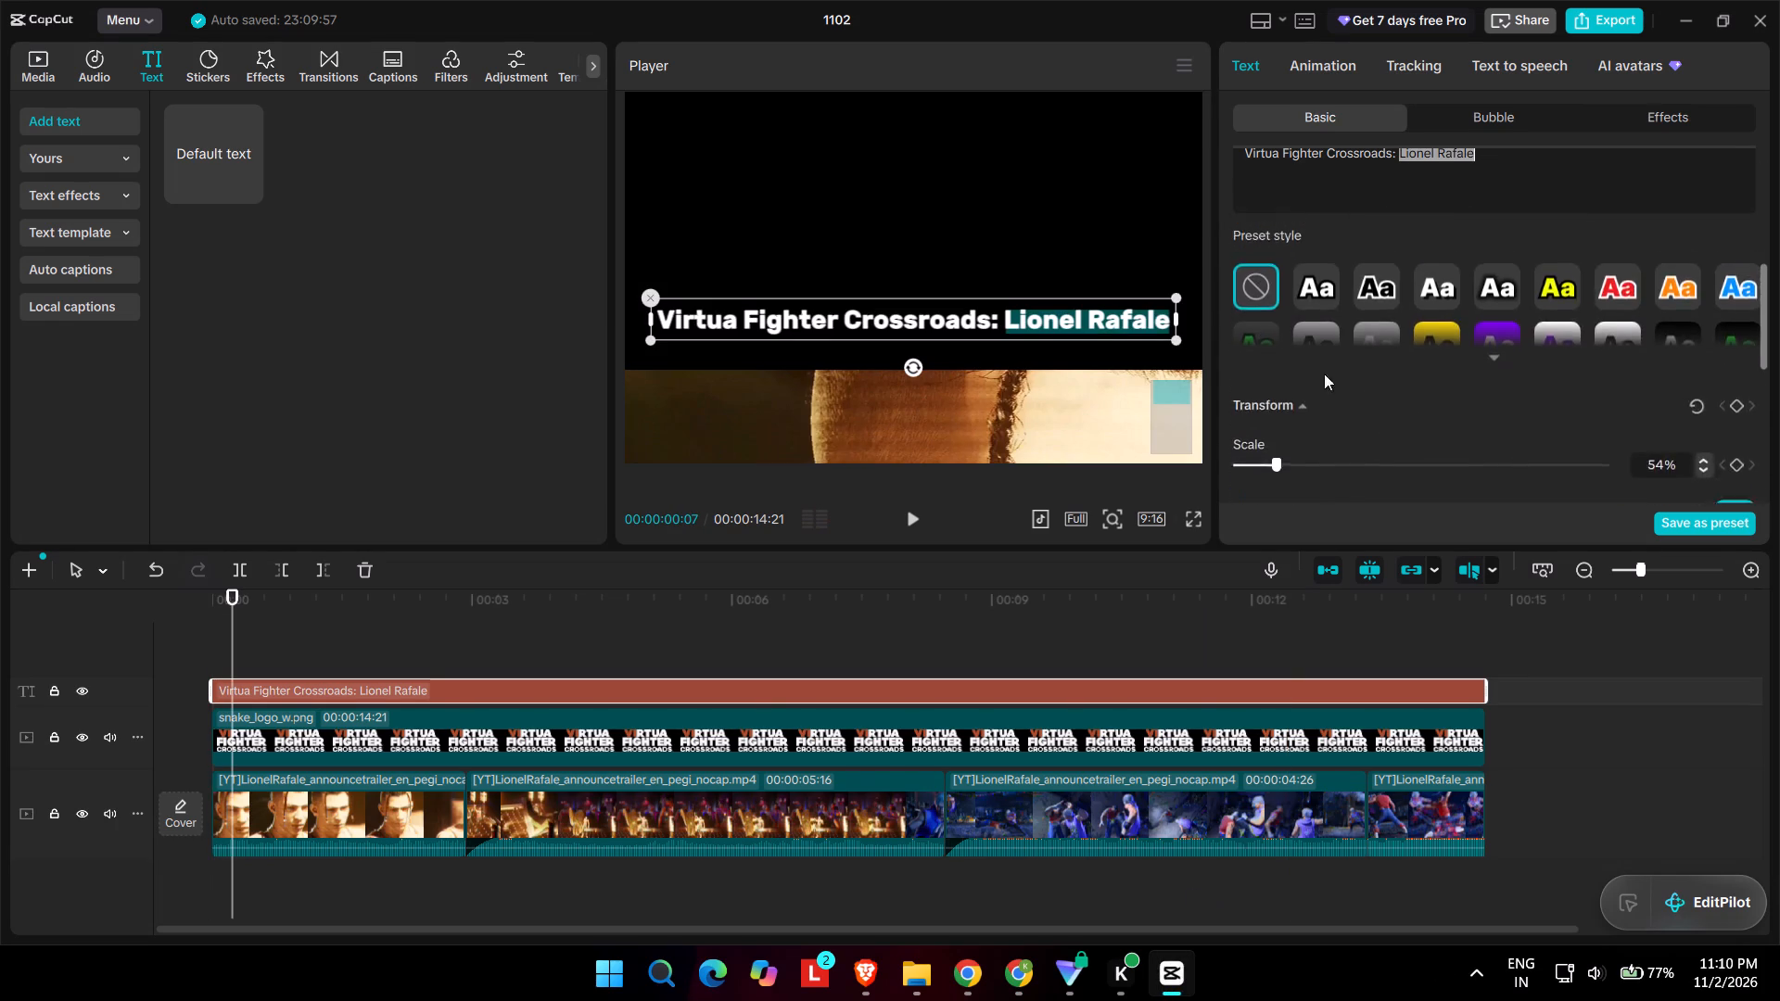
{"action": "scroll", "coordinate": [1324, 374], "scroll_direction": "down", "scroll_amount": 1}
{"action": "left_click", "coordinate": [1435, 273]}
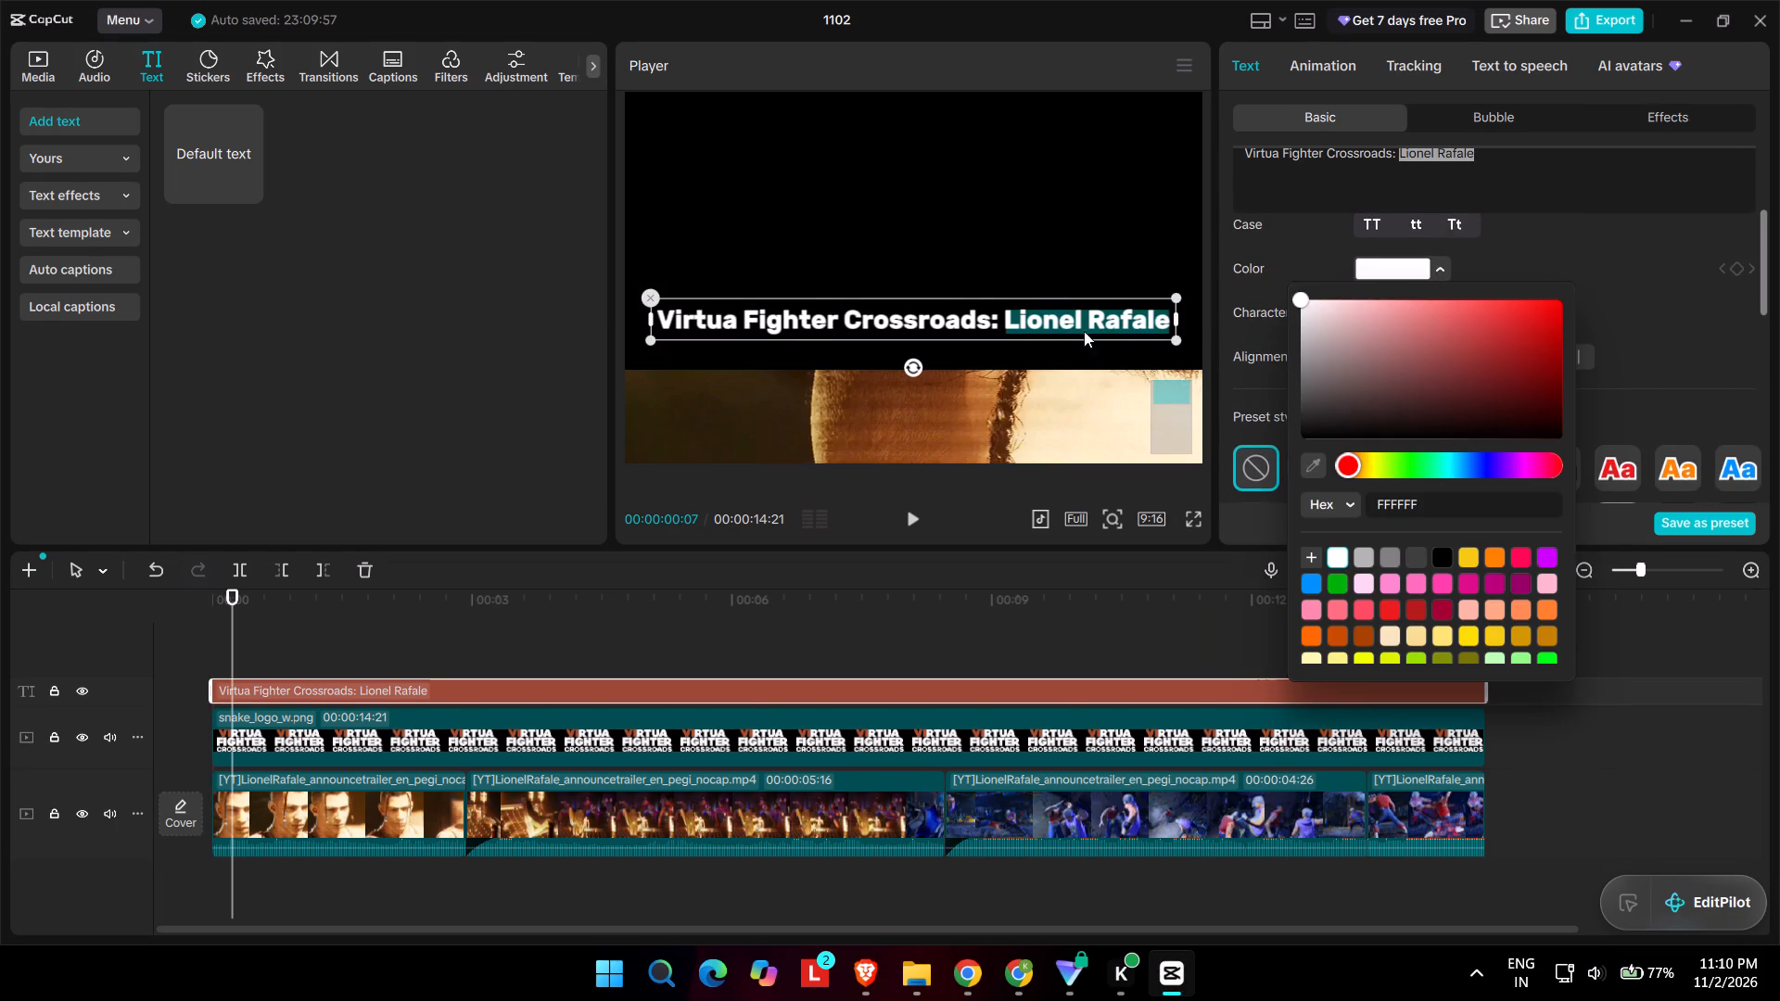
{"action": "scroll", "coordinate": [1020, 333], "scroll_direction": "down", "scroll_amount": 4}
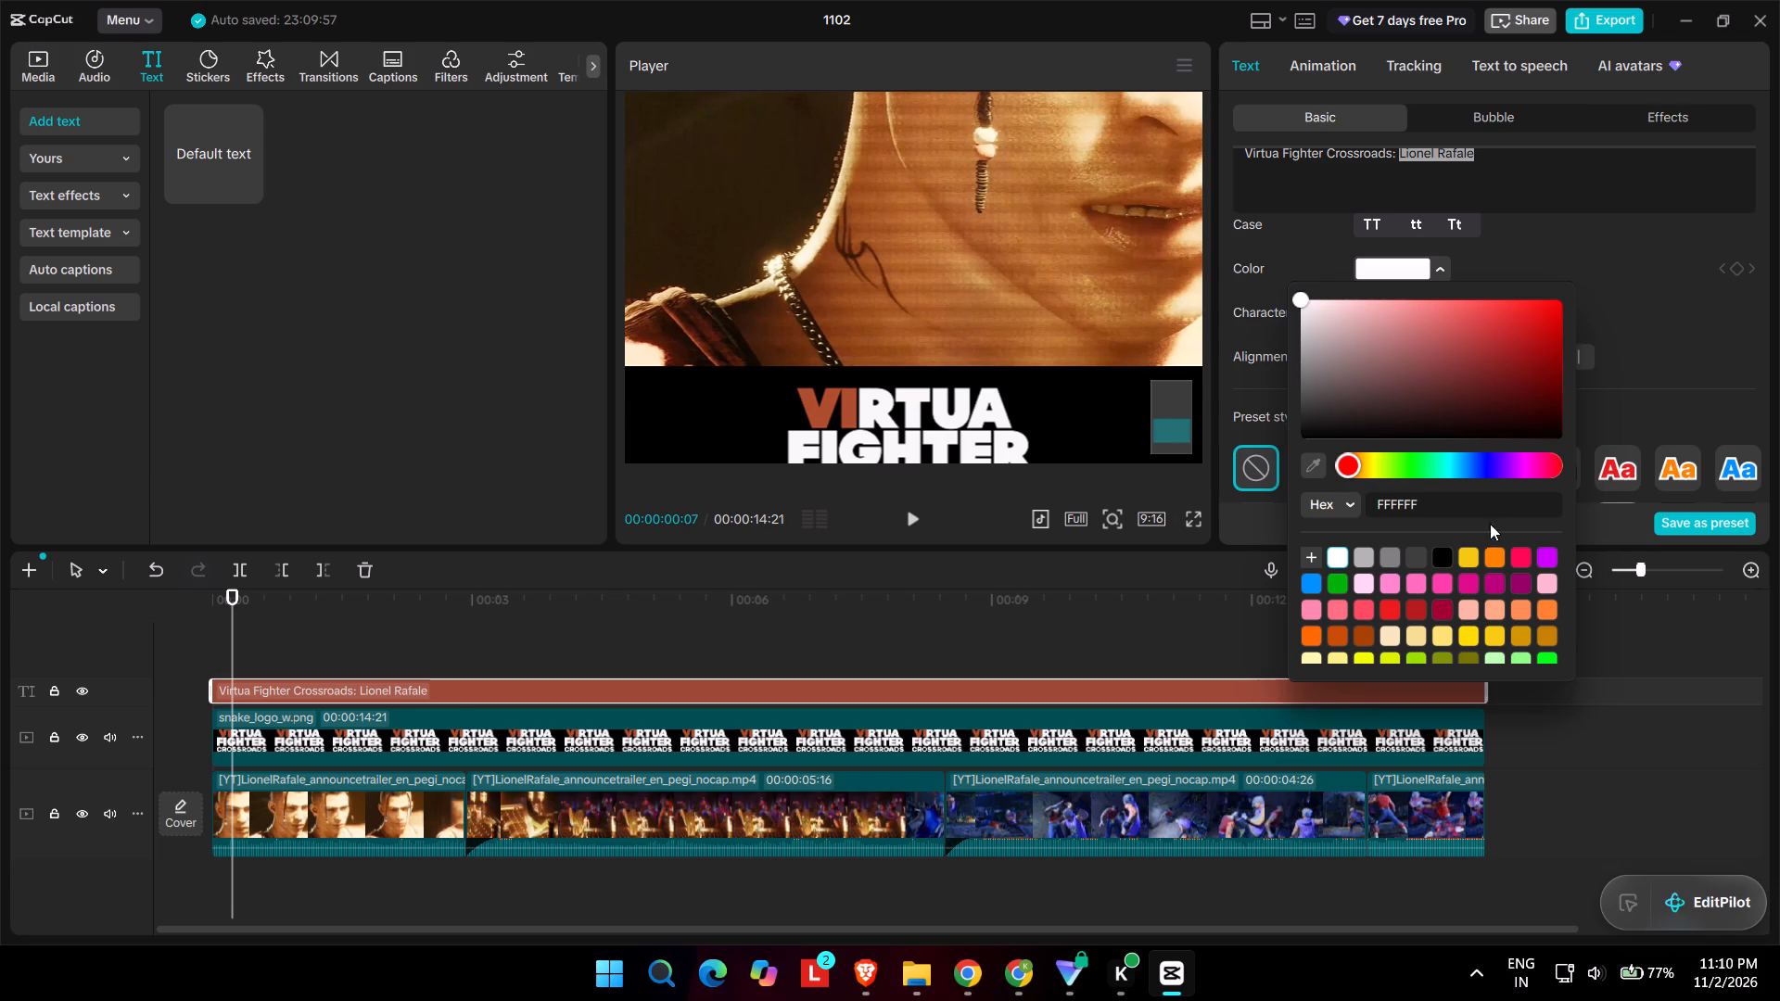
{"action": "left_click", "coordinate": [1313, 467]}
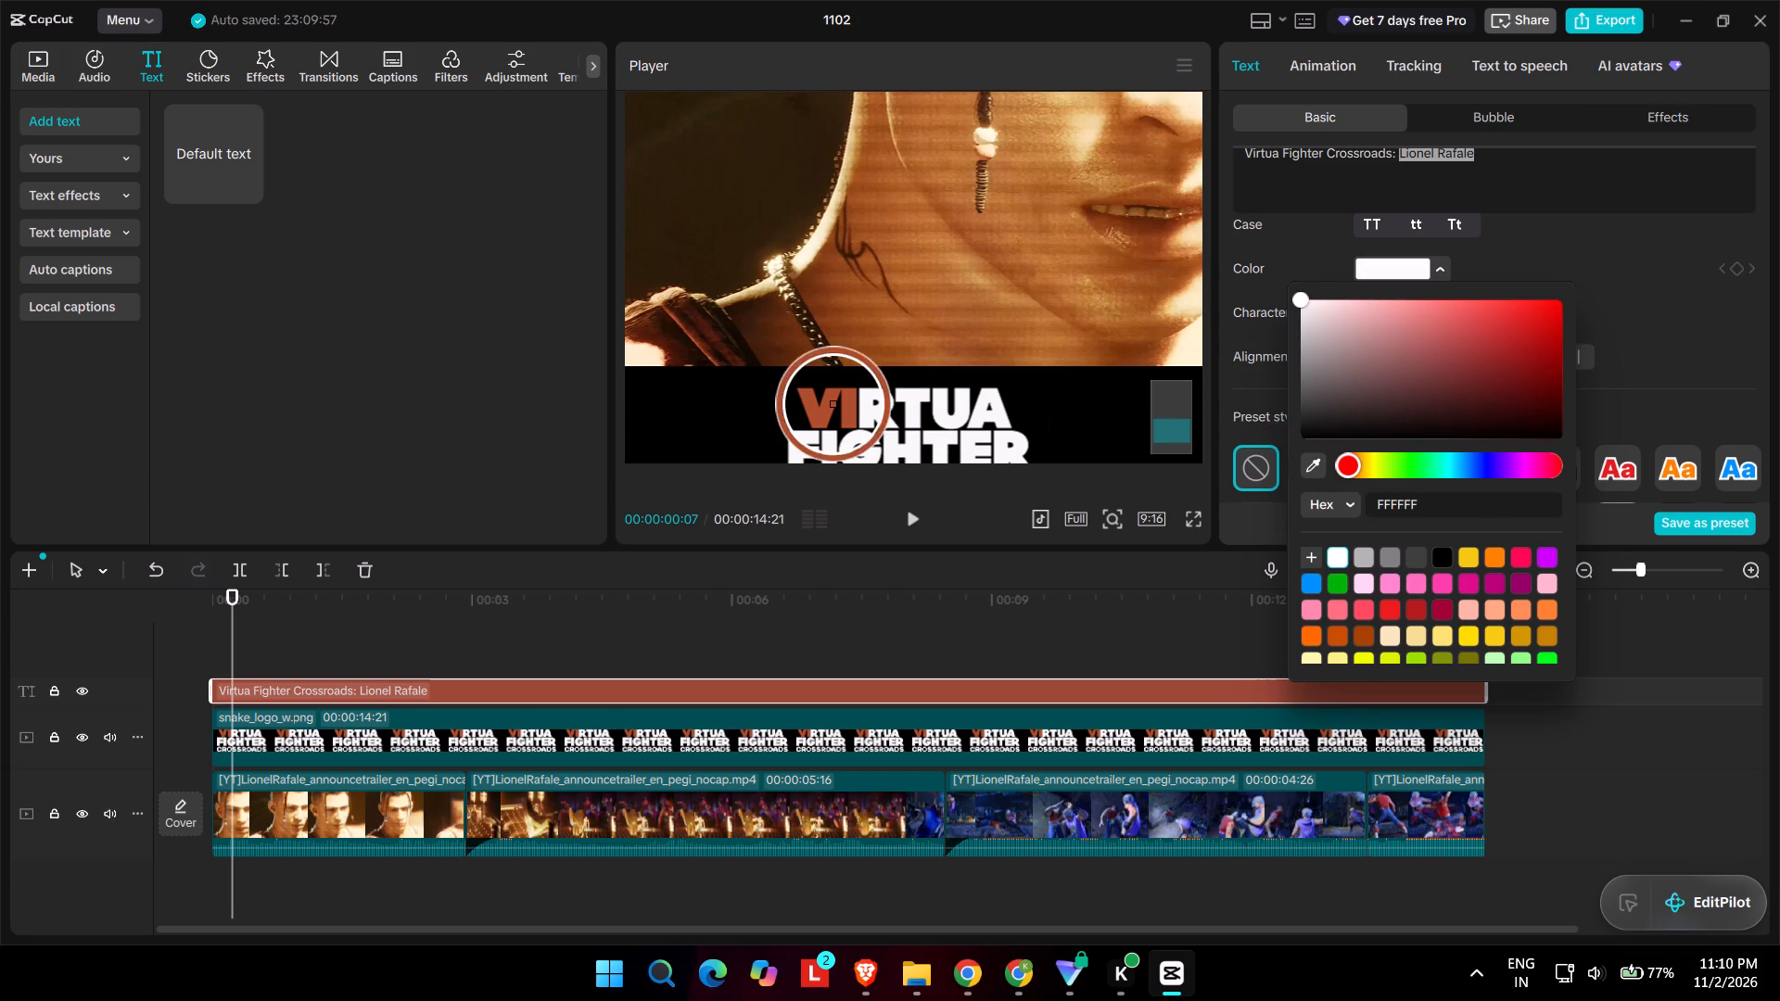
{"action": "left_click", "coordinate": [850, 402]}
{"action": "scroll", "coordinate": [897, 372], "scroll_direction": "up", "scroll_amount": 4}
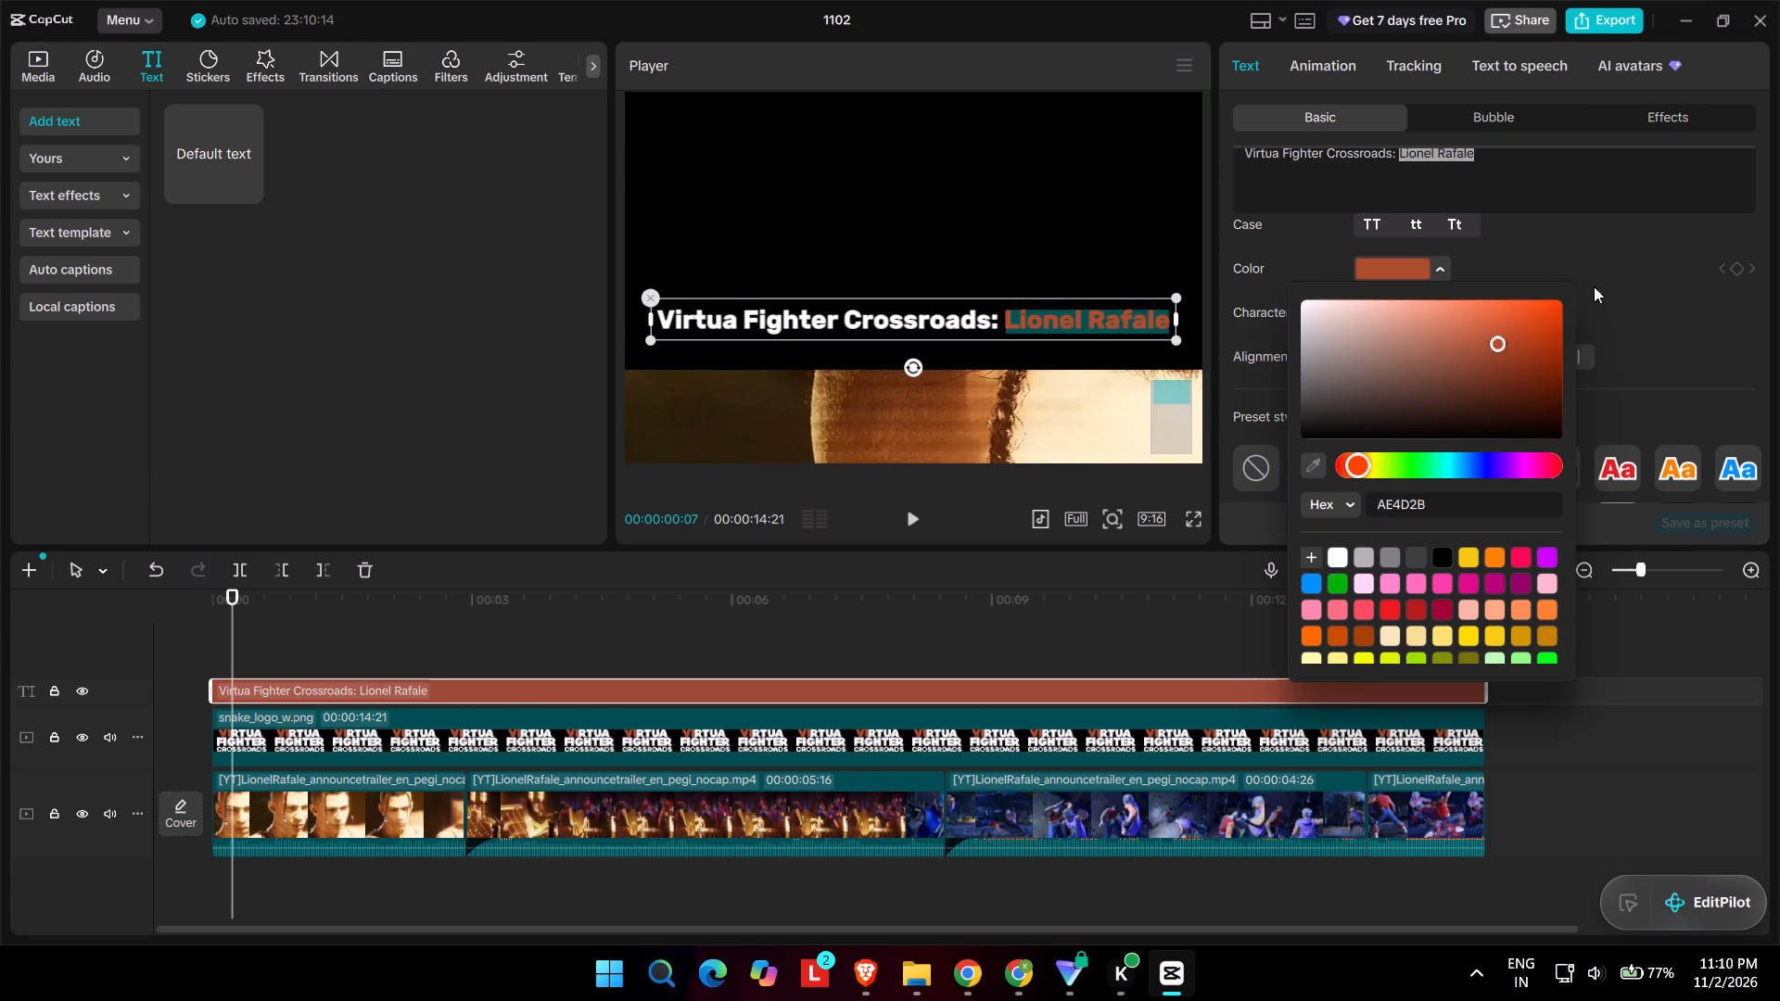
{"action": "left_click", "coordinate": [1604, 239]}
{"action": "left_click", "coordinate": [1144, 283]}
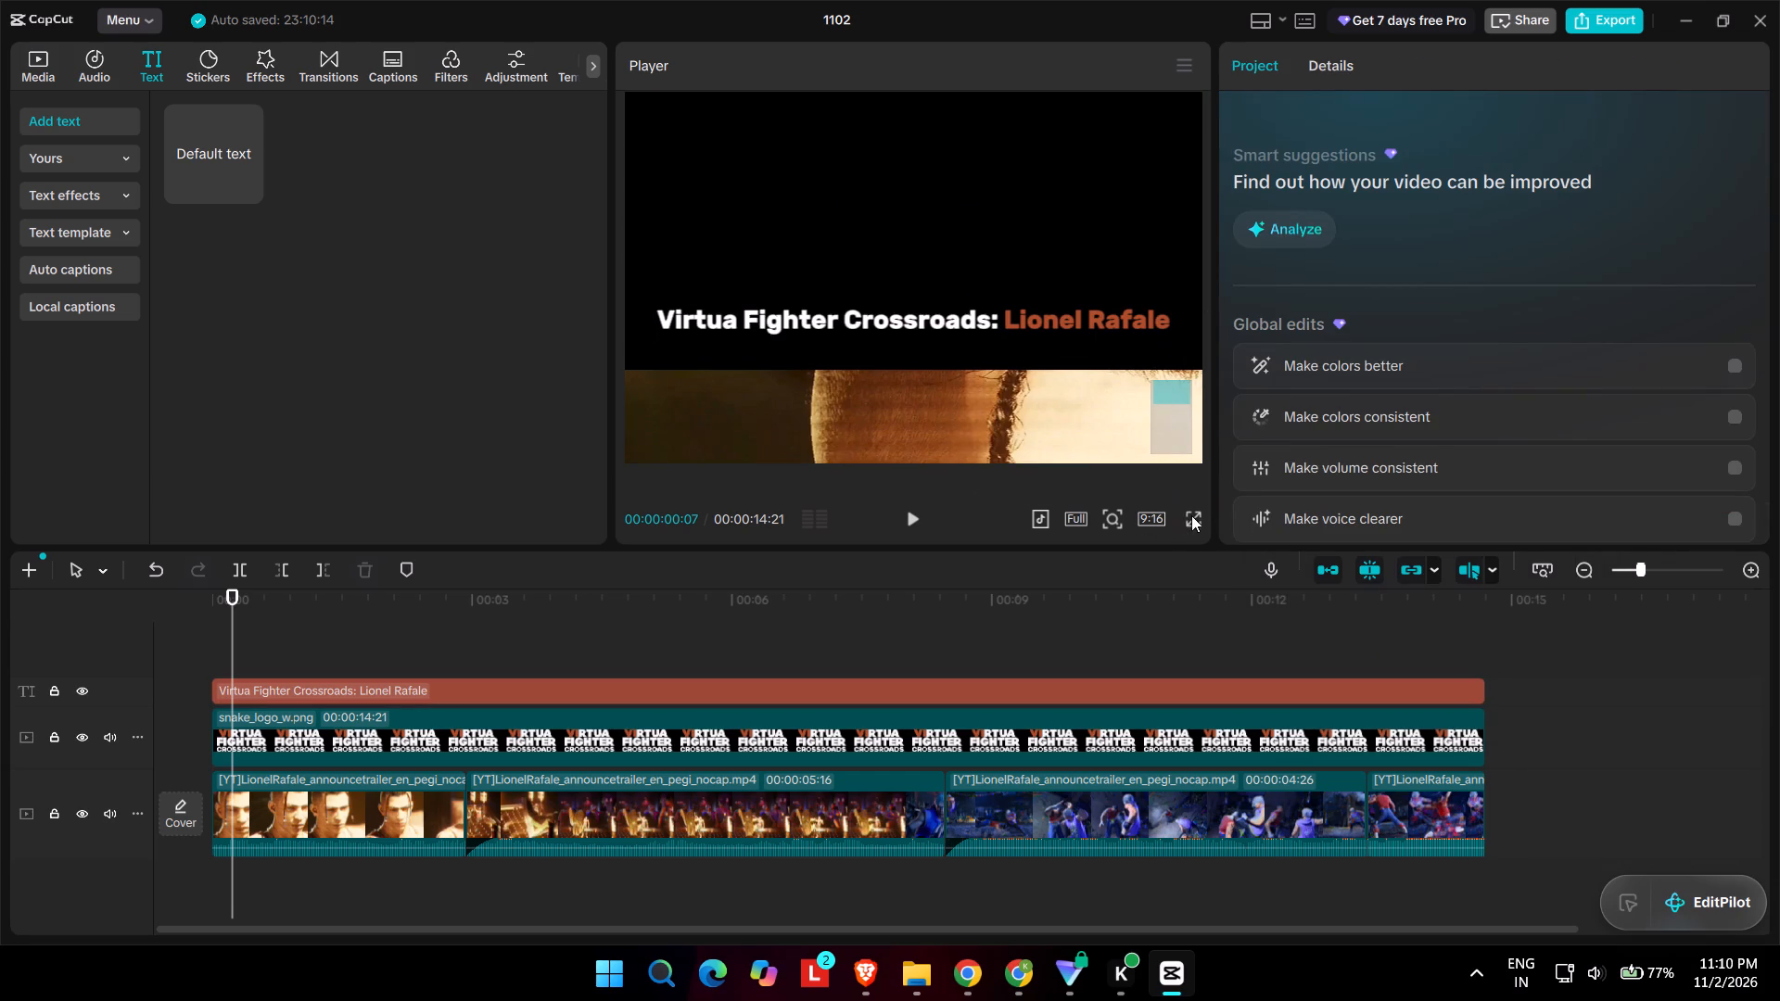
Play a short full-screen preview to check the two-colour caption against the logo.
{"action": "left_click", "coordinate": [1191, 515]}
{"action": "key", "text": "space"}
{"action": "key", "text": "space"}
{"action": "key", "text": "space"}
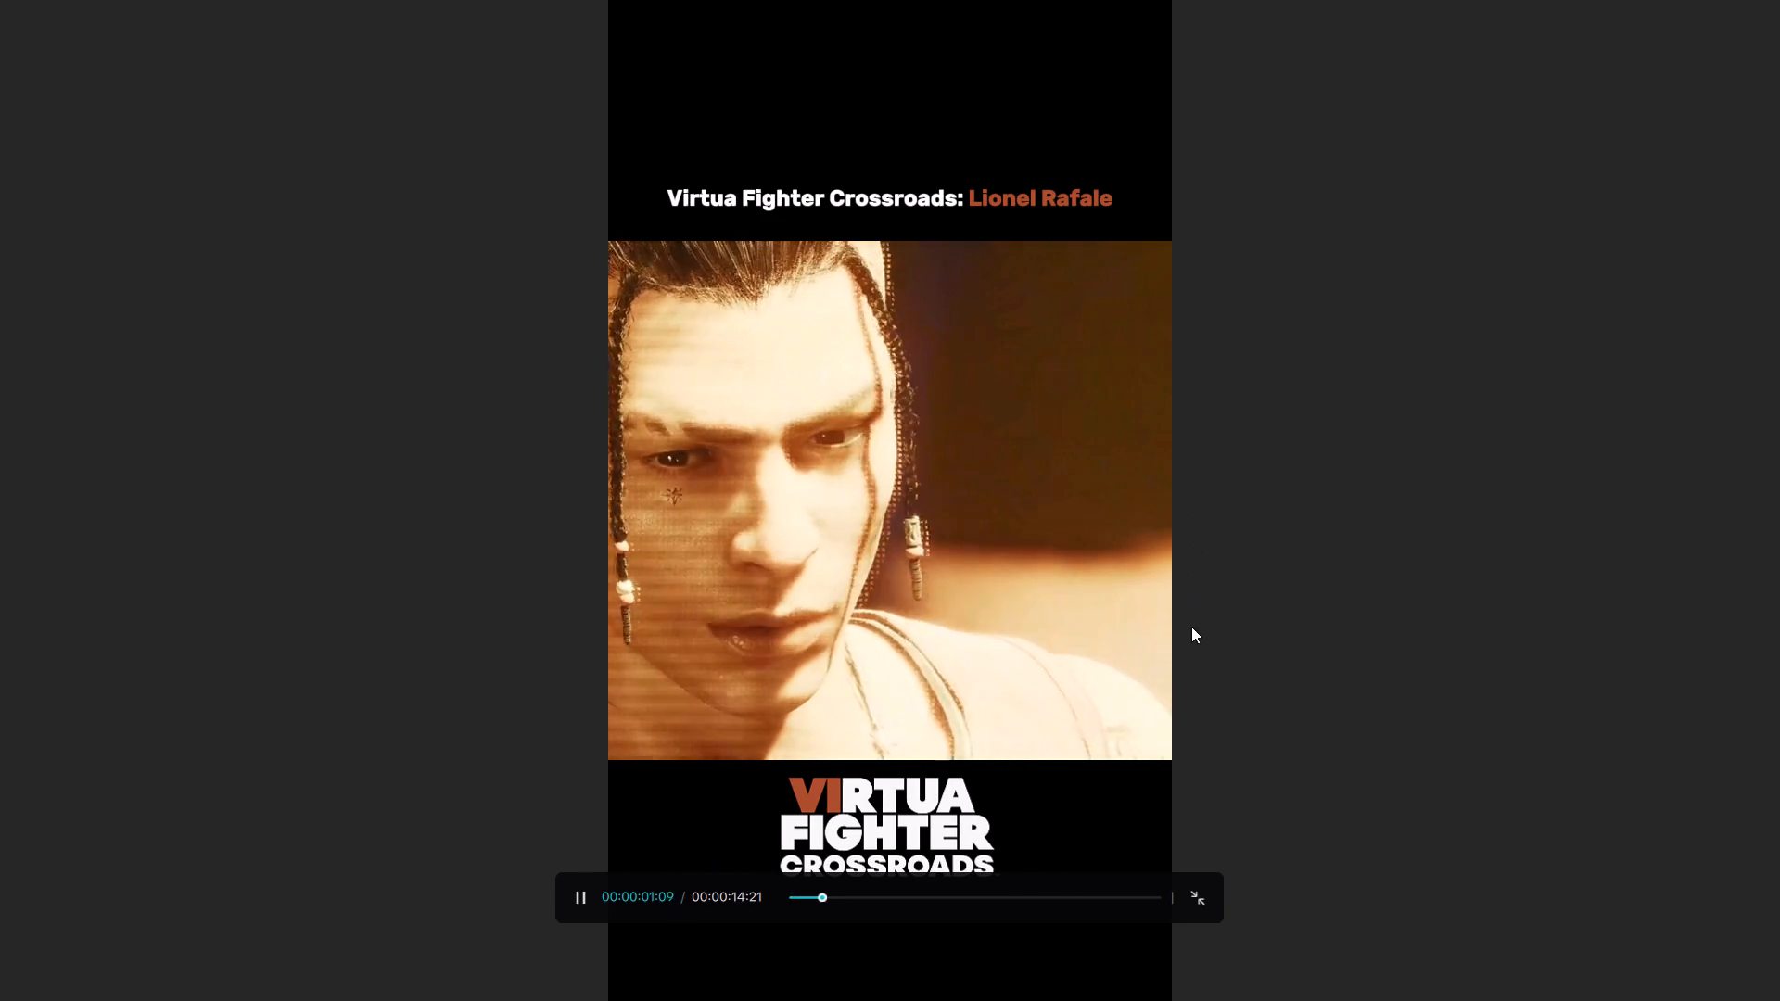
{"action": "key", "text": "space"}
{"action": "left_click", "coordinate": [1189, 910]}
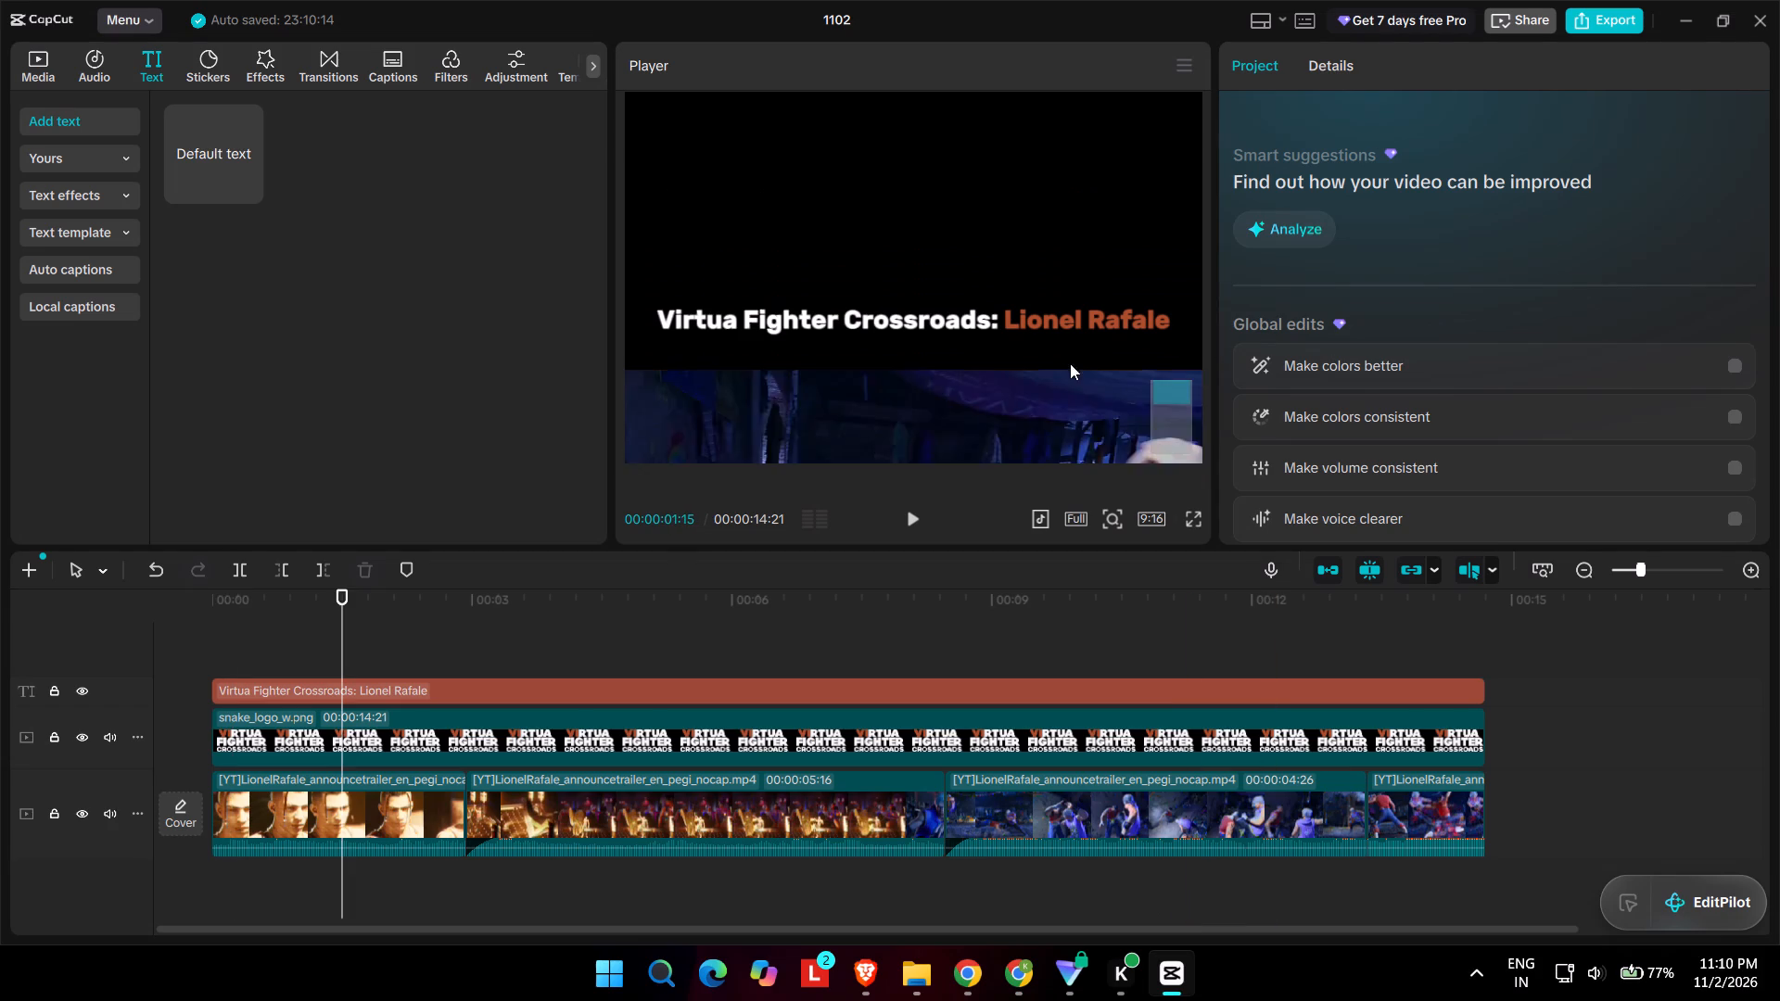
Increase the caption's font size to 17.
{"action": "left_click", "coordinate": [1064, 332]}
{"action": "scroll", "coordinate": [1455, 336], "scroll_direction": "down", "scroll_amount": 1}
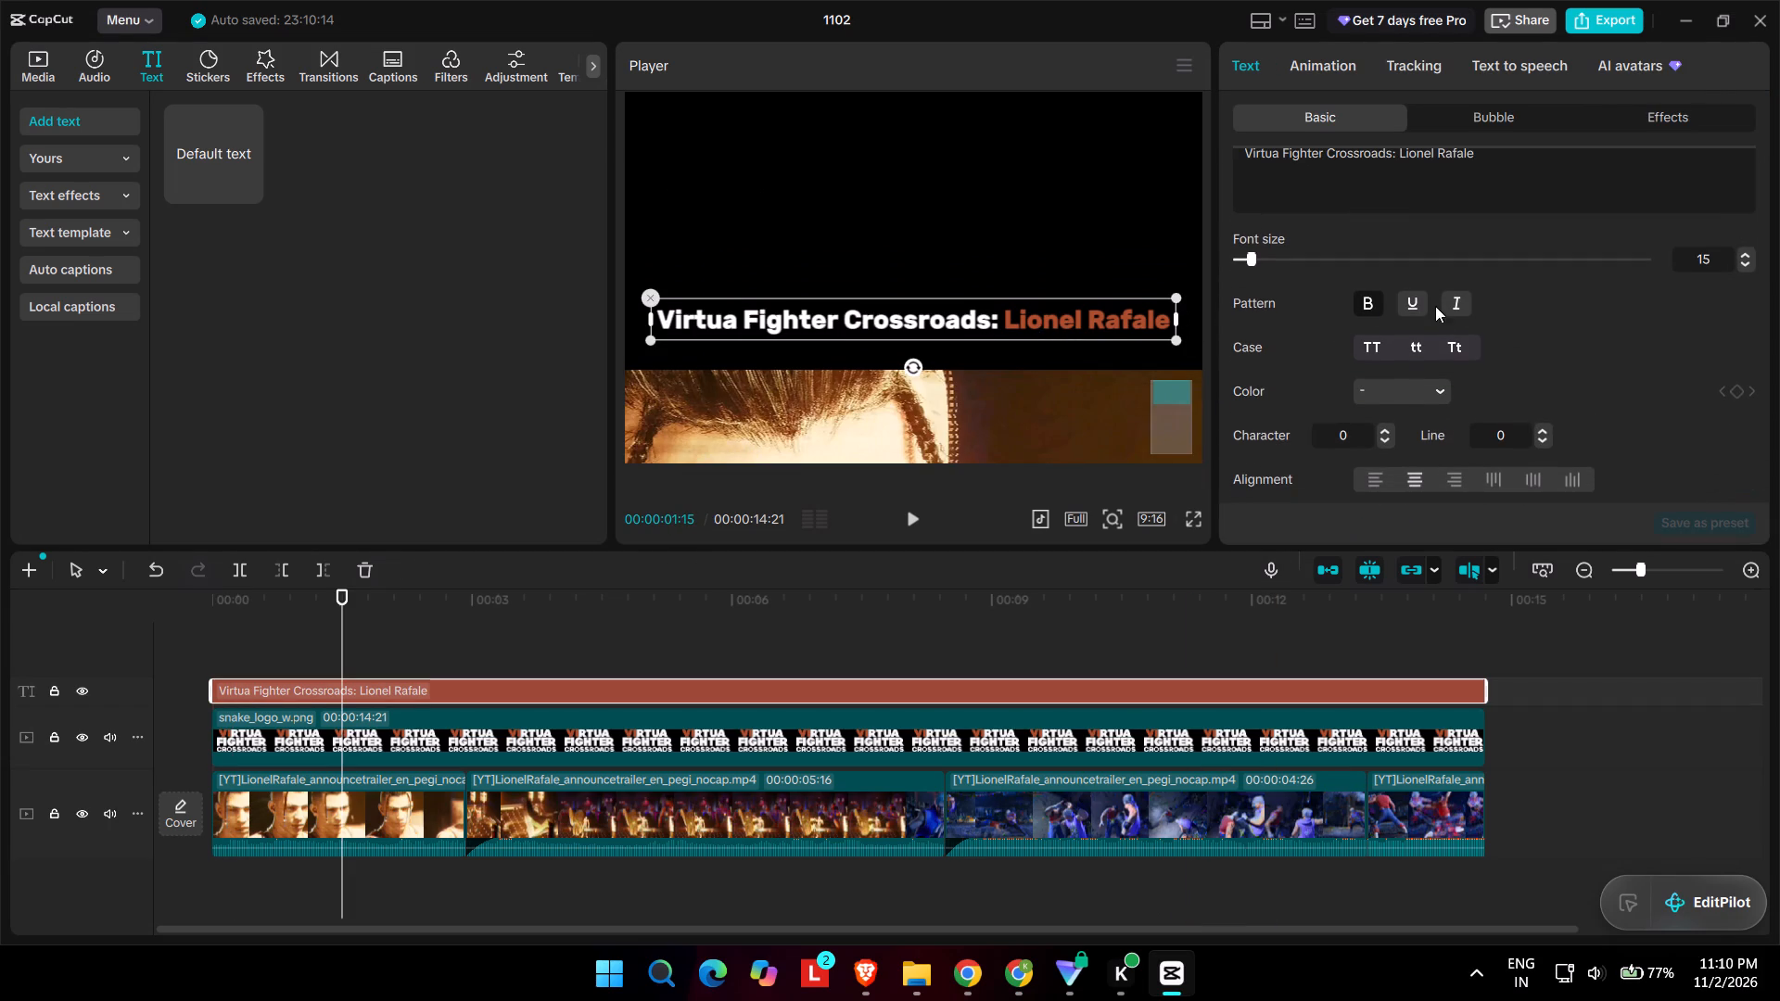
{"action": "double_click", "coordinate": [1744, 257]}
Play short full-screen previews of the first clip to check the size and position of the enlarged caption.
{"action": "left_click", "coordinate": [1195, 517]}
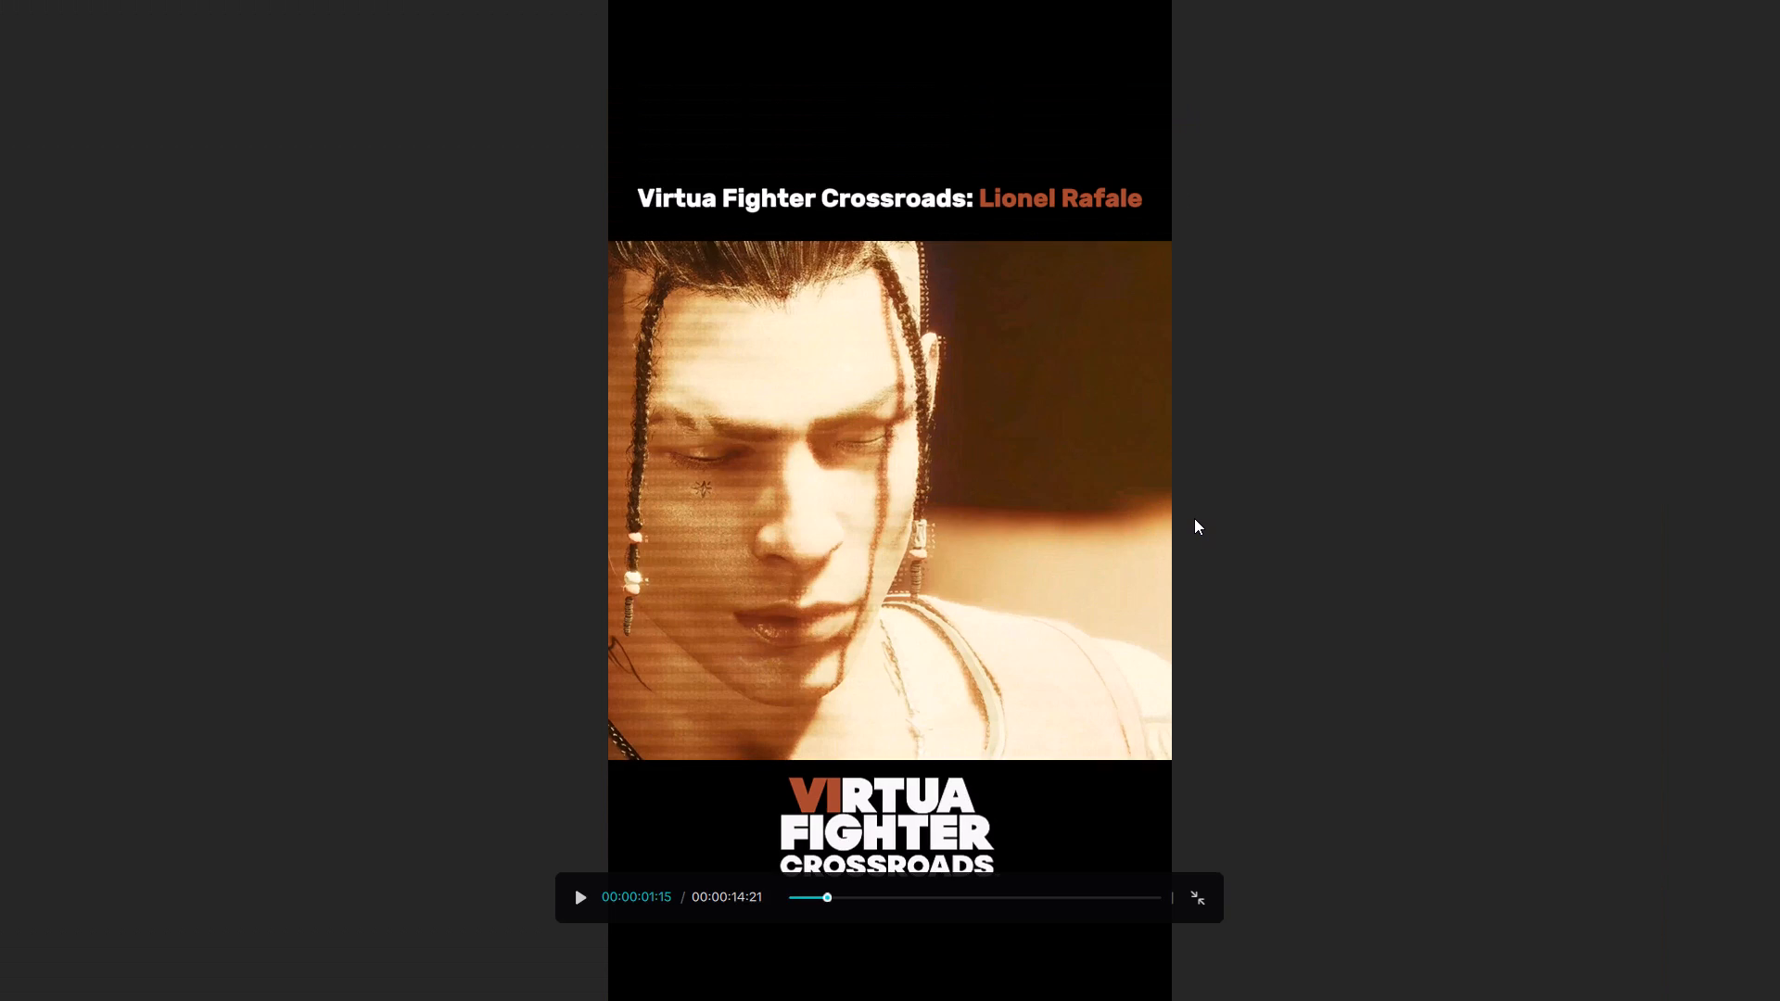
{"action": "key", "text": "space"}
{"action": "key", "text": "space"}
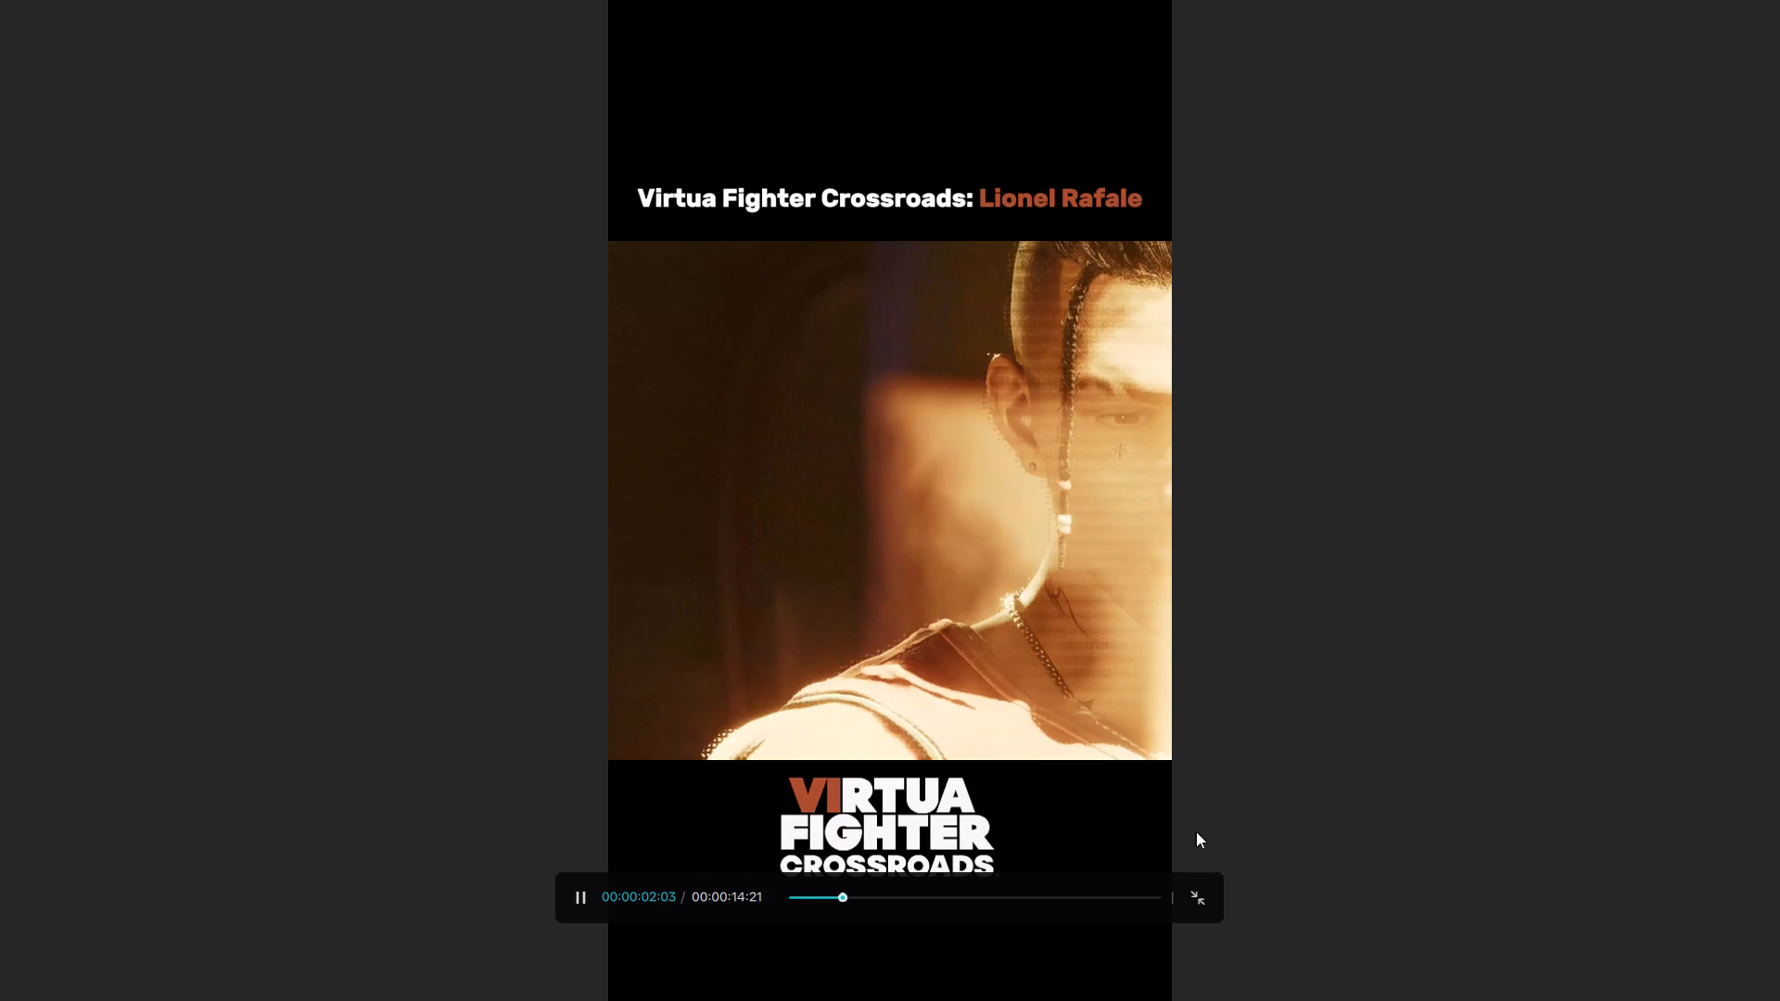
{"action": "left_click", "coordinate": [1196, 902]}
{"action": "scroll", "coordinate": [1034, 436], "scroll_direction": "down", "scroll_amount": 5, "text": "ctrl"}
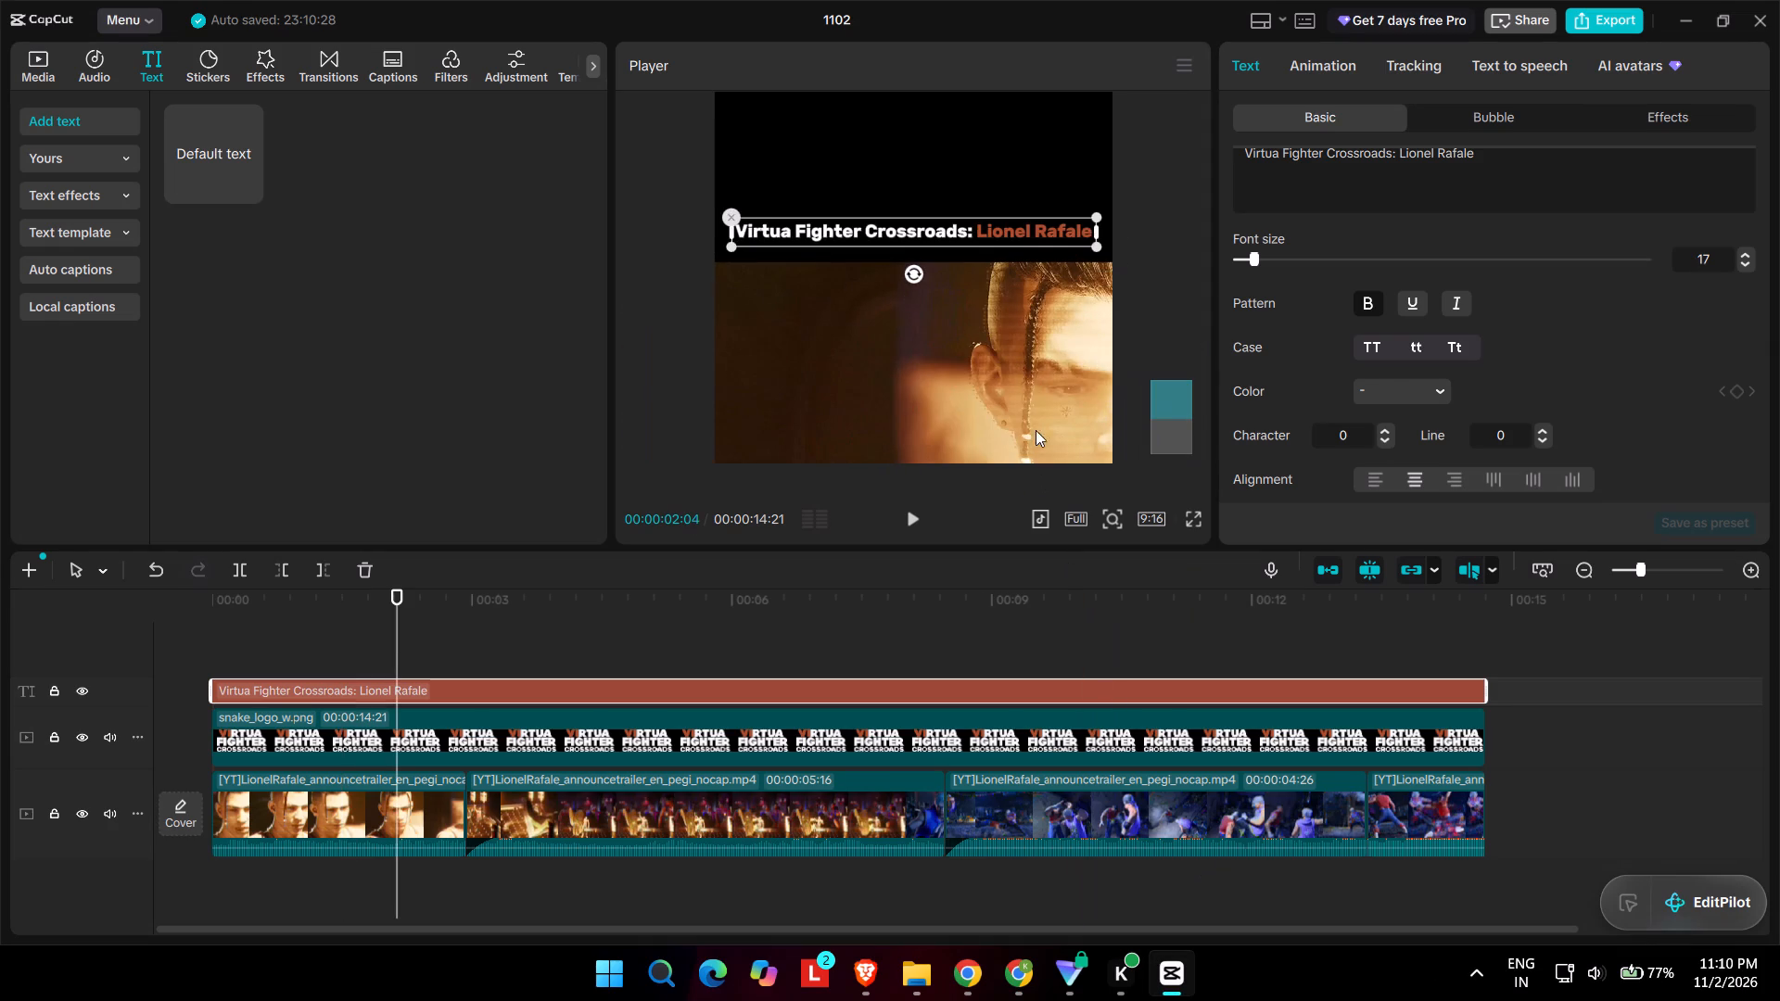
{"action": "left_click", "coordinate": [1191, 302]}
{"action": "left_click", "coordinate": [1080, 236]}
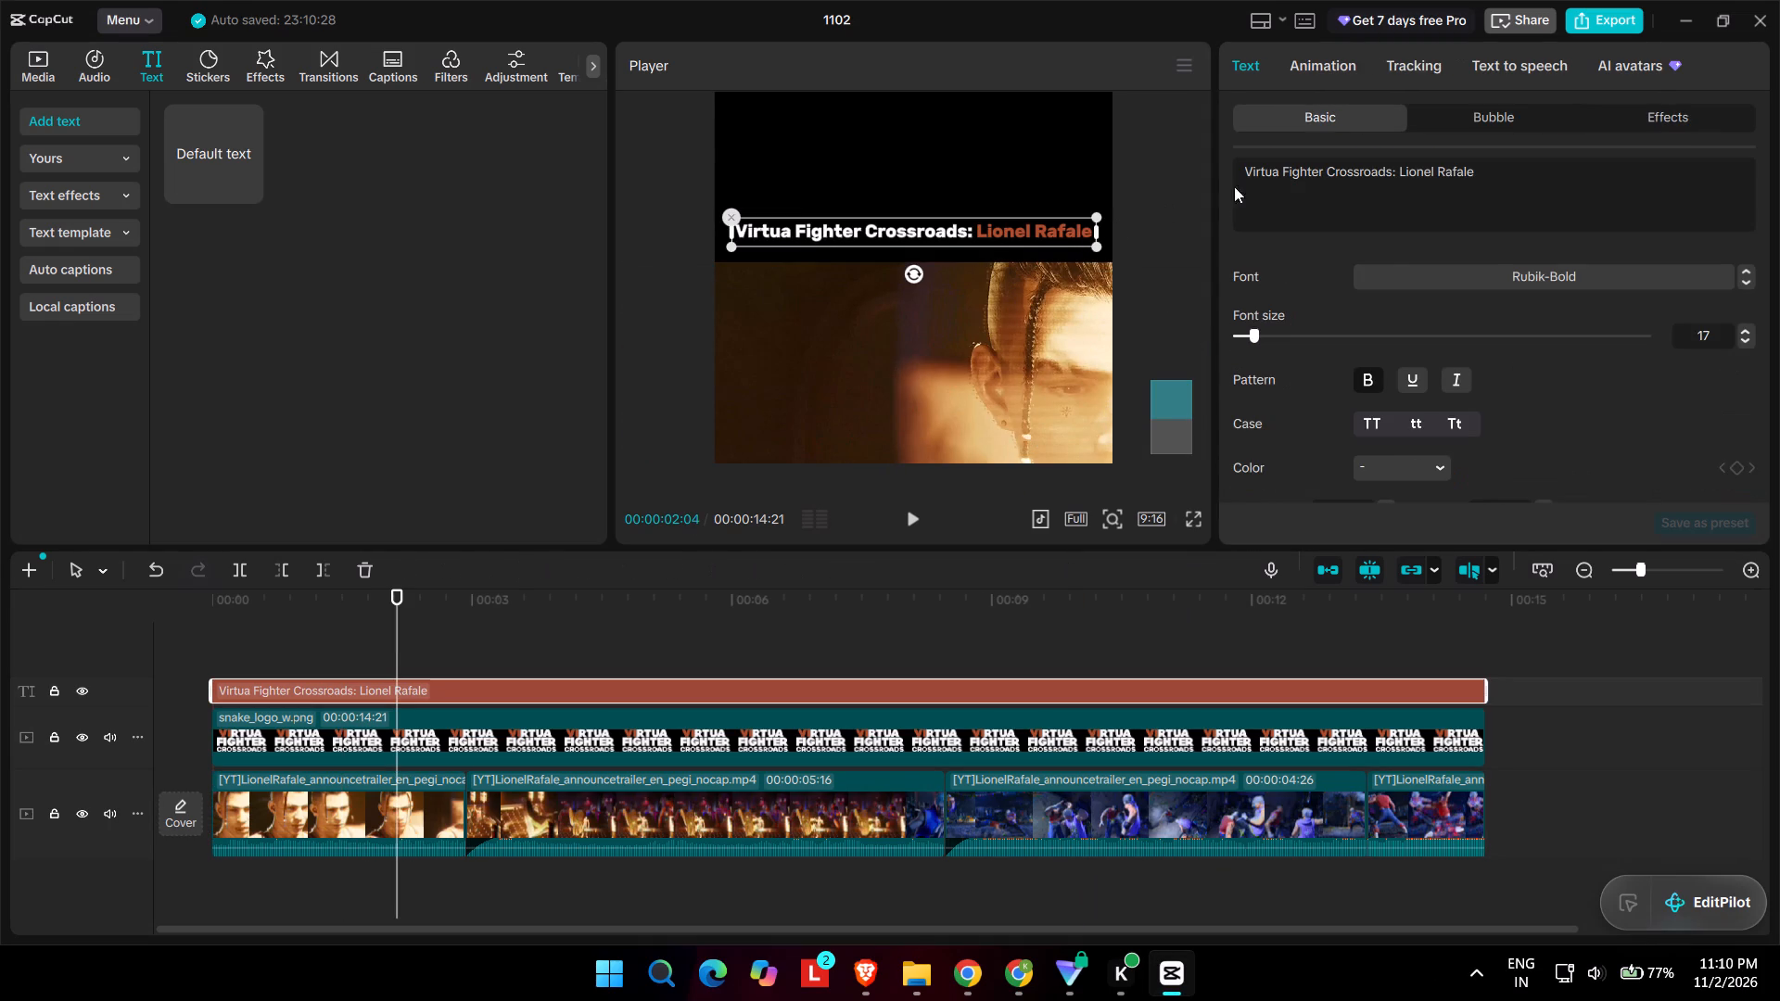
{"action": "left_click", "coordinate": [1203, 523]}
{"action": "left_click", "coordinate": [1201, 521]}
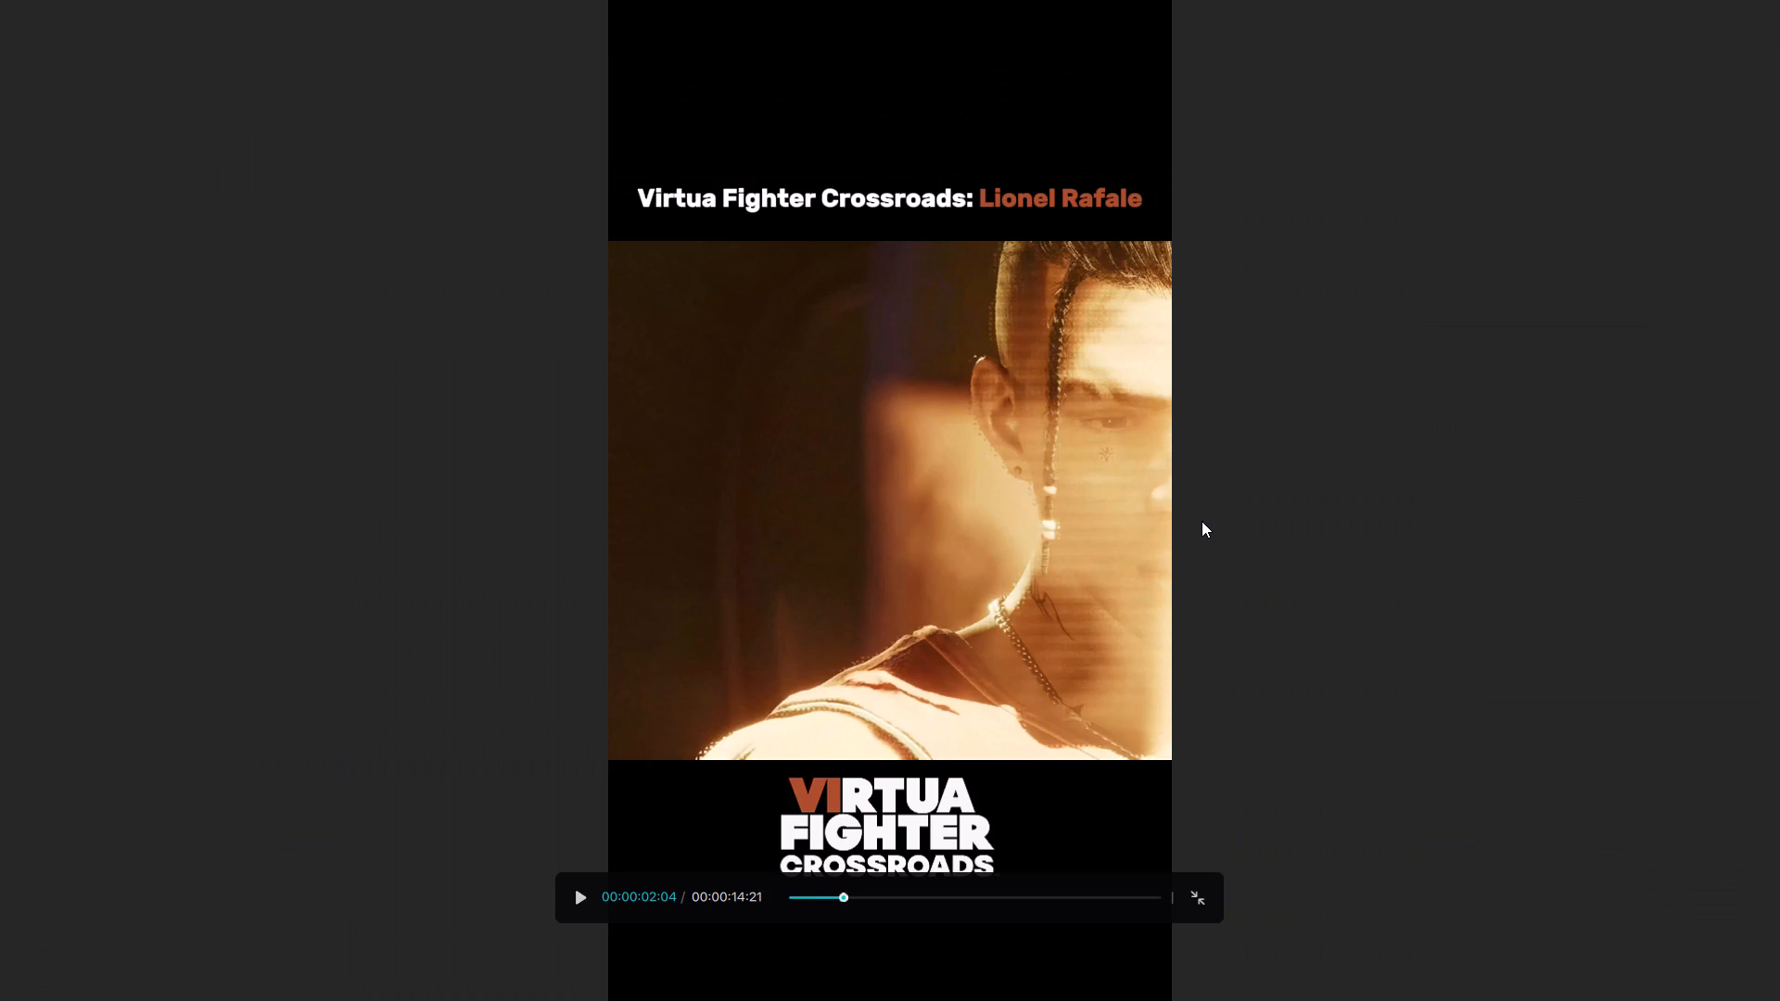
{"action": "key", "text": "space"}
{"action": "key", "text": "space"}
{"action": "left_click", "coordinate": [1199, 910]}
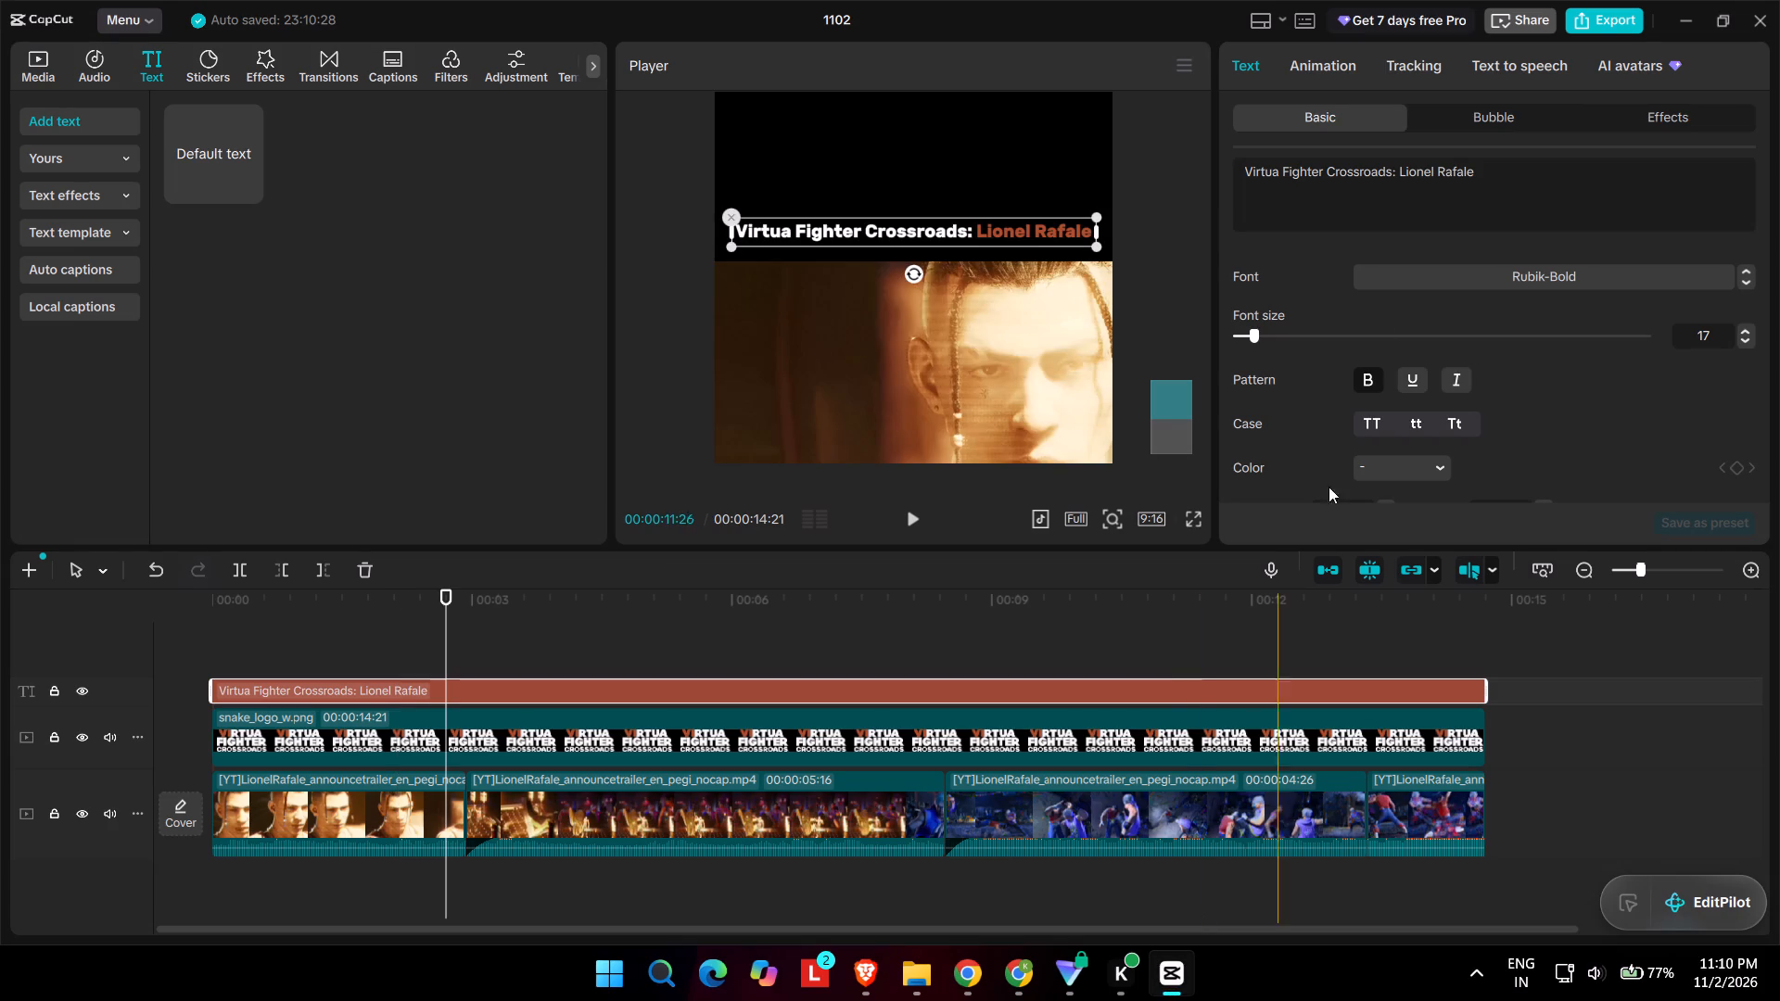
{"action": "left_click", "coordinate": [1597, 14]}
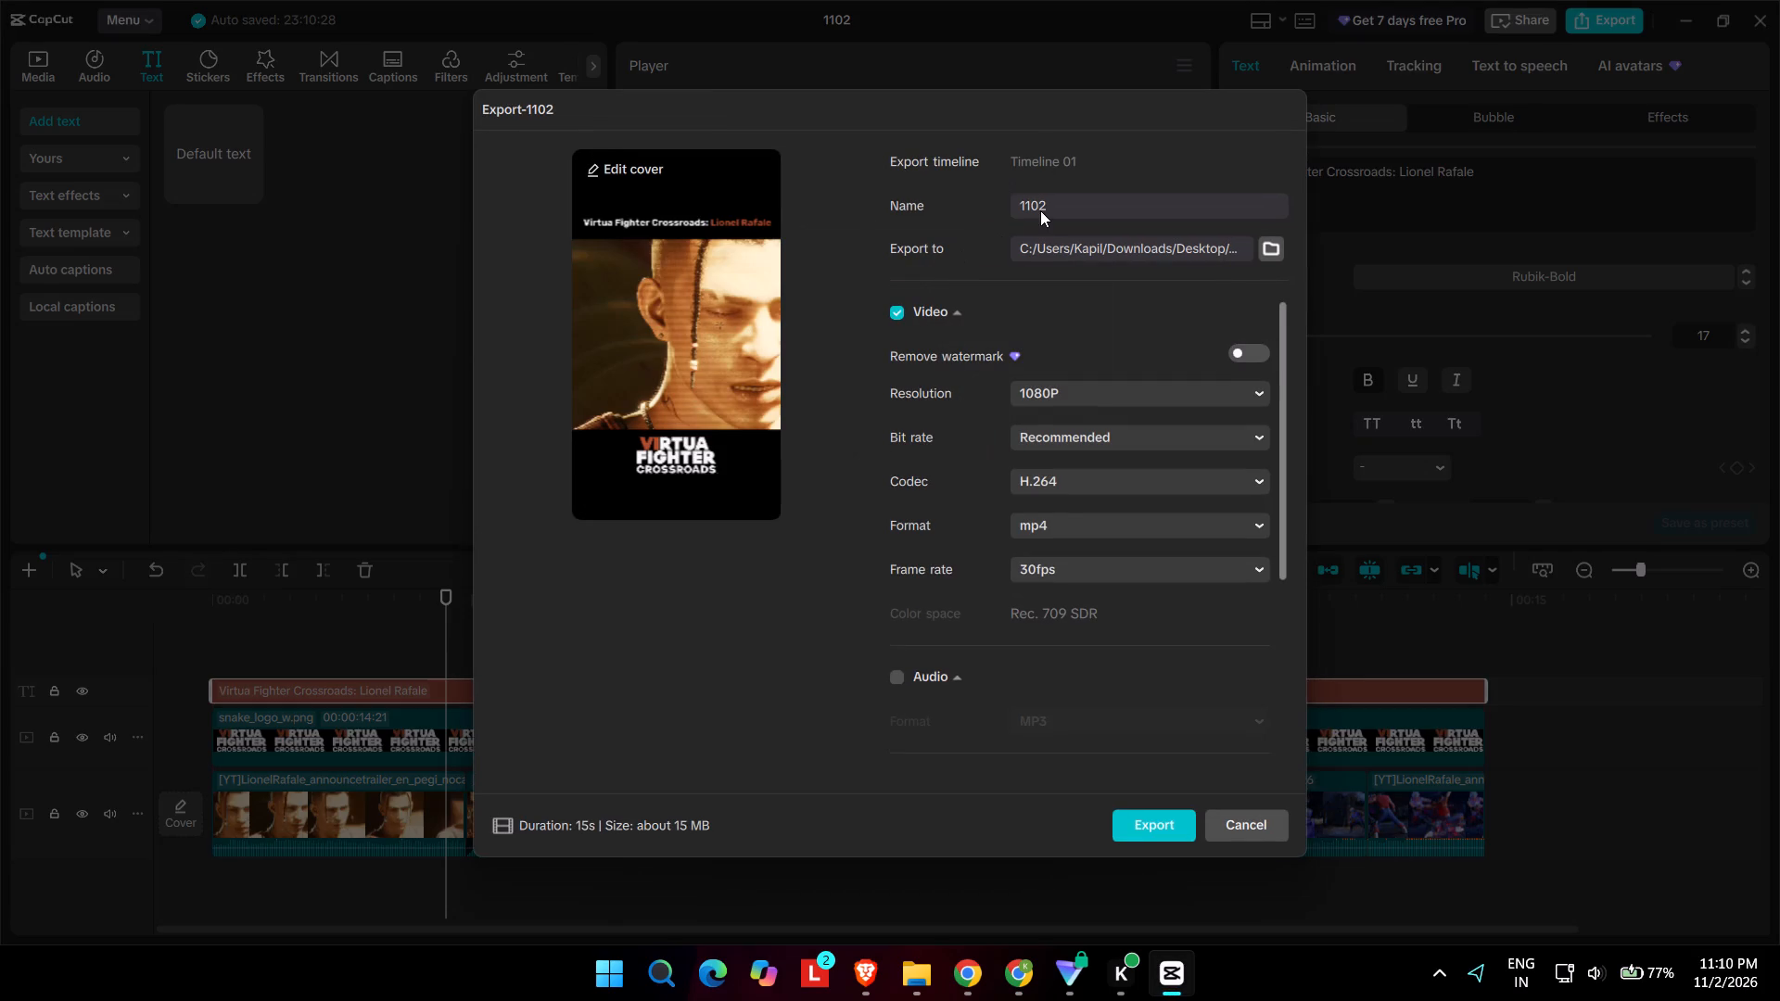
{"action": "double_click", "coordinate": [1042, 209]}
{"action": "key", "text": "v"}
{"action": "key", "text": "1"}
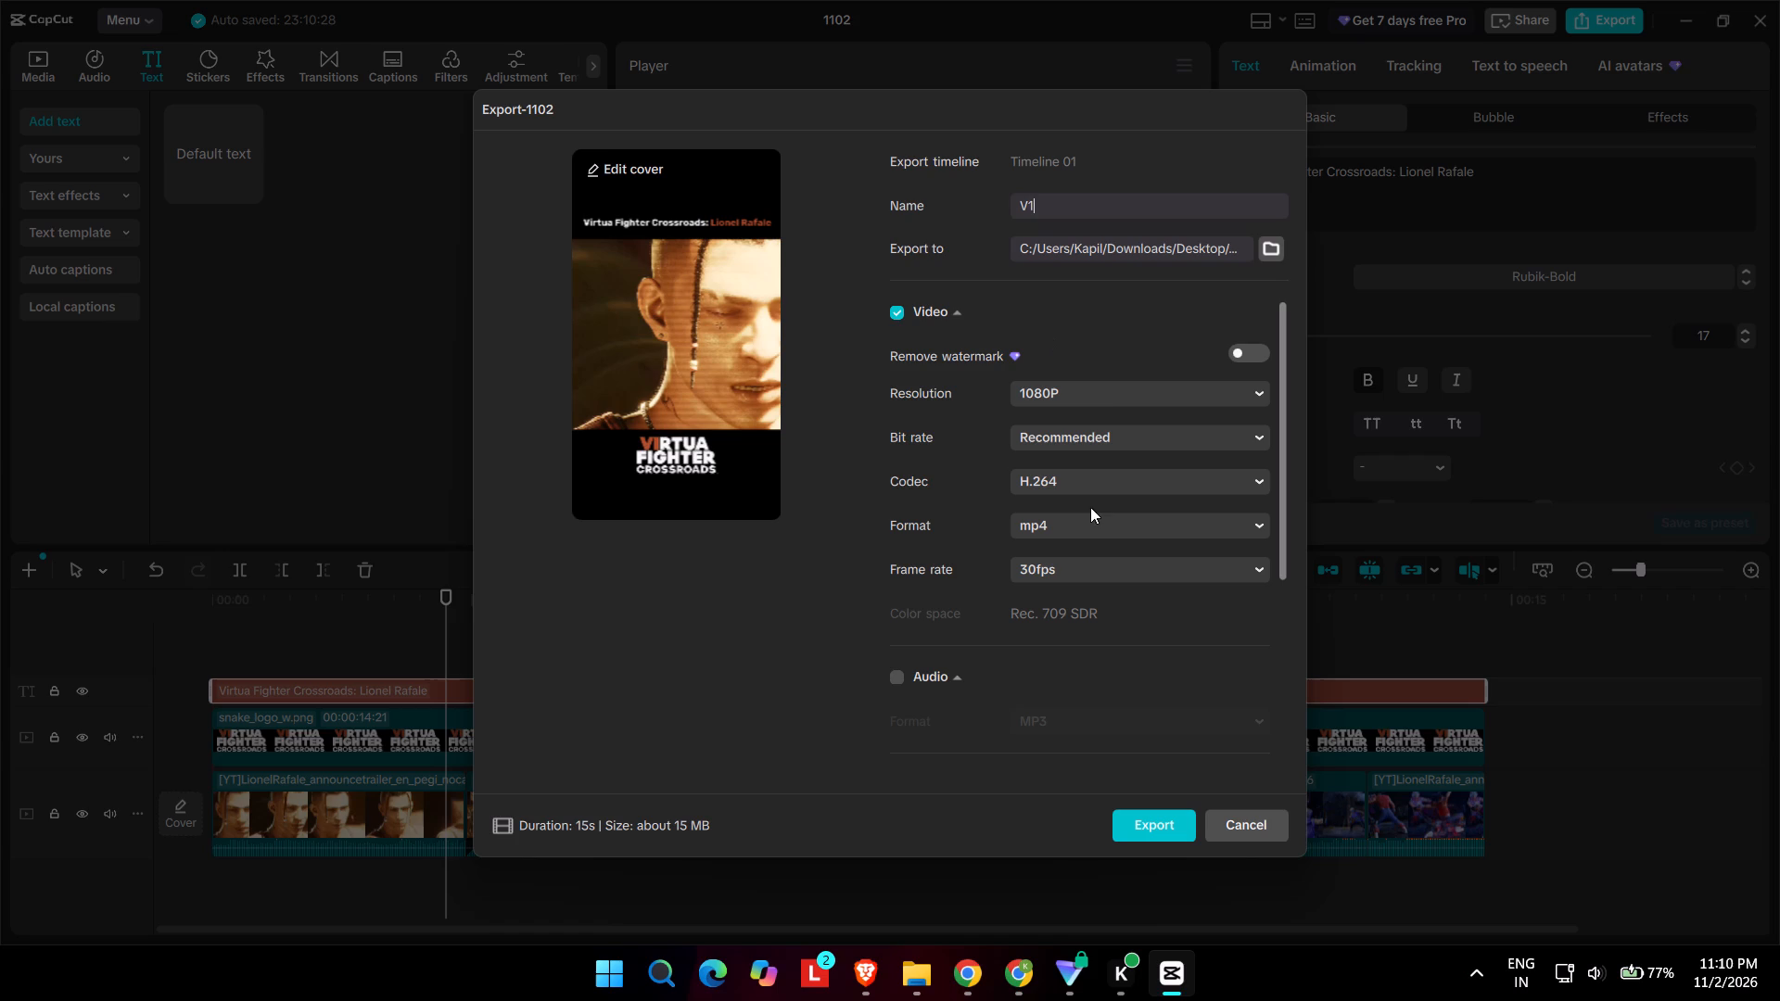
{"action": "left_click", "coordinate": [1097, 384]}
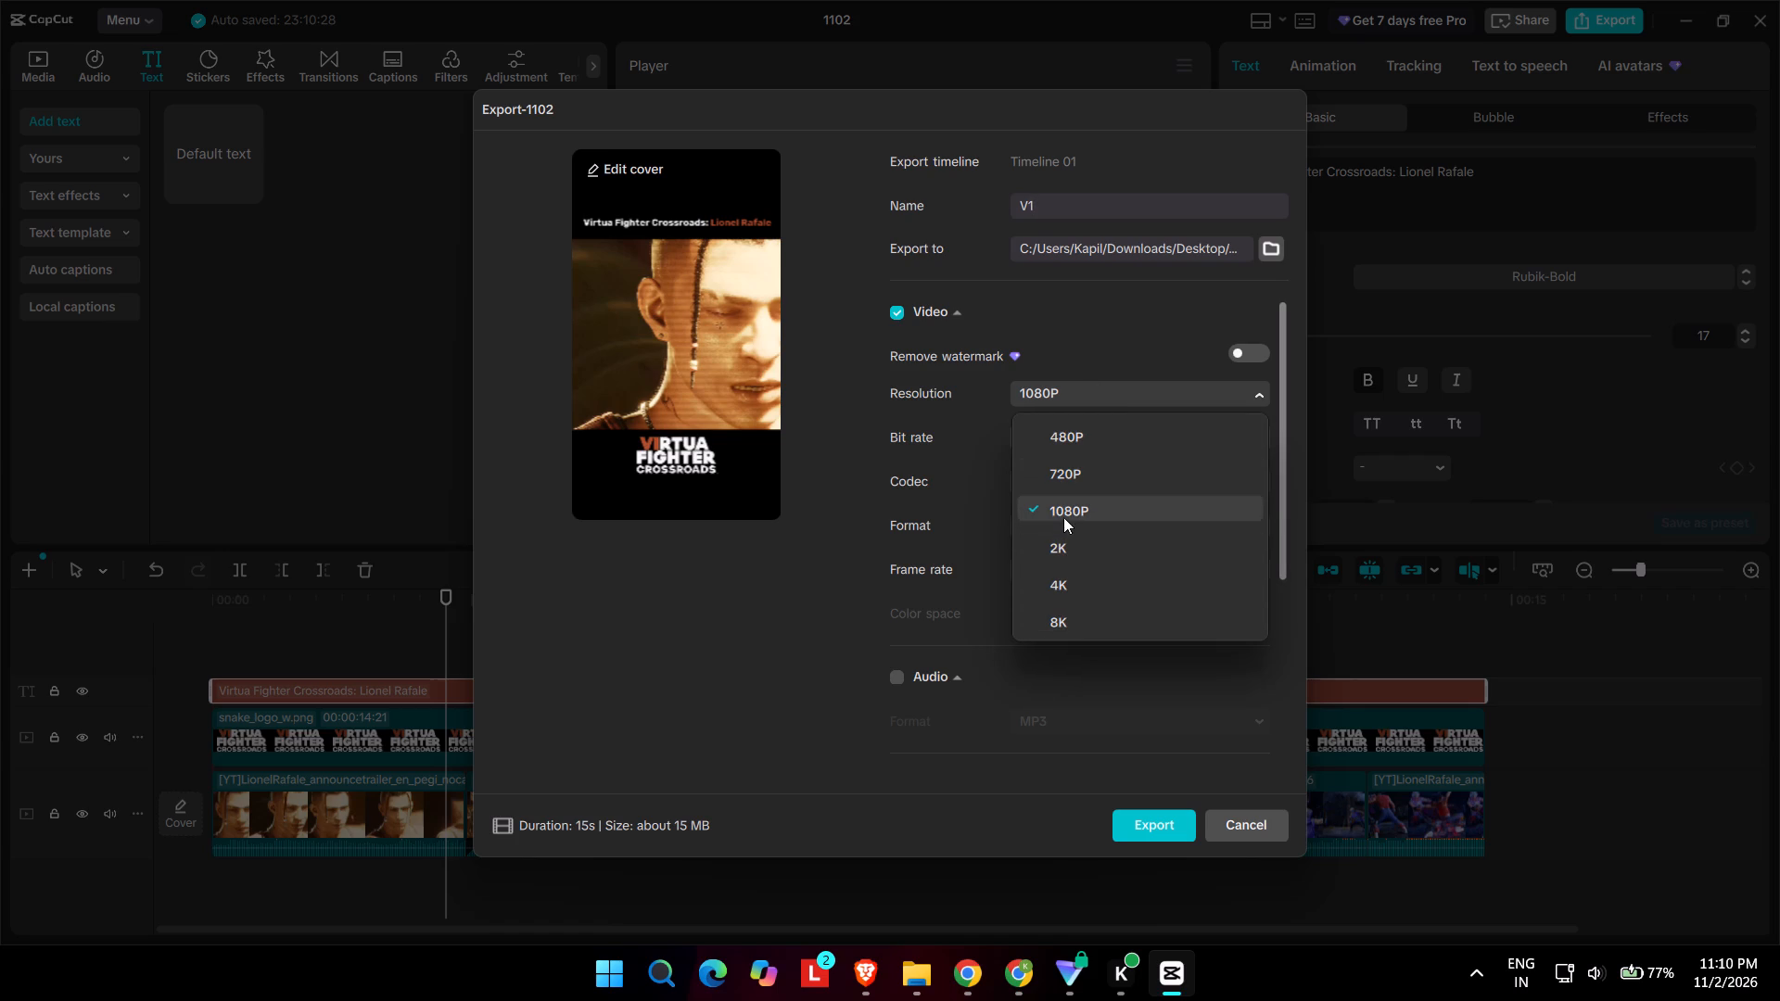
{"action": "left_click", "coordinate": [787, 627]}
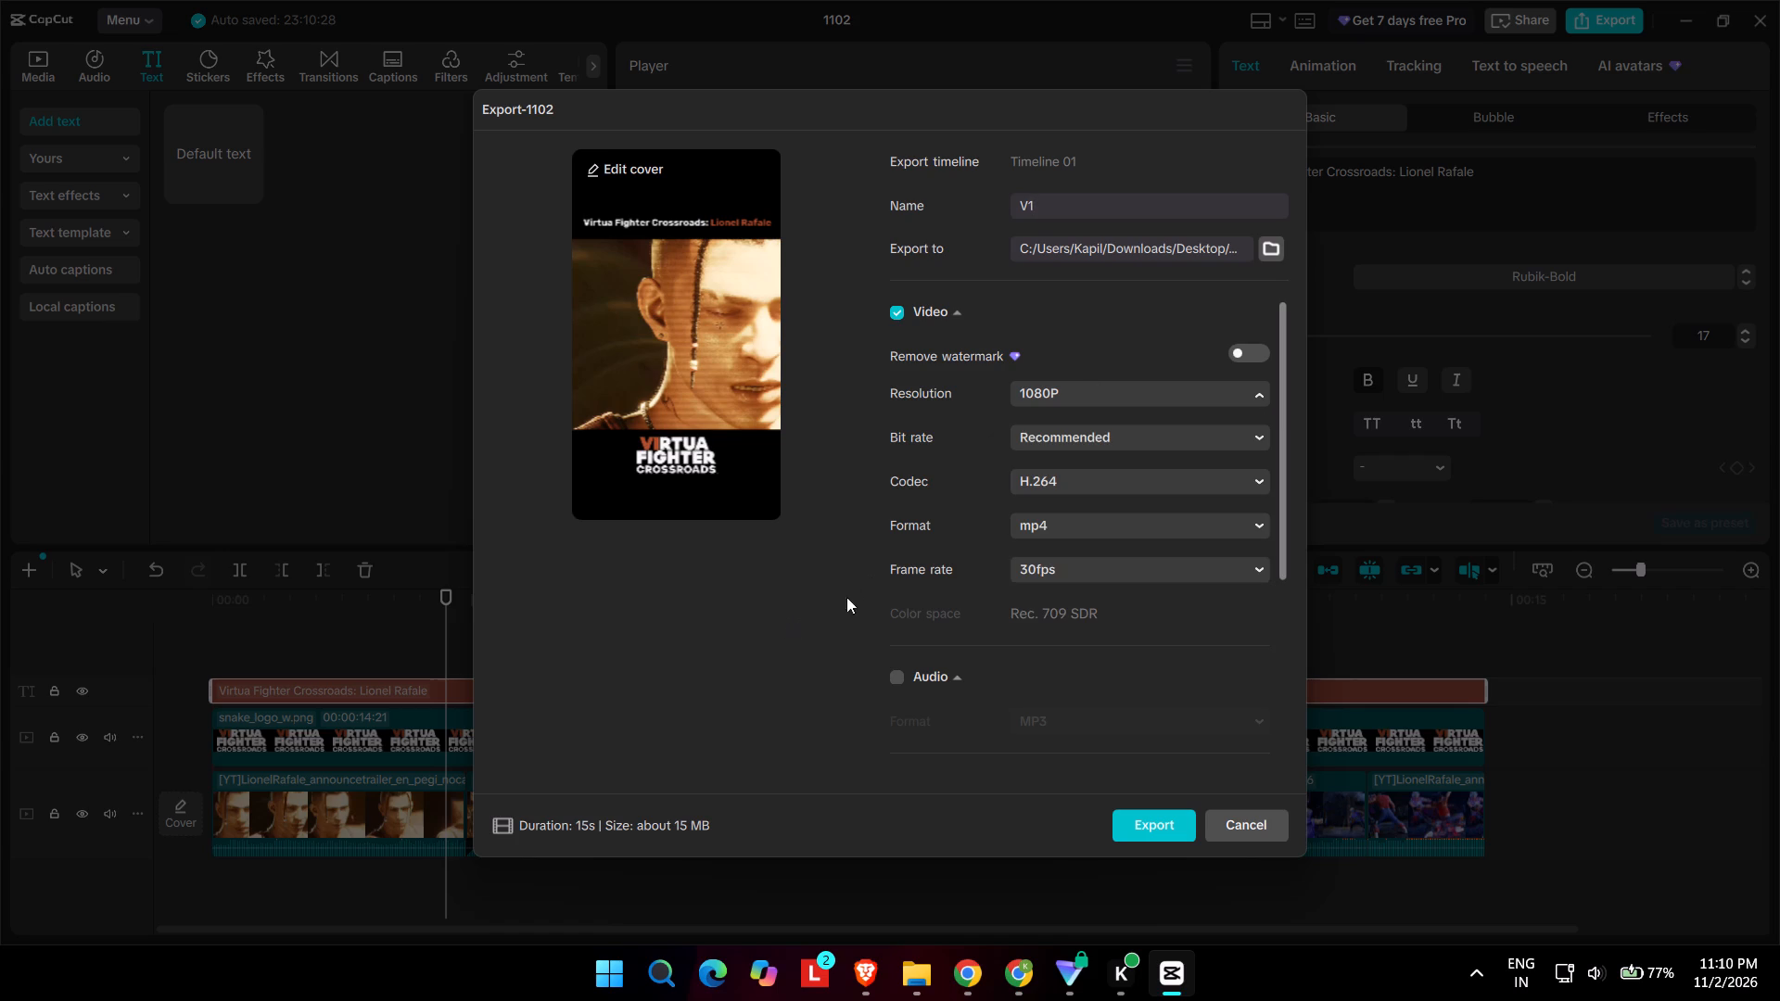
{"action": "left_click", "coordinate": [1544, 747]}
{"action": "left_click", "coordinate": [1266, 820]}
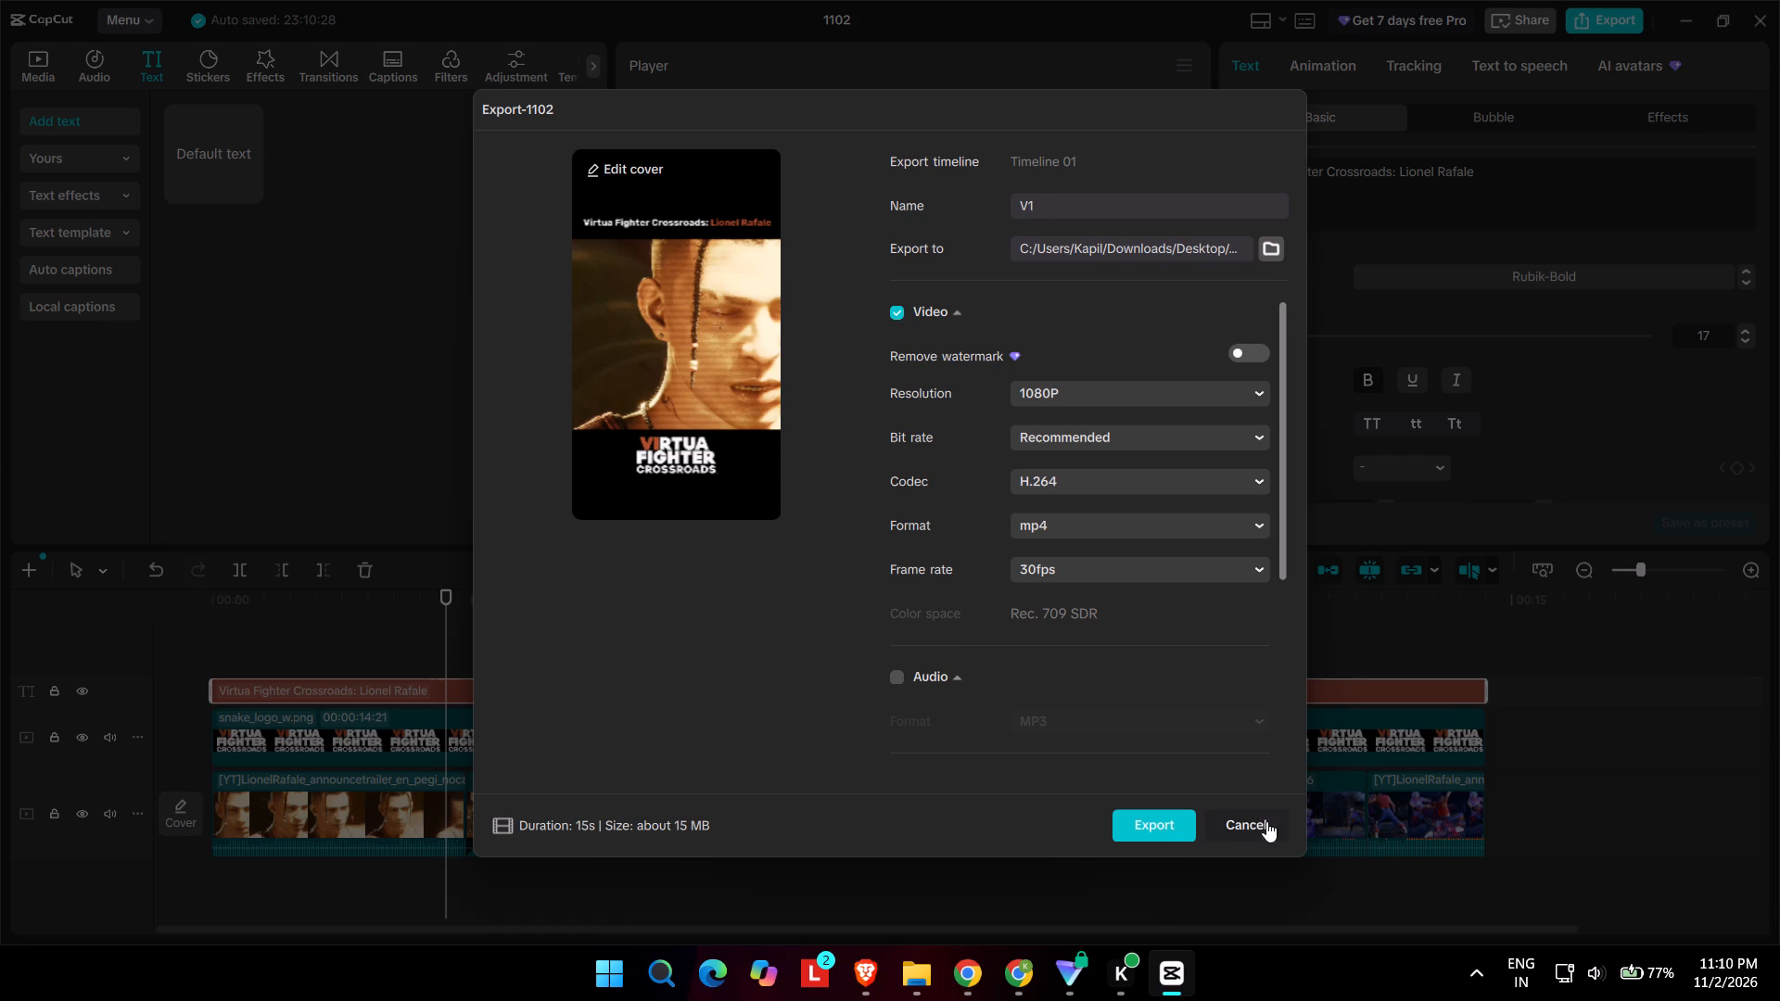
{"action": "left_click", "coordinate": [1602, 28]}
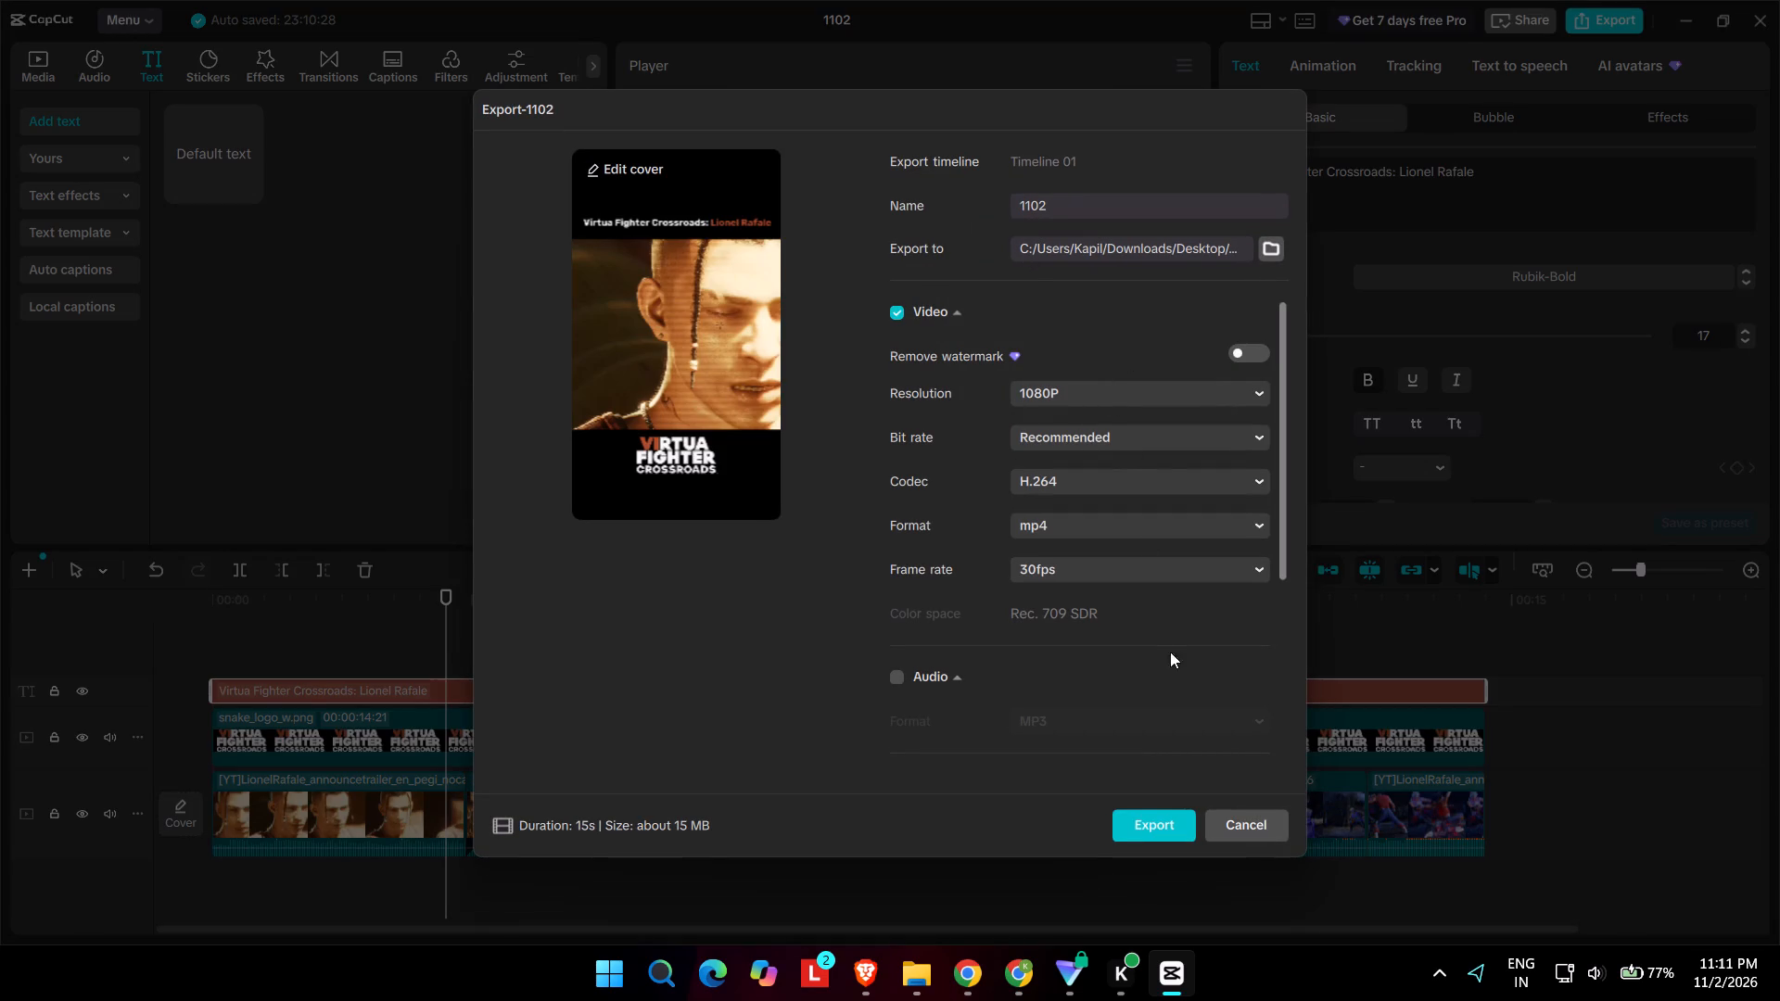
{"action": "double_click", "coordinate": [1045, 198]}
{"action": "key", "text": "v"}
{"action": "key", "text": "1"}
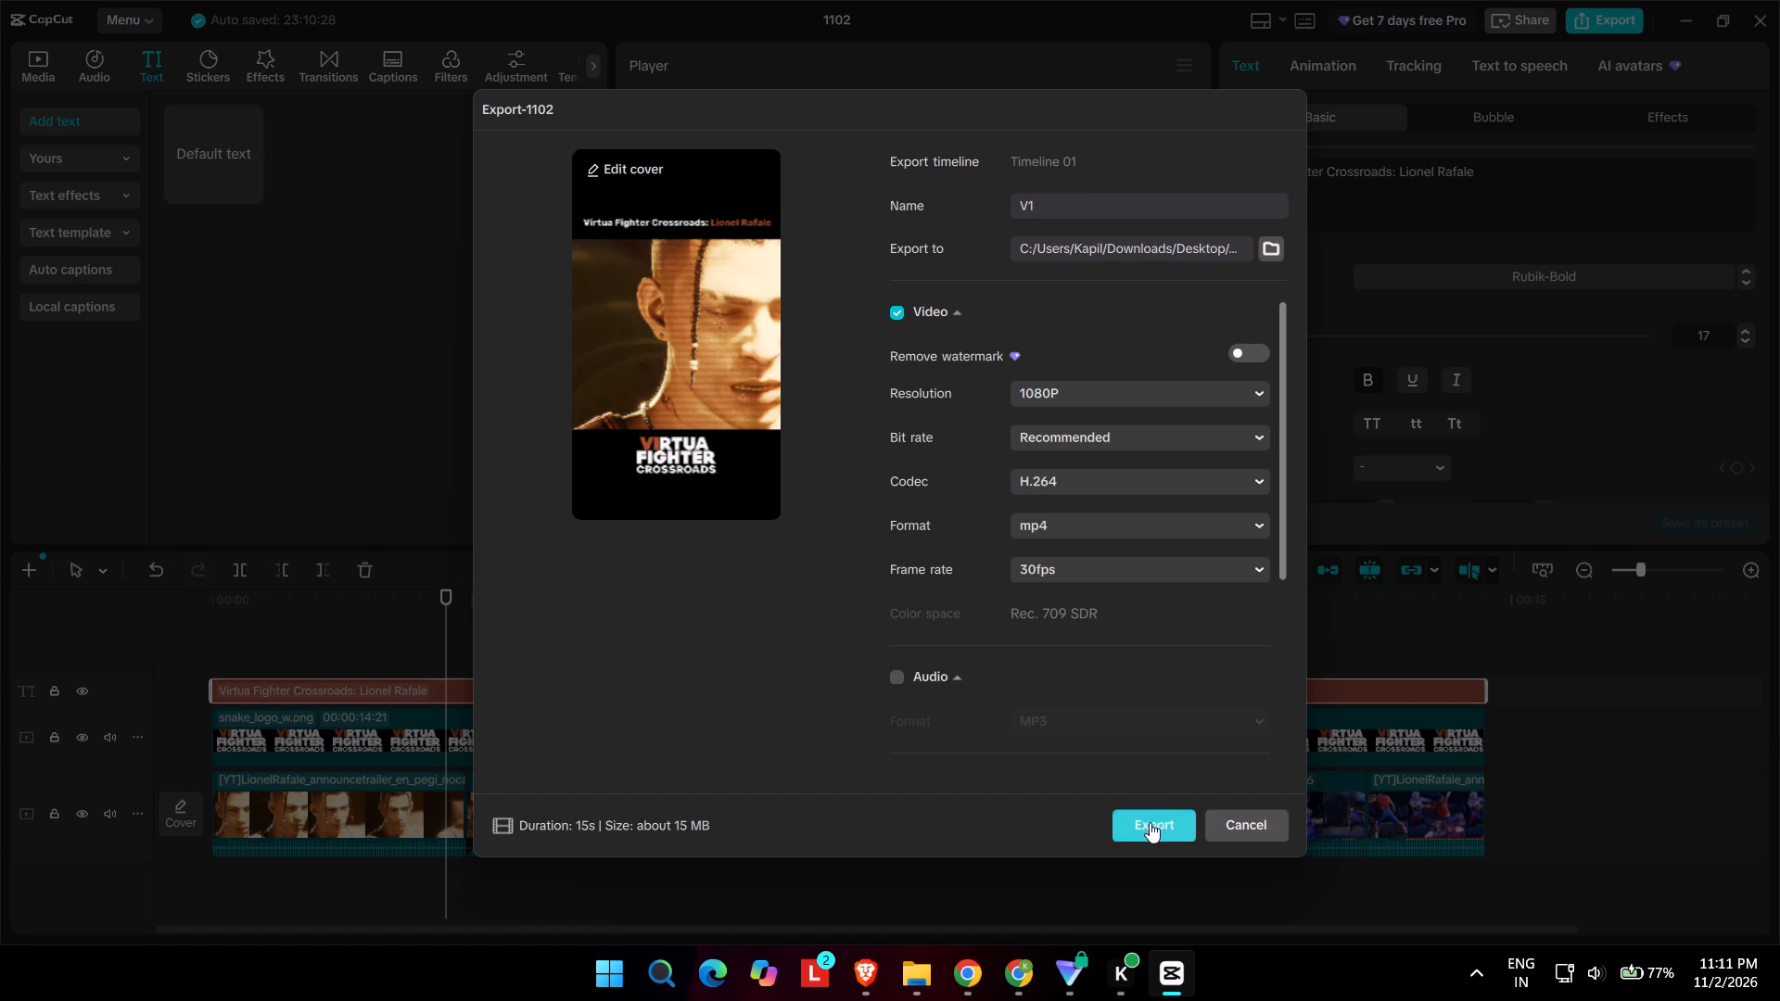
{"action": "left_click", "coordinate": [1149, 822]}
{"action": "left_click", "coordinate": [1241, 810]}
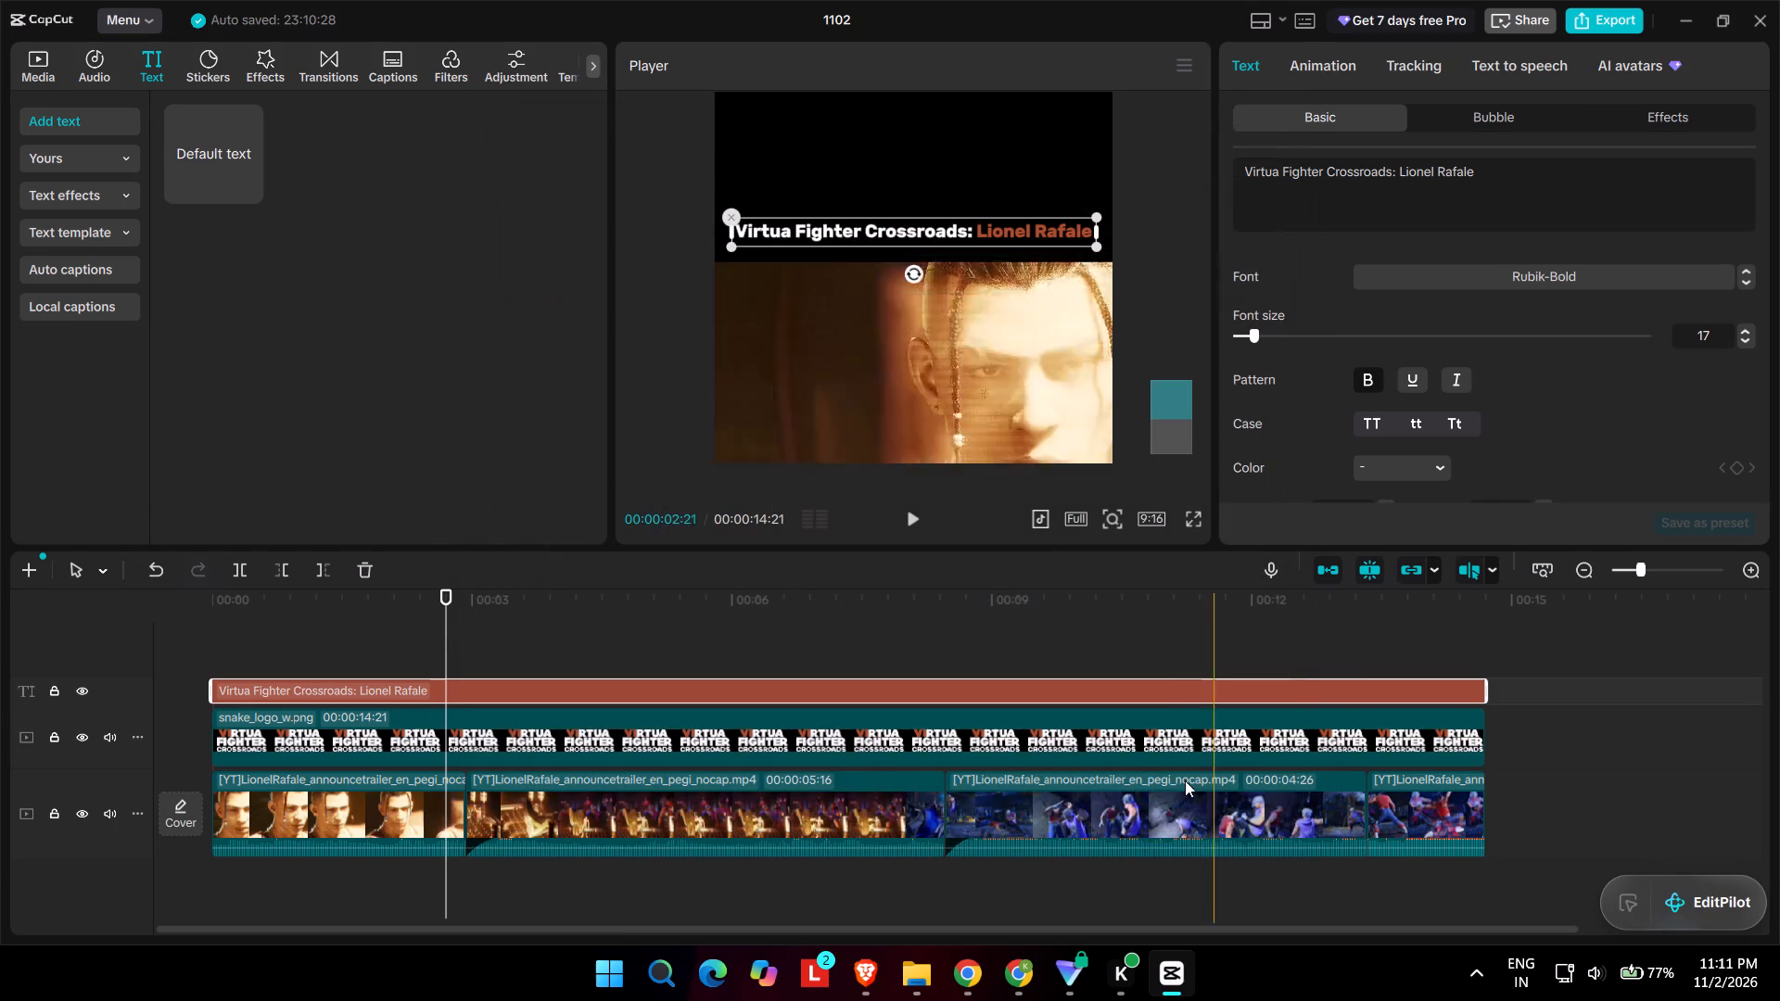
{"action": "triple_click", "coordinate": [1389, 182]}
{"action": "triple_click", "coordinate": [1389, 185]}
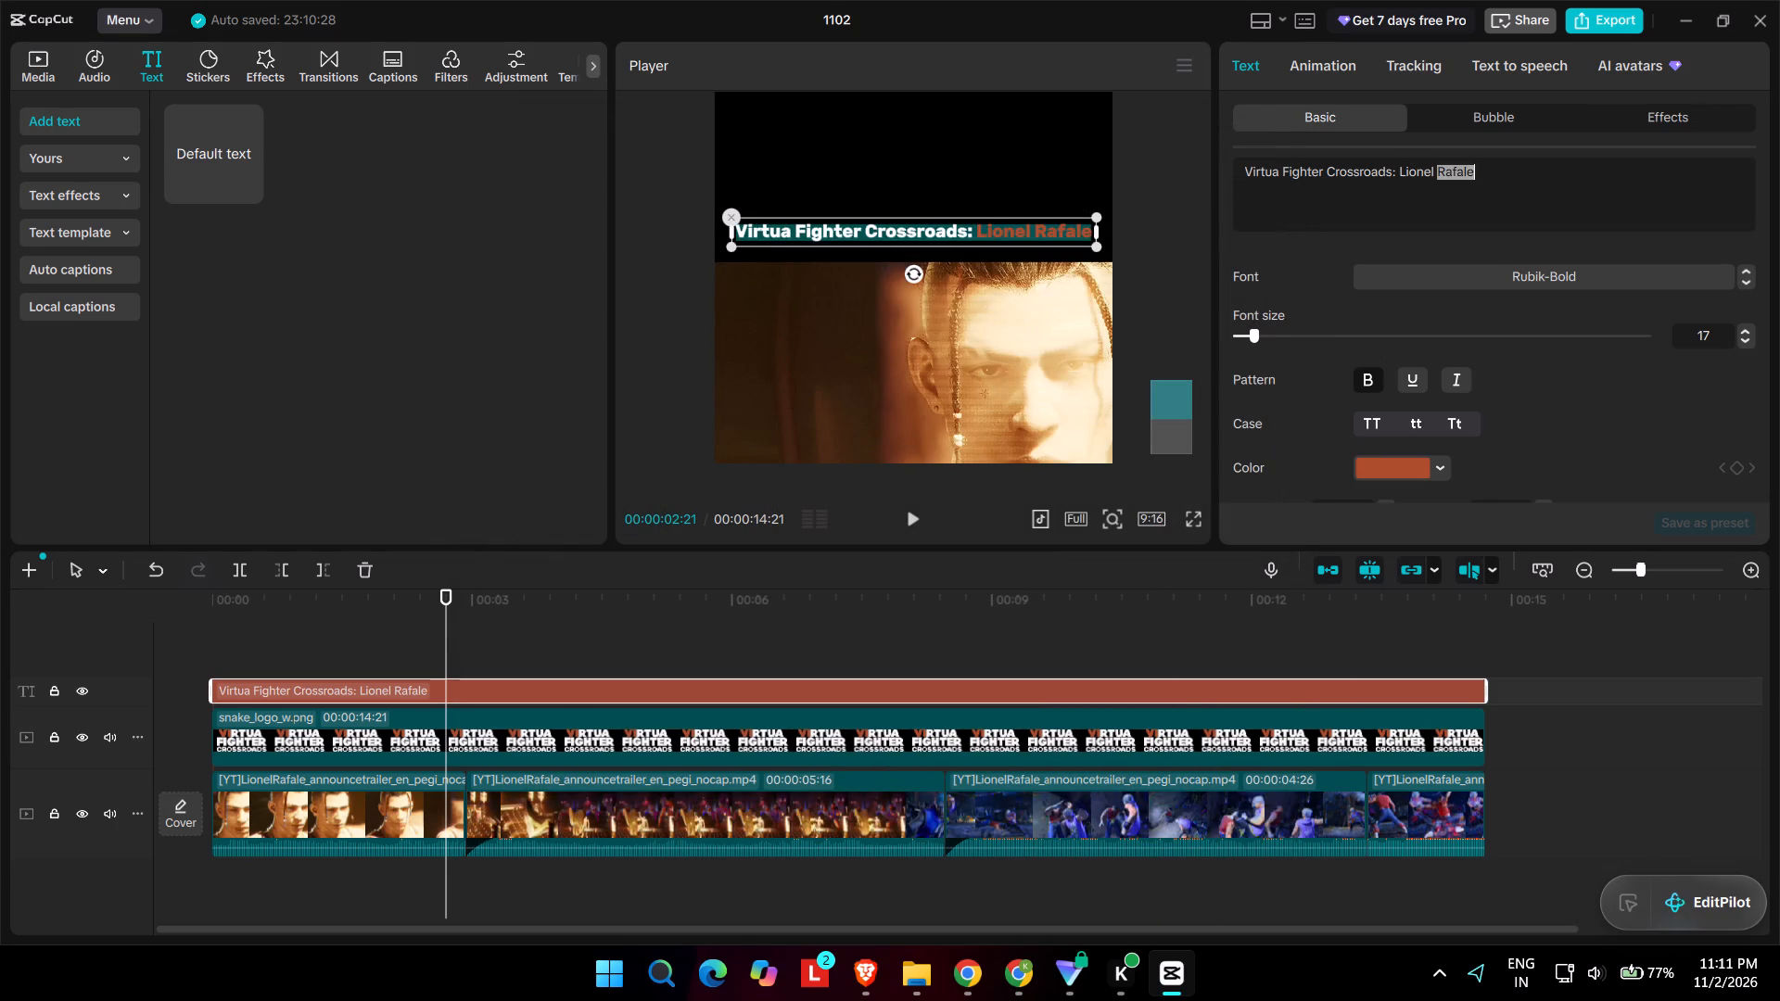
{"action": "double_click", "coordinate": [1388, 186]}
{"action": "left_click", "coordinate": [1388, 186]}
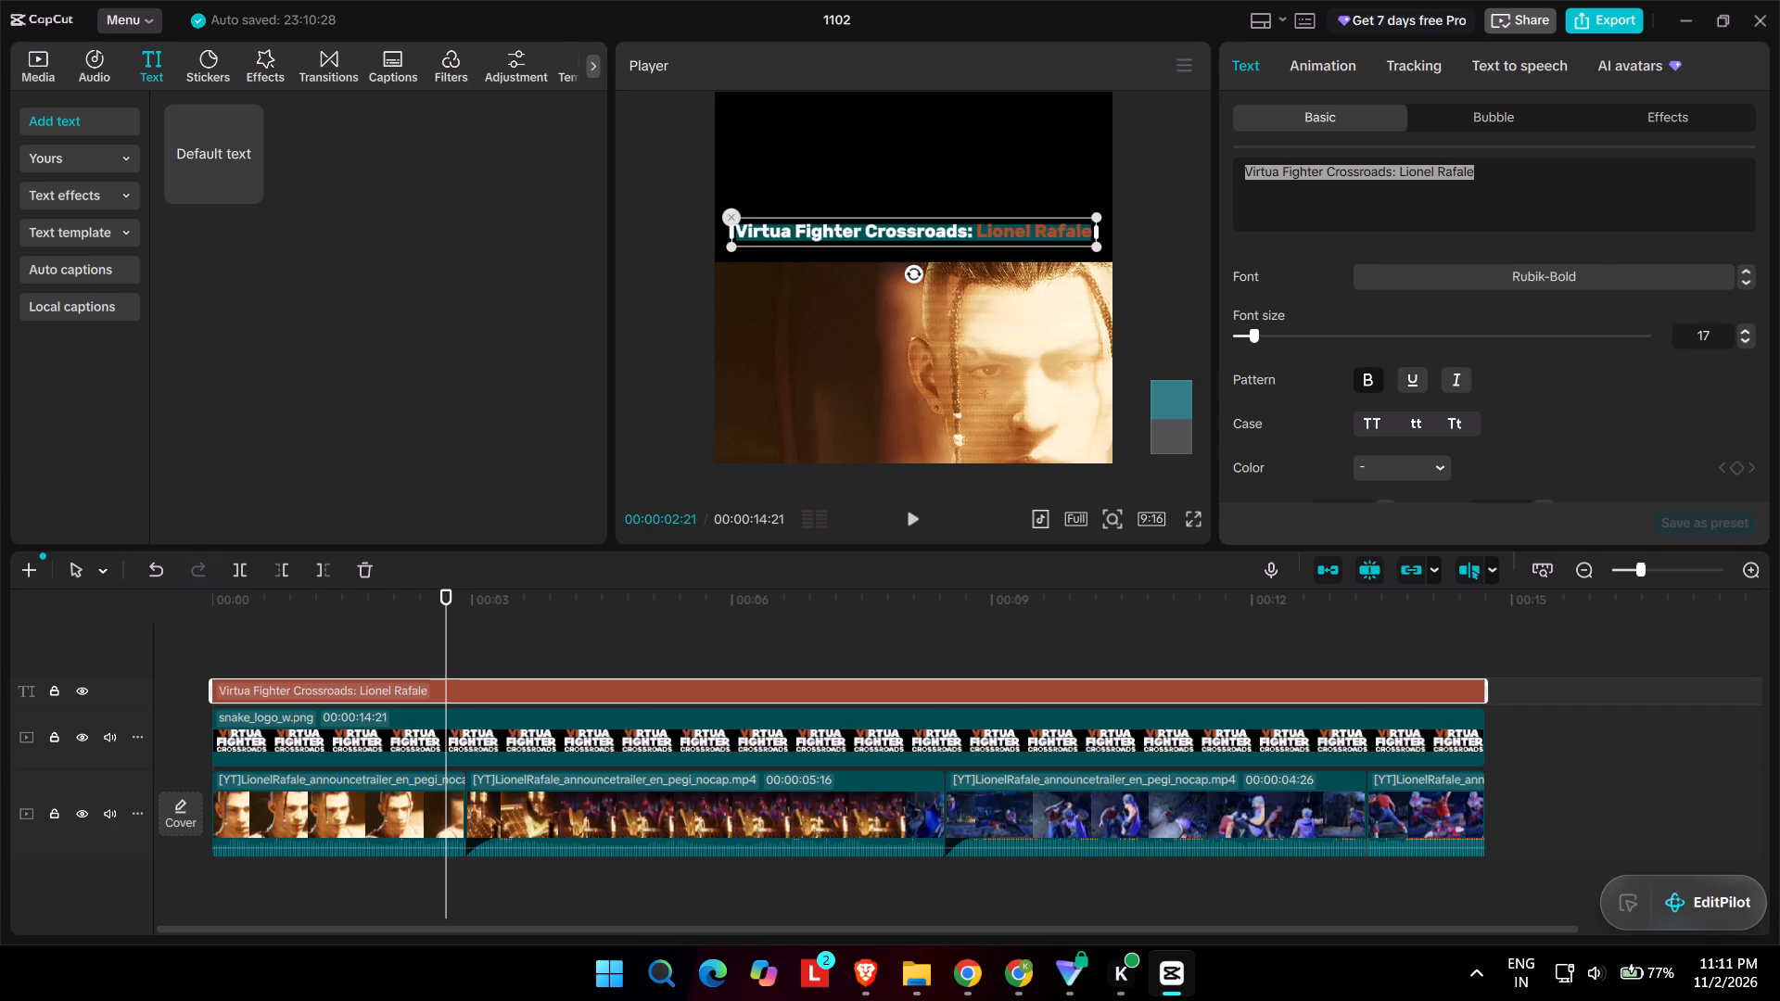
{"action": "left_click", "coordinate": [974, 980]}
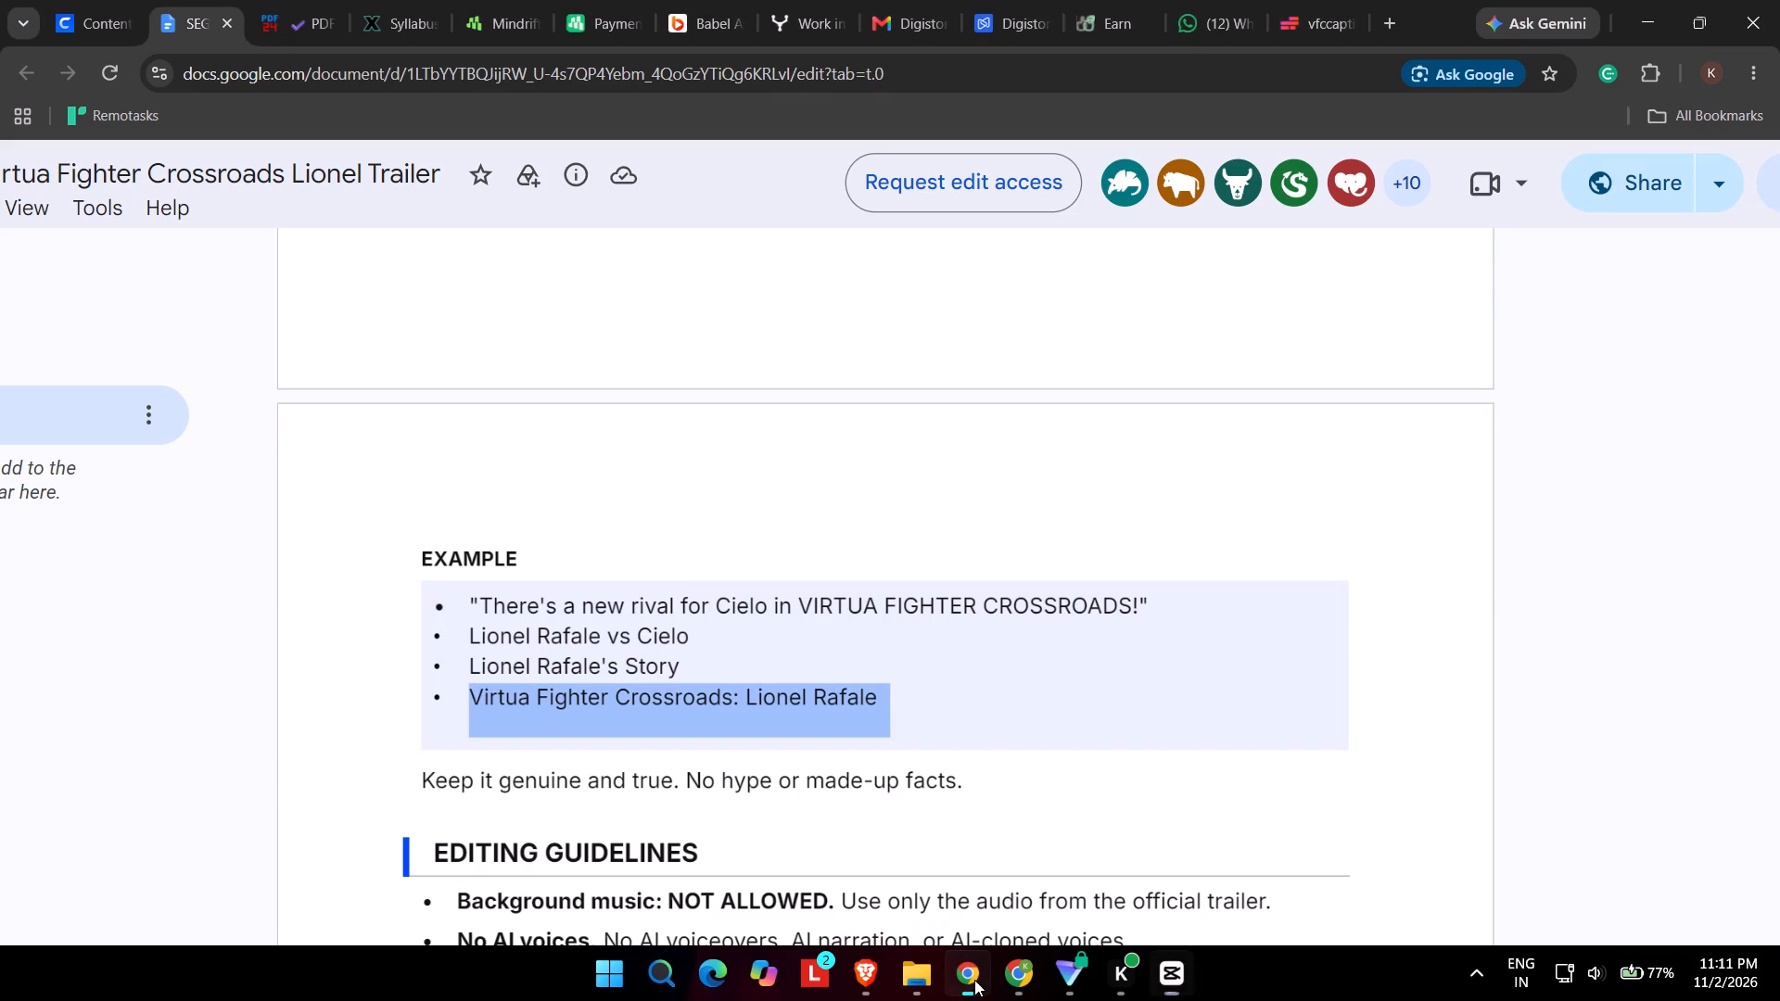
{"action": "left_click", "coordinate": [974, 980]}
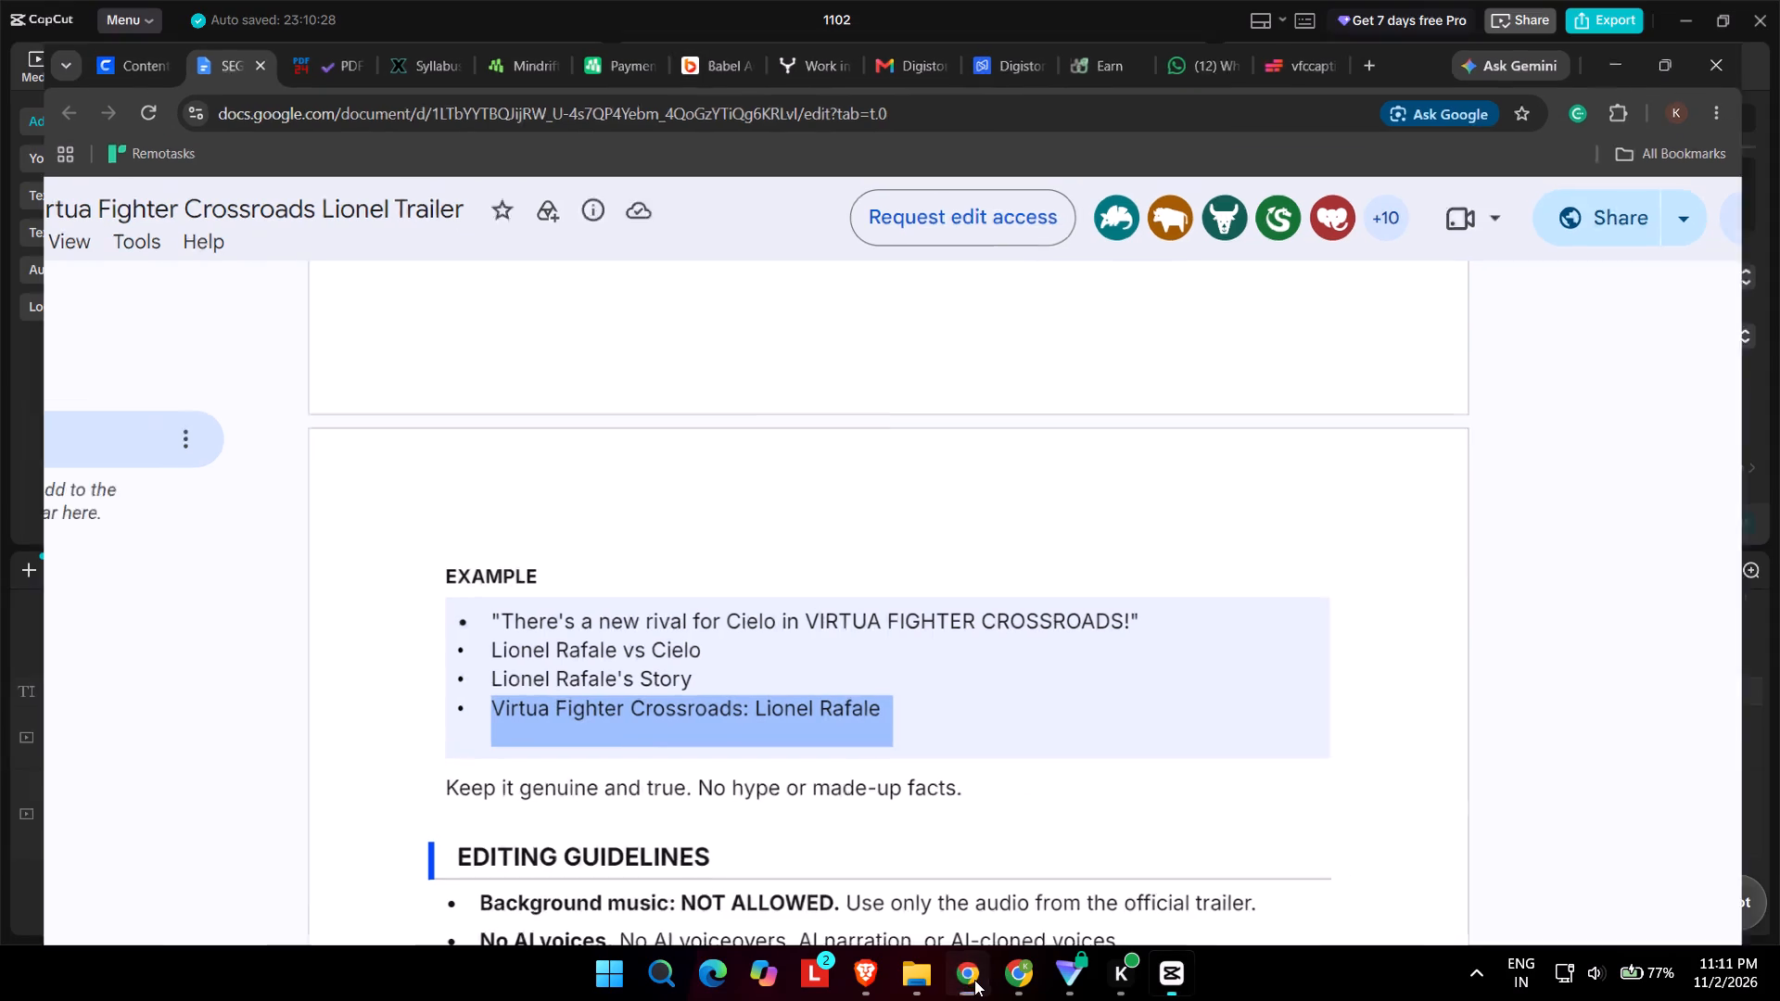
Play short previews across the cut from the first clip into the second to review the captioned video.
{"action": "left_click", "coordinate": [349, 674]}
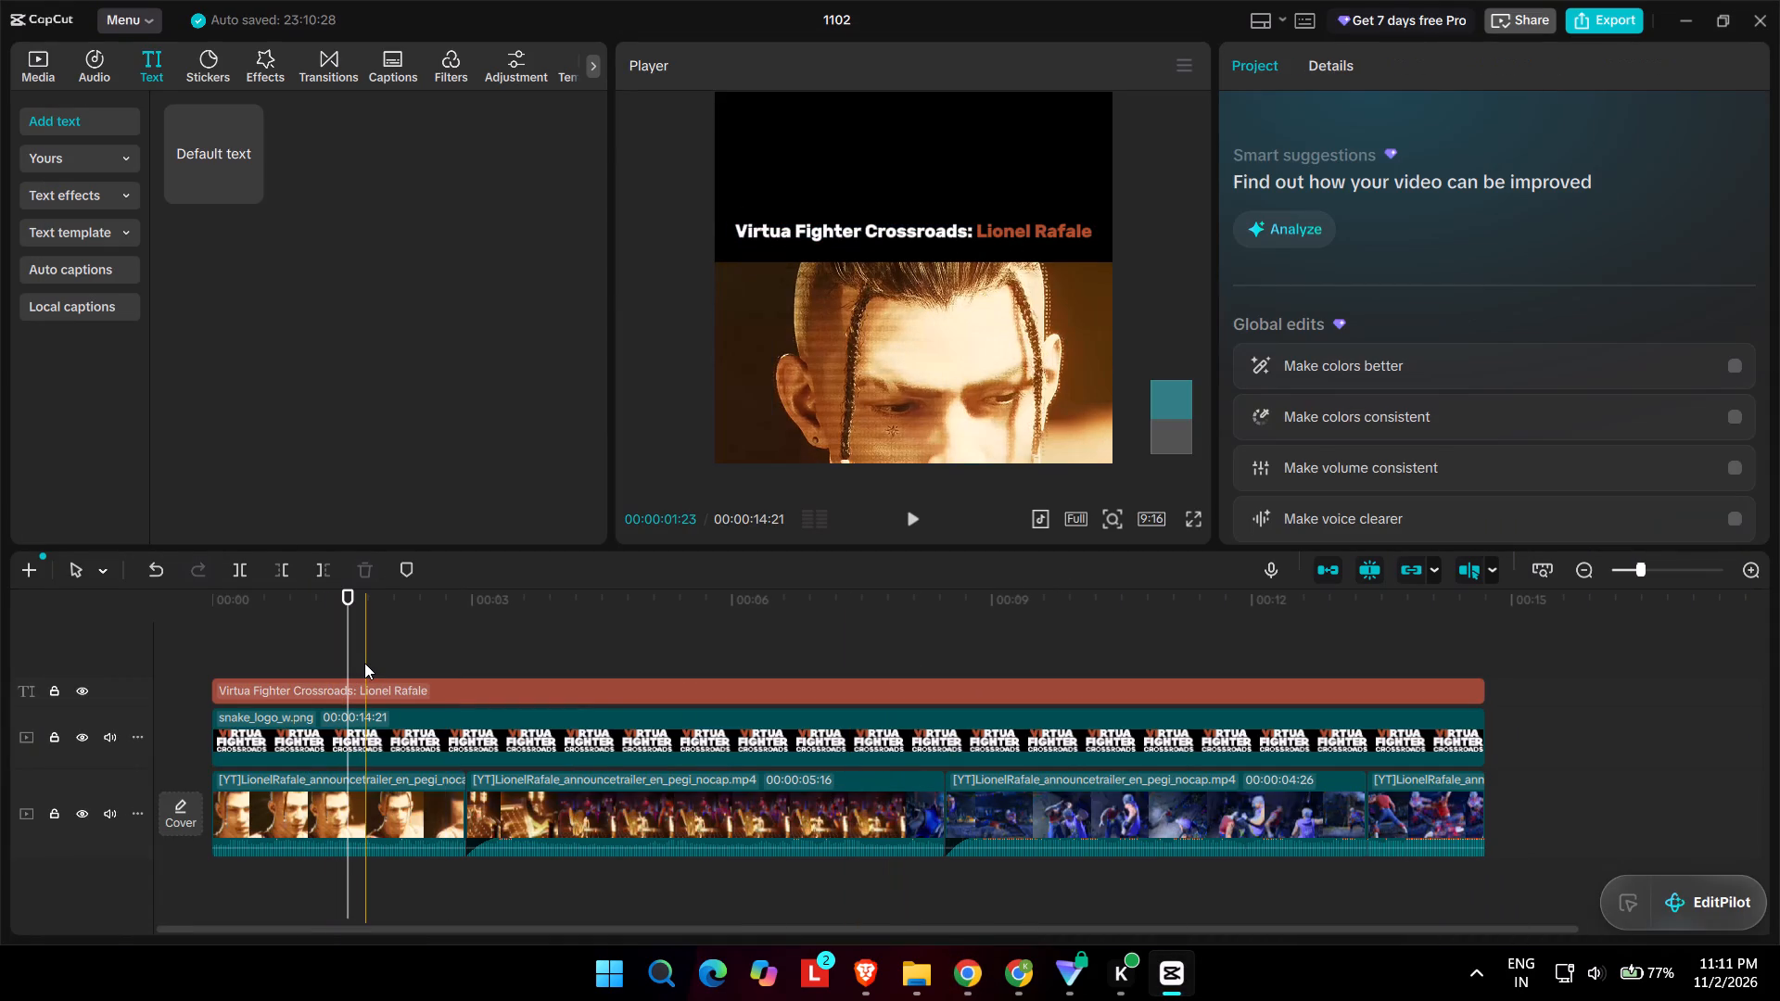
{"action": "key", "text": "space"}
{"action": "key", "text": "space"}
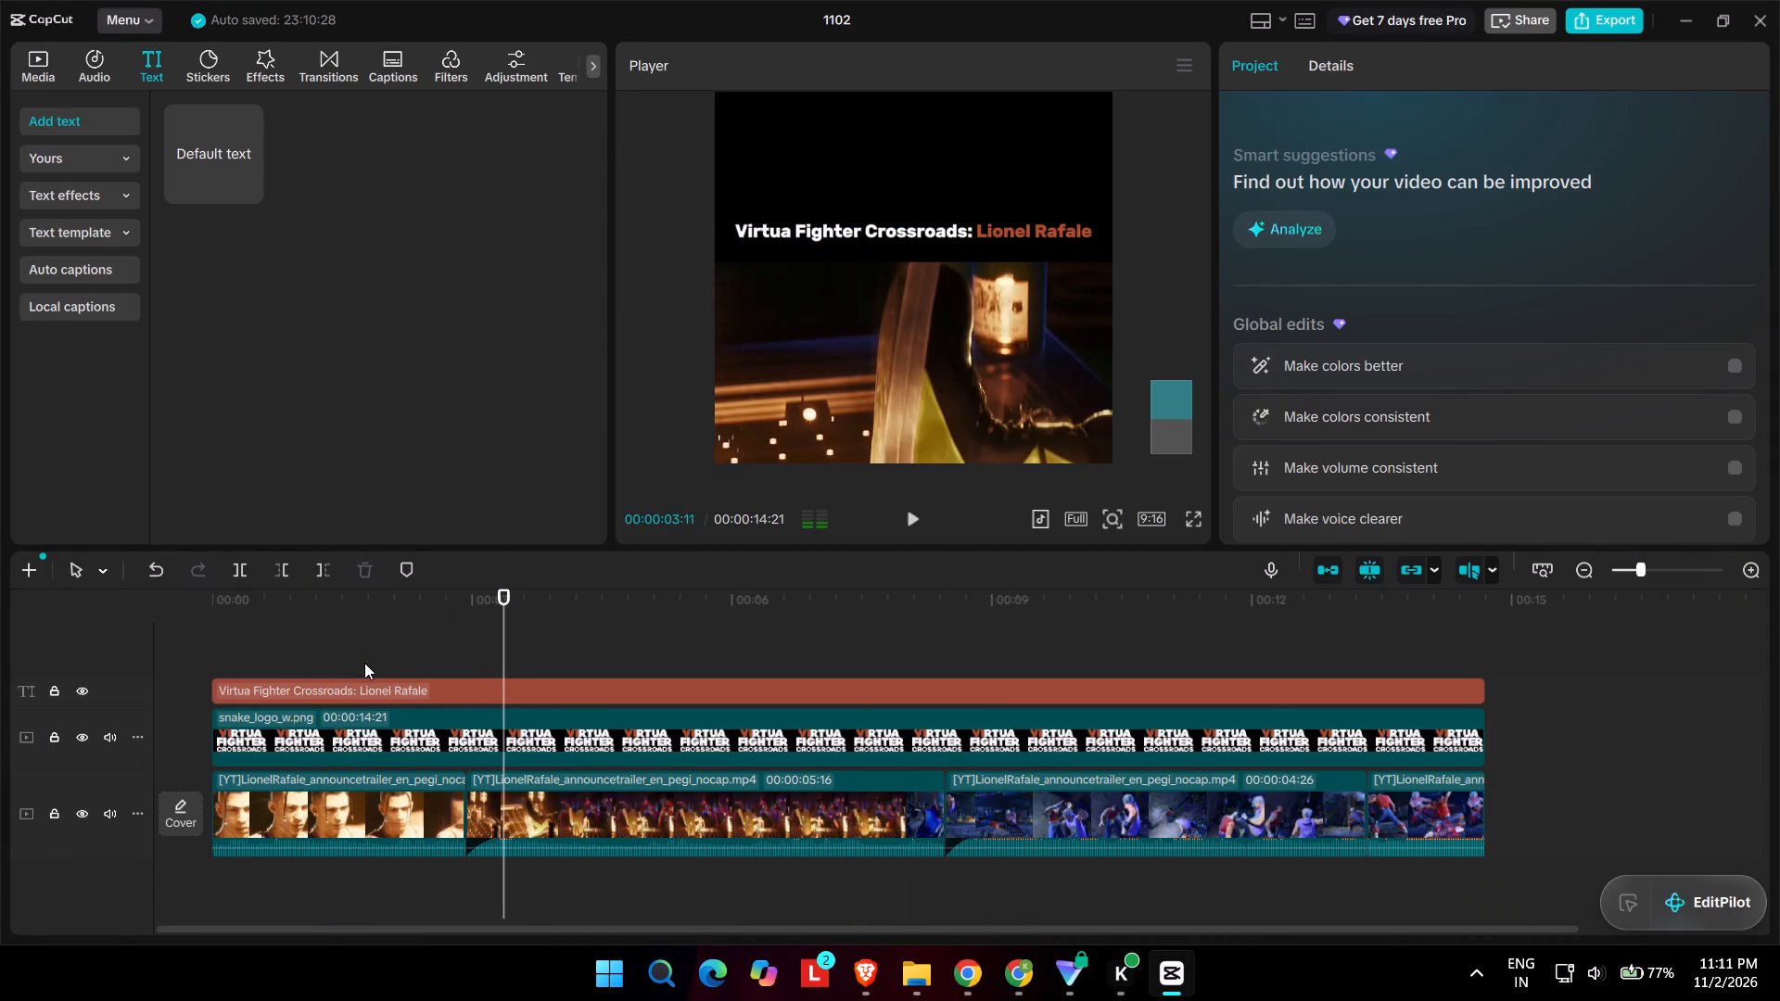
{"action": "key", "text": "space"}
{"action": "key", "text": "space"}
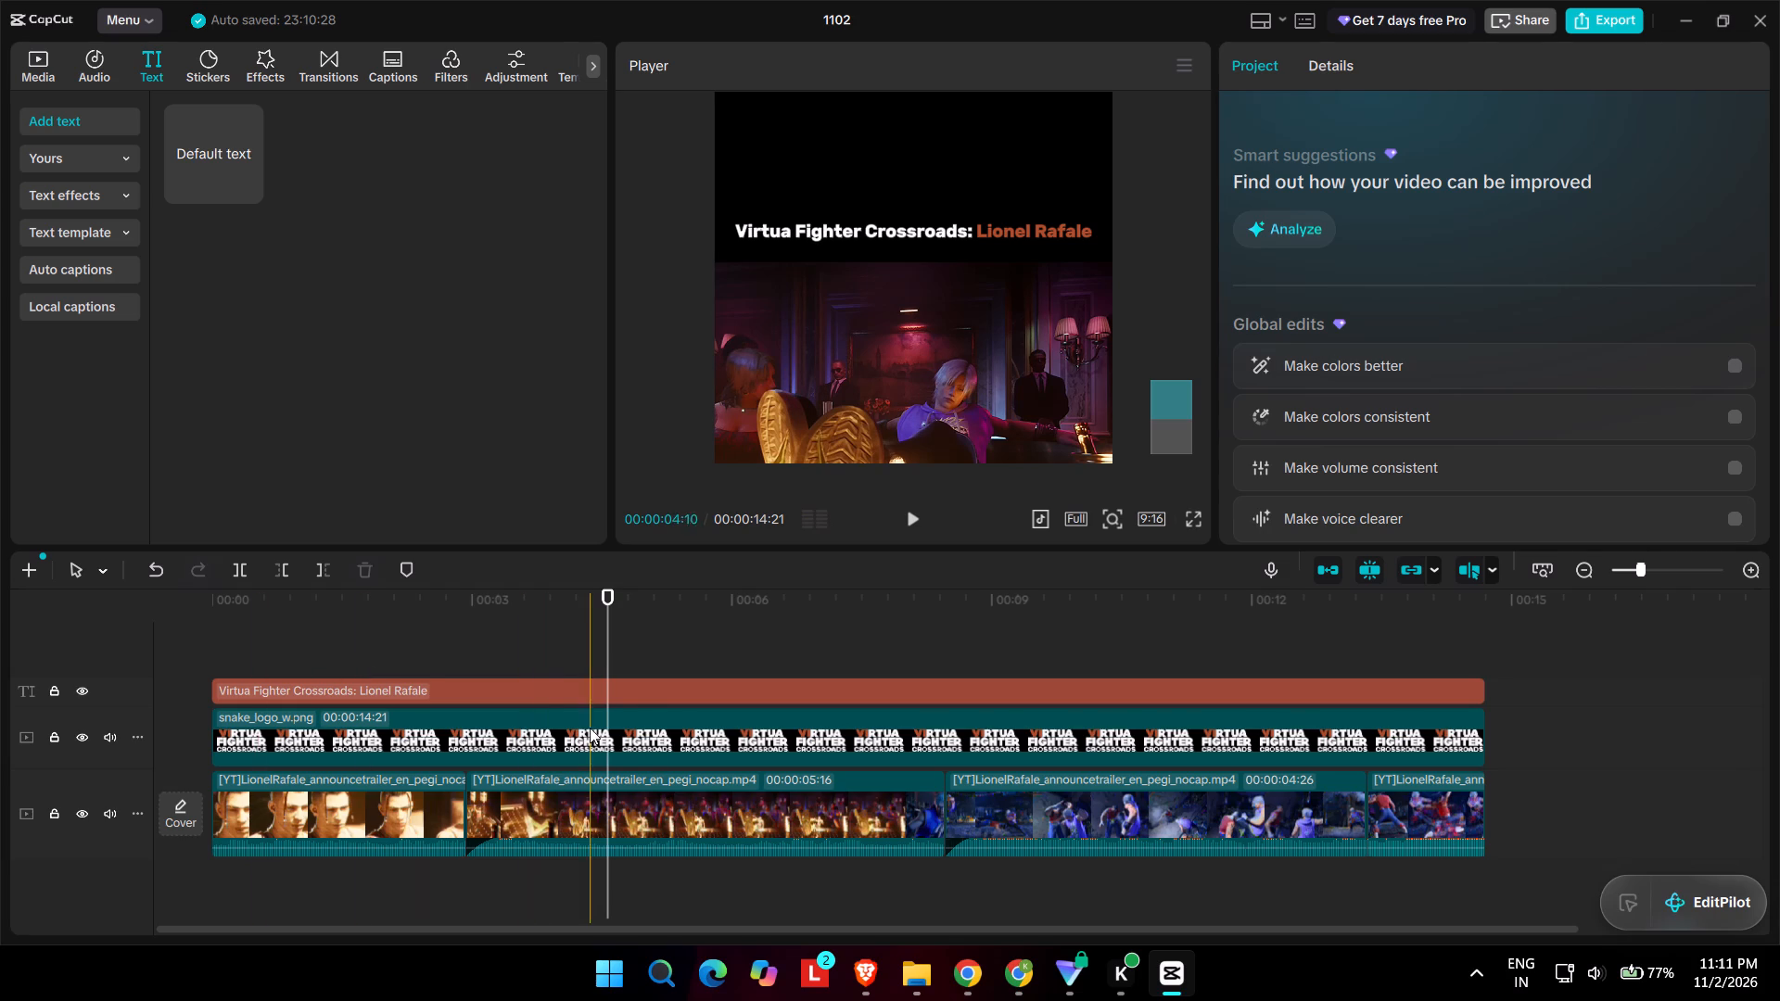
Replace the caption text with "Lionel Rafale has arrived in the city of Vilasapara", copied from the full caption layout in the Google Docs brief.
{"action": "left_click", "coordinate": [652, 687]}
{"action": "left_click", "coordinate": [969, 976]}
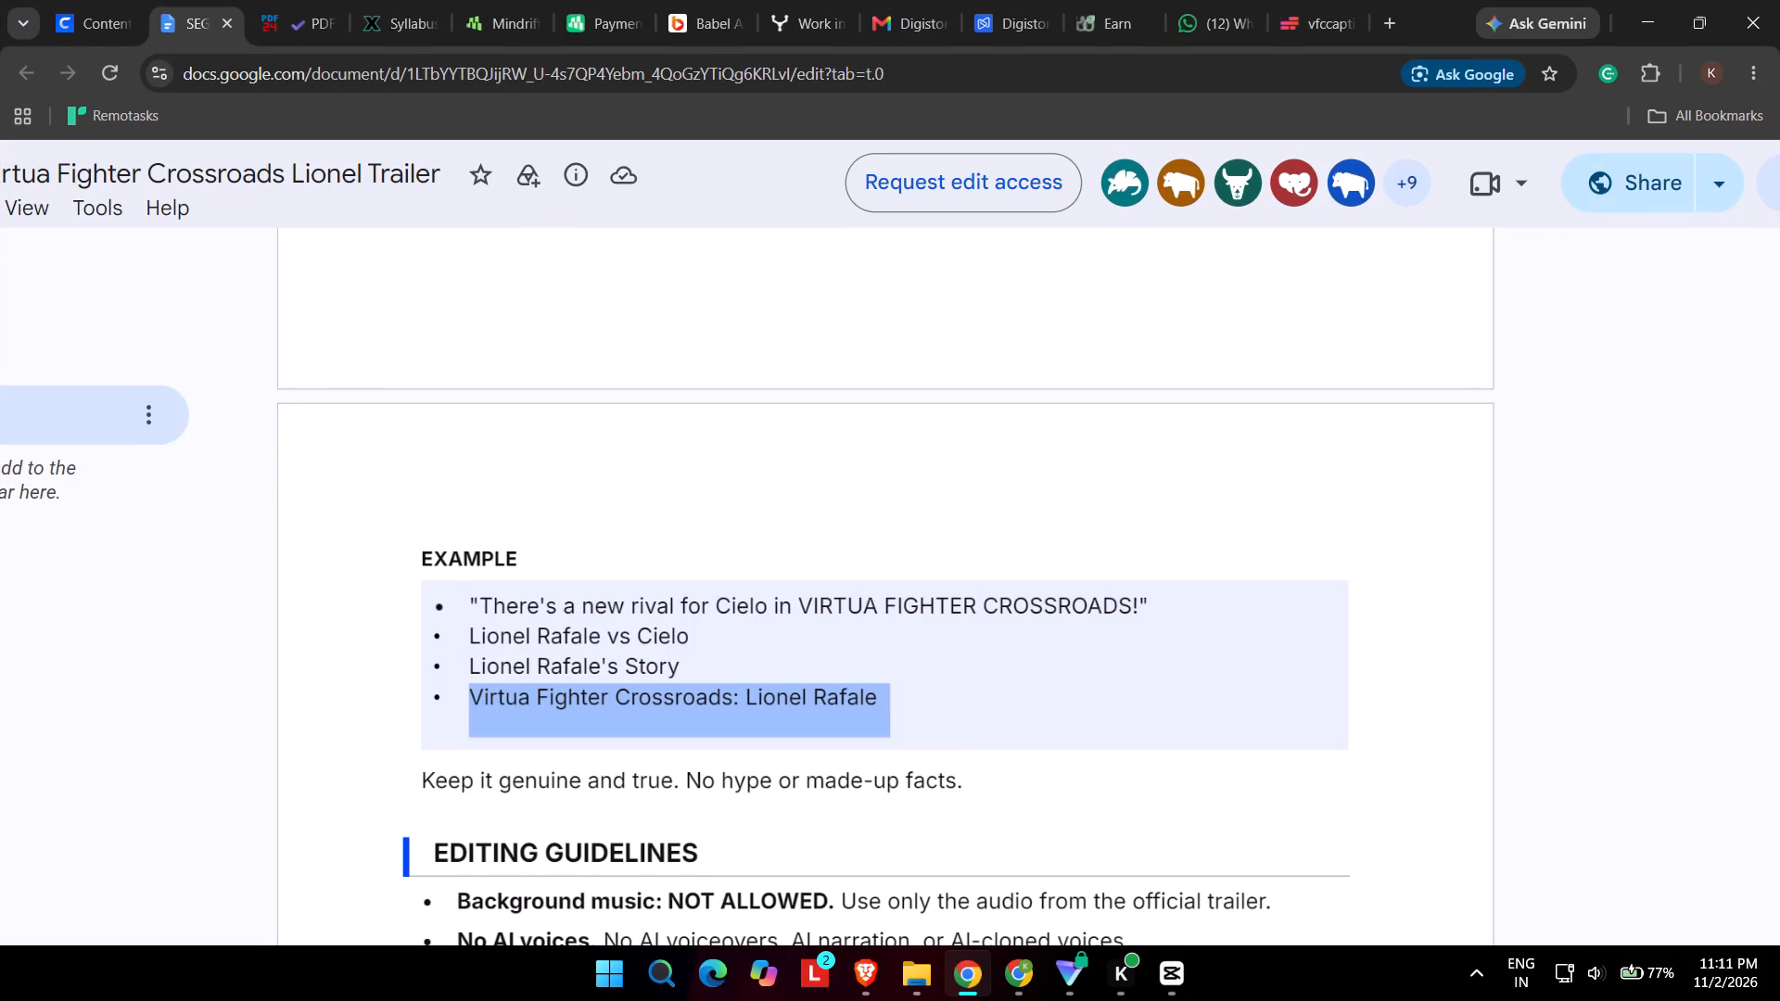
{"action": "scroll", "coordinate": [641, 661], "scroll_direction": "up", "scroll_amount": 3}
{"action": "left_click", "coordinate": [565, 589]}
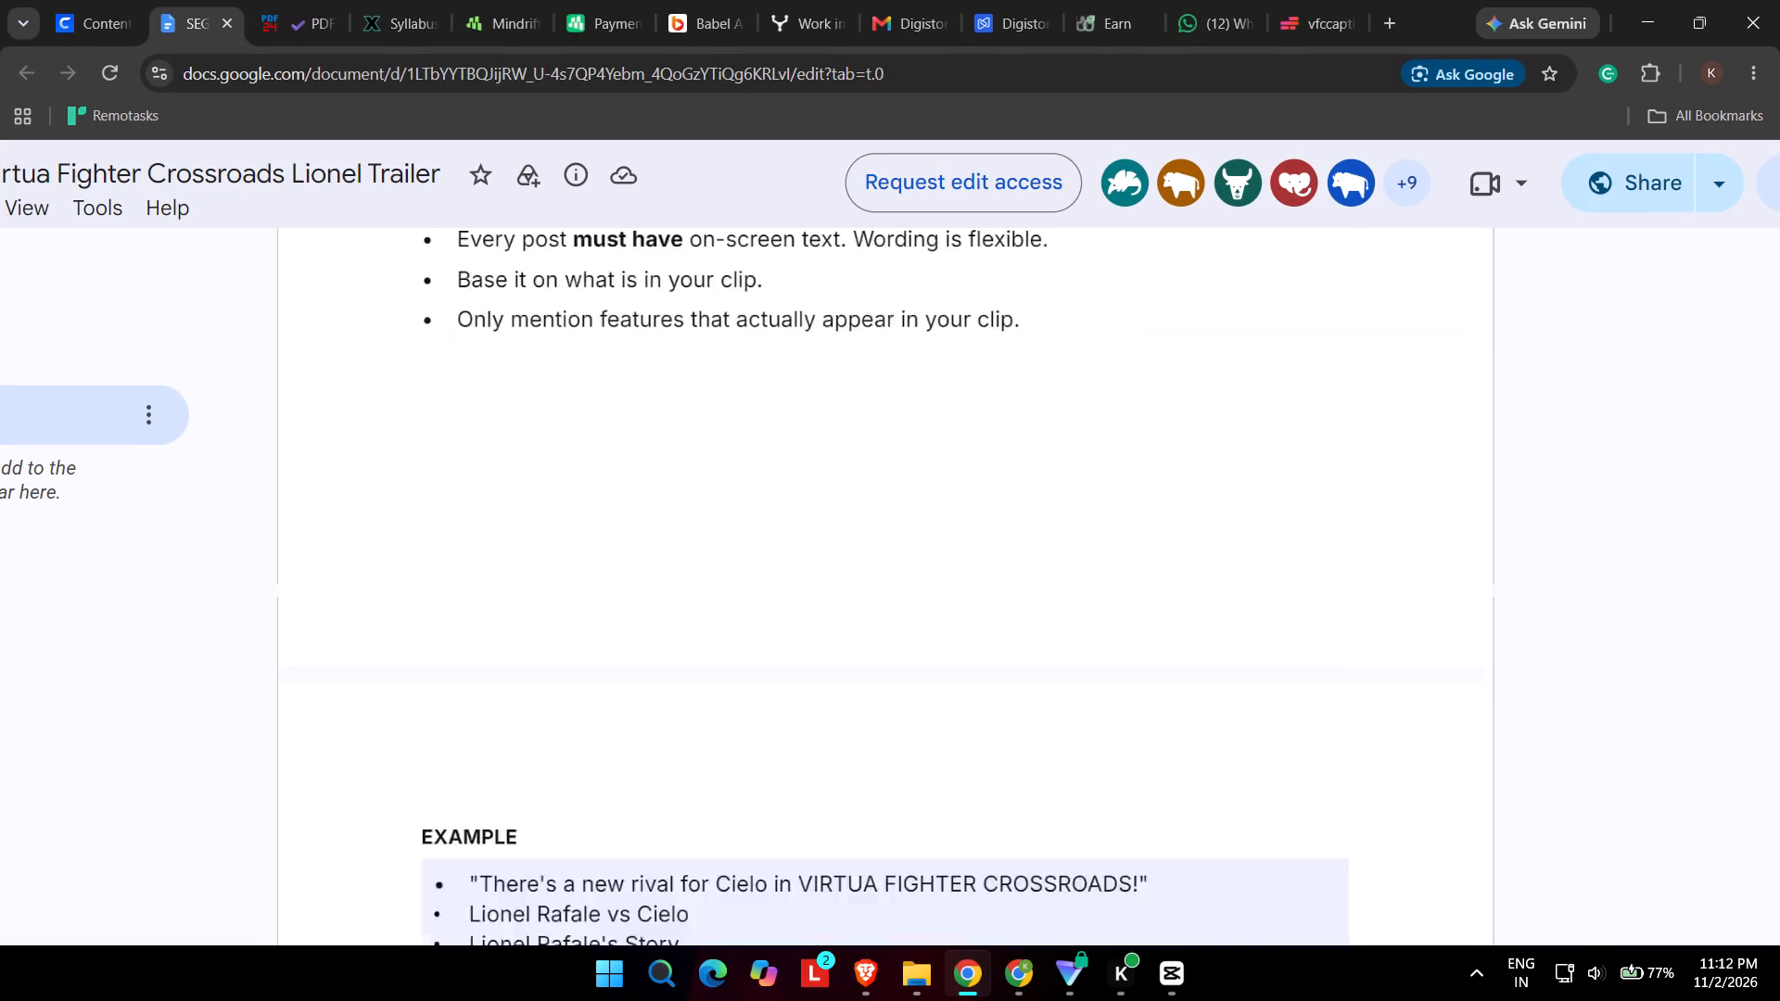
{"action": "scroll", "coordinate": [565, 589], "scroll_direction": "up", "scroll_amount": 4}
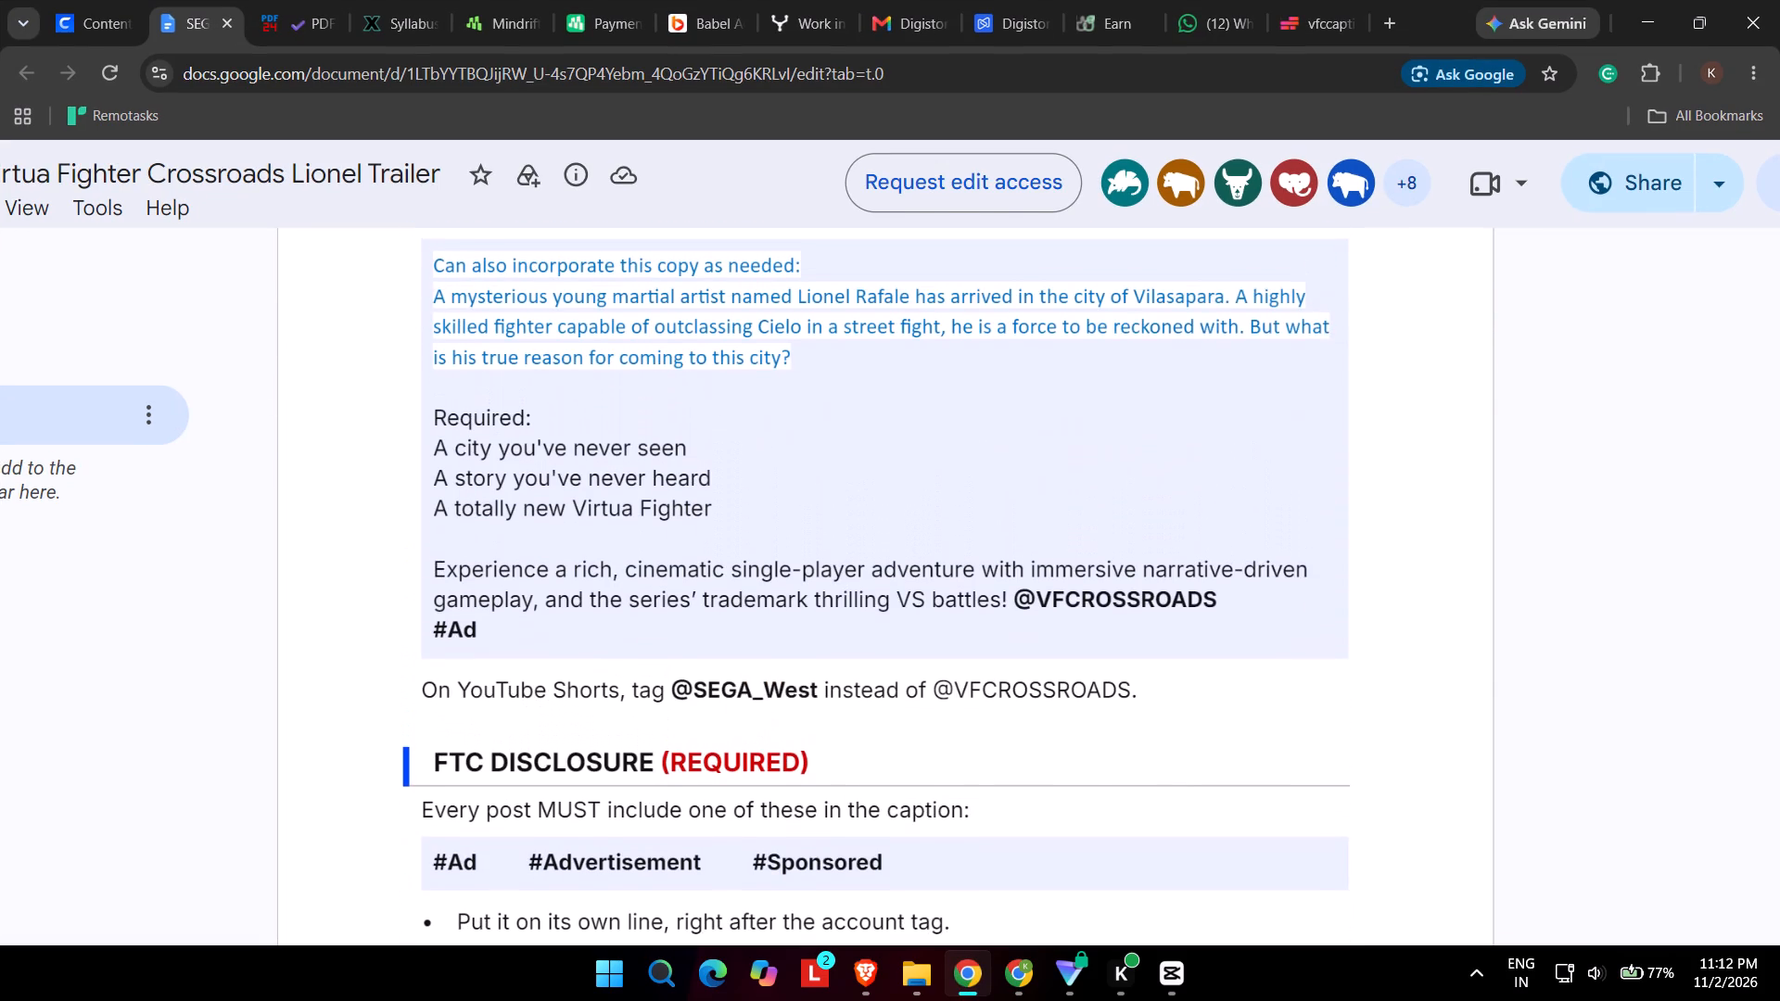
{"action": "scroll", "coordinate": [565, 589], "scroll_direction": "up", "scroll_amount": 1}
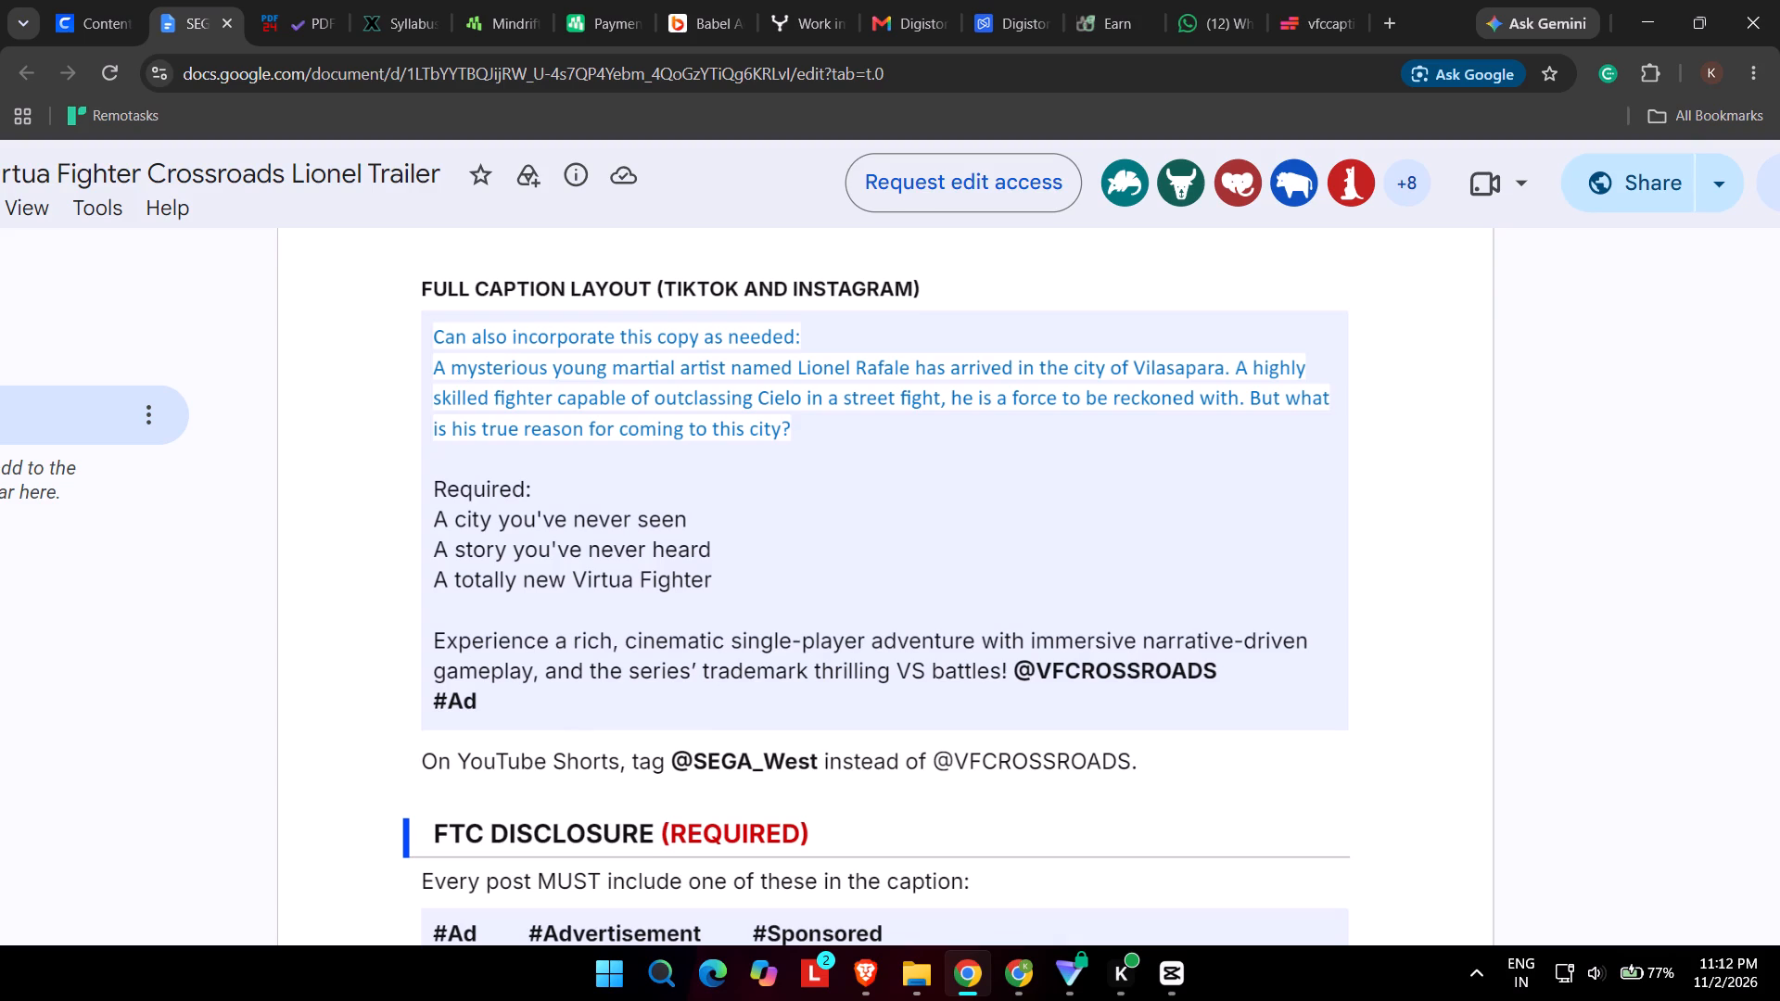
{"action": "left_click_drag", "start_coordinate": [799, 367], "coordinate": [1205, 378]}
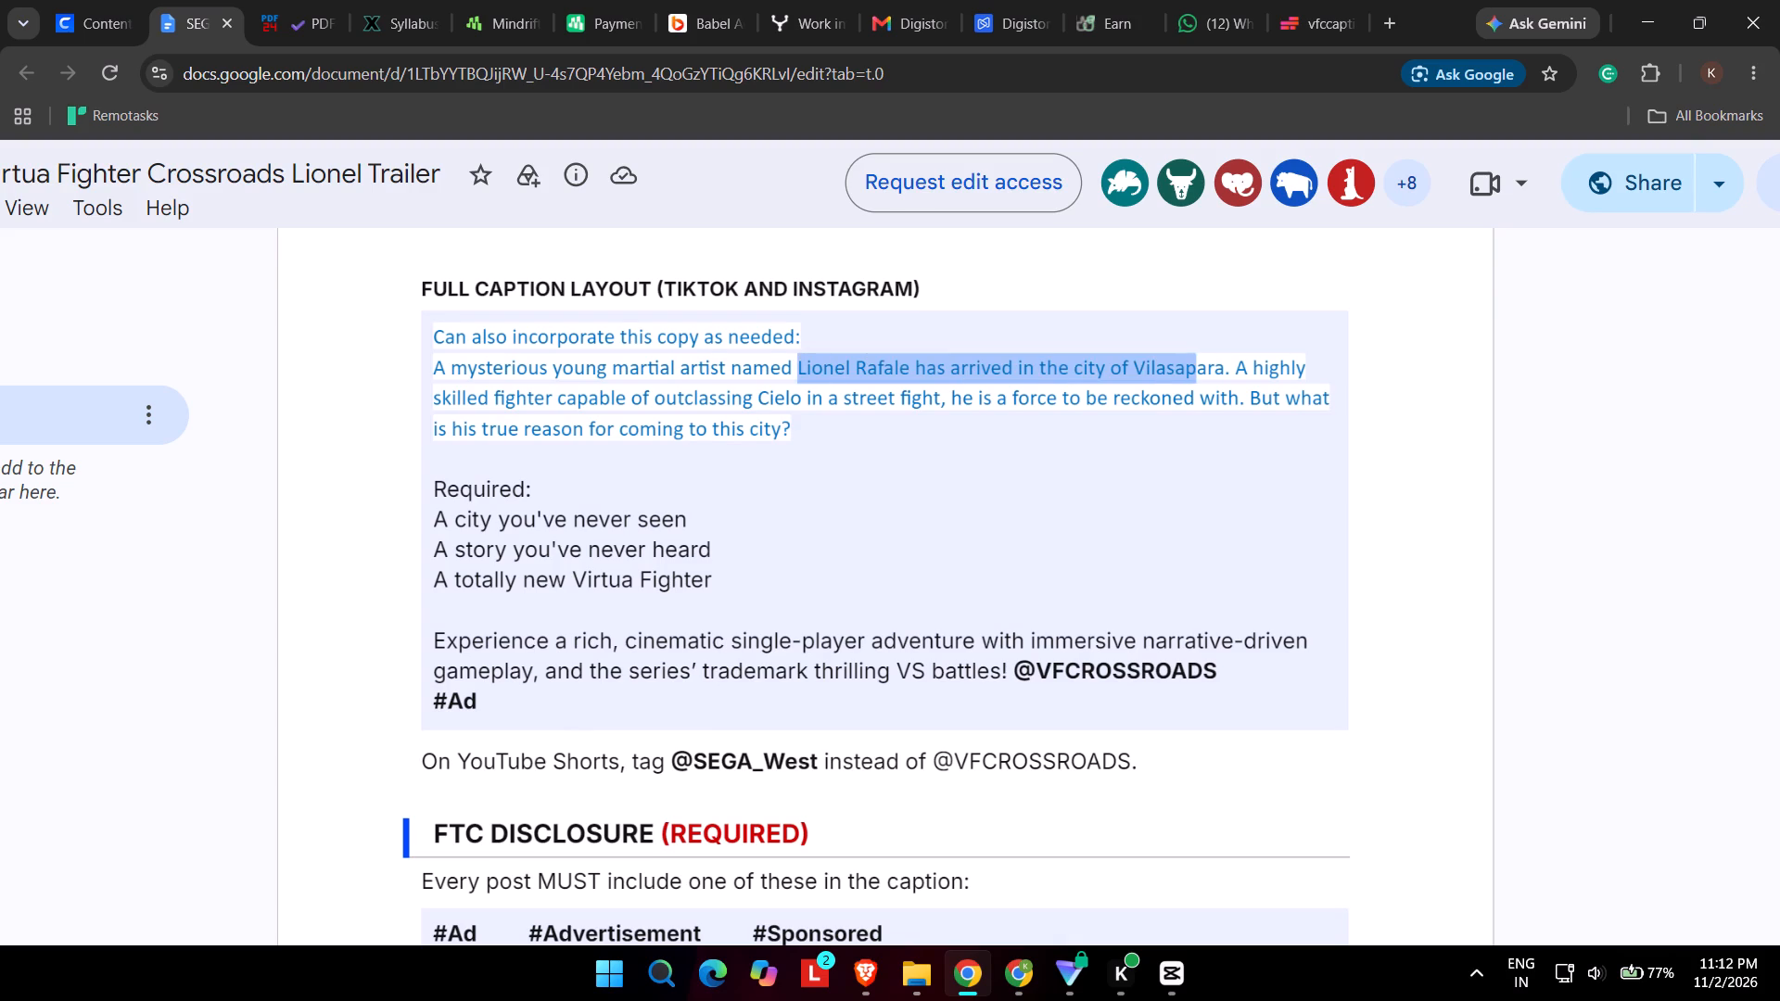
{"action": "left_click_drag", "start_coordinate": [1205, 378], "coordinate": [1227, 377]}
{"action": "key", "text": "ctrl+c"}
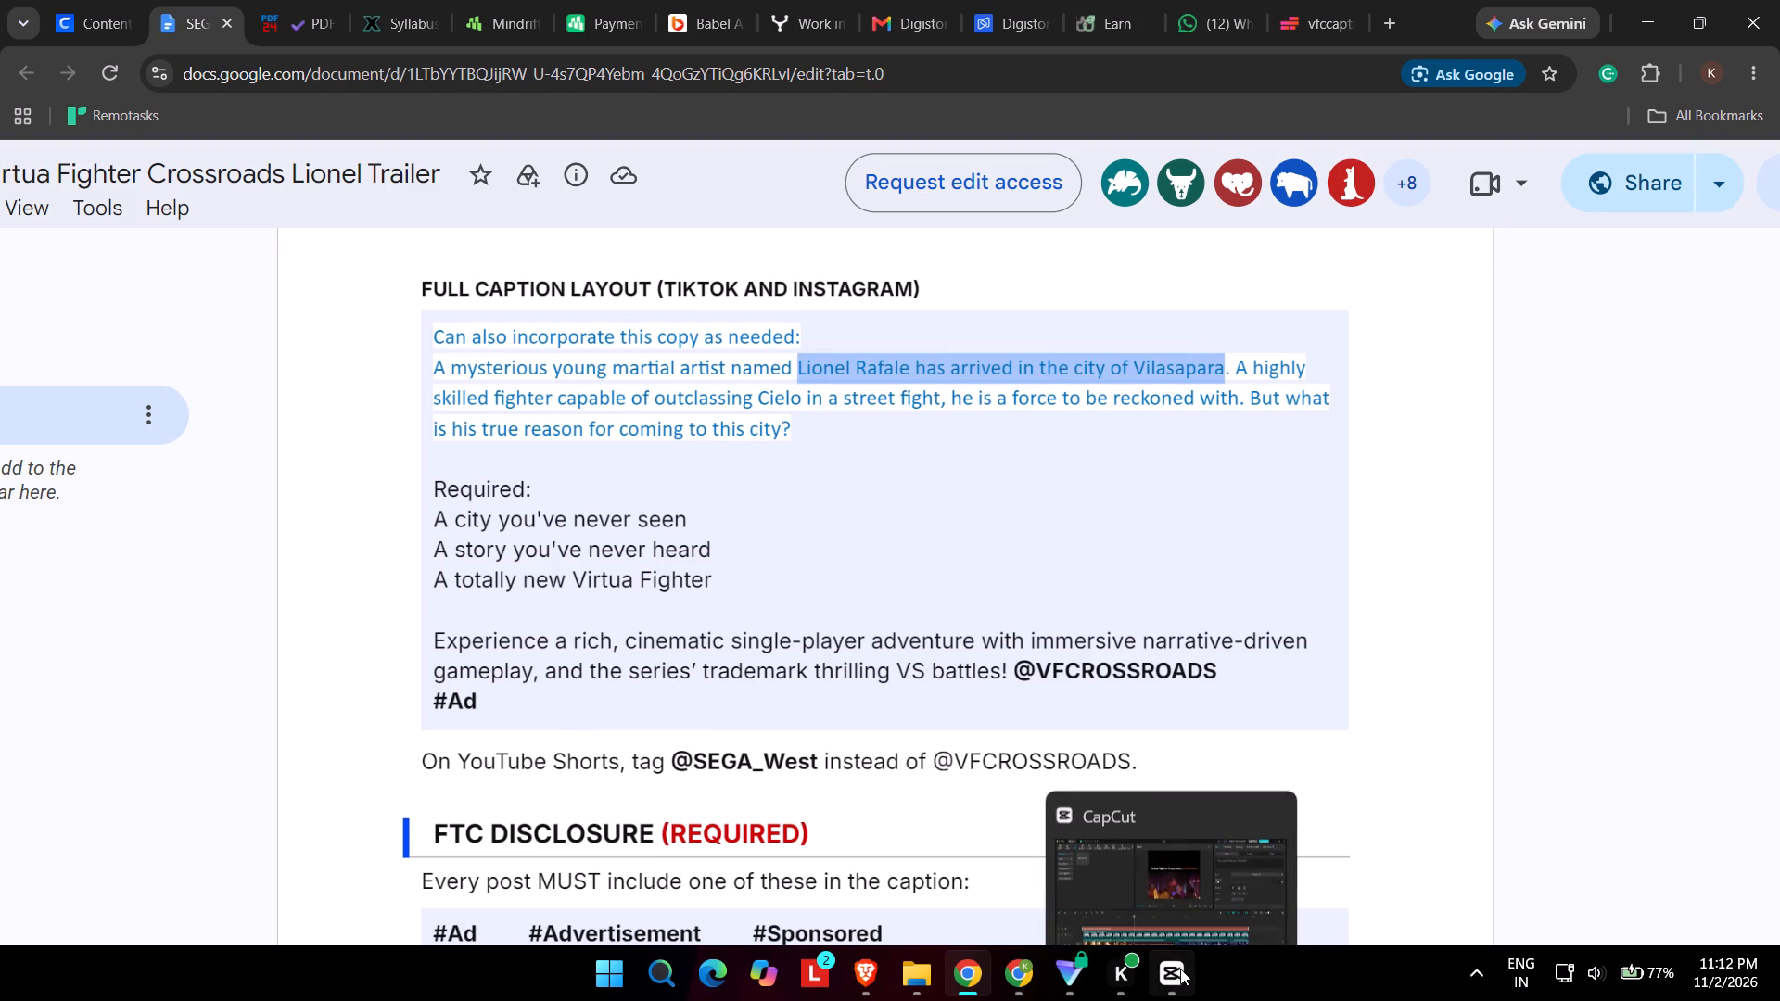
{"action": "left_click", "coordinate": [1181, 969]}
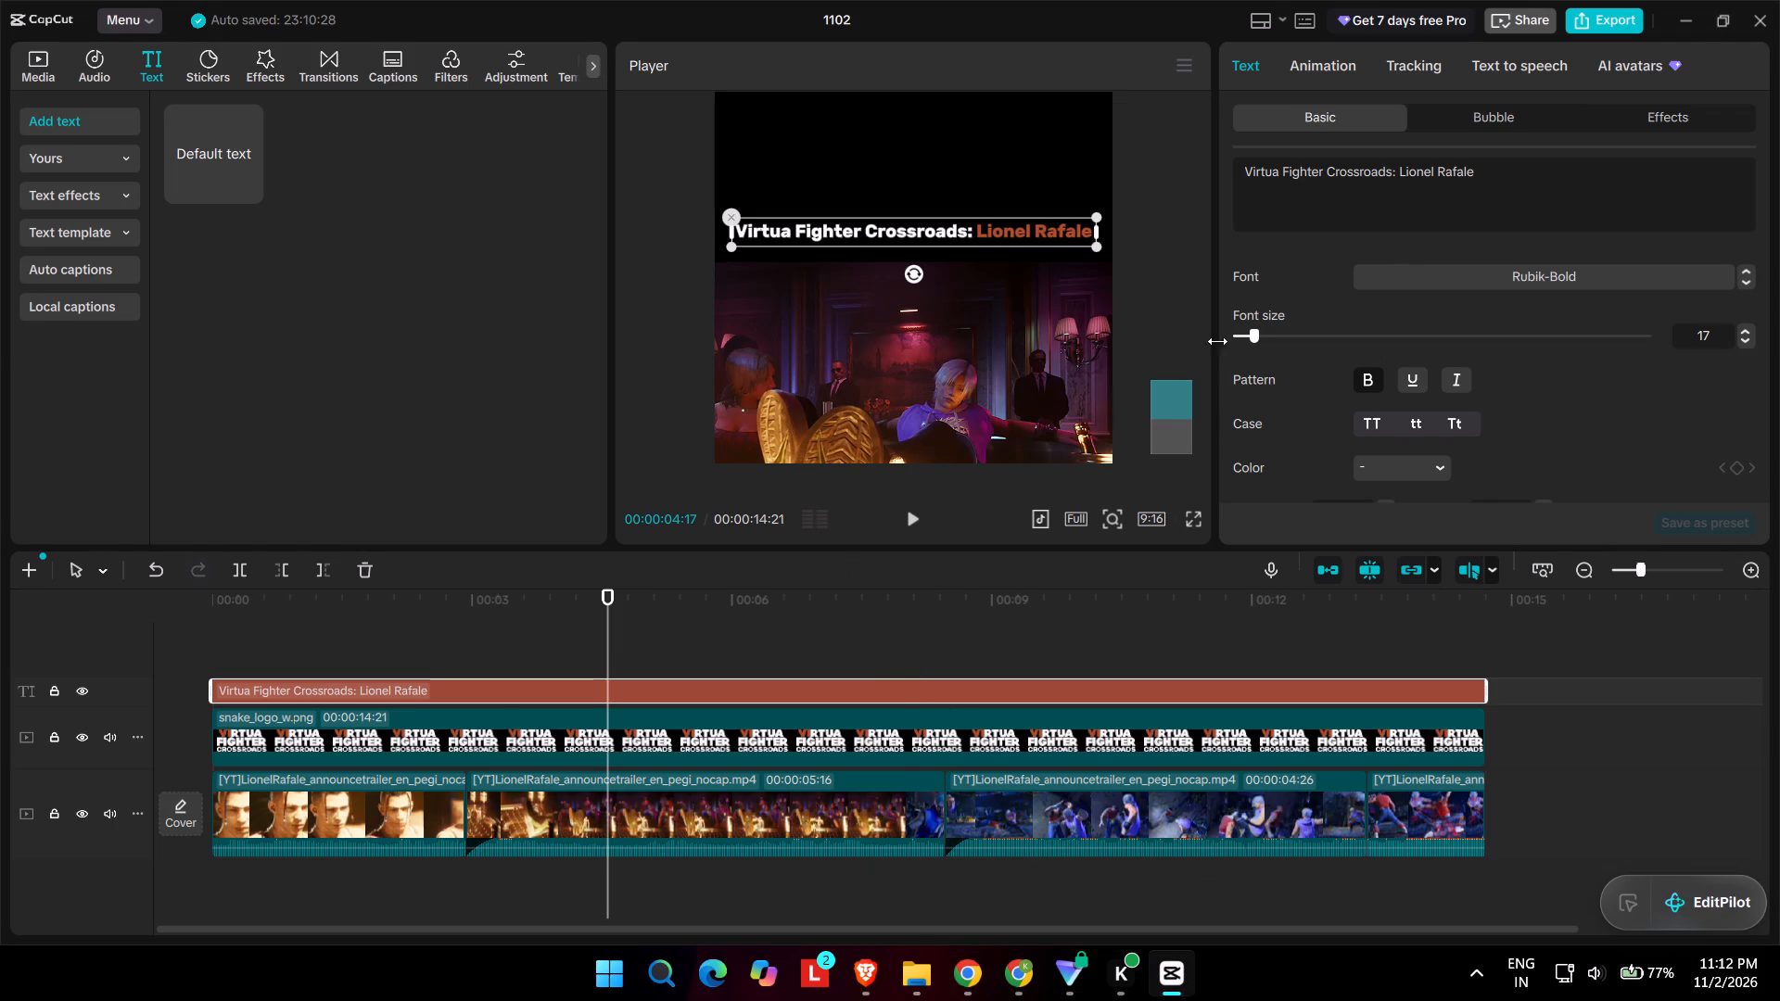
{"action": "left_click_drag", "start_coordinate": [1499, 176], "coordinate": [1188, 176]}
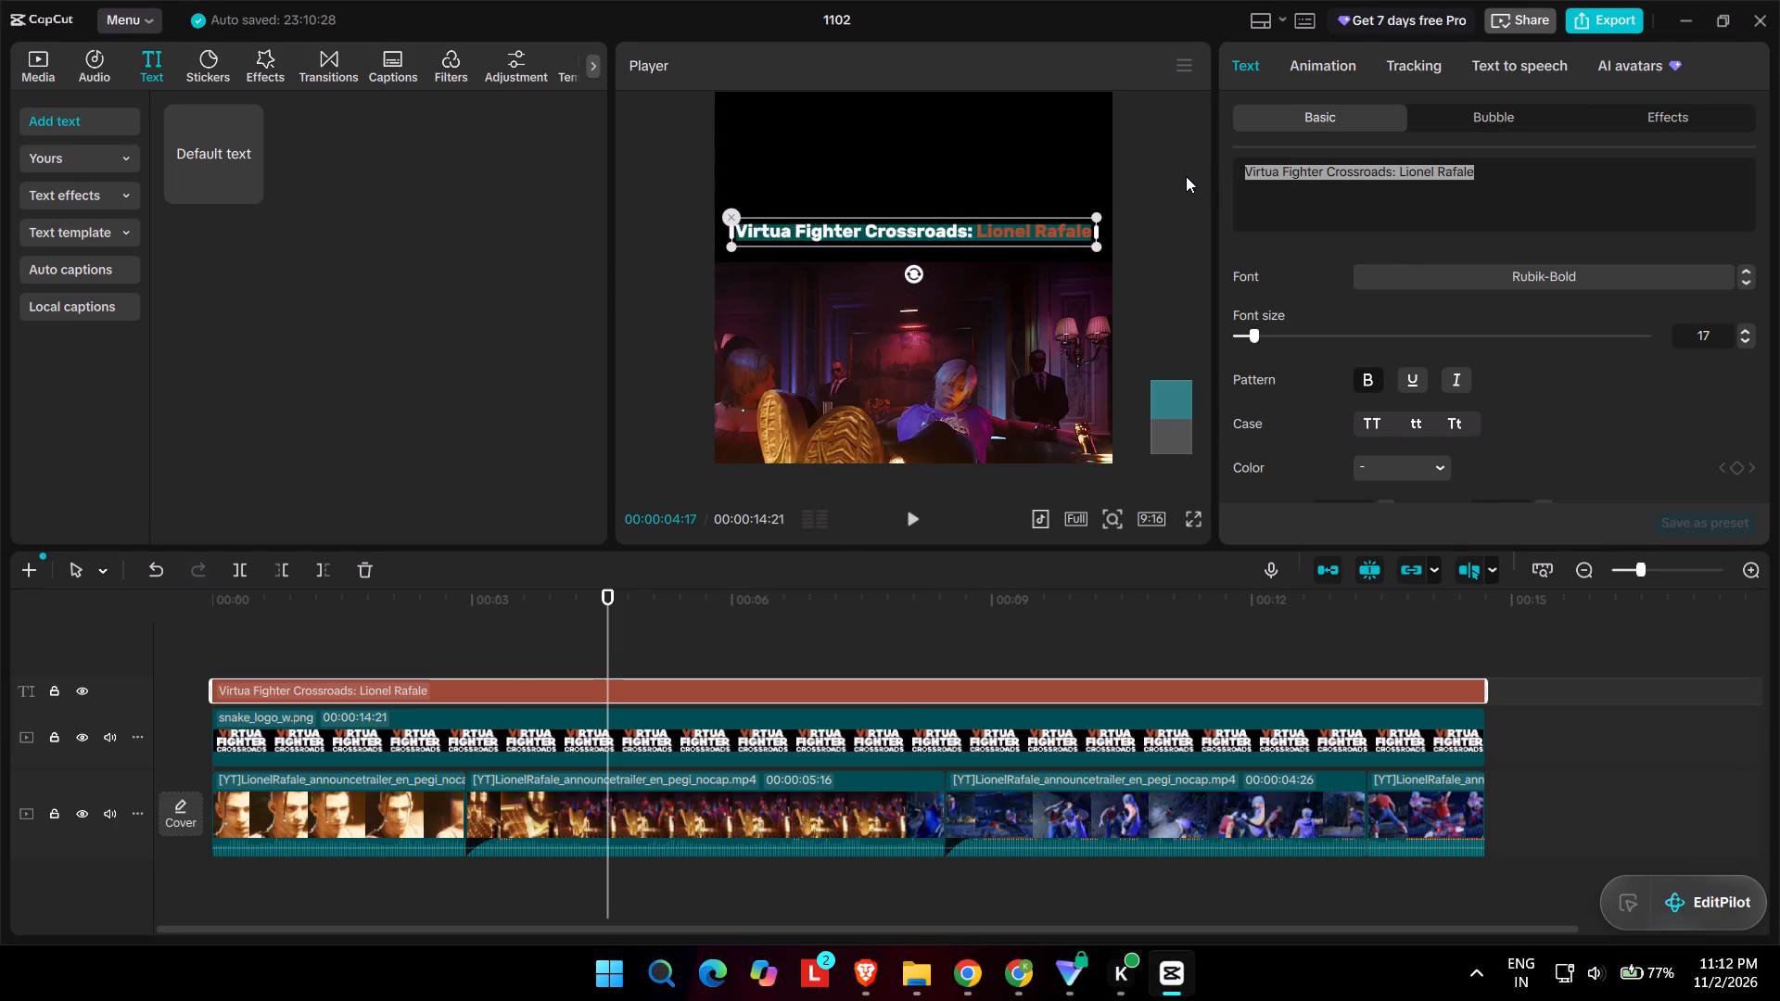
{"action": "key", "text": "ctrl+v"}
Scale the new caption down slightly so it leaves small margins within the frame width.
{"action": "left_click_drag", "start_coordinate": [1134, 247], "coordinate": [1087, 237]}
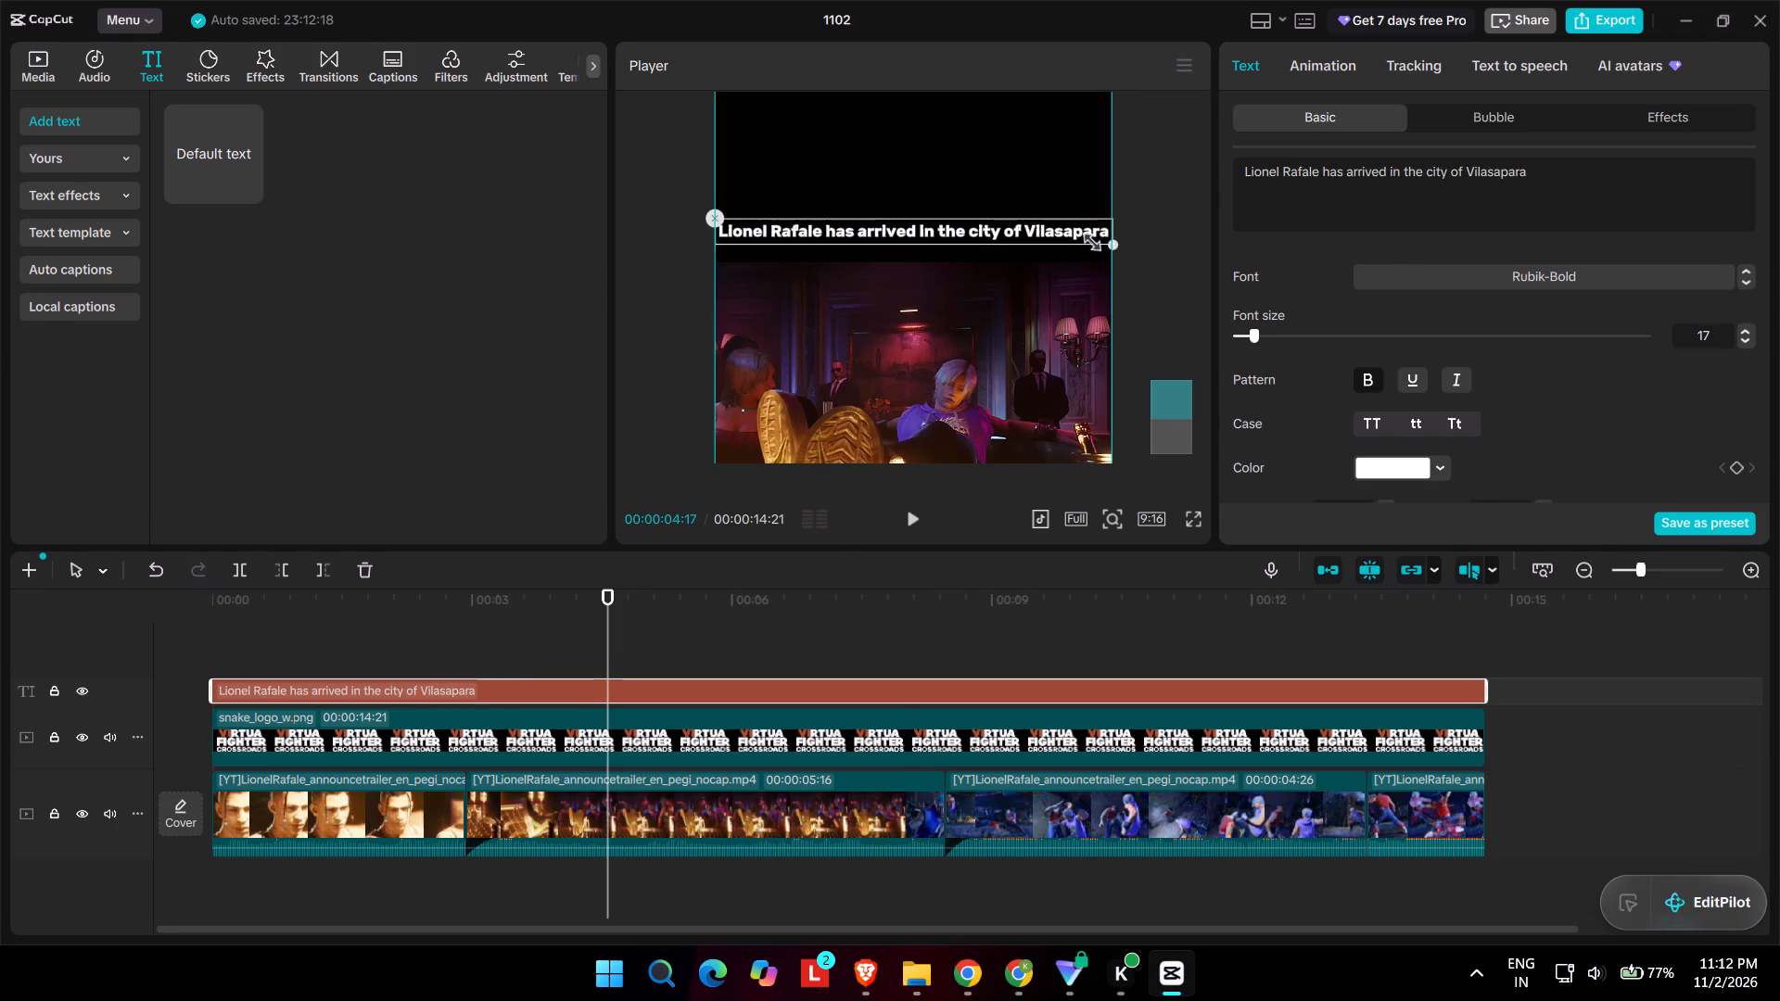
{"action": "left_click_drag", "start_coordinate": [1087, 237], "coordinate": [1076, 235]}
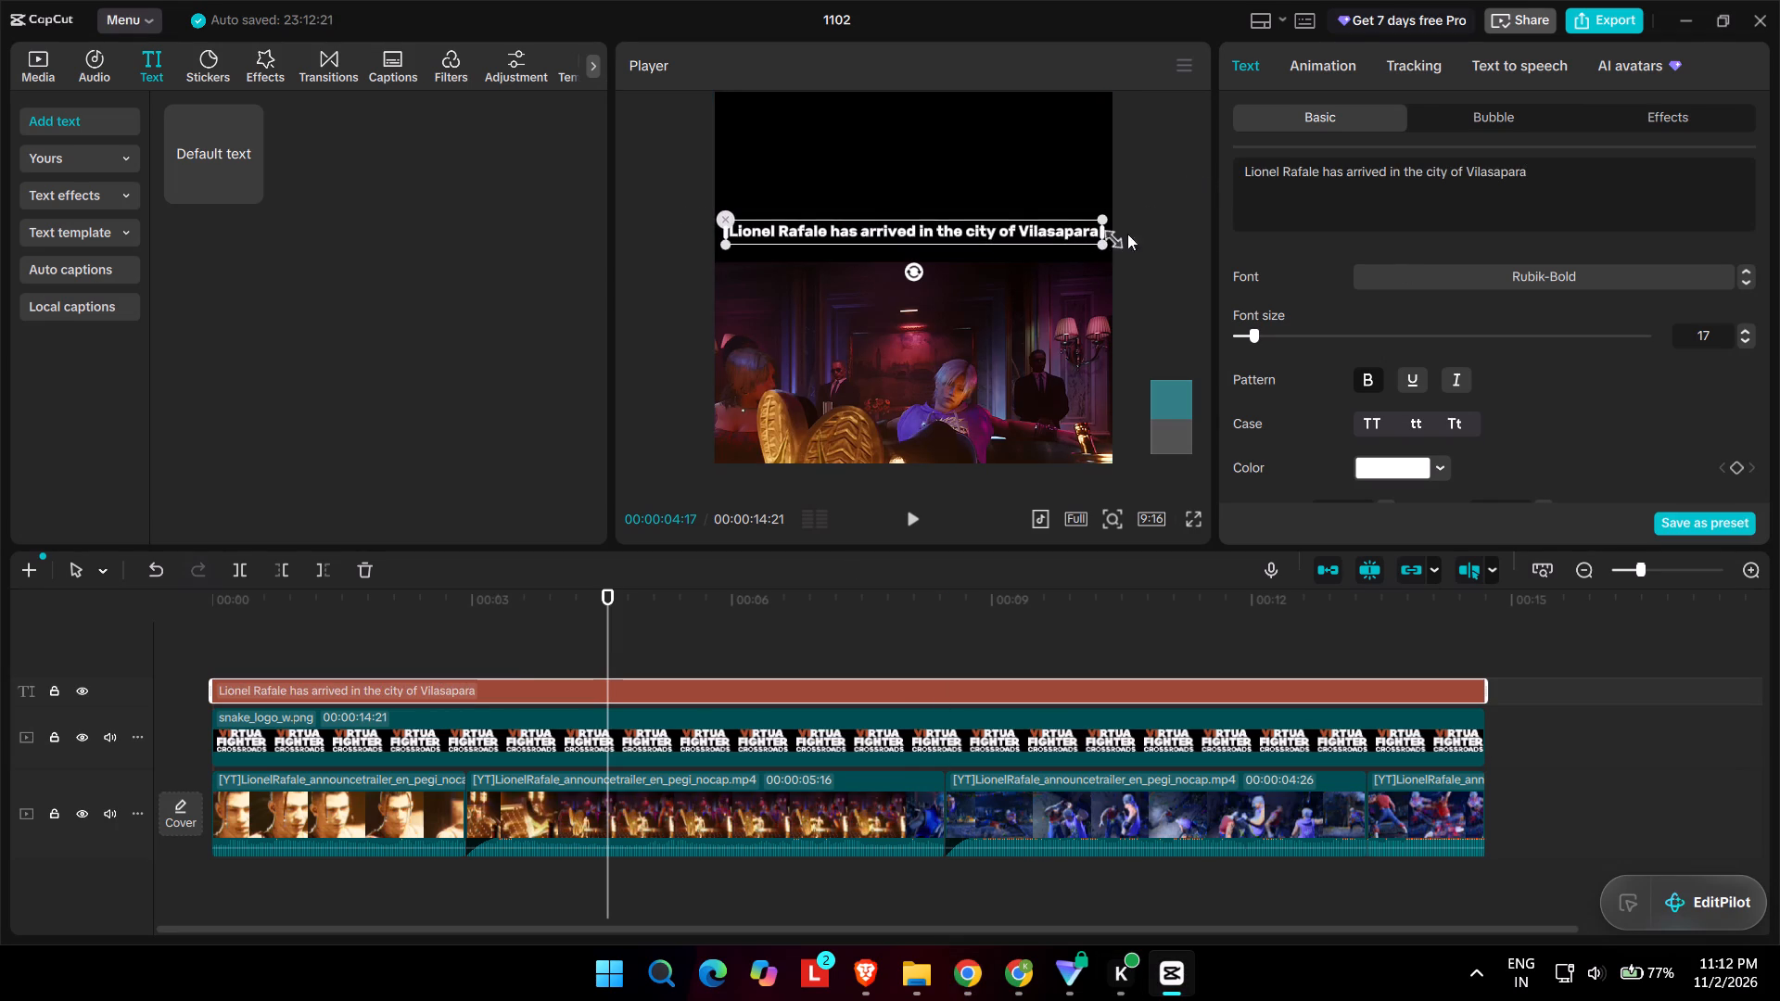
Recolour only the word "Vilasapara" in the caption to the logo's orange AE4D2B, sampled from the "VI" lettering.
{"action": "left_click", "coordinate": [1324, 173]}
{"action": "left_click_drag", "start_coordinate": [1467, 173], "coordinate": [1587, 183]}
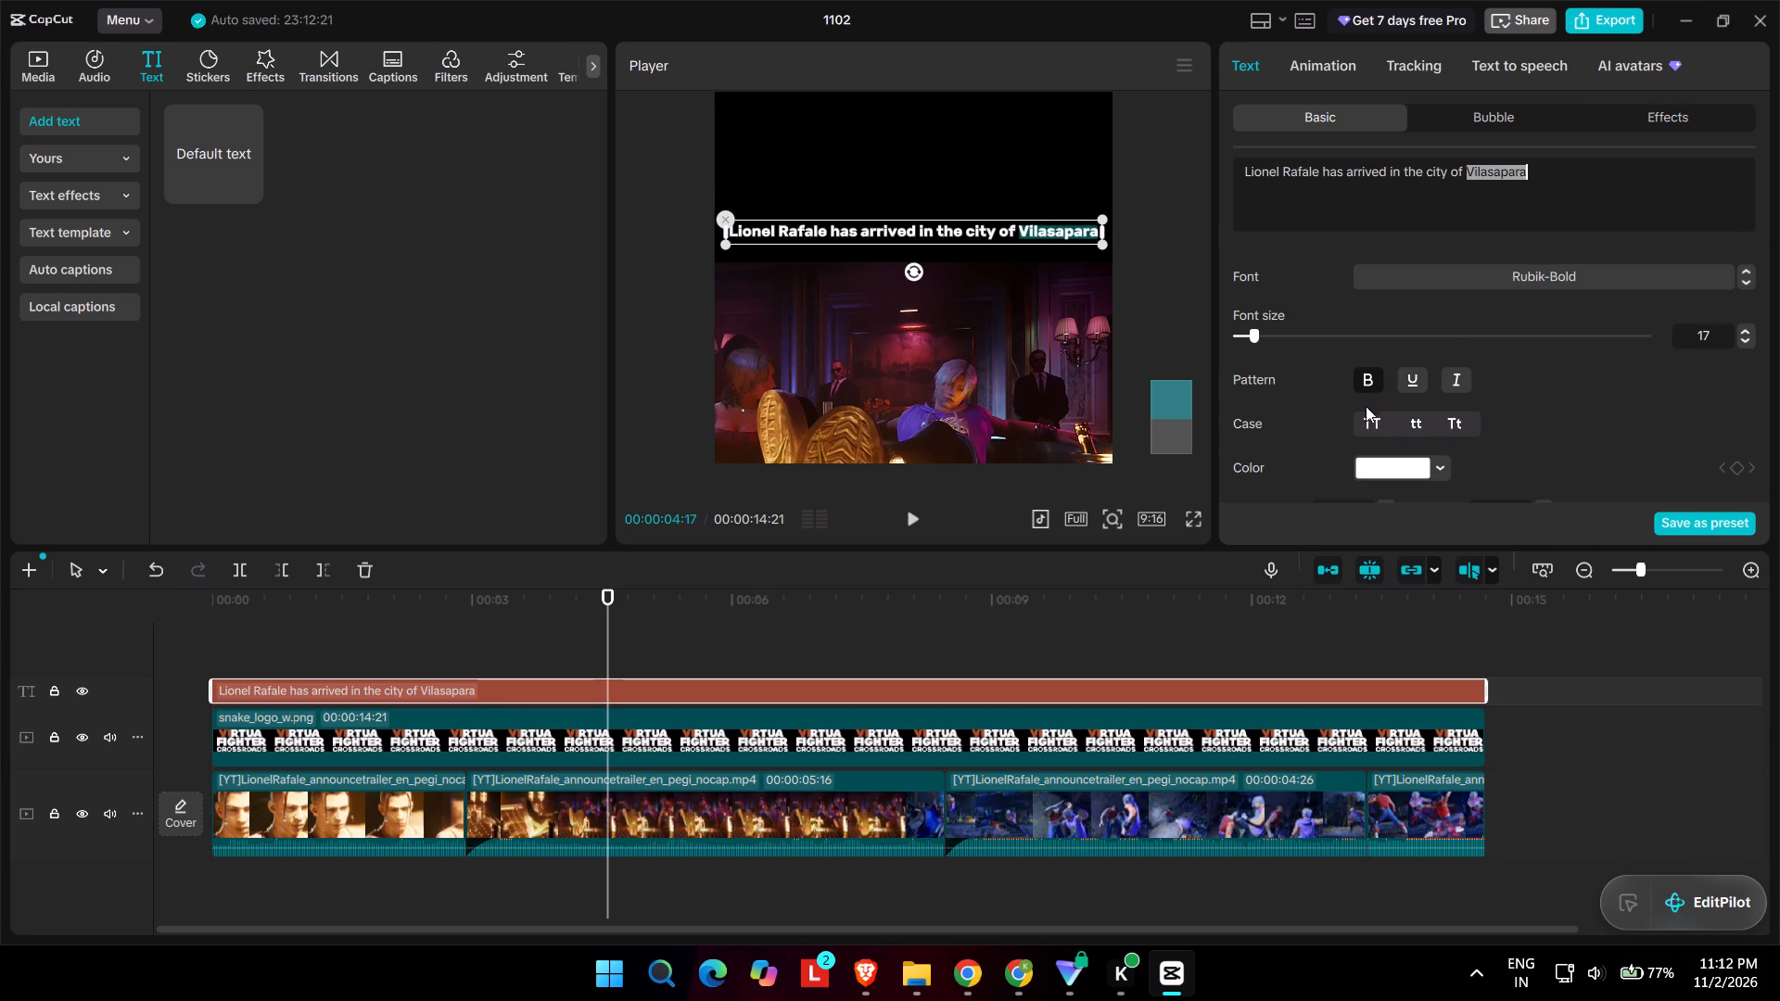
{"action": "left_click", "coordinate": [1380, 465]}
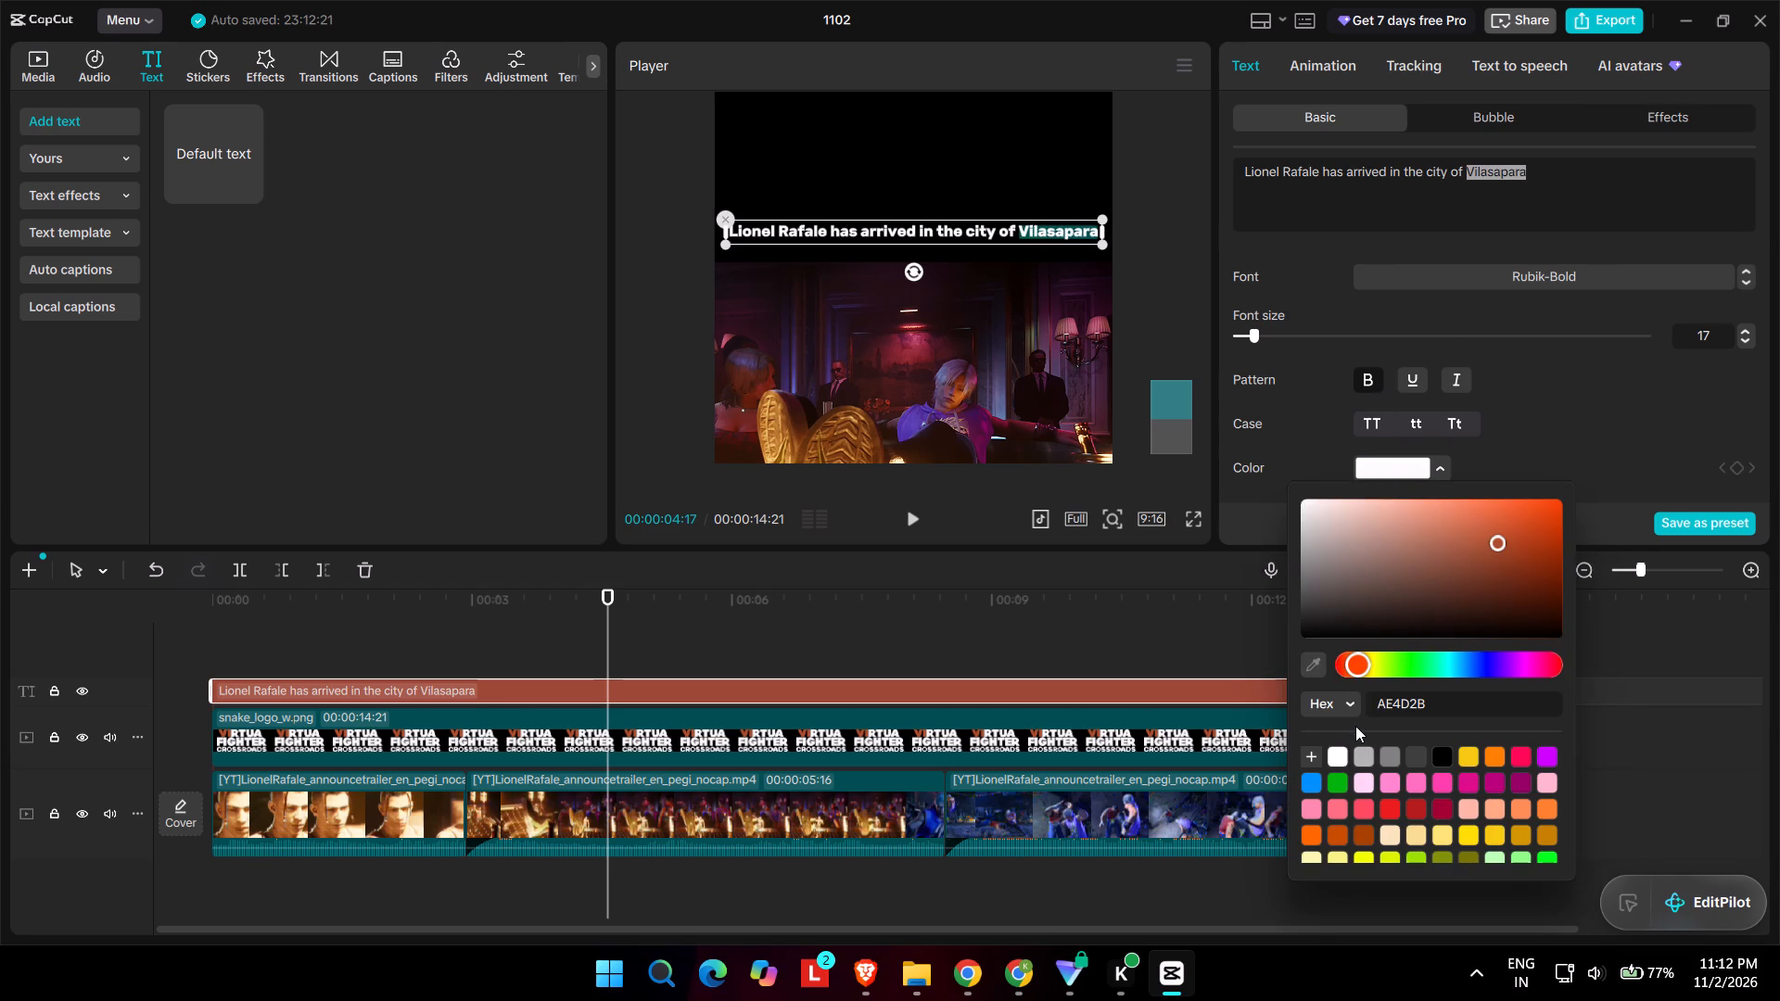
{"action": "left_click", "coordinate": [1313, 673]}
{"action": "scroll", "coordinate": [1003, 368], "scroll_direction": "down", "scroll_amount": 2}
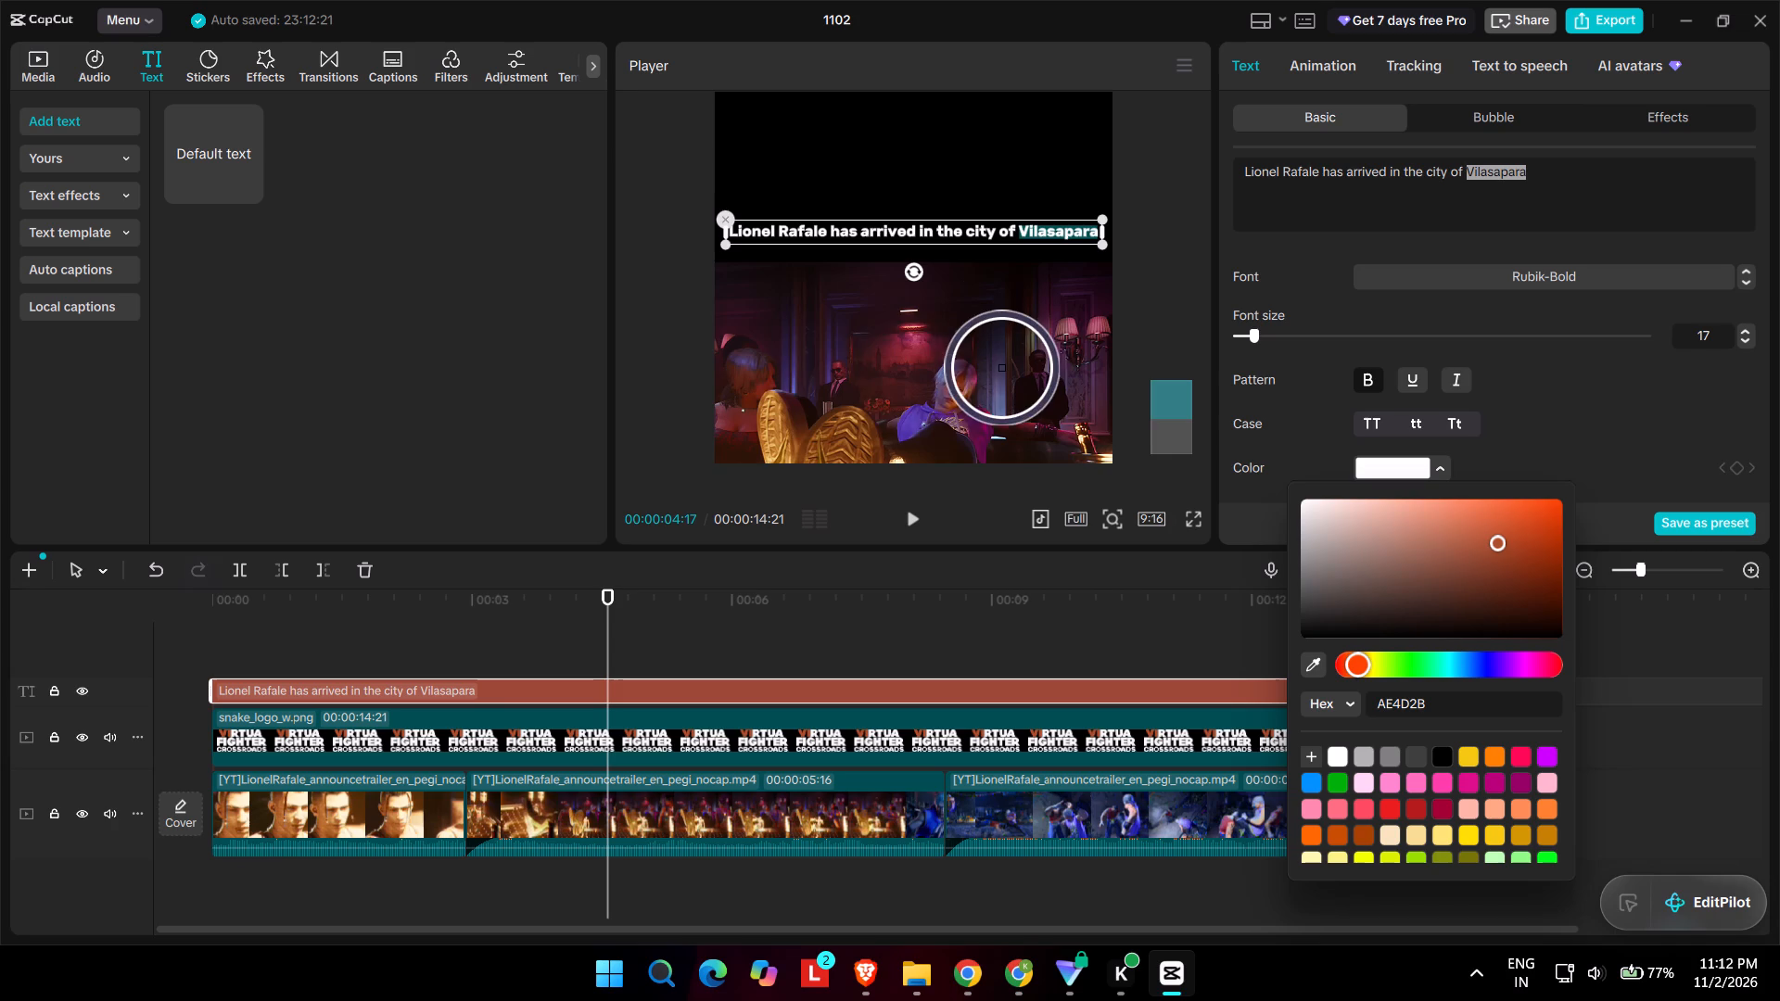
{"action": "scroll", "coordinate": [1110, 421], "scroll_direction": "down", "scroll_amount": 3}
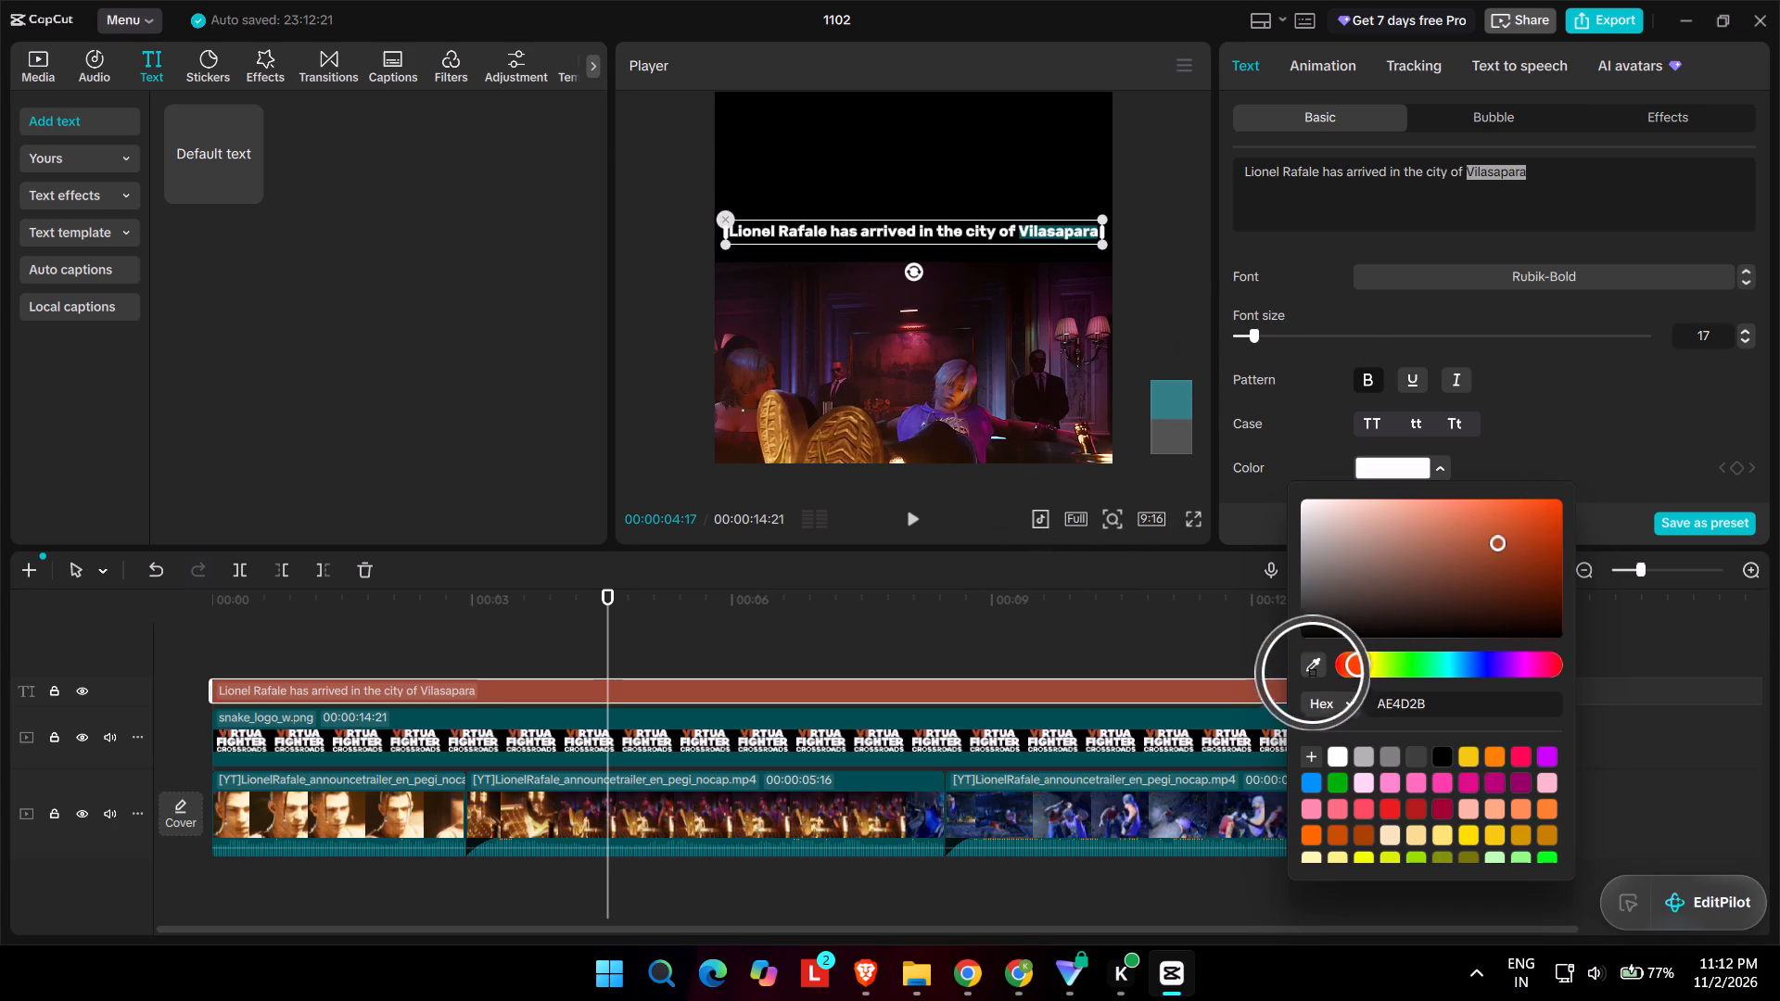
{"action": "left_click", "coordinate": [1313, 669]}
{"action": "scroll", "coordinate": [922, 281], "scroll_direction": "down", "scroll_amount": 3}
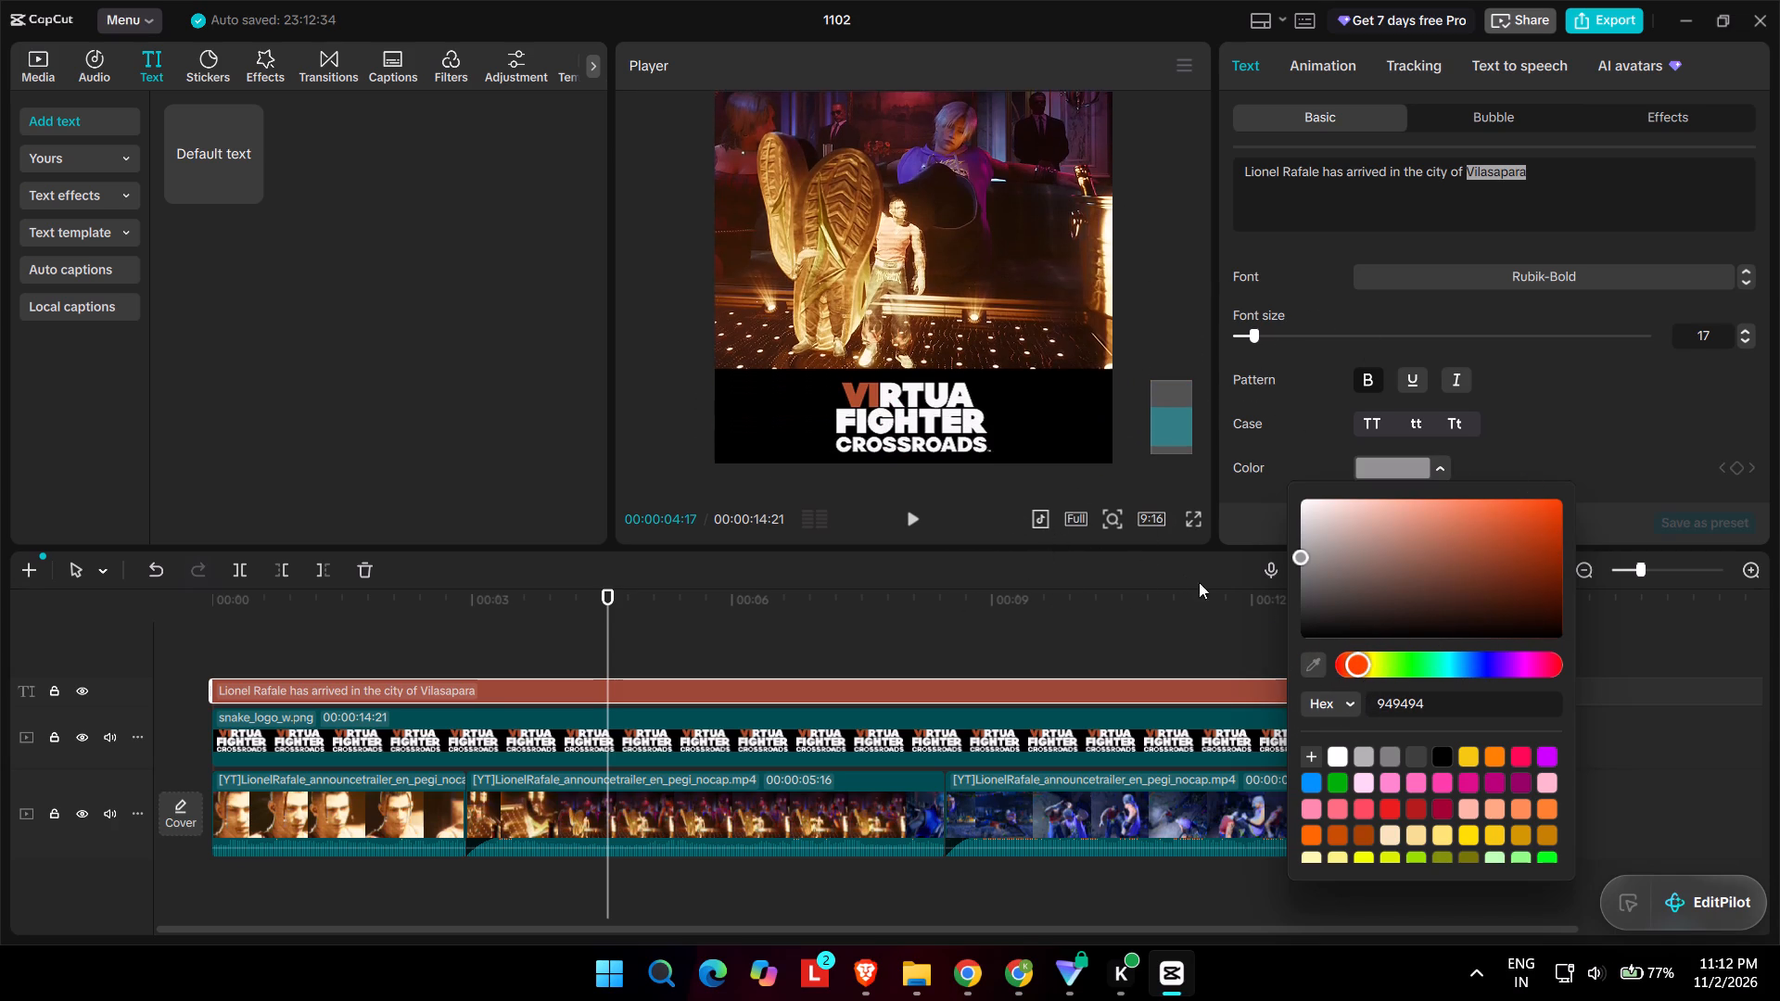
{"action": "left_click", "coordinate": [1317, 664]}
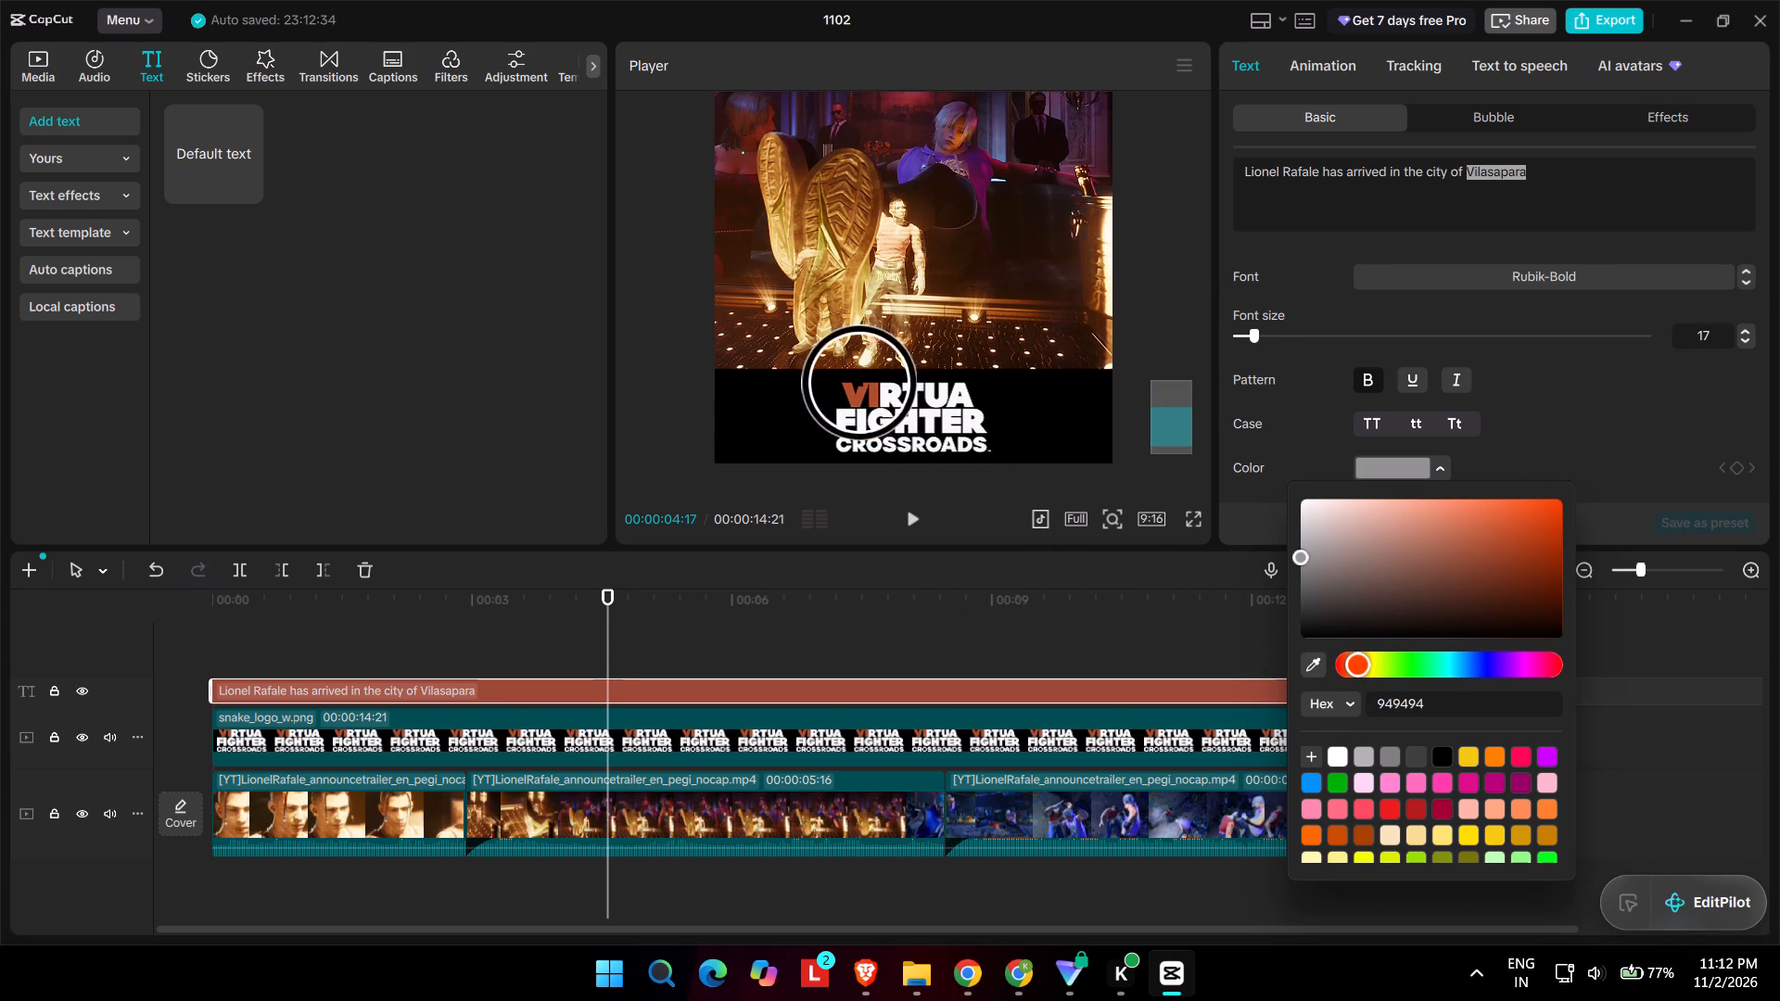
{"action": "left_click", "coordinate": [863, 392]}
{"action": "scroll", "coordinate": [1110, 369], "scroll_direction": "up", "scroll_amount": 2}
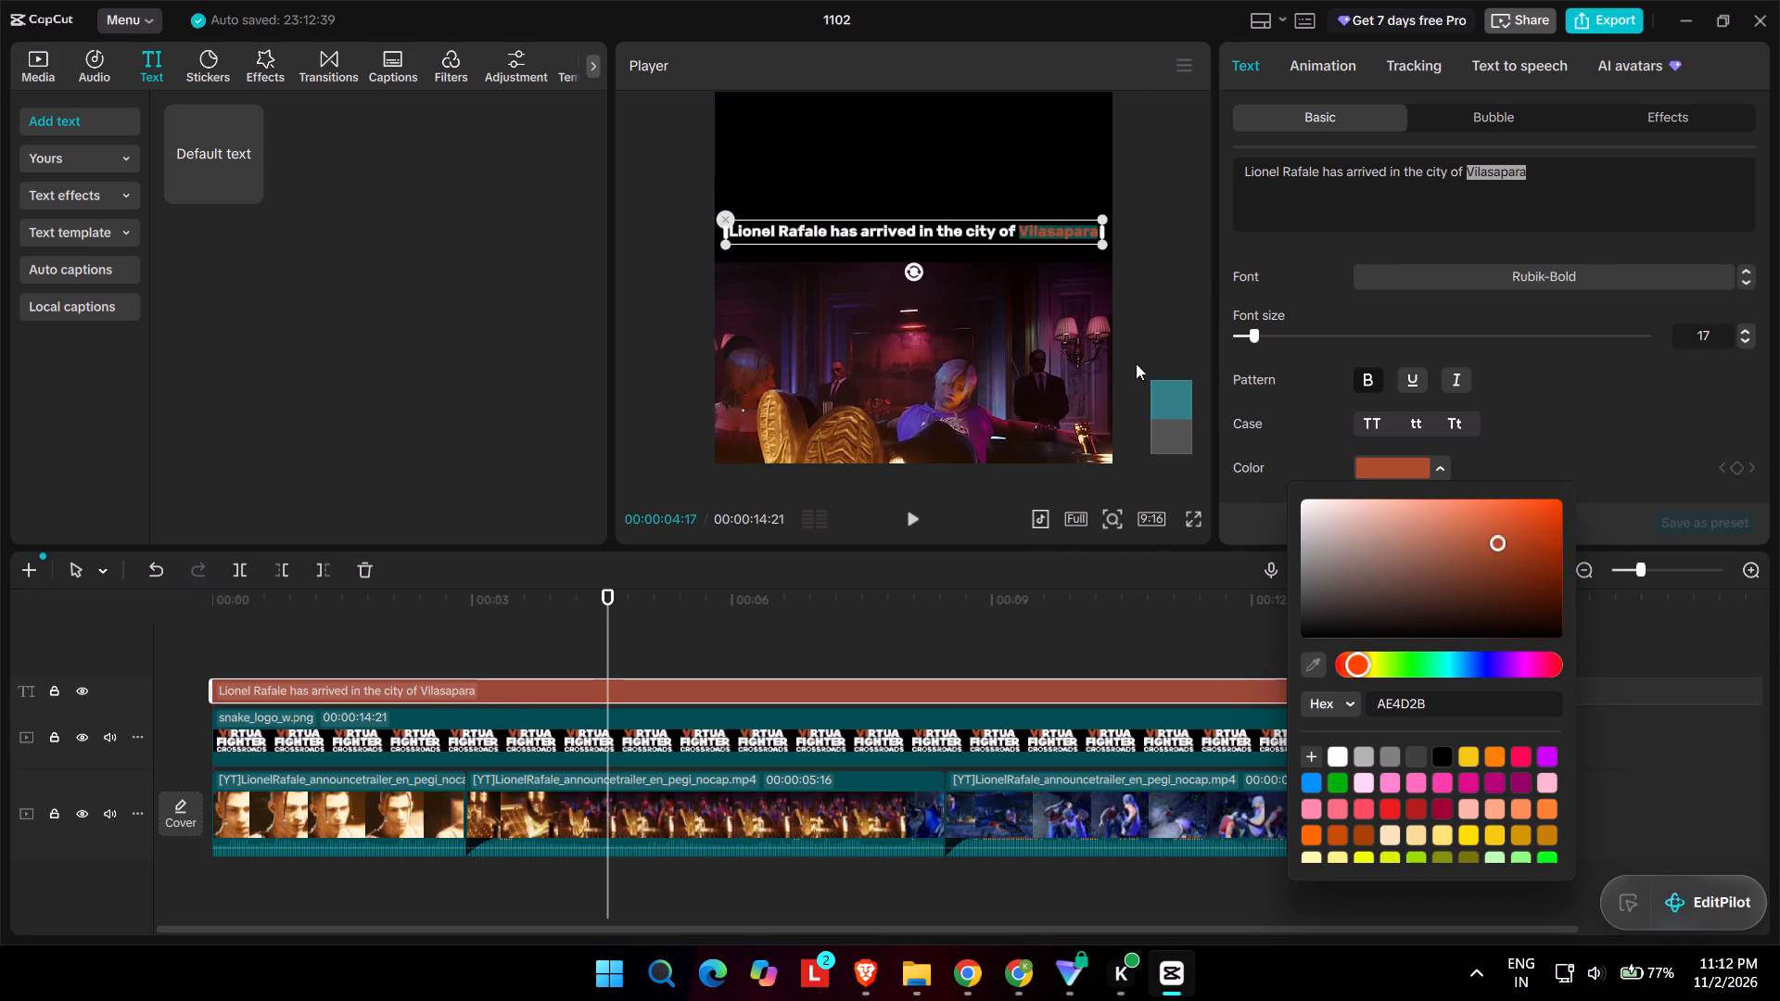
{"action": "scroll", "coordinate": [1136, 363], "scroll_direction": "up", "scroll_amount": 1}
{"action": "left_click", "coordinate": [1579, 198]}
Play a short full-screen preview of the second clip to check the two-colour caption.
{"action": "left_click", "coordinate": [1194, 513]}
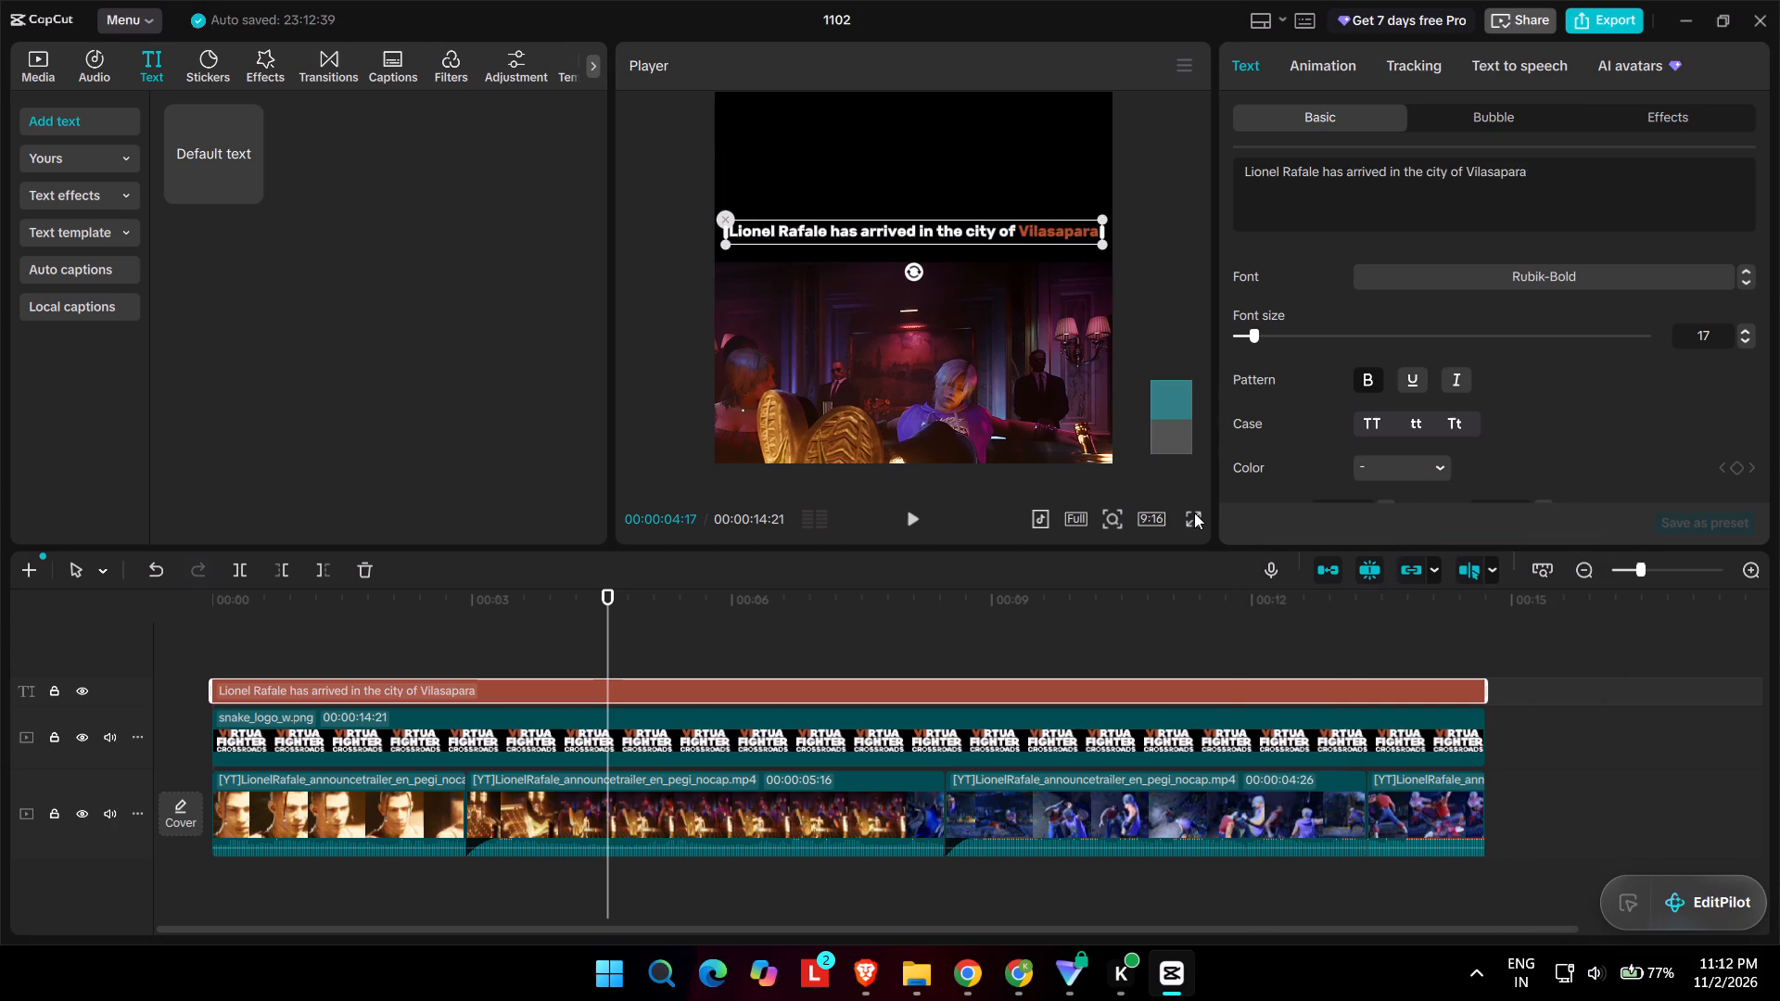
{"action": "key", "text": "space"}
{"action": "key", "text": "space"}
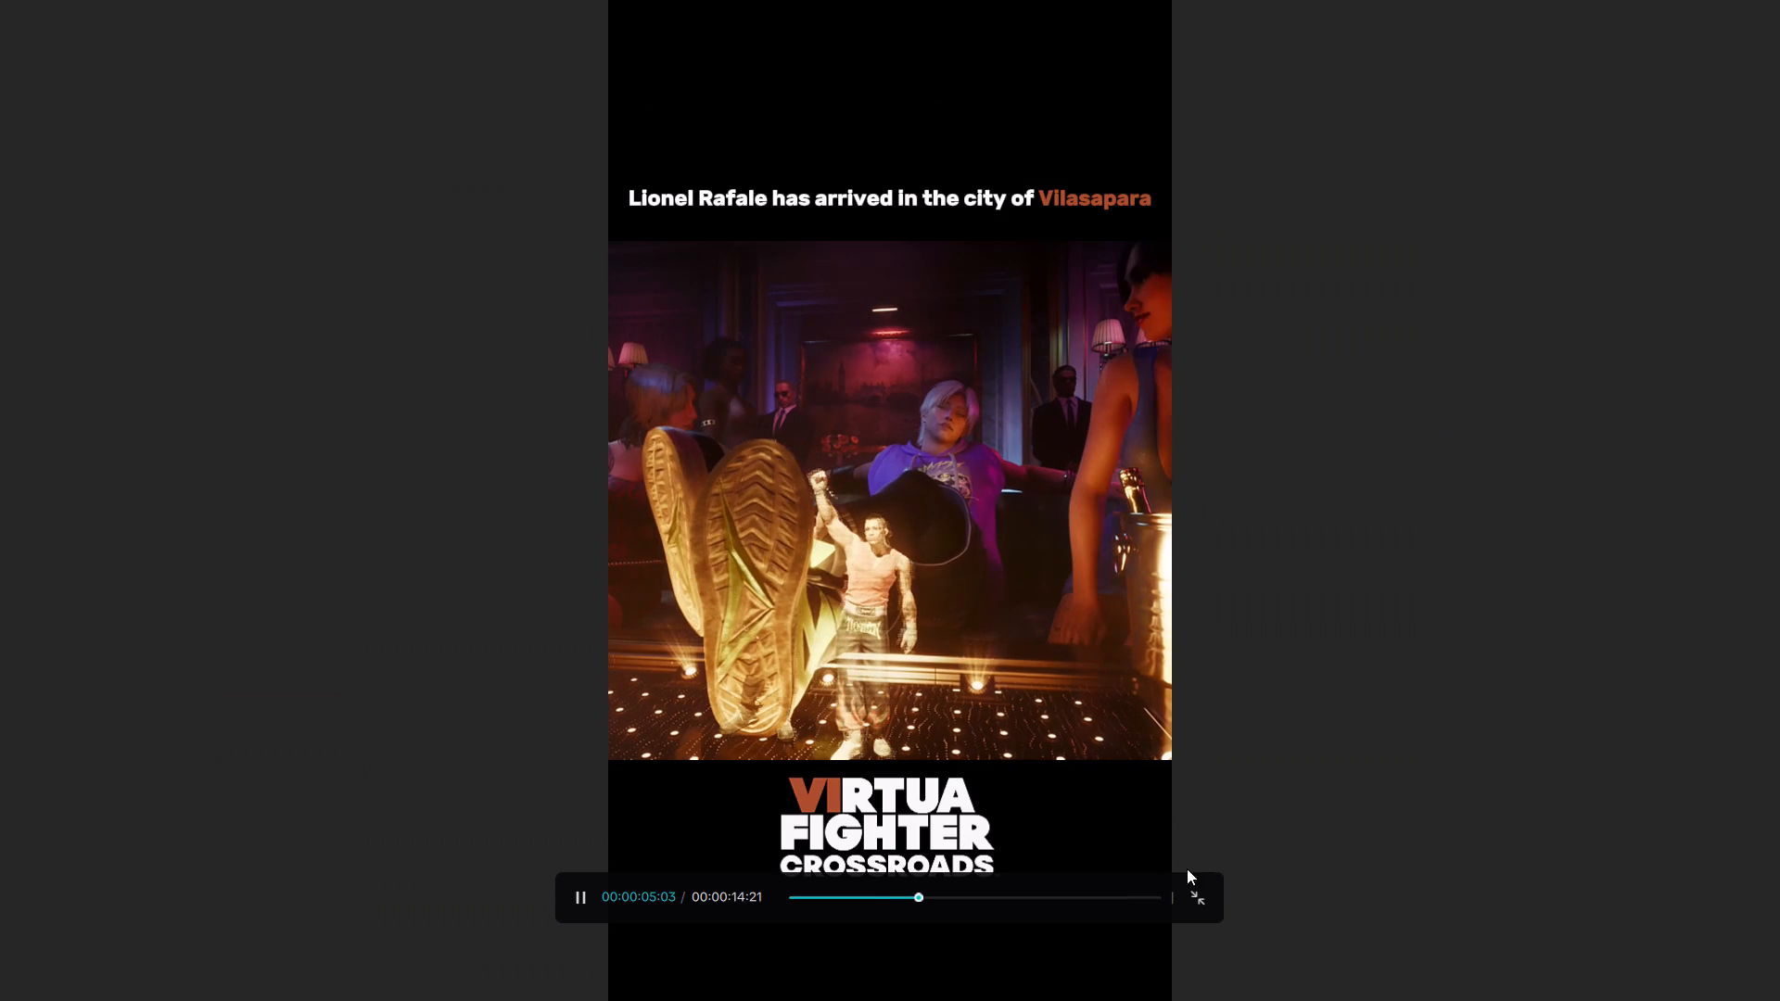
{"action": "left_click", "coordinate": [1192, 889]}
Export the video under the name V2, keeping the existing export settings.
{"action": "left_click", "coordinate": [1603, 22]}
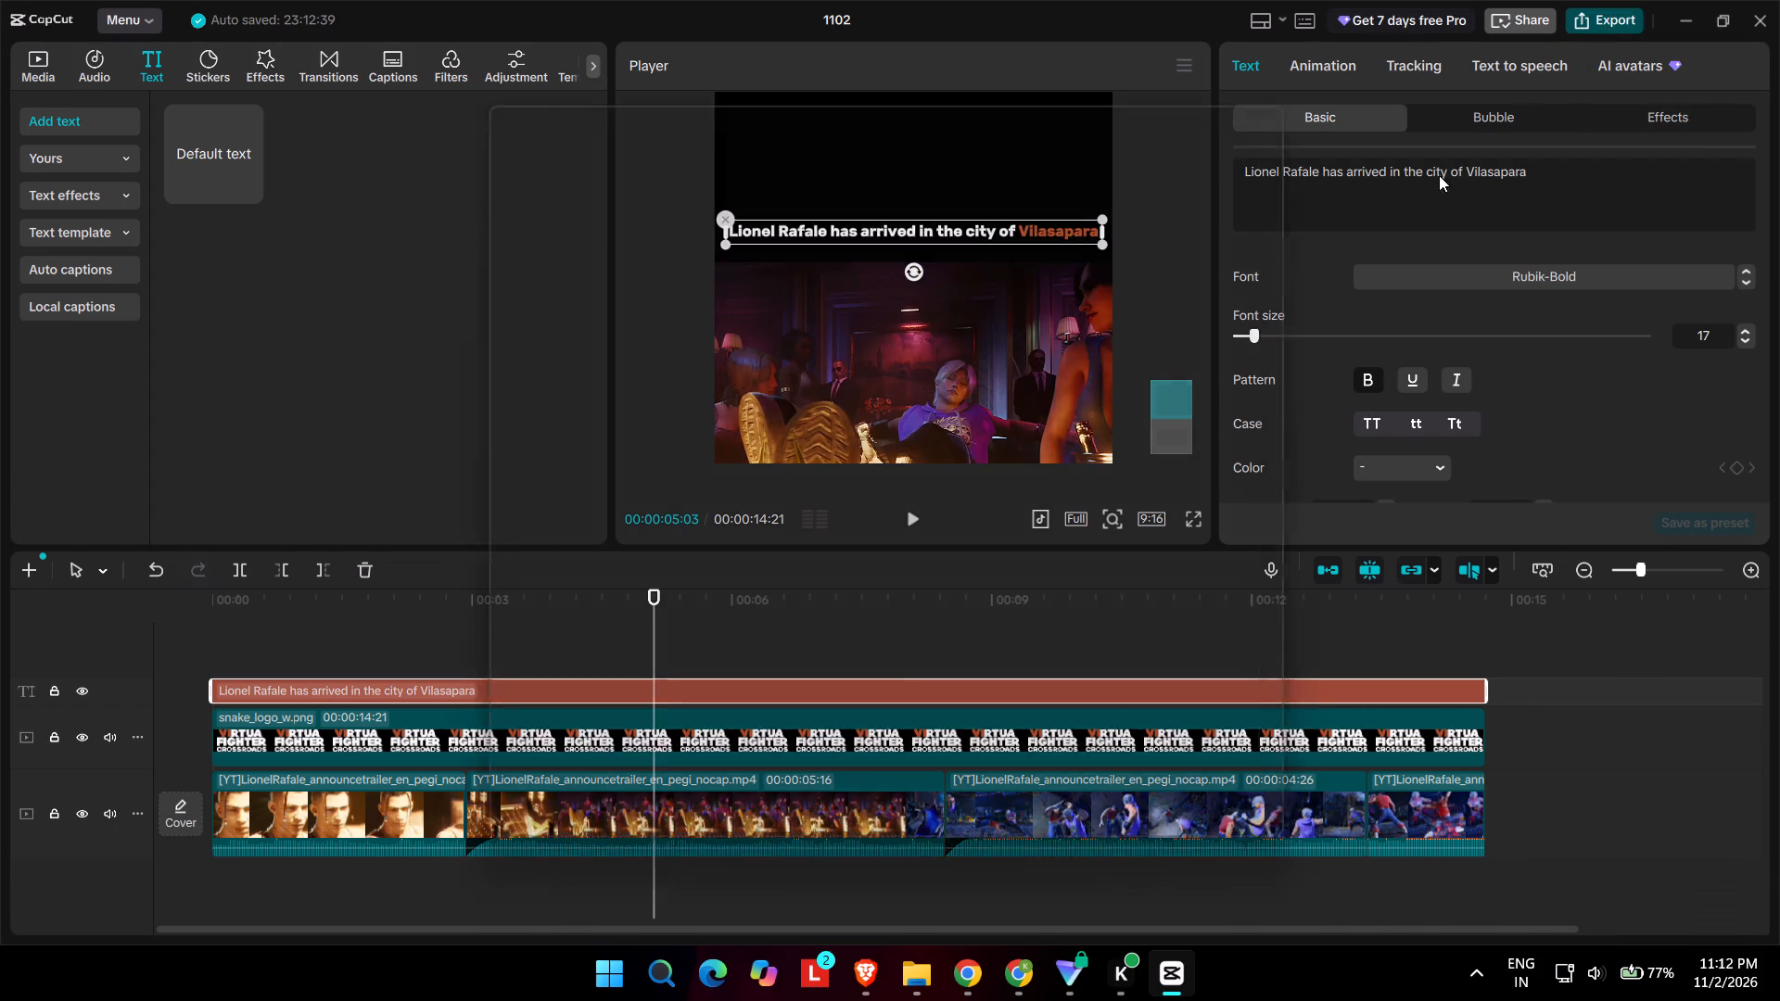
{"action": "double_click", "coordinate": [1083, 203]}
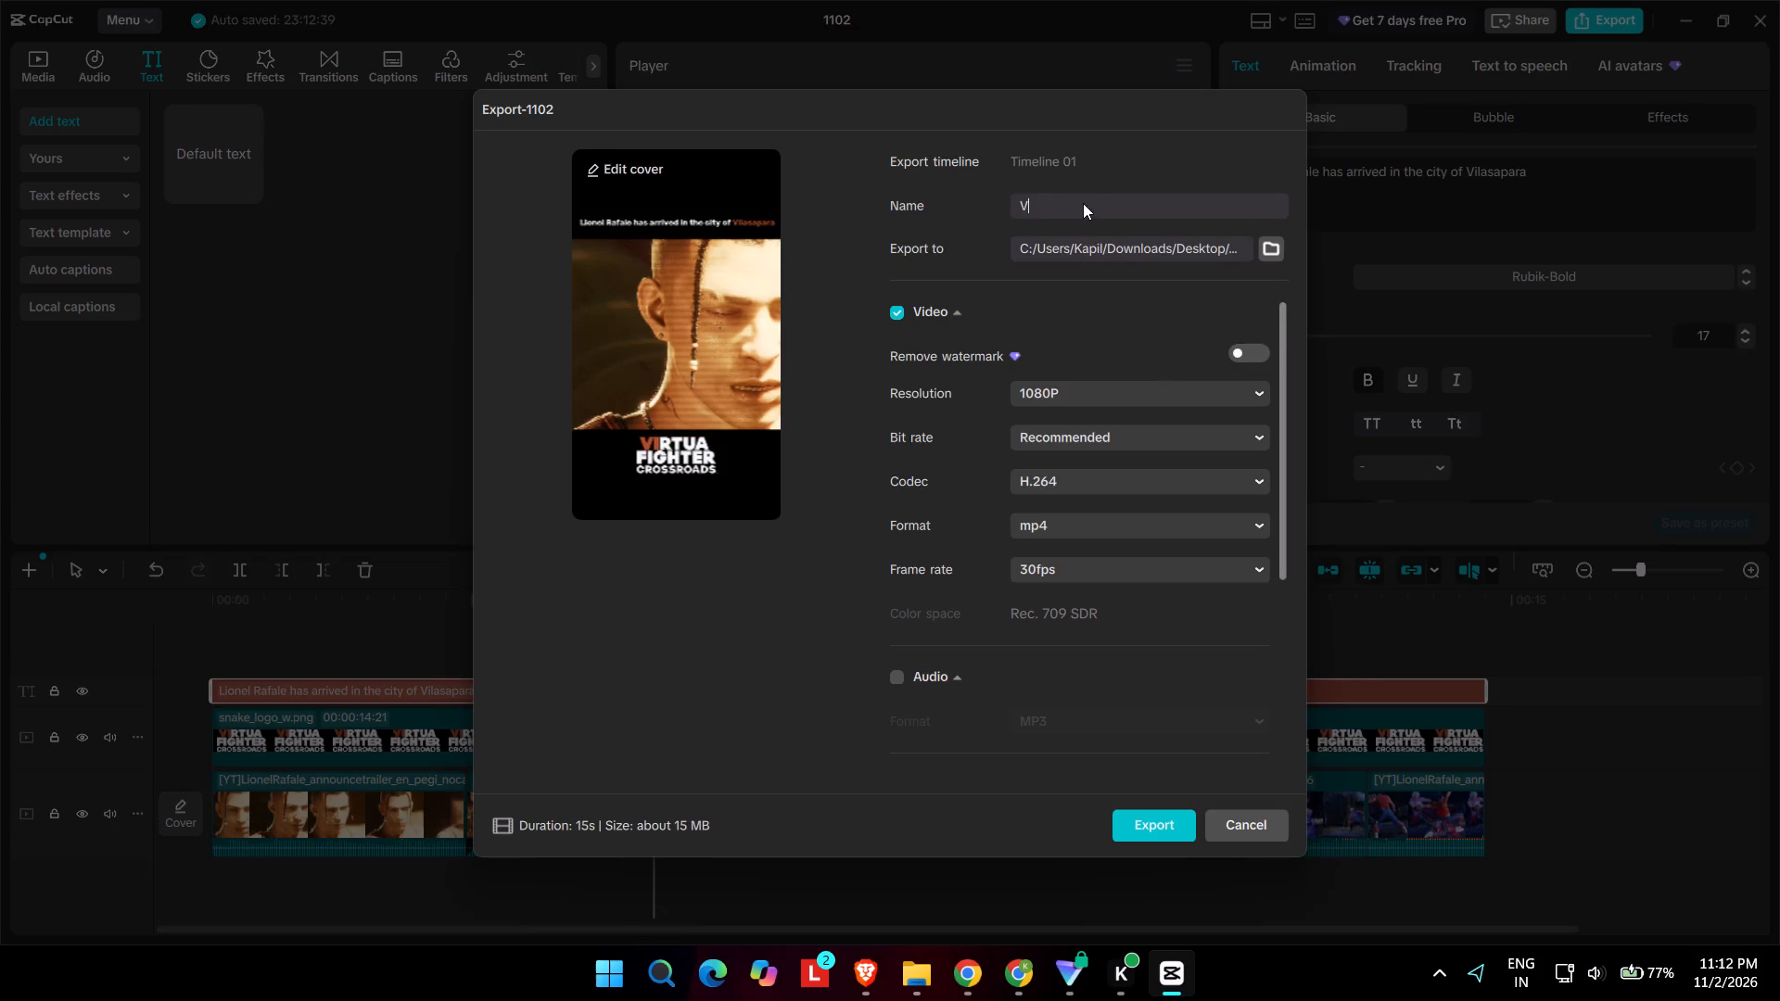
{"action": "key", "text": "2"}
{"action": "key", "text": "Return"}
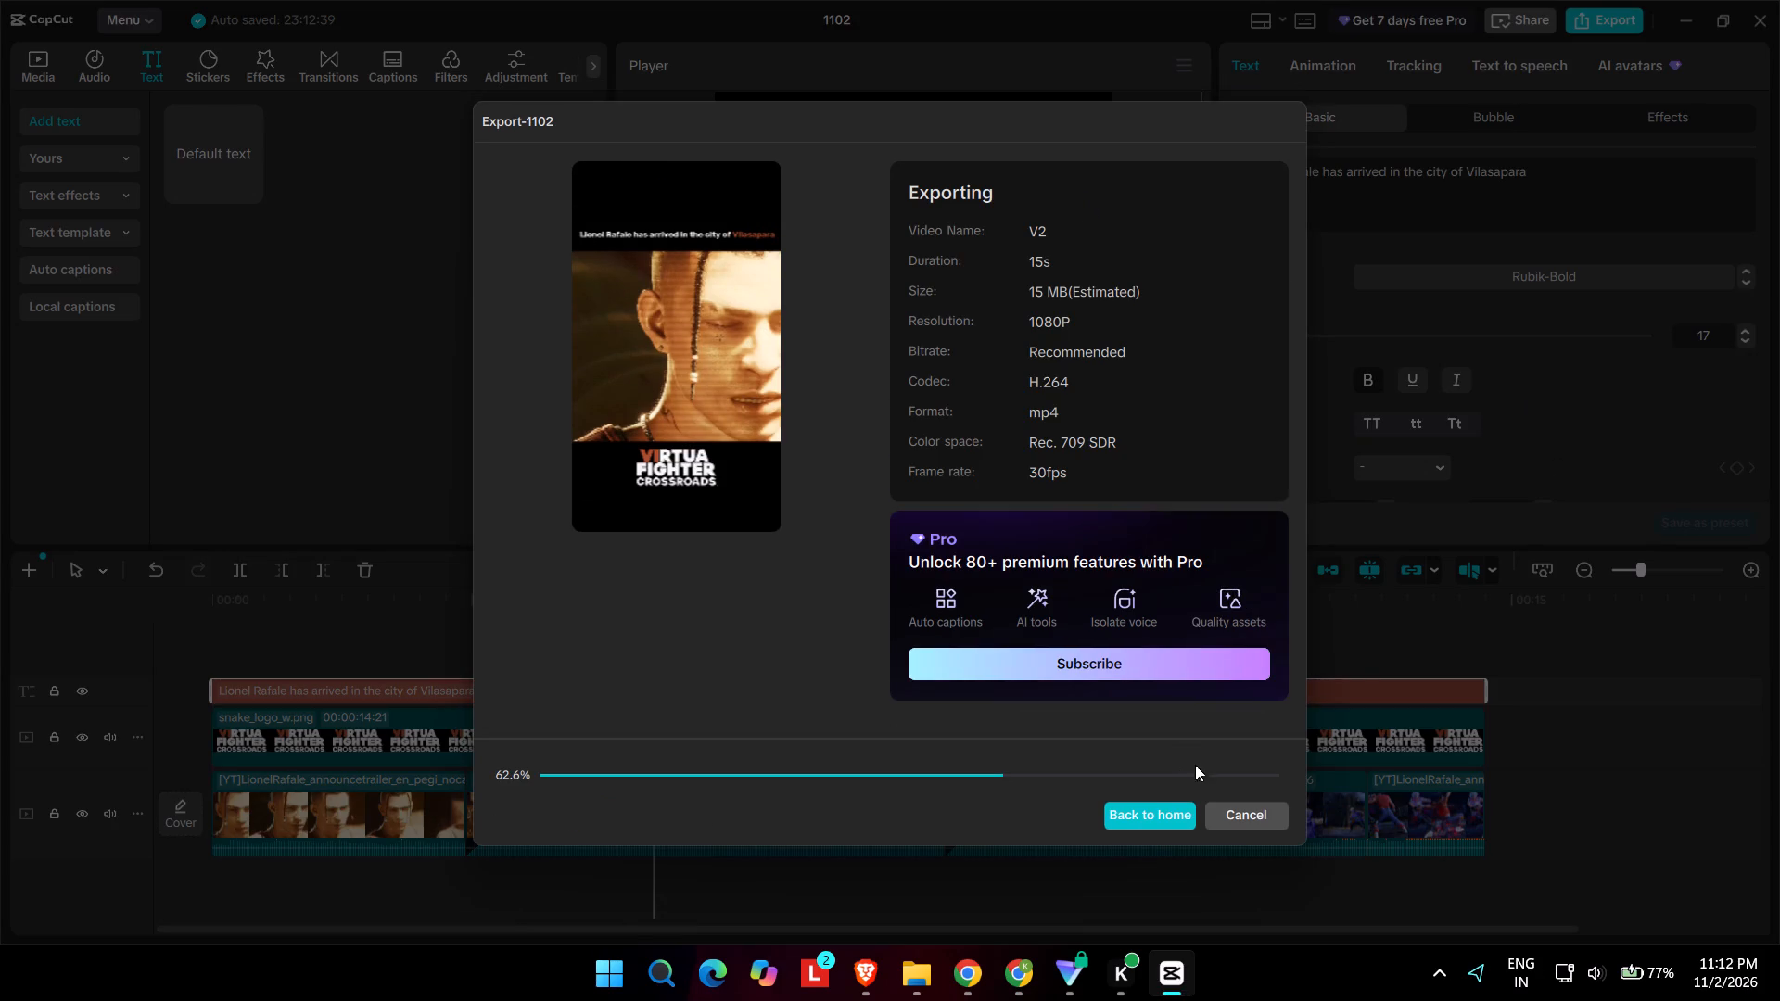
{"action": "left_click", "coordinate": [1252, 807]}
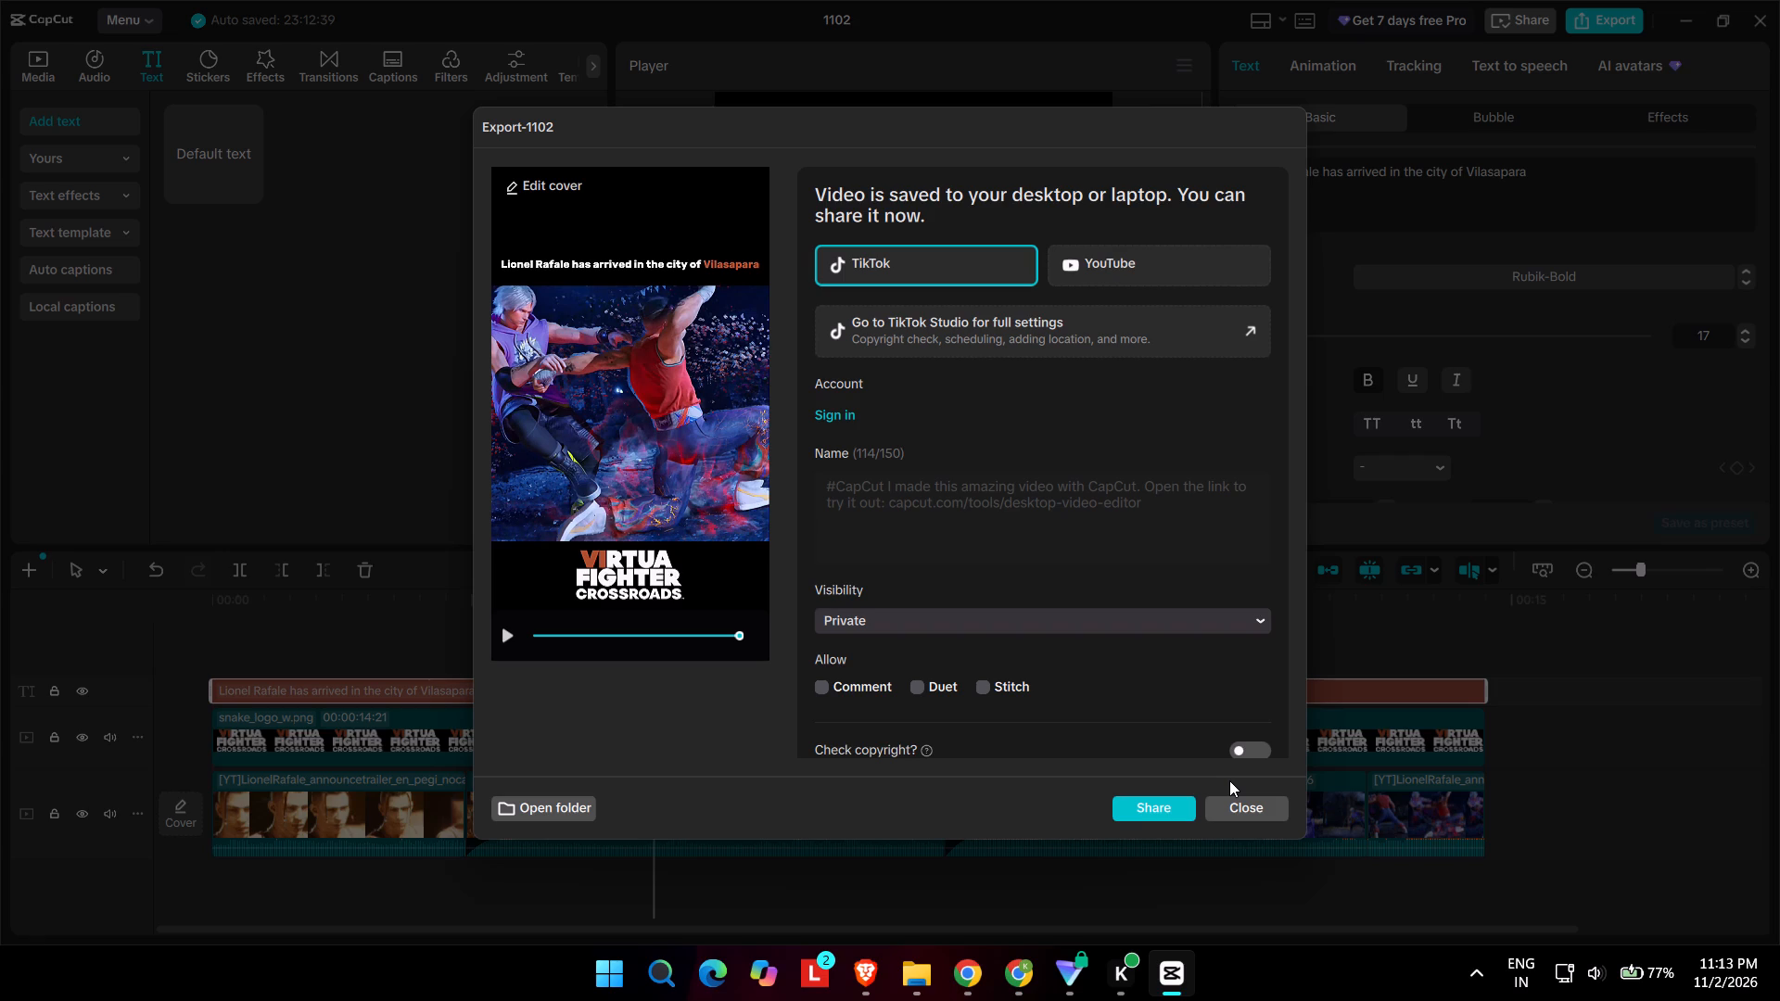
Play the start of the exported V2 video to check it, and return to the editor.
{"action": "key", "text": "space"}
{"action": "key", "text": "space"}
{"action": "key", "text": "space"}
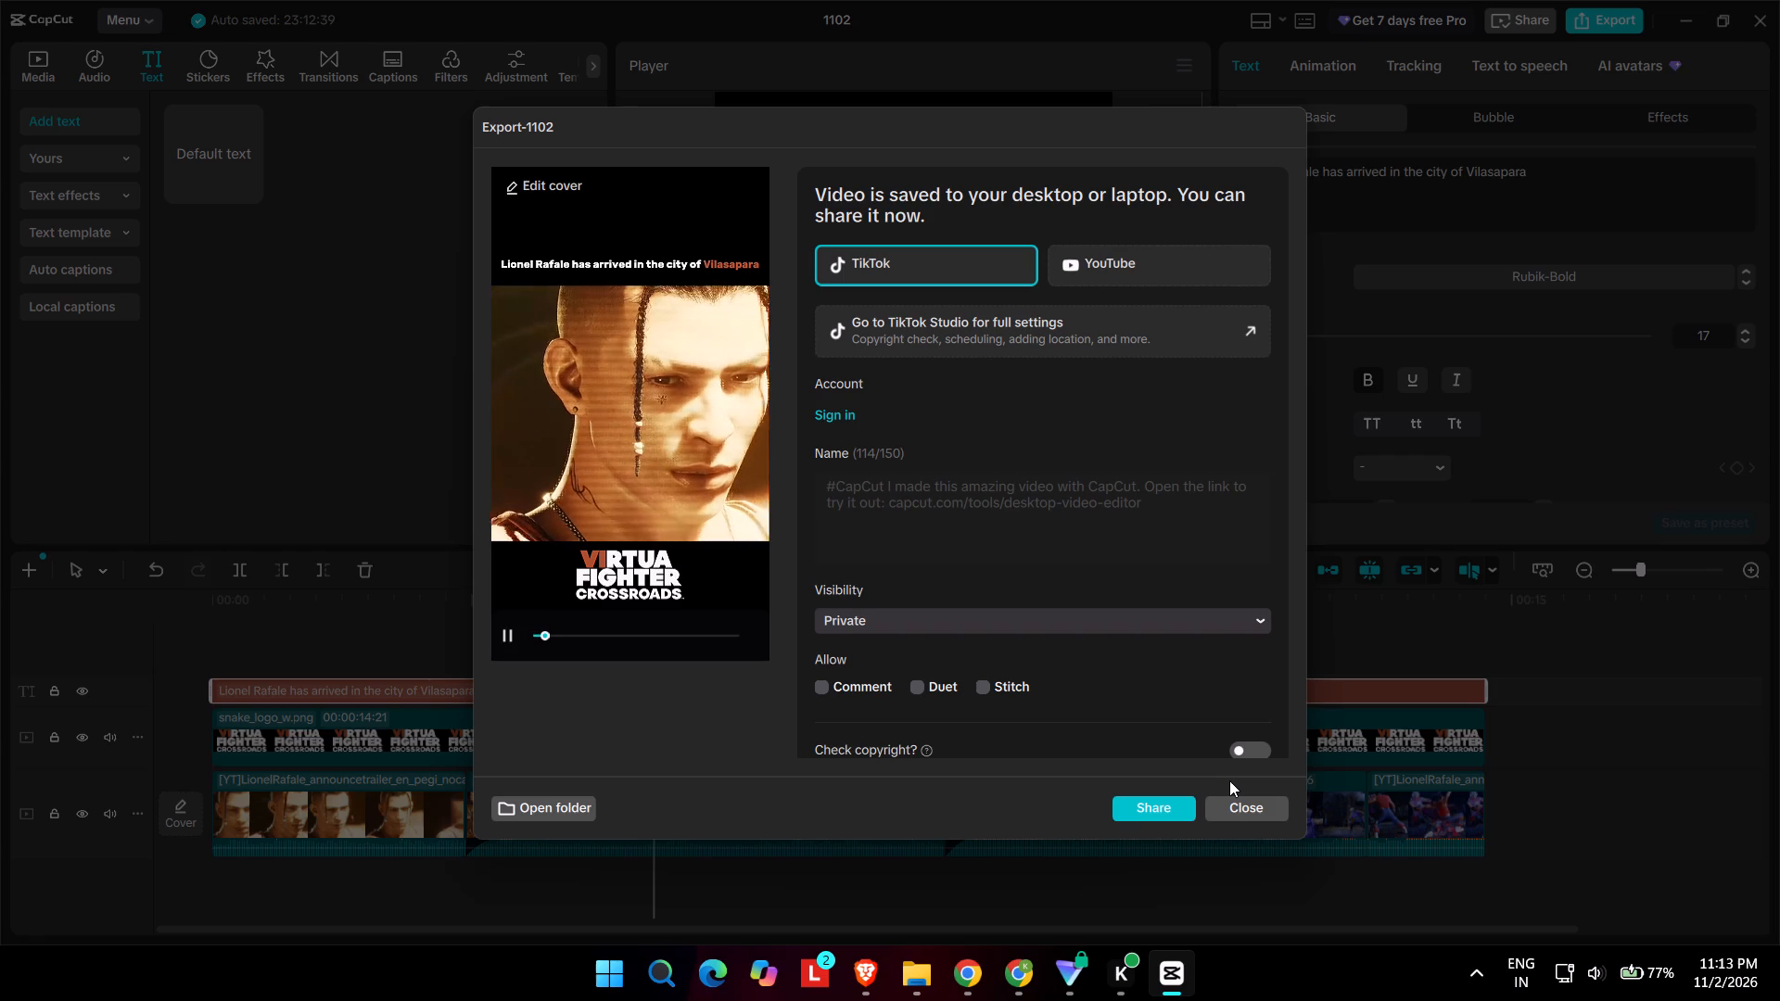
{"action": "key", "text": "space"}
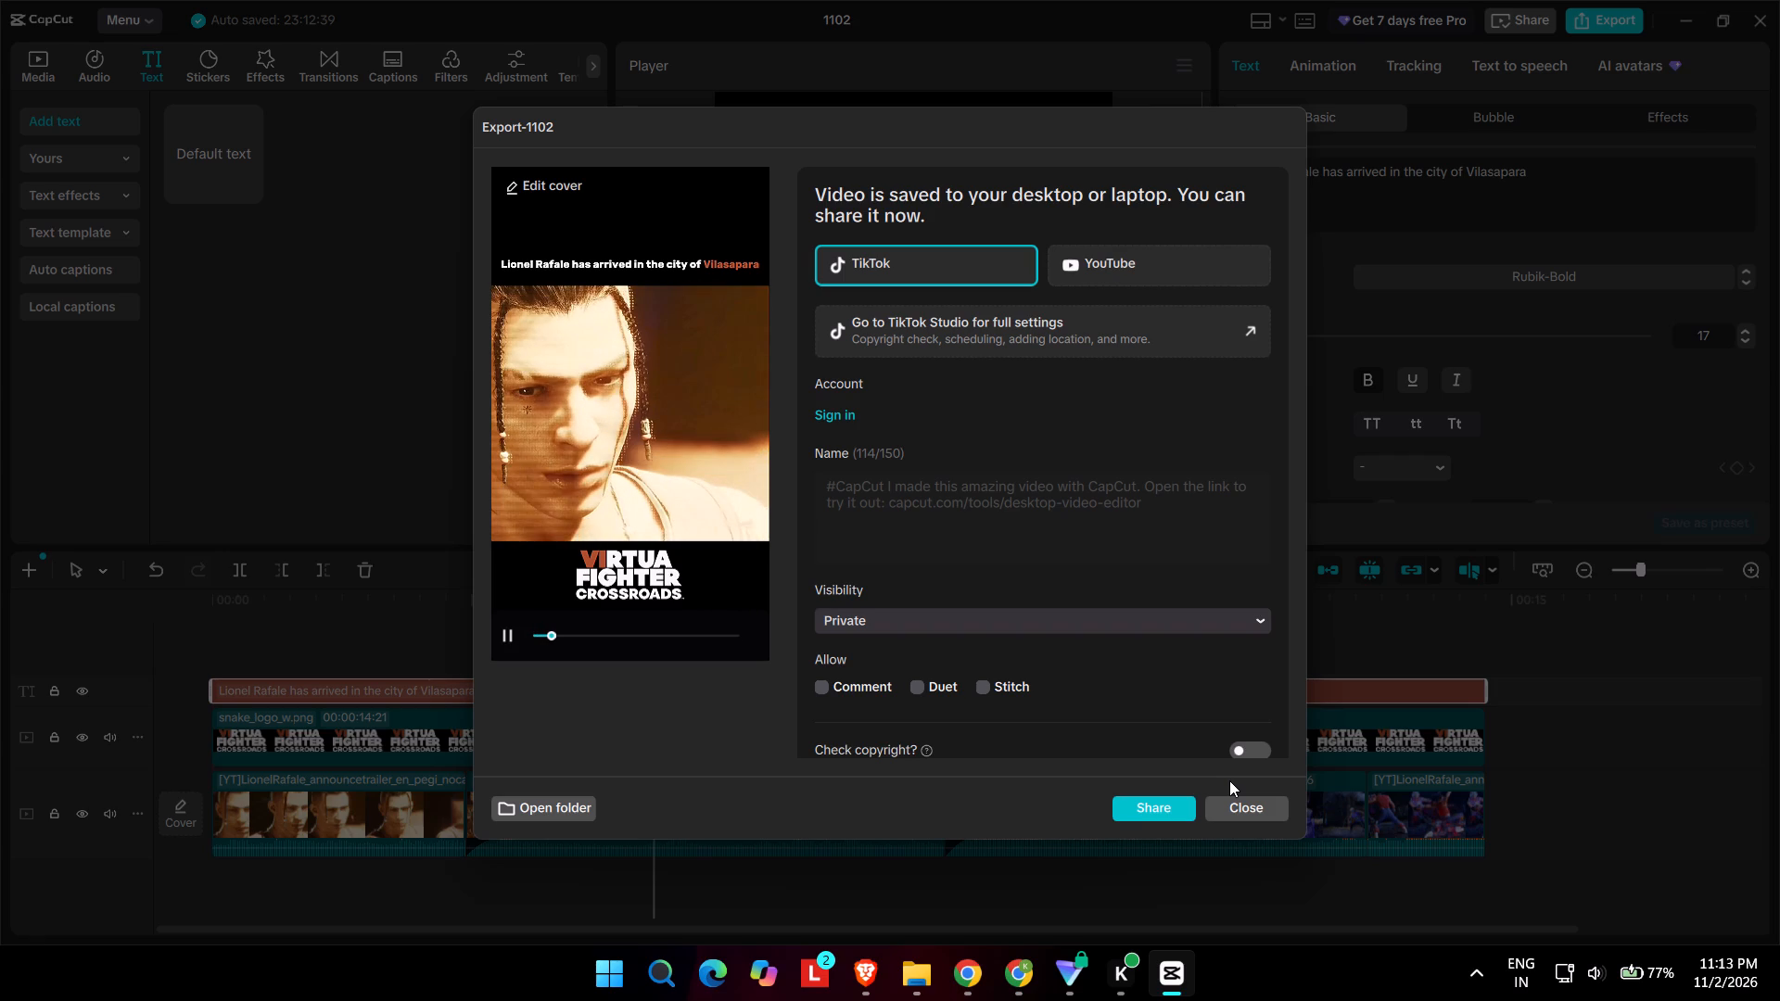
{"action": "left_click", "coordinate": [1243, 816]}
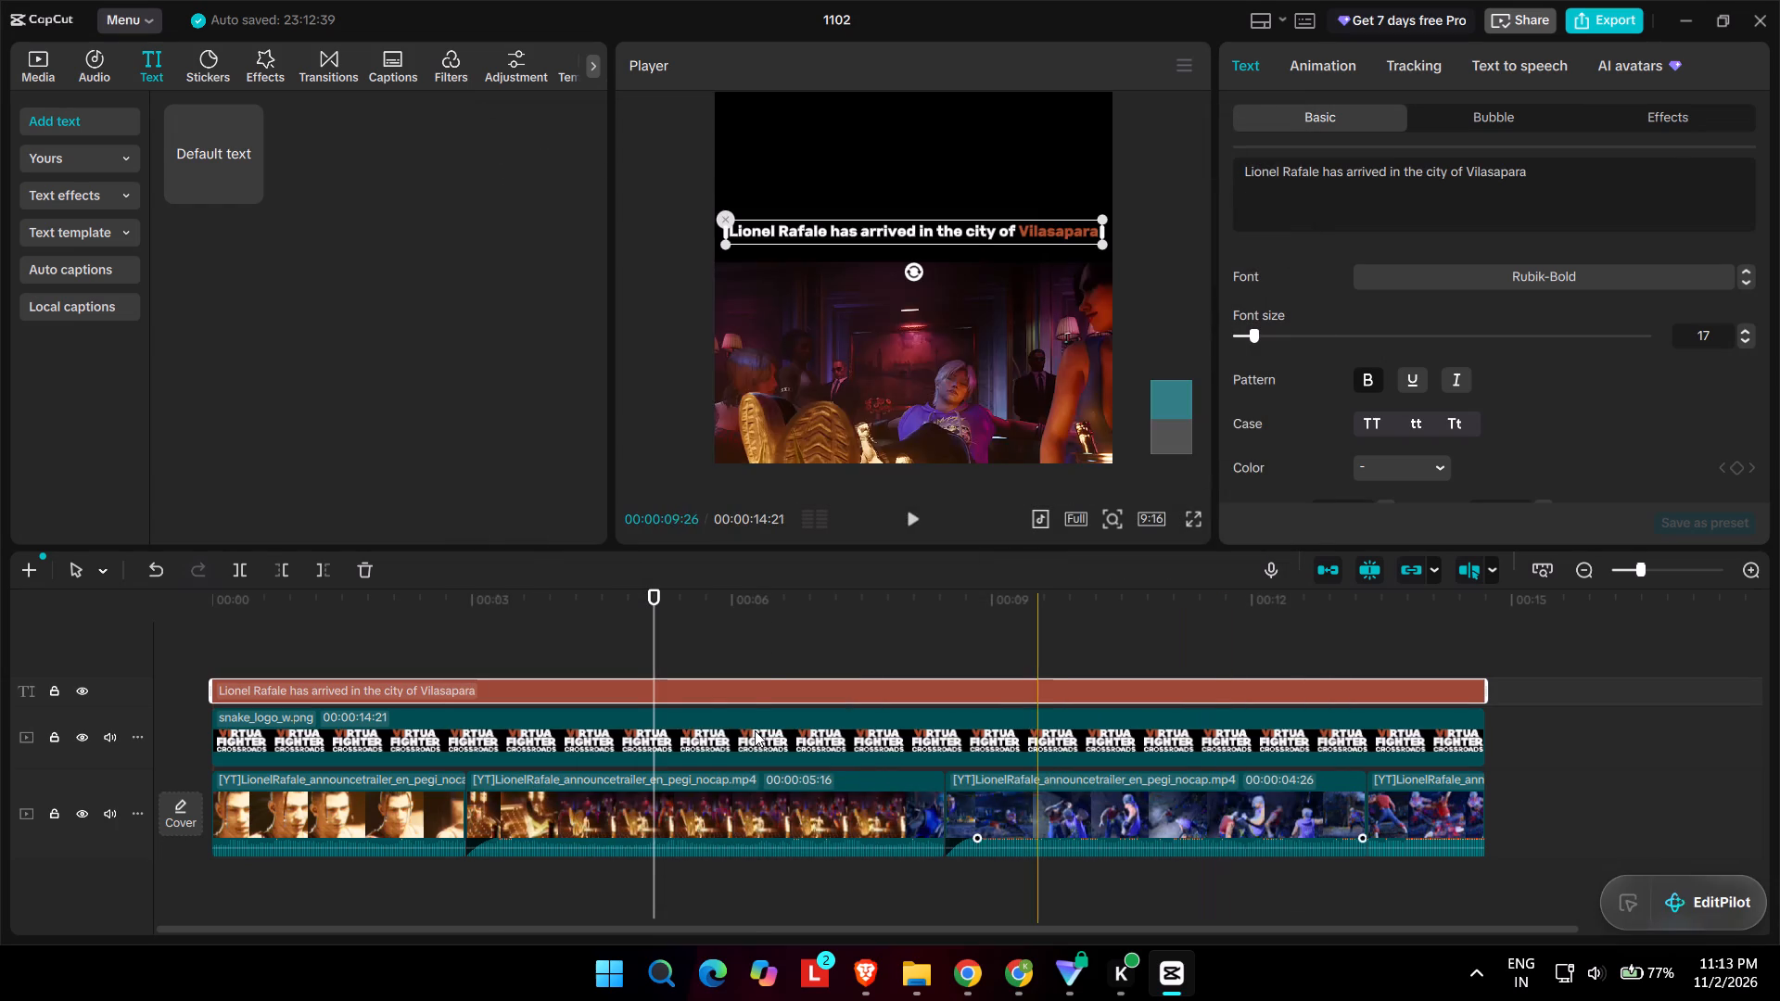
Replace the whole caption text with "A new Fighter Has Arrived" for another version of the video.
{"action": "left_click_drag", "start_coordinate": [1600, 170], "coordinate": [1240, 165]}
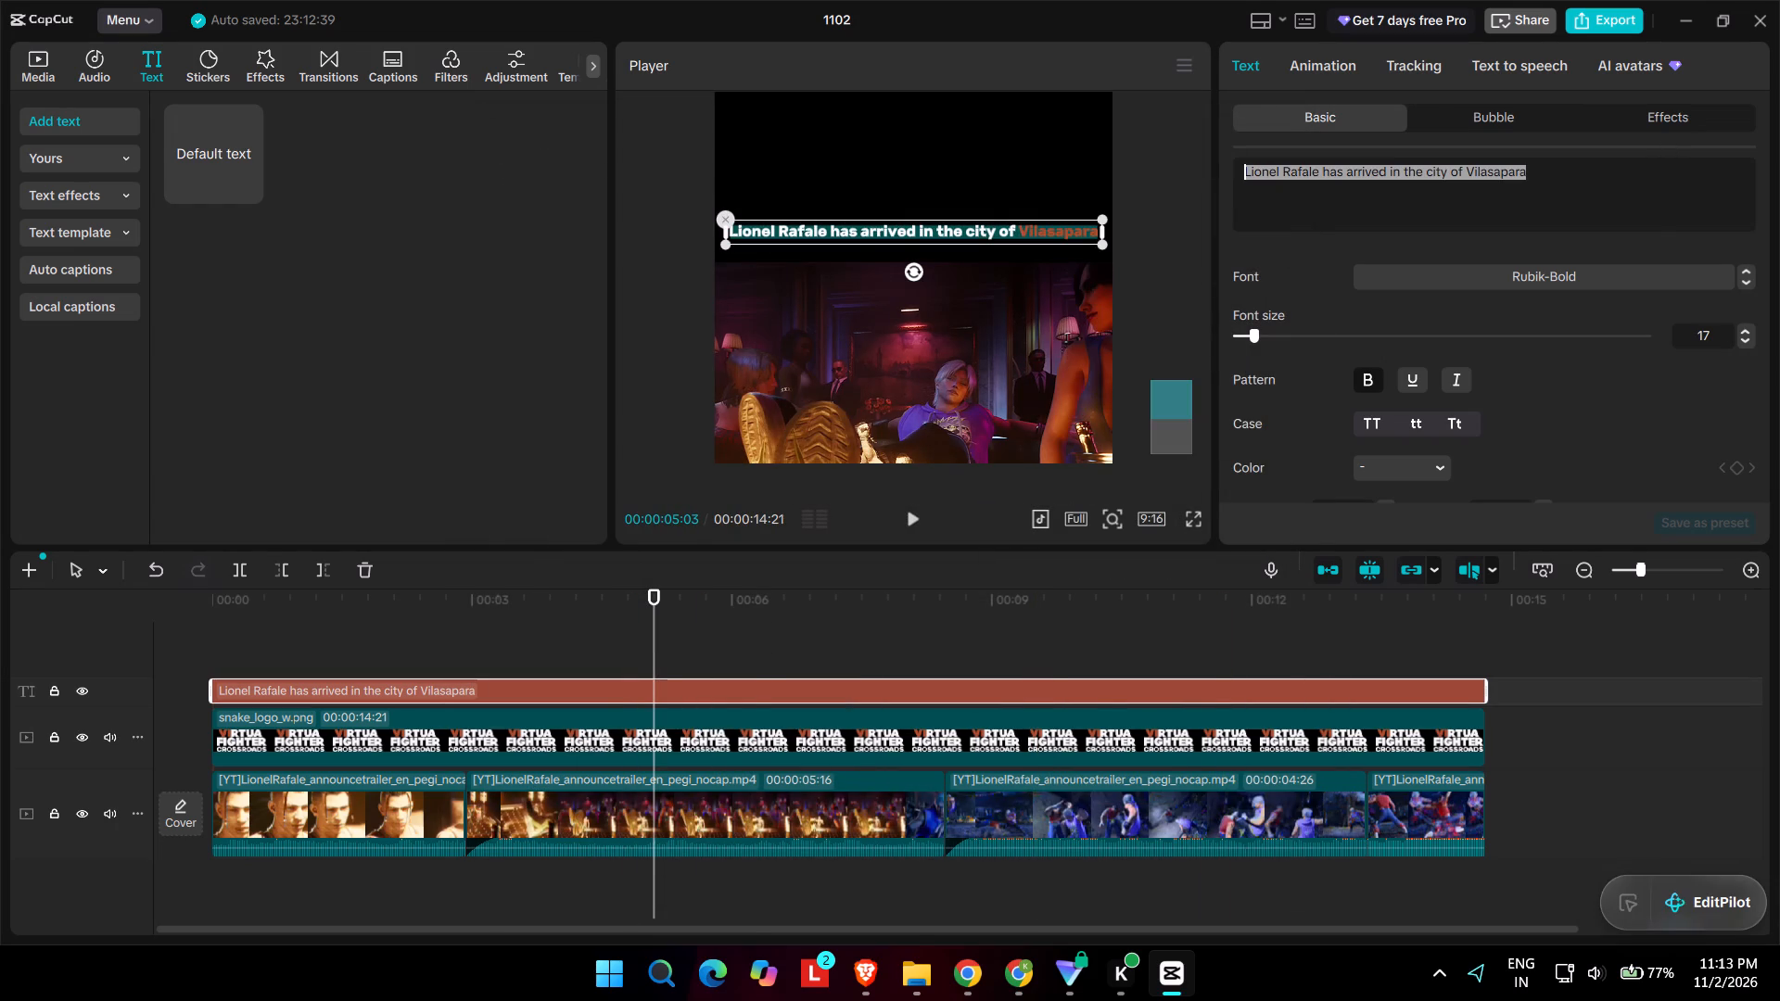
{"action": "key", "text": "space"}
{"action": "type", "text": "new"}
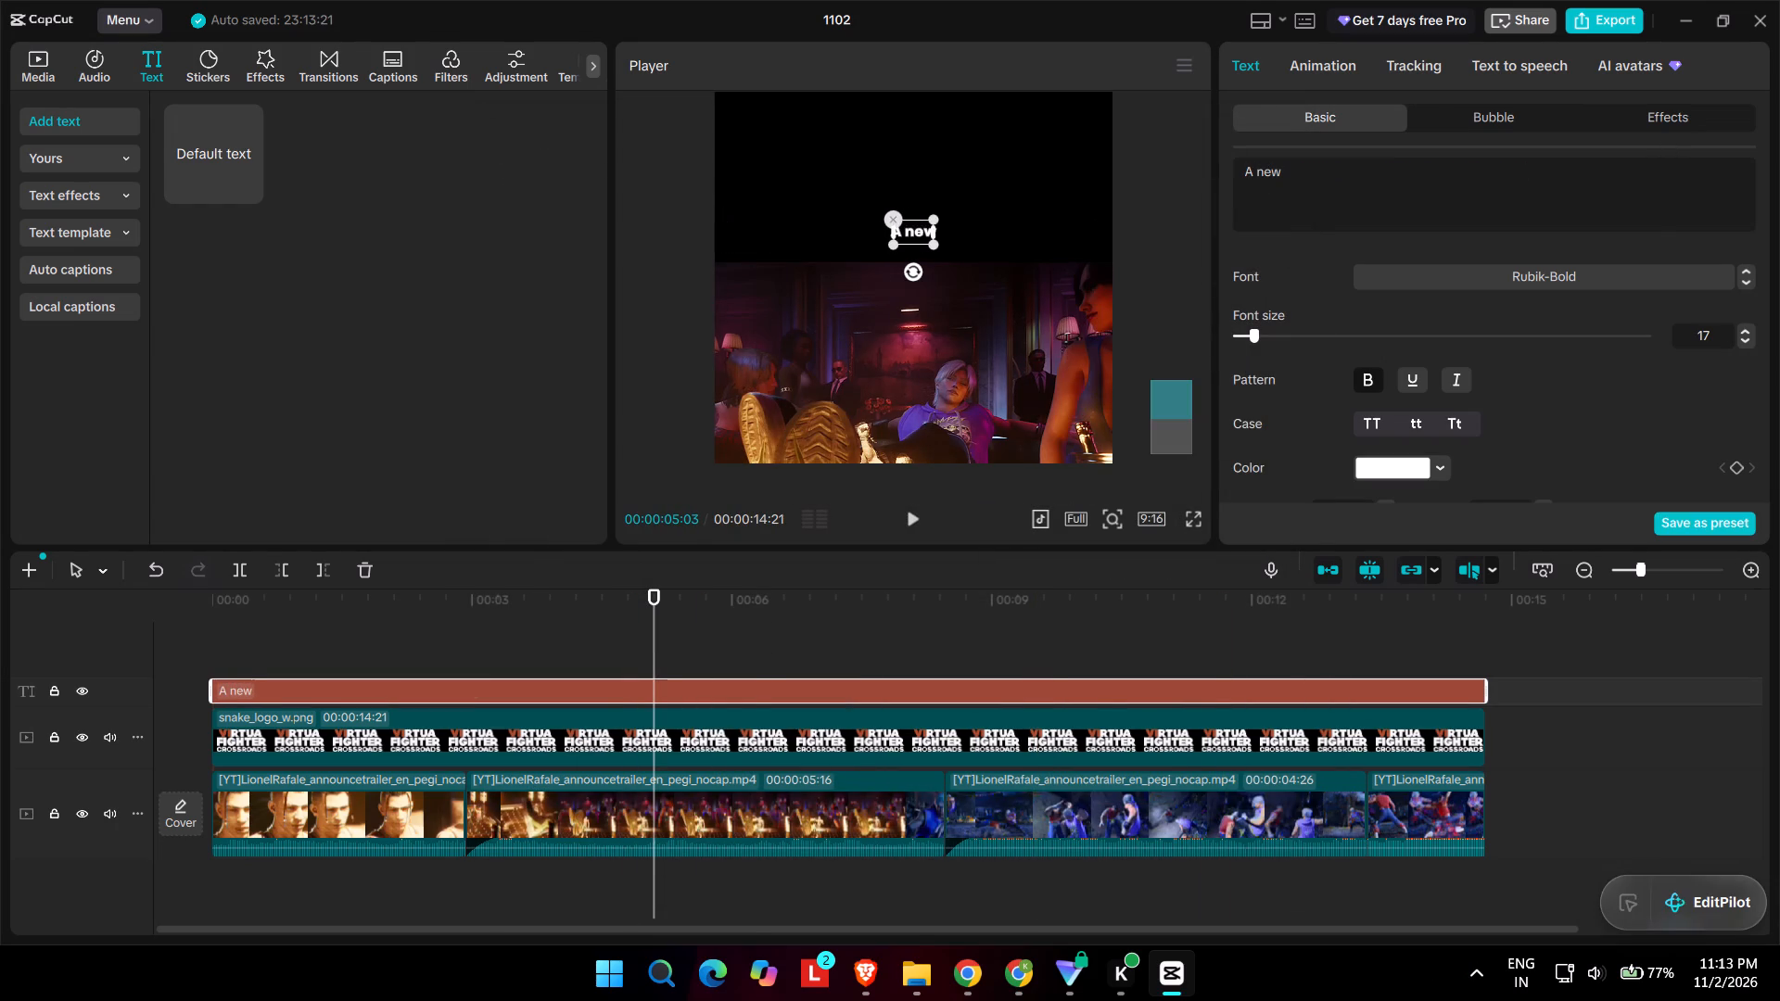
{"action": "key", "text": "space"}
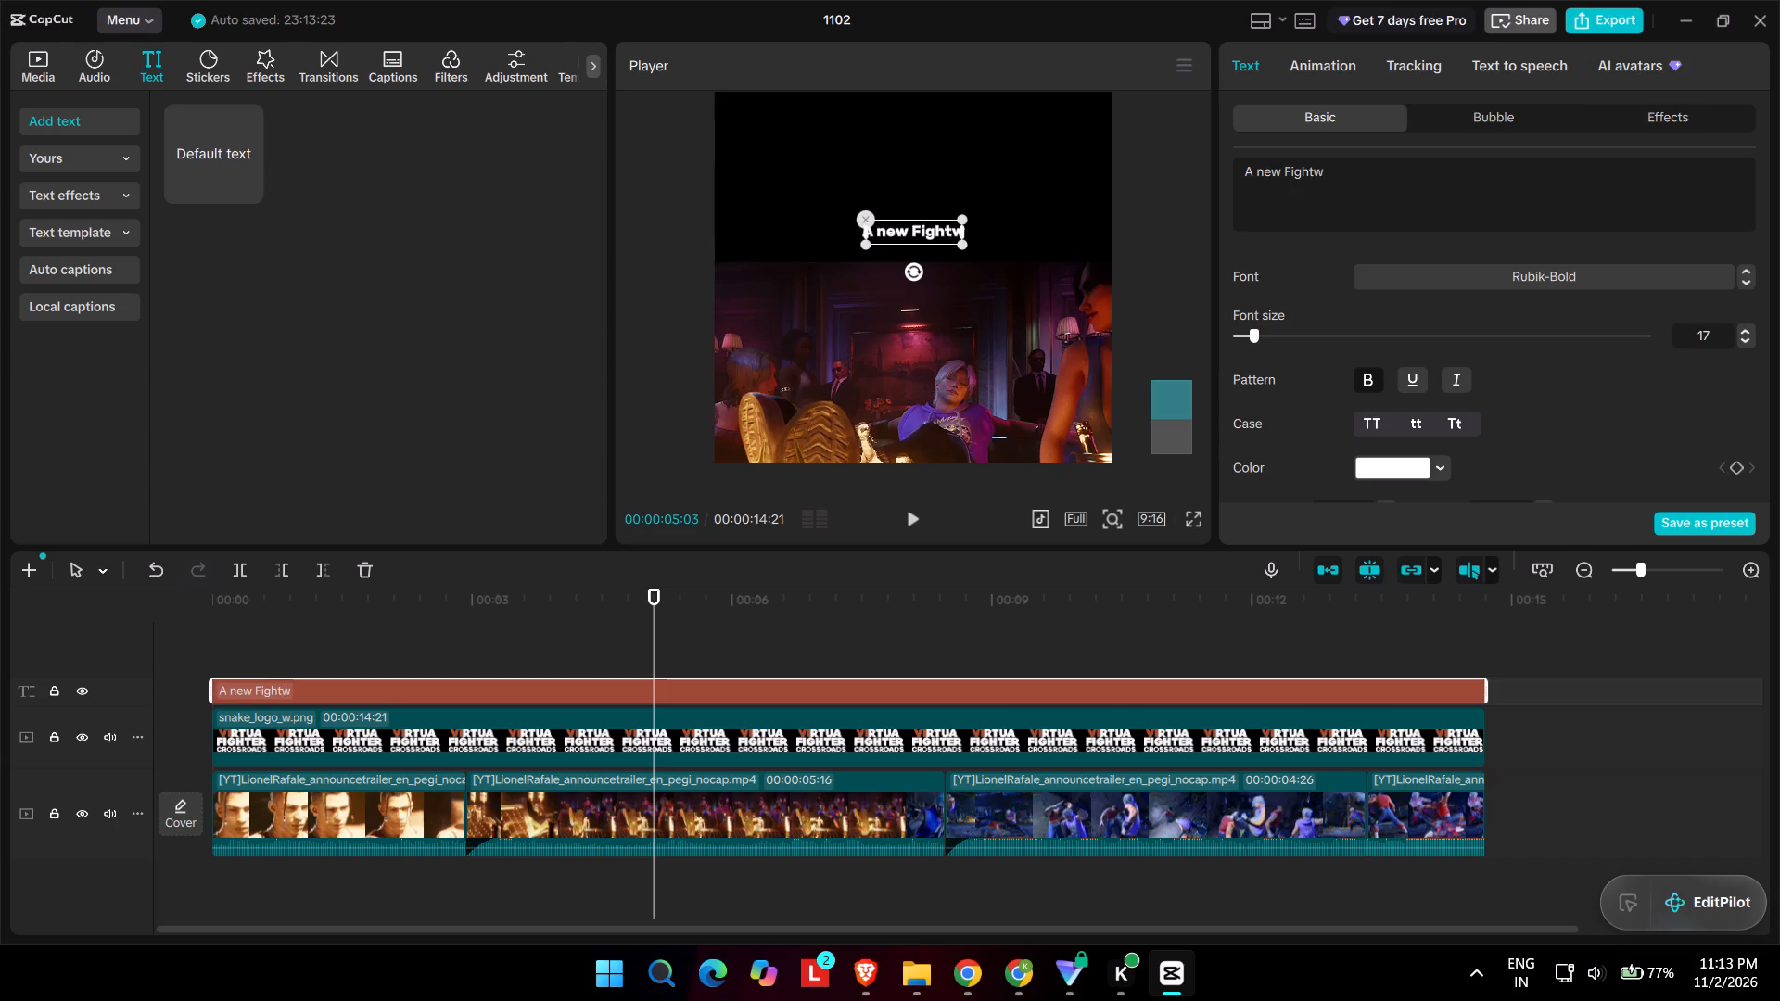
{"action": "key", "text": "BackSpace"}
{"action": "type", "text": "er in the"}
{"action": "key", "text": "space"}
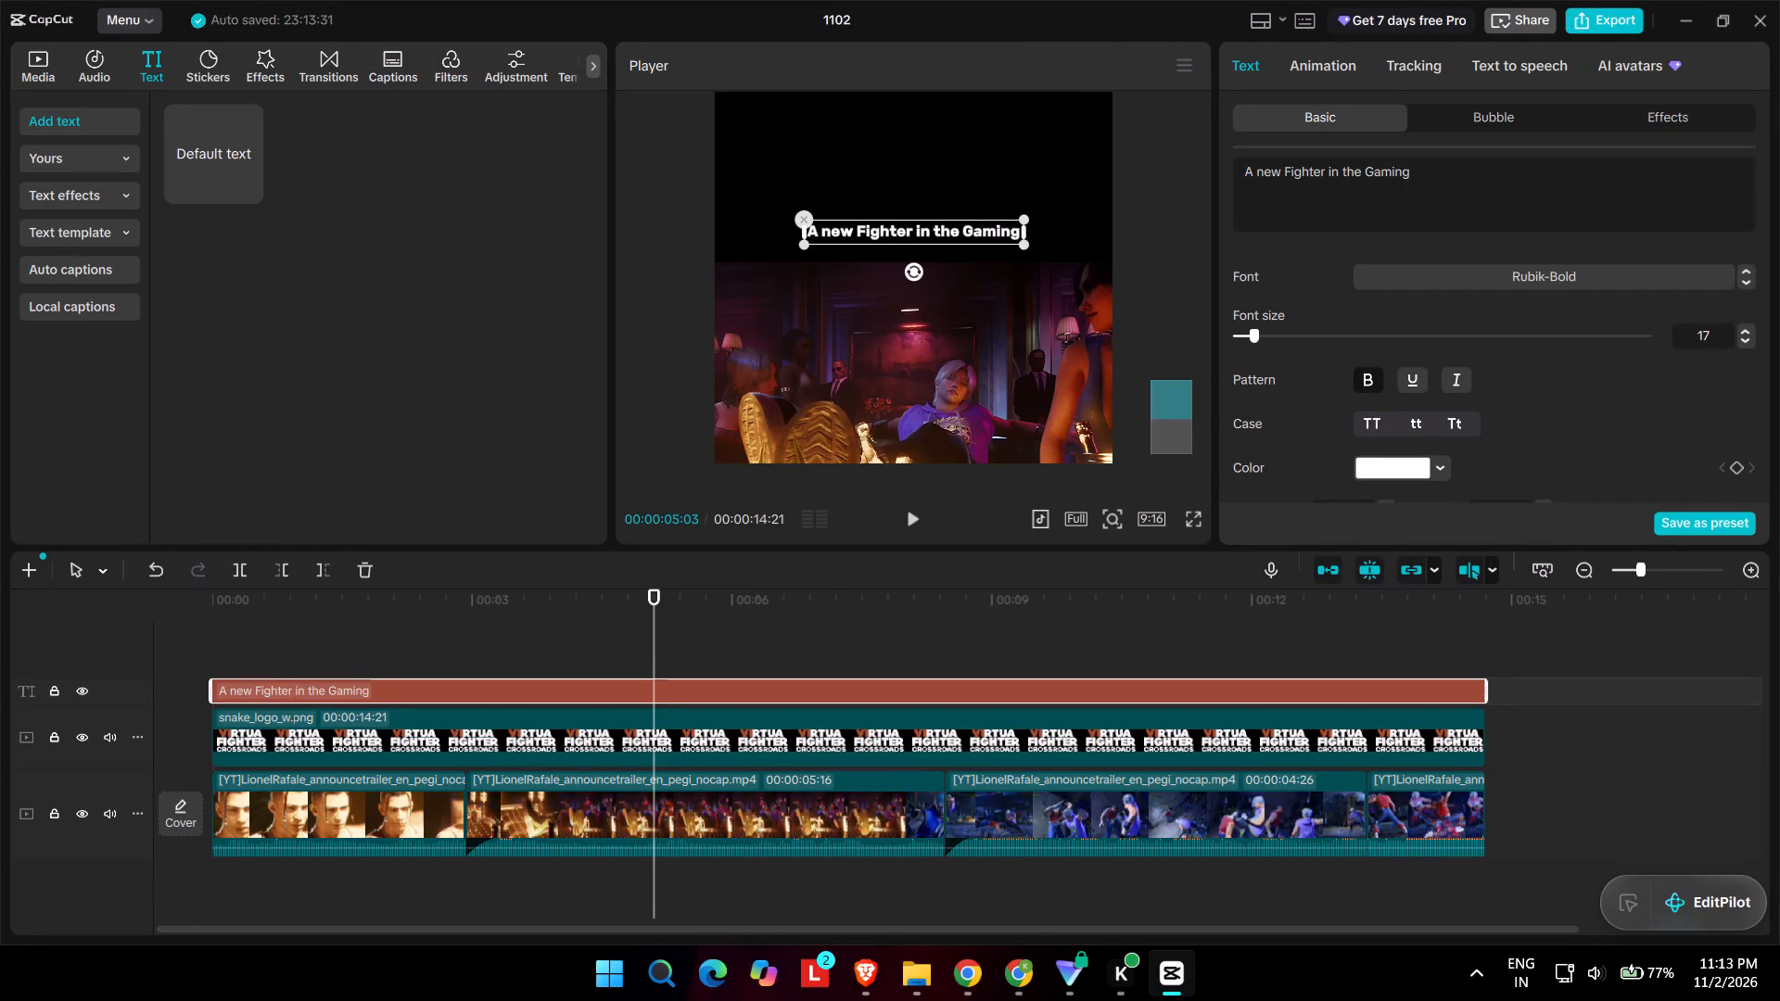
{"action": "key", "text": "BackSpace"}
{"action": "key", "text": "BackSpace"}
{"action": "key", "text": "BackSpace"}
{"action": "key", "text": "BackSpace"}
{"action": "key", "text": "BackSpace"}
{"action": "key", "text": "BackSpace"}
{"action": "key", "text": "BackSpace"}
{"action": "key", "text": "BackSpace"}
{"action": "key", "text": "BackSpace"}
{"action": "key", "text": "BackSpace"}
{"action": "key", "text": "BackSpace"}
{"action": "key", "text": "BackSpace"}
{"action": "key", "text": "BackSpace"}
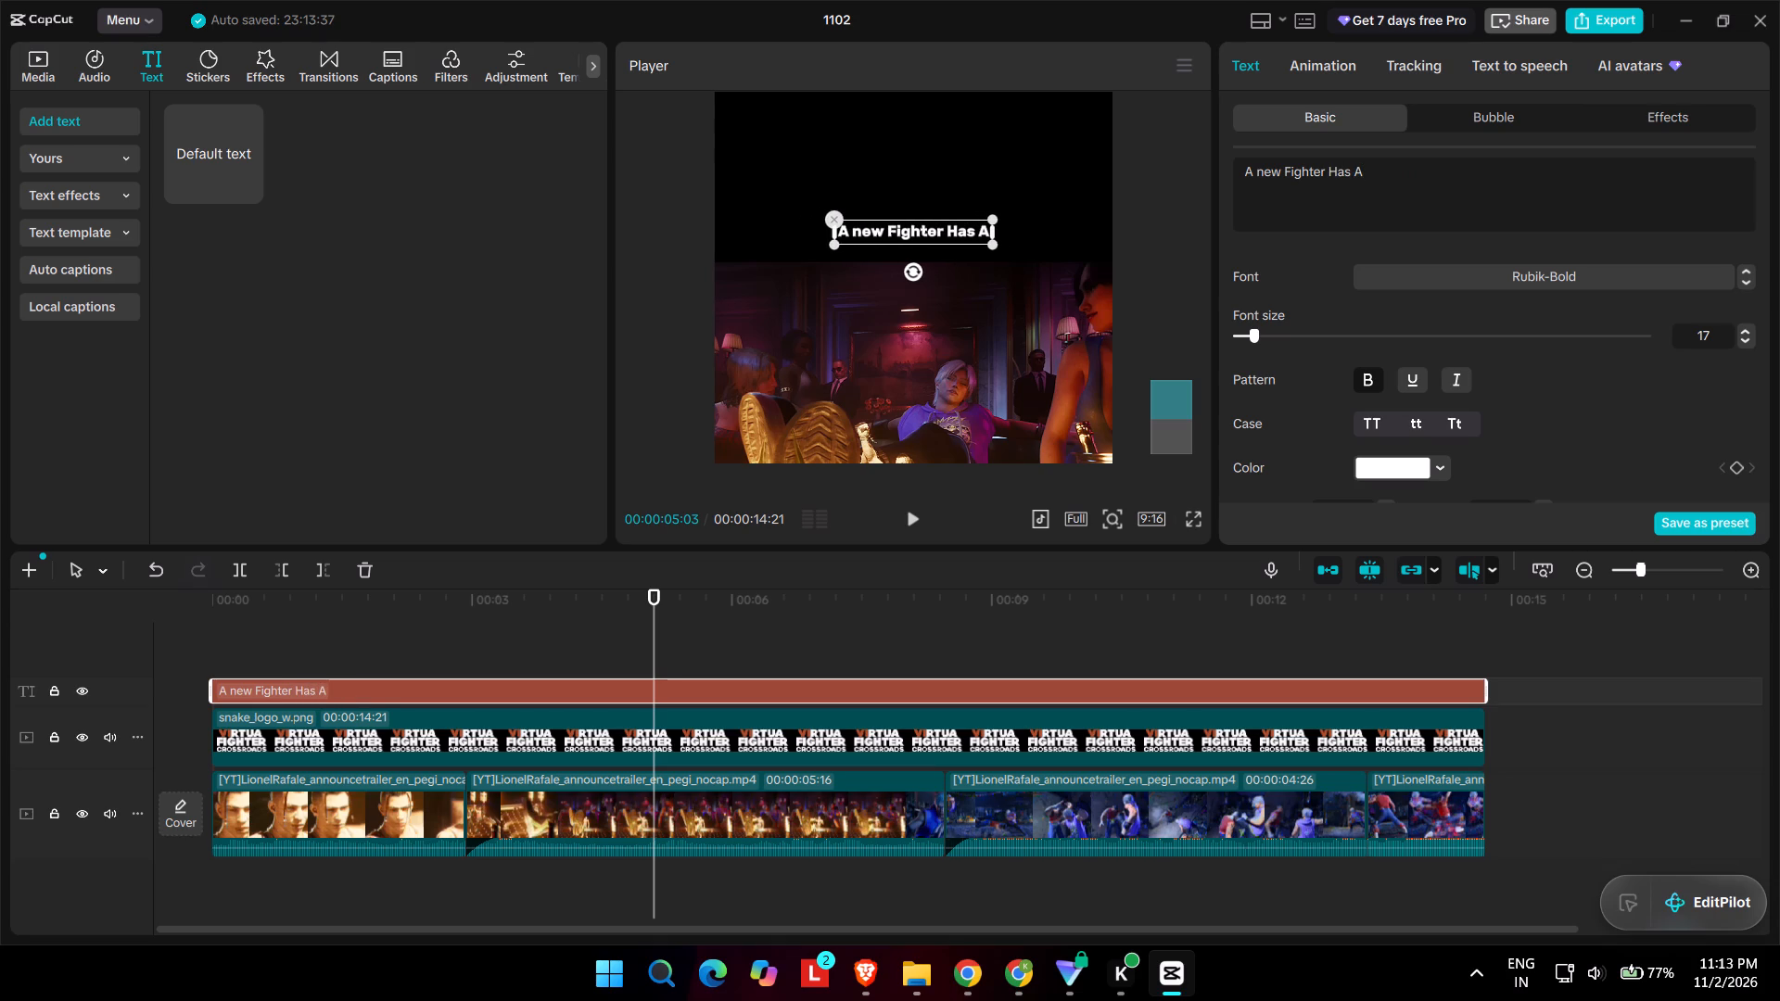
{"action": "type", "text": "rrived"}
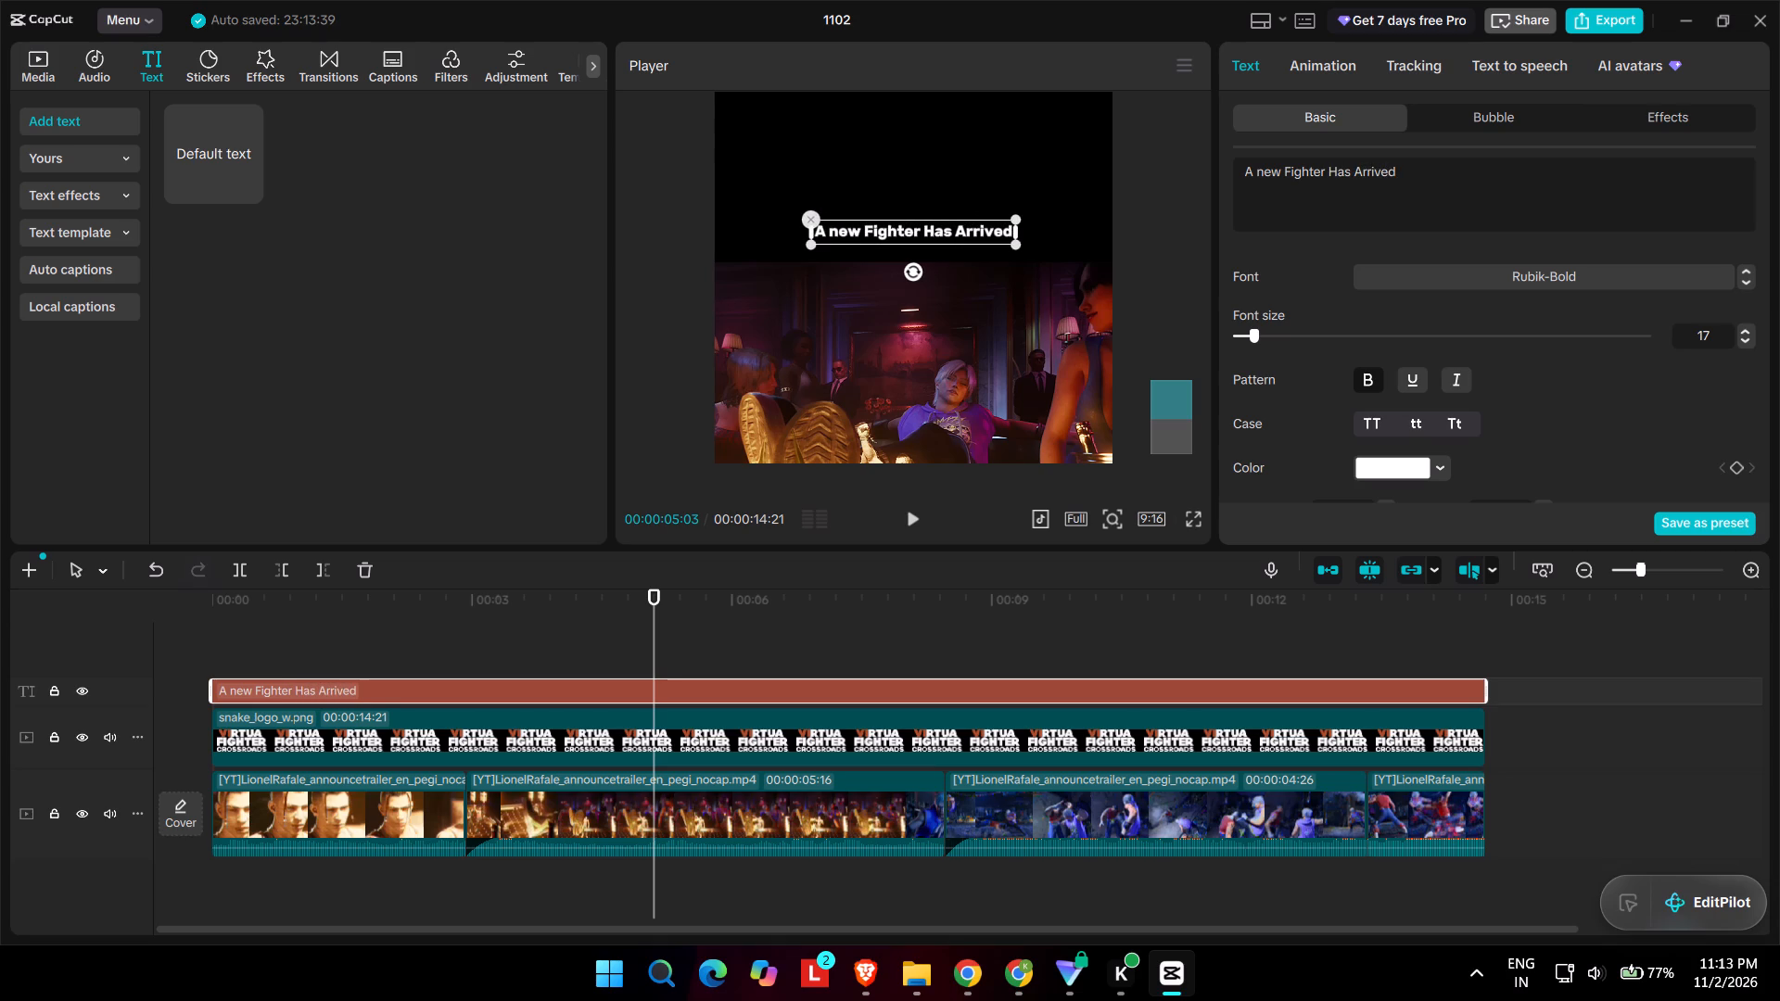
Browse the font list and change the caption's font to Montserrat.
{"action": "left_click", "coordinate": [1555, 272]}
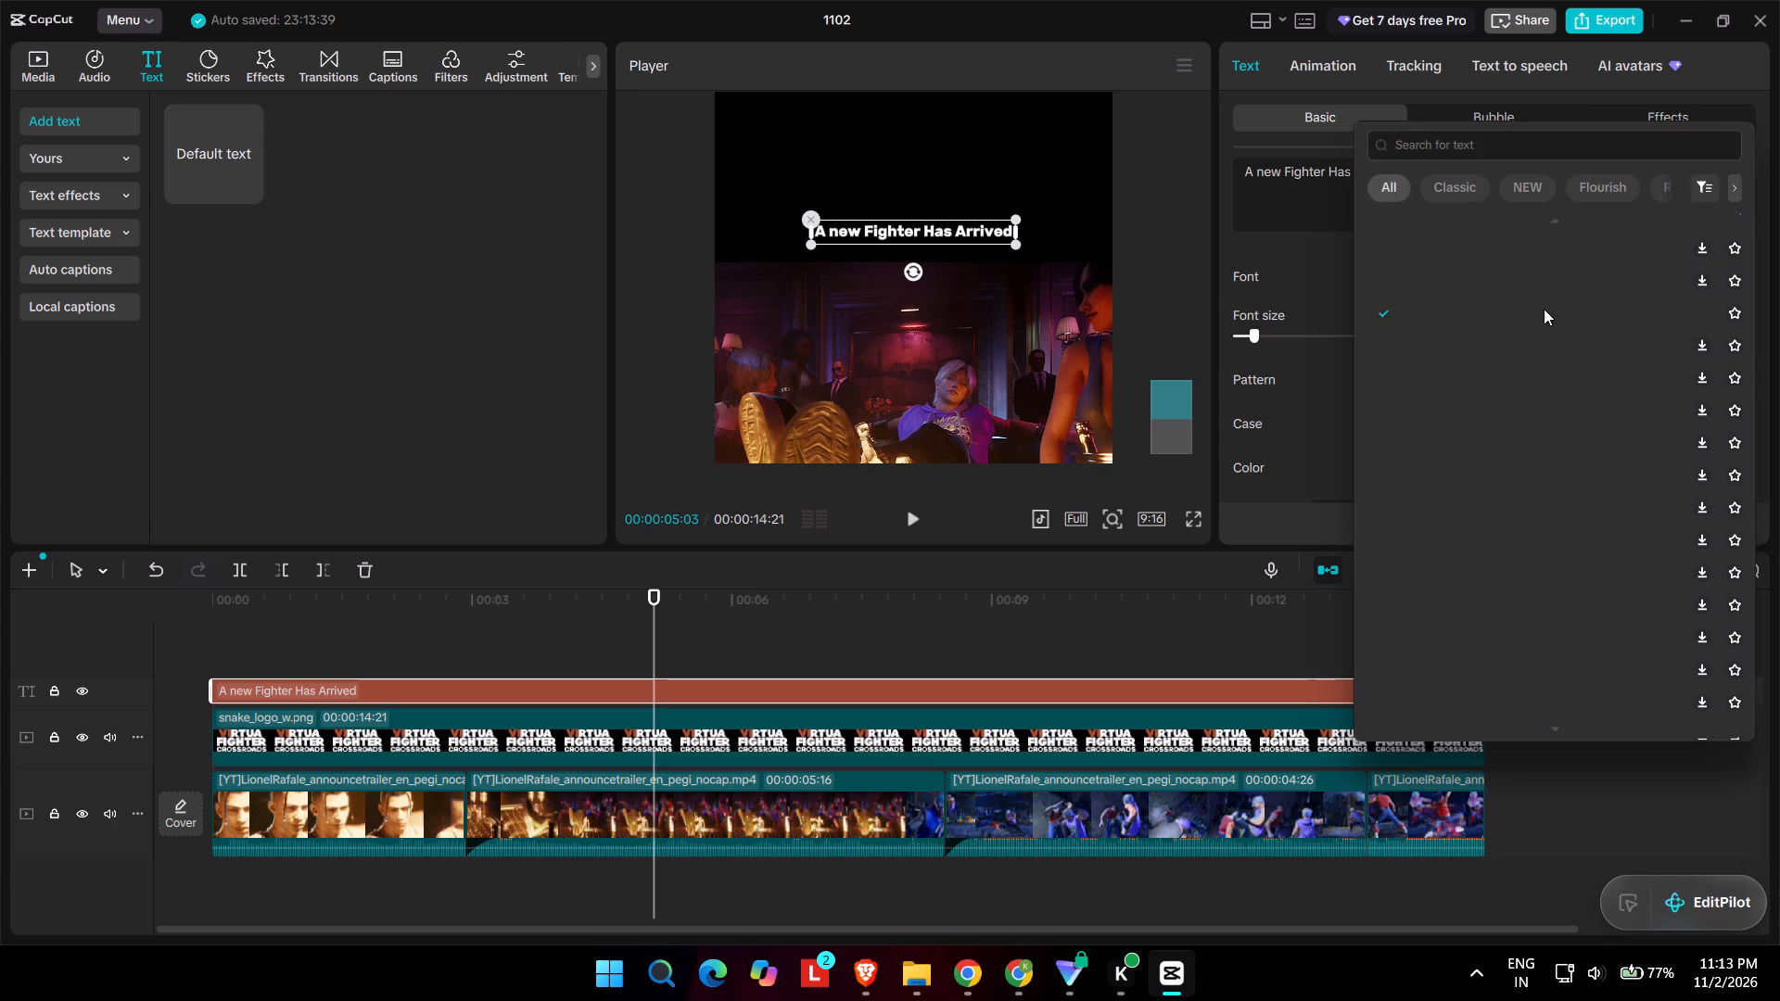
{"action": "scroll", "coordinate": [1485, 515], "scroll_direction": "down", "scroll_amount": 3}
{"action": "scroll", "coordinate": [1497, 298], "scroll_direction": "down", "scroll_amount": 2}
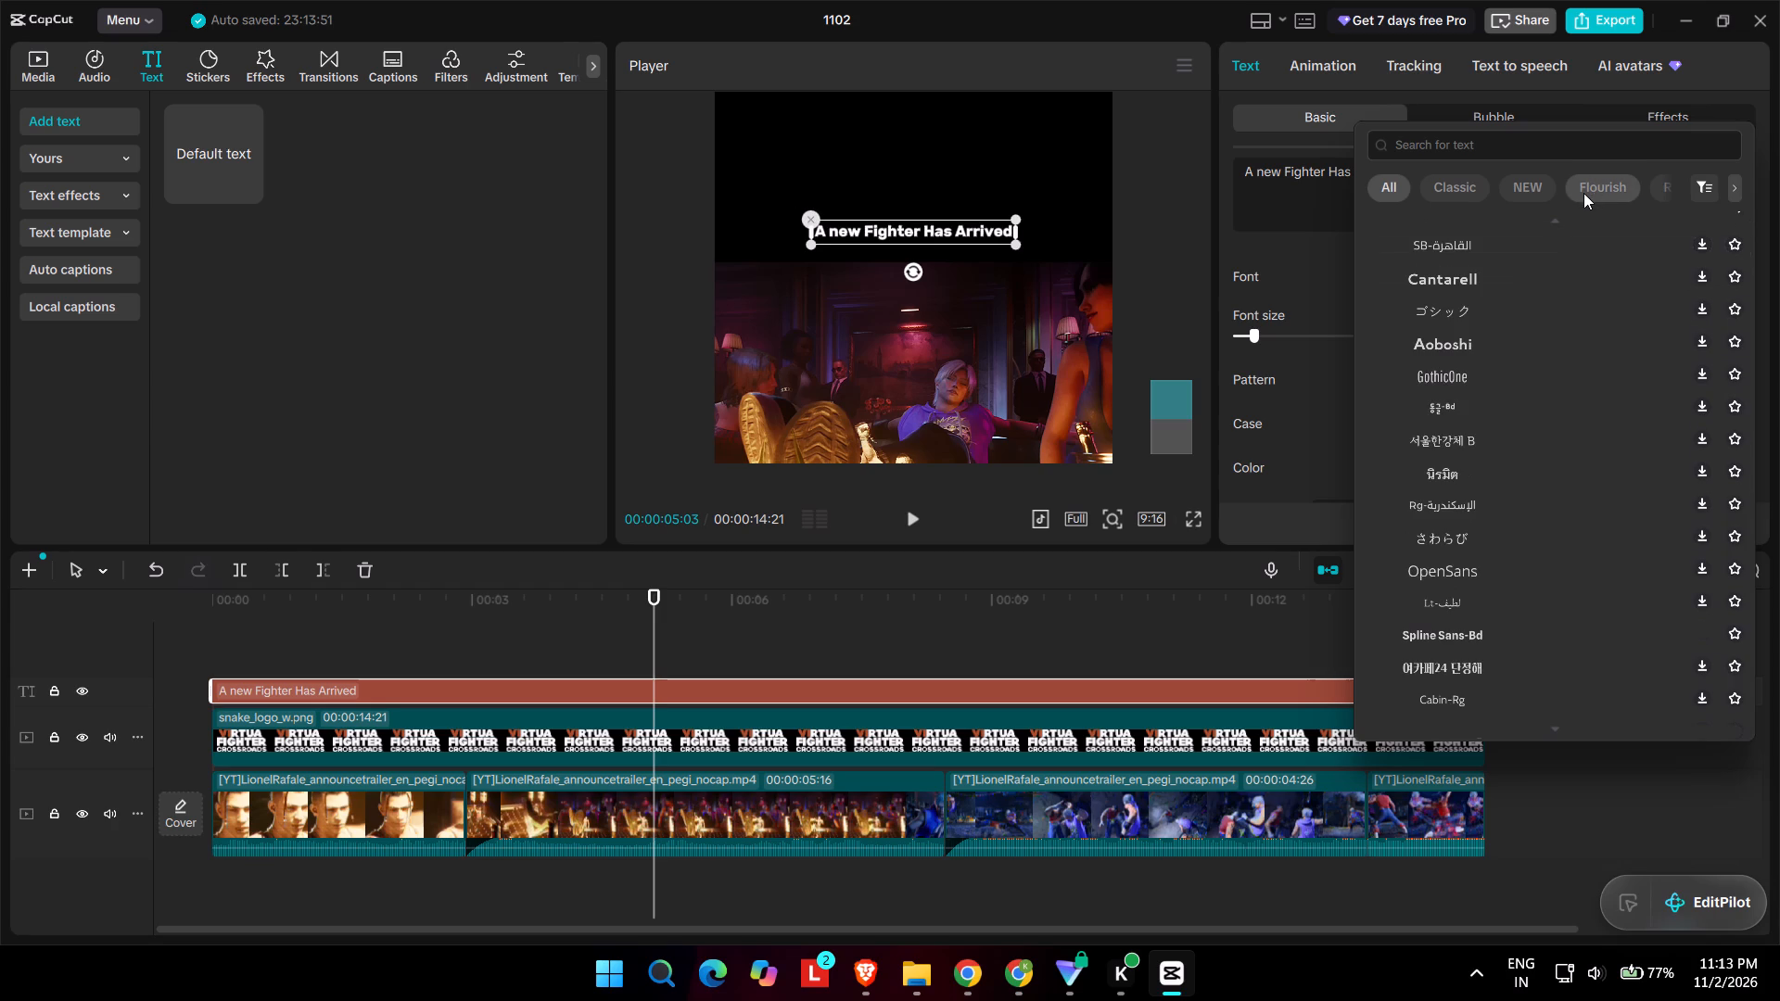
{"action": "scroll", "coordinate": [1596, 404], "scroll_direction": "down", "scroll_amount": 7}
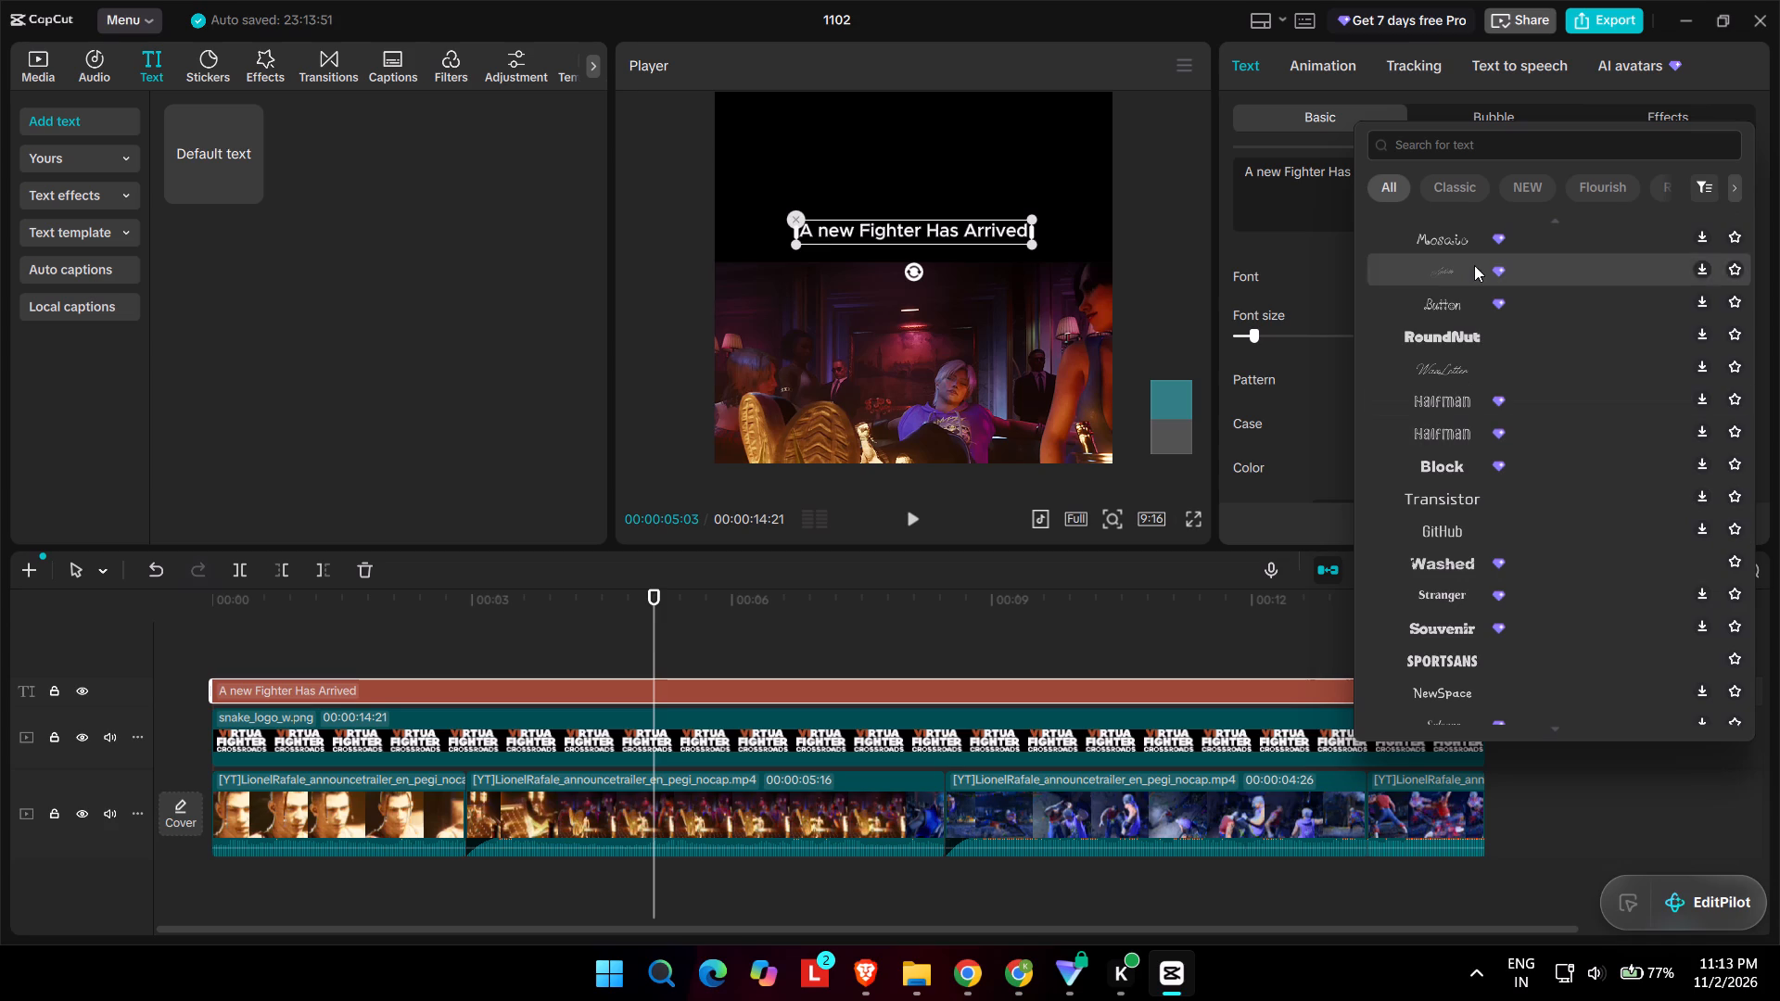
{"action": "scroll", "coordinate": [1467, 379], "scroll_direction": "down", "scroll_amount": 1}
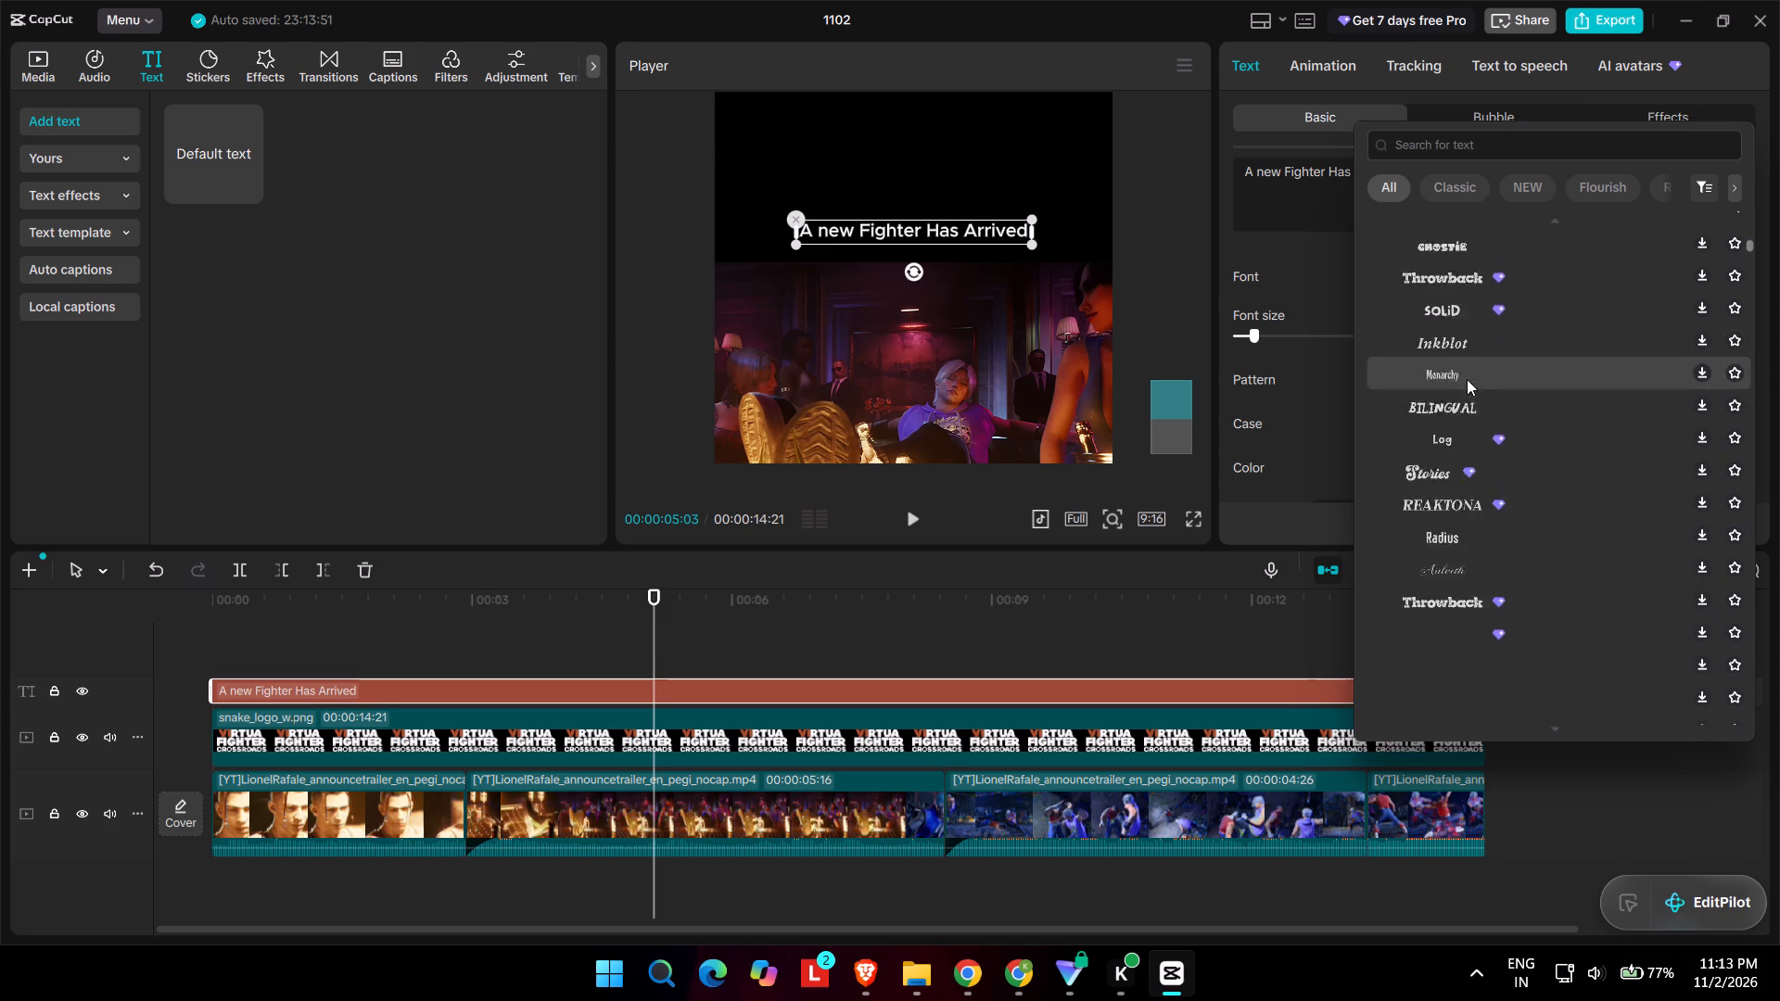
{"action": "scroll", "coordinate": [1467, 379], "scroll_direction": "down", "scroll_amount": 1}
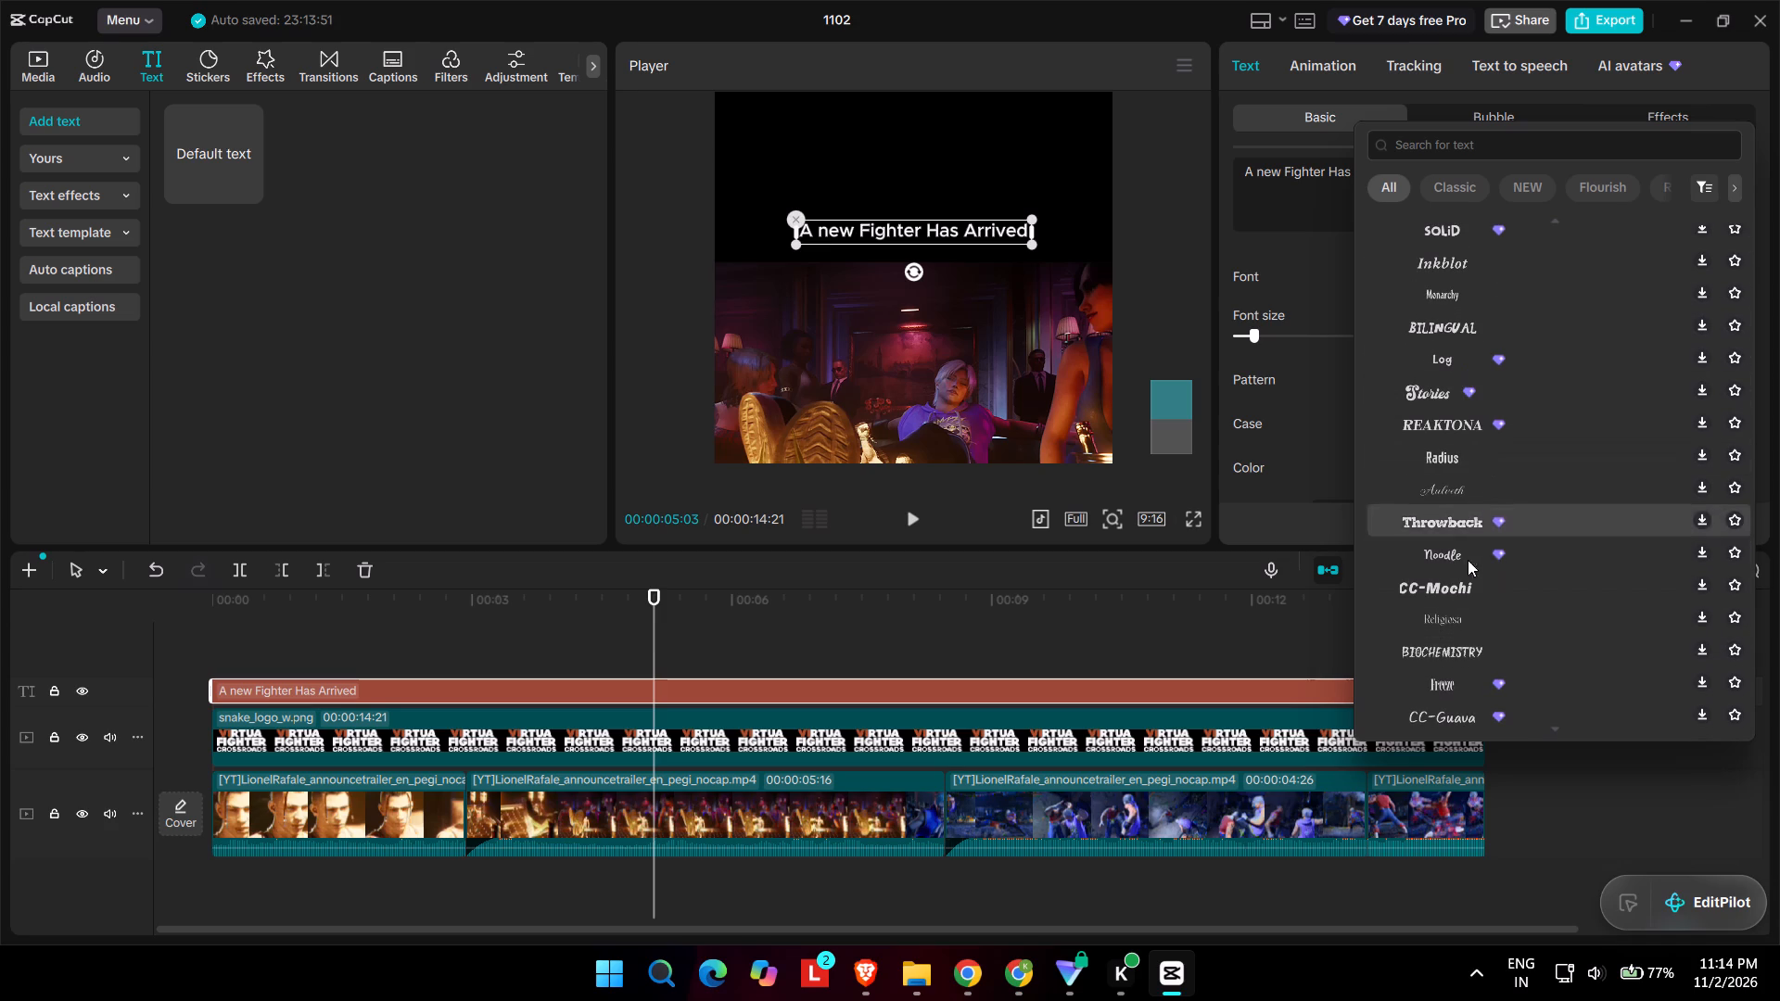
{"action": "scroll", "coordinate": [1456, 605], "scroll_direction": "down", "scroll_amount": 2}
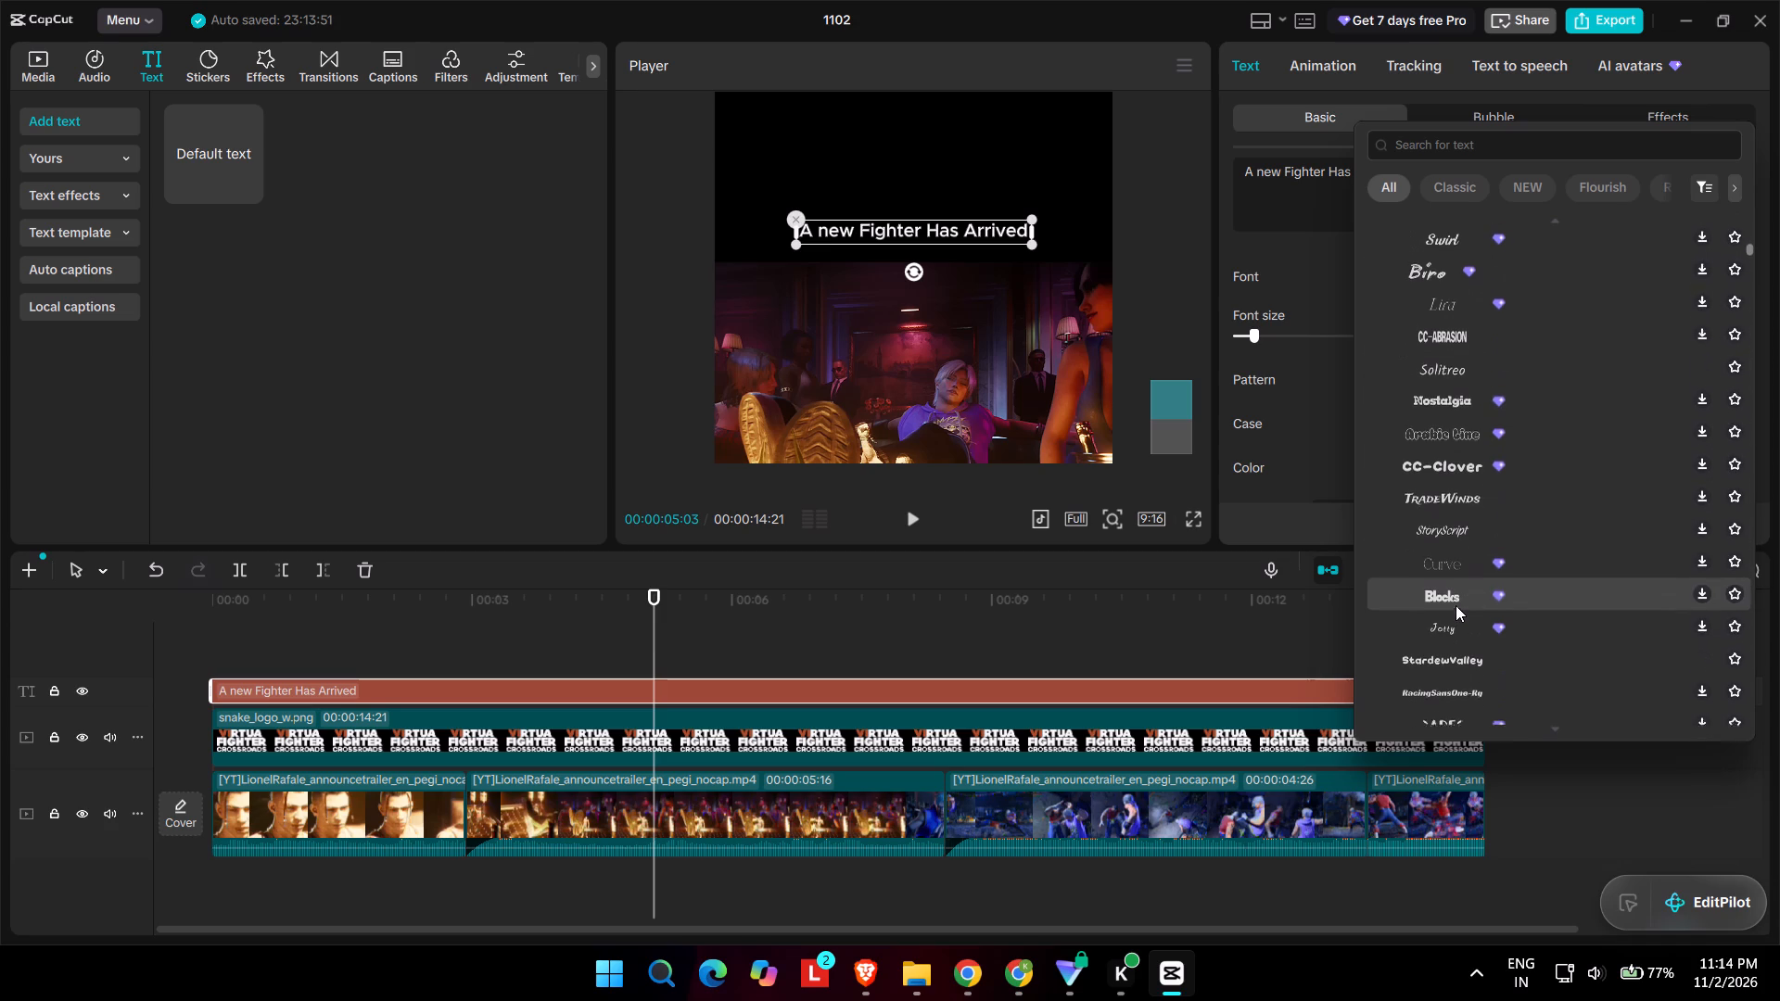
{"action": "scroll", "coordinate": [1456, 605], "scroll_direction": "down", "scroll_amount": 1}
{"action": "scroll", "coordinate": [1430, 402], "scroll_direction": "down", "scroll_amount": 2}
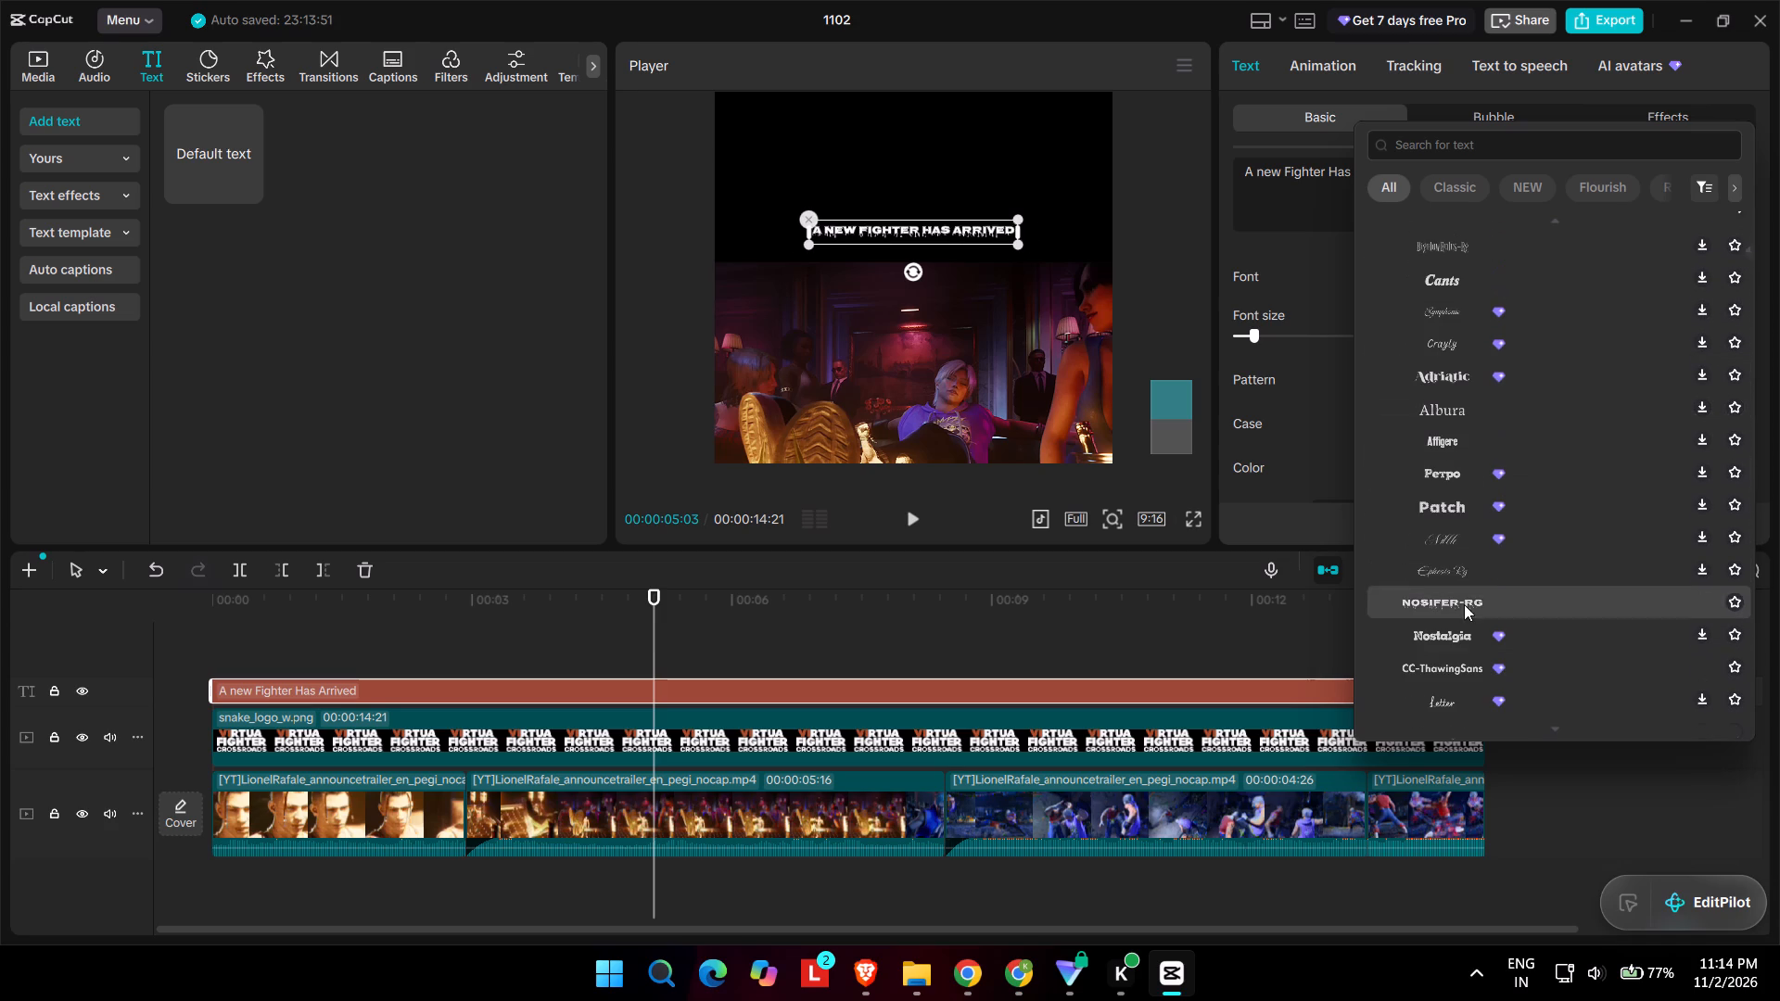
{"action": "scroll", "coordinate": [1464, 604], "scroll_direction": "down", "scroll_amount": 2}
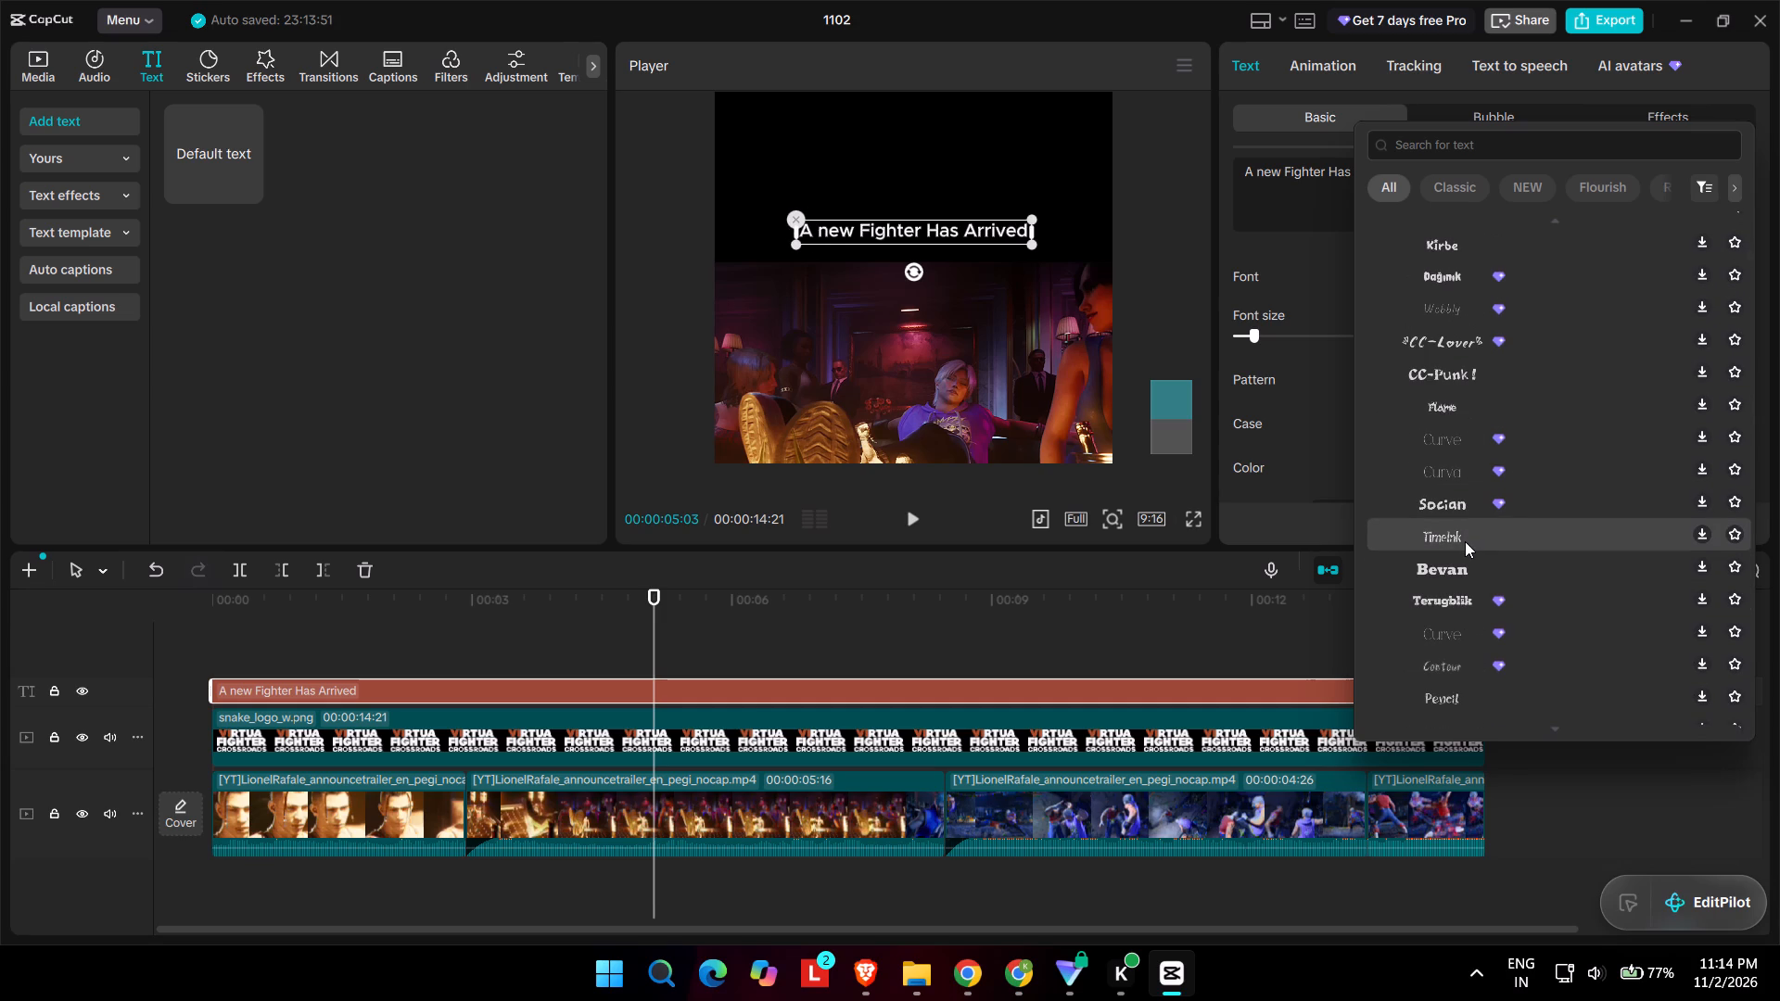
{"action": "scroll", "coordinate": [1497, 665], "scroll_direction": "down", "scroll_amount": 15}
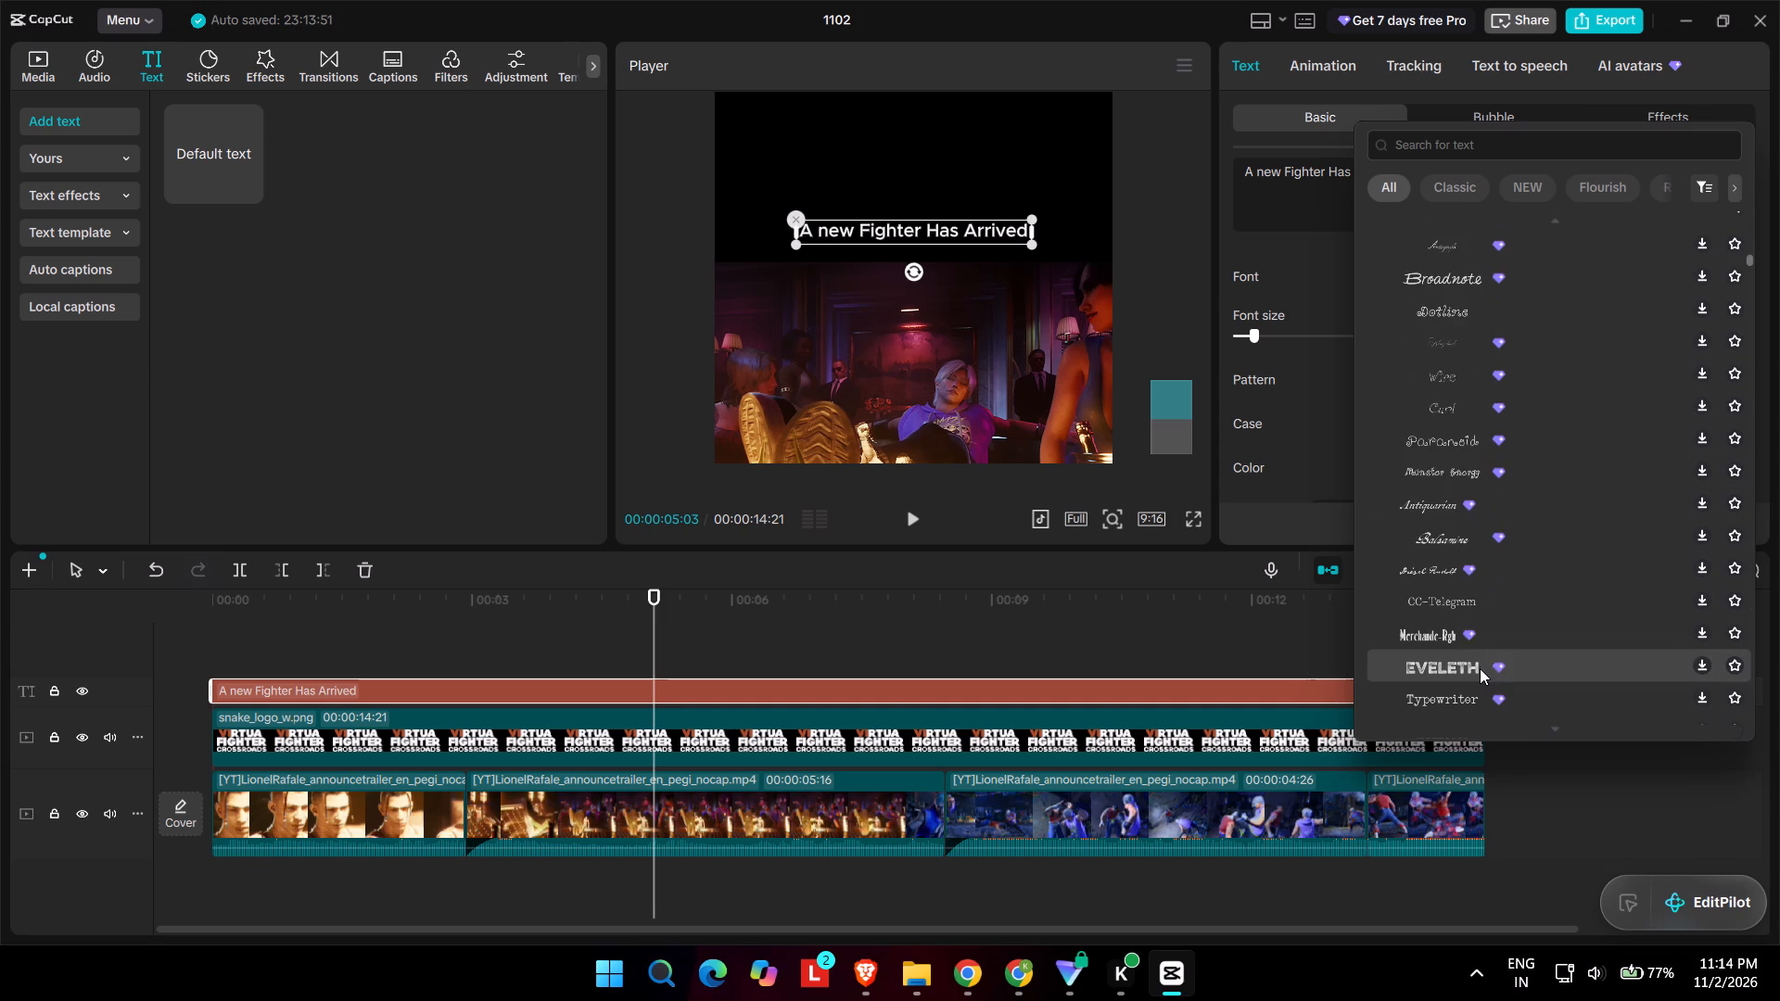
{"action": "scroll", "coordinate": [1495, 559], "scroll_direction": "down", "scroll_amount": 2}
{"action": "scroll", "coordinate": [1522, 449], "scroll_direction": "down", "scroll_amount": 1}
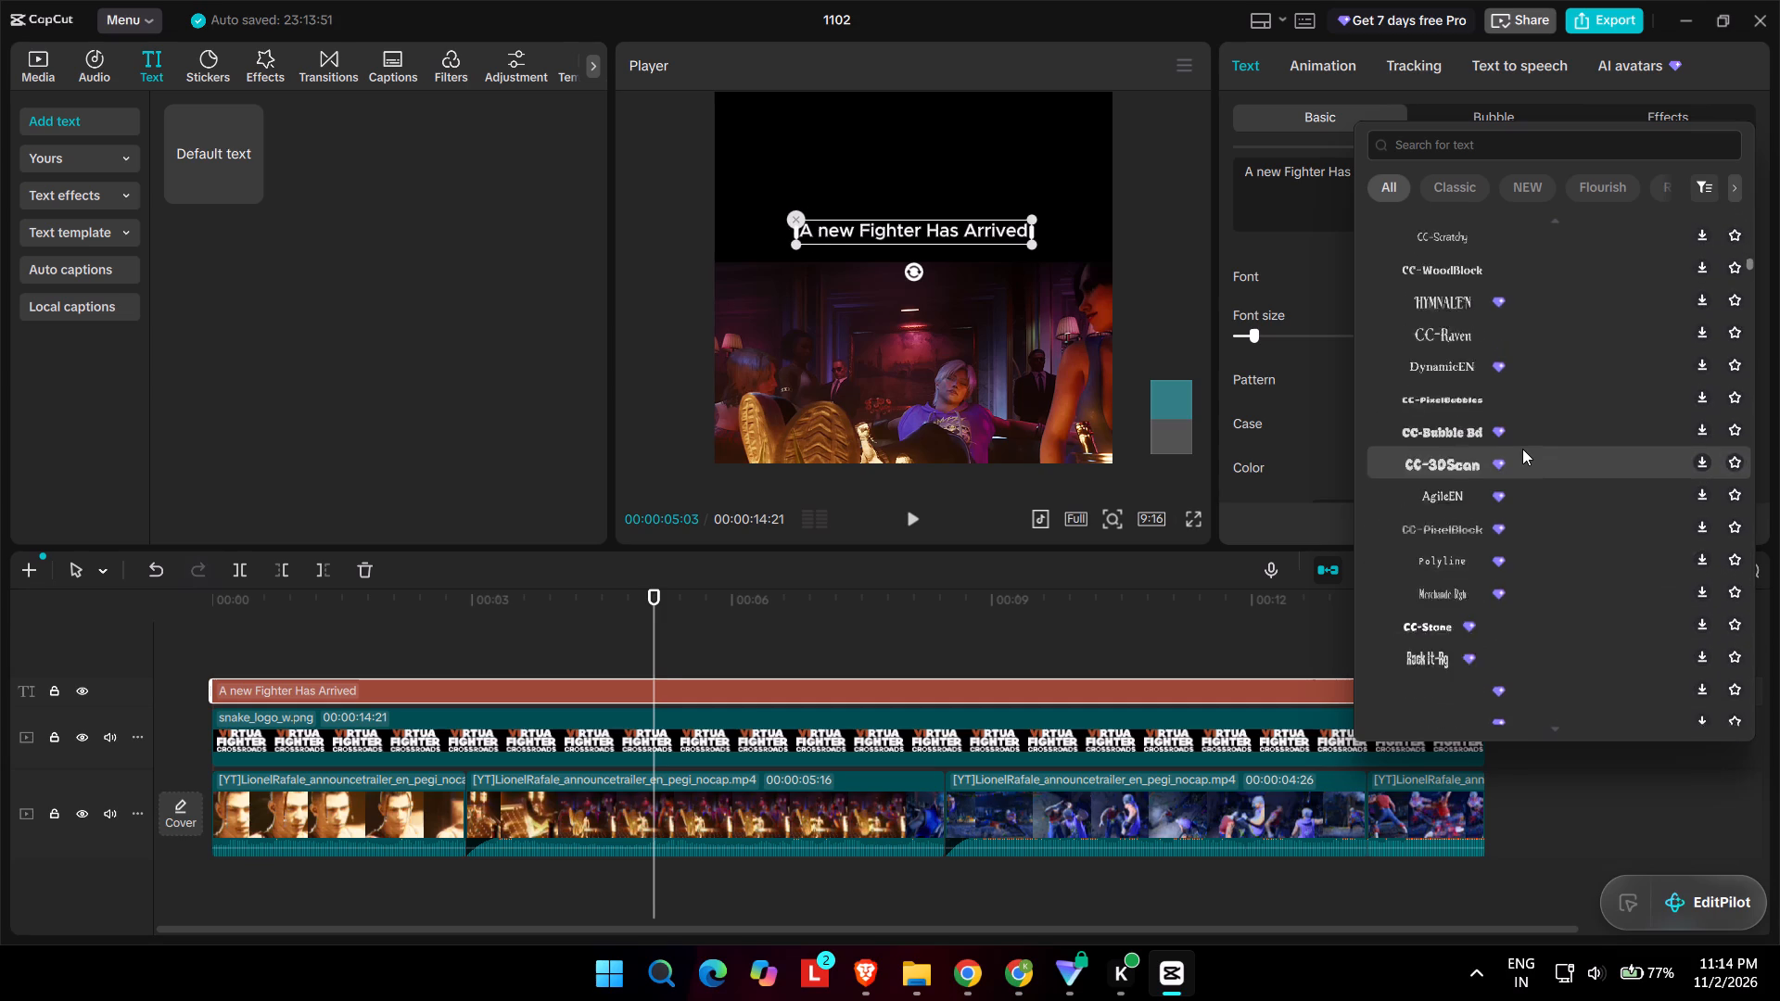
{"action": "scroll", "coordinate": [1522, 449], "scroll_direction": "down", "scroll_amount": 2}
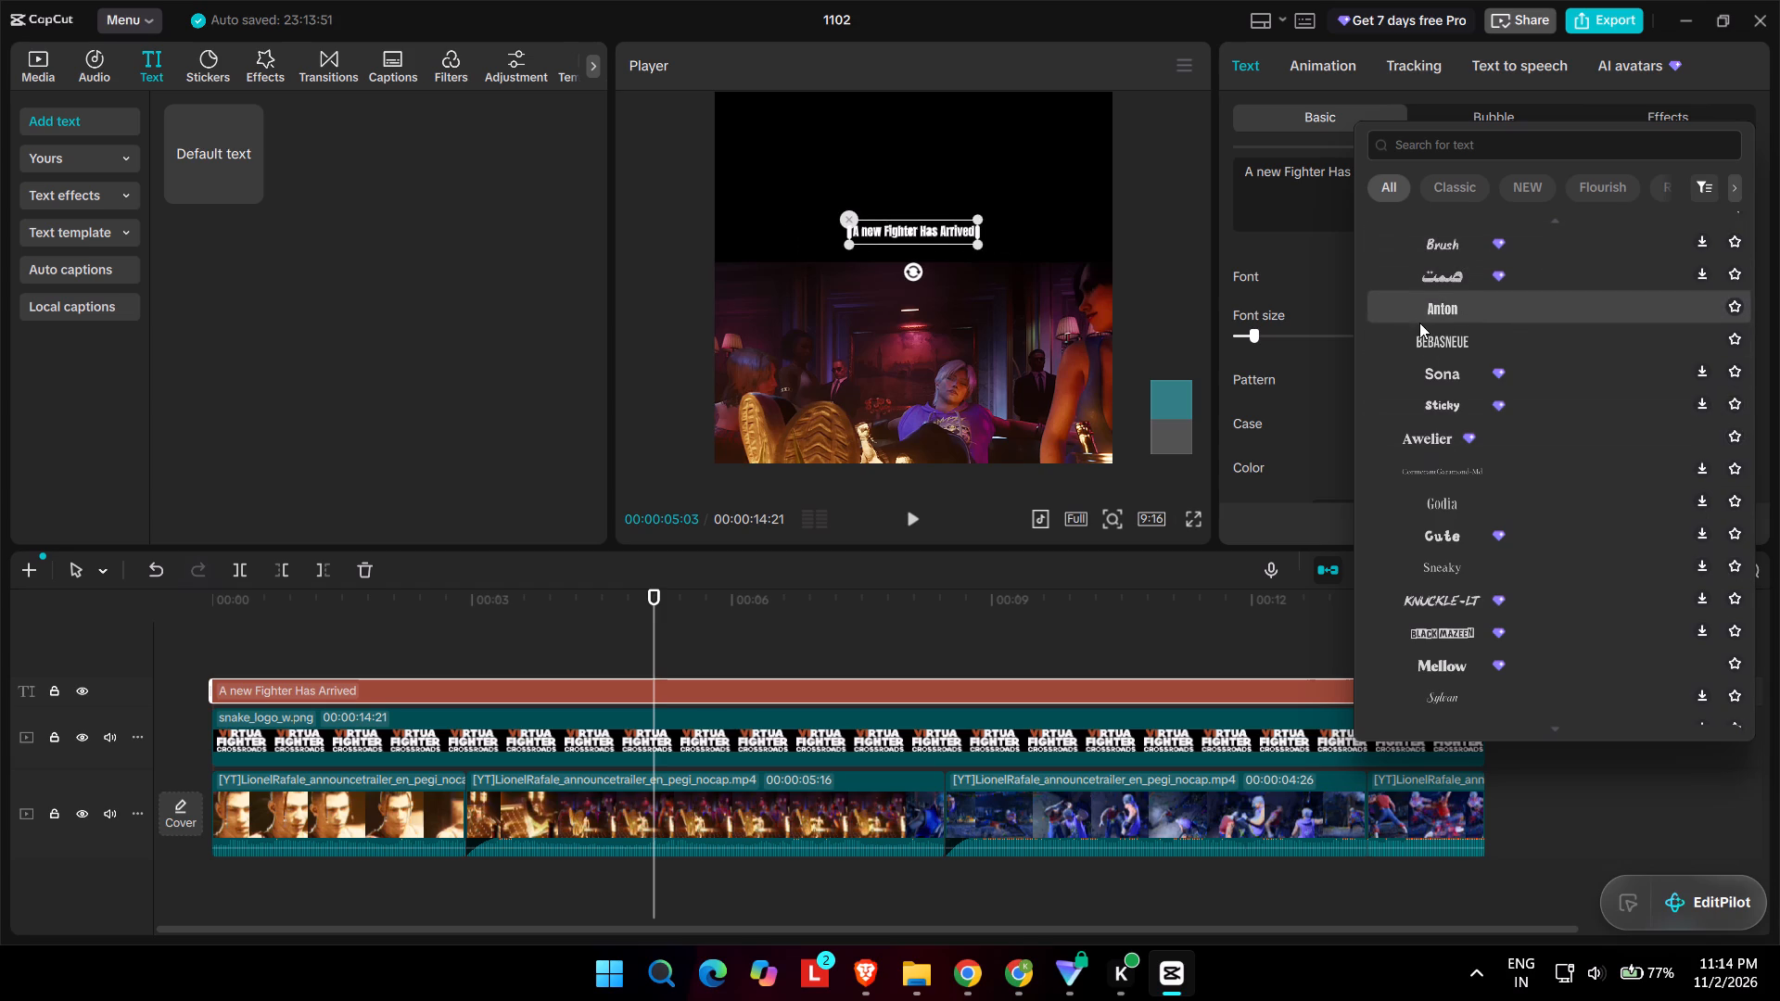
{"action": "scroll", "coordinate": [1415, 340], "scroll_direction": "down", "scroll_amount": 13}
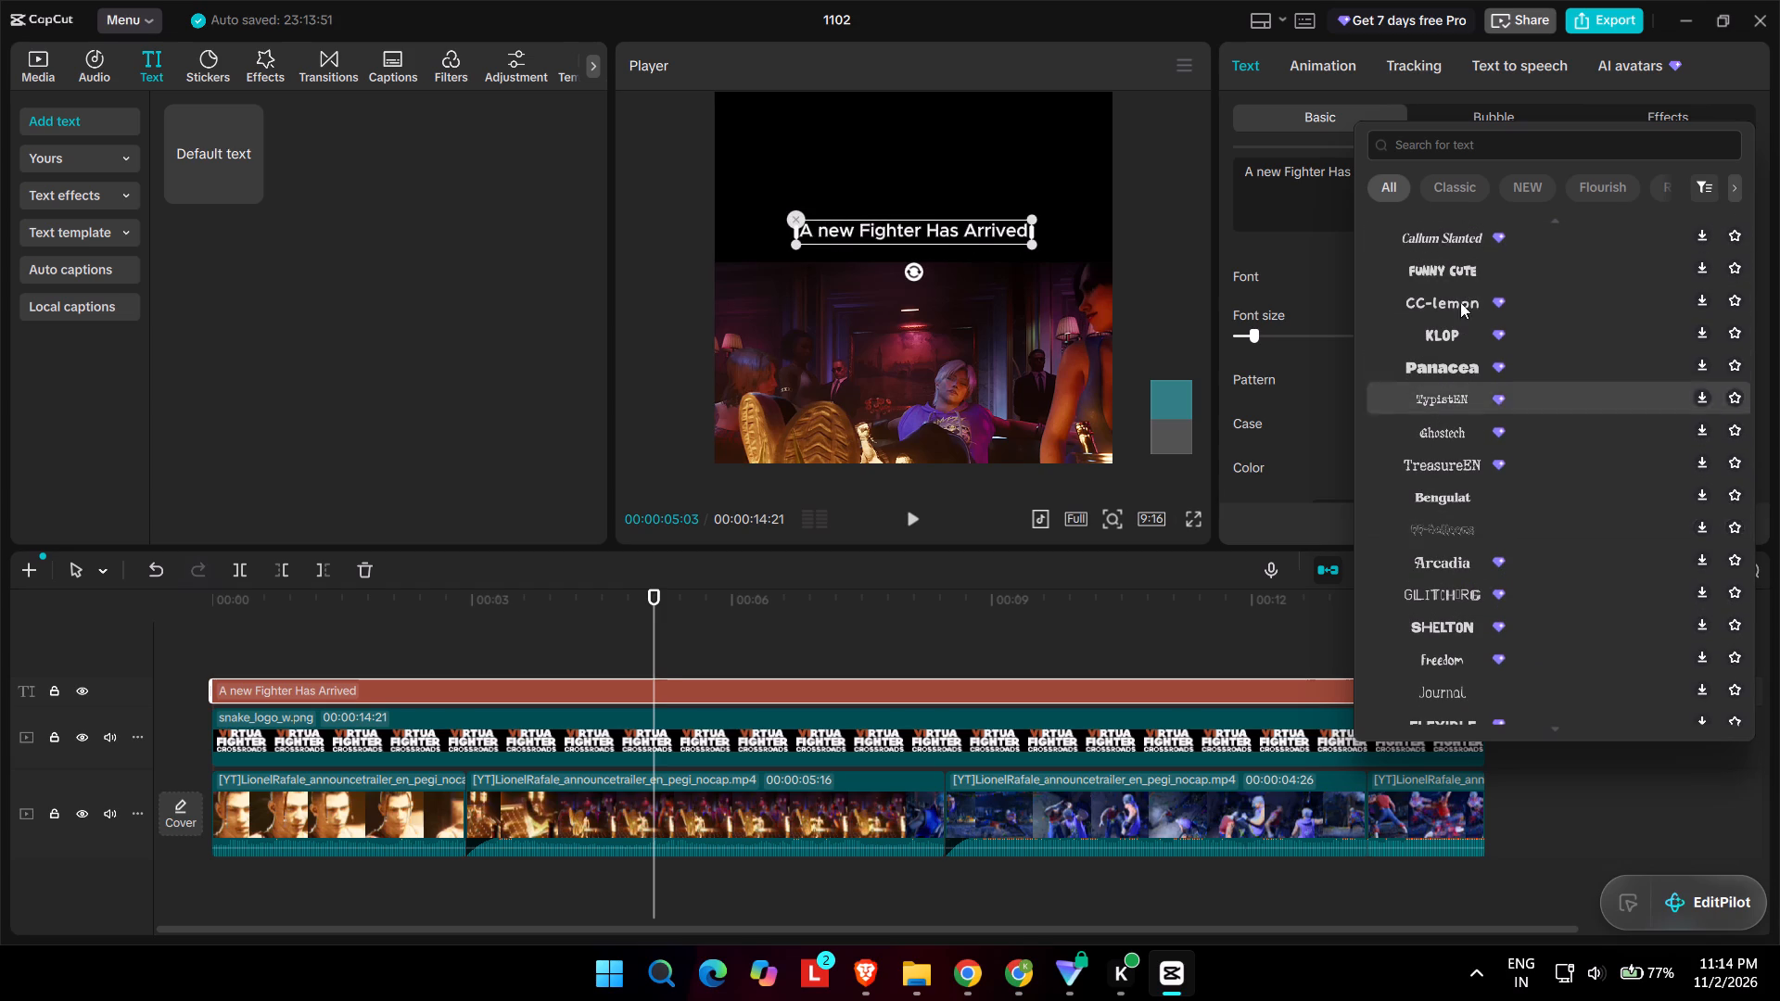
{"action": "scroll", "coordinate": [1440, 580], "scroll_direction": "down", "scroll_amount": 1}
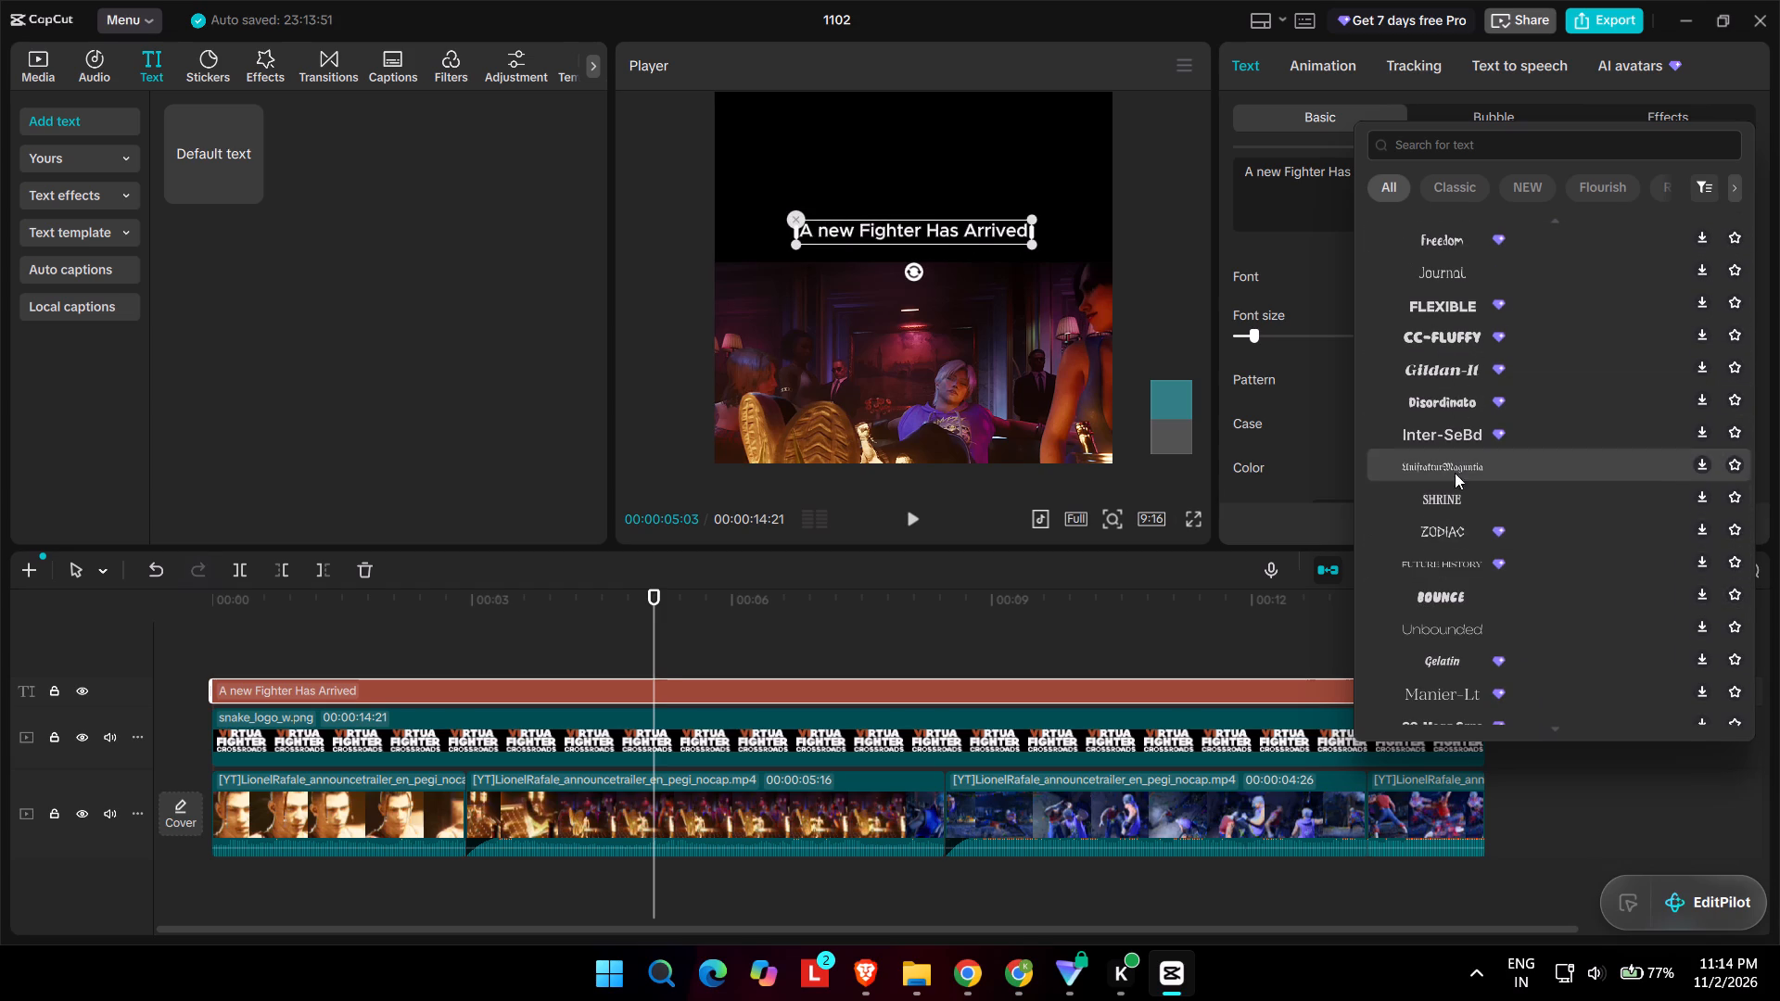
{"action": "scroll", "coordinate": [1439, 509], "scroll_direction": "down", "scroll_amount": 2}
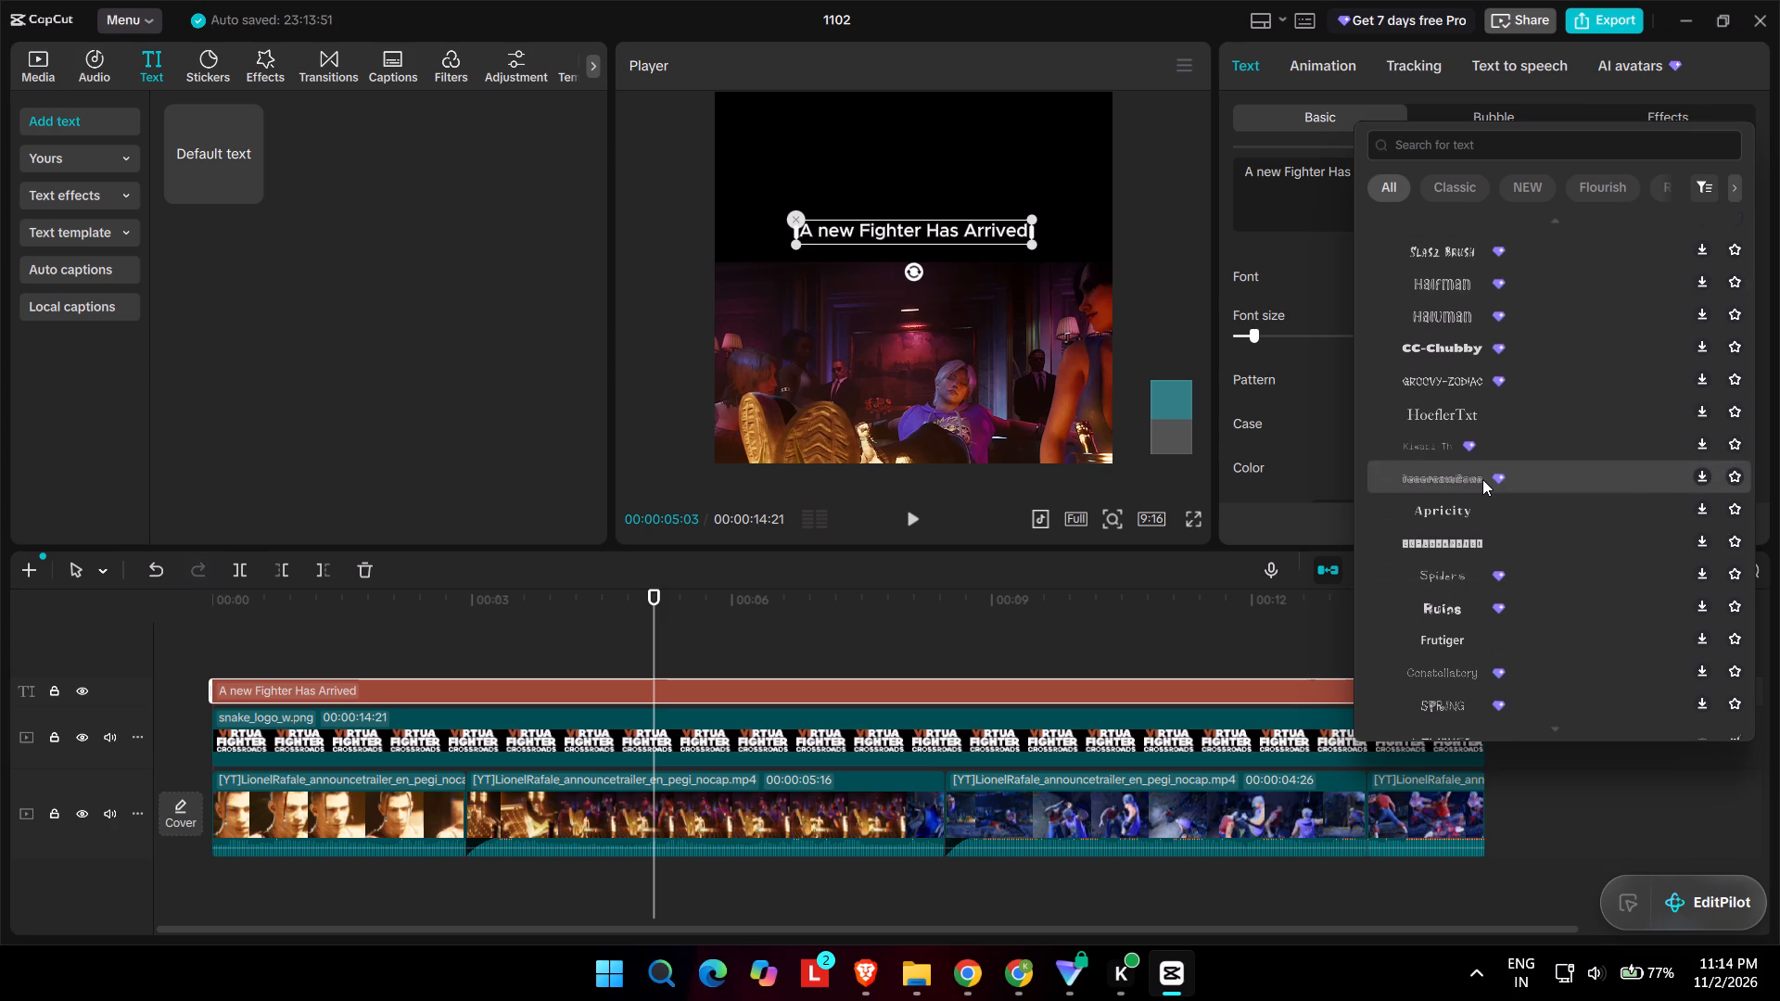
{"action": "scroll", "coordinate": [1482, 479], "scroll_direction": "down", "scroll_amount": 5}
{"action": "scroll", "coordinate": [1482, 479], "scroll_direction": "up", "scroll_amount": 1}
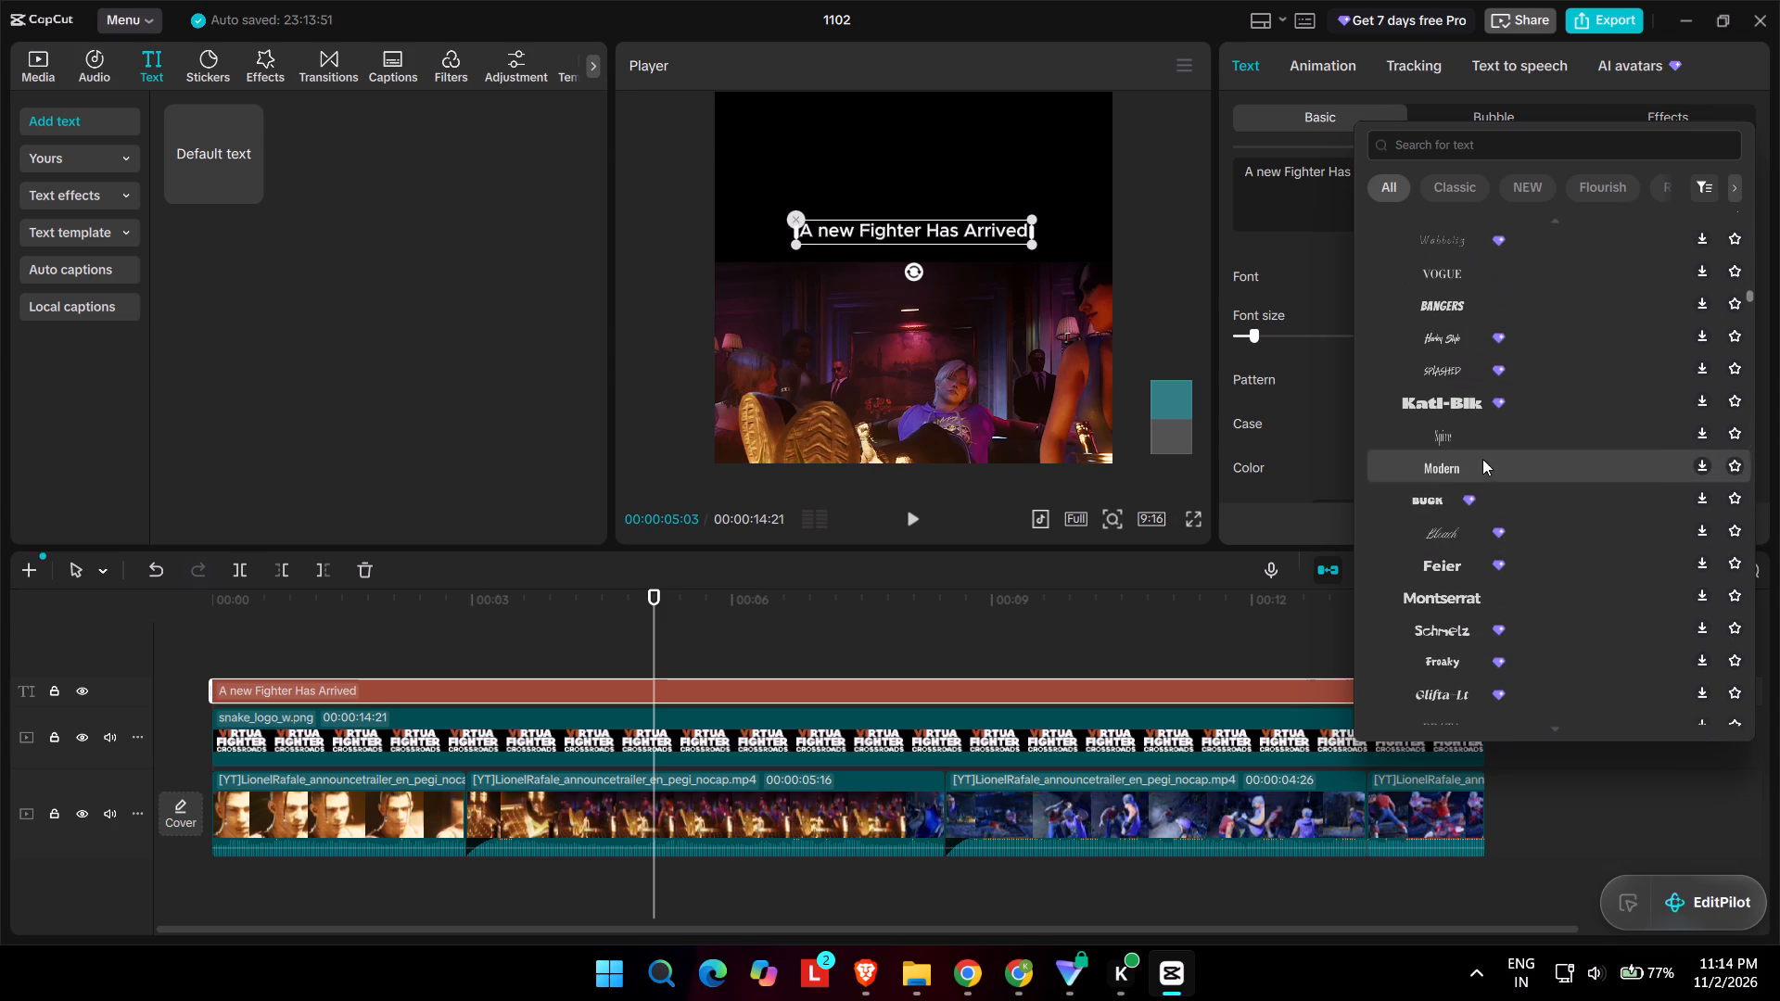
{"action": "left_click", "coordinate": [1456, 600]}
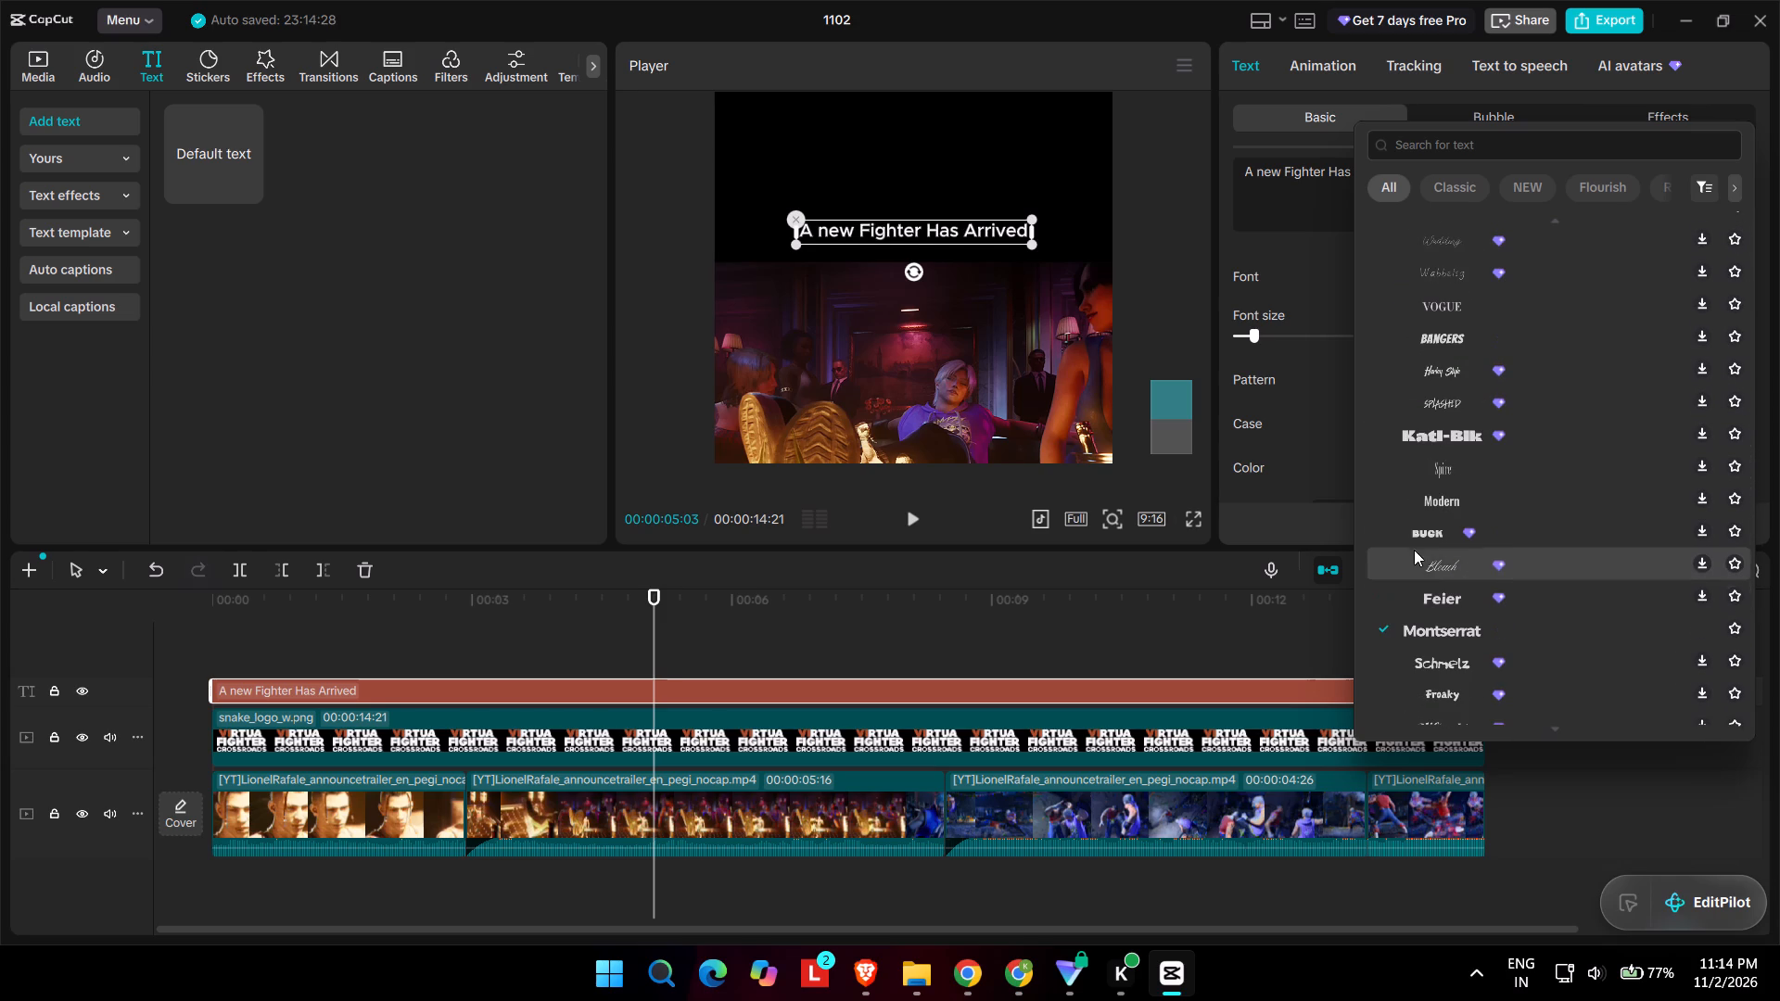
{"action": "left_click", "coordinate": [1309, 277]}
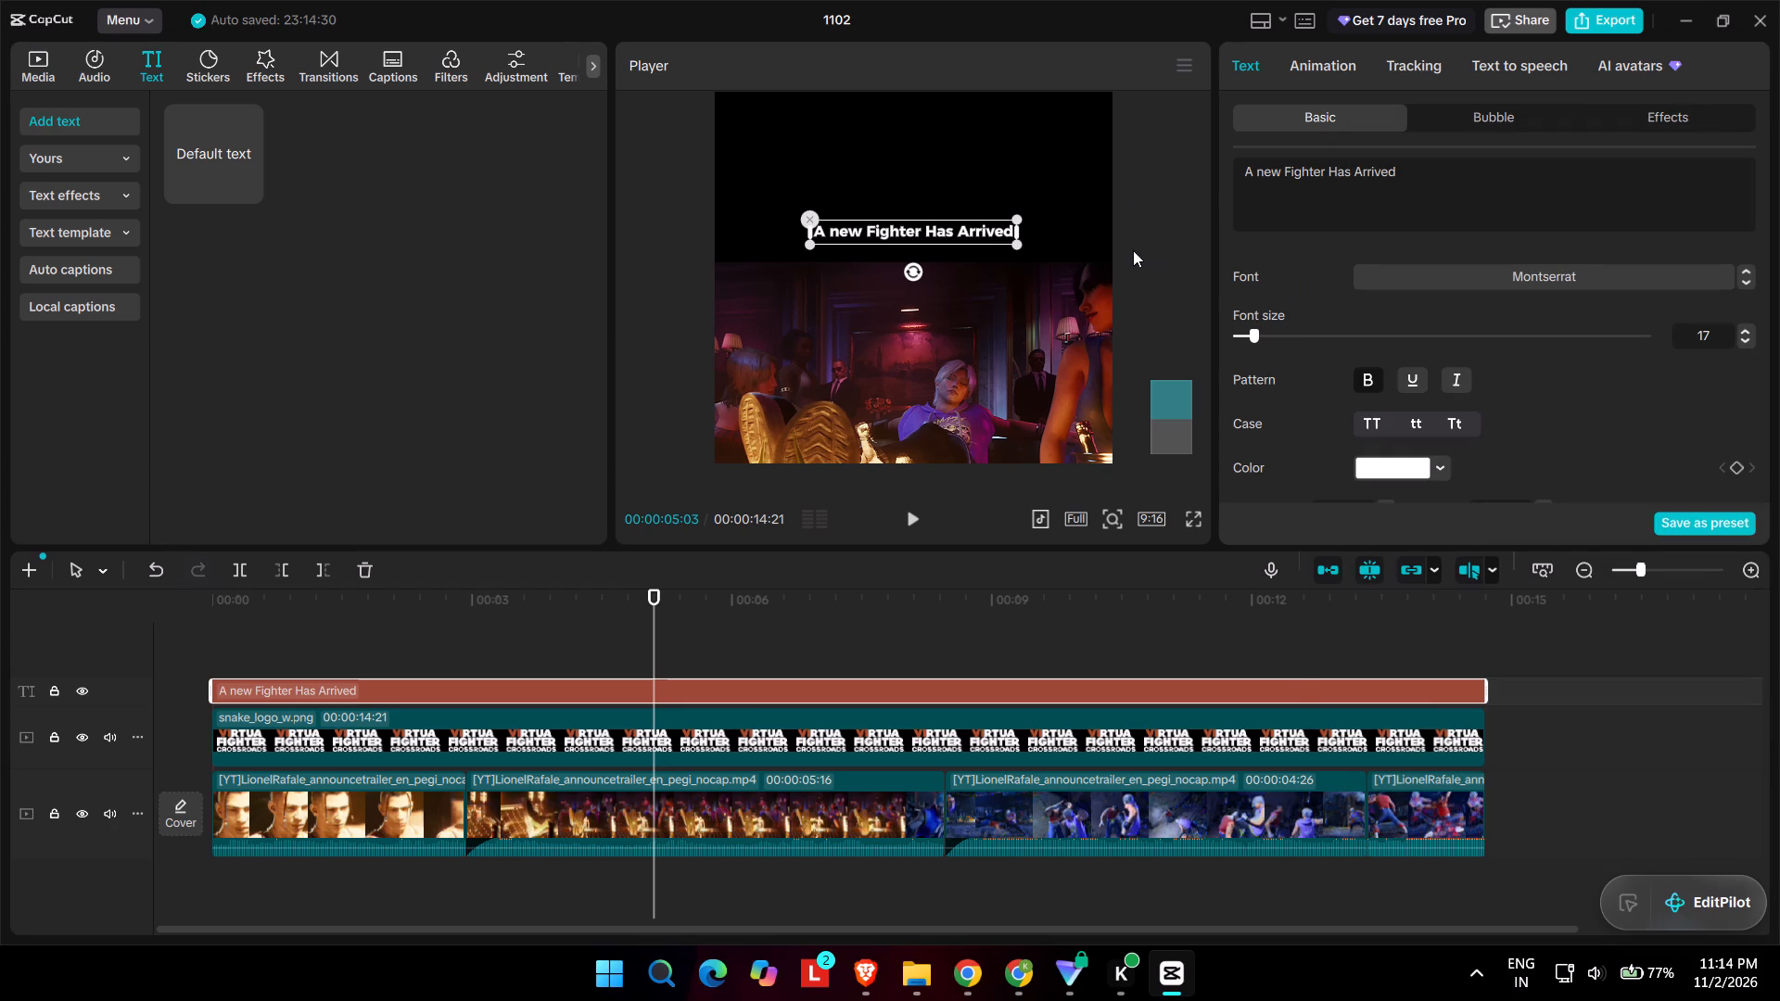
Enlarge the caption in the preview so the text spans about three-quarters of the frame width.
{"action": "left_click_drag", "start_coordinate": [1012, 215], "coordinate": [1060, 202]}
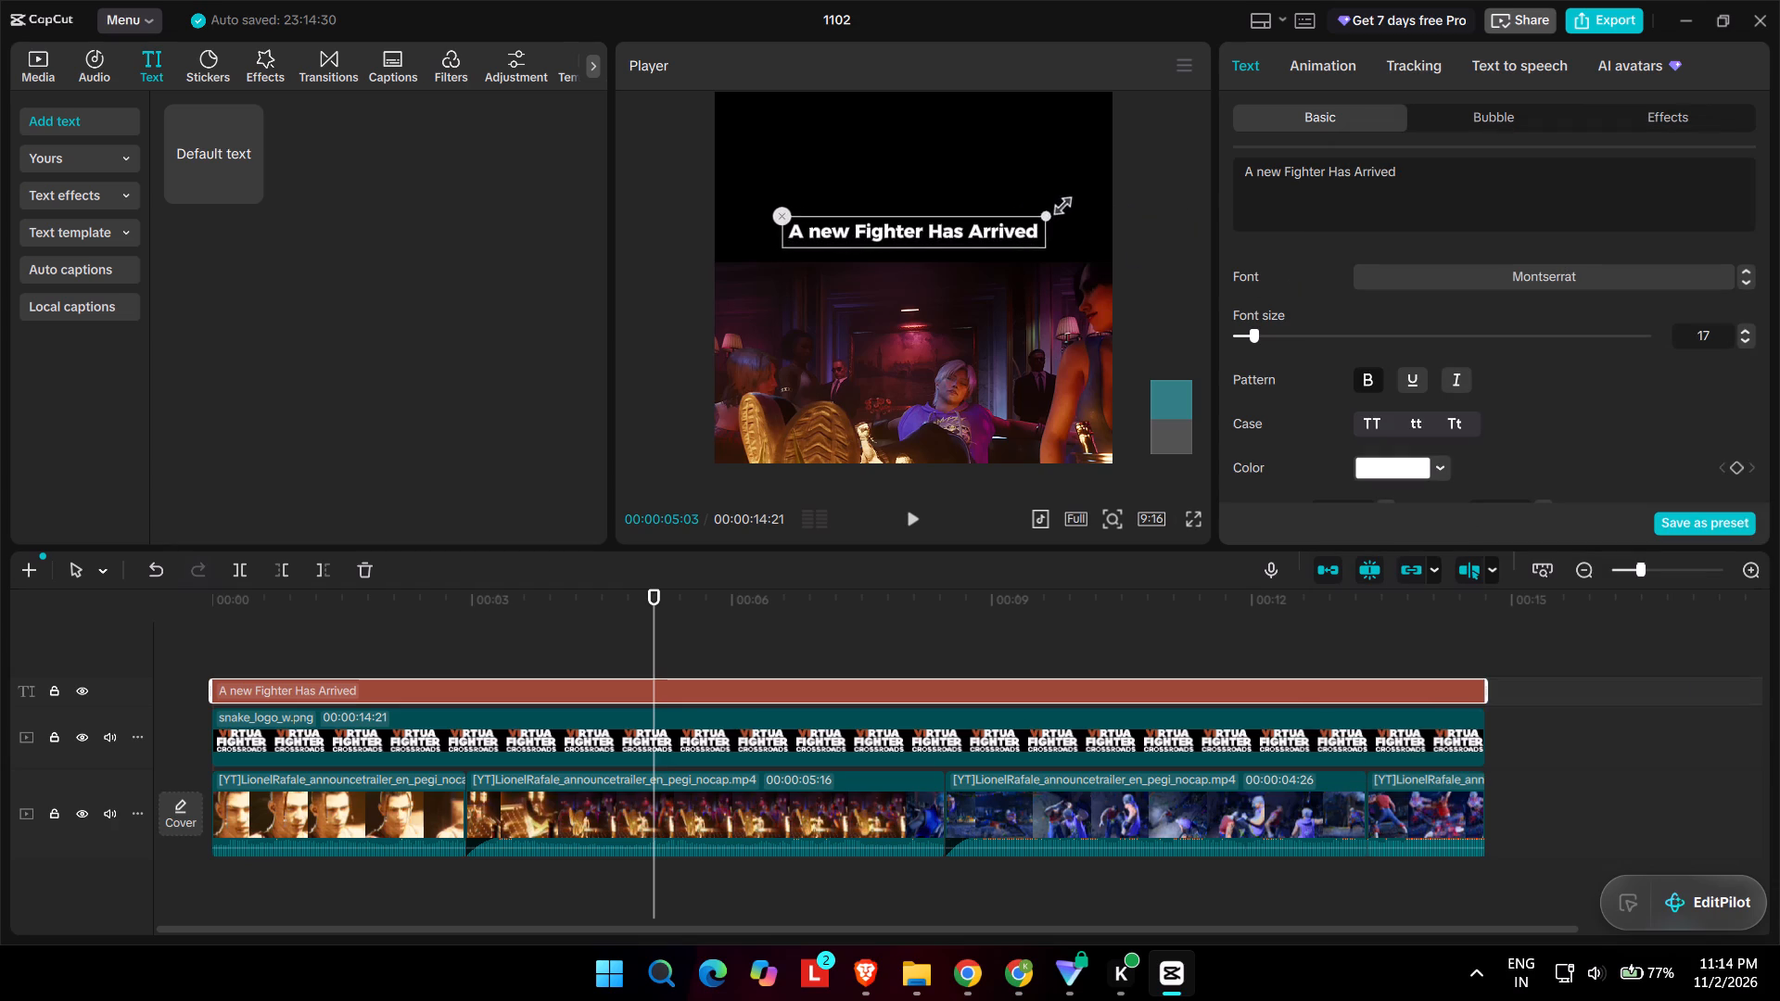
{"action": "left_click_drag", "start_coordinate": [1060, 202], "coordinate": [1092, 194]}
{"action": "left_click", "coordinate": [1177, 257]}
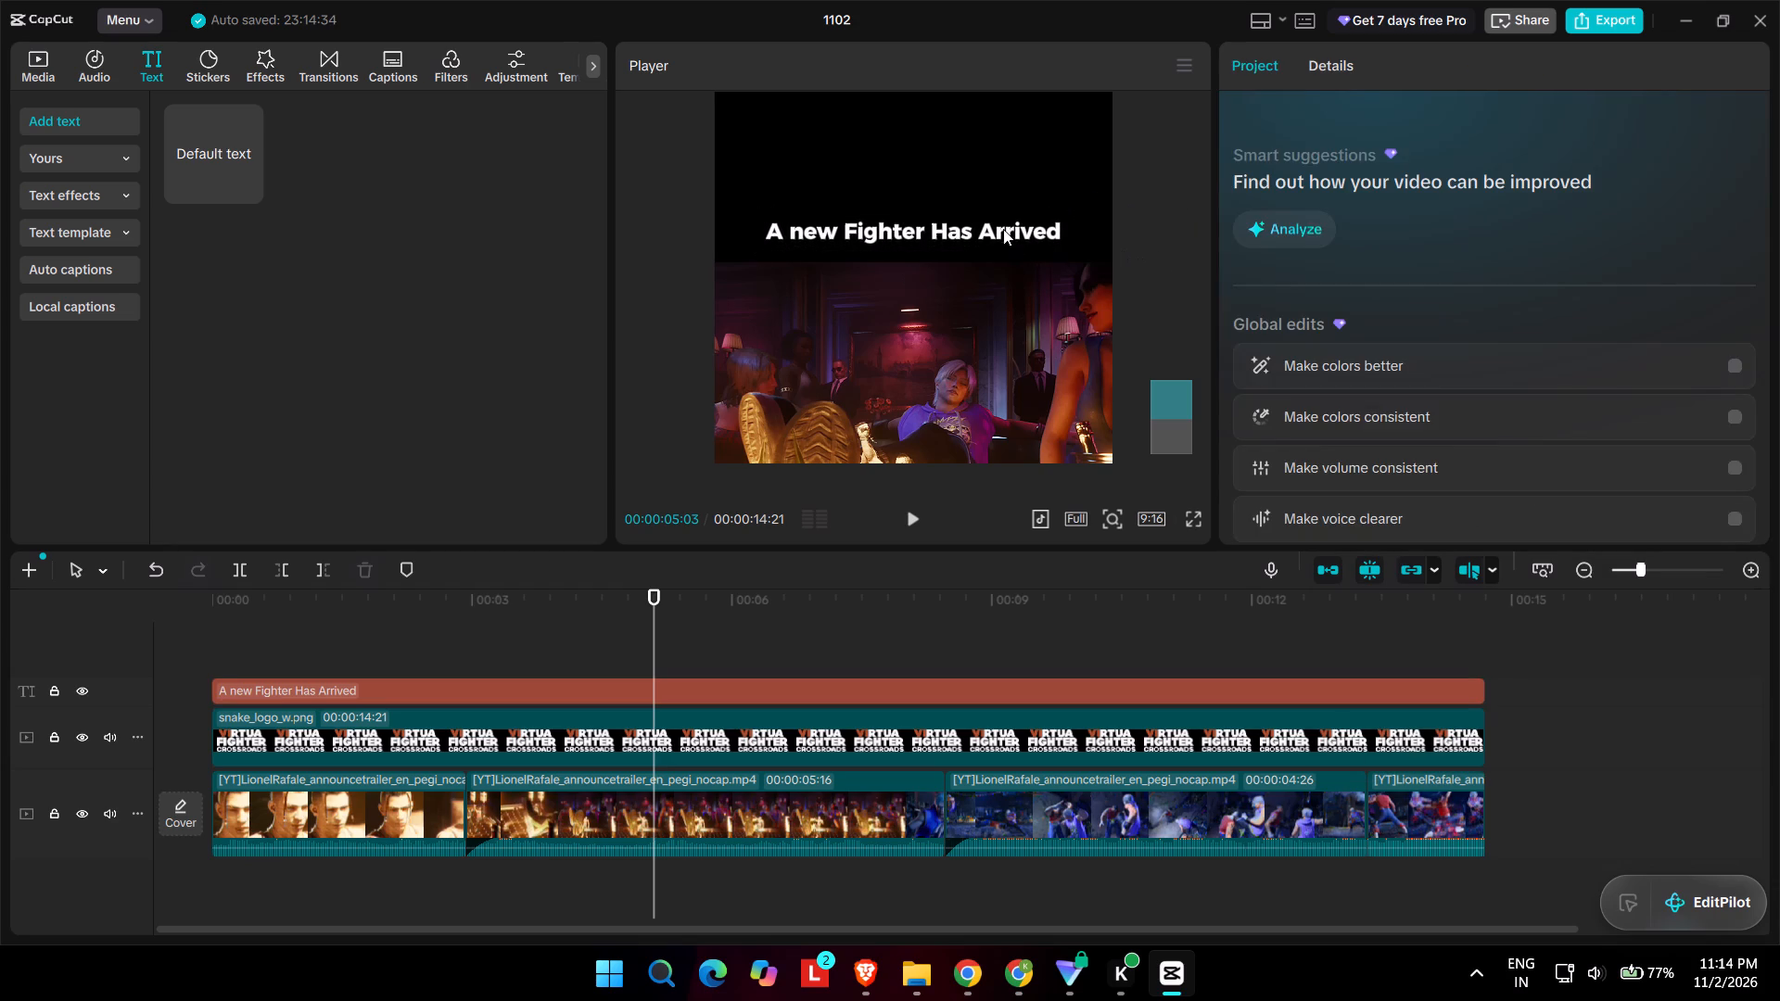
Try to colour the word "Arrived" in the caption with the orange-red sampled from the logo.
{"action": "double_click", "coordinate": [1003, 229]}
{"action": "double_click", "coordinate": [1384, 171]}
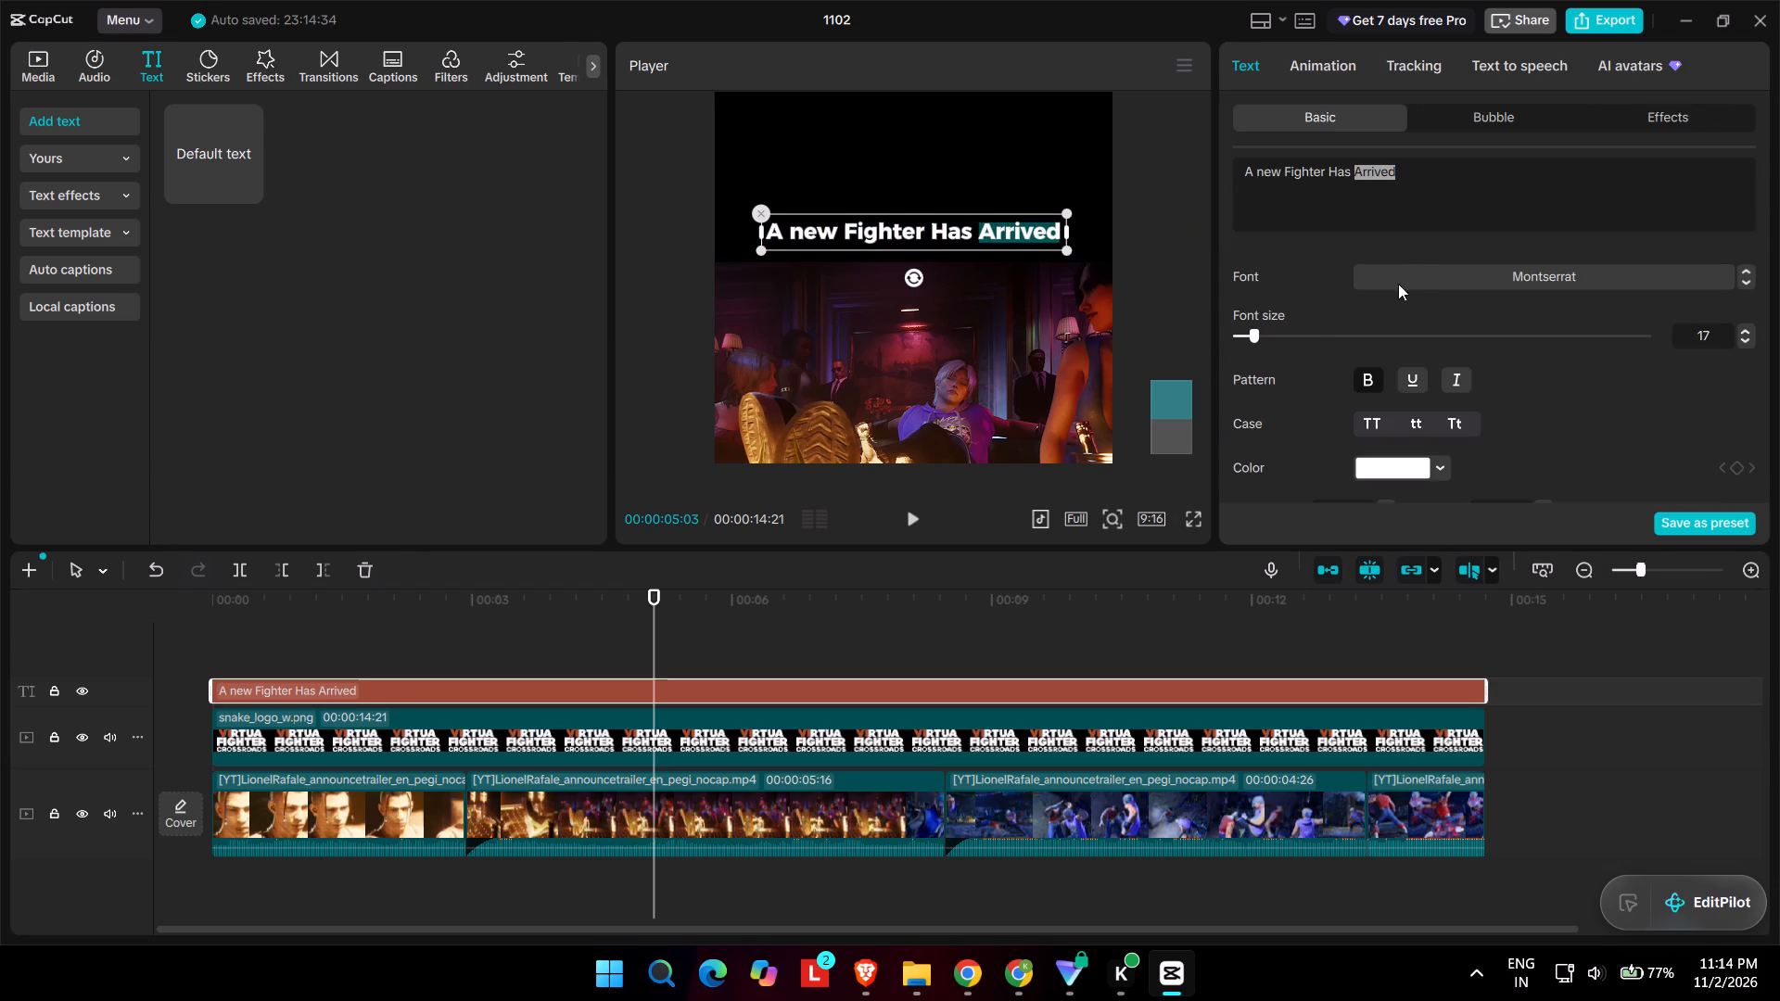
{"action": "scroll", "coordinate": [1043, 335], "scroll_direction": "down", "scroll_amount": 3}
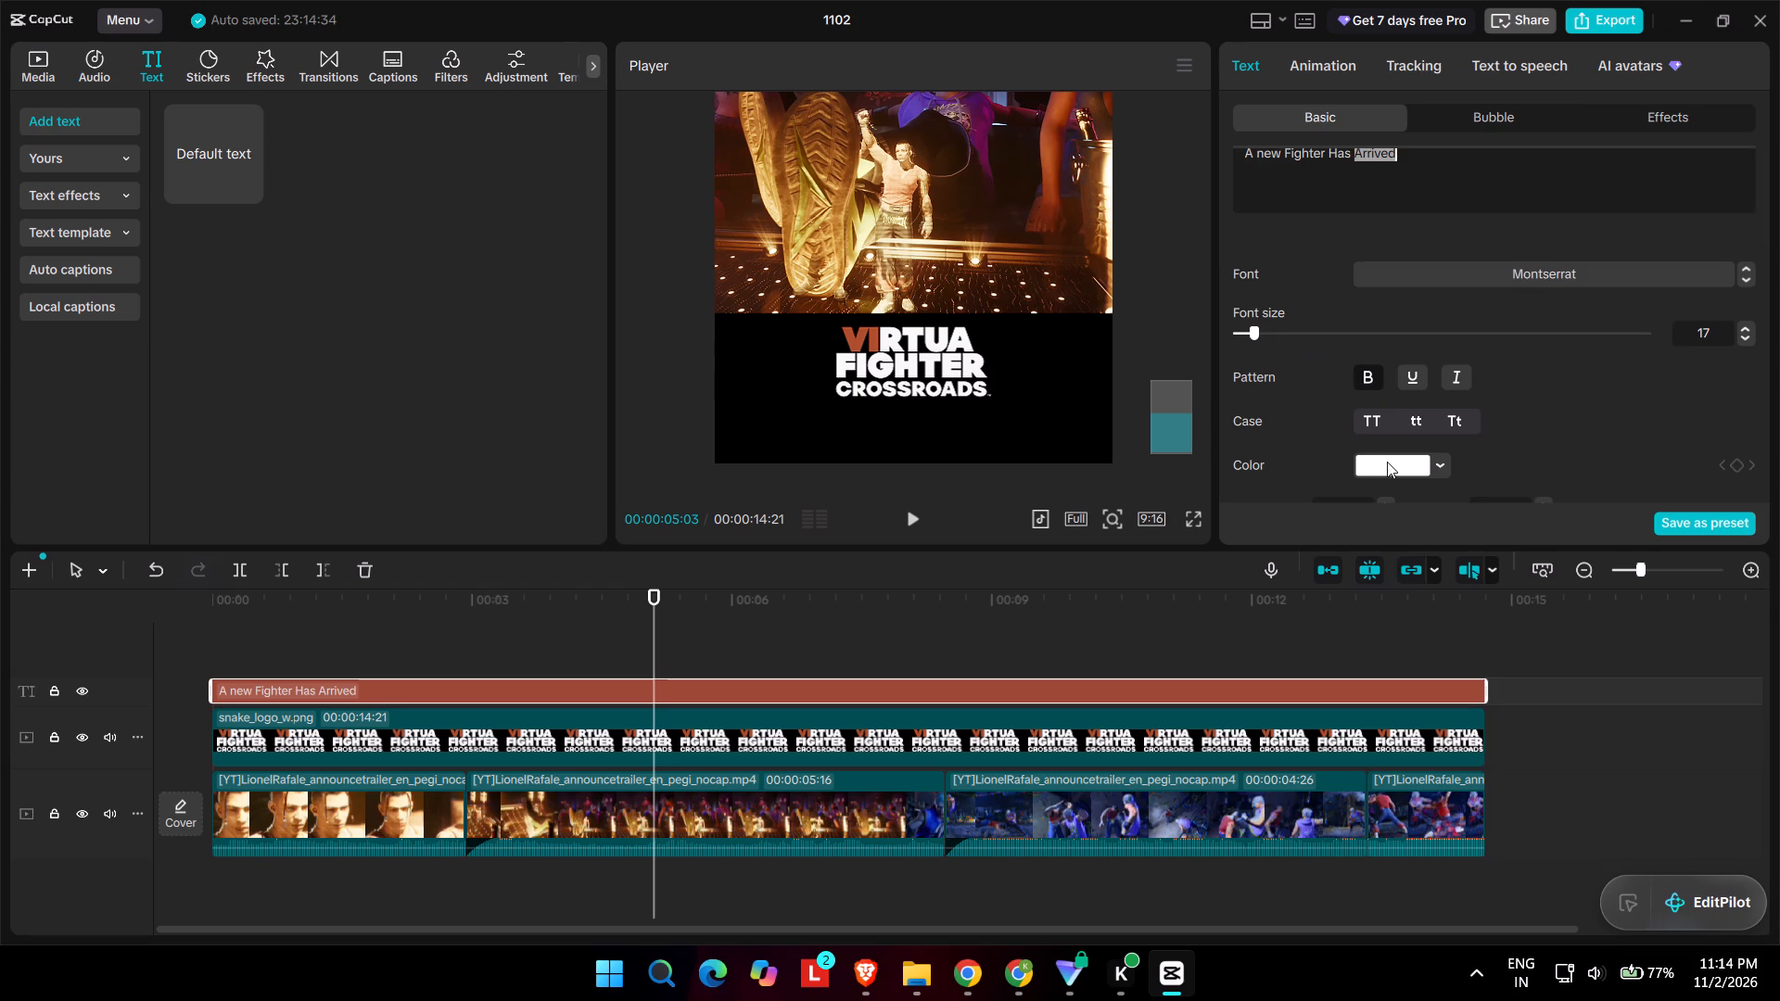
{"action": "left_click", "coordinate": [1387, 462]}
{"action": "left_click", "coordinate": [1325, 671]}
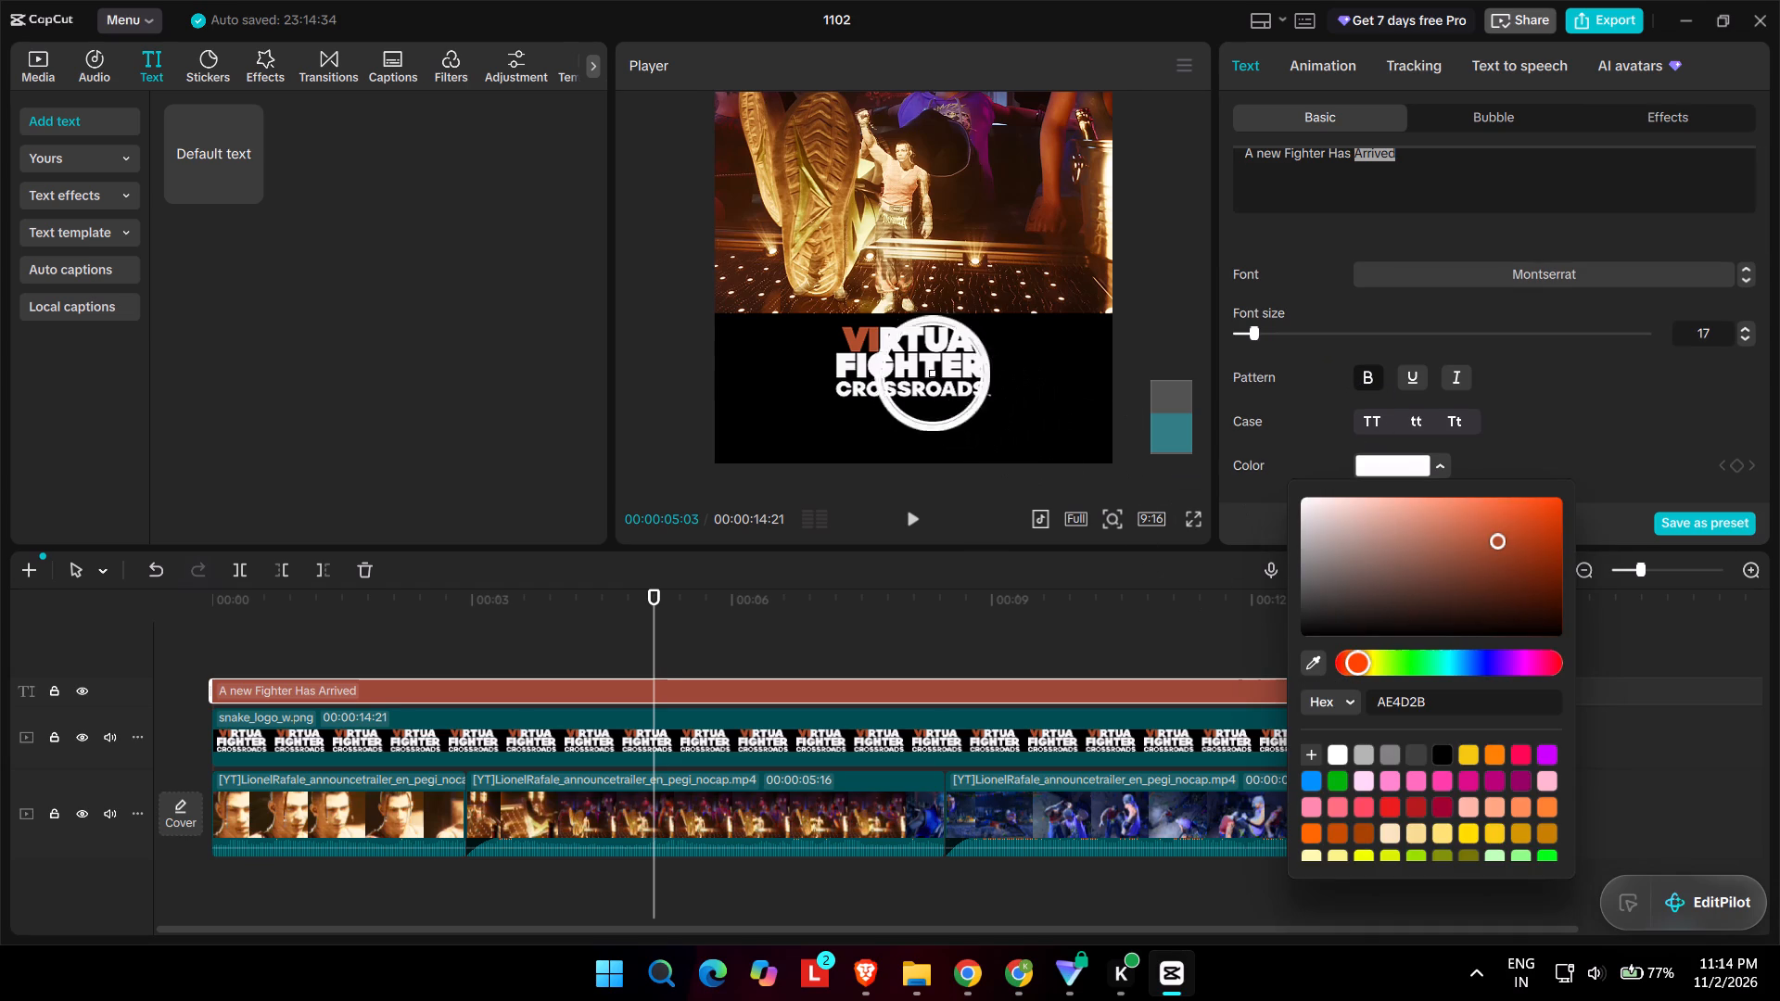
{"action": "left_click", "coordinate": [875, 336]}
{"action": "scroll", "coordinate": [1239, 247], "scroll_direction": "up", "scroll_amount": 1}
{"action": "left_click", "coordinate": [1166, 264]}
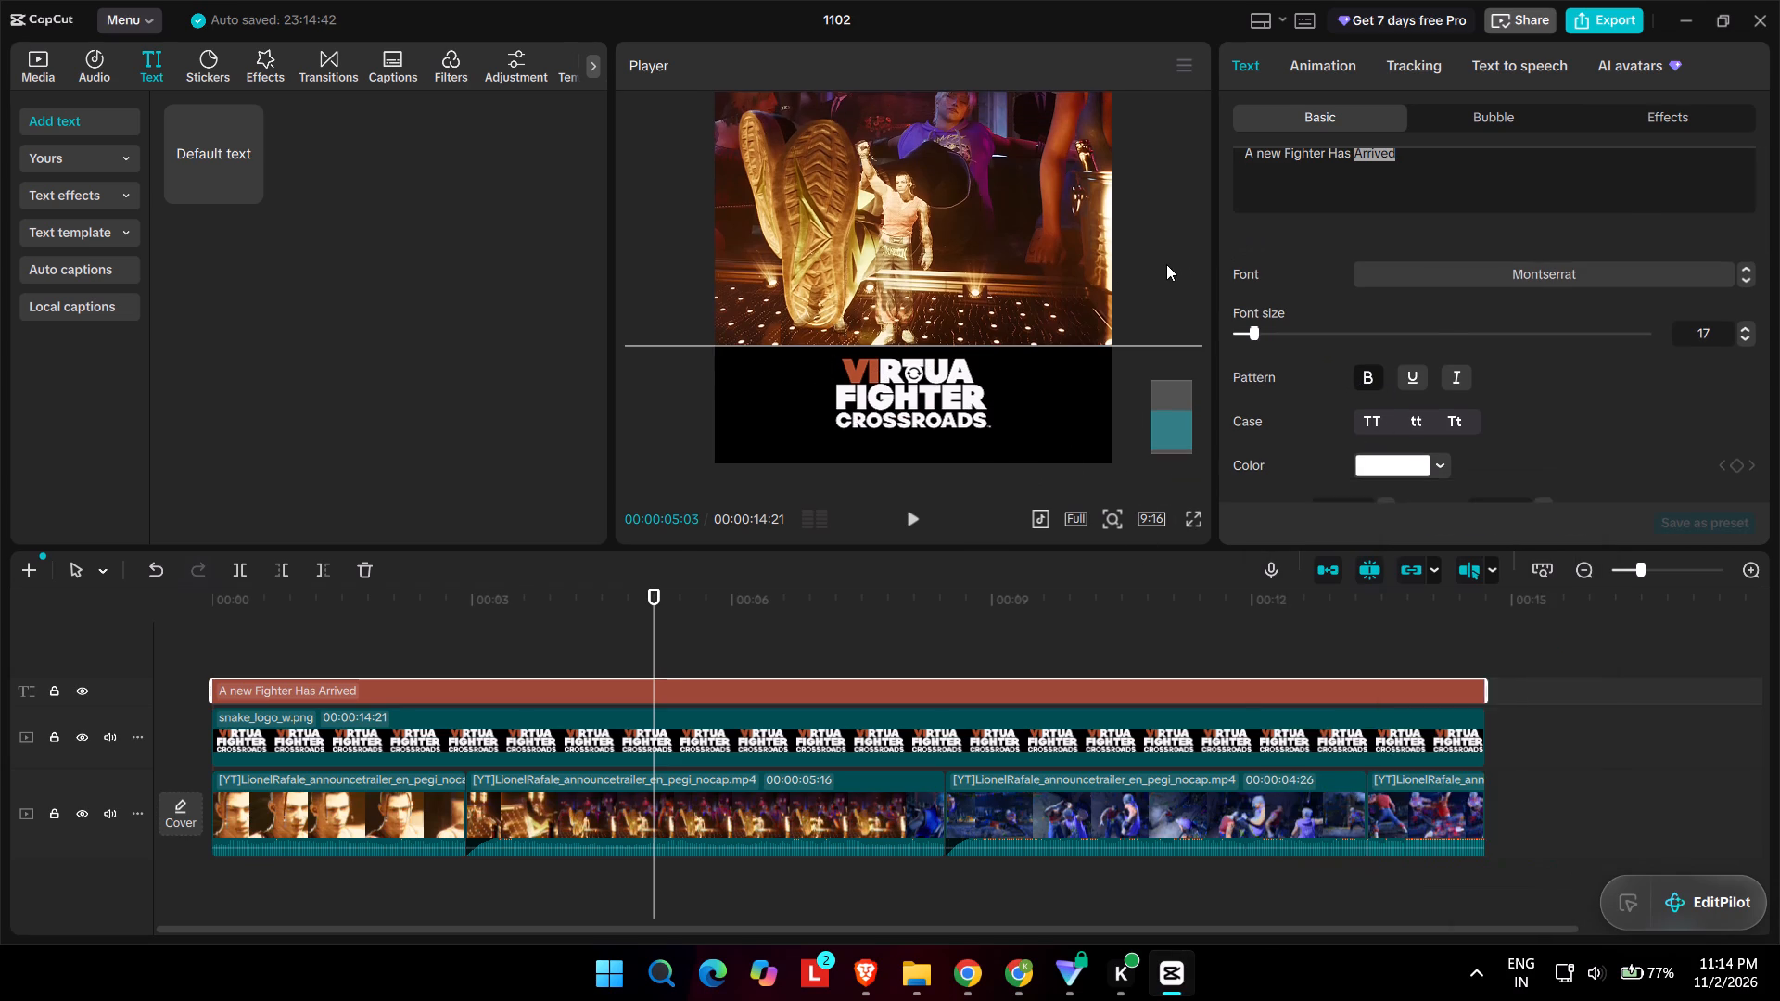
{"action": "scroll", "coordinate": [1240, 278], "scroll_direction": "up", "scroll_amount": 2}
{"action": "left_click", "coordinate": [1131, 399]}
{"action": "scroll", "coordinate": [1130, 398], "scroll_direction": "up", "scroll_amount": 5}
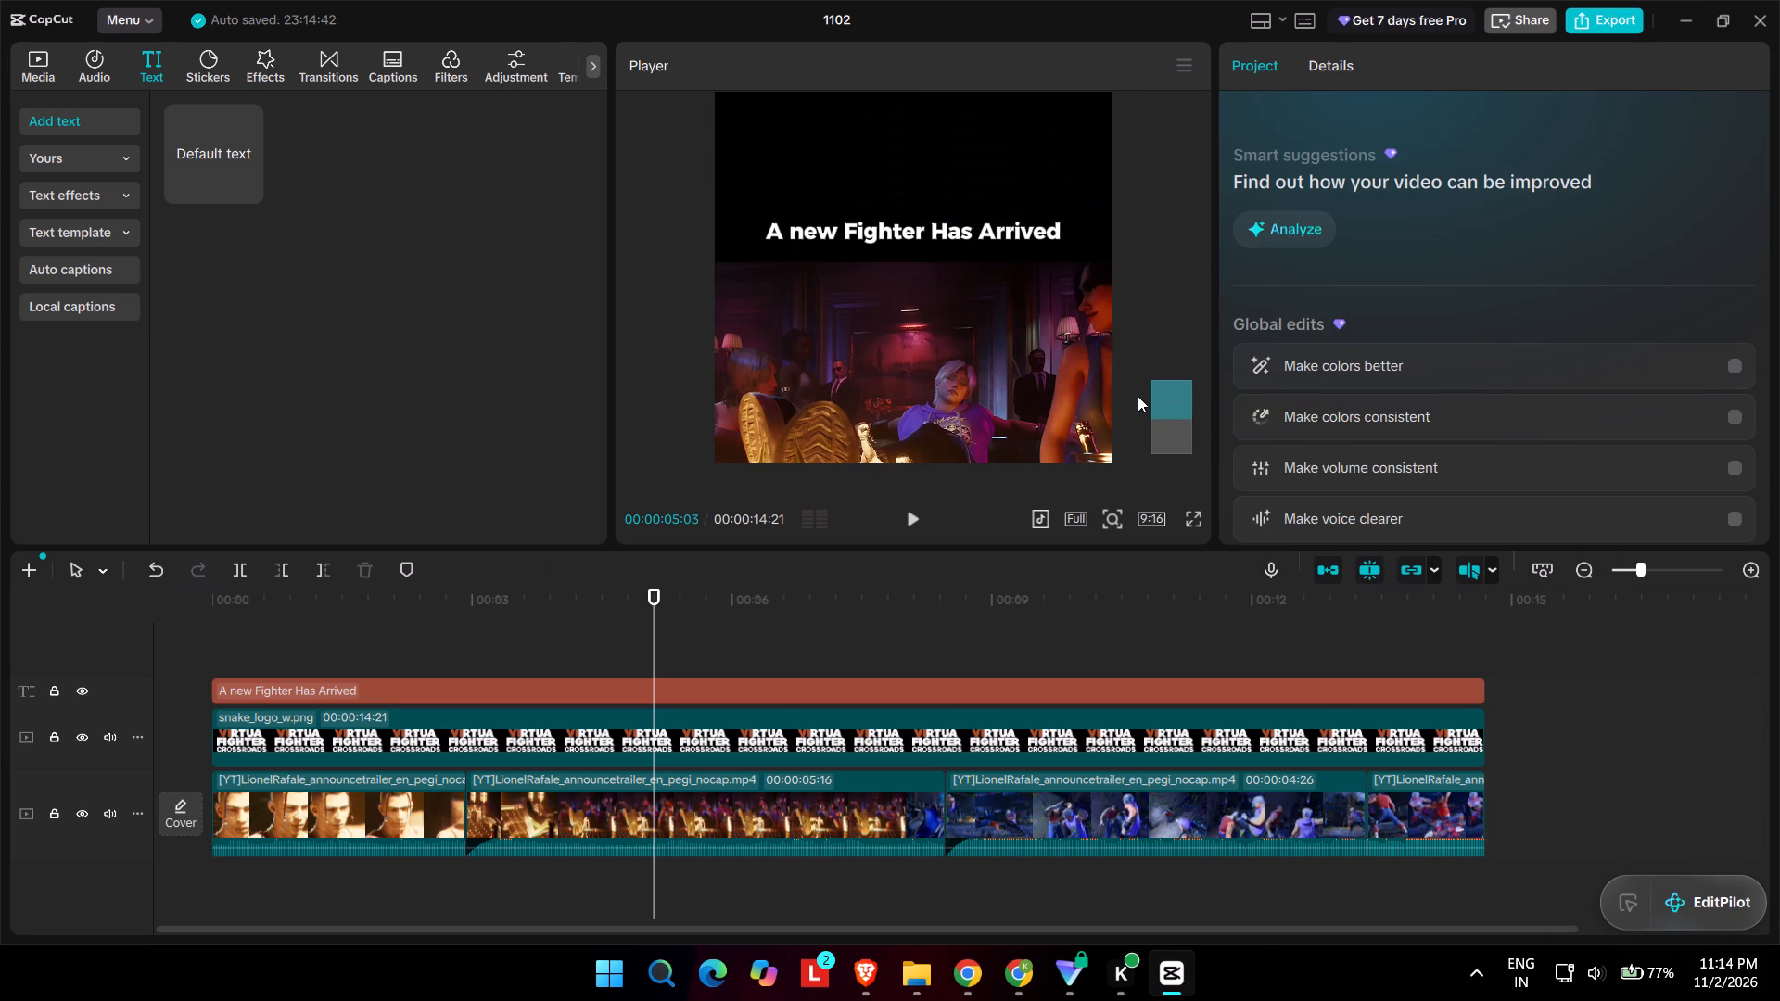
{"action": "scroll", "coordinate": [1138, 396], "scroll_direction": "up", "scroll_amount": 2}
Recolour only the word "Arrived" in the caption with the orange-red sampled from the "VI" in the Virtua Fighter logo.
{"action": "left_click", "coordinate": [1030, 234]}
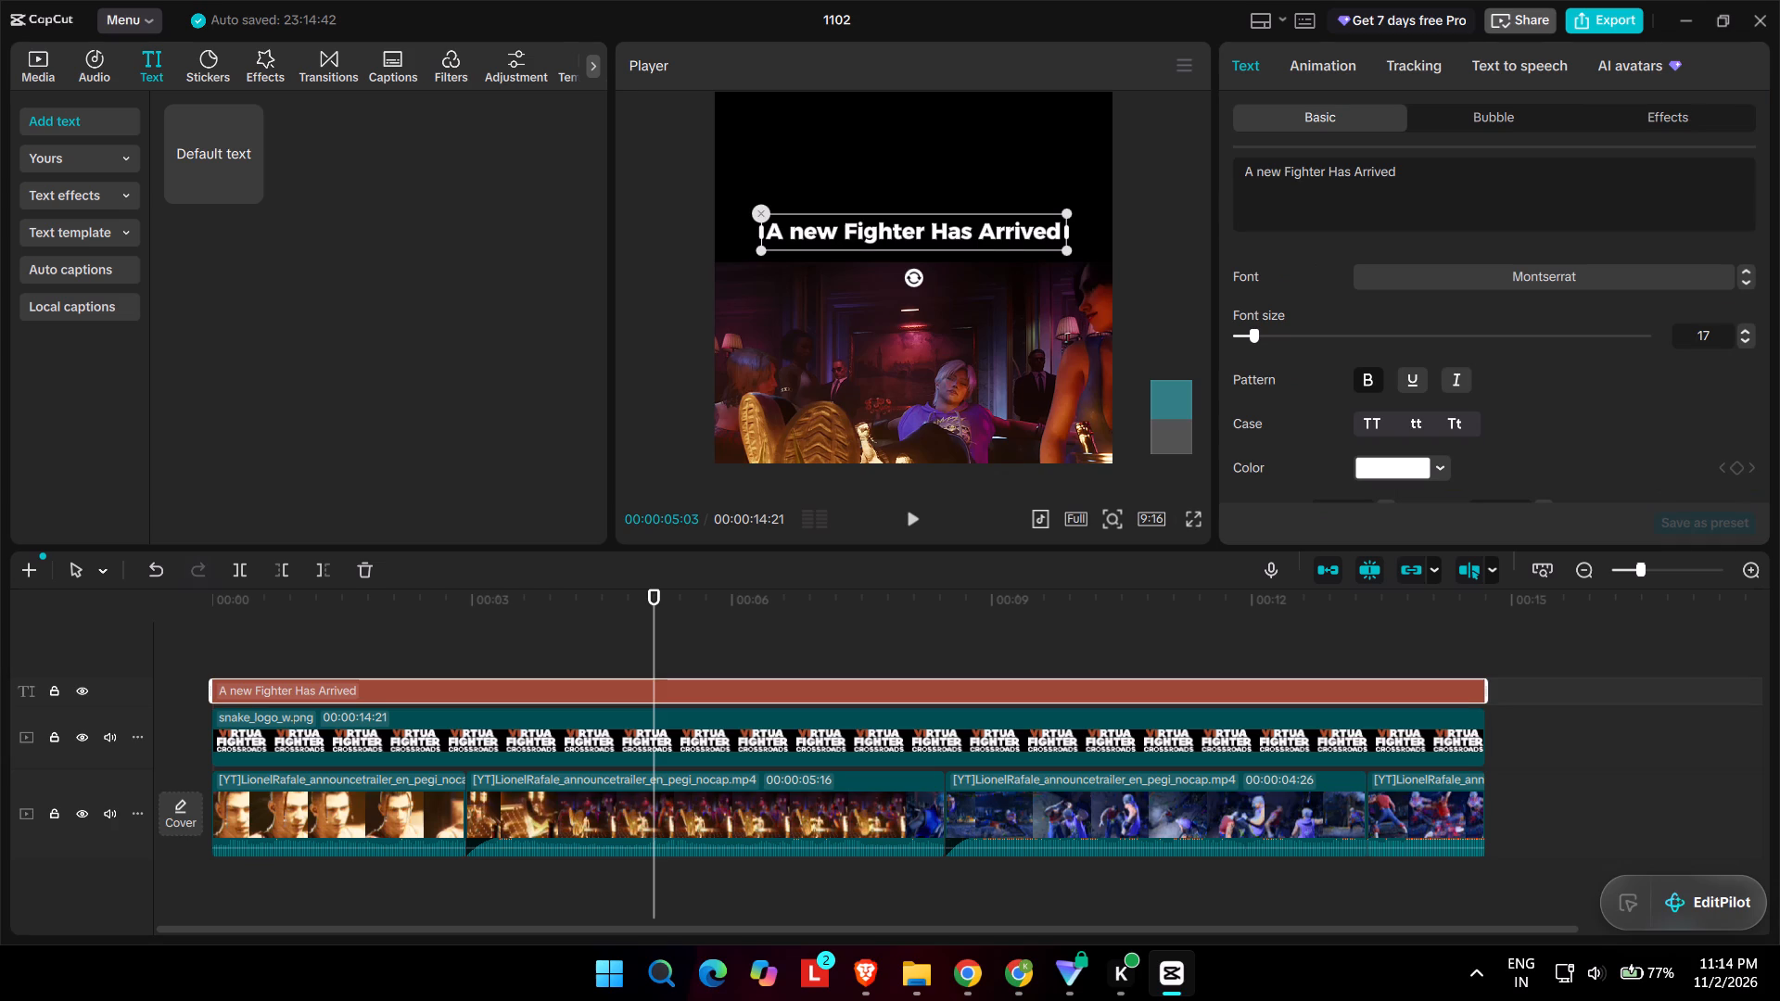
{"action": "double_click", "coordinate": [1367, 175]}
{"action": "scroll", "coordinate": [1412, 408], "scroll_direction": "down", "scroll_amount": 1}
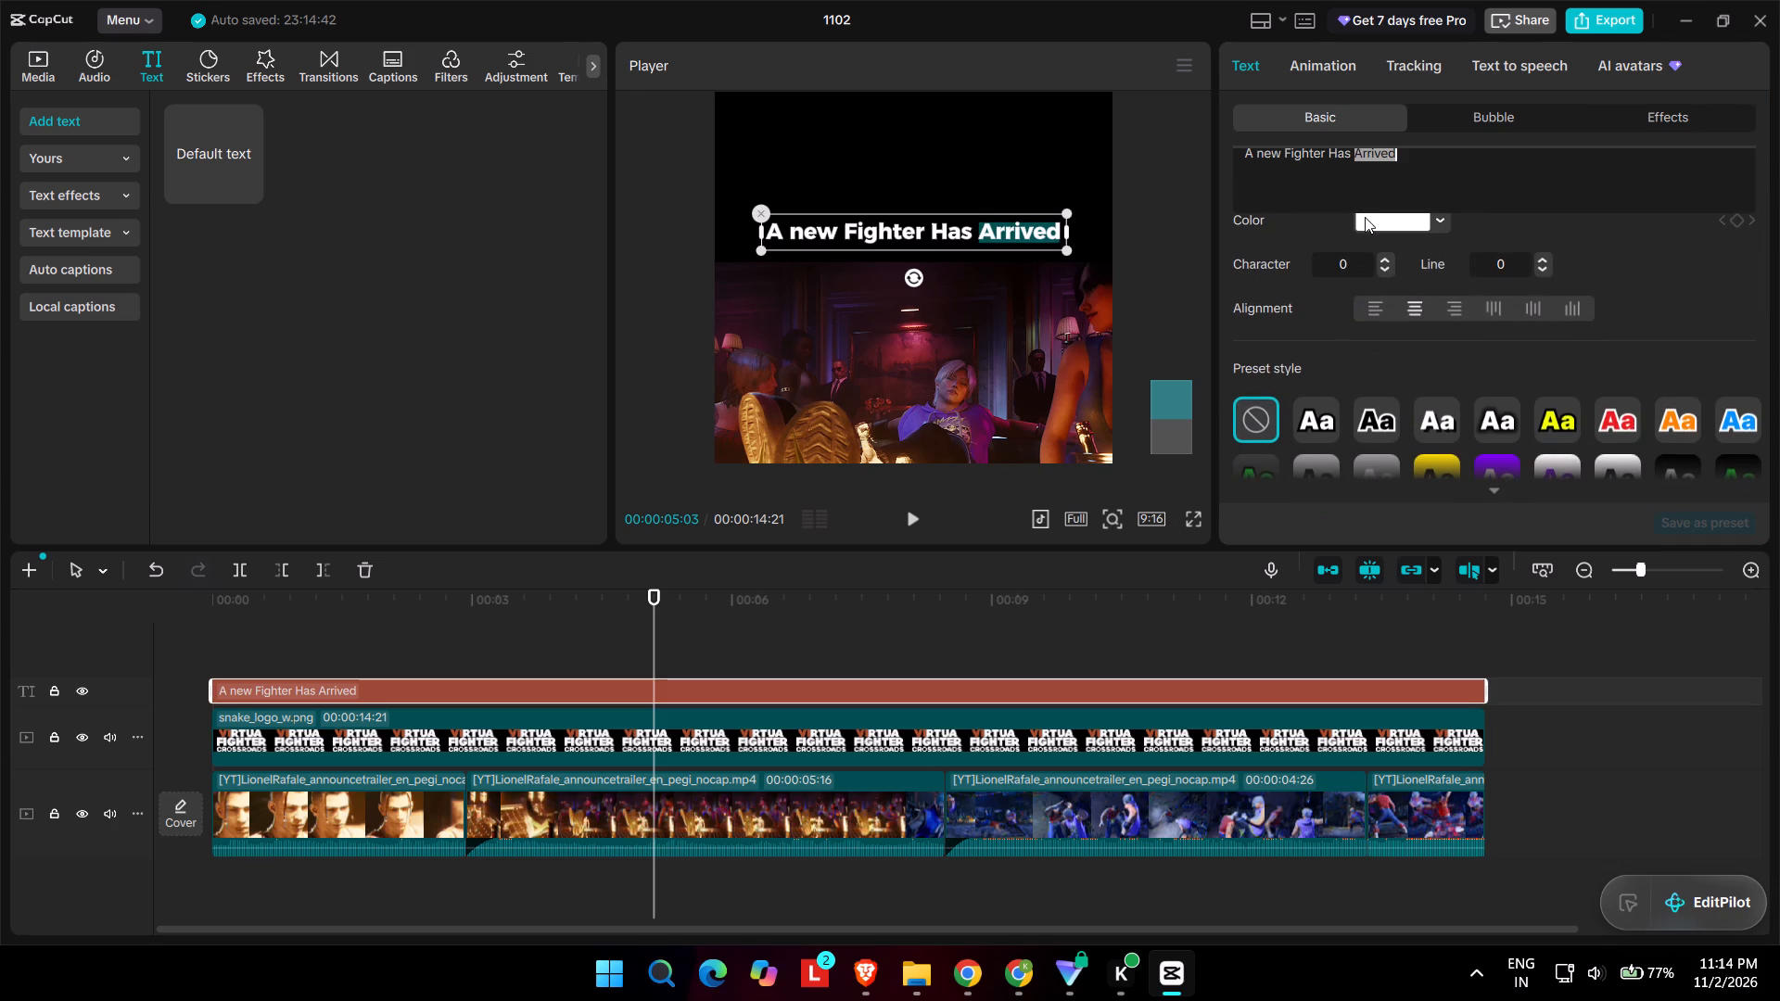
{"action": "left_click", "coordinate": [1365, 217]}
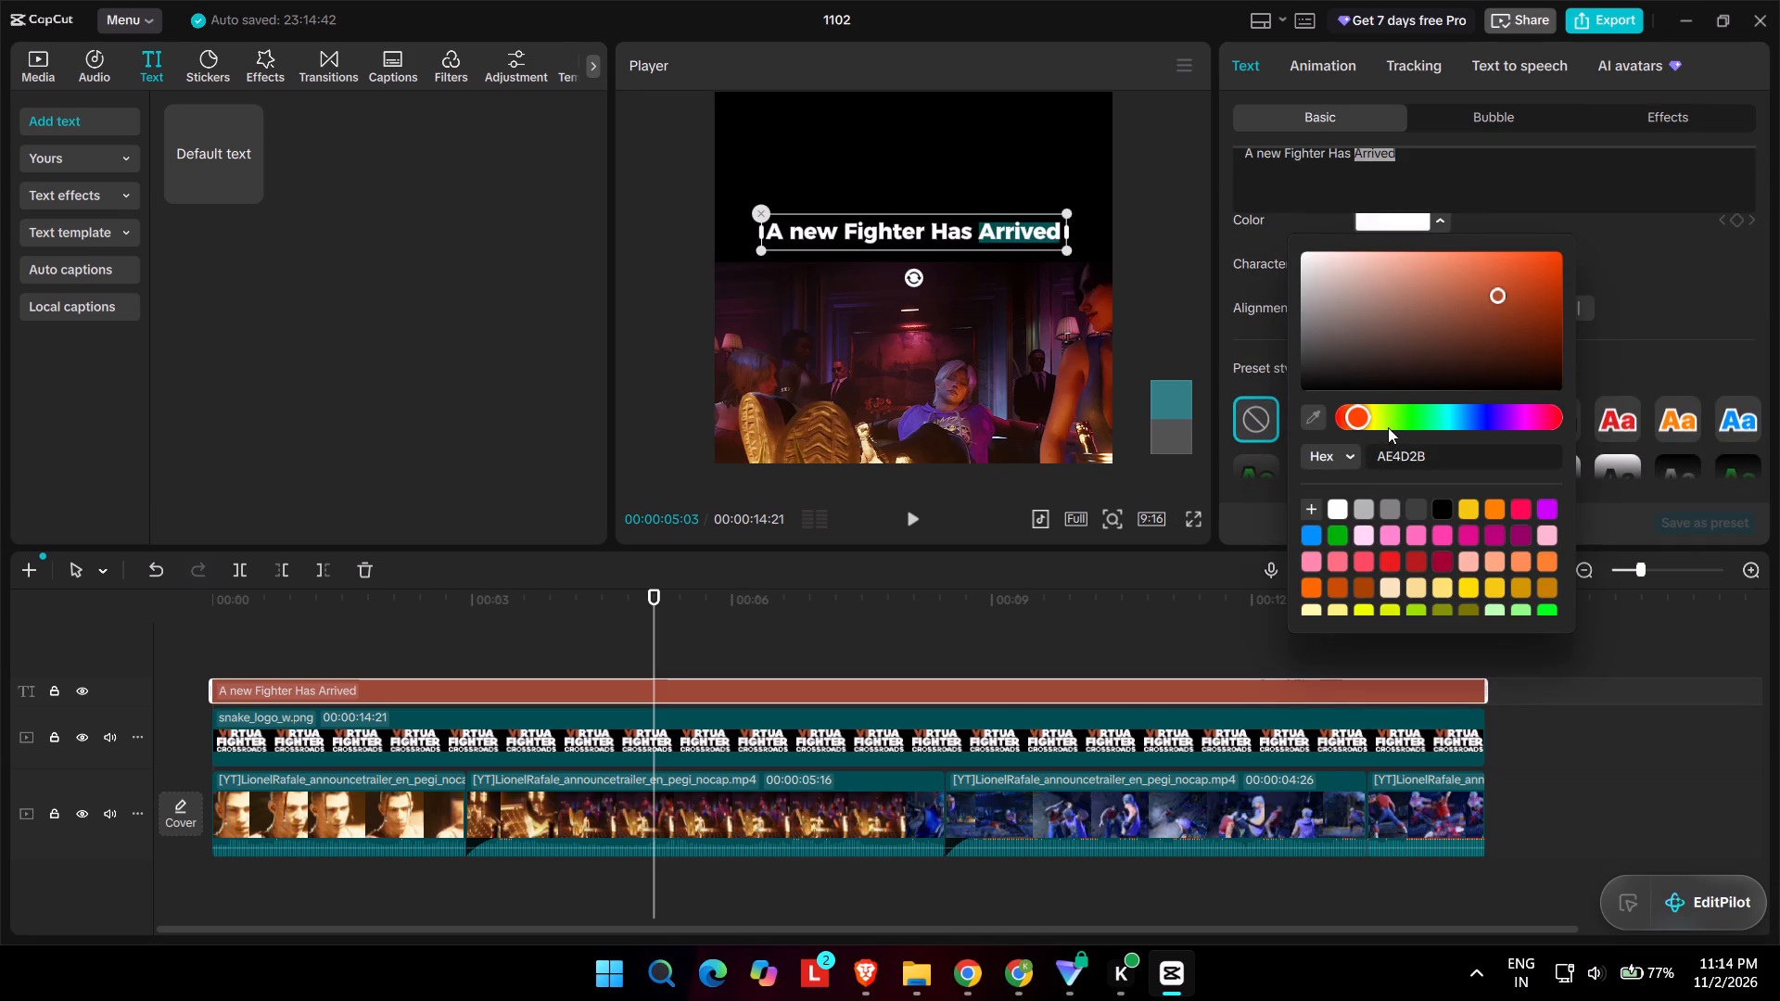
{"action": "left_click", "coordinate": [1315, 416]}
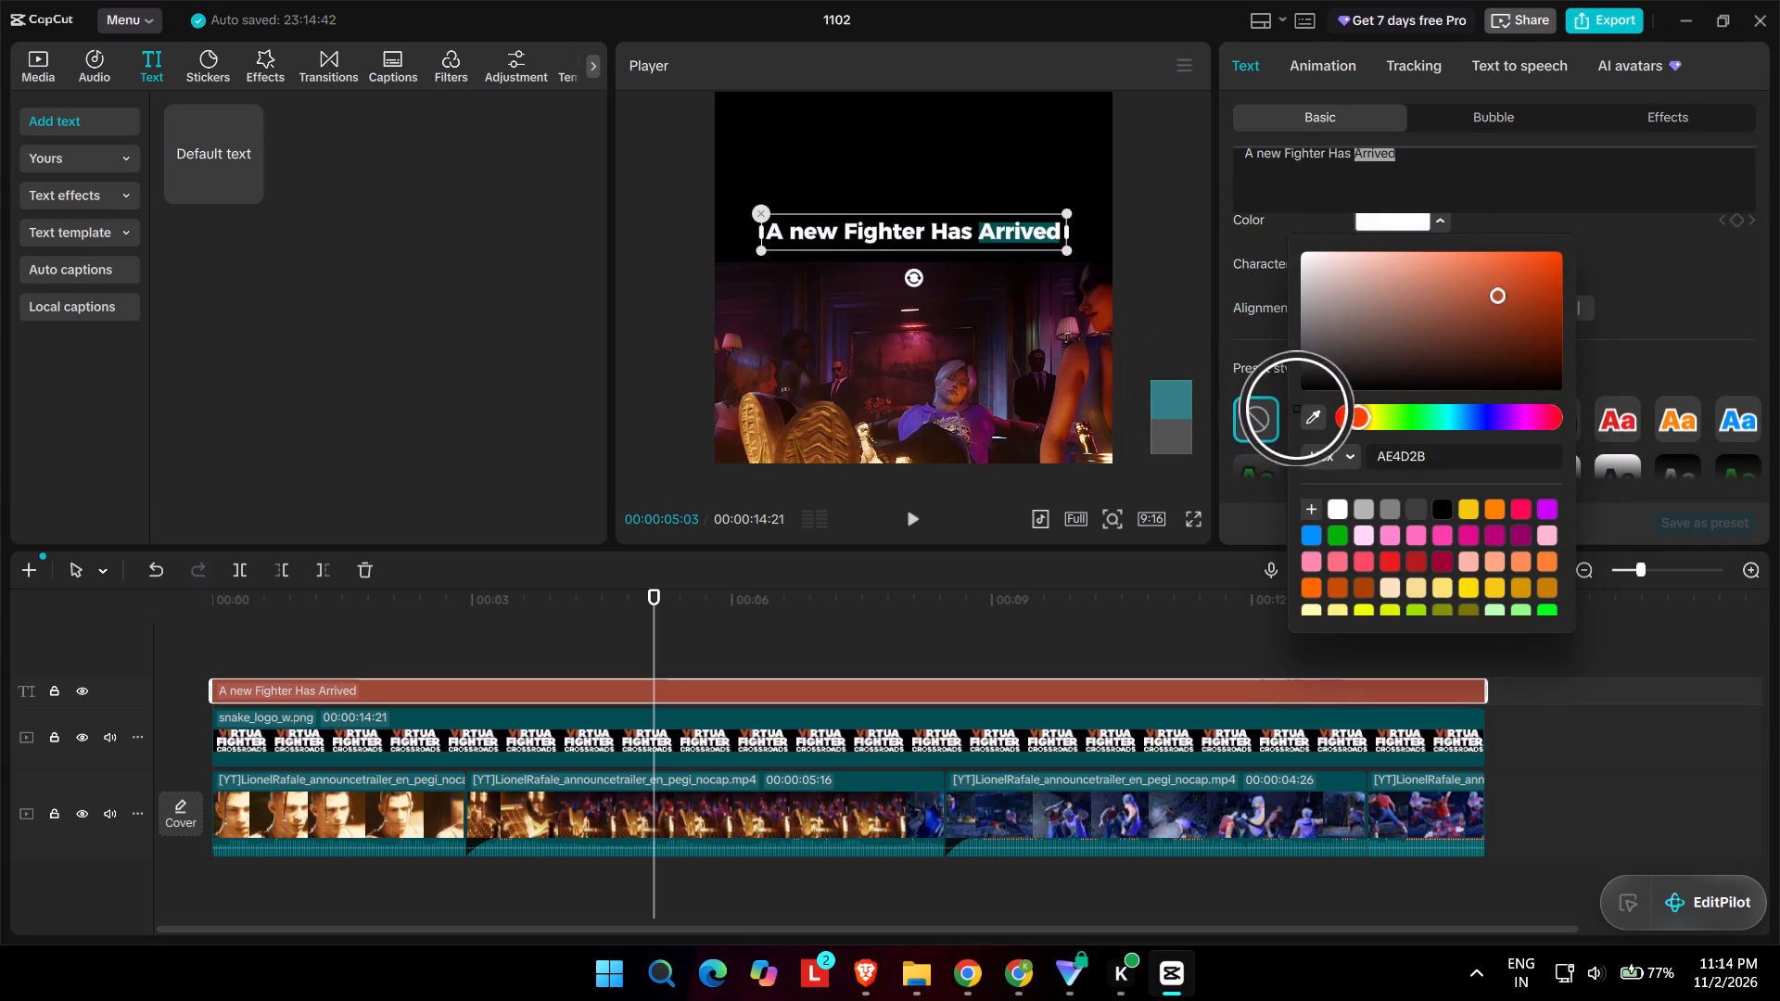
{"action": "left_click", "coordinate": [1312, 421]}
{"action": "scroll", "coordinate": [1056, 354], "scroll_direction": "down", "scroll_amount": 4}
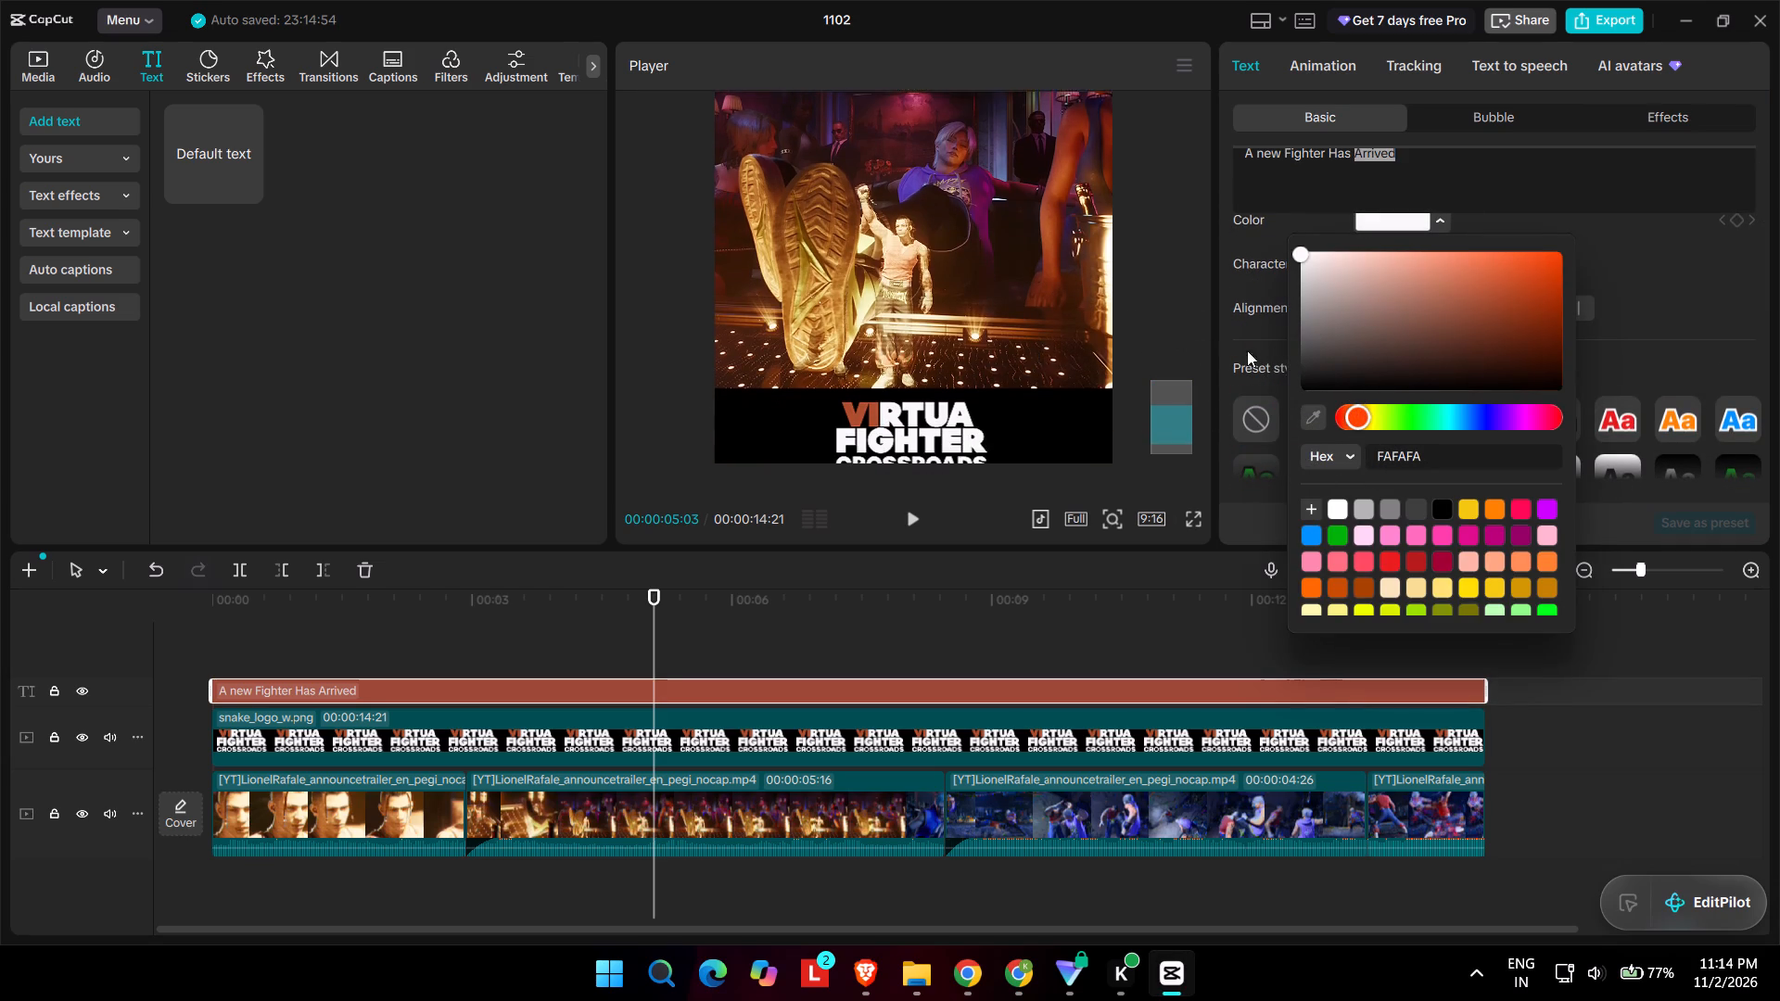
{"action": "scroll", "coordinate": [1312, 411], "scroll_direction": "down", "scroll_amount": 1}
{"action": "left_click", "coordinate": [1312, 411]}
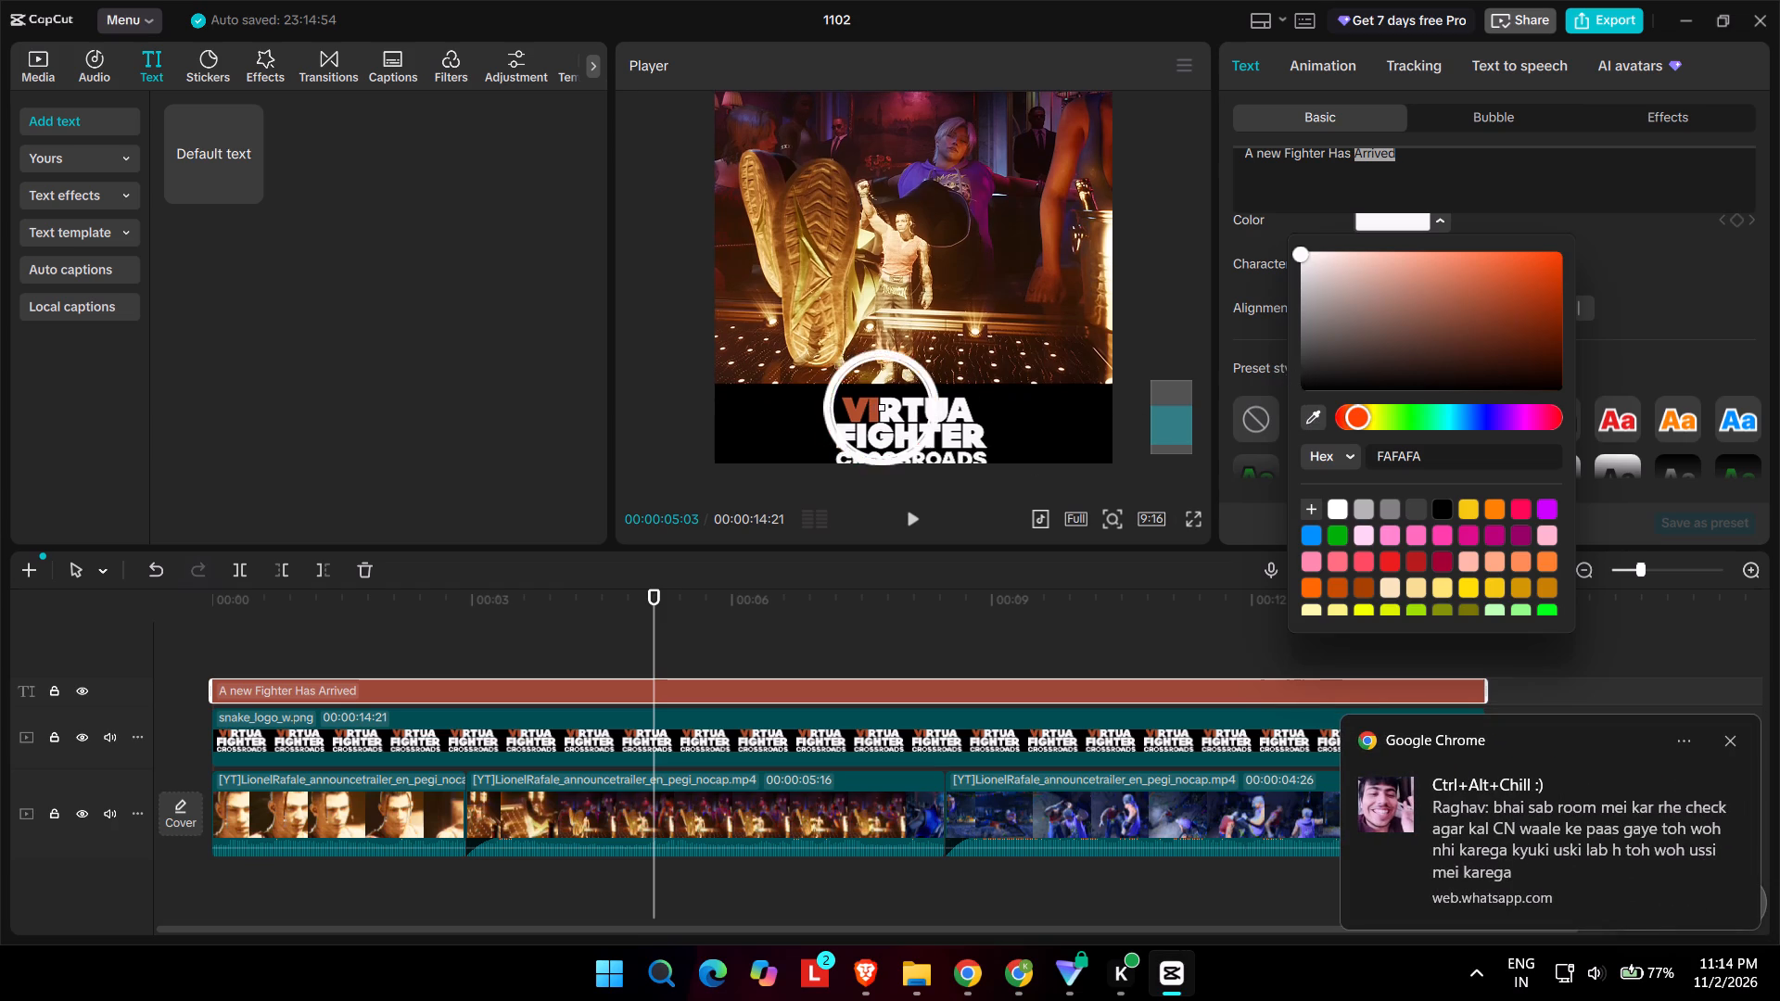
{"action": "left_click", "coordinate": [876, 408]}
{"action": "left_click", "coordinate": [1179, 337]}
{"action": "scroll", "coordinate": [1179, 337], "scroll_direction": "up", "scroll_amount": 3}
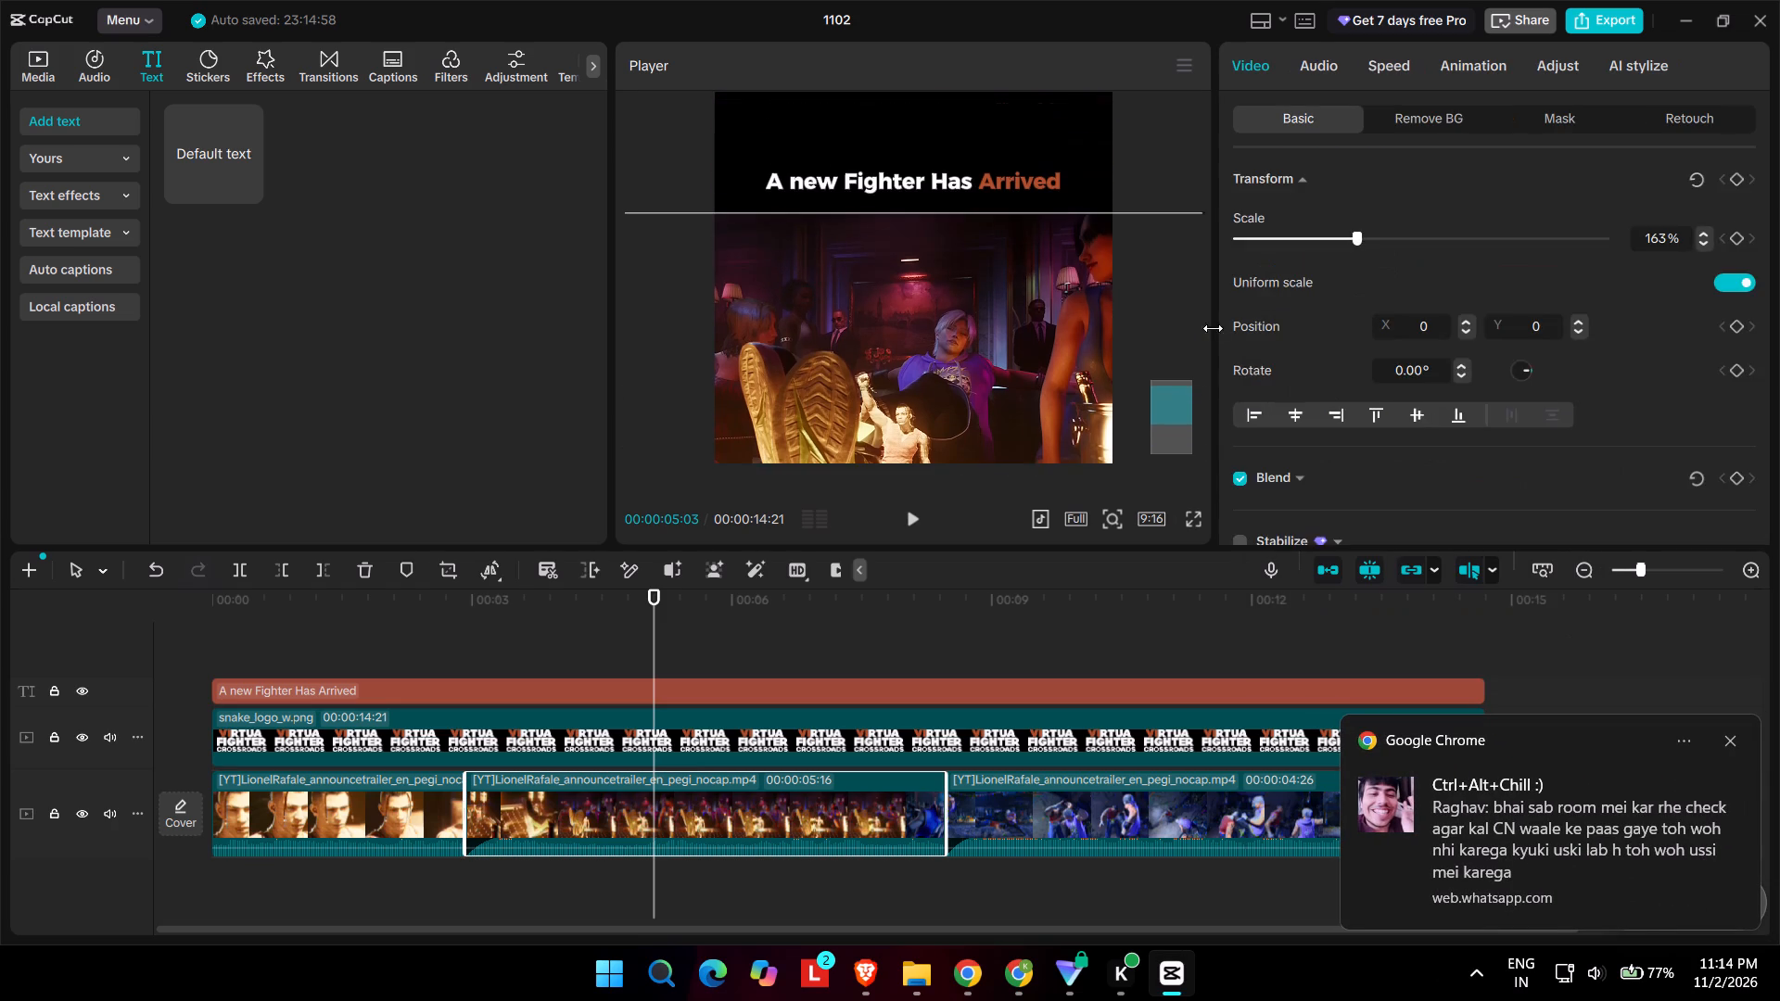
{"action": "scroll", "coordinate": [1213, 328], "scroll_direction": "up", "scroll_amount": 2}
Export the video under the name V3 with the existing export settings, and return to the timeline with nothing selected.
{"action": "left_click", "coordinate": [1592, 9]}
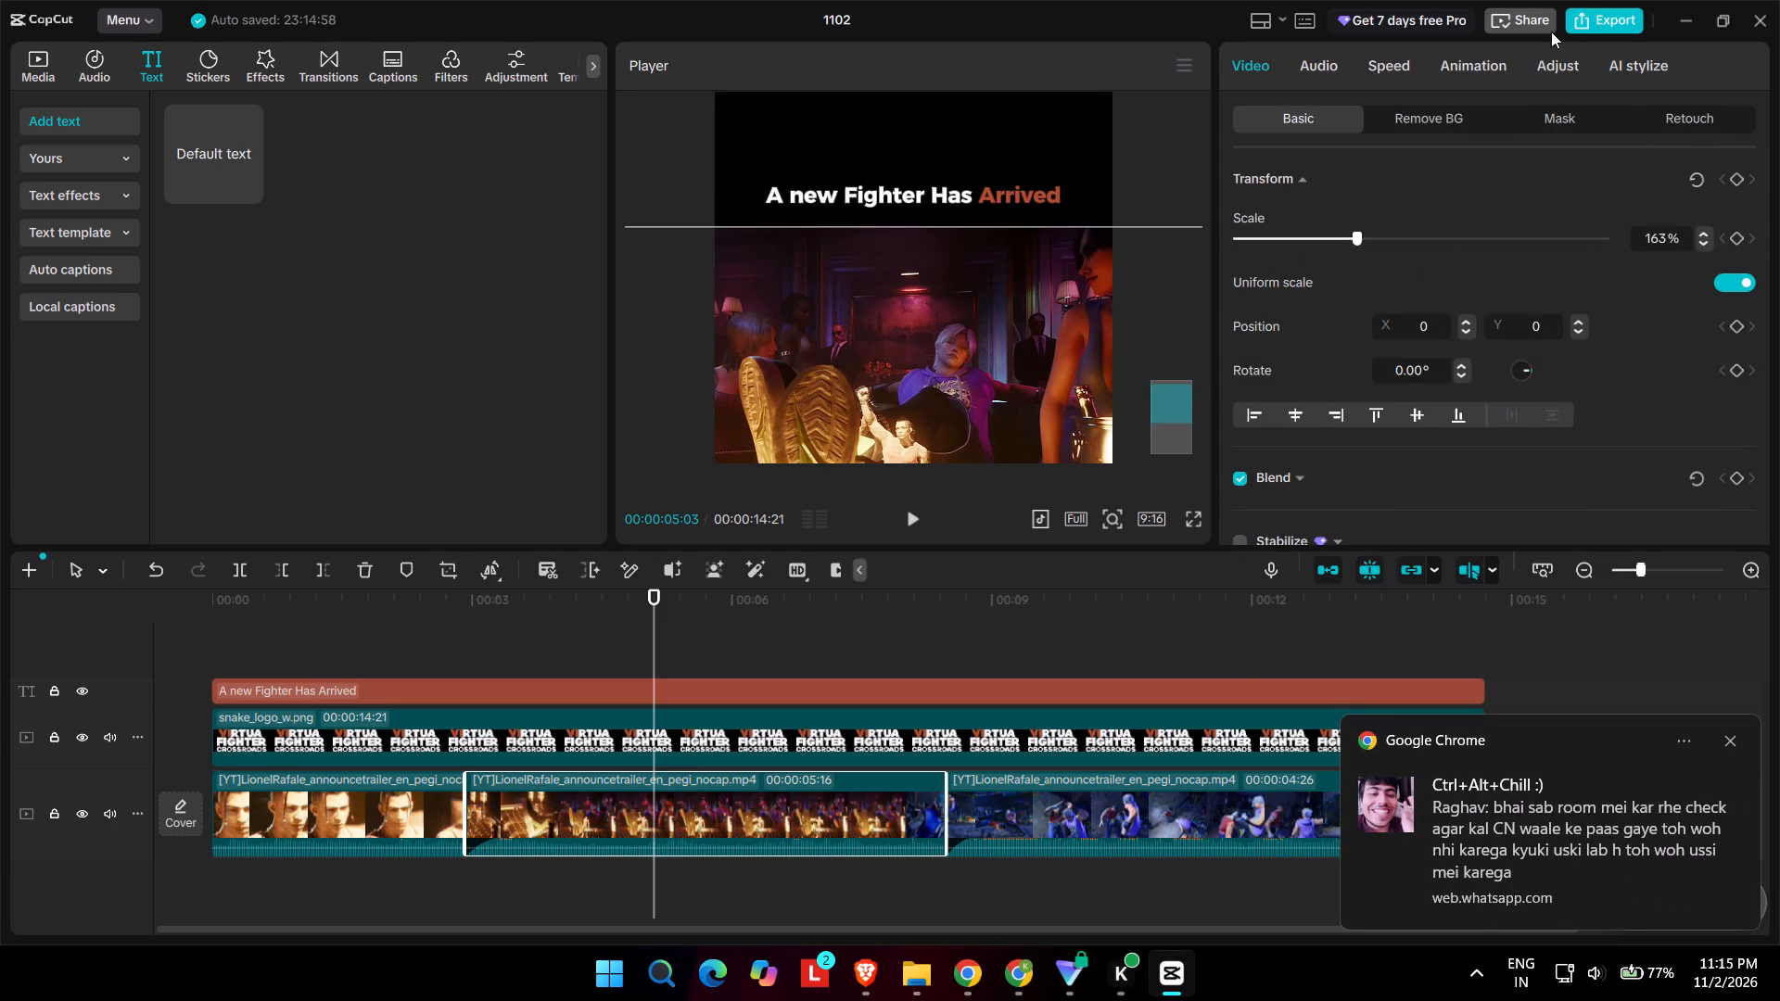
{"action": "double_click", "coordinate": [1057, 197]}
{"action": "type", "text": "V3"}
{"action": "key", "text": "Return"}
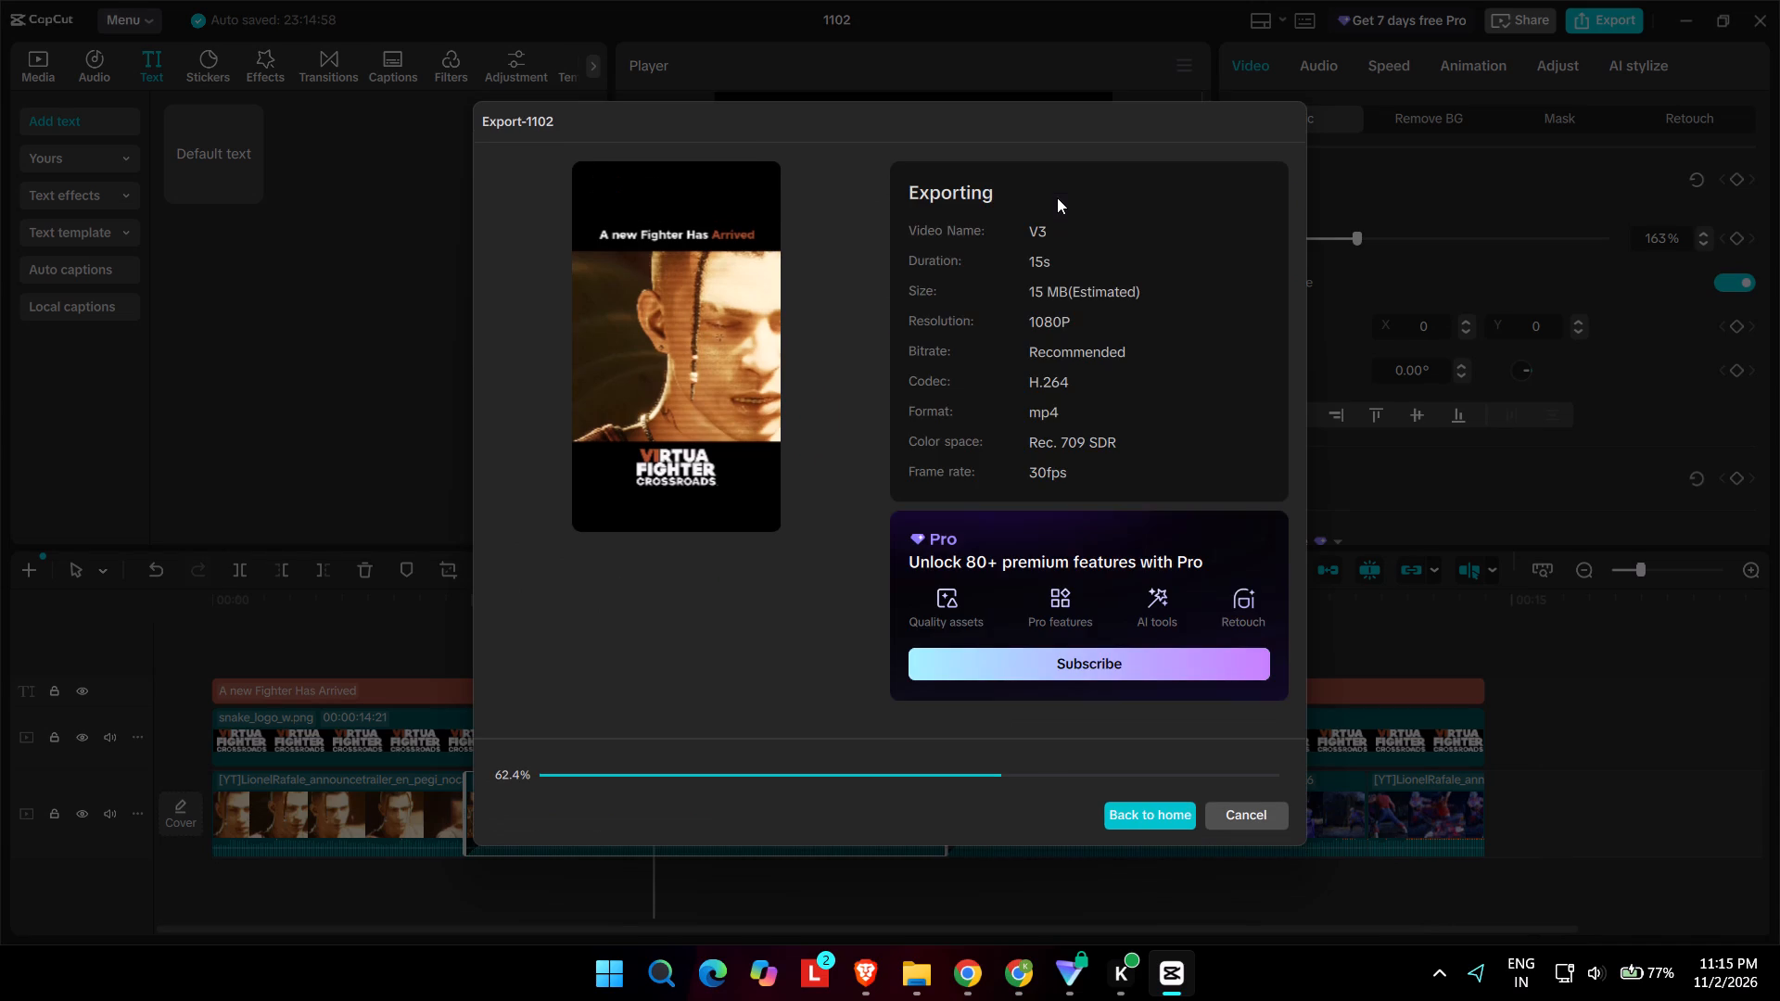
{"action": "left_click", "coordinate": [1229, 810]}
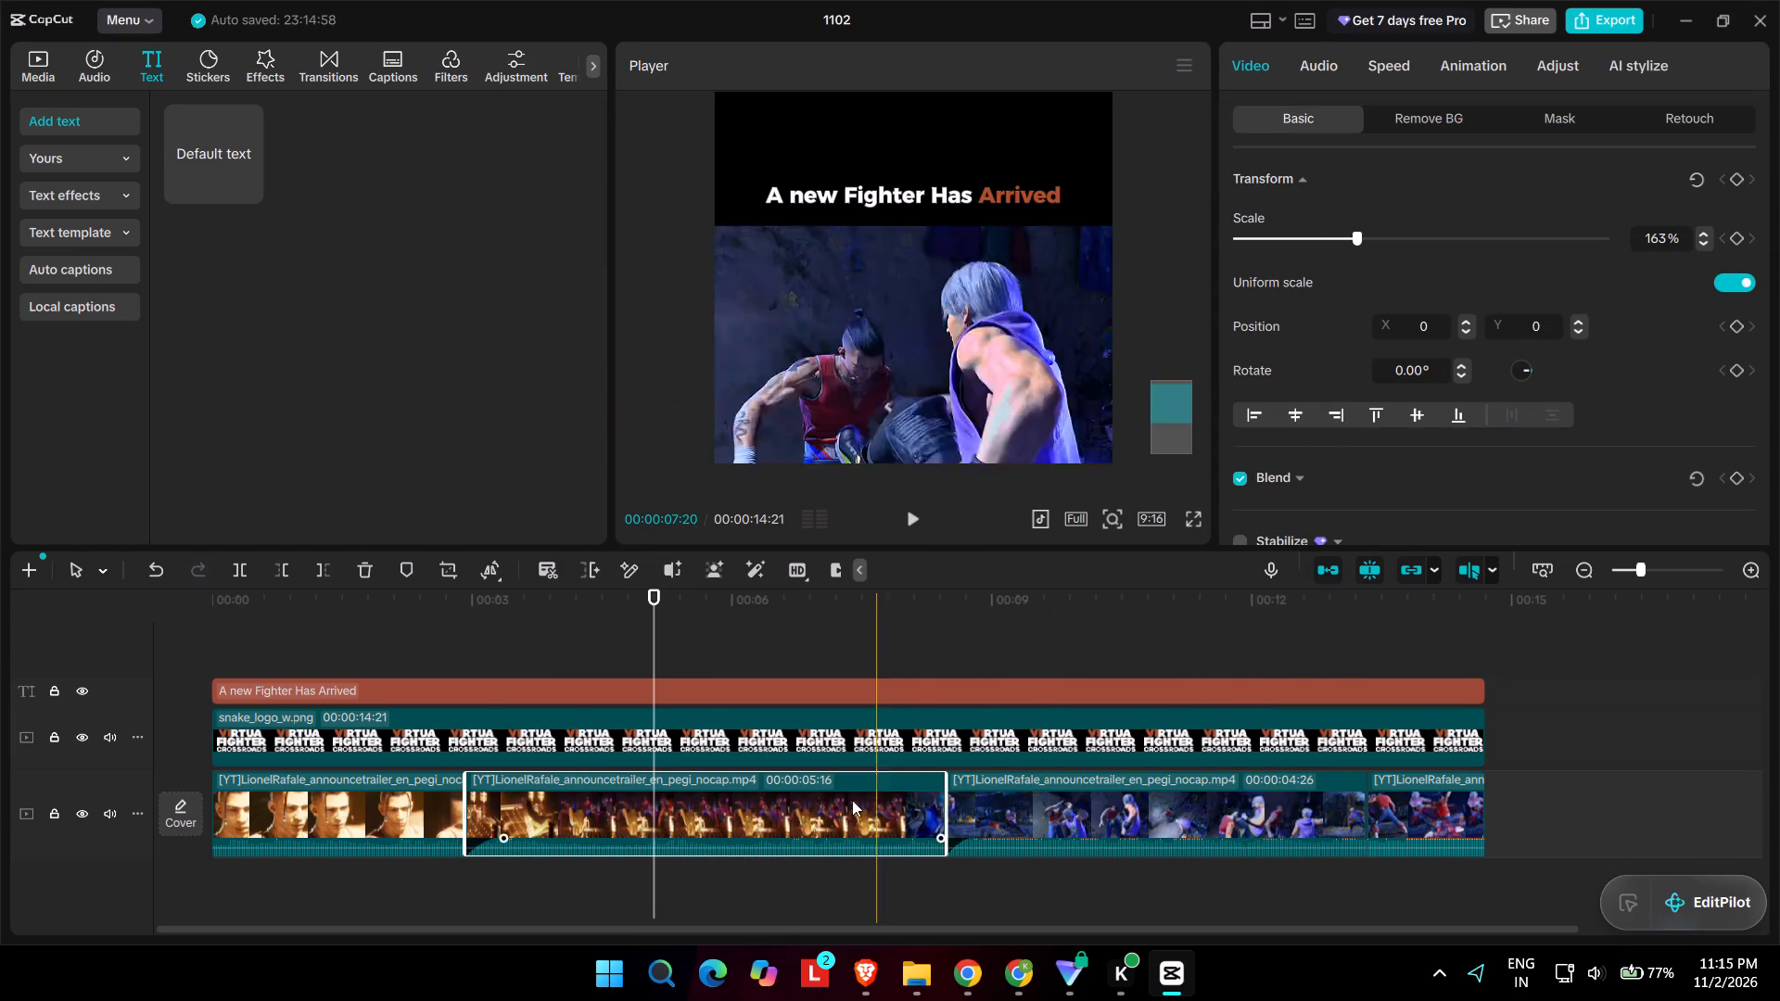
{"action": "left_click", "coordinate": [921, 894]}
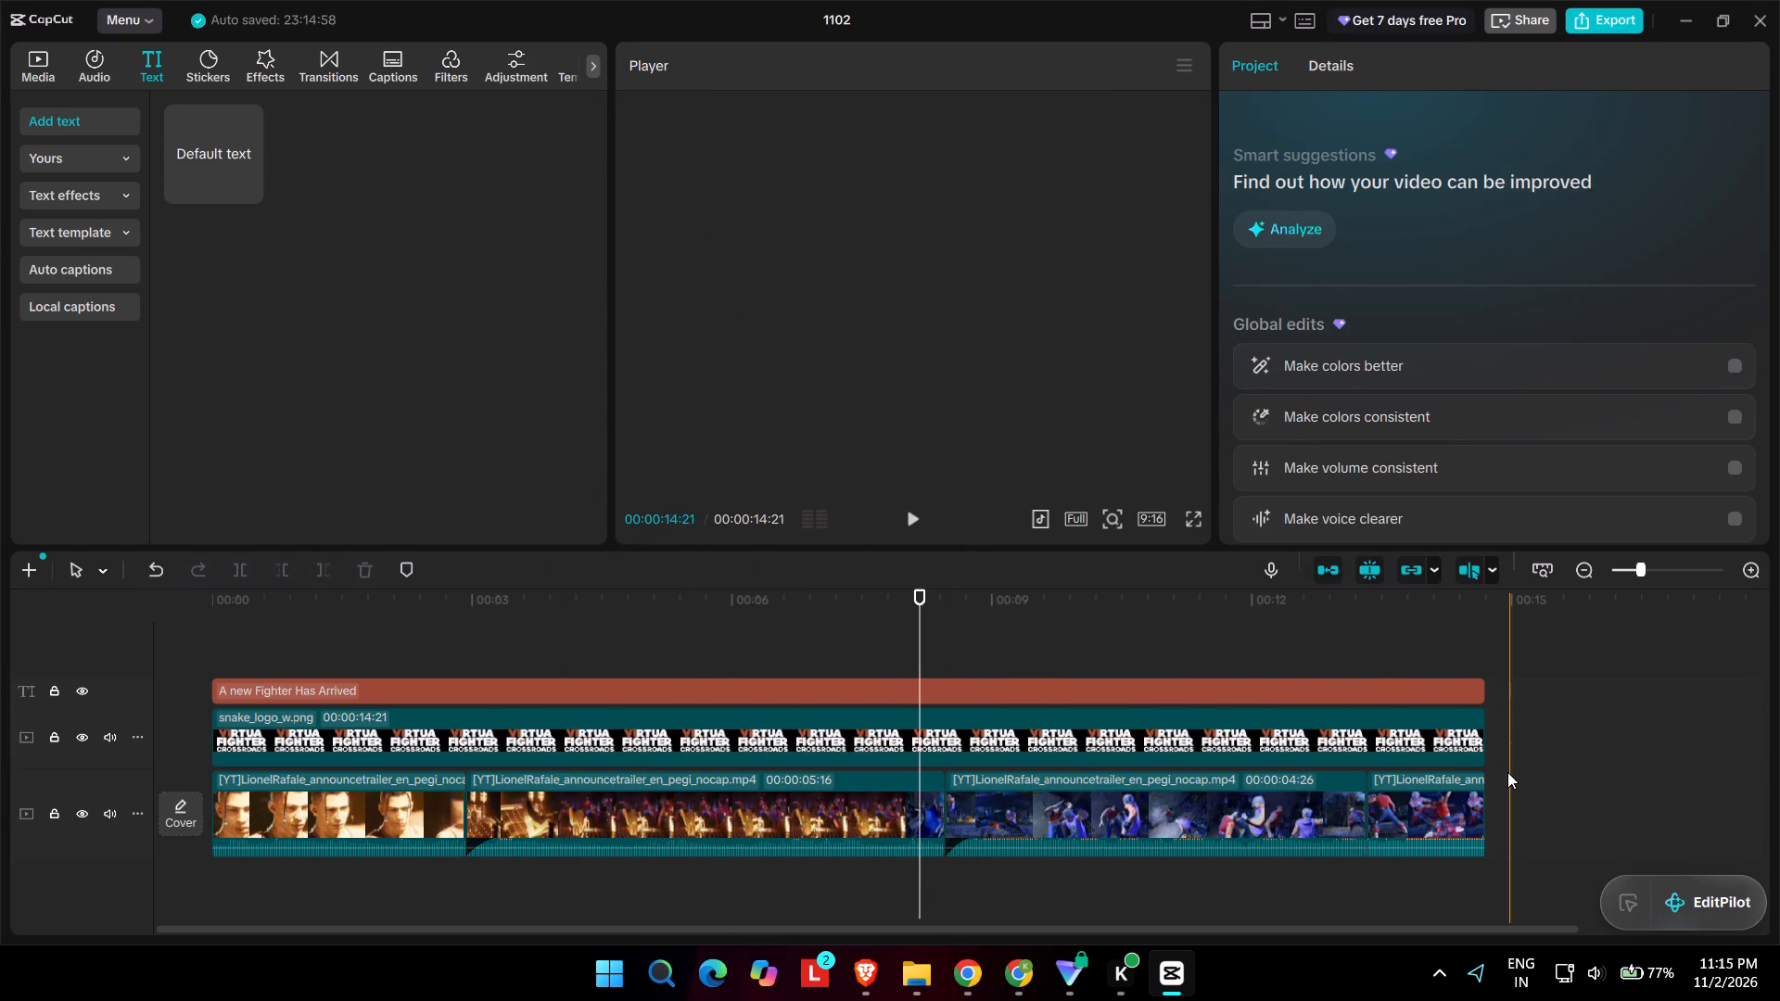
Add the LionelRafale announce trailer from the imported media to the end of the main video track.
{"action": "left_click", "coordinate": [46, 56]}
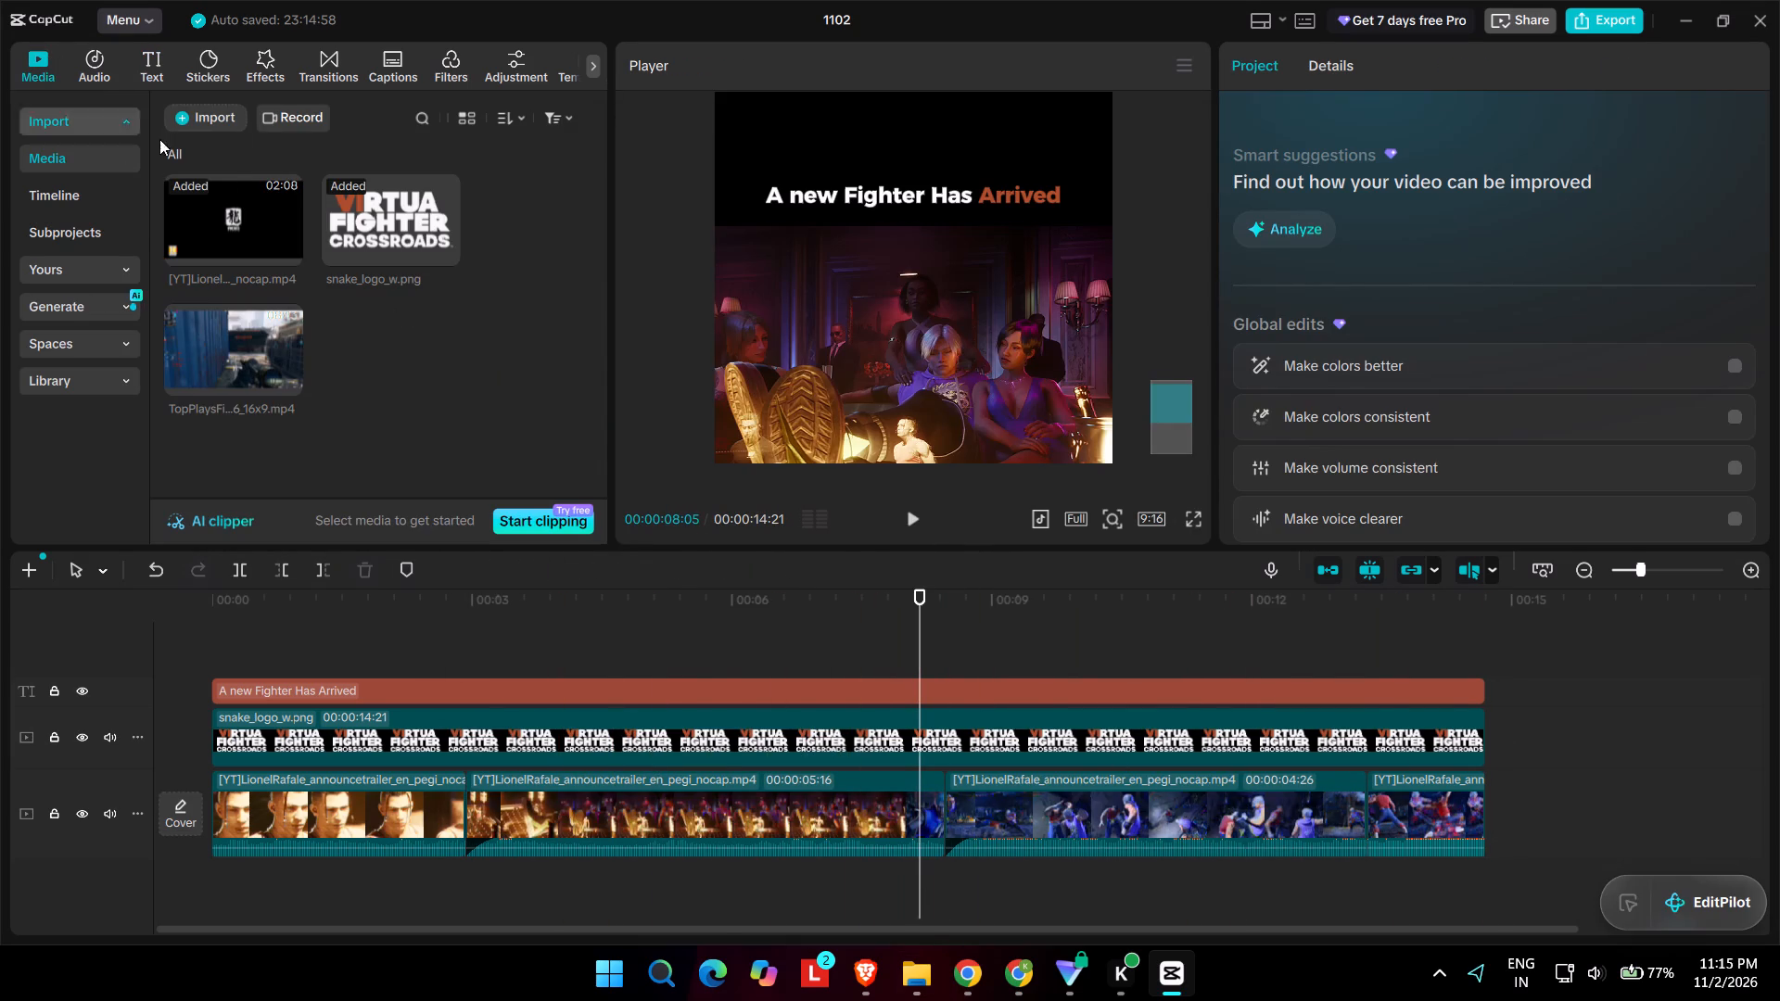
{"action": "left_click_drag", "start_coordinate": [225, 213], "coordinate": [1513, 830]}
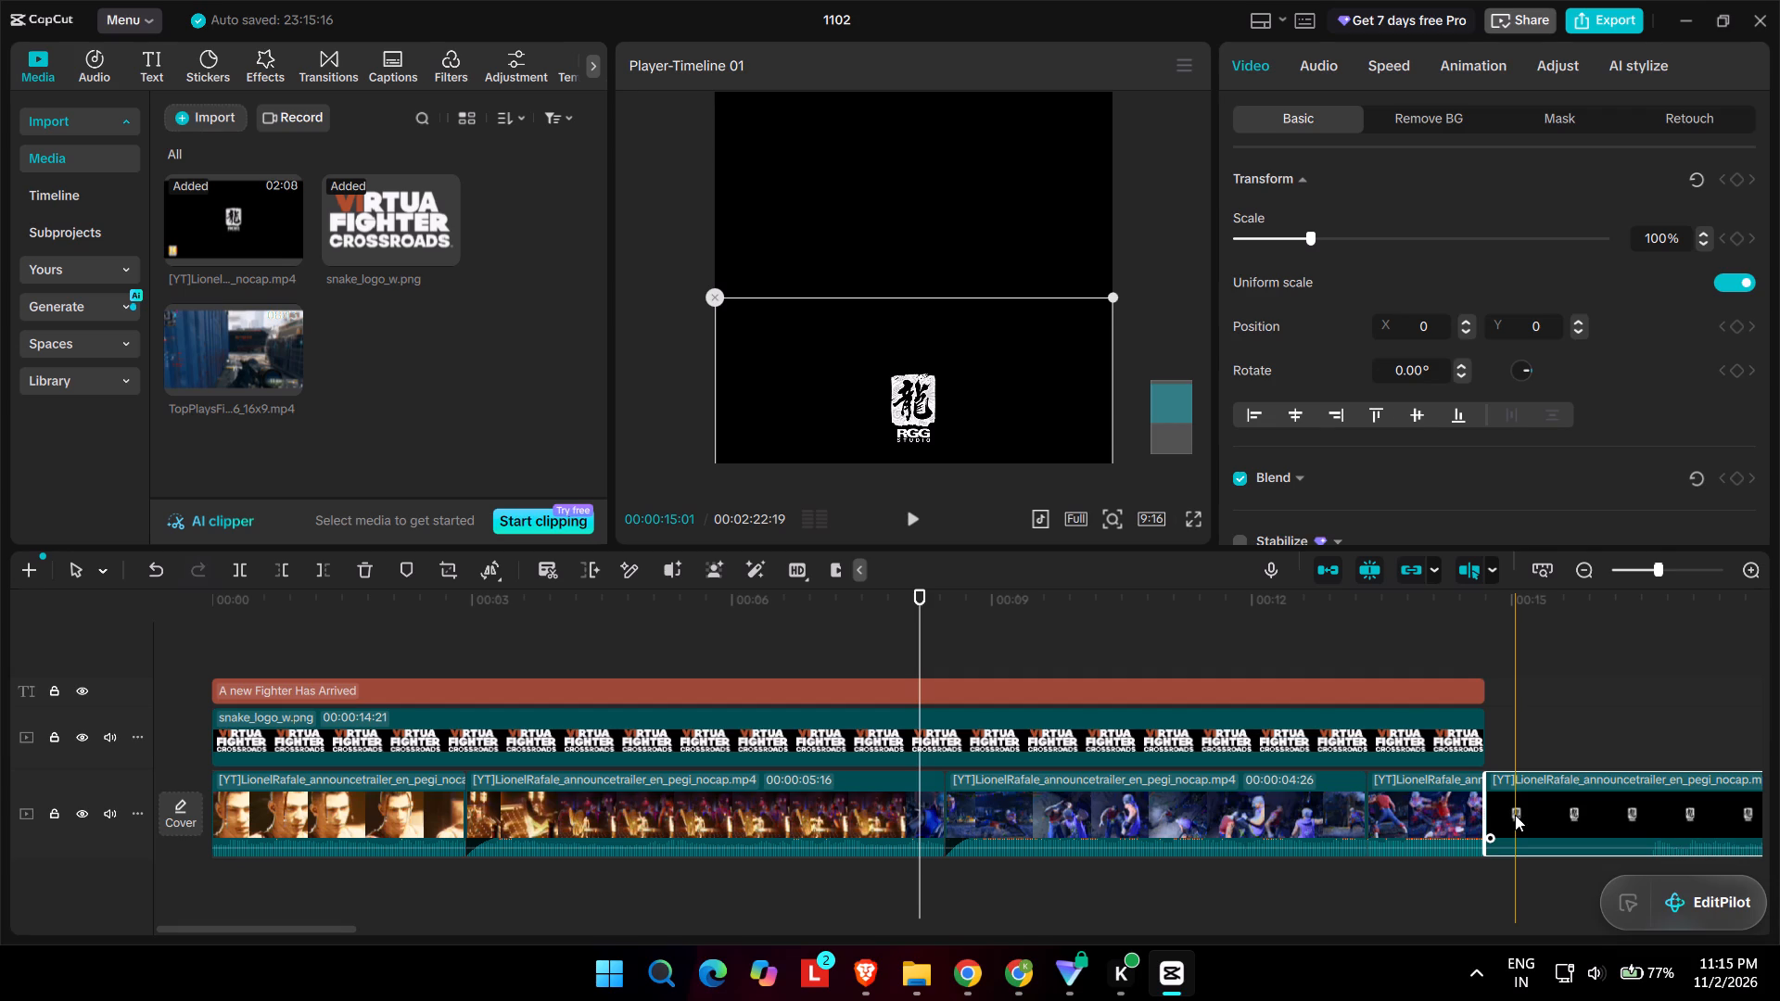
Split the newly added trailer clip at 00:00:45:13, at the crouching fighter in the blue hooded vest, just after the logo scene.
{"action": "scroll", "coordinate": [1507, 743], "scroll_direction": "left", "scroll_amount": 4}
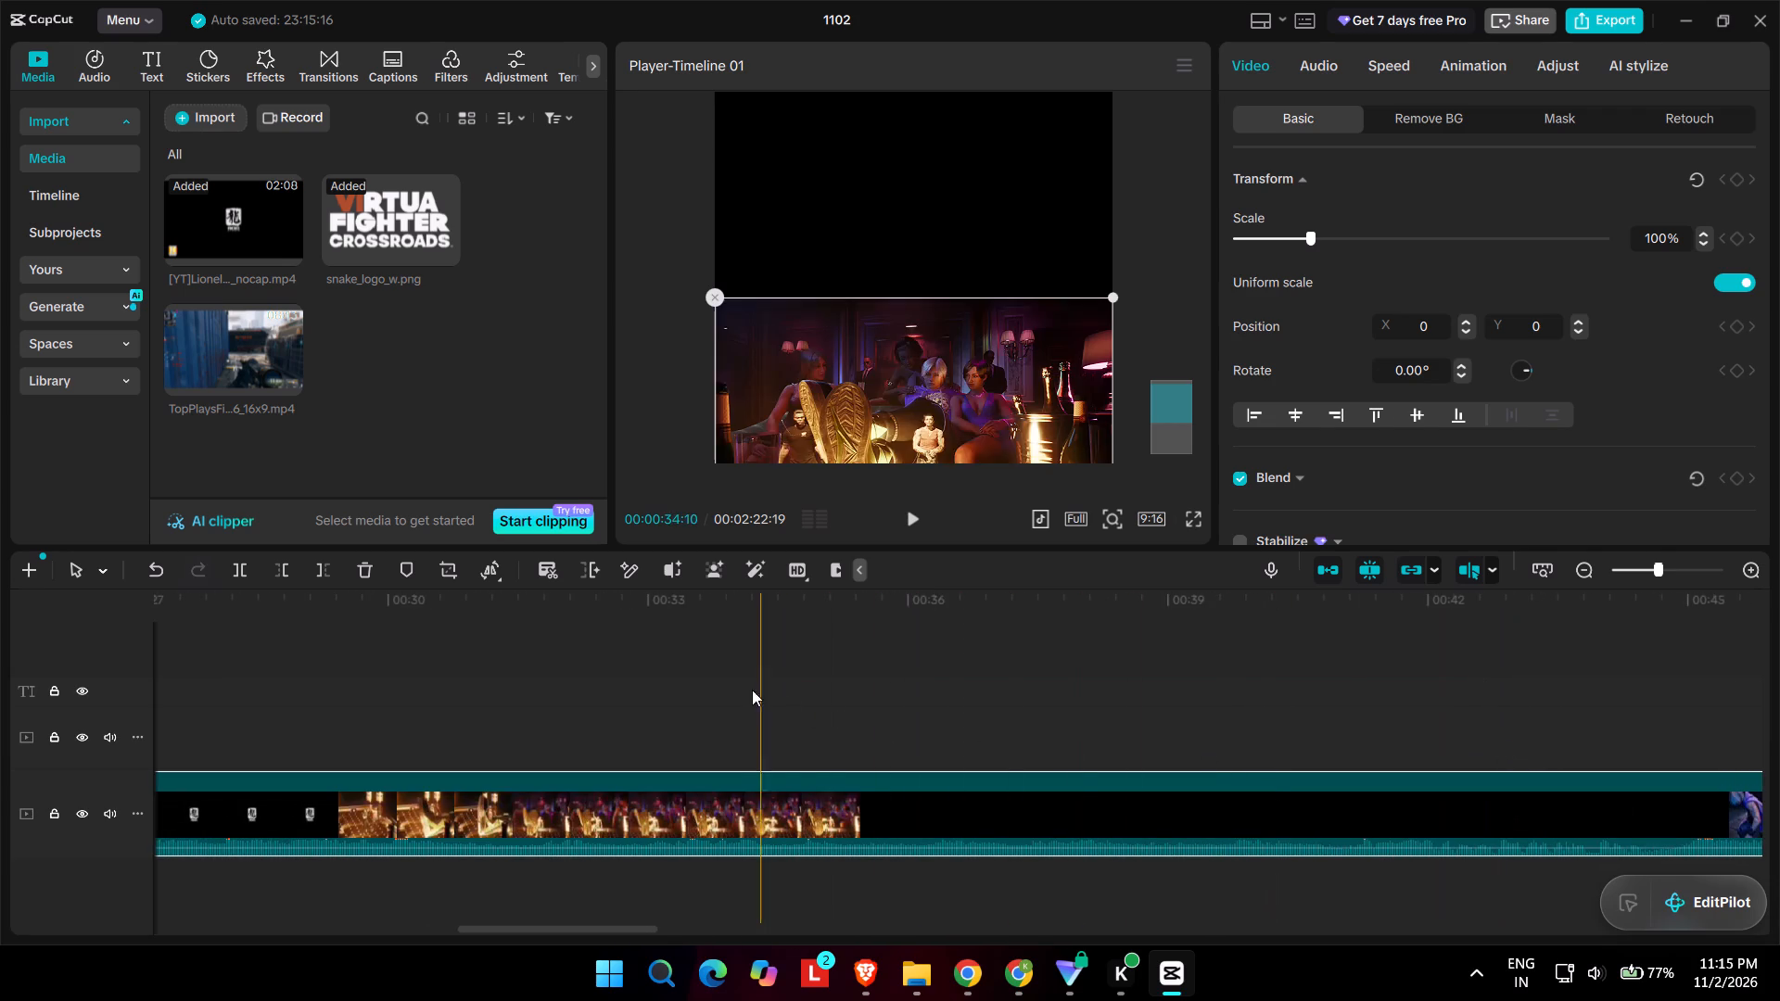
{"action": "scroll", "coordinate": [703, 679], "scroll_direction": "down", "scroll_amount": 14, "text": "ctrl"}
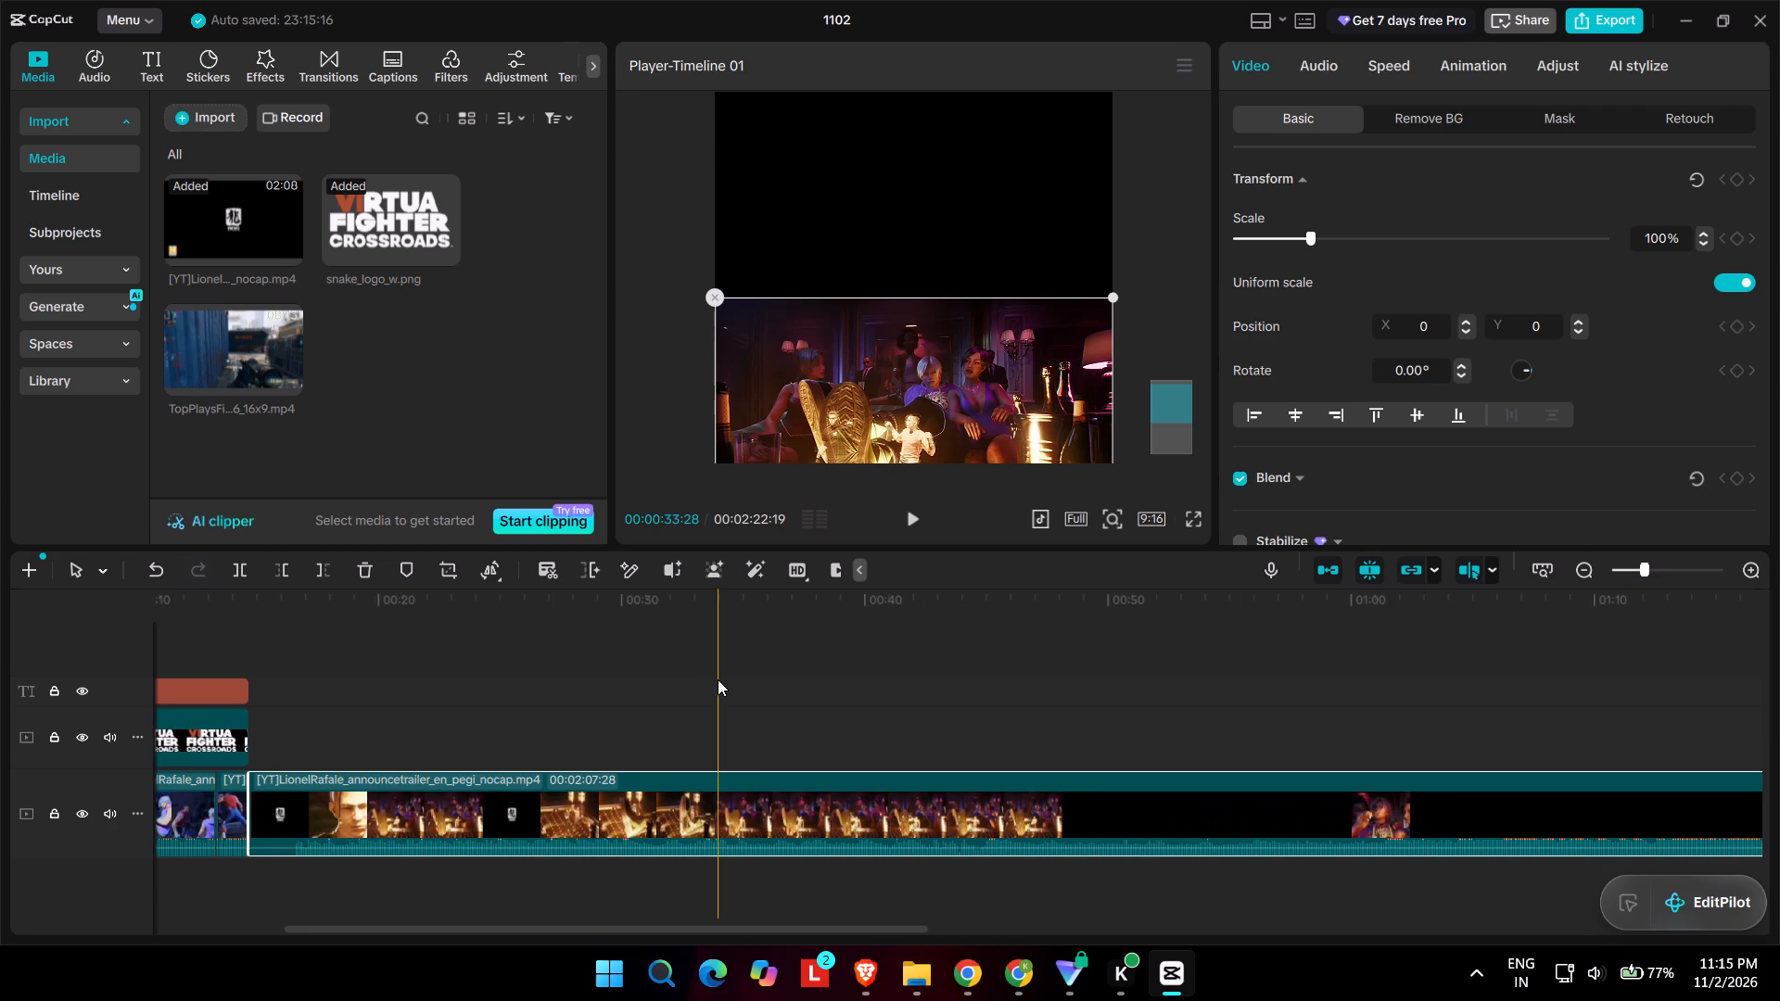
{"action": "scroll", "coordinate": [721, 679], "scroll_direction": "down", "scroll_amount": 1, "text": "ctrl"}
{"action": "scroll", "coordinate": [1132, 701], "scroll_direction": "left", "scroll_amount": 1}
{"action": "left_click", "coordinate": [1133, 701]}
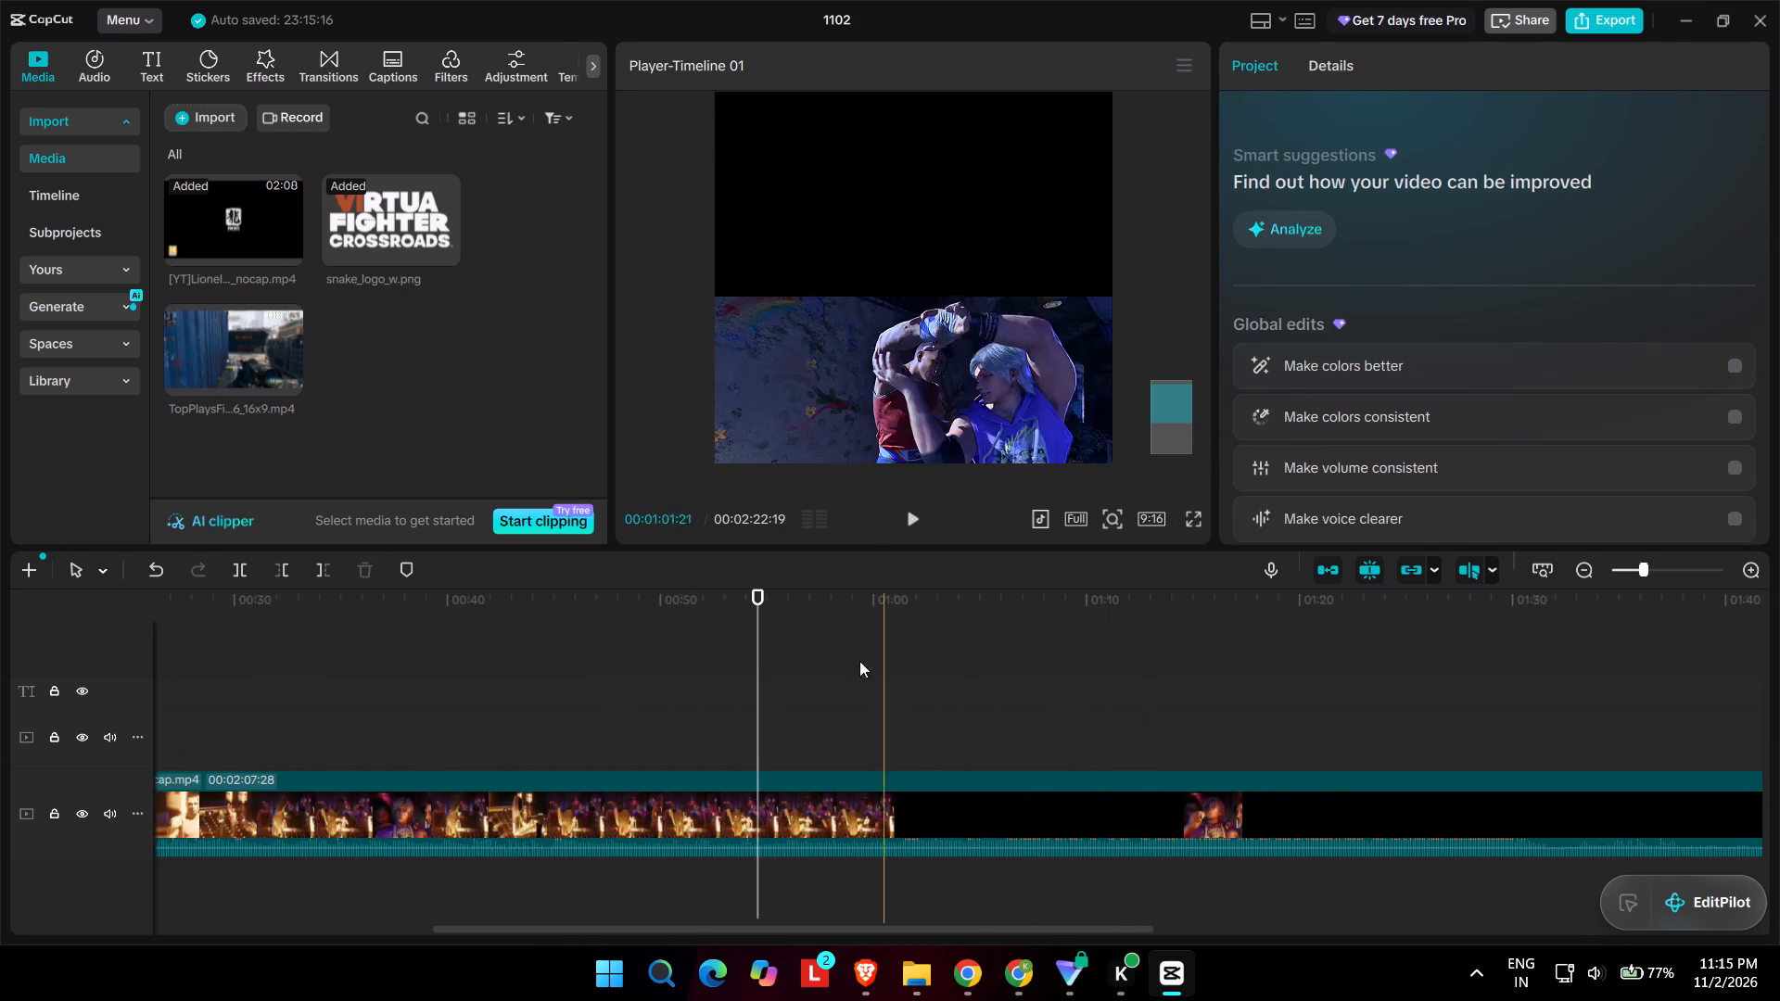
{"action": "scroll", "coordinate": [769, 644], "scroll_direction": "left", "scroll_amount": 1}
{"action": "left_click", "coordinate": [695, 625]}
{"action": "key", "text": "space"}
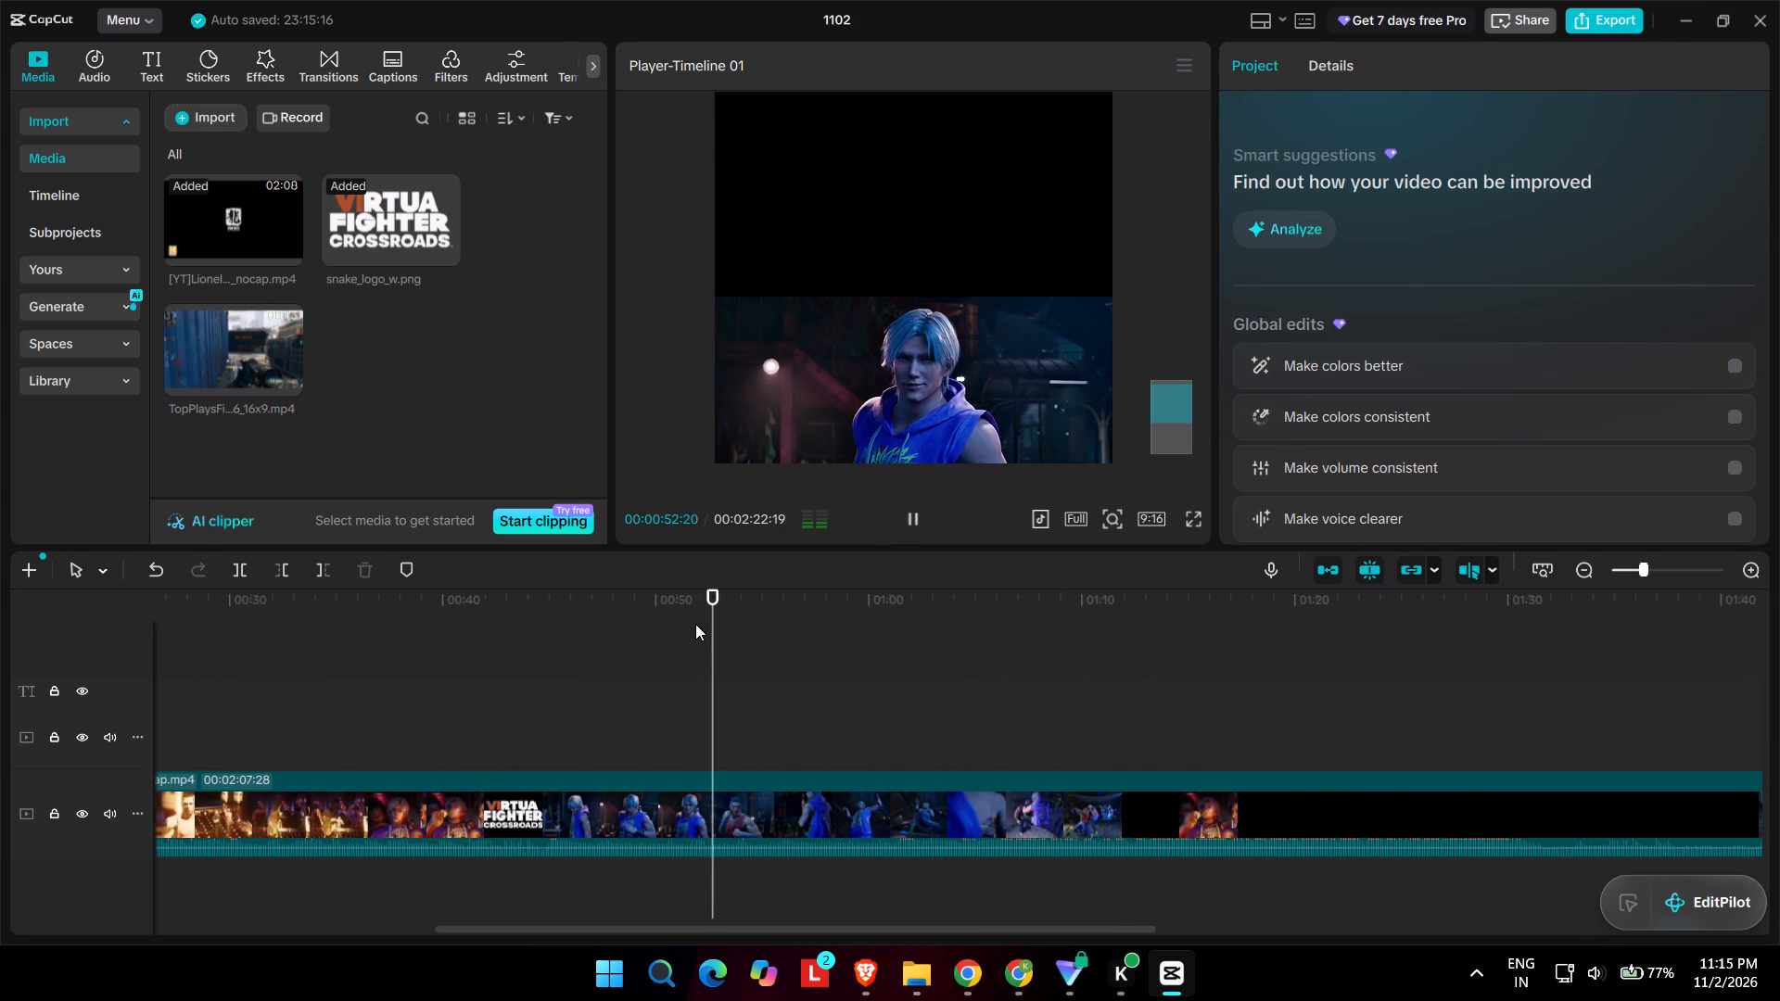
{"action": "key", "text": "space"}
{"action": "left_click", "coordinate": [629, 617]}
{"action": "left_click", "coordinate": [577, 606]}
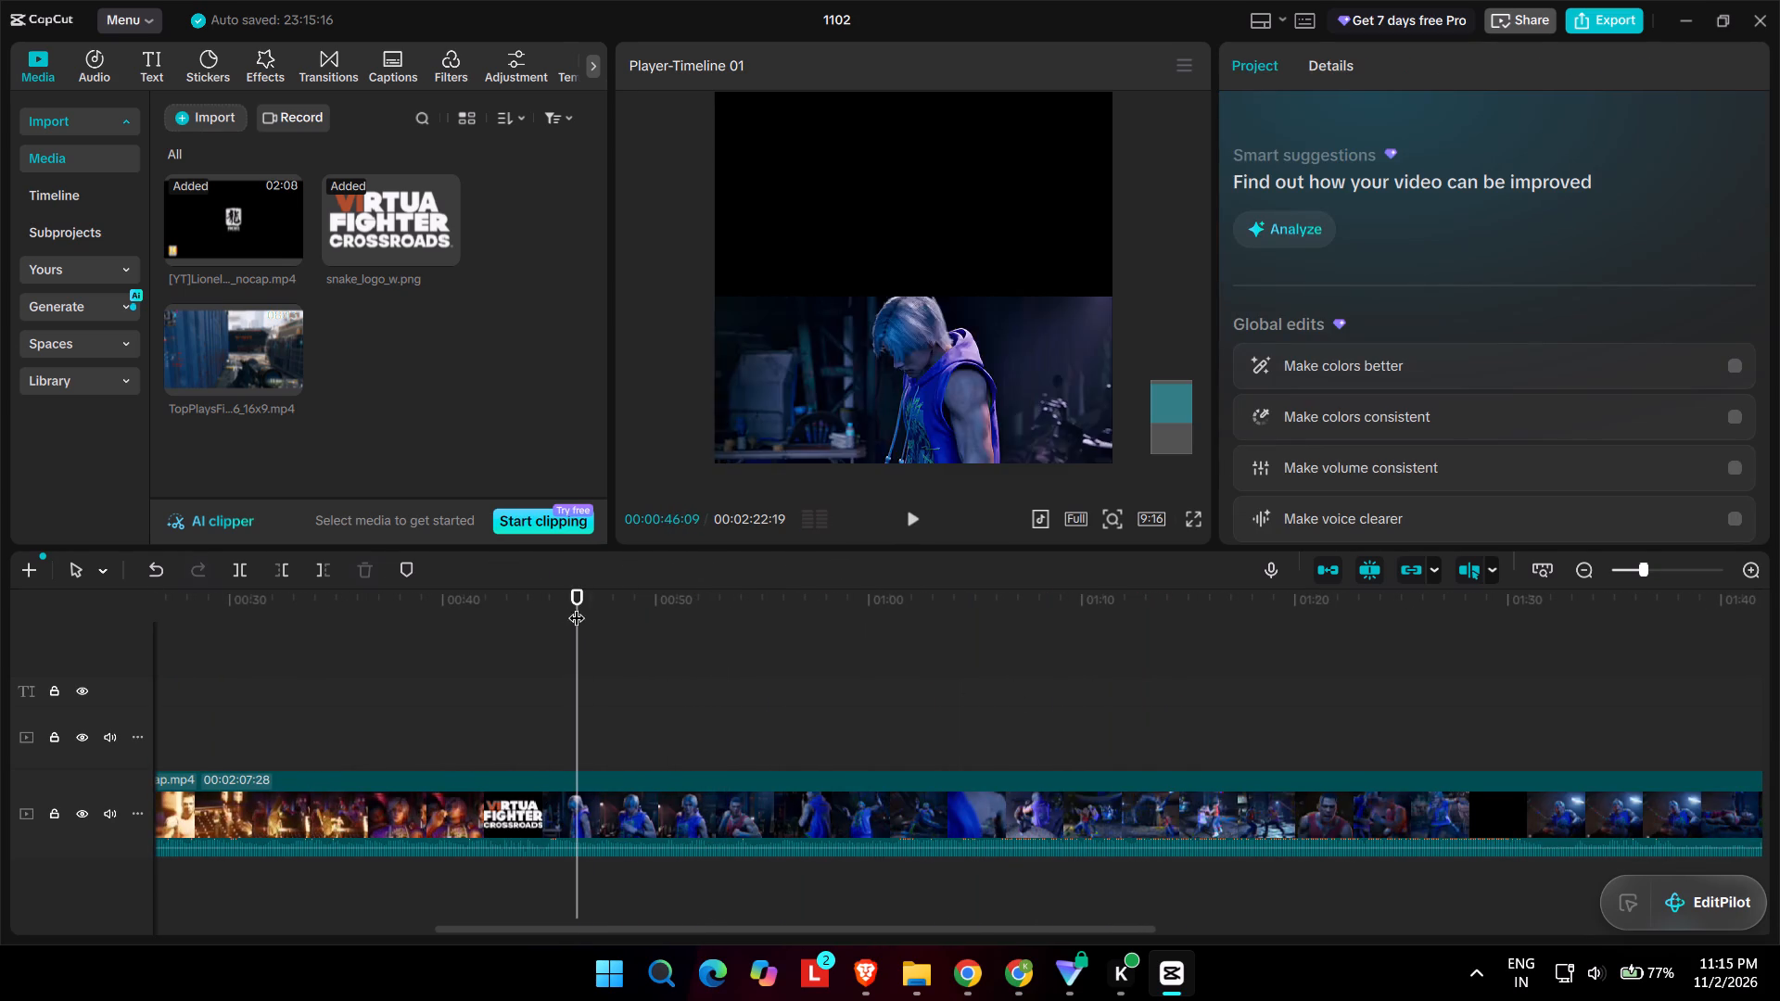
{"action": "left_click_drag", "start_coordinate": [564, 604], "coordinate": [544, 609]}
{"action": "key", "text": "space"}
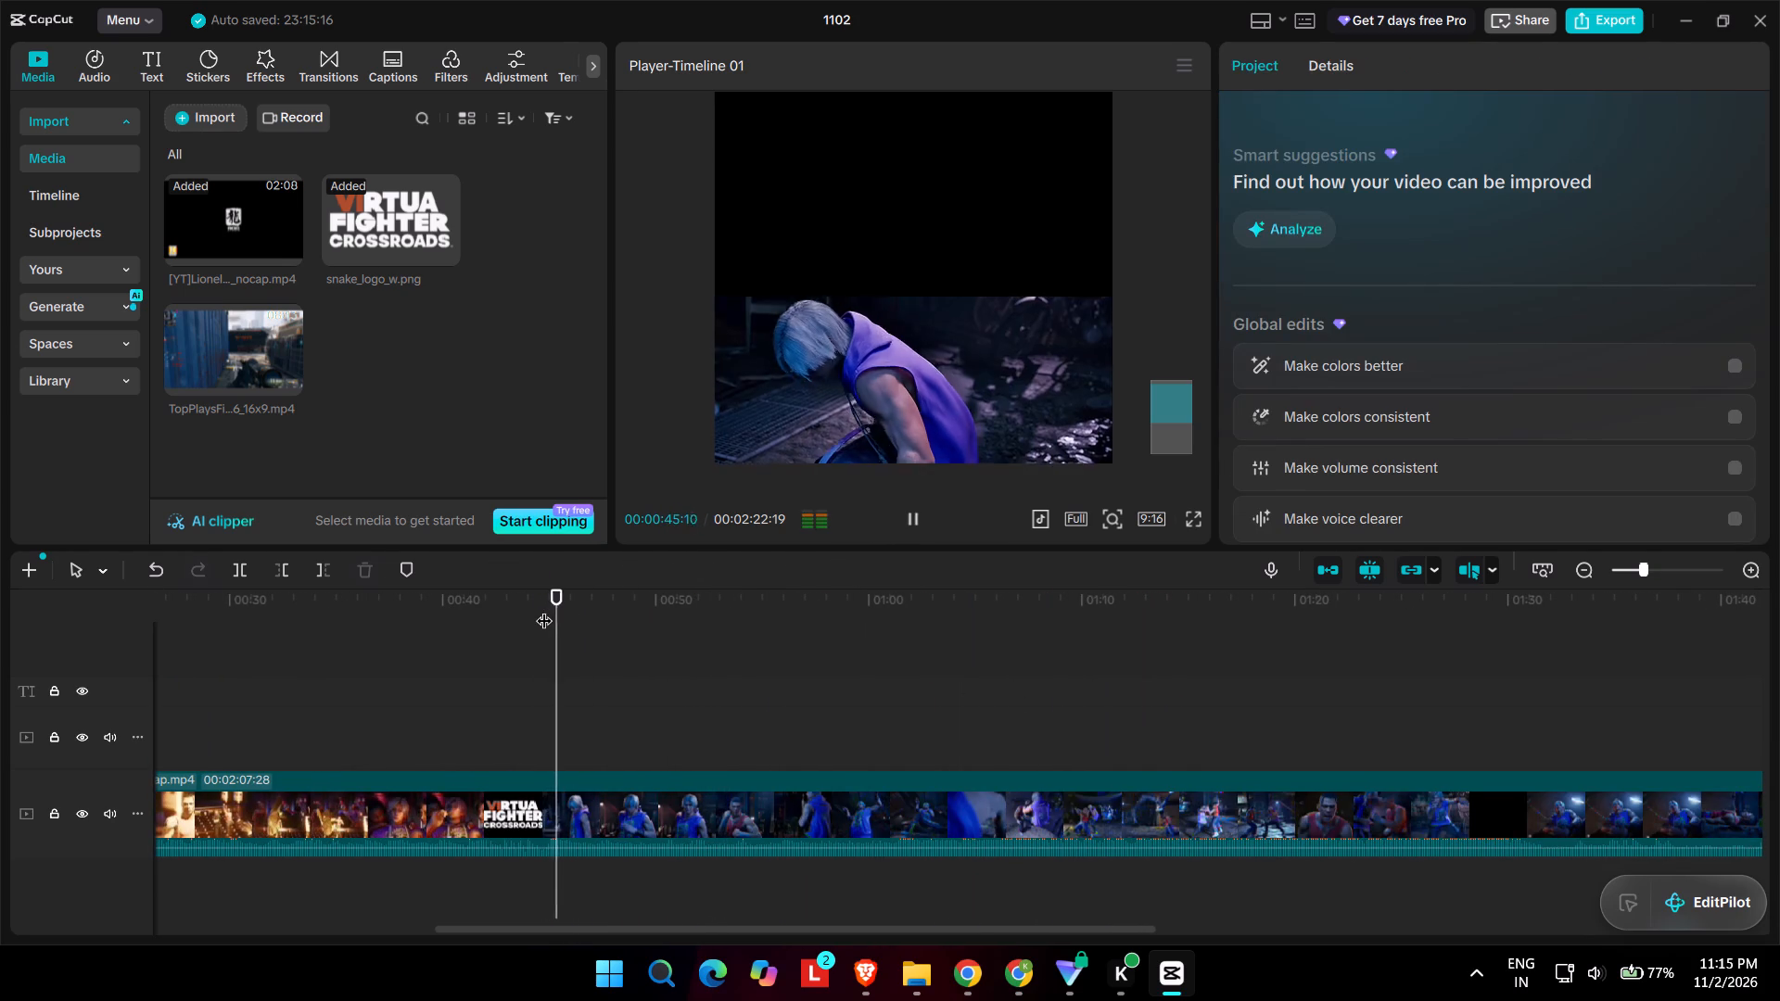
{"action": "key", "text": "space"}
{"action": "left_click", "coordinate": [559, 774]}
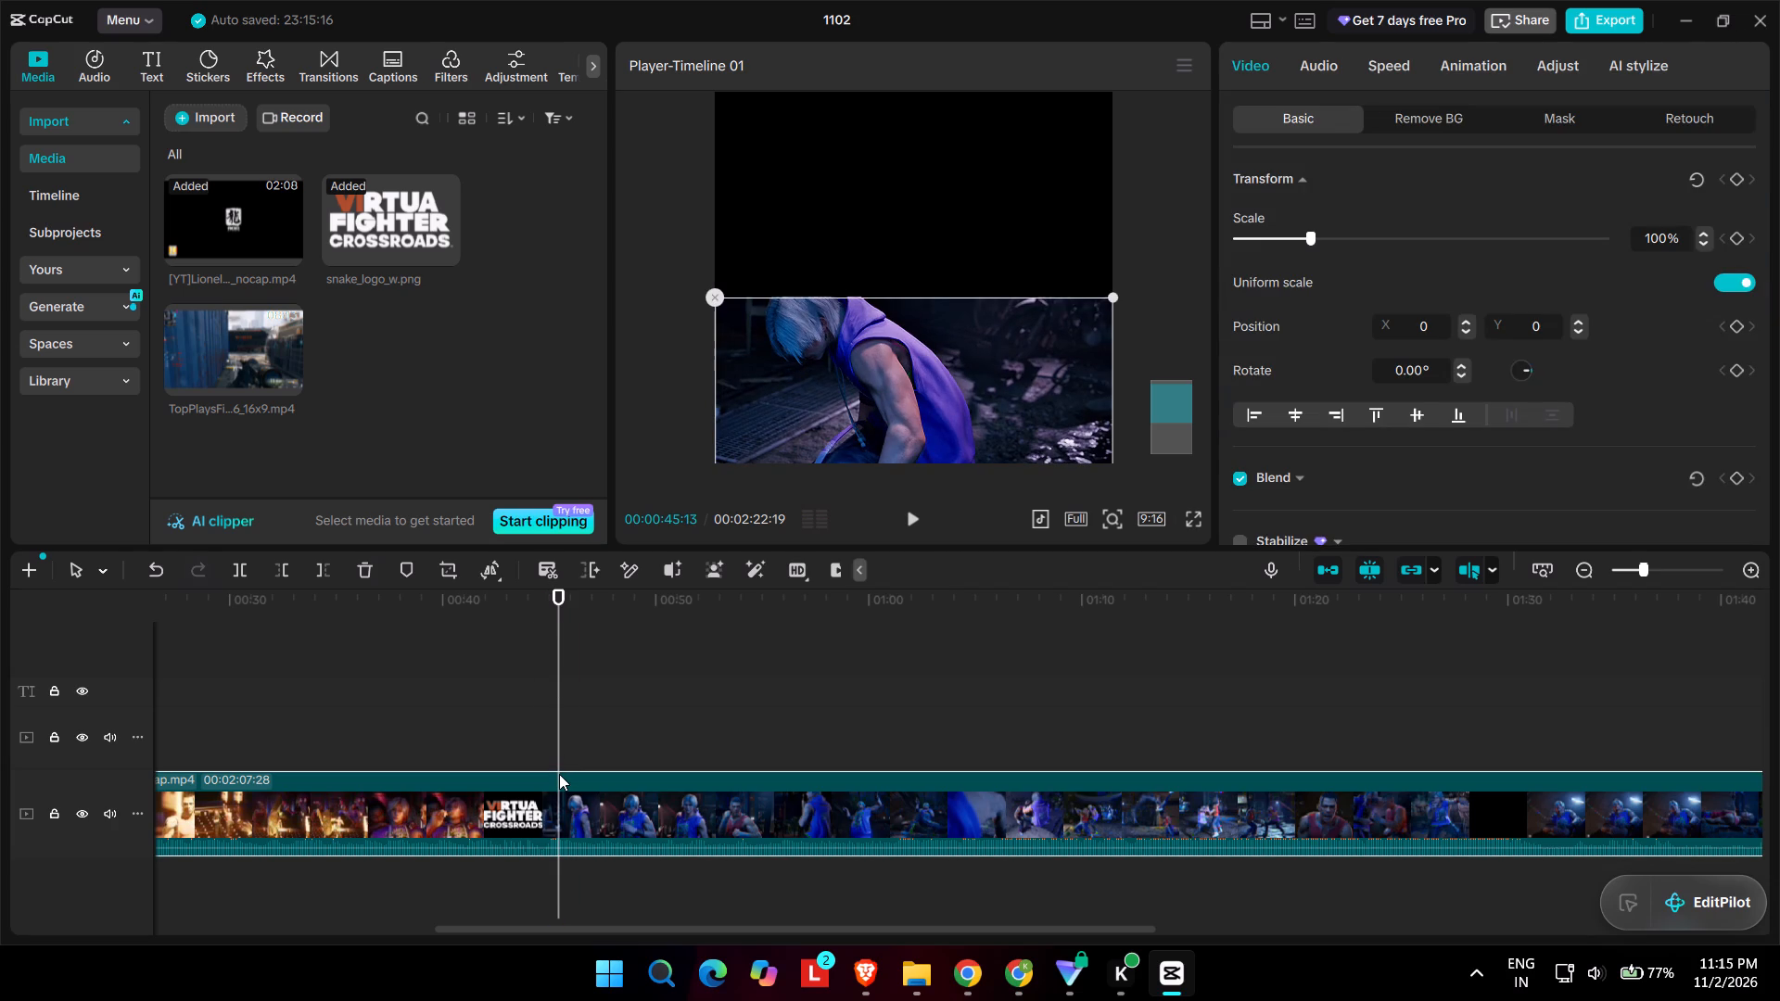
{"action": "key", "text": "ctrl+b"}
Play on from the cut and split the trailer clip again at 00:00:47:07, where the blue-haired fighter stands looking down.
{"action": "key", "text": "space"}
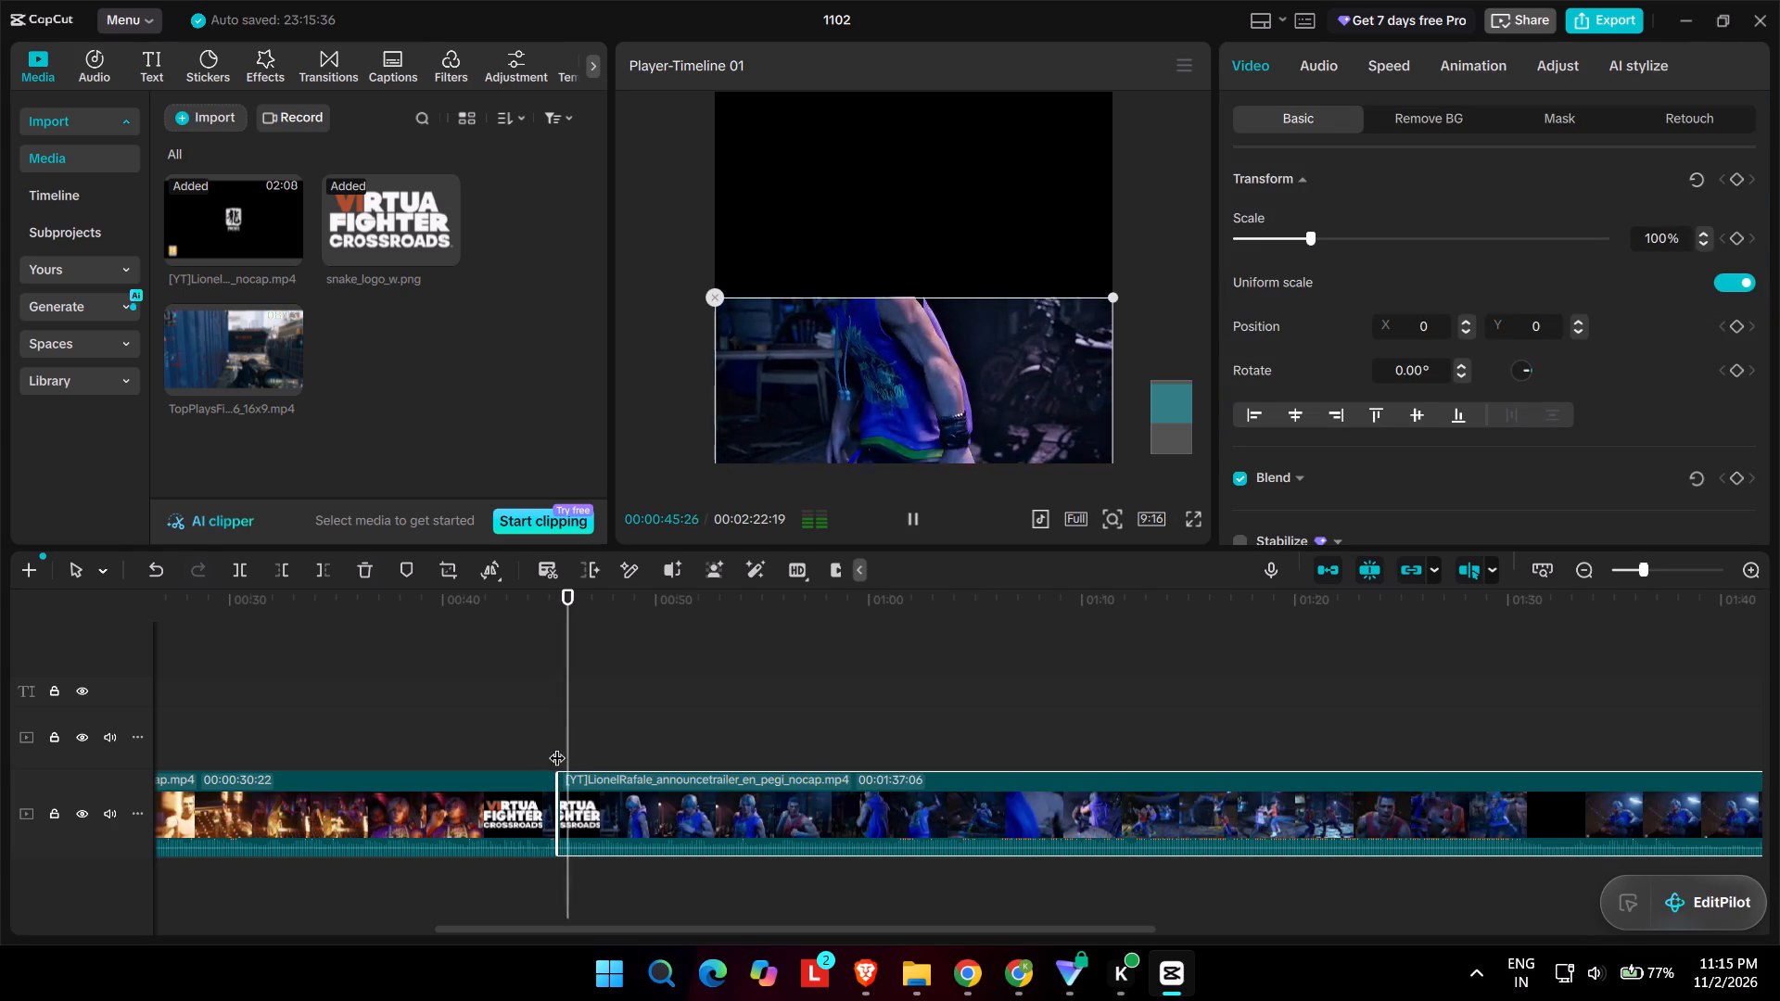
{"action": "key", "text": "space"}
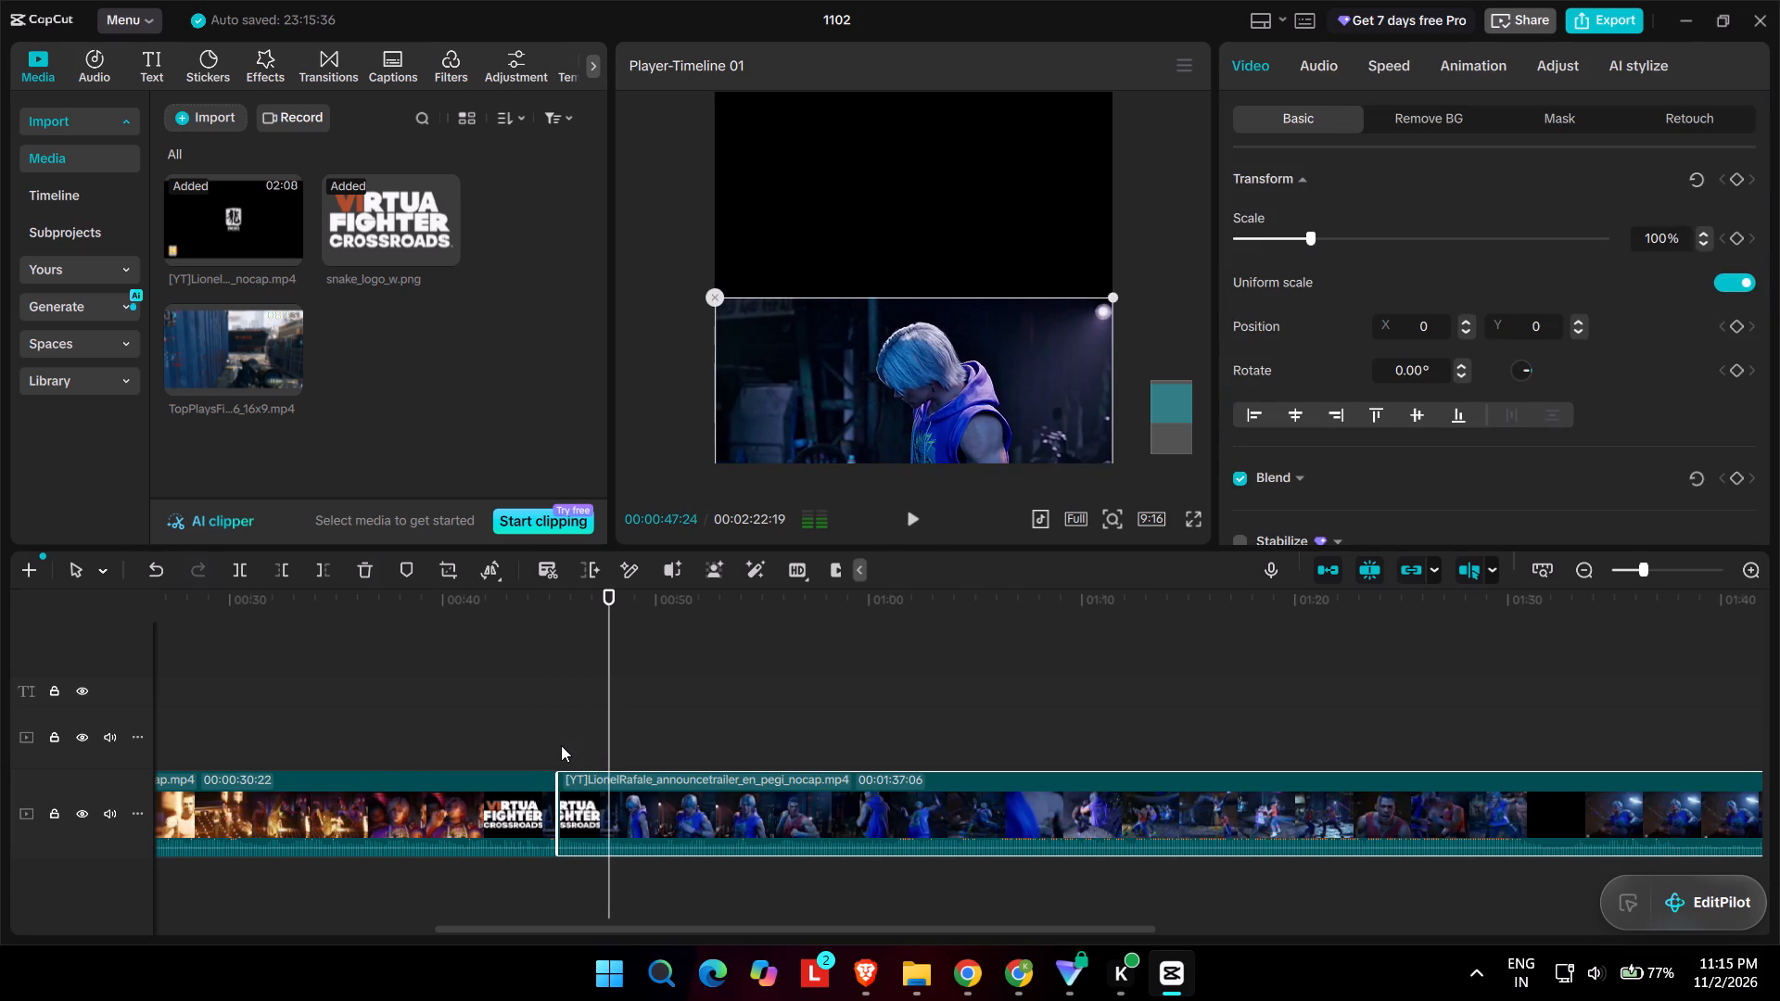
{"action": "left_click", "coordinate": [597, 785]}
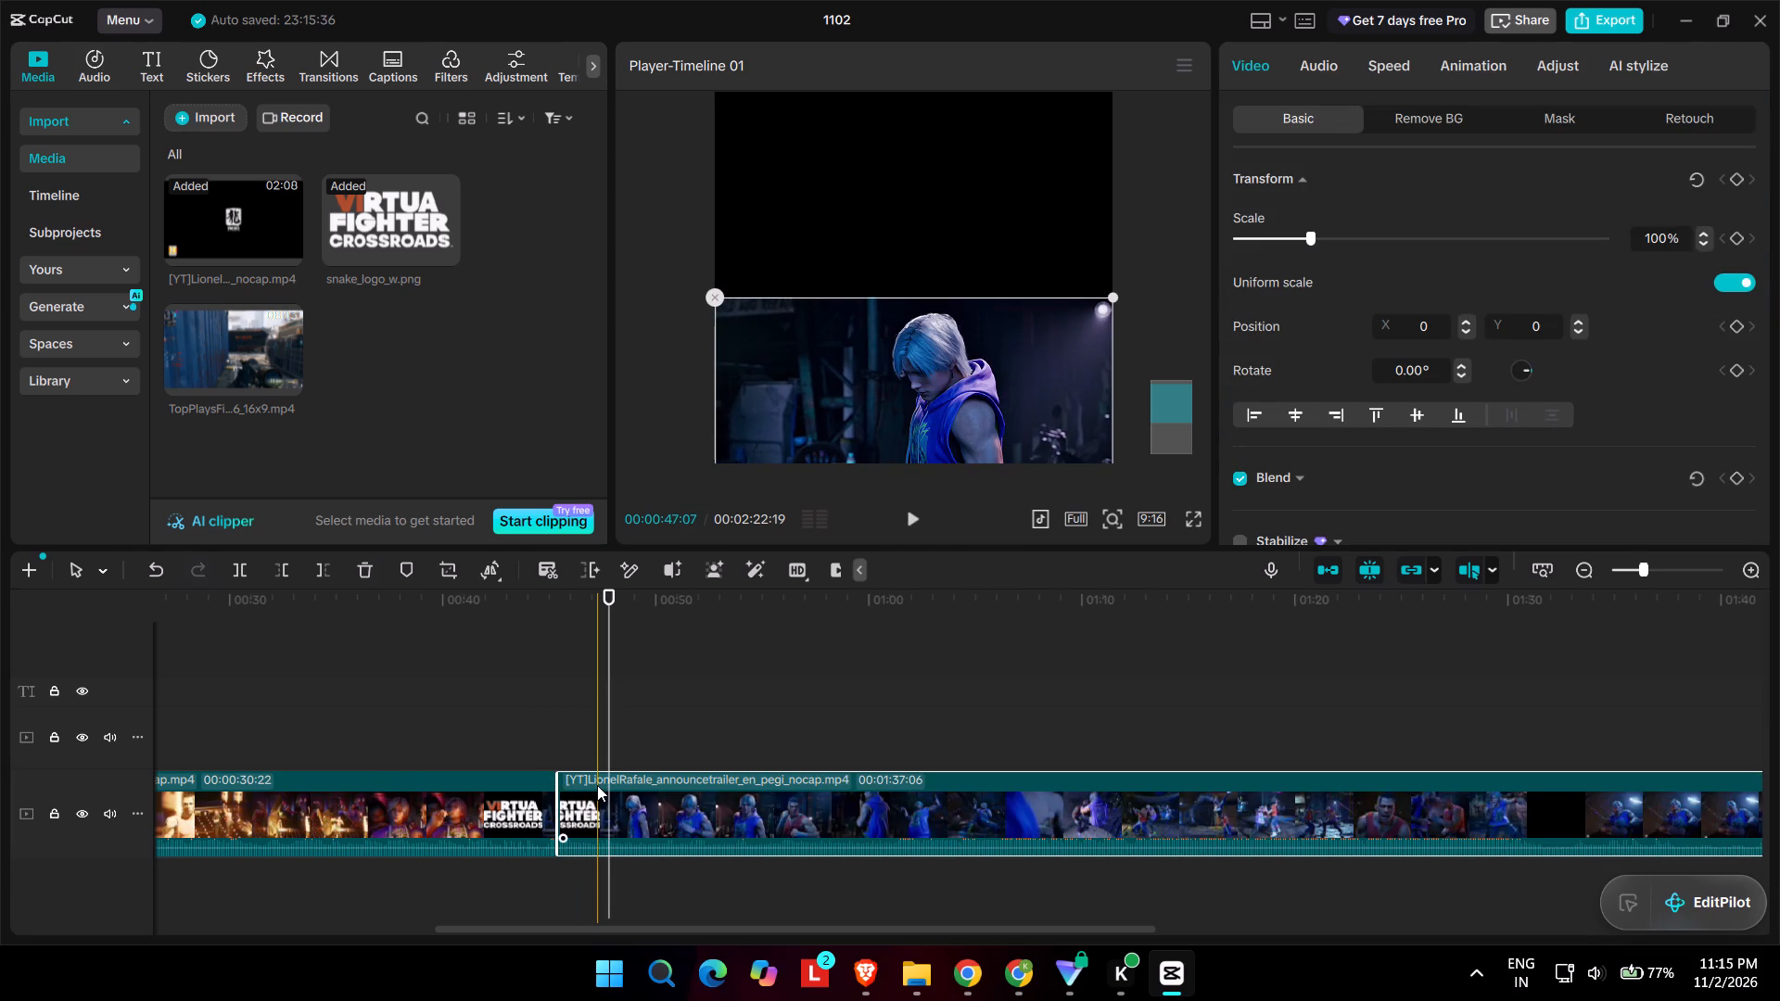
{"action": "key", "text": "ctrl+b"}
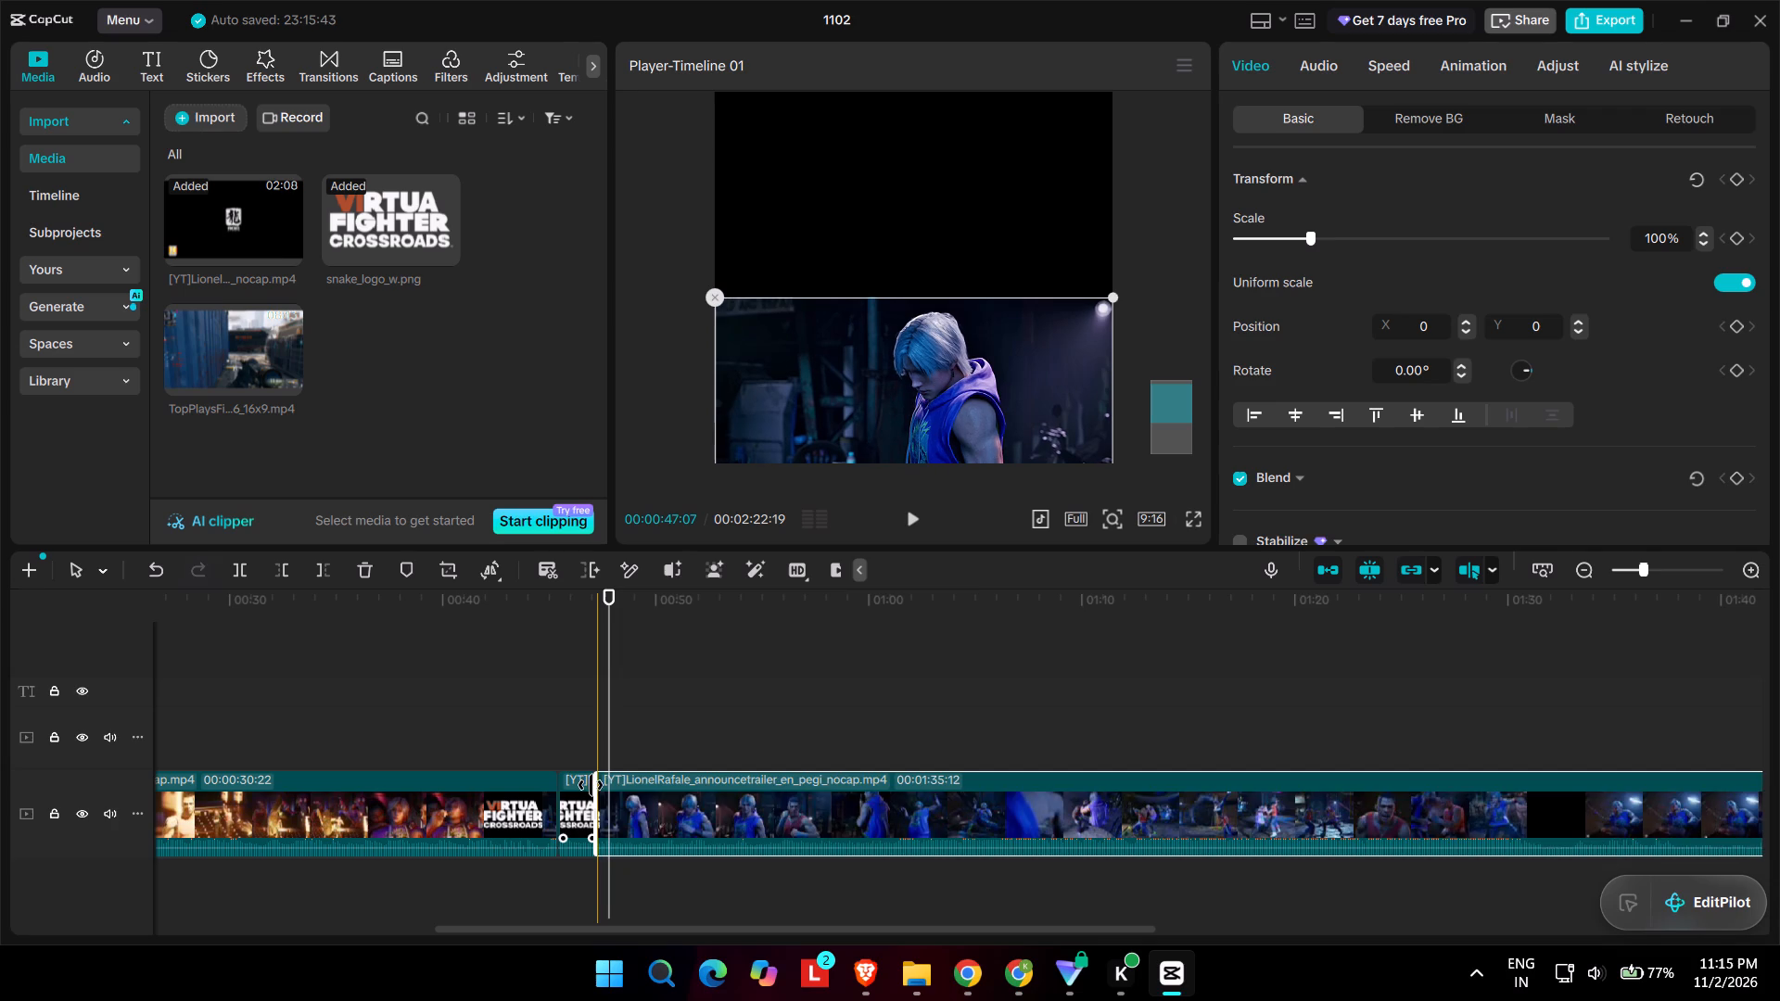
Play through the fighter's introduction and split the trailer at 00:00:55:28, on the opponent in the red tank top.
{"action": "left_click", "coordinate": [591, 785]}
{"action": "left_click", "coordinate": [588, 729]}
{"action": "key", "text": "space"}
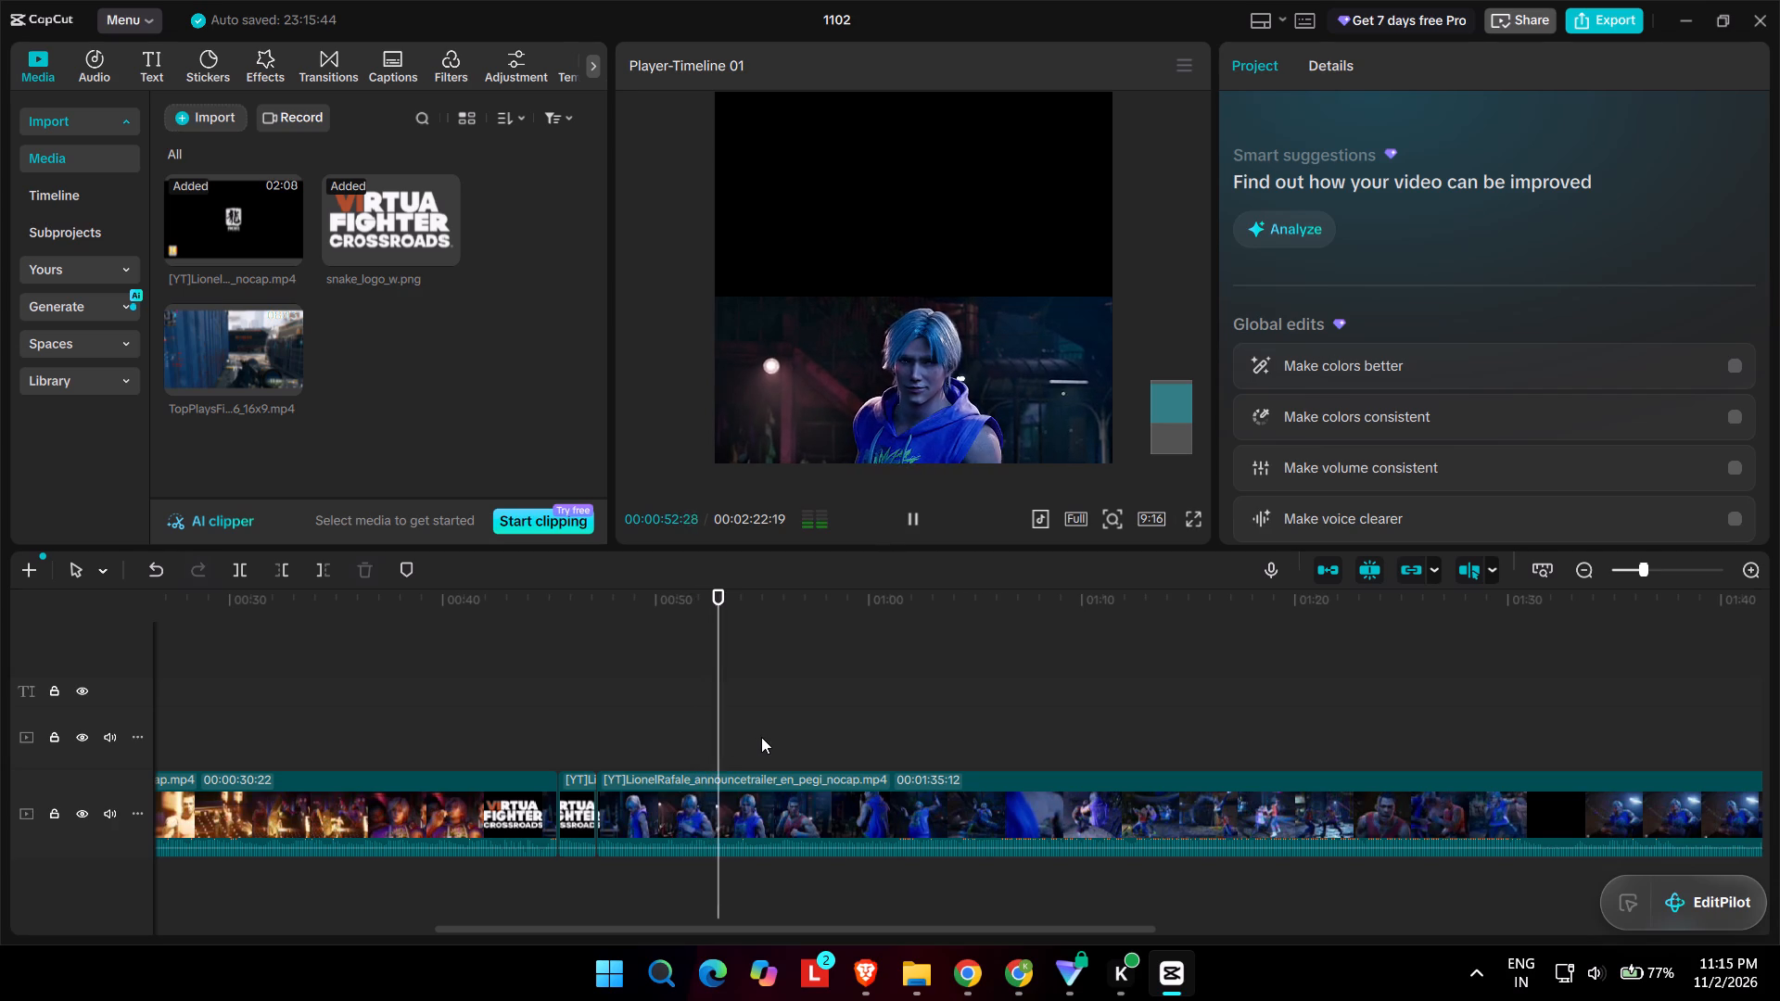
{"action": "key", "text": "space"}
{"action": "key", "text": "space"}
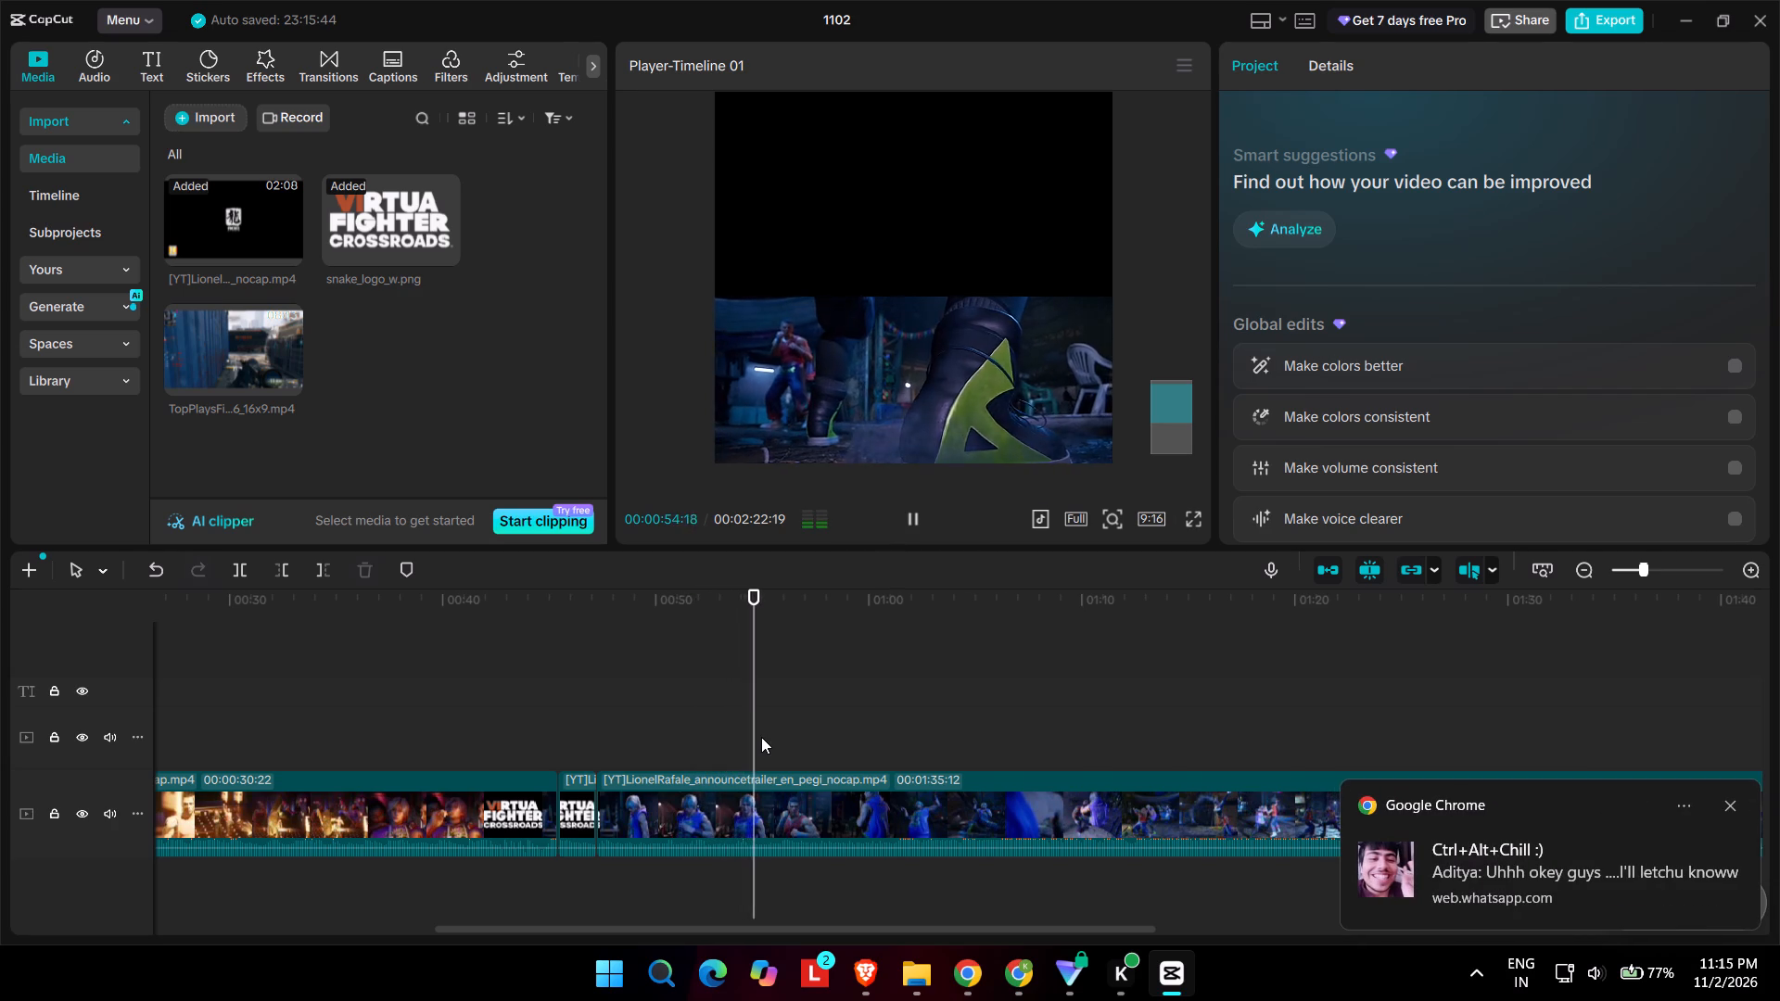
{"action": "key", "text": "space"}
{"action": "key", "text": "space"}
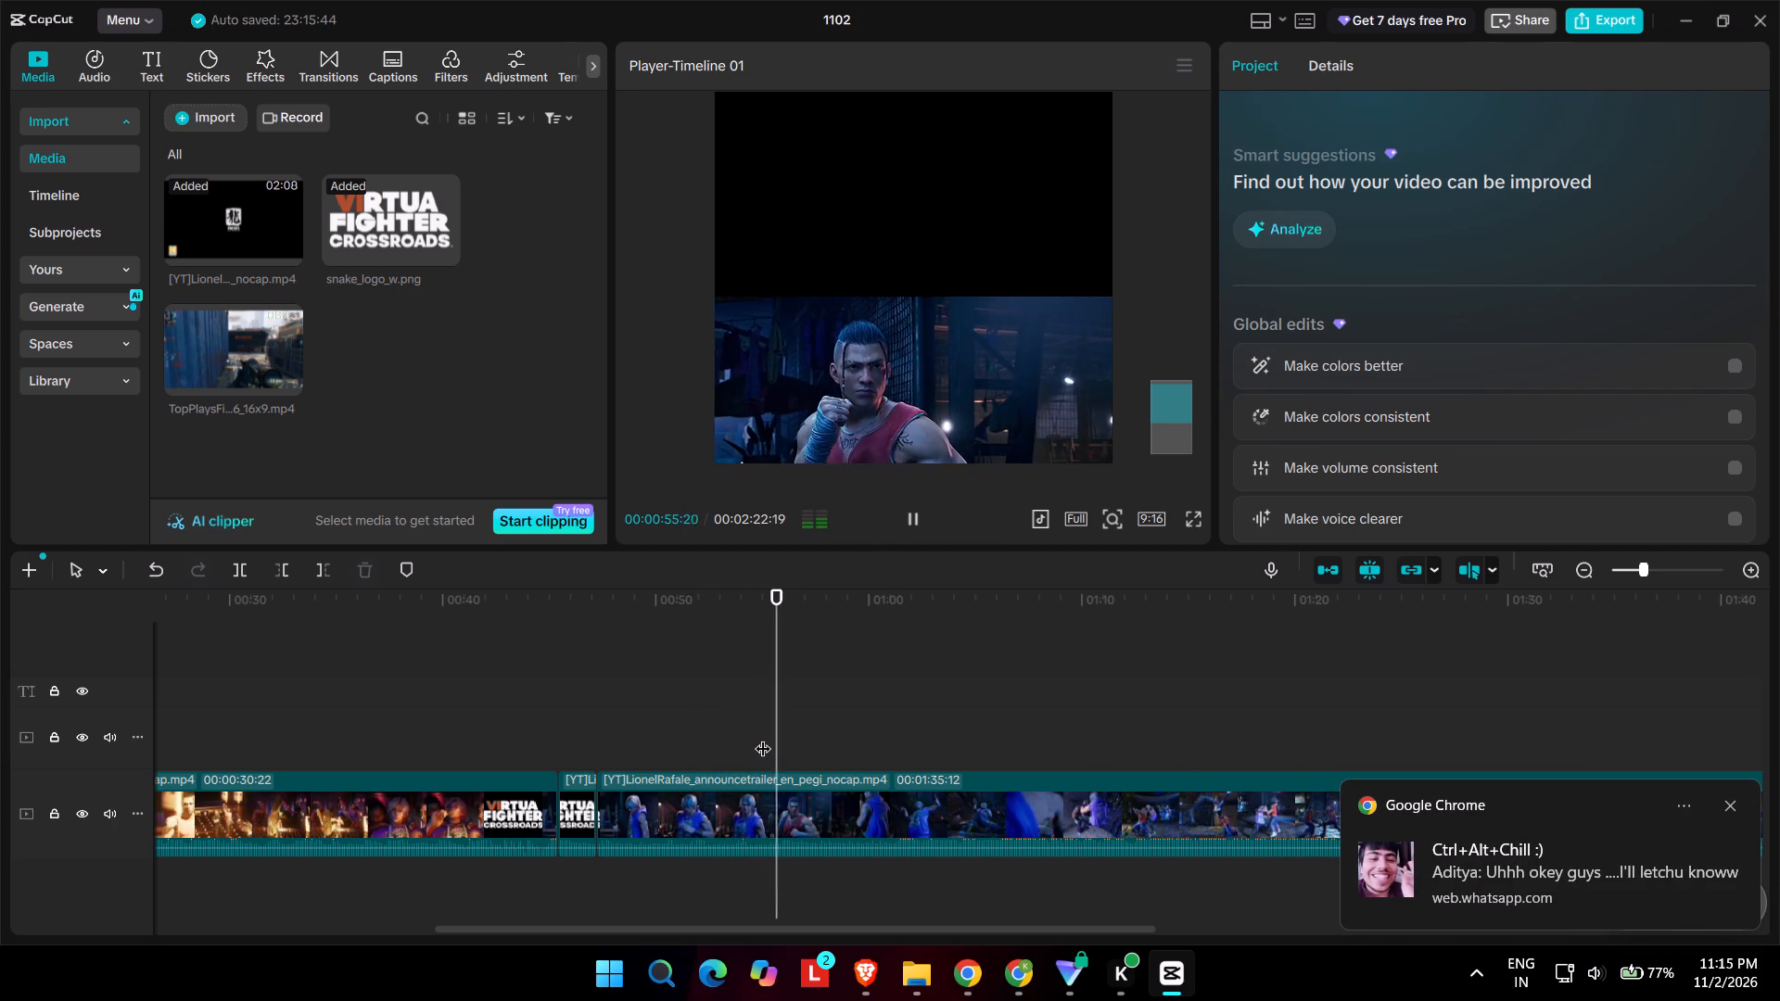
{"action": "key", "text": "space"}
{"action": "left_click", "coordinate": [786, 733]}
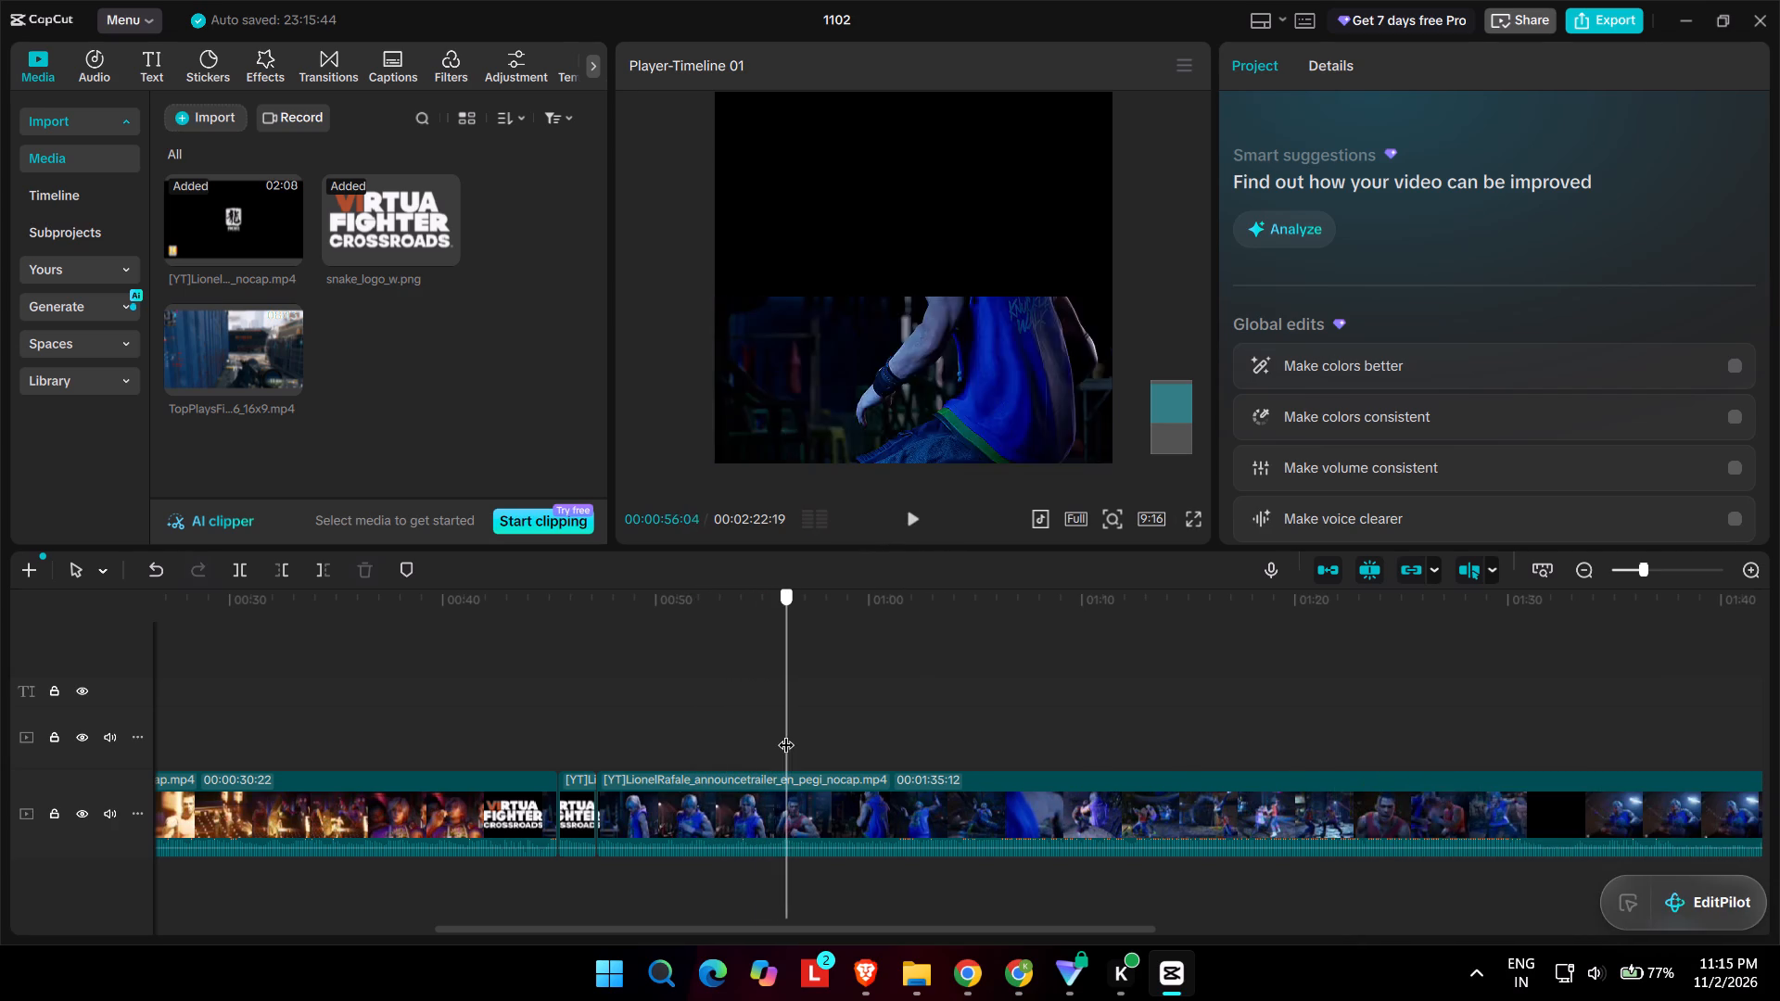
{"action": "left_click", "coordinate": [780, 801], "text": "ctrl"}
{"action": "key", "text": "ctrl+b"}
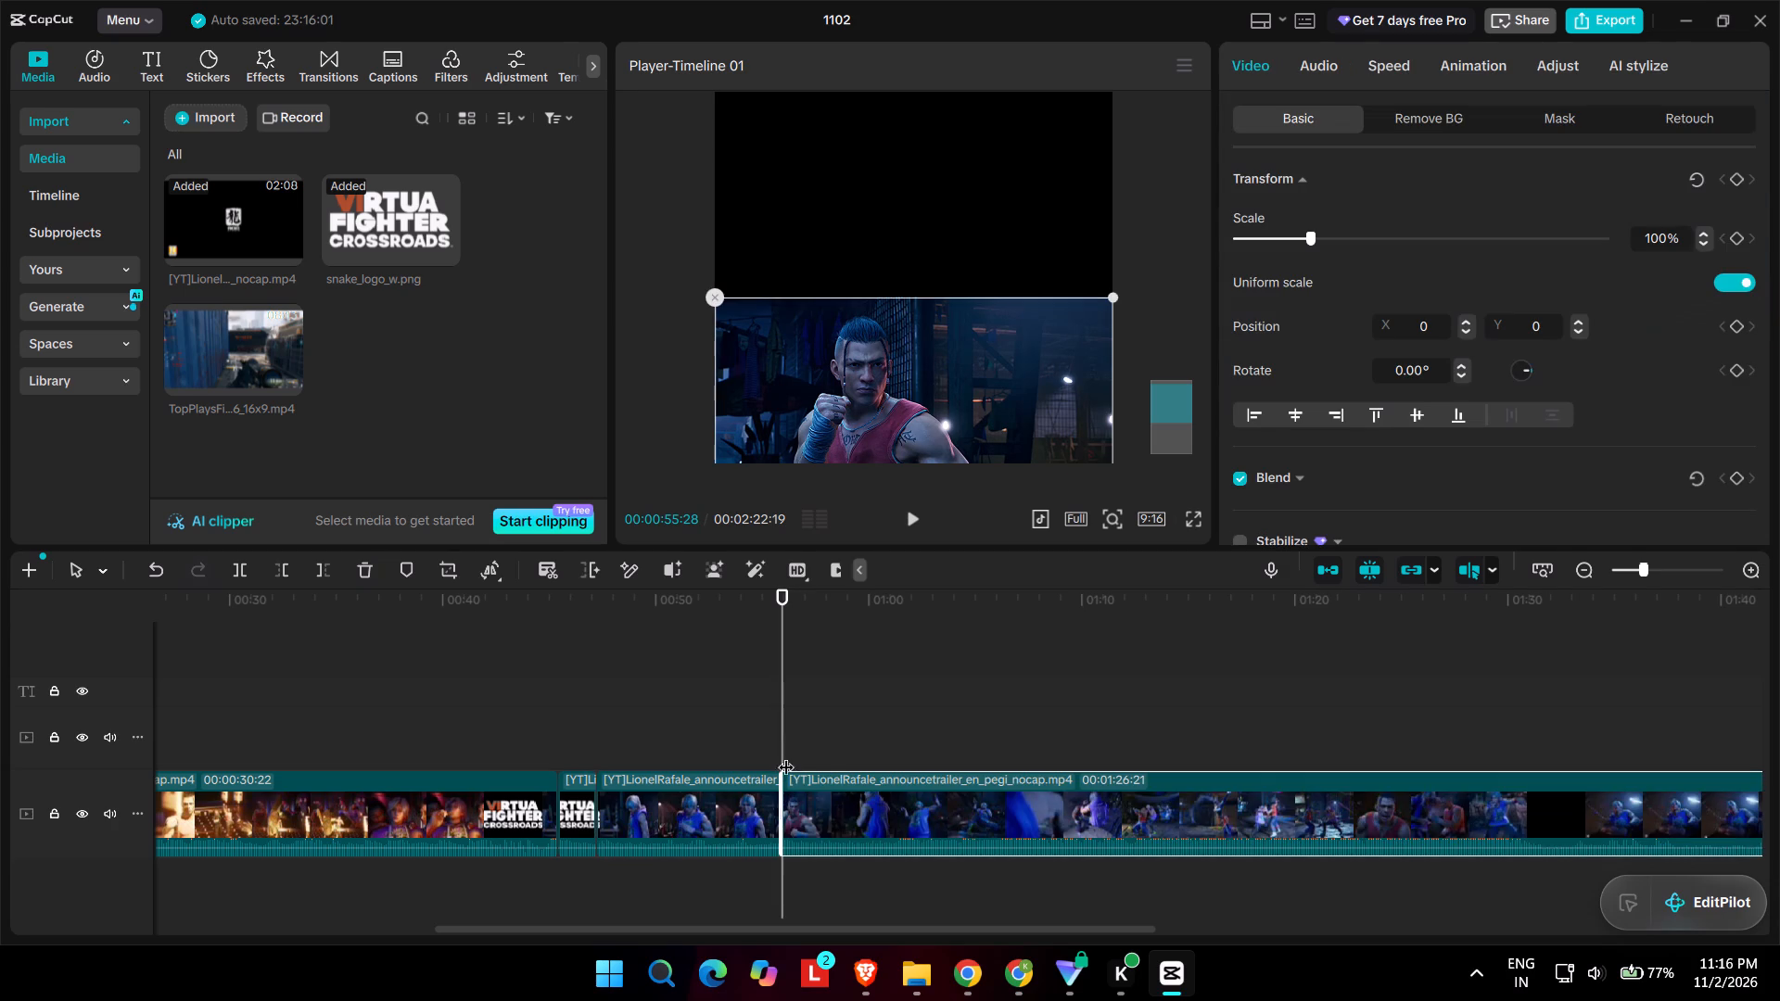
Split the trailer at 00:01:06:05 and delete the section between 00:00:55:28 and that cut.
{"action": "left_click_drag", "start_coordinate": [782, 726], "coordinate": [933, 728]}
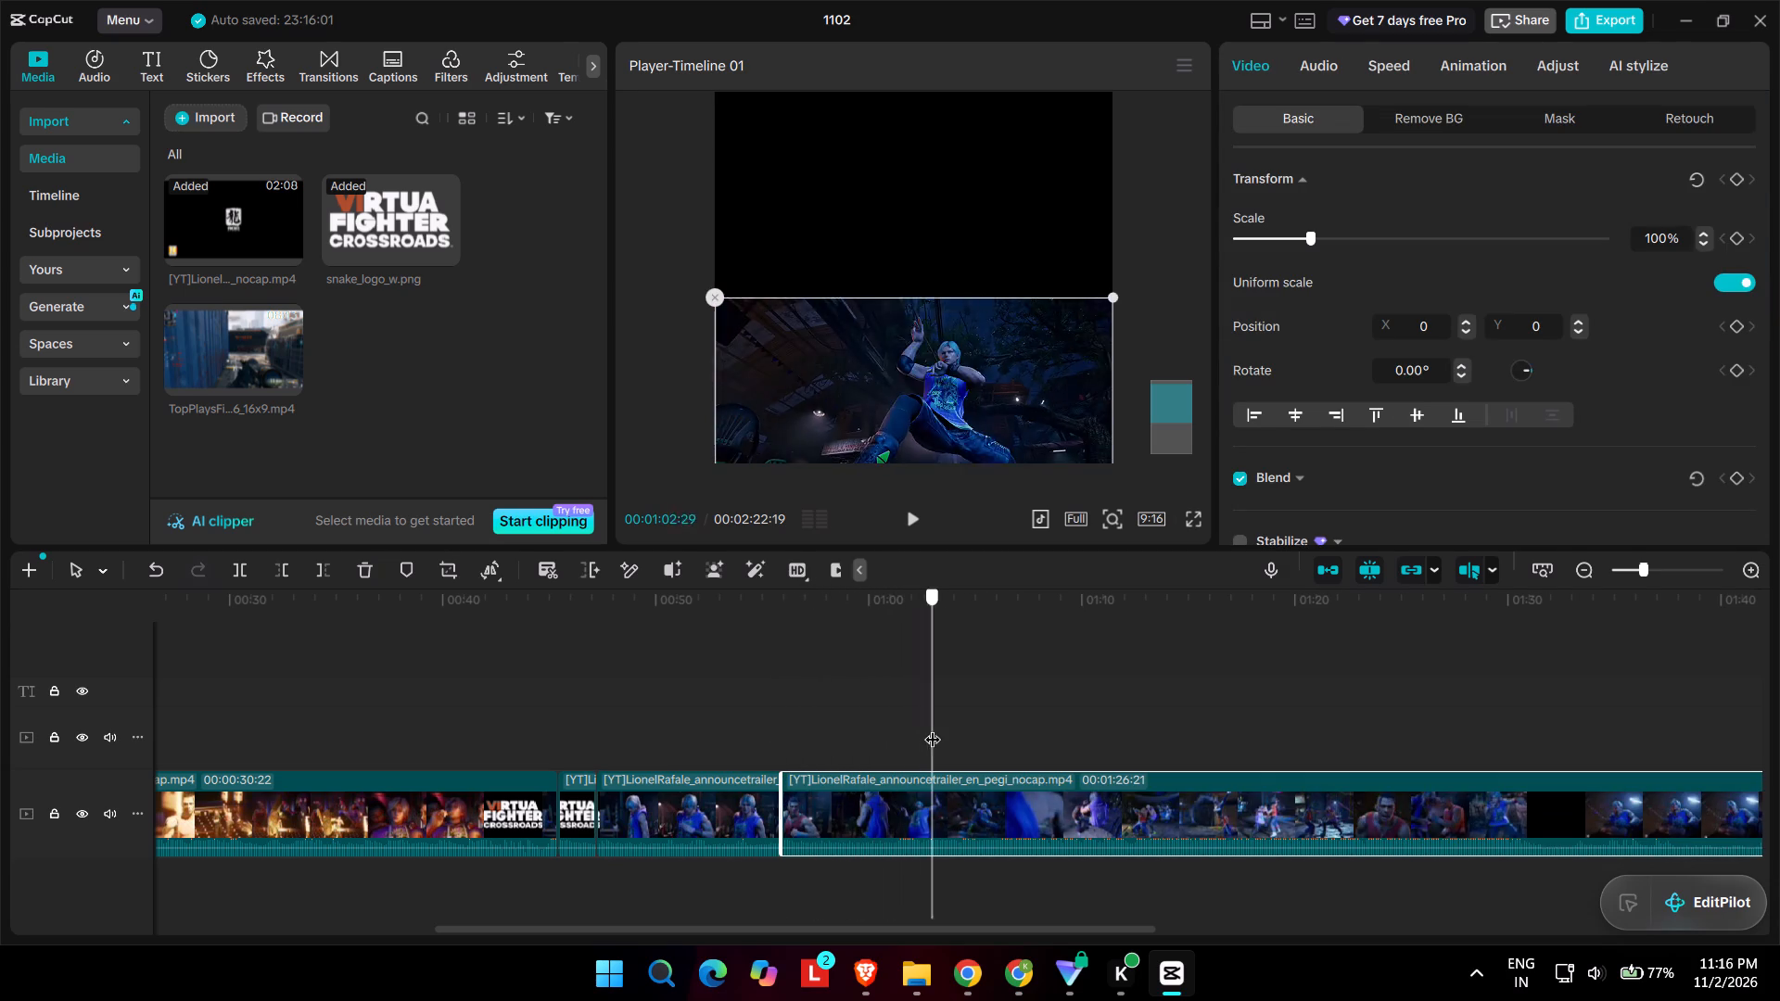
{"action": "left_click_drag", "start_coordinate": [933, 728], "coordinate": [1048, 728]}
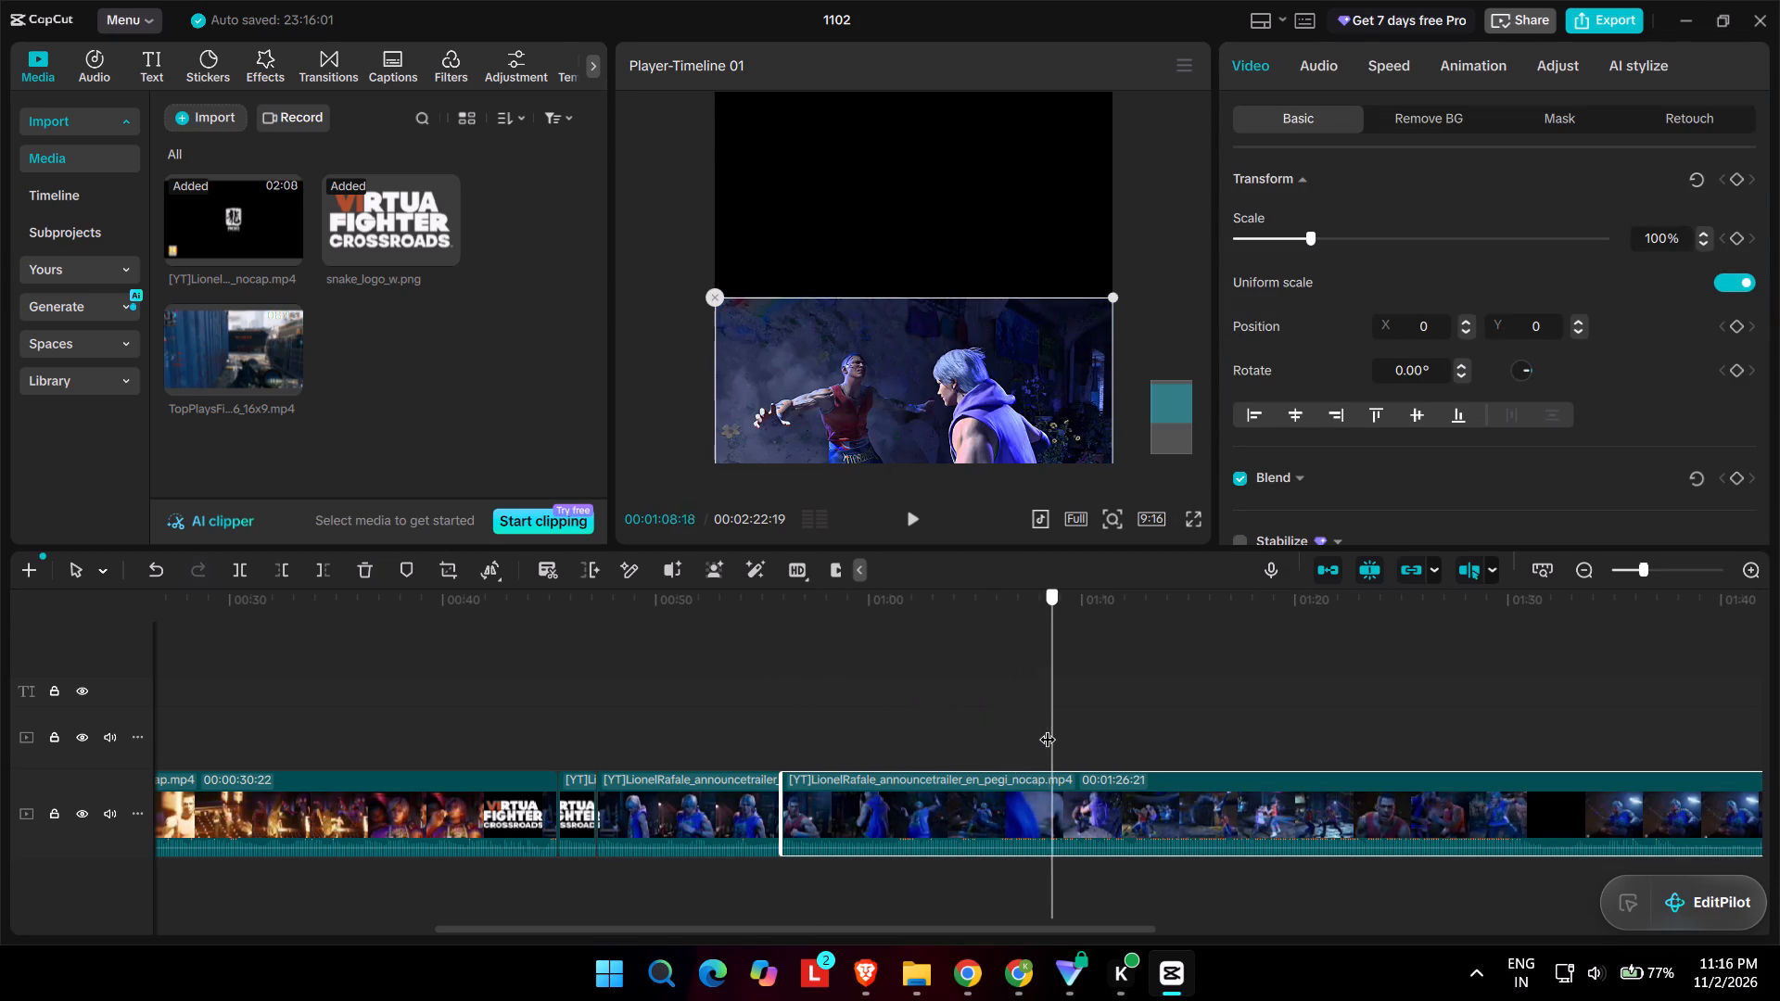
{"action": "left_click_drag", "start_coordinate": [1048, 728], "coordinate": [1012, 716]}
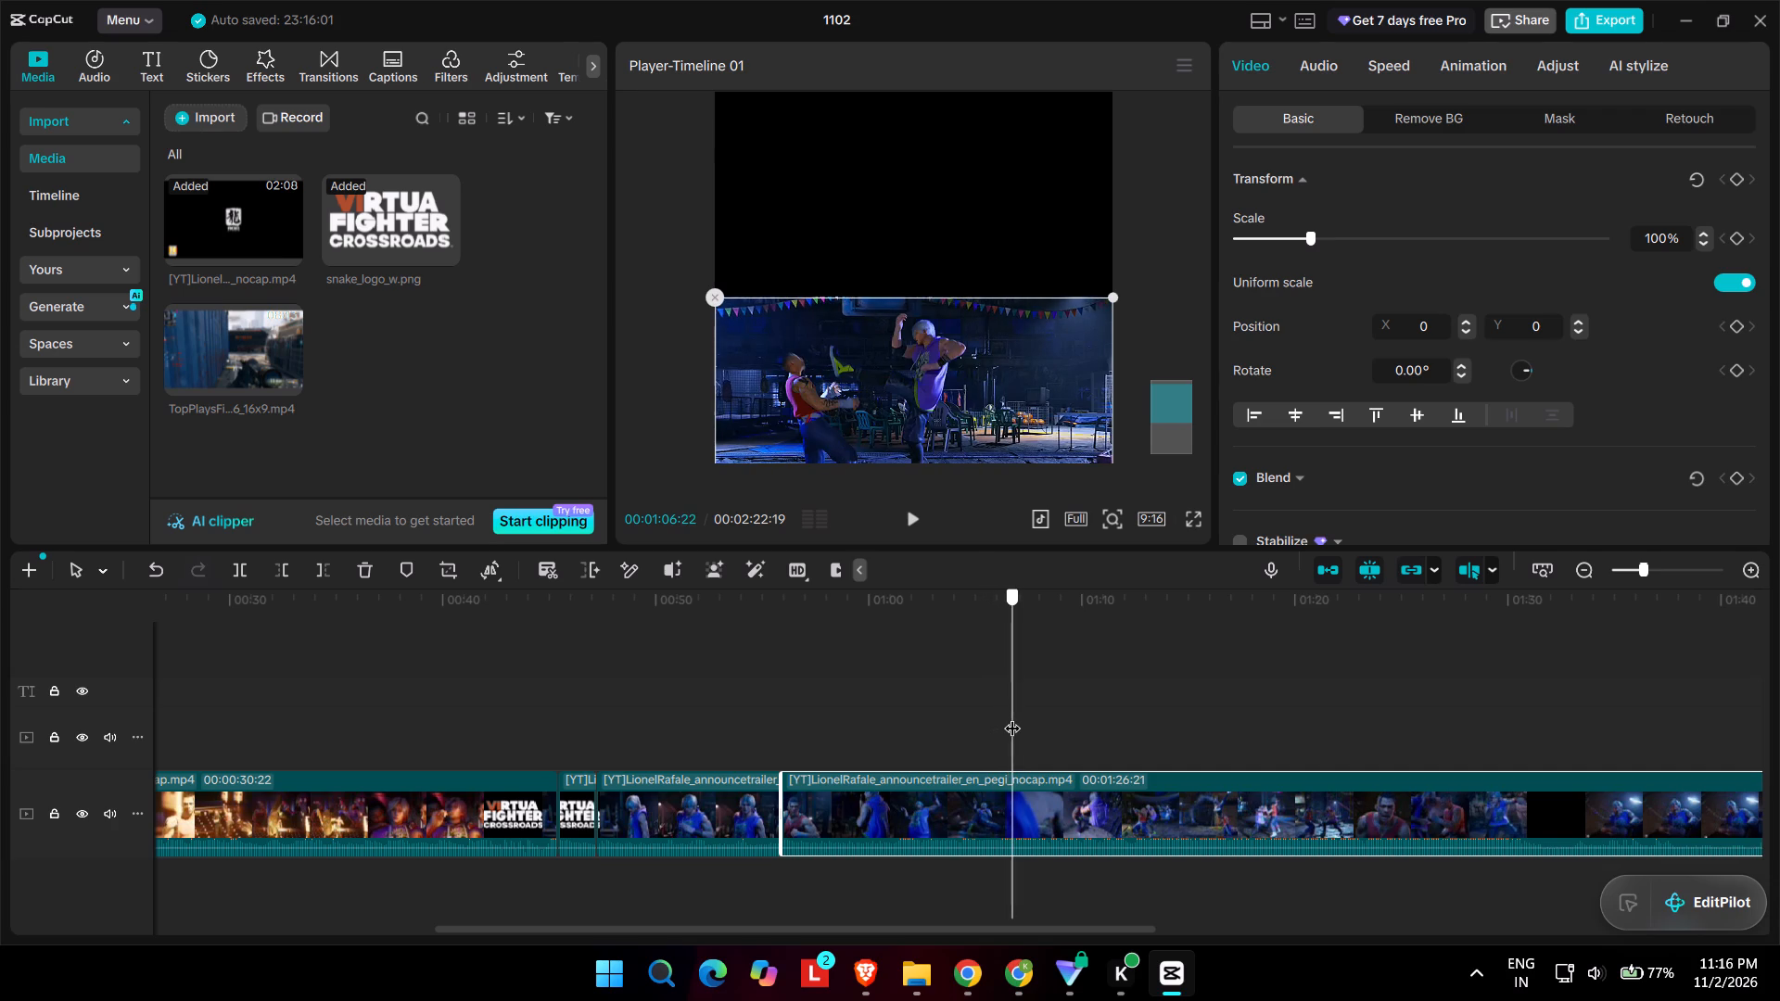
{"action": "left_click_drag", "start_coordinate": [1012, 716], "coordinate": [1000, 716]}
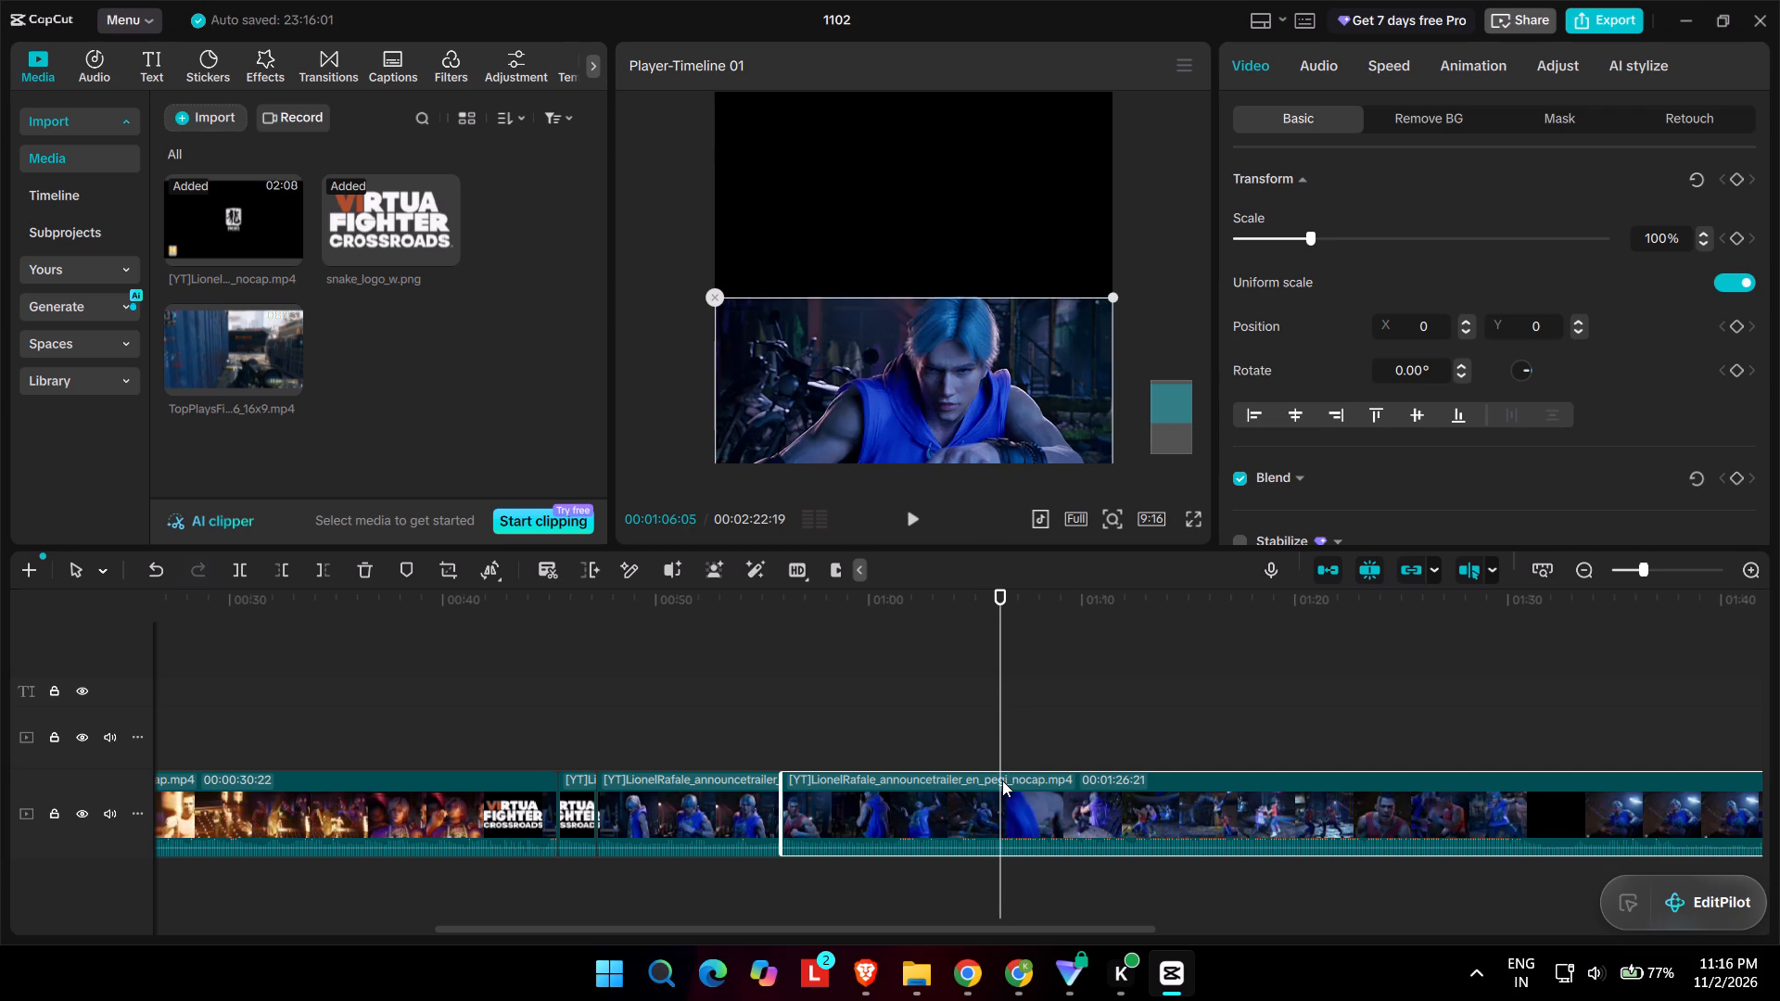
{"action": "left_click", "coordinate": [1002, 780]}
{"action": "key", "text": "ctrl+b"}
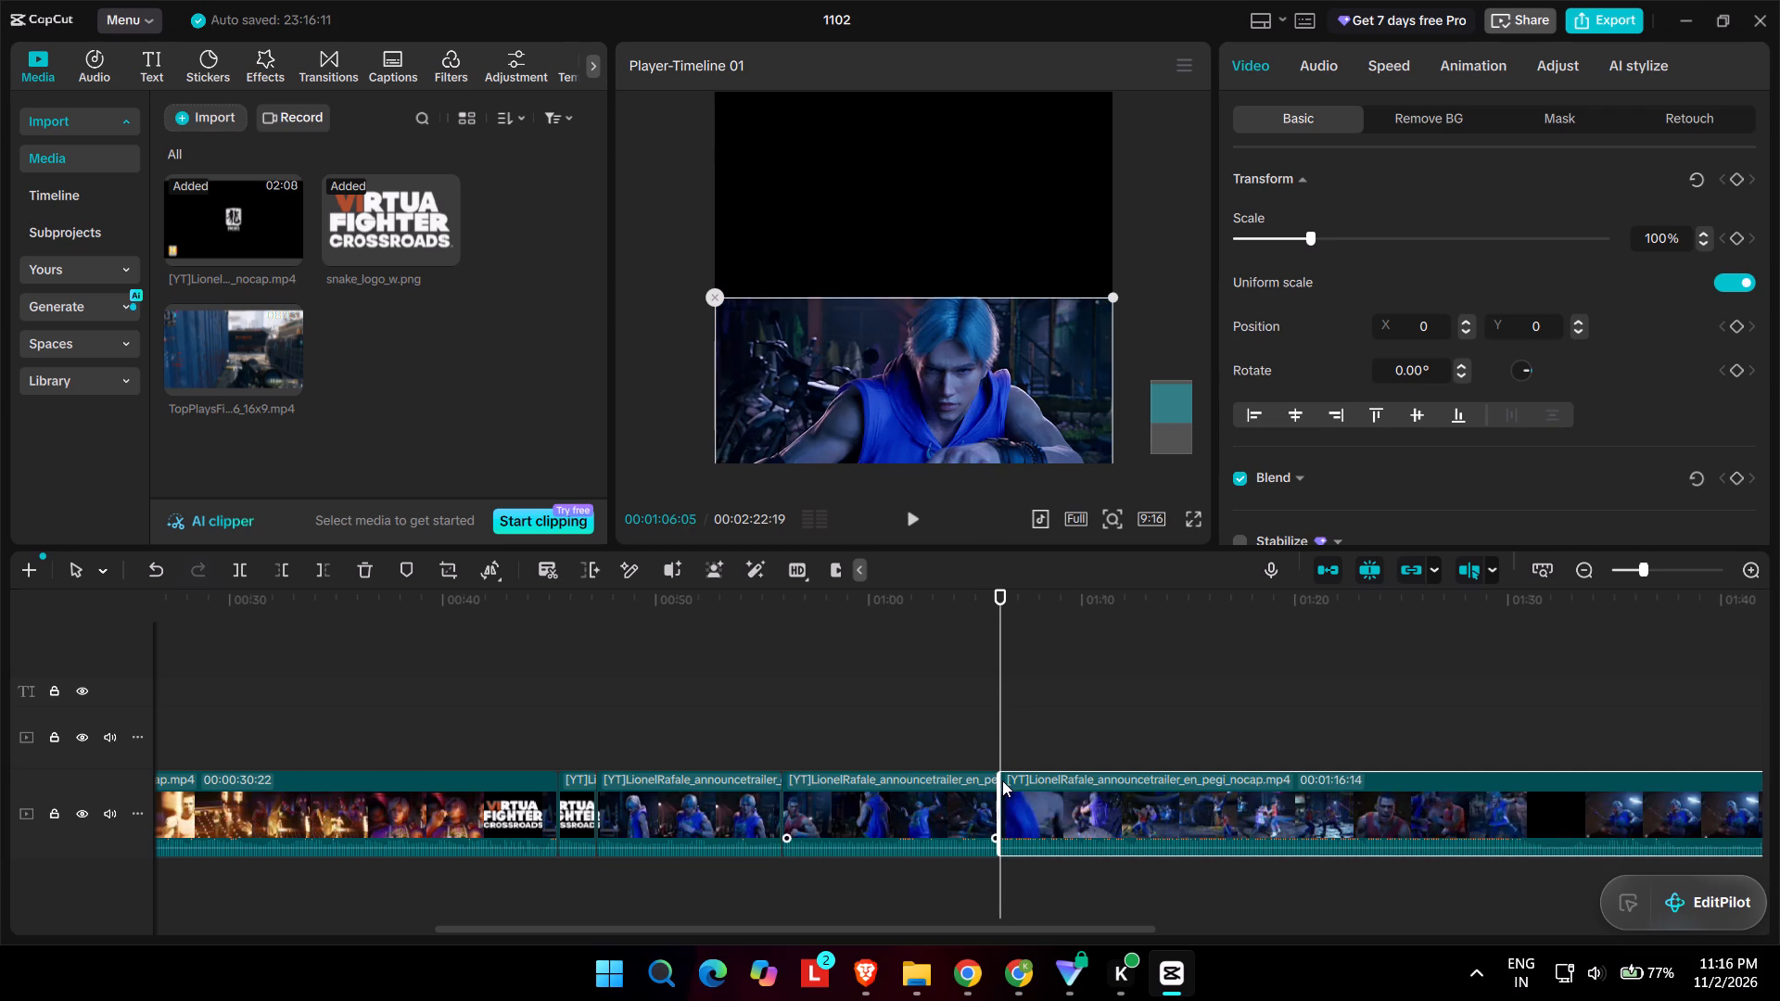
{"action": "left_click", "coordinate": [884, 792], "text": "ctrl"}
{"action": "key", "text": "Delete"}
Play across the new join and trim about 2 seconds off the start of the clip beginning at 00:00:47:07.
{"action": "left_click", "coordinate": [699, 678]}
{"action": "key", "text": "space"}
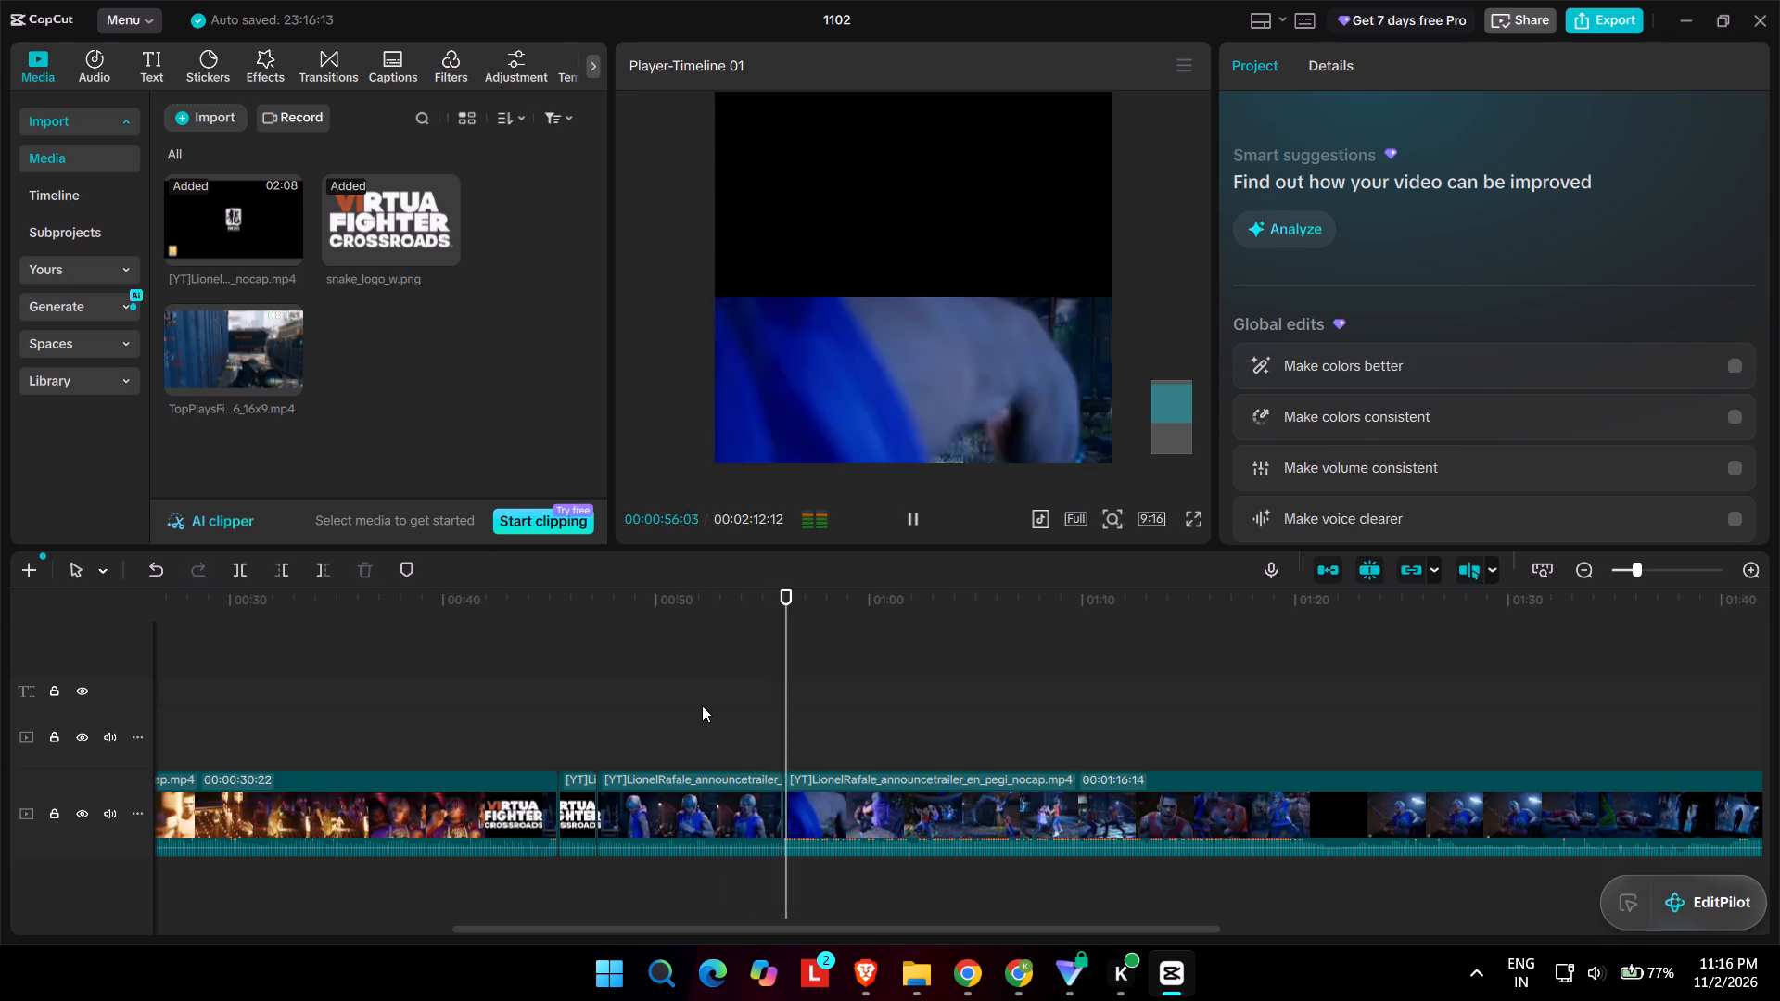
{"action": "key", "text": "space"}
{"action": "left_click", "coordinate": [648, 812]}
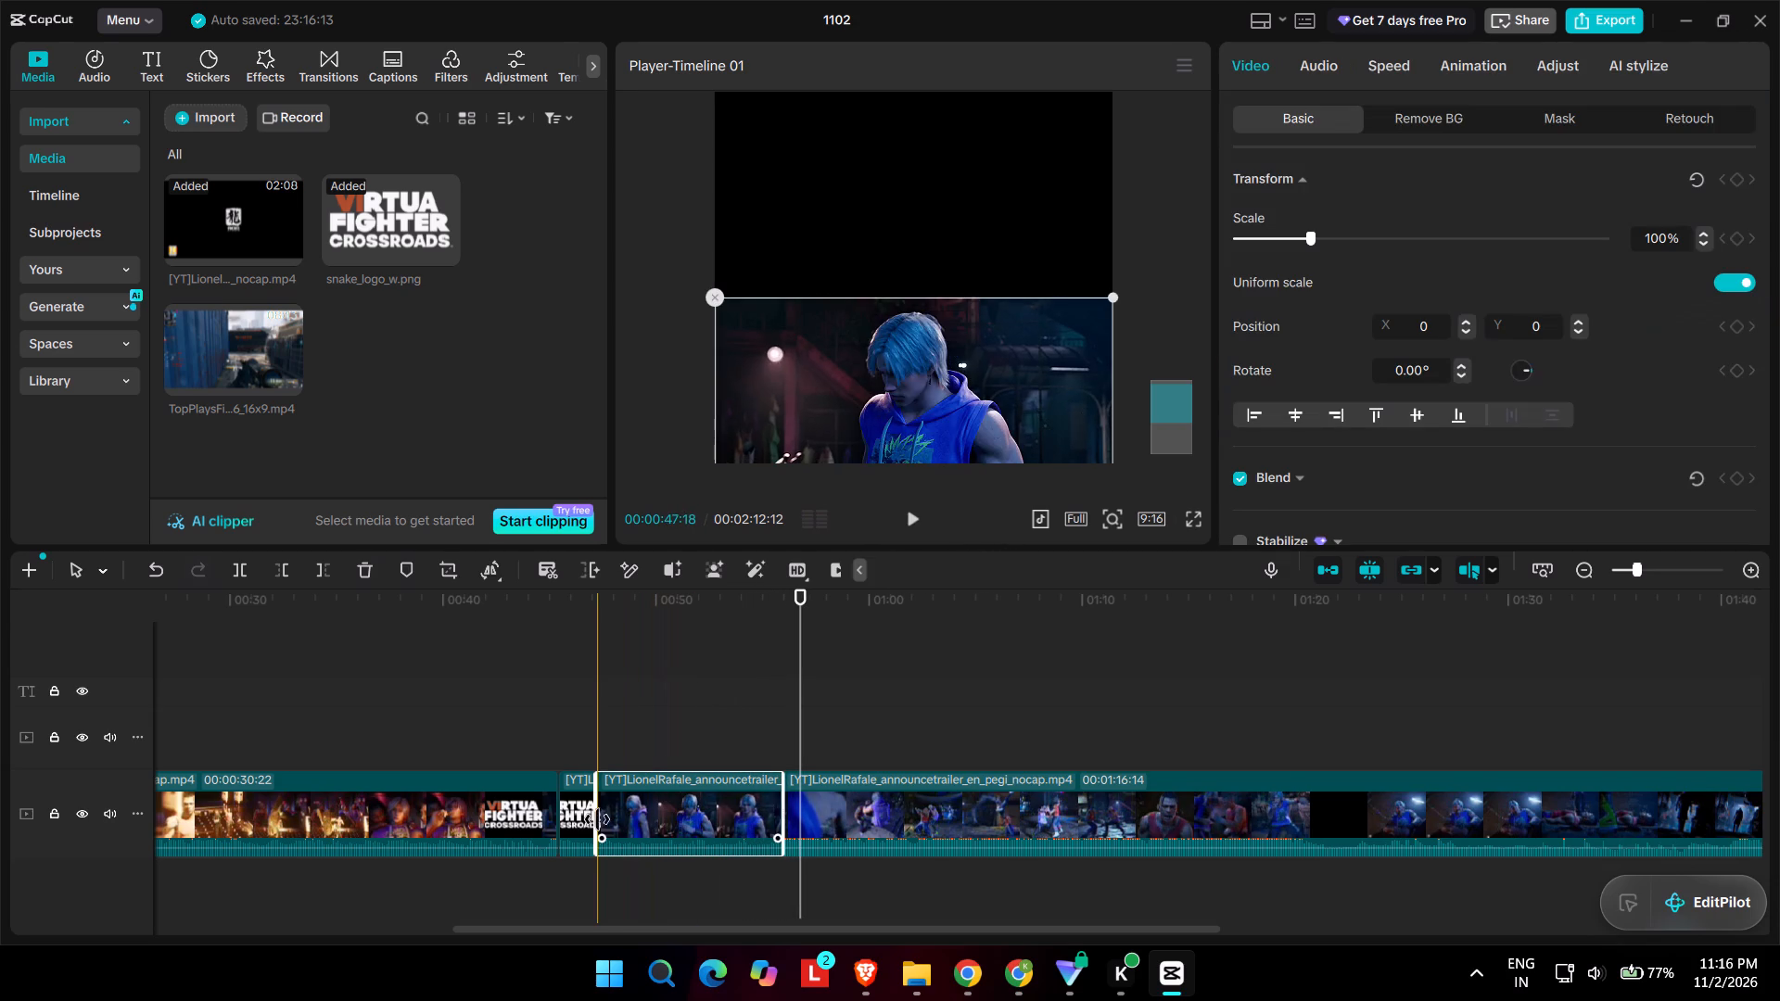
{"action": "left_click_drag", "start_coordinate": [602, 815], "coordinate": [646, 814]}
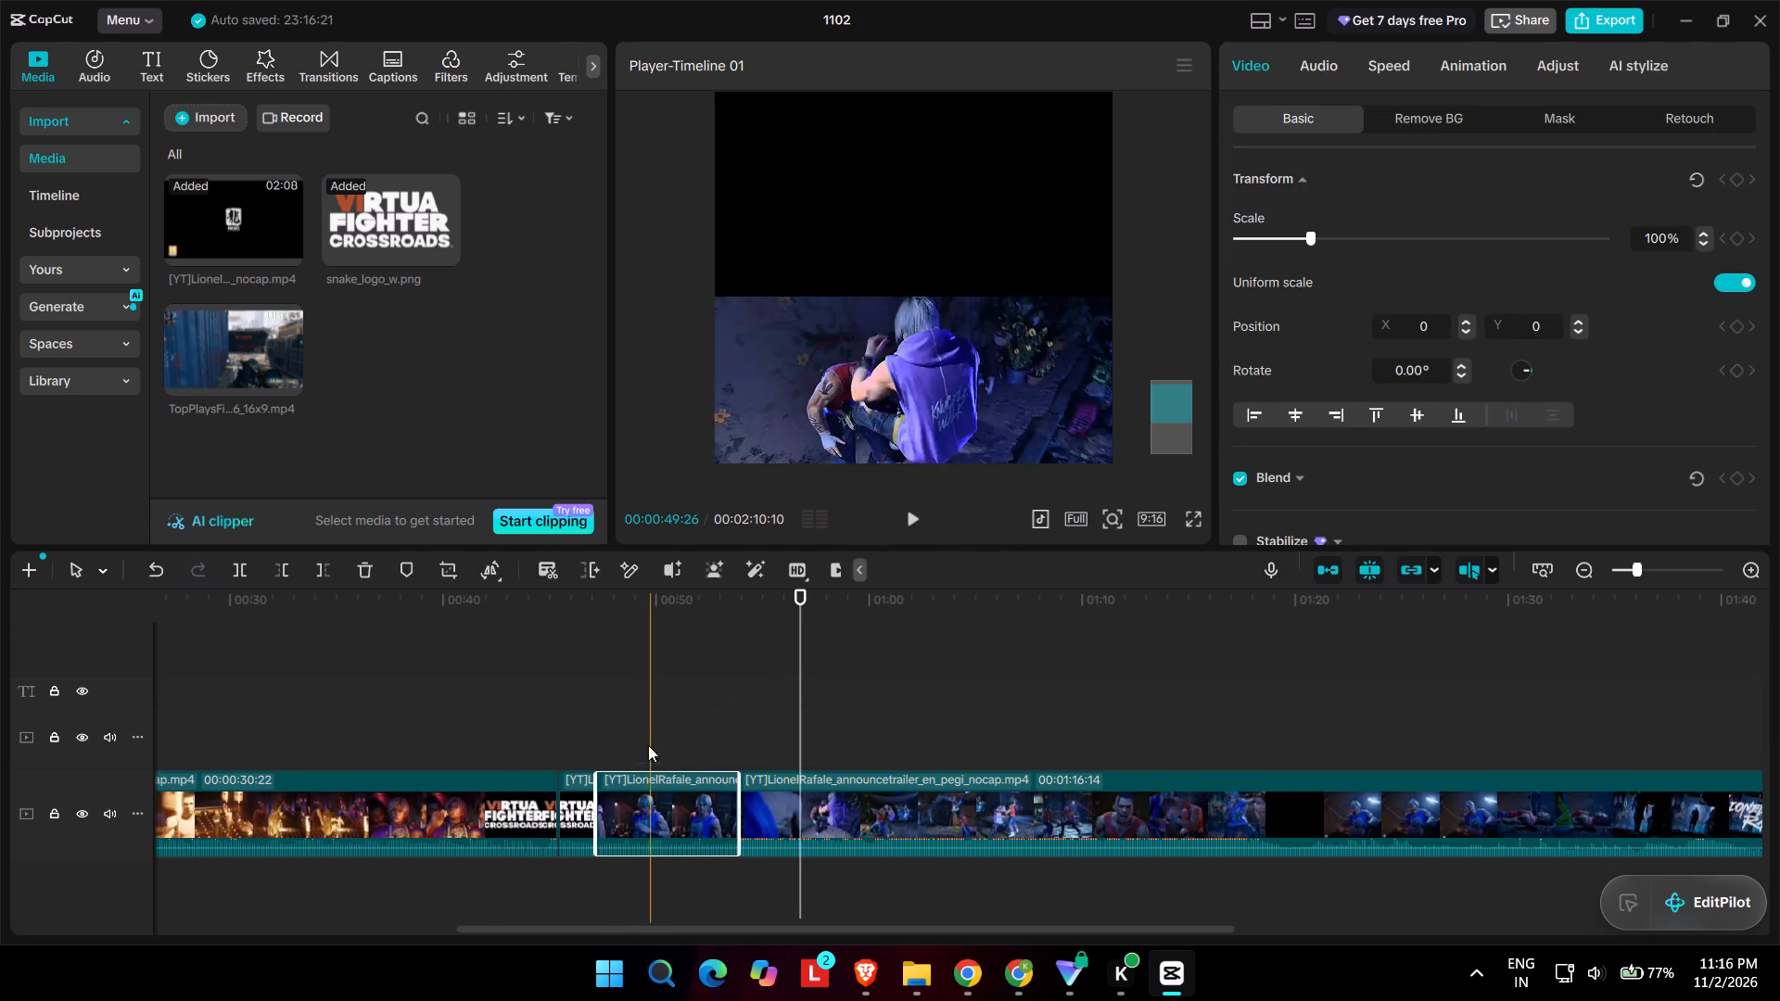
Play through the fight from the recent cuts and split the long trailer clip at 00:01:02:26, where the two fighters grapple.
{"action": "left_click", "coordinate": [602, 715]}
{"action": "key", "text": "space"}
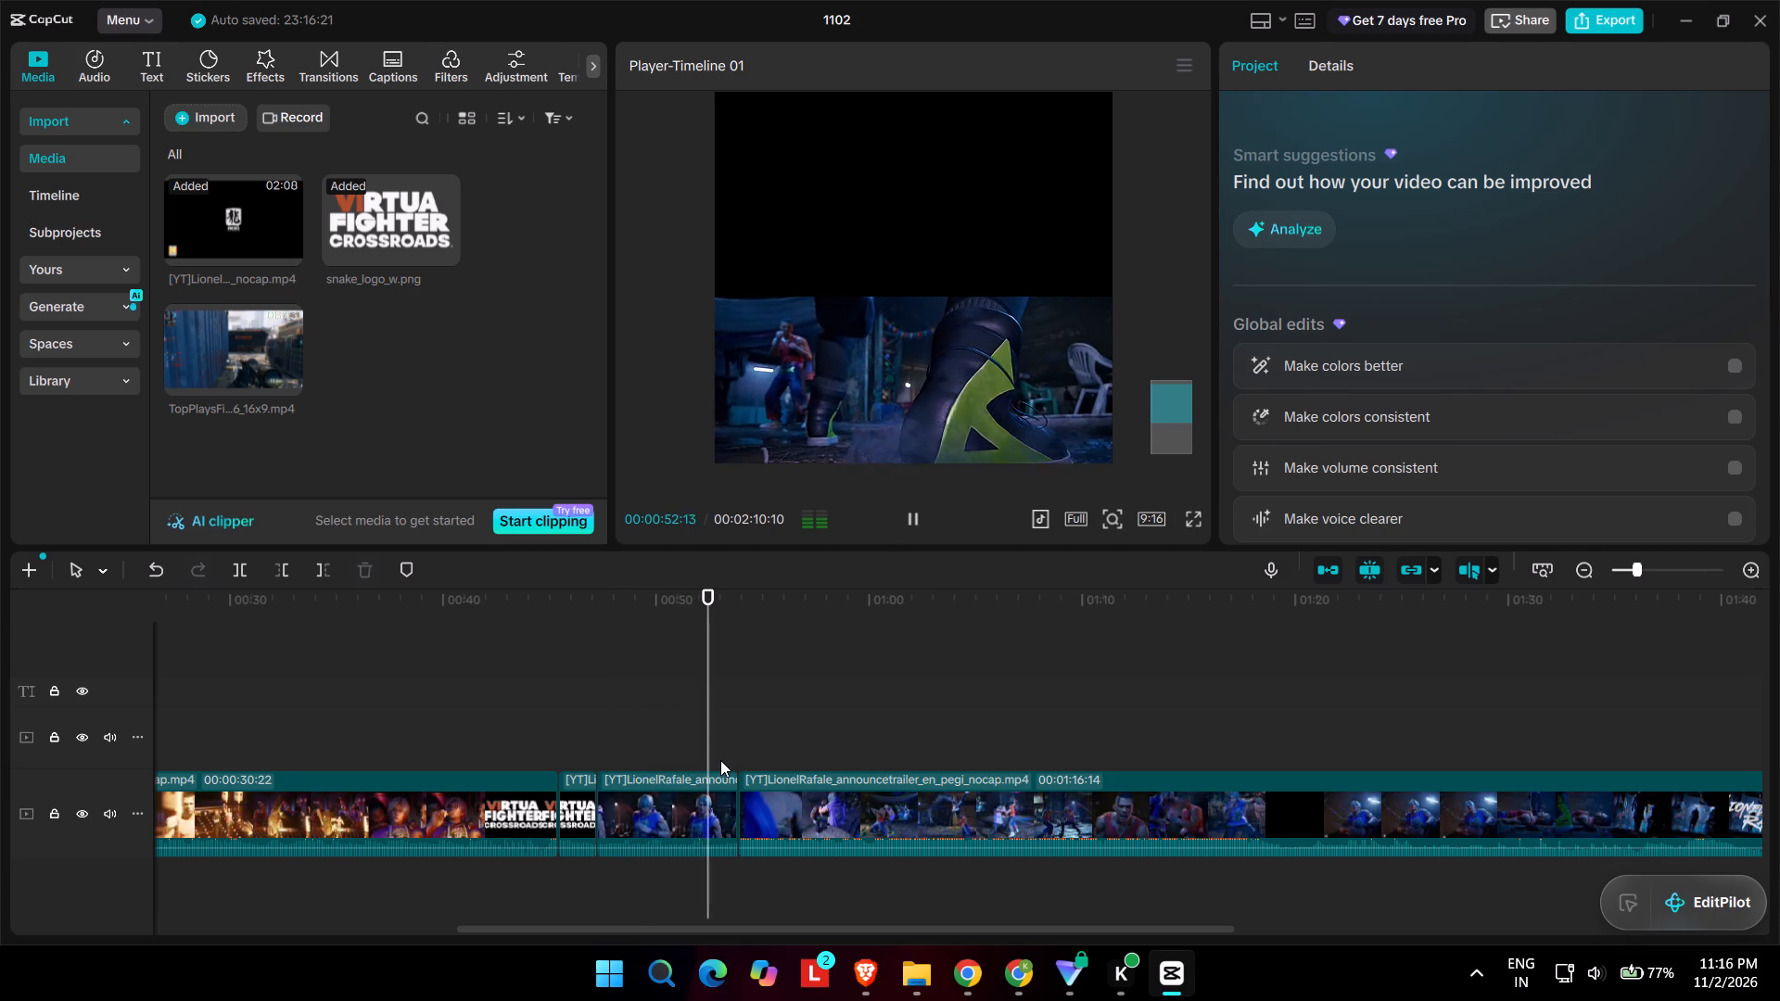
{"action": "key", "text": "space"}
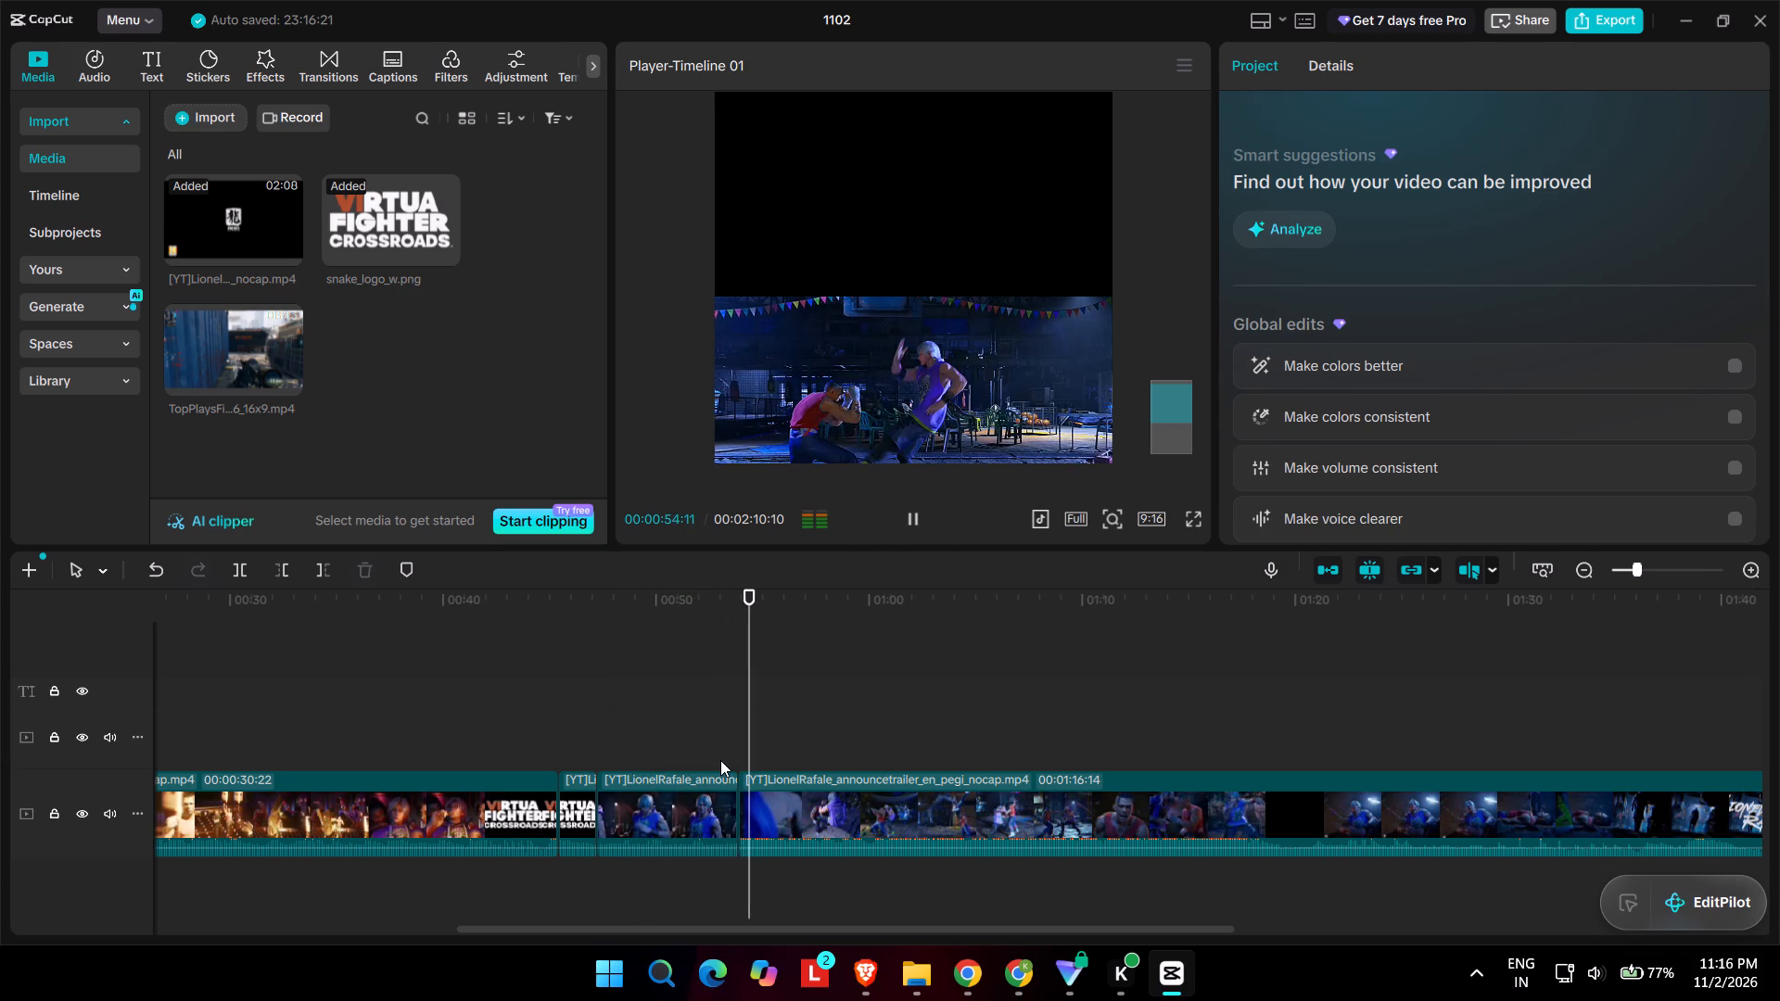
{"action": "key", "text": "space"}
{"action": "scroll", "coordinate": [720, 760], "scroll_direction": "left", "scroll_amount": 1}
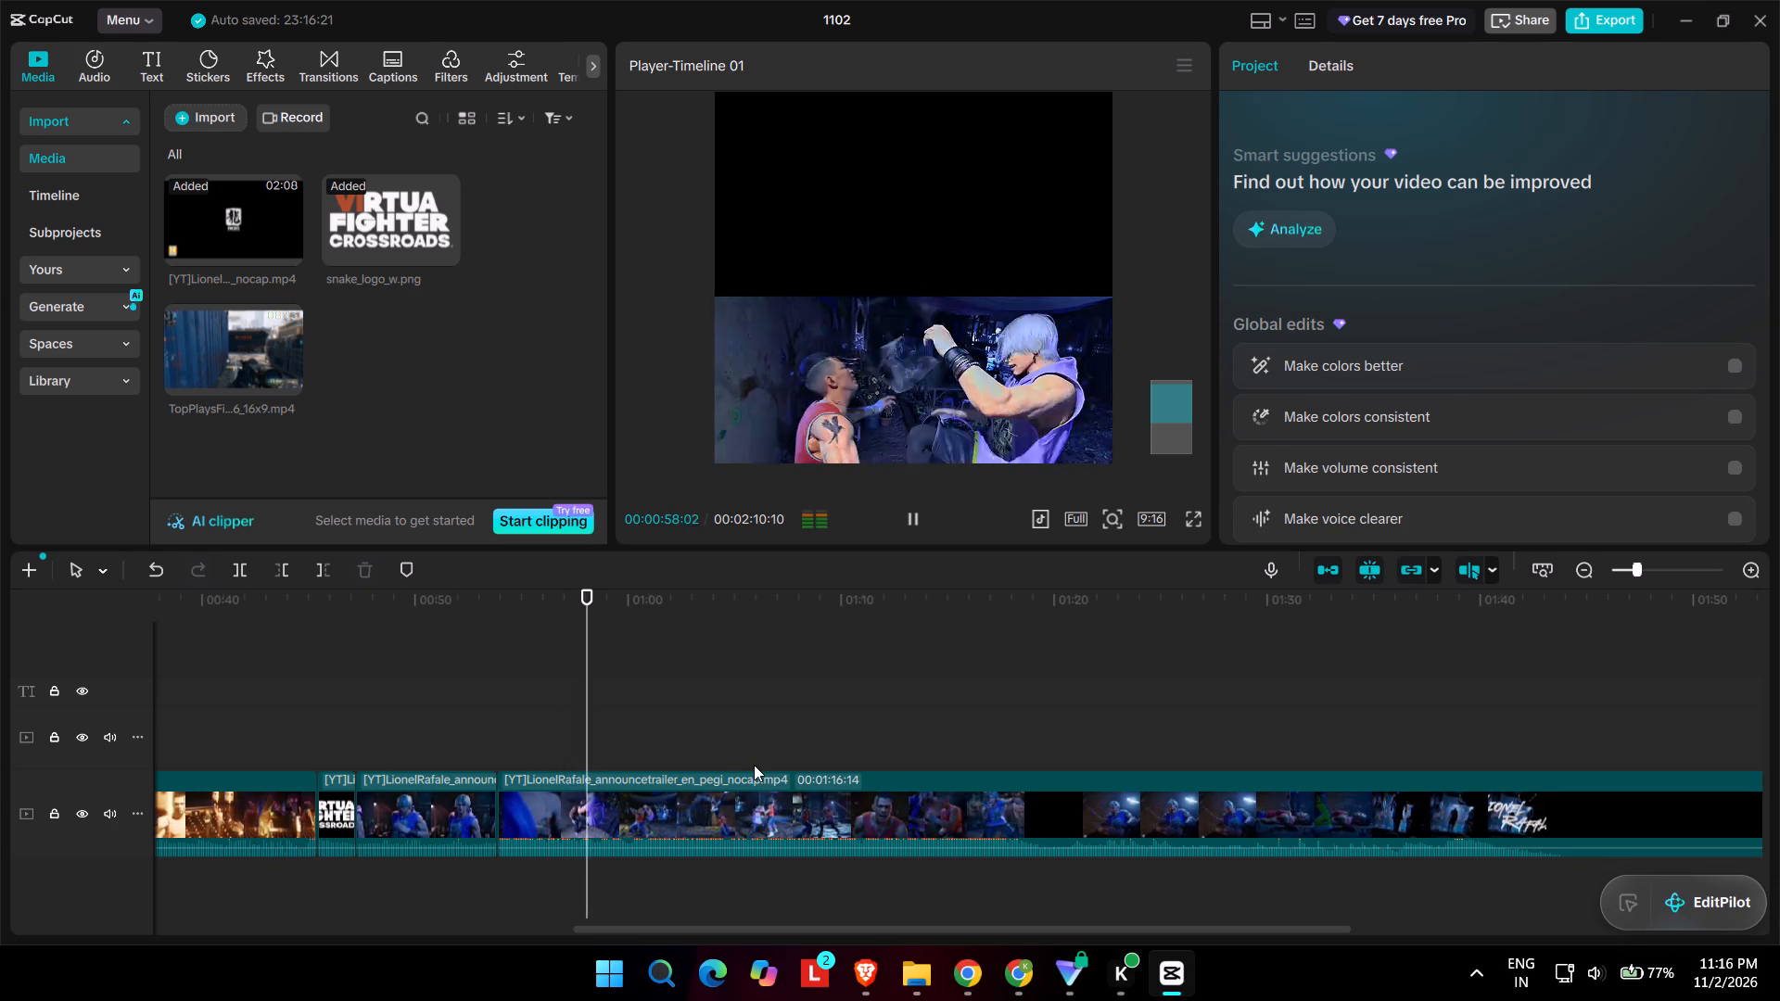
{"action": "key", "text": "space"}
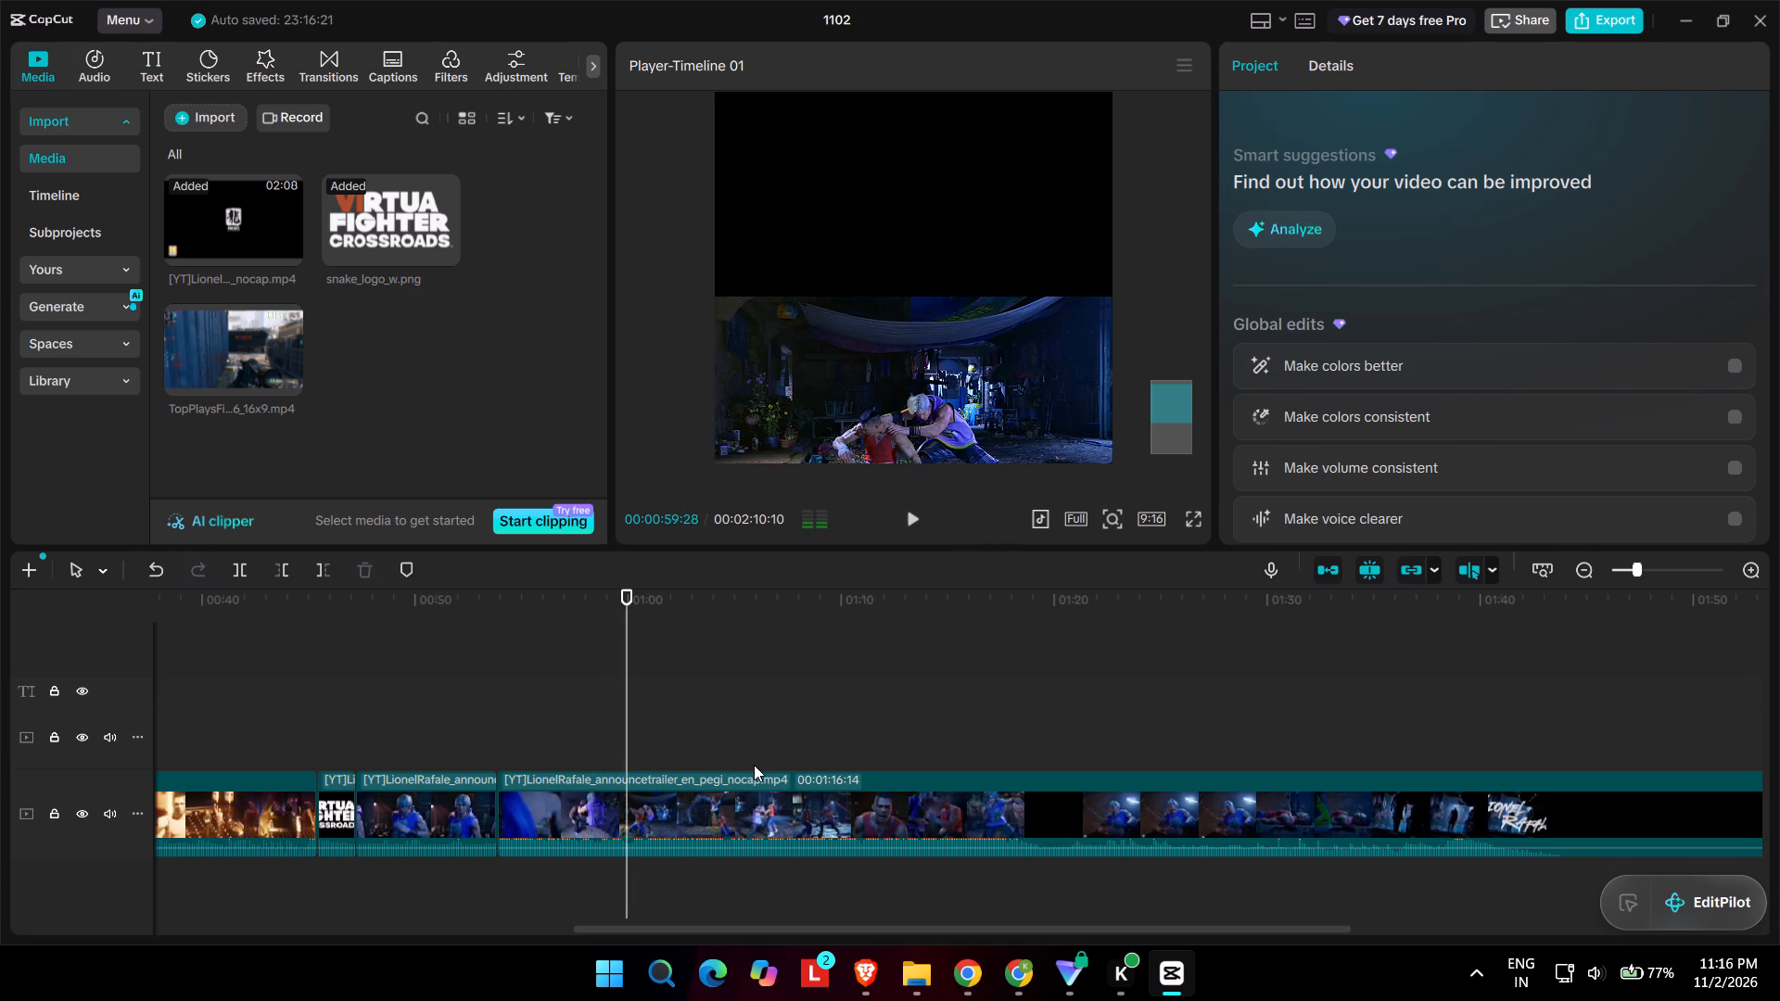
{"action": "key", "text": "space"}
{"action": "key", "text": "space"}
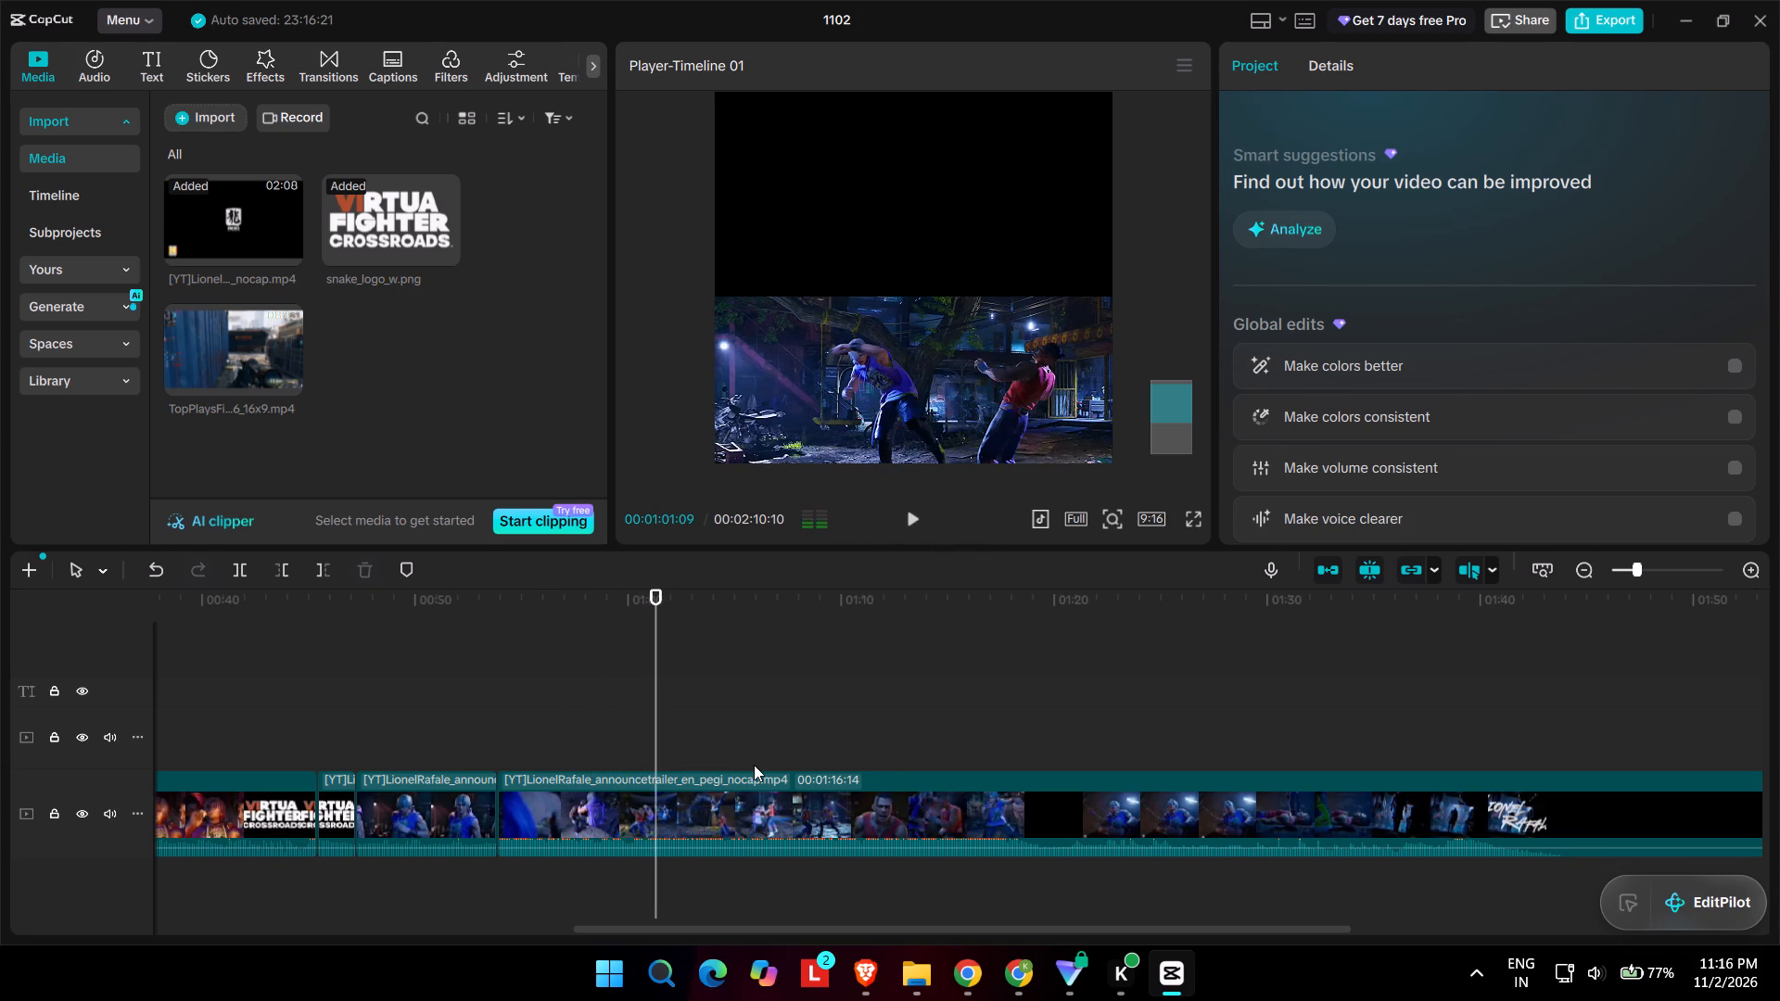
{"action": "key", "text": "space"}
{"action": "left_click", "coordinate": [707, 732]}
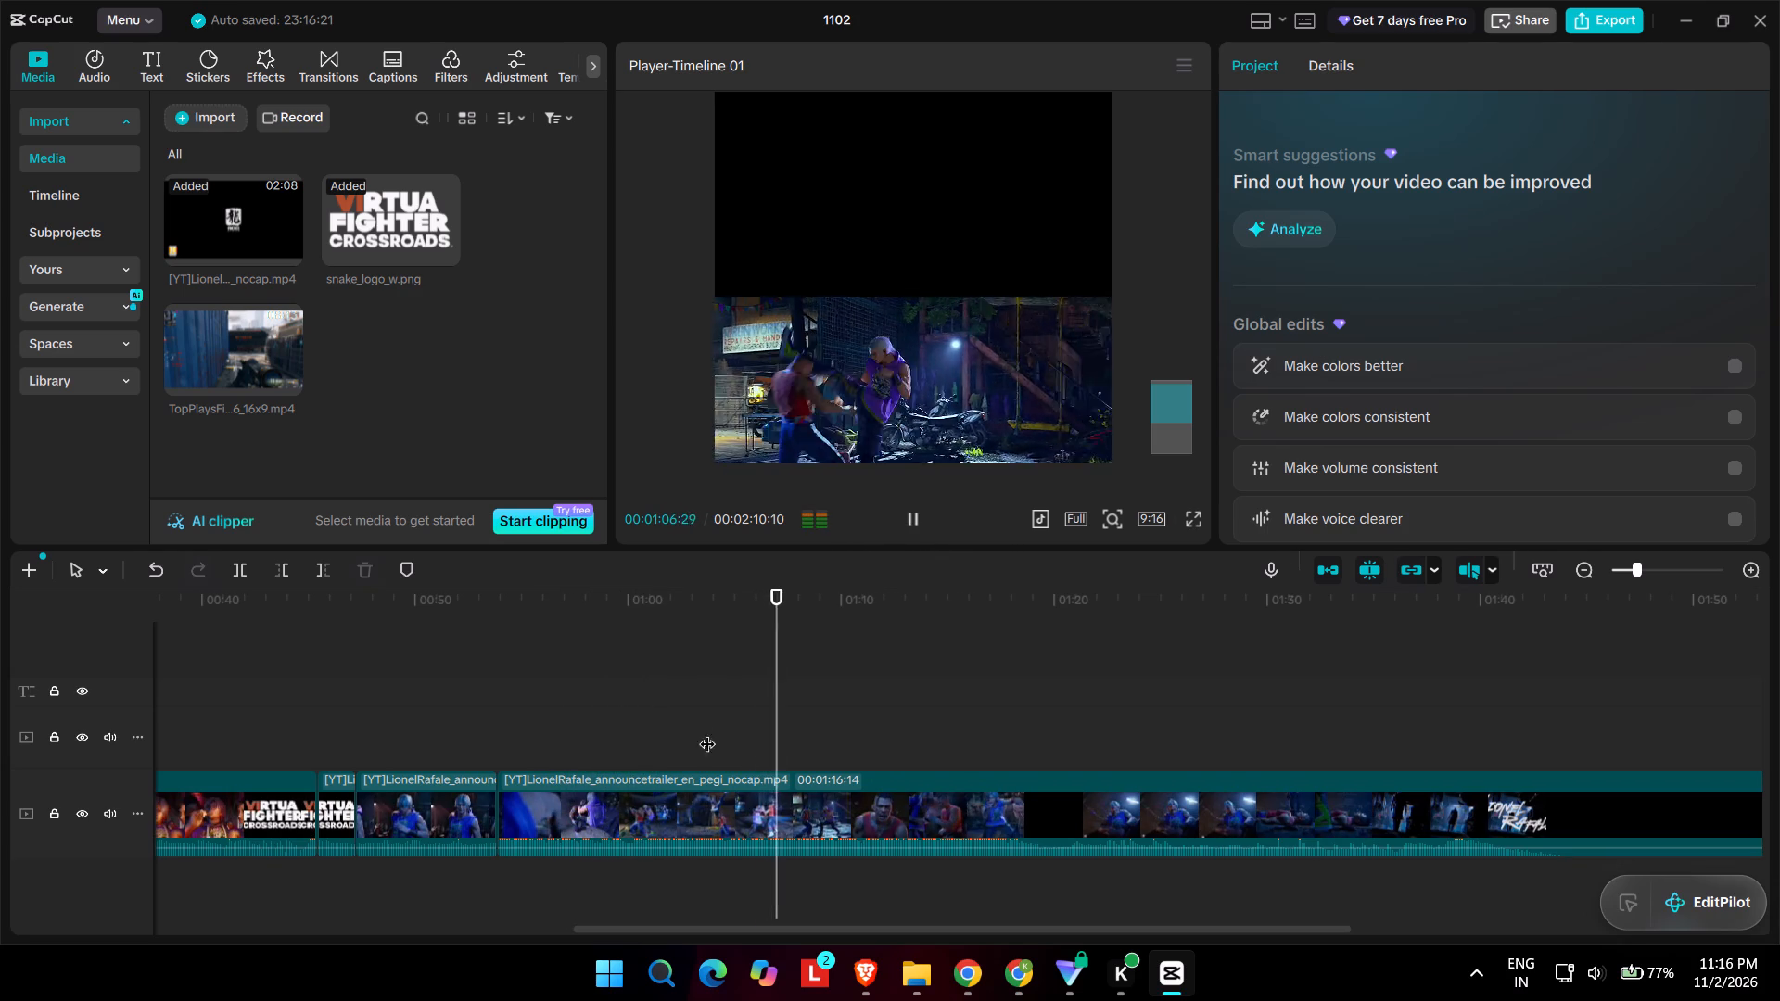
{"action": "left_click", "coordinate": [686, 730]}
{"action": "left_click", "coordinate": [683, 698]}
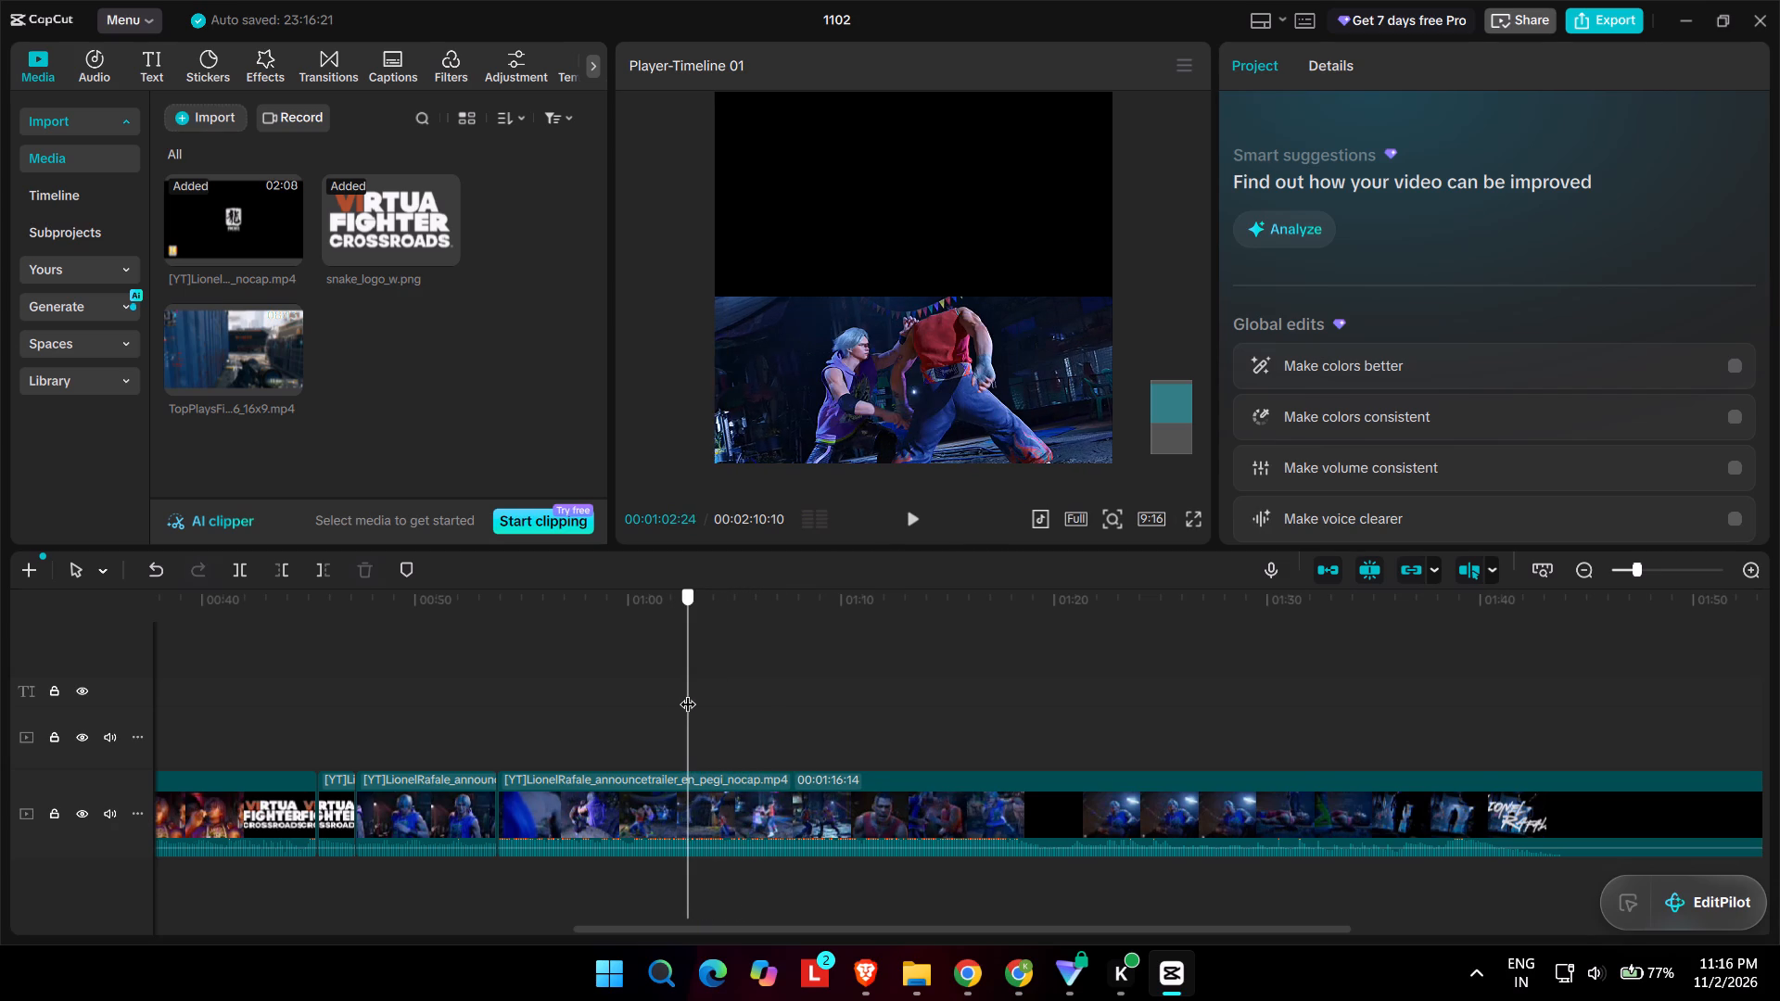
{"action": "left_click", "coordinate": [688, 692]}
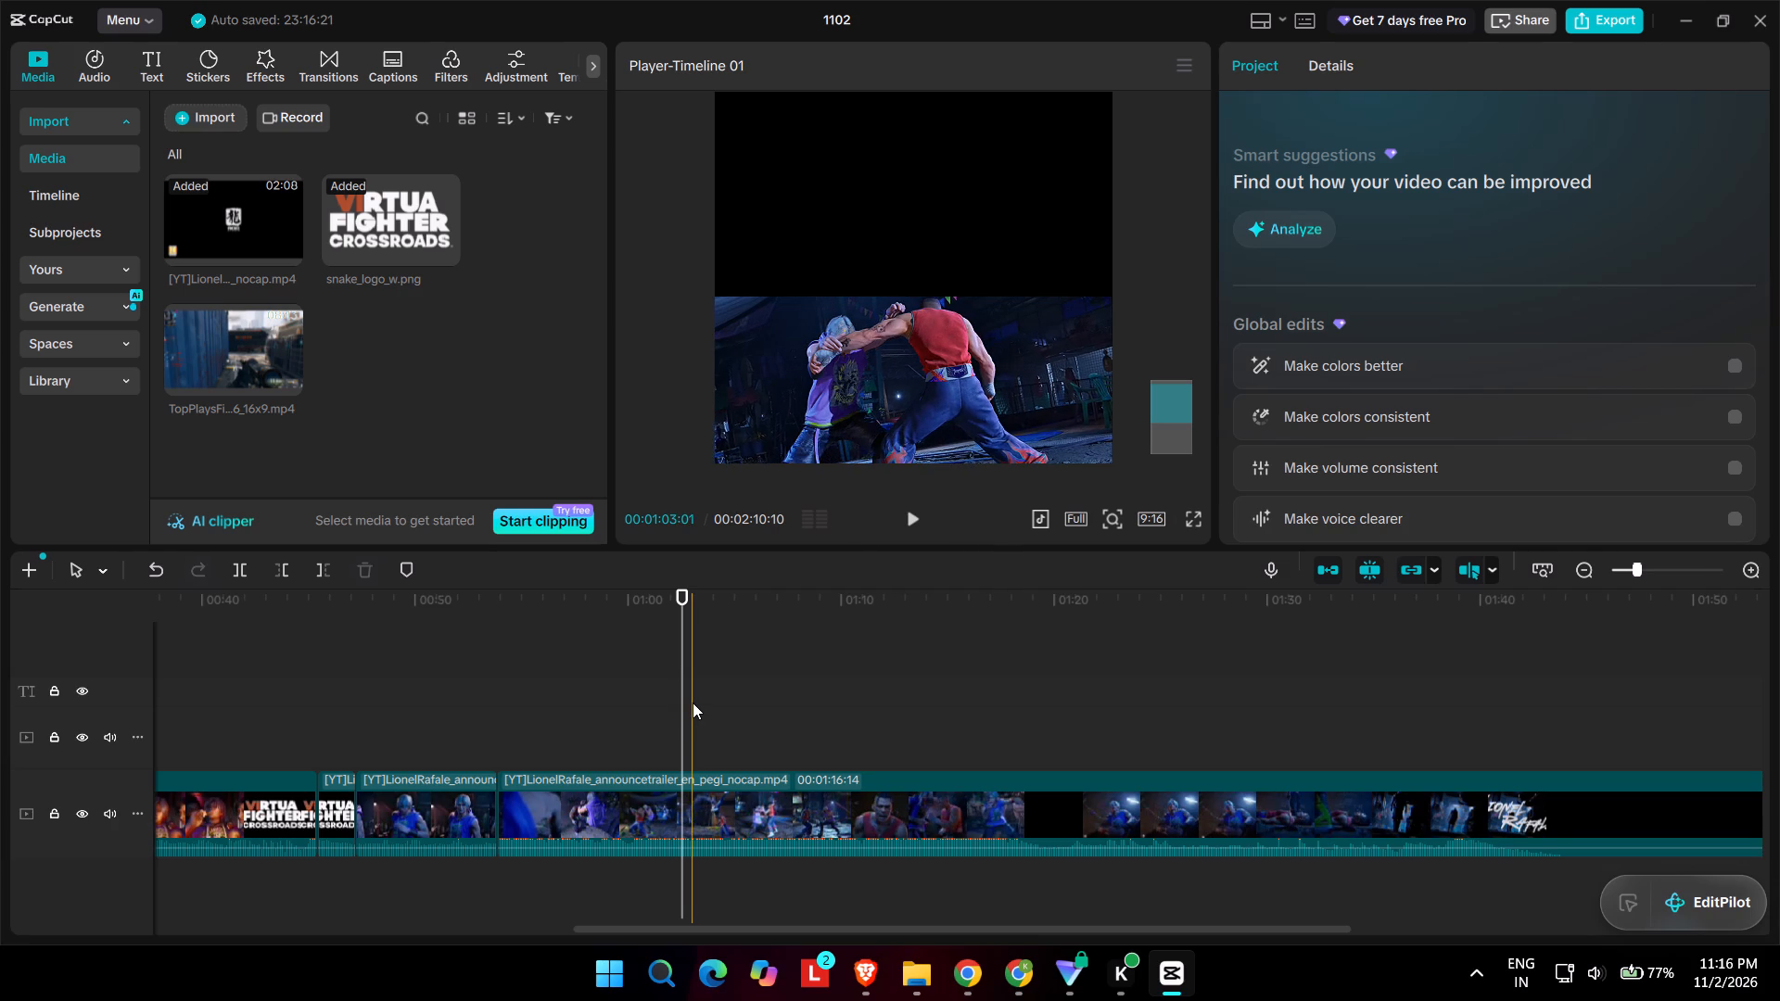
{"action": "left_click", "coordinate": [690, 785]}
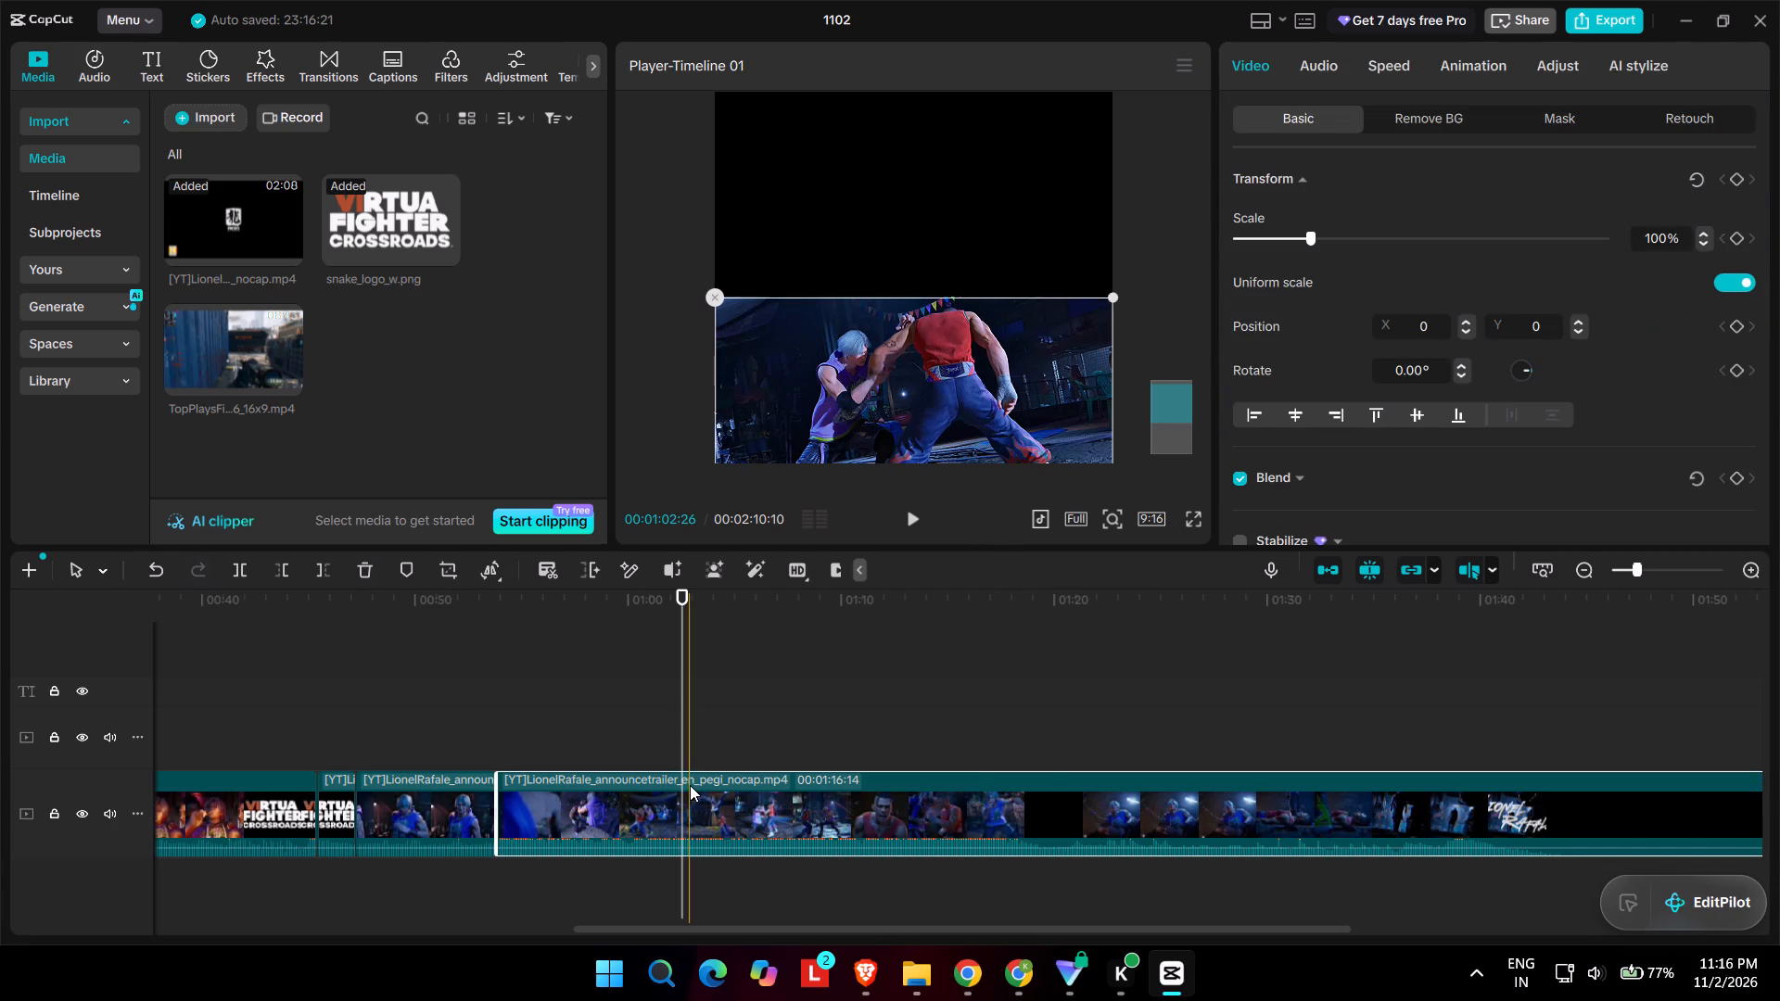
{"action": "key", "text": "ctrl+b"}
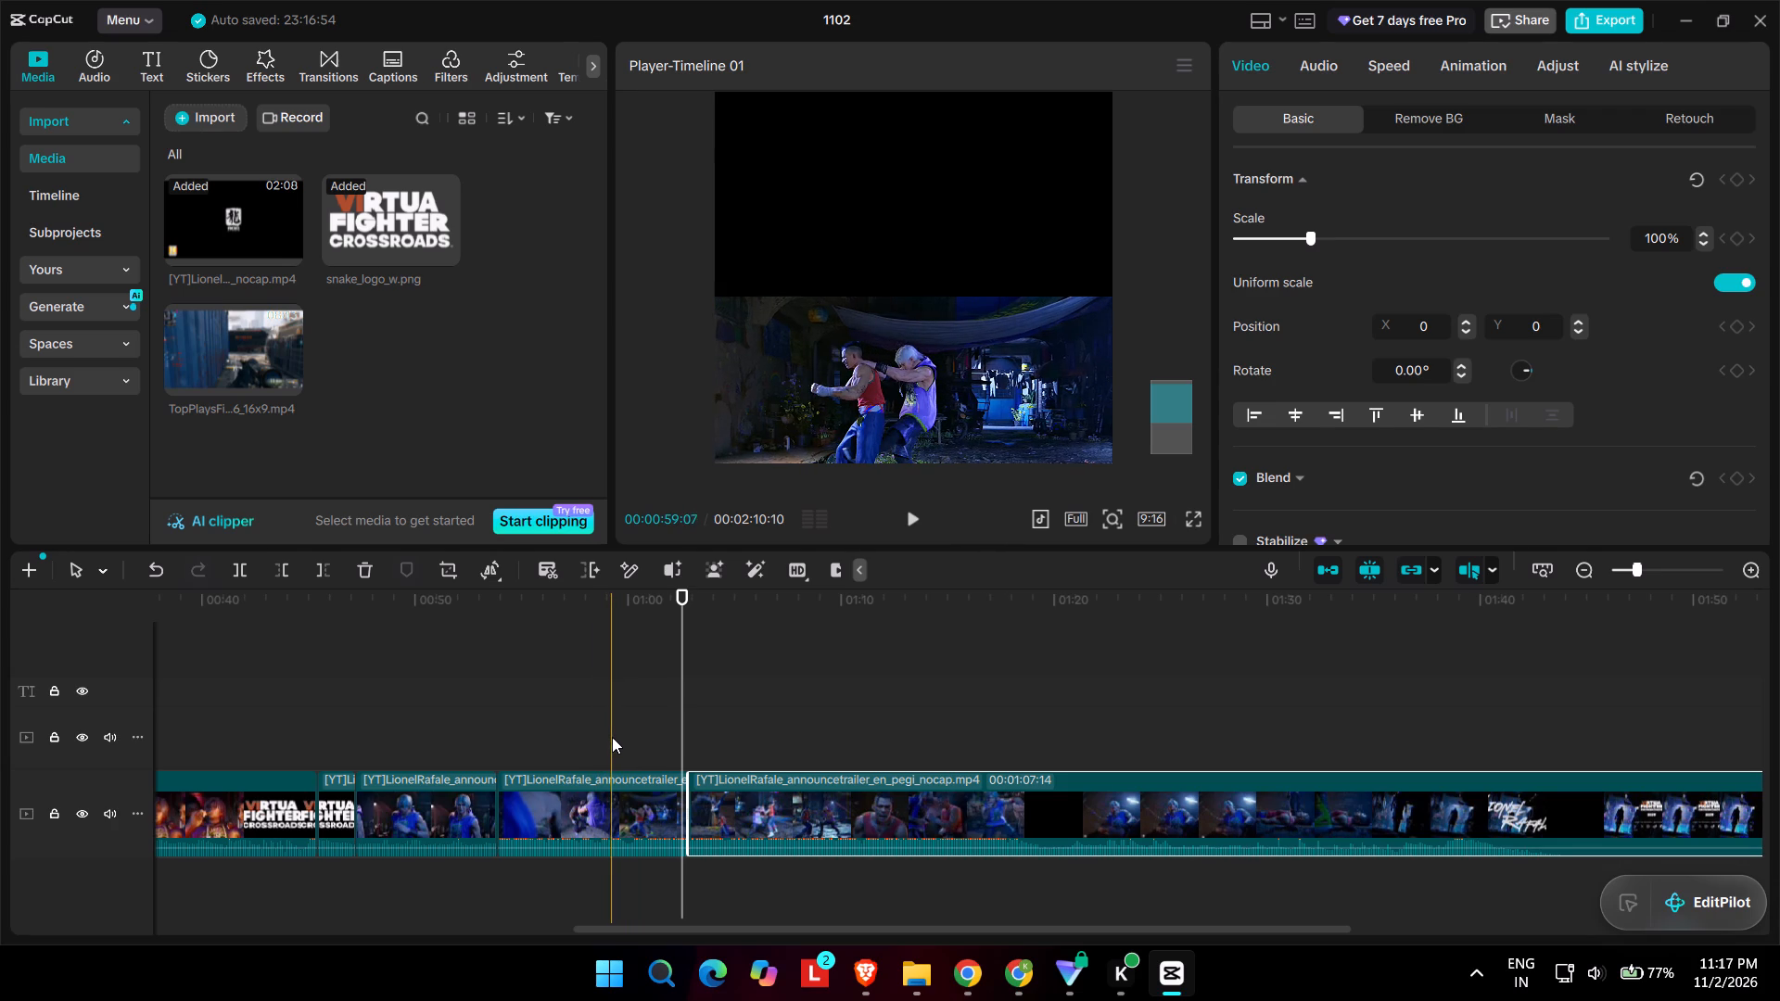
Split the trailer at 00:00:58:29 and delete the section between that point and the 00:01:02:26 cut.
{"action": "left_click", "coordinate": [606, 771]}
{"action": "left_click", "coordinate": [606, 779]}
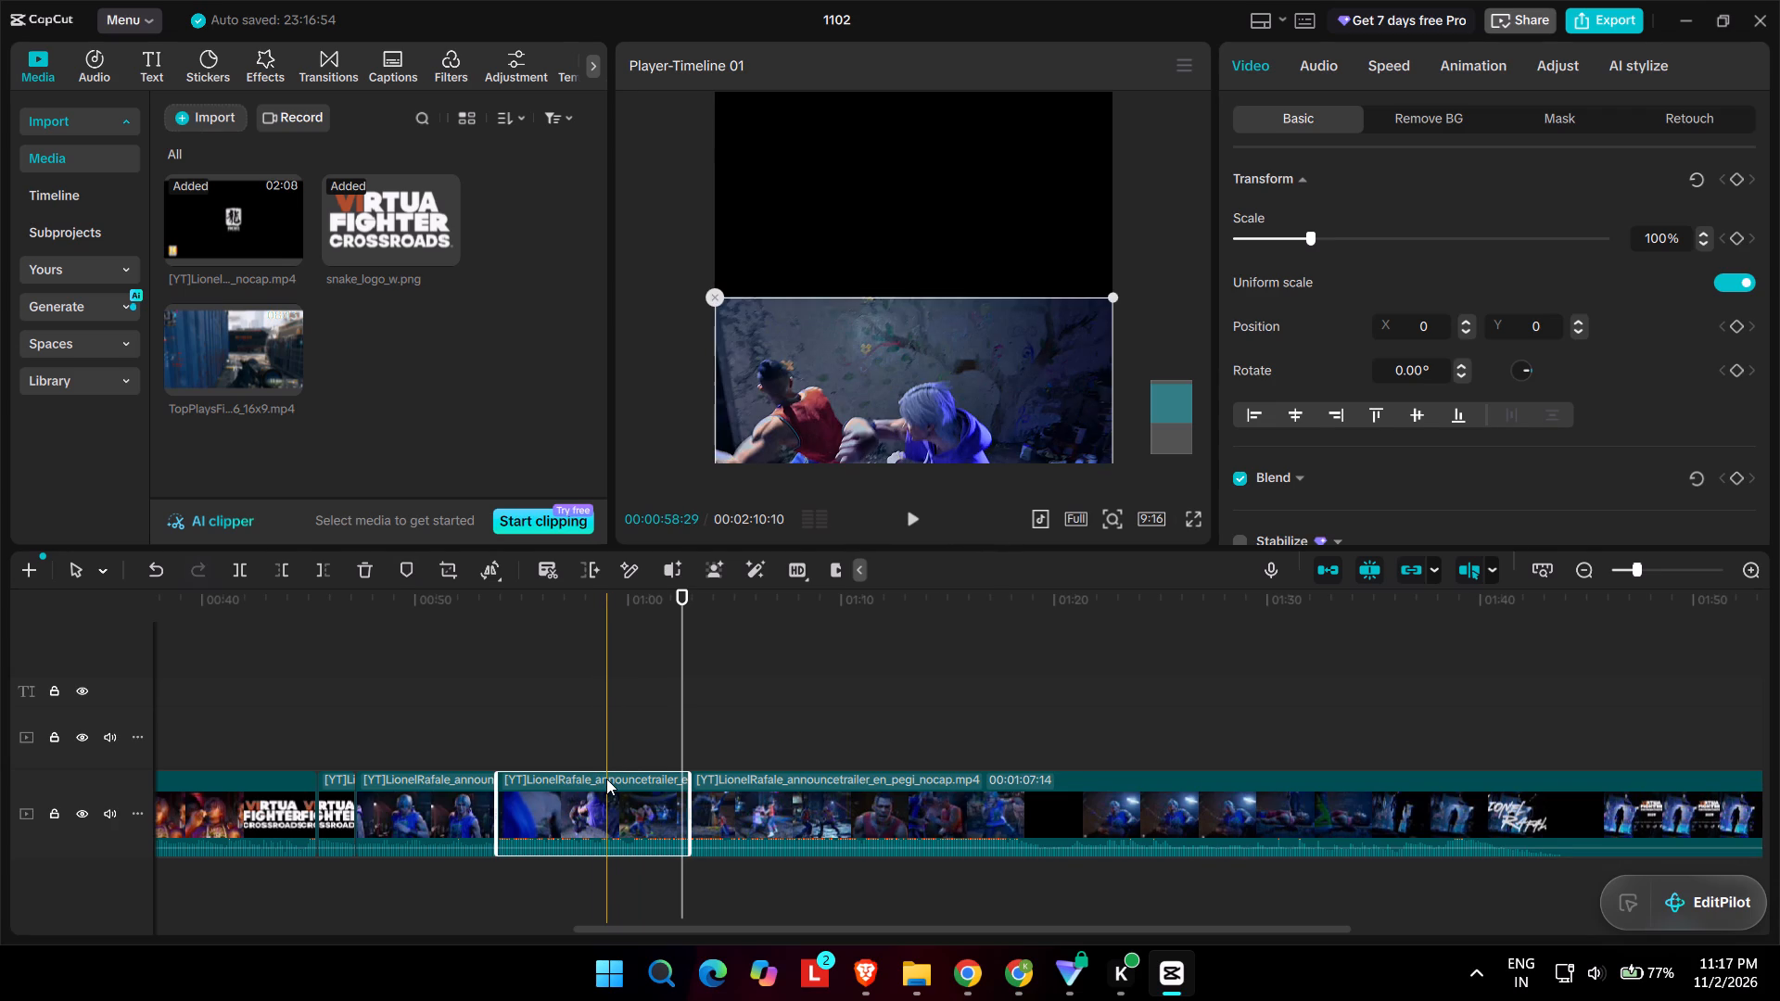
{"action": "key", "text": "ctrl+b"}
{"action": "key", "text": "Delete"}
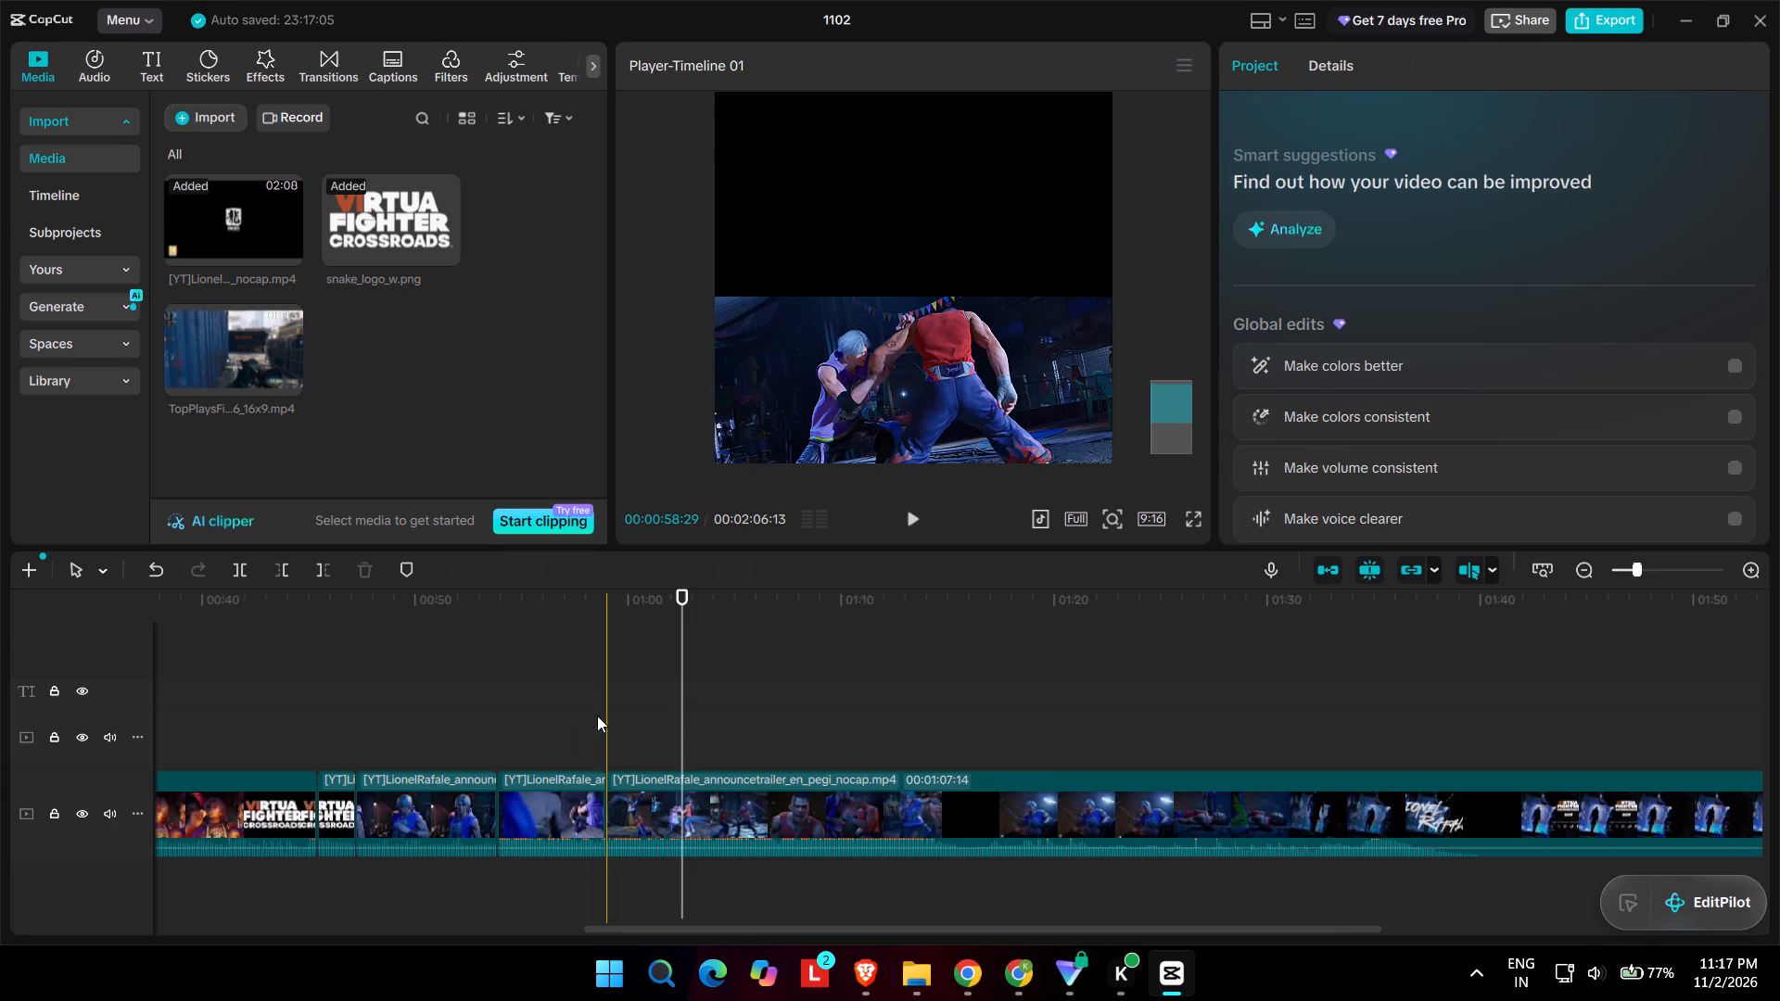
Play across the new join, find the shot change frame by frame, and split the trailer at 00:01:00:09.
{"action": "left_click", "coordinate": [581, 708]}
{"action": "key", "text": "space"}
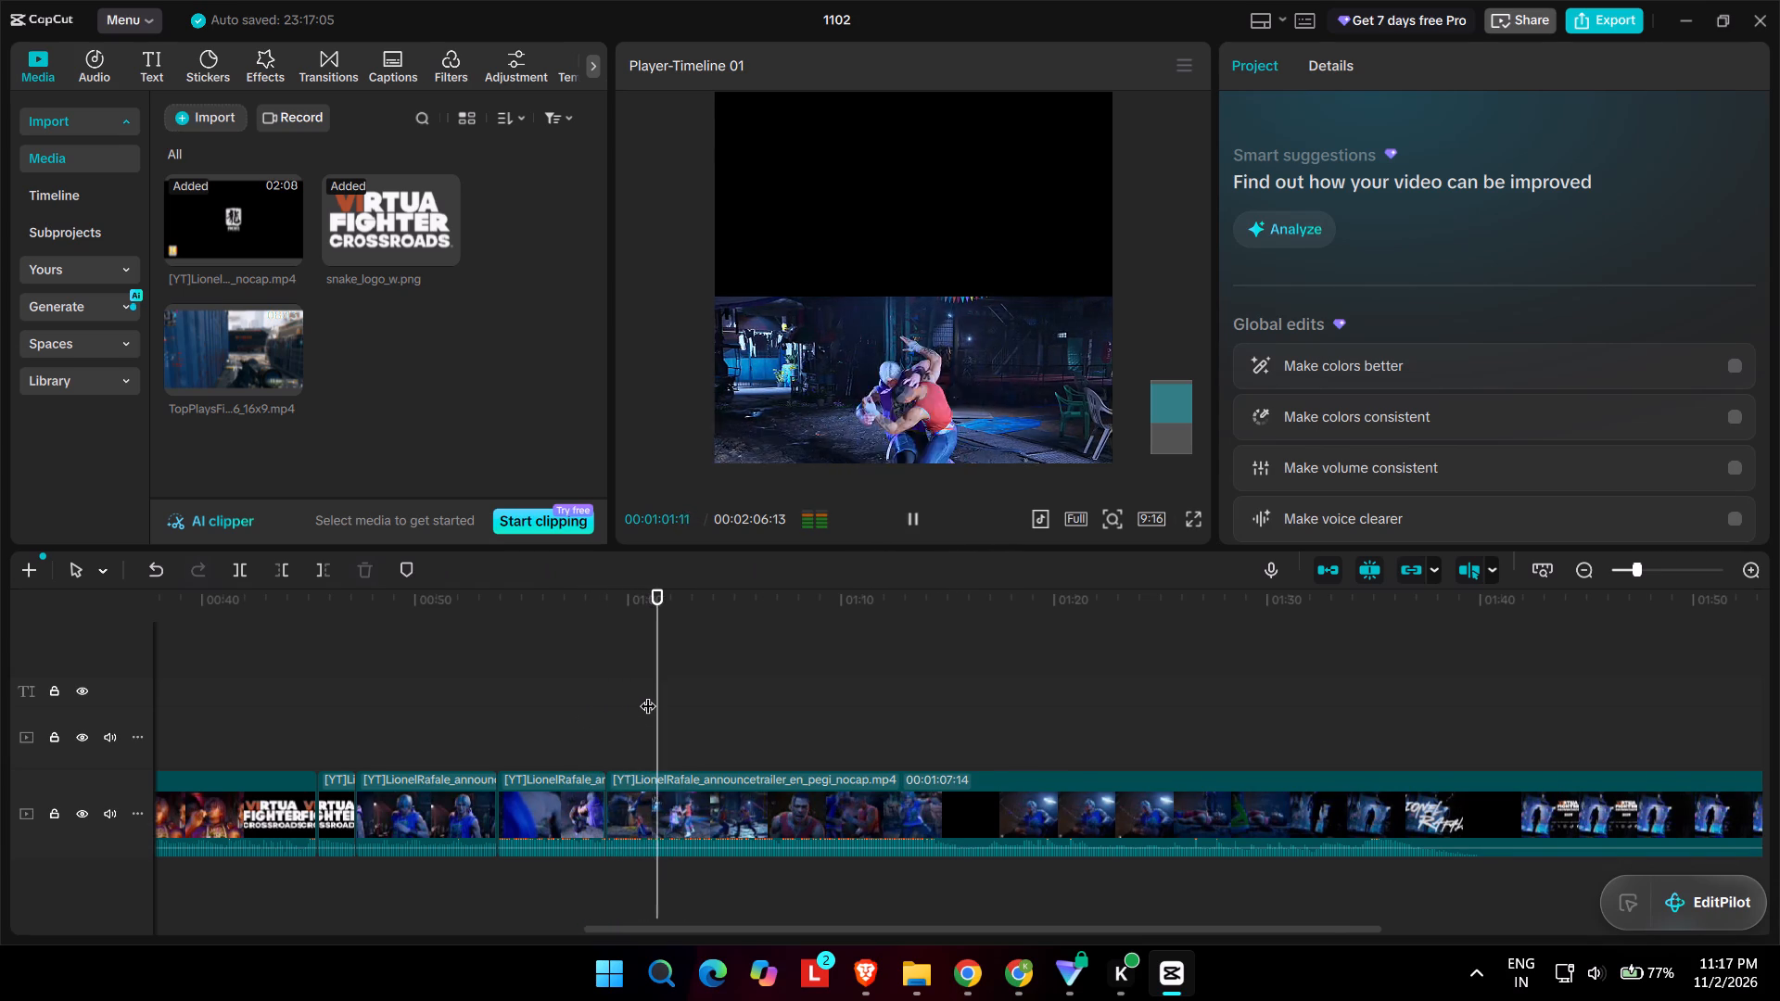
{"action": "key", "text": "space"}
{"action": "left_click", "coordinate": [652, 701]}
{"action": "left_click_drag", "start_coordinate": [638, 719], "coordinate": [637, 720]}
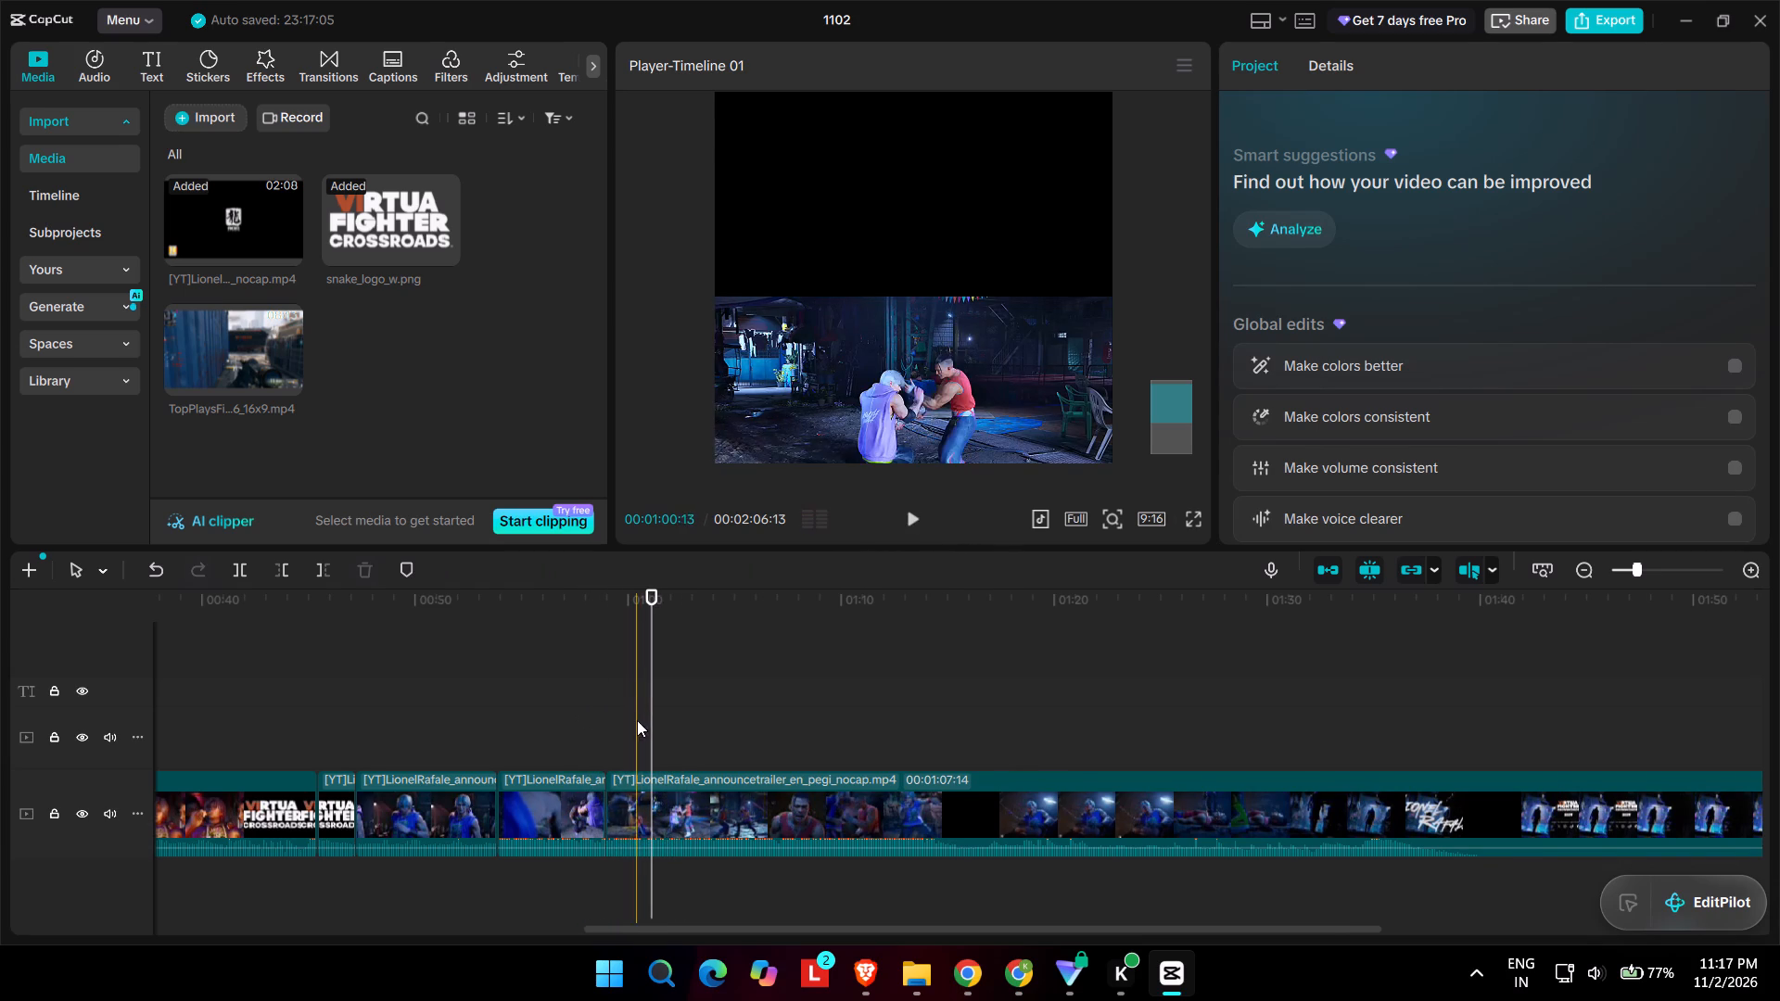
{"action": "left_click_drag", "start_coordinate": [637, 720], "coordinate": [625, 729]}
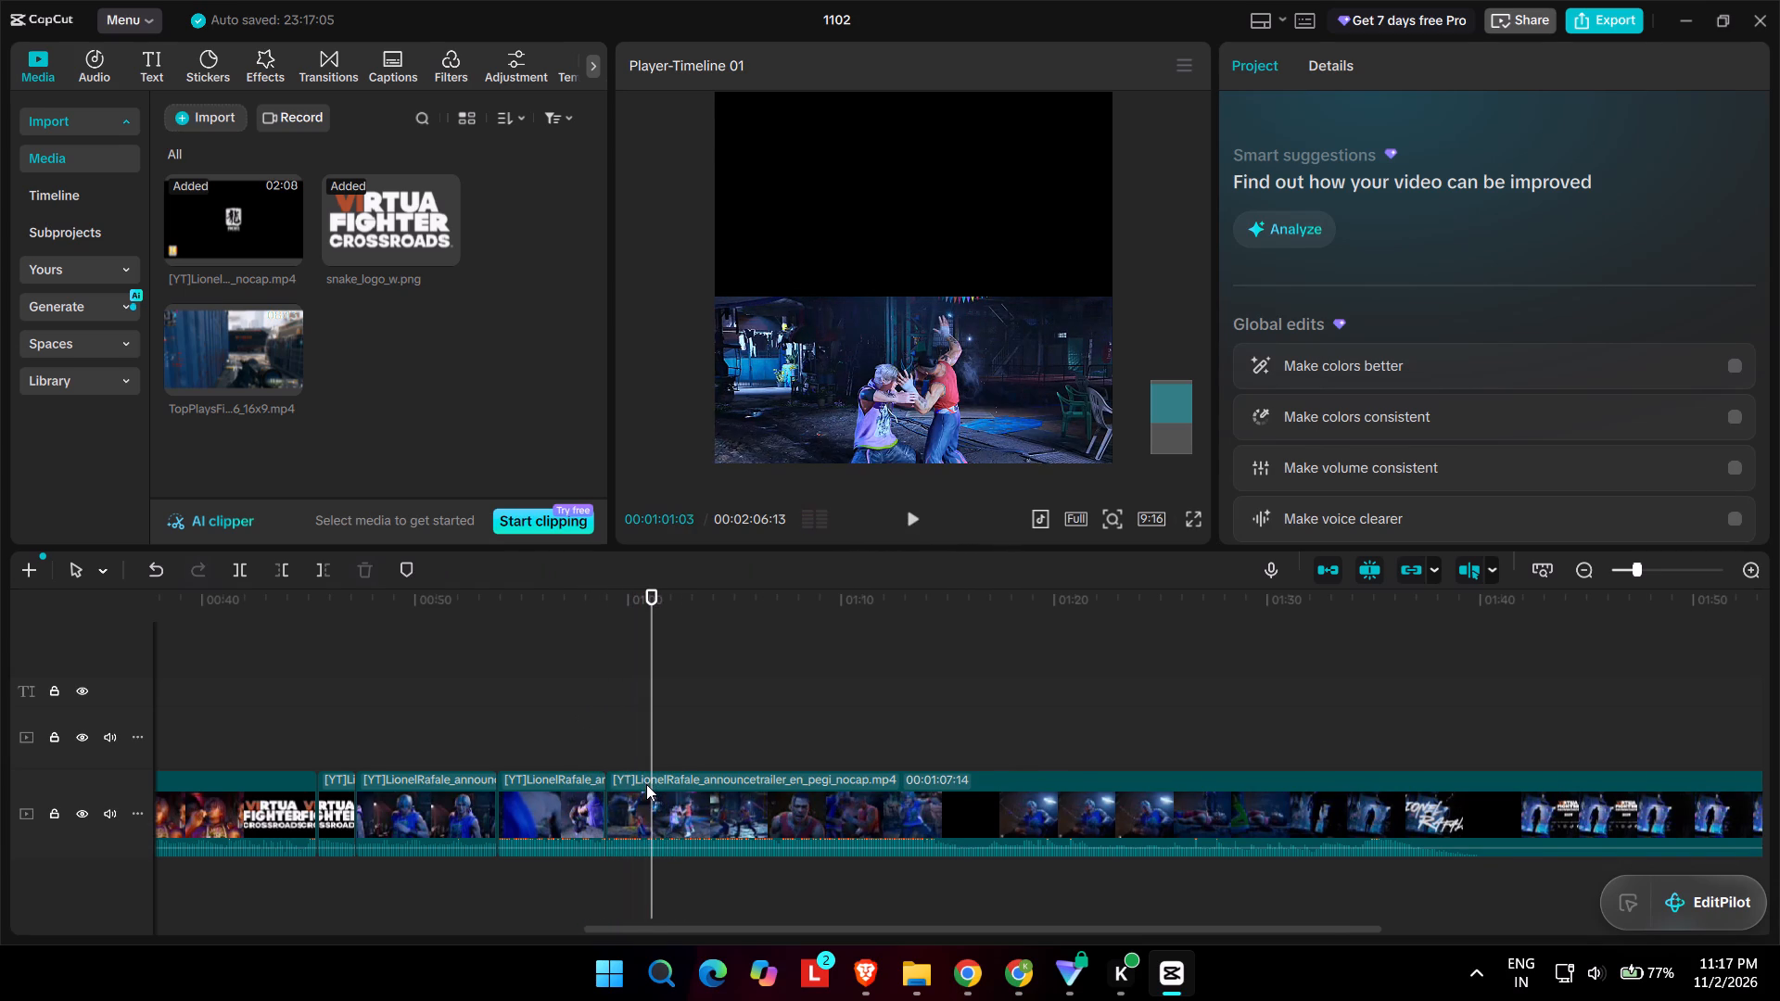
{"action": "left_click", "coordinate": [646, 784]}
{"action": "key", "text": "Left"}
{"action": "key", "text": "Left"}
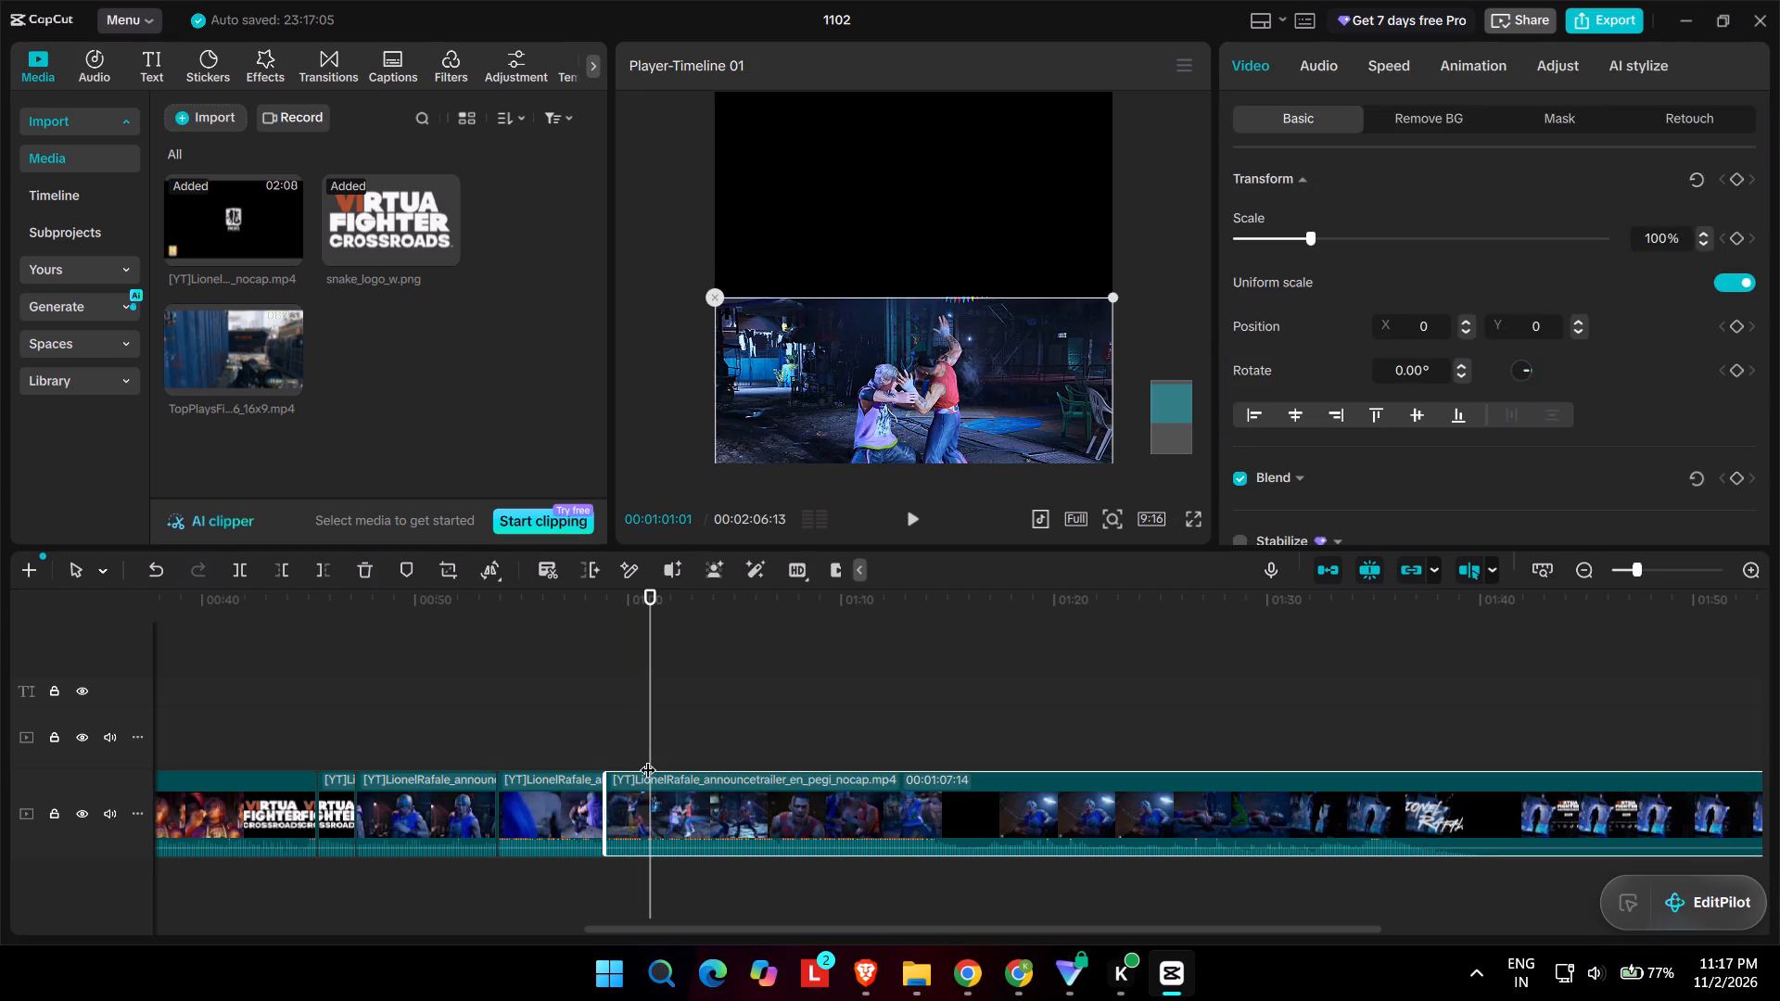
{"action": "key", "text": "Left"}
{"action": "key", "text": "Left"}
{"action": "key", "text": "Left"}
{"action": "key", "text": "Left"}
{"action": "key", "text": "Left"}
{"action": "key", "text": "Left"}
{"action": "key", "text": "Left"}
{"action": "key", "text": "Left"}
{"action": "key", "text": "Left"}
{"action": "key", "text": "Left"}
{"action": "key", "text": "Left"}
{"action": "key", "text": "Left"}
{"action": "key", "text": "Left"}
{"action": "key", "text": "Left"}
{"action": "key", "text": "Left"}
{"action": "key", "text": "Left"}
{"action": "key", "text": "Left"}
{"action": "key", "text": "Left"}
{"action": "key", "text": "Left"}
{"action": "key", "text": "Left"}
{"action": "key", "text": "Left"}
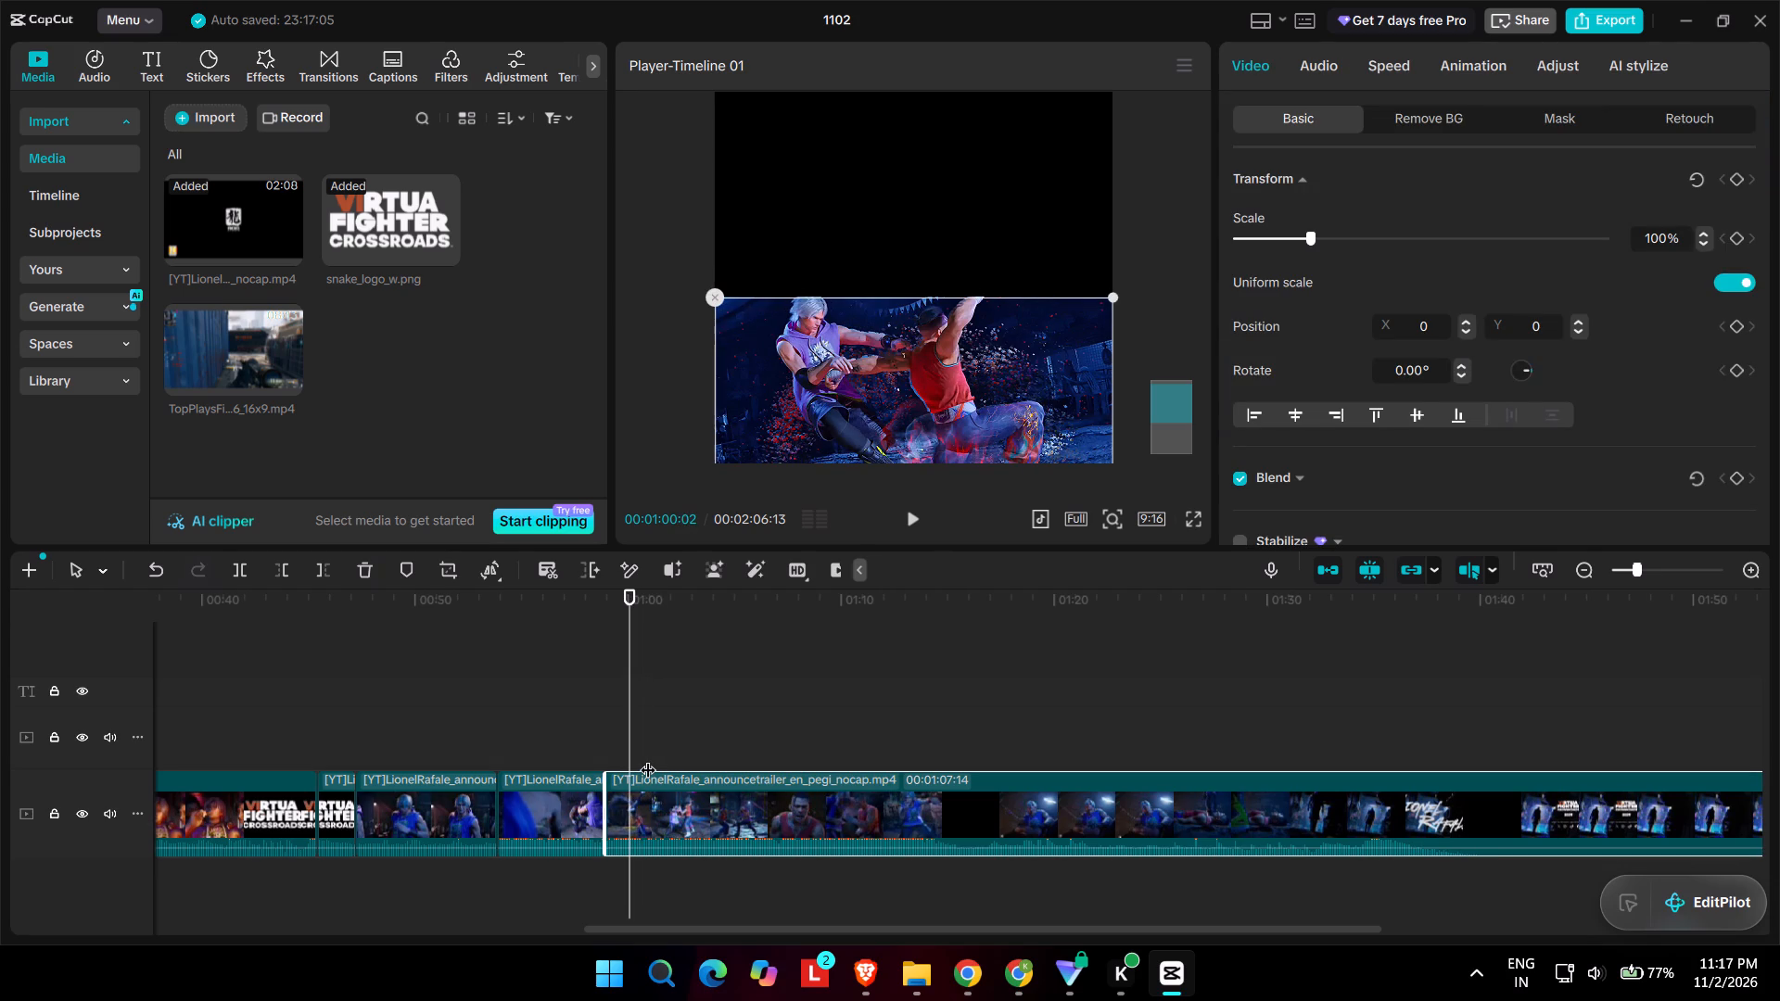
{"action": "key", "text": "Right"}
{"action": "key", "text": "Right"}
{"action": "key", "text": "Right"}
{"action": "key", "text": "Right"}
{"action": "key", "text": "Right"}
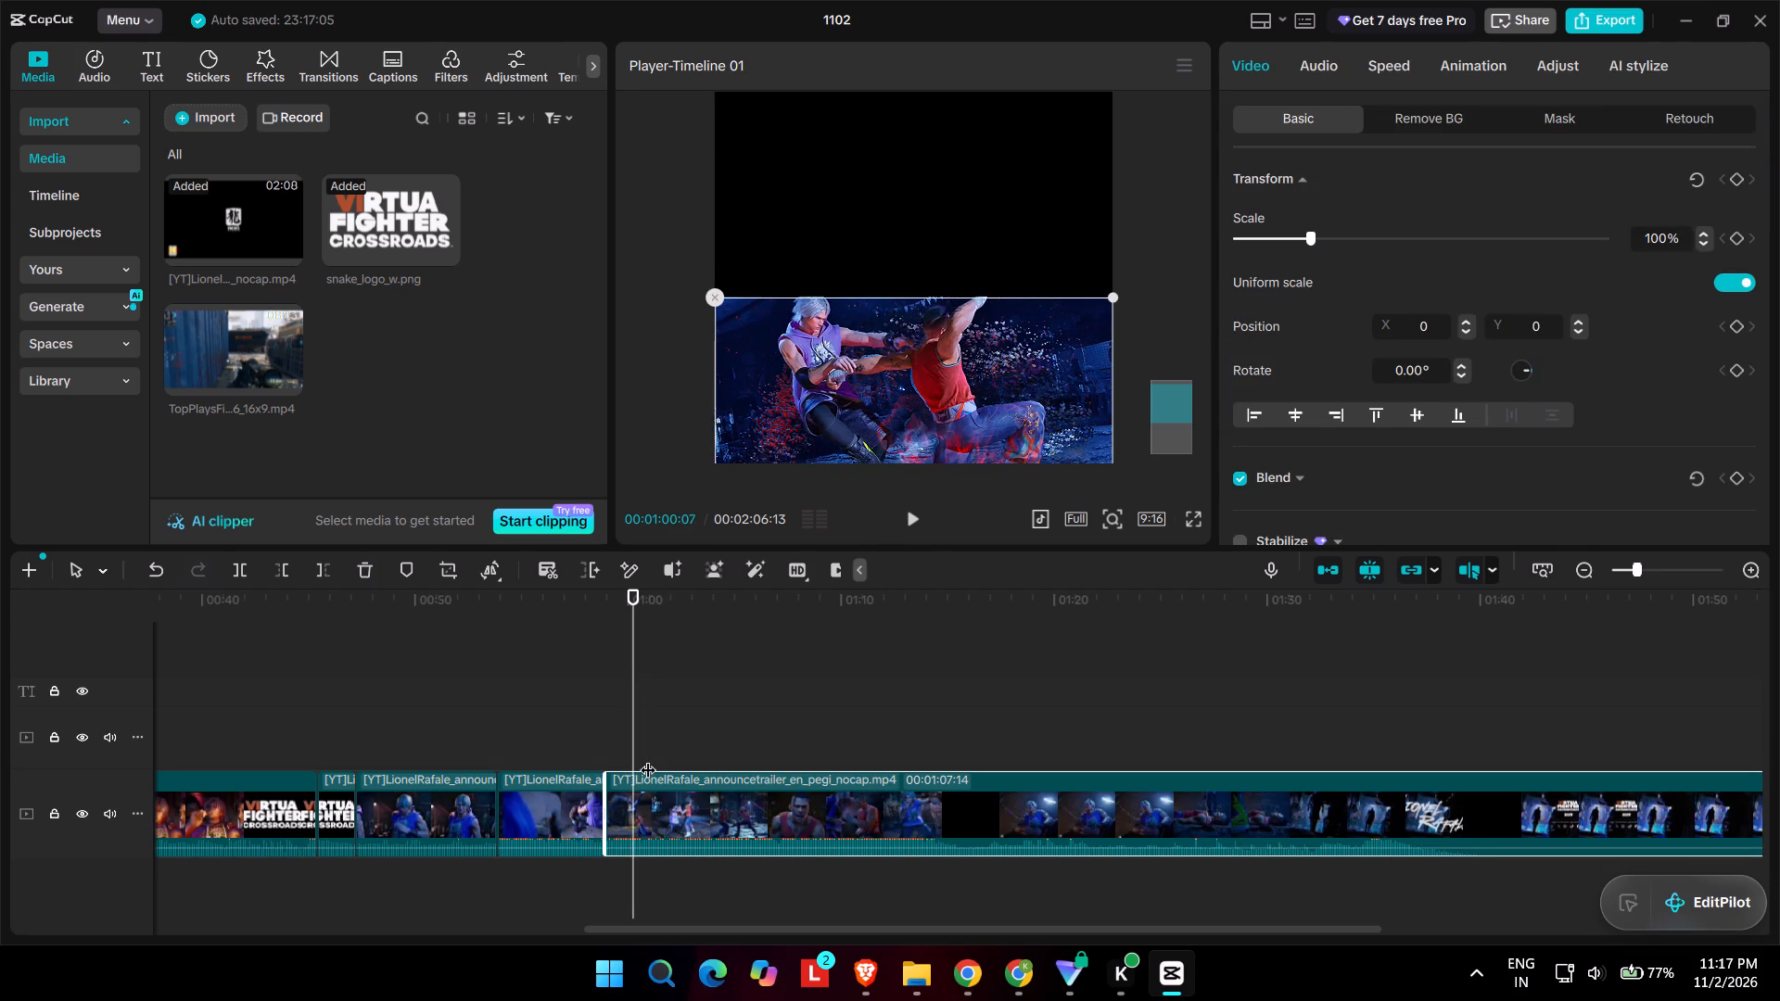
{"action": "key", "text": "Right"}
{"action": "key", "text": "Right"}
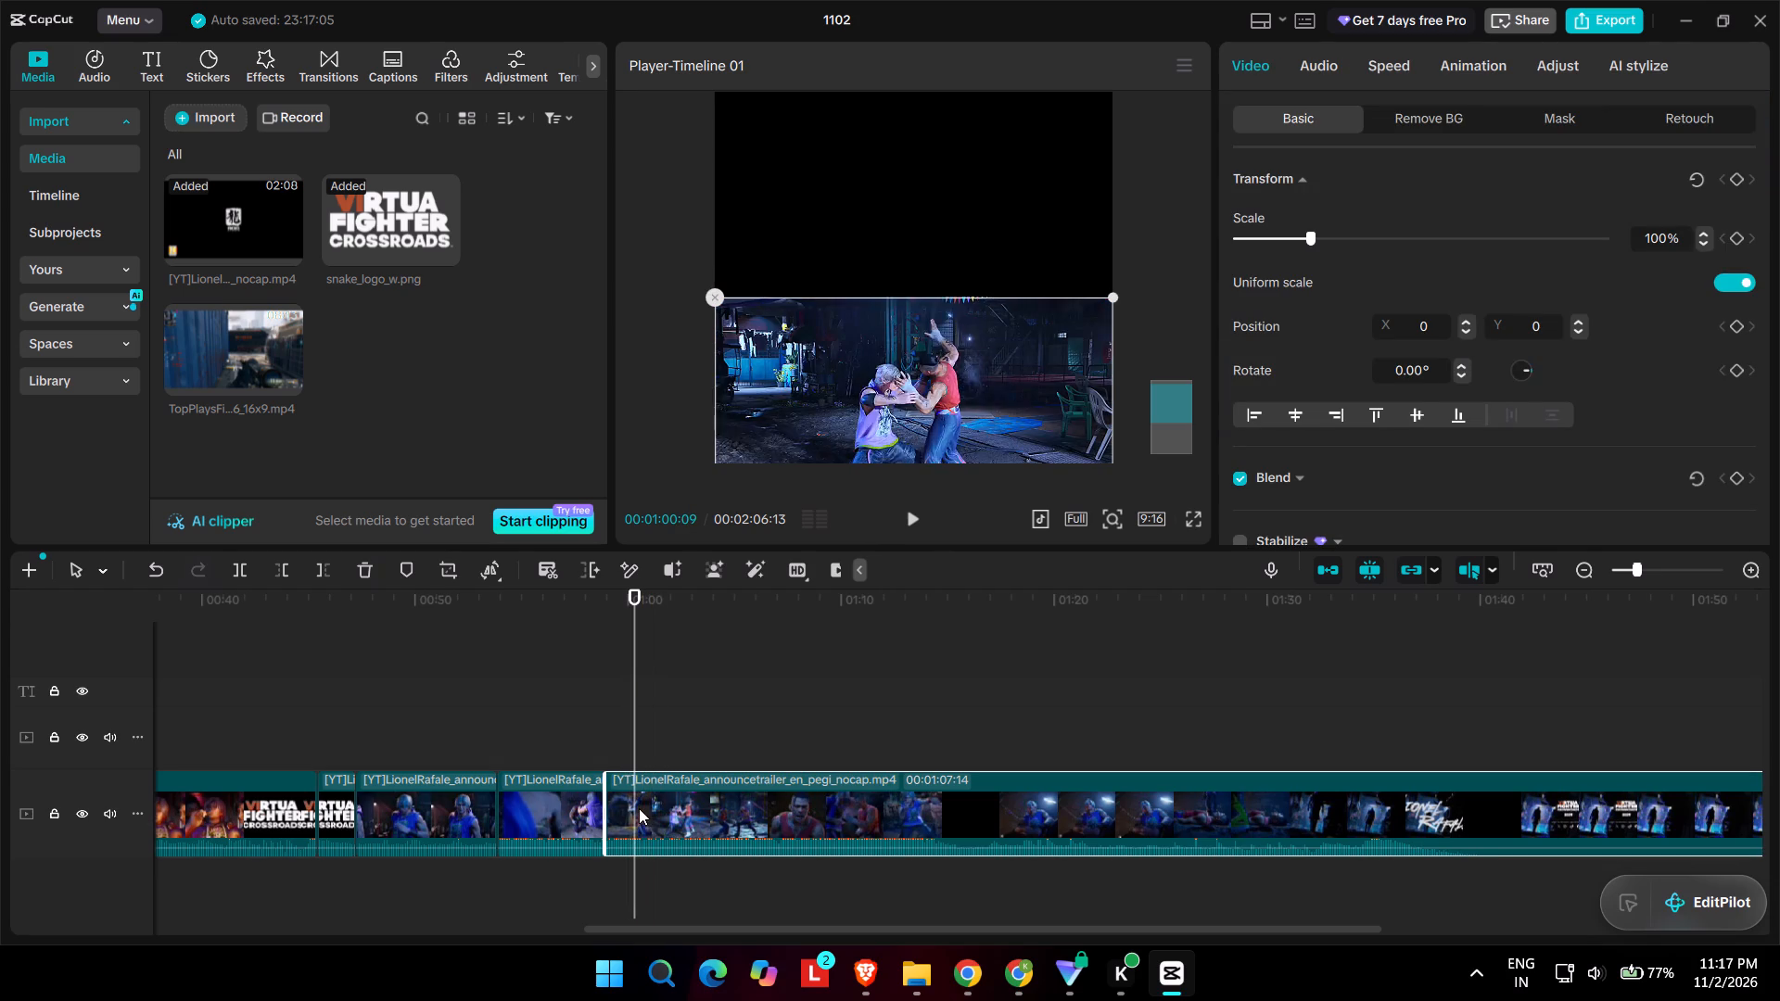
{"action": "key", "text": "ctrl+b"}
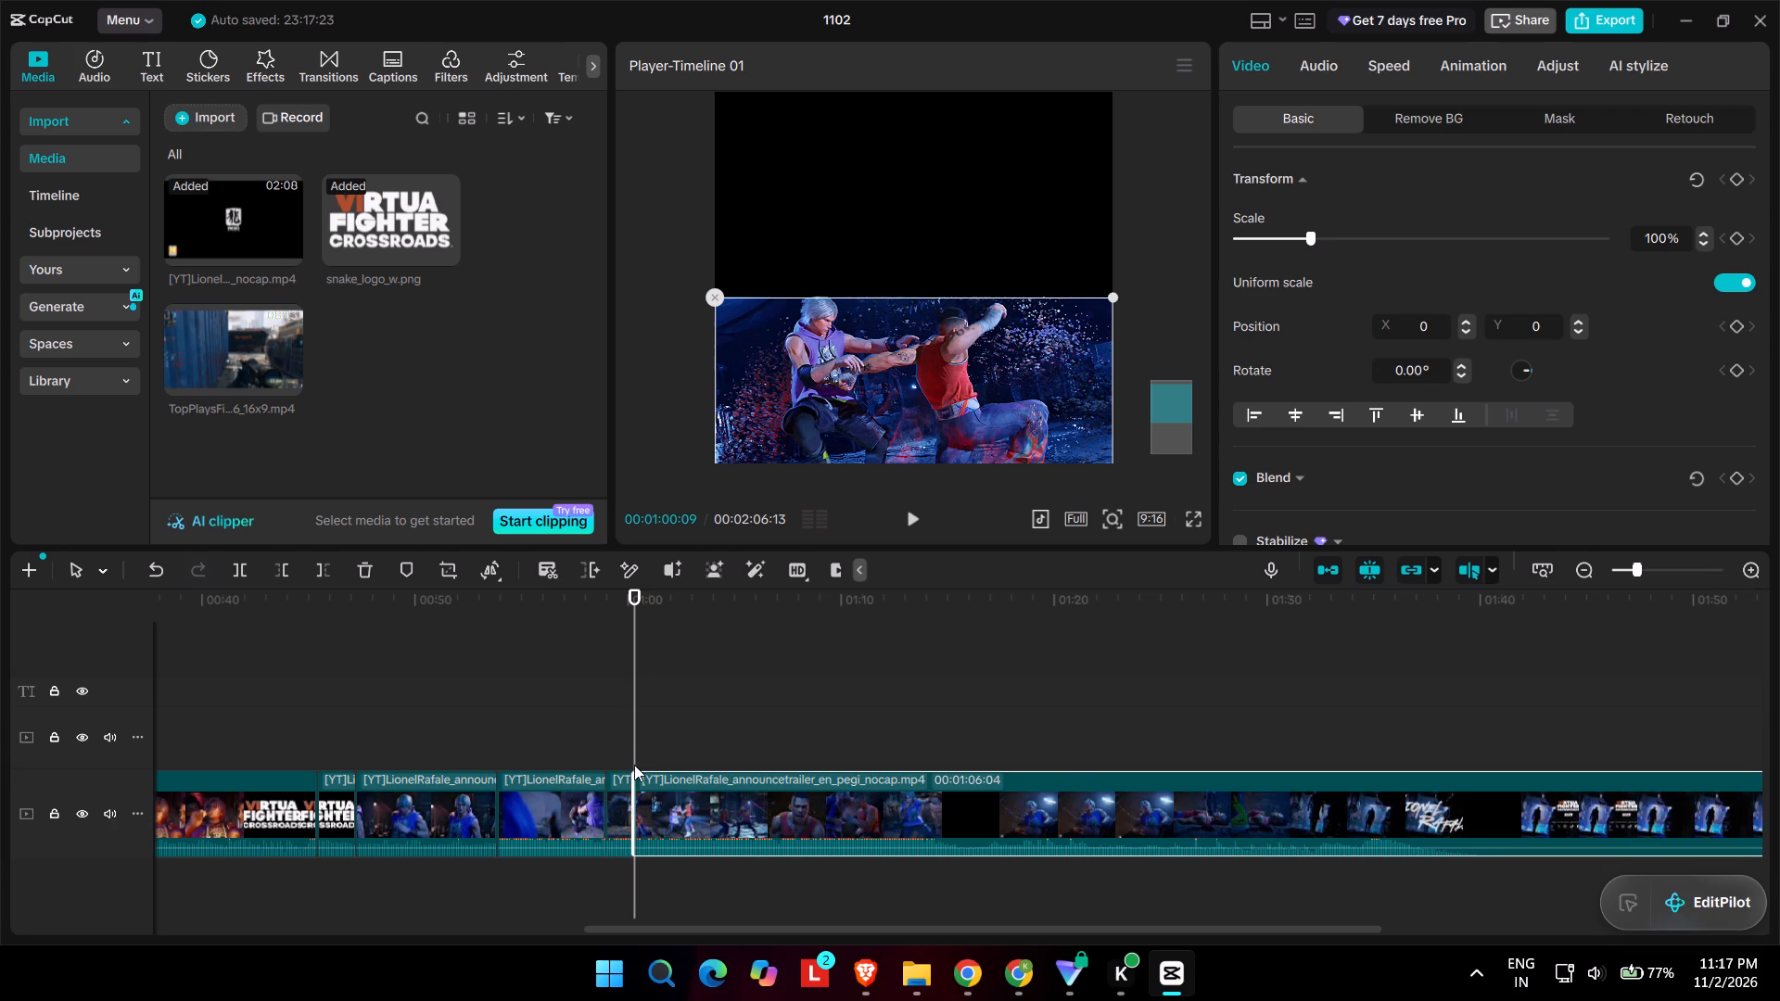
Preview the following fight footage, split it at 00:01:05:00, and delete the section between 00:01:00:09 and that cut.
{"action": "key", "text": "Right"}
{"action": "key", "text": "Right"}
{"action": "key", "text": "Right"}
{"action": "key", "text": "Right"}
{"action": "key", "text": "Right"}
{"action": "key", "text": "Right"}
{"action": "key", "text": "Right"}
{"action": "key", "text": "Right"}
{"action": "key", "text": "Right"}
{"action": "key", "text": "Right"}
{"action": "key", "text": "Right"}
{"action": "key", "text": "Right"}
{"action": "key", "text": "Right"}
{"action": "key", "text": "Right"}
{"action": "key", "text": "Right"}
{"action": "key", "text": "Right"}
{"action": "key", "text": "Right"}
{"action": "key", "text": "Right"}
{"action": "key", "text": "Right"}
{"action": "key", "text": "Right"}
{"action": "key", "text": "Right"}
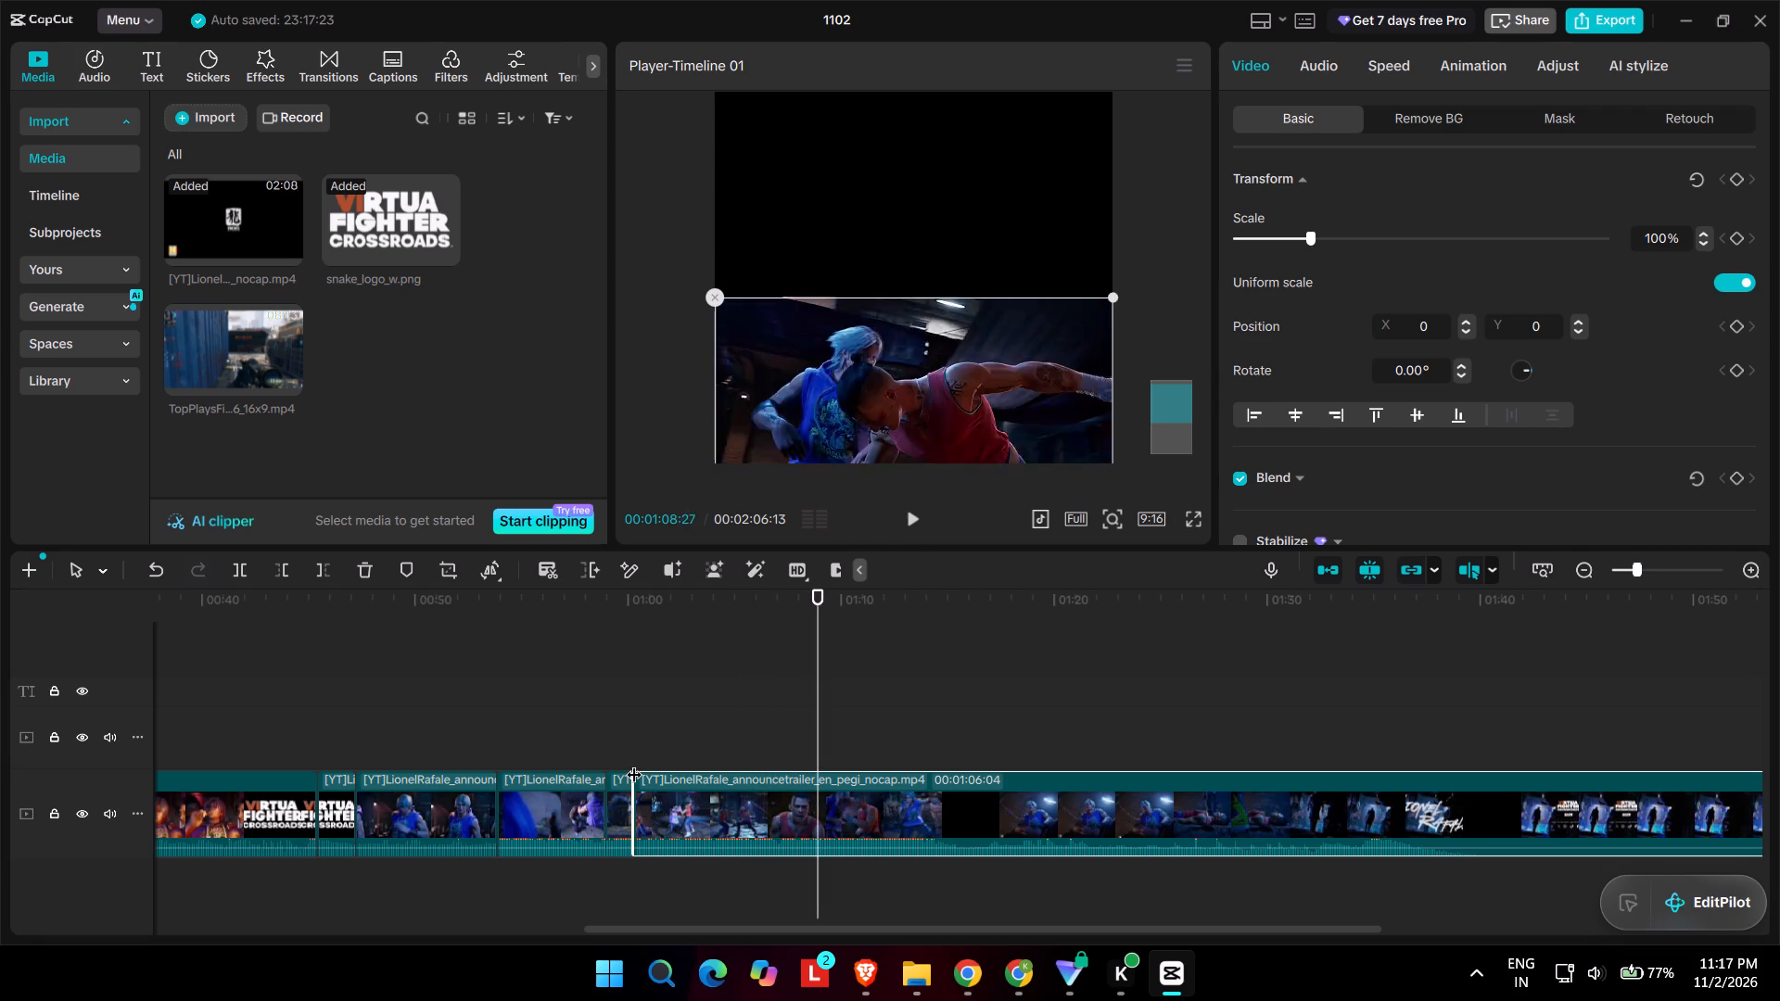
{"action": "left_click", "coordinate": [704, 708]}
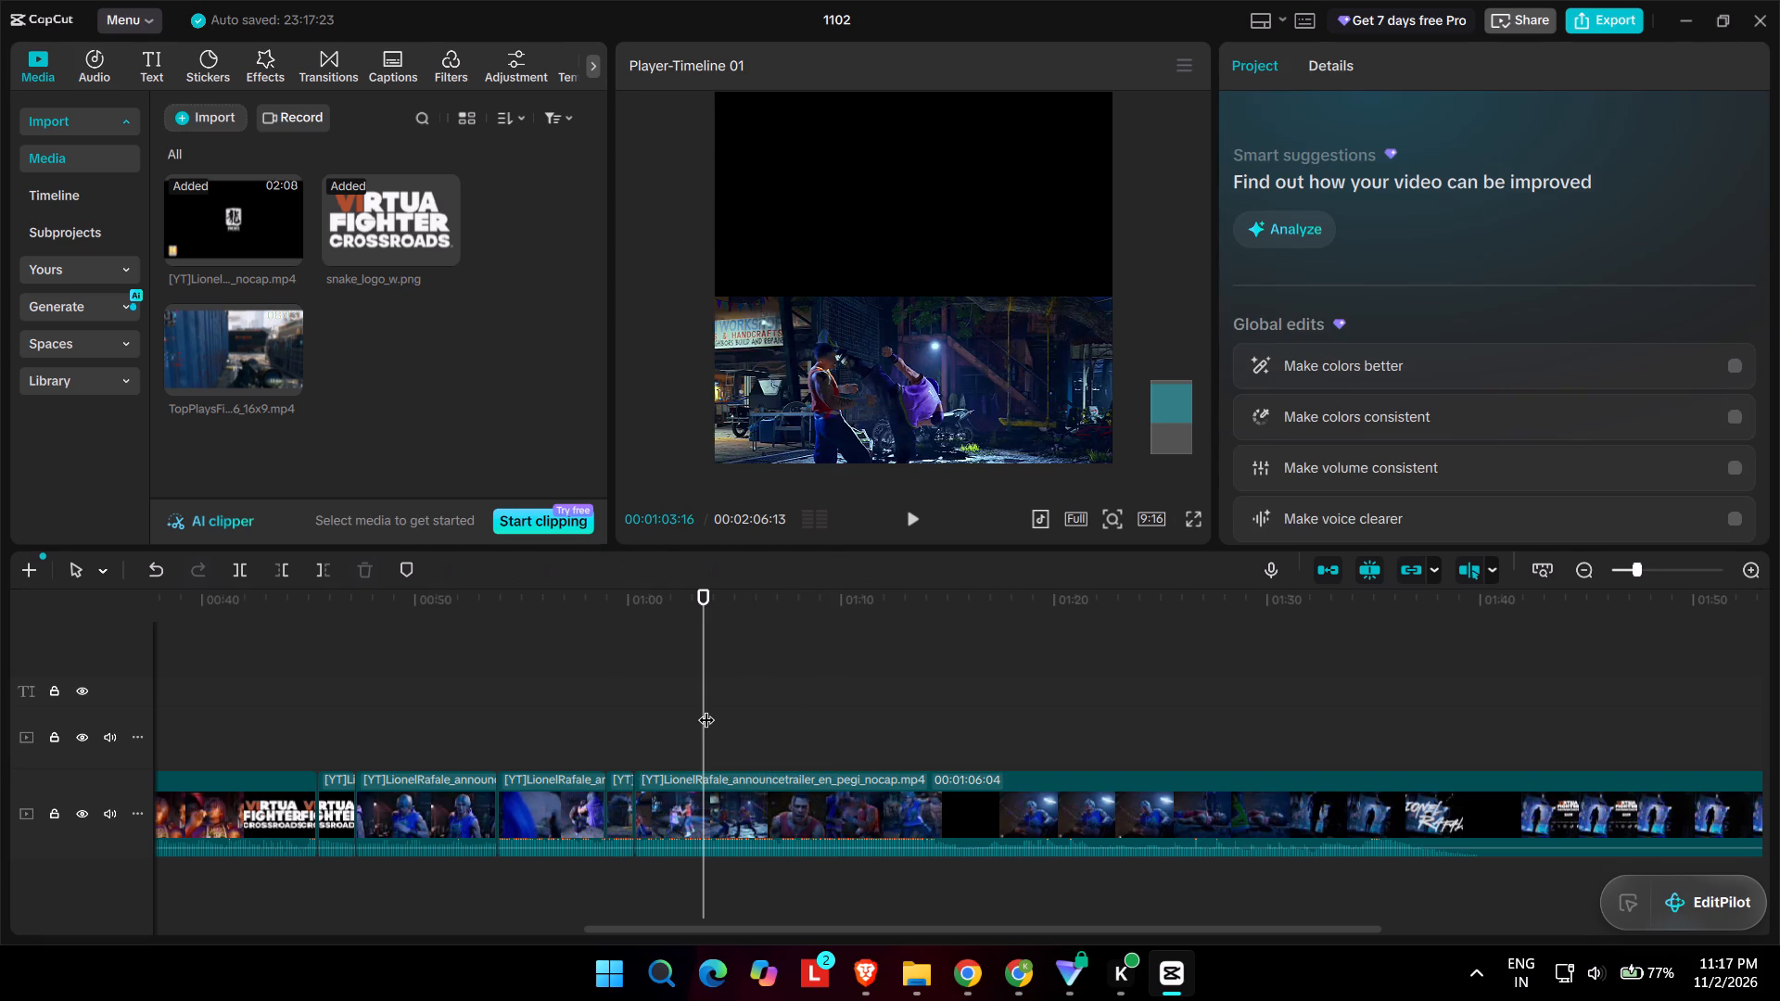
{"action": "key", "text": "space"}
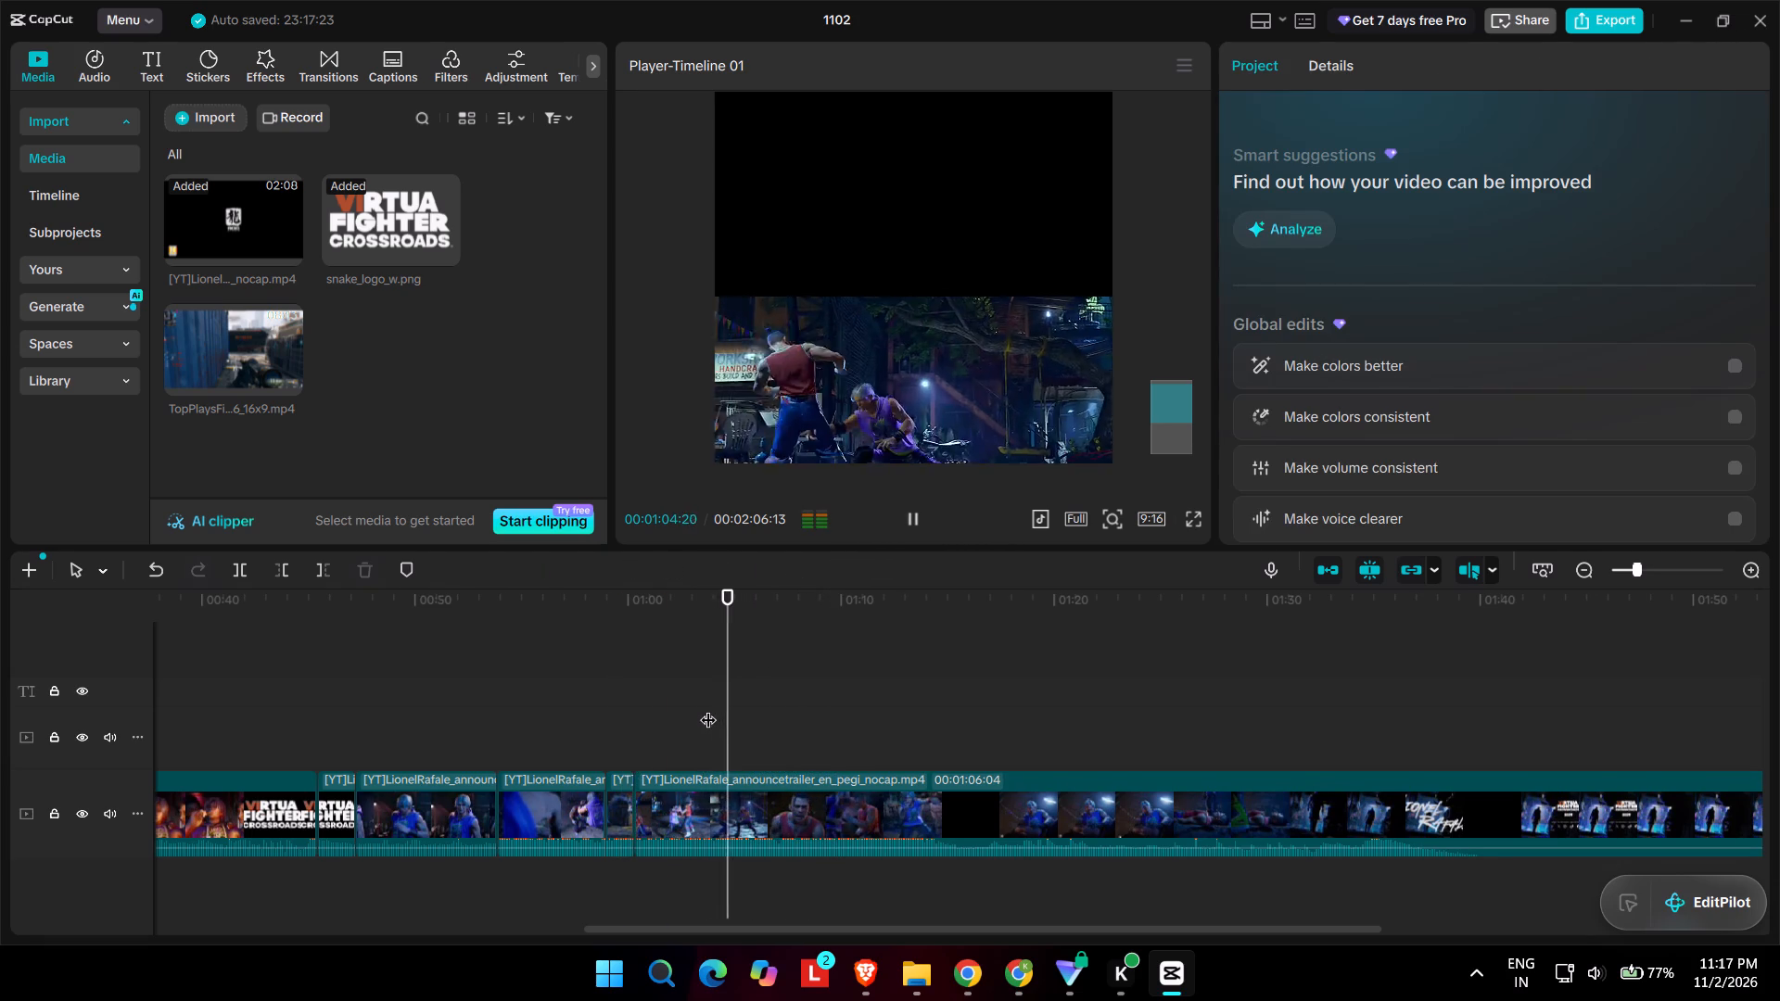
{"action": "key", "text": "space"}
{"action": "key", "text": "space"}
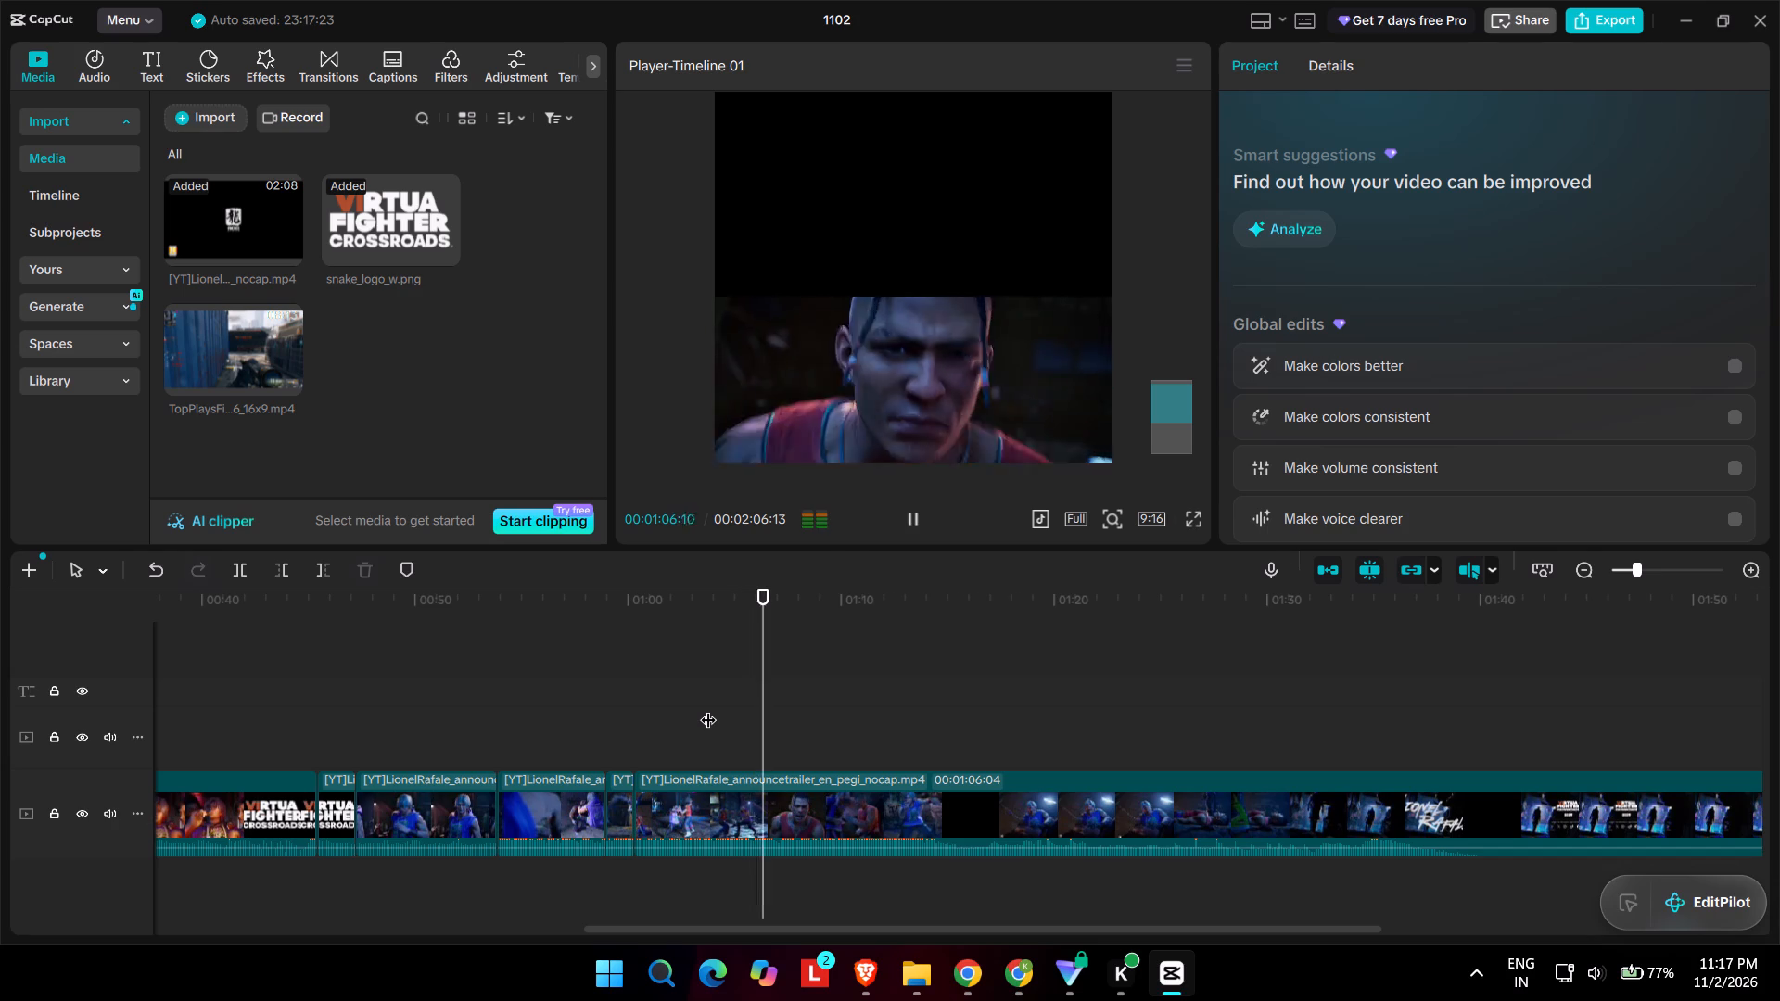
{"action": "key", "text": "space"}
{"action": "left_click", "coordinate": [744, 712]}
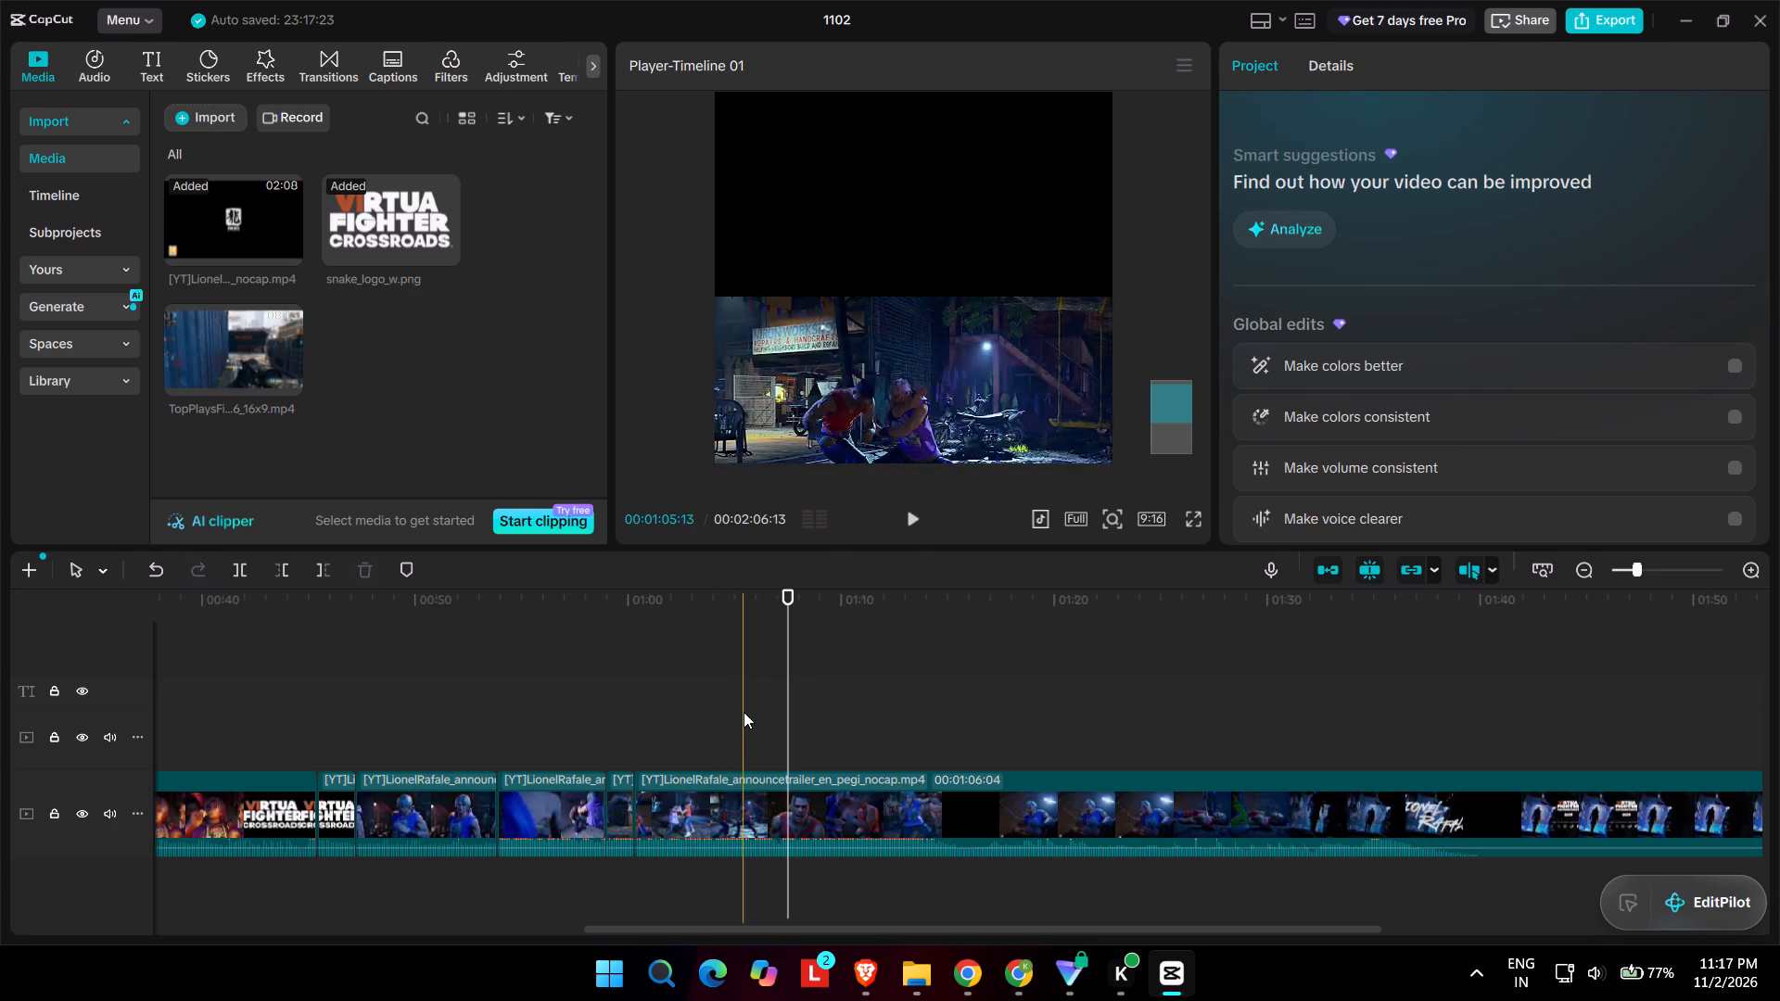
{"action": "key", "text": "space"}
{"action": "key", "text": "space"}
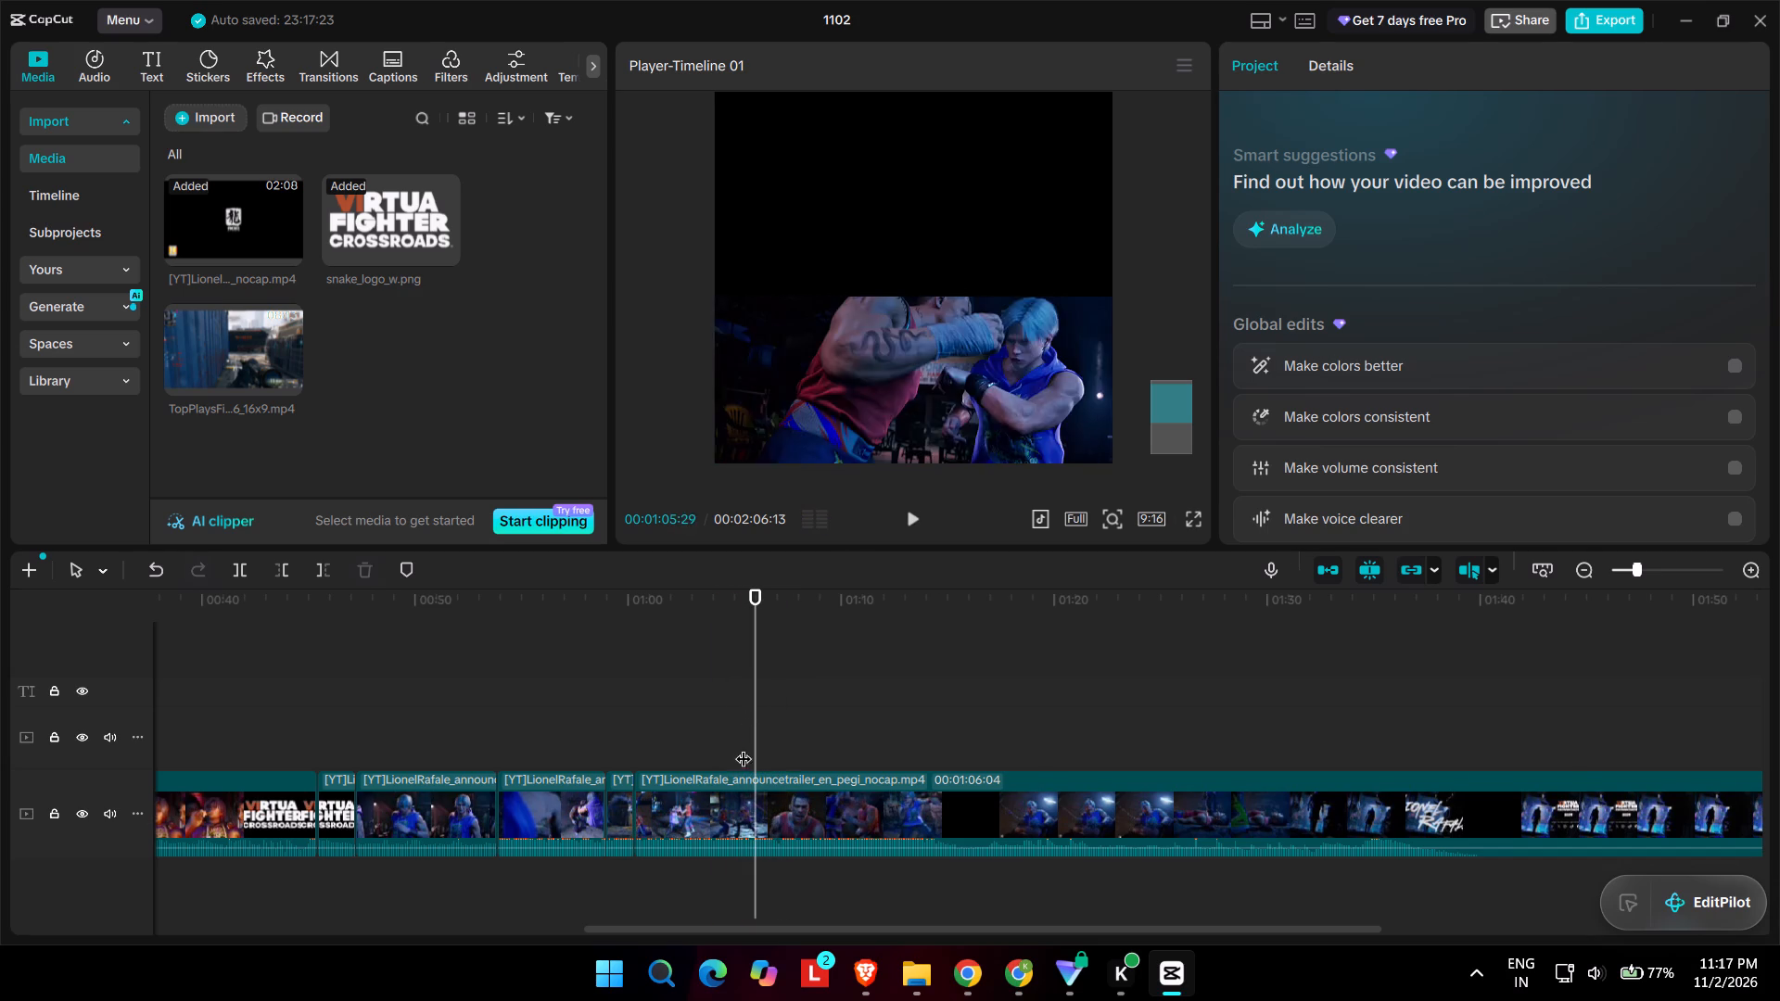
{"action": "left_click", "coordinate": [734, 742]}
{"action": "left_click", "coordinate": [734, 783]}
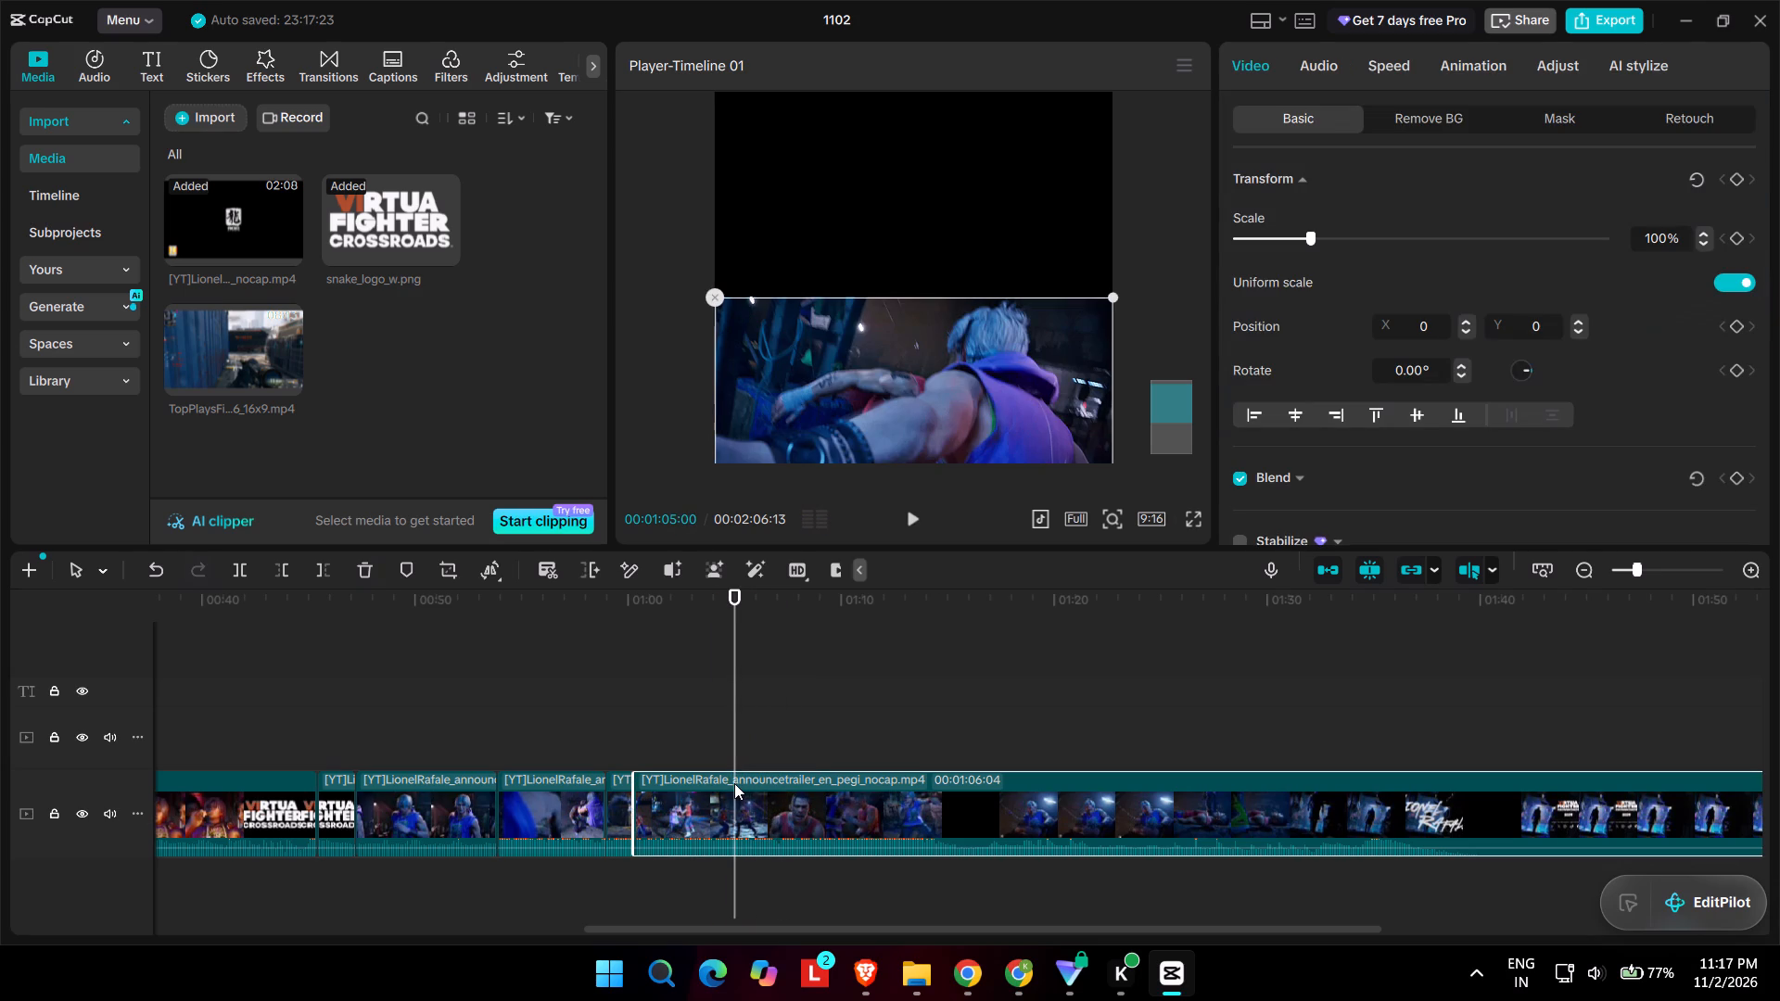
{"action": "key", "text": "ctrl+b"}
{"action": "left_click", "coordinate": [703, 791]}
{"action": "key", "text": "Delete"}
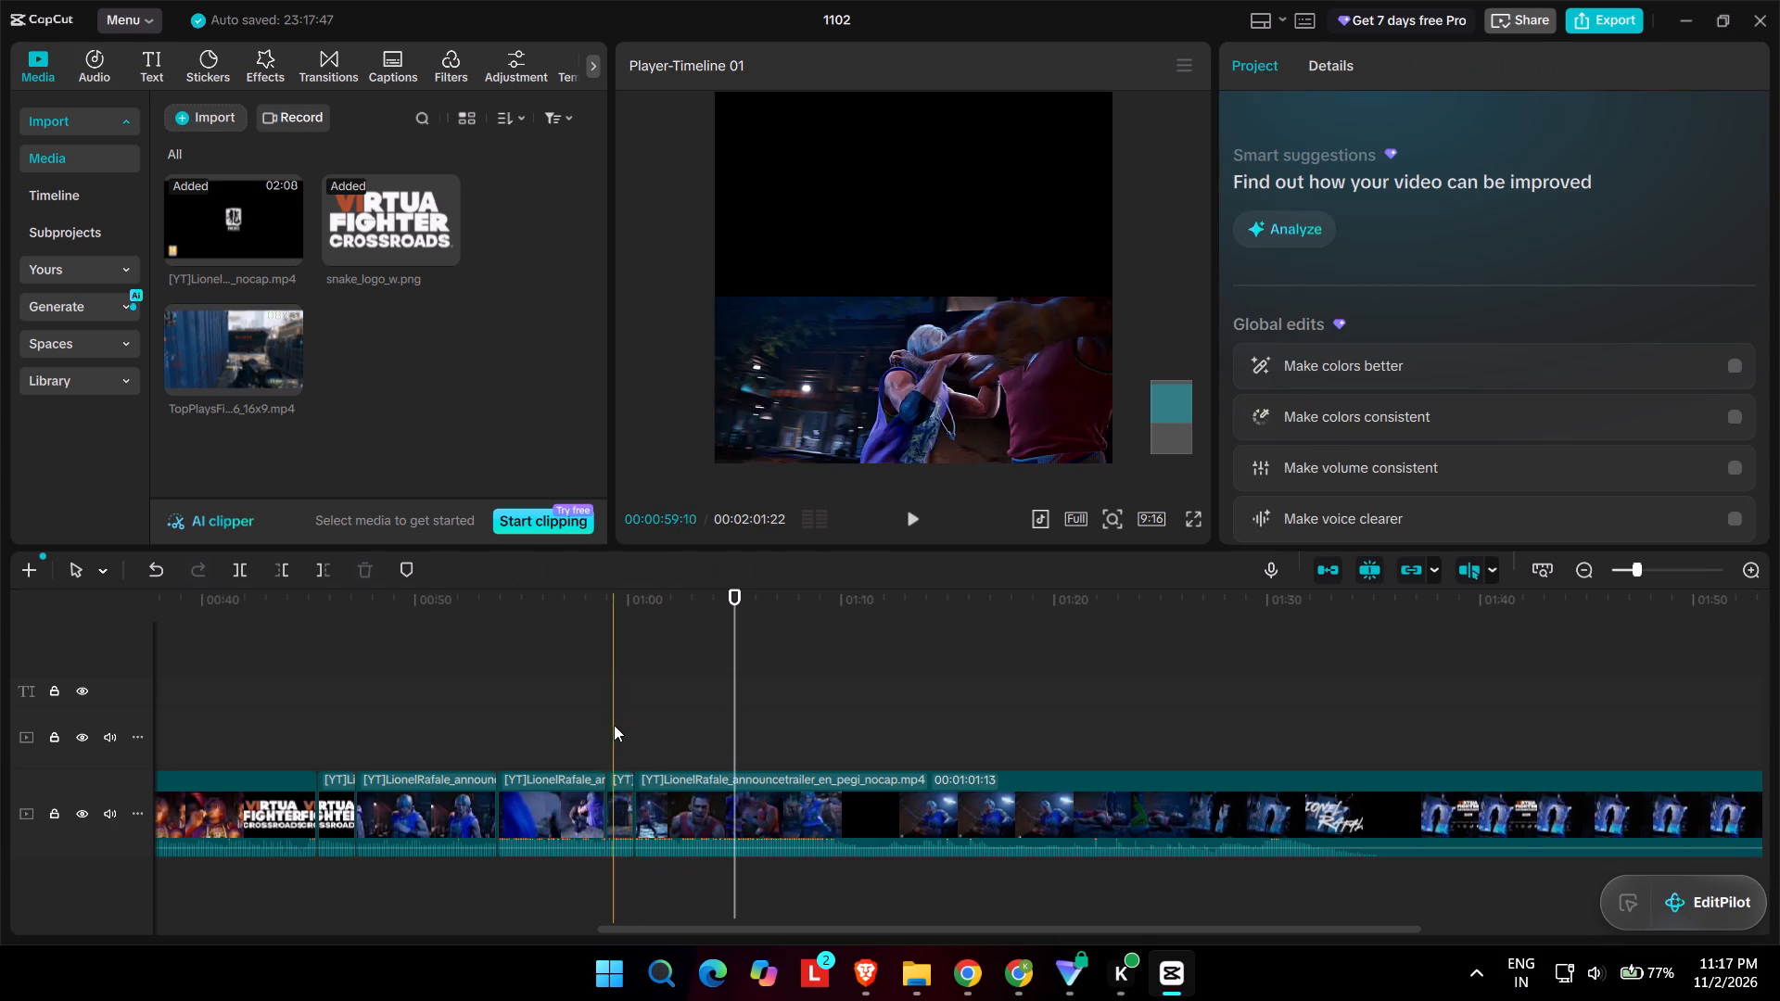
Play across the join at 00:01:00:09 and trim about 21 frames off the start of the clip after it.
{"action": "left_click", "coordinate": [588, 696]}
{"action": "key", "text": "space"}
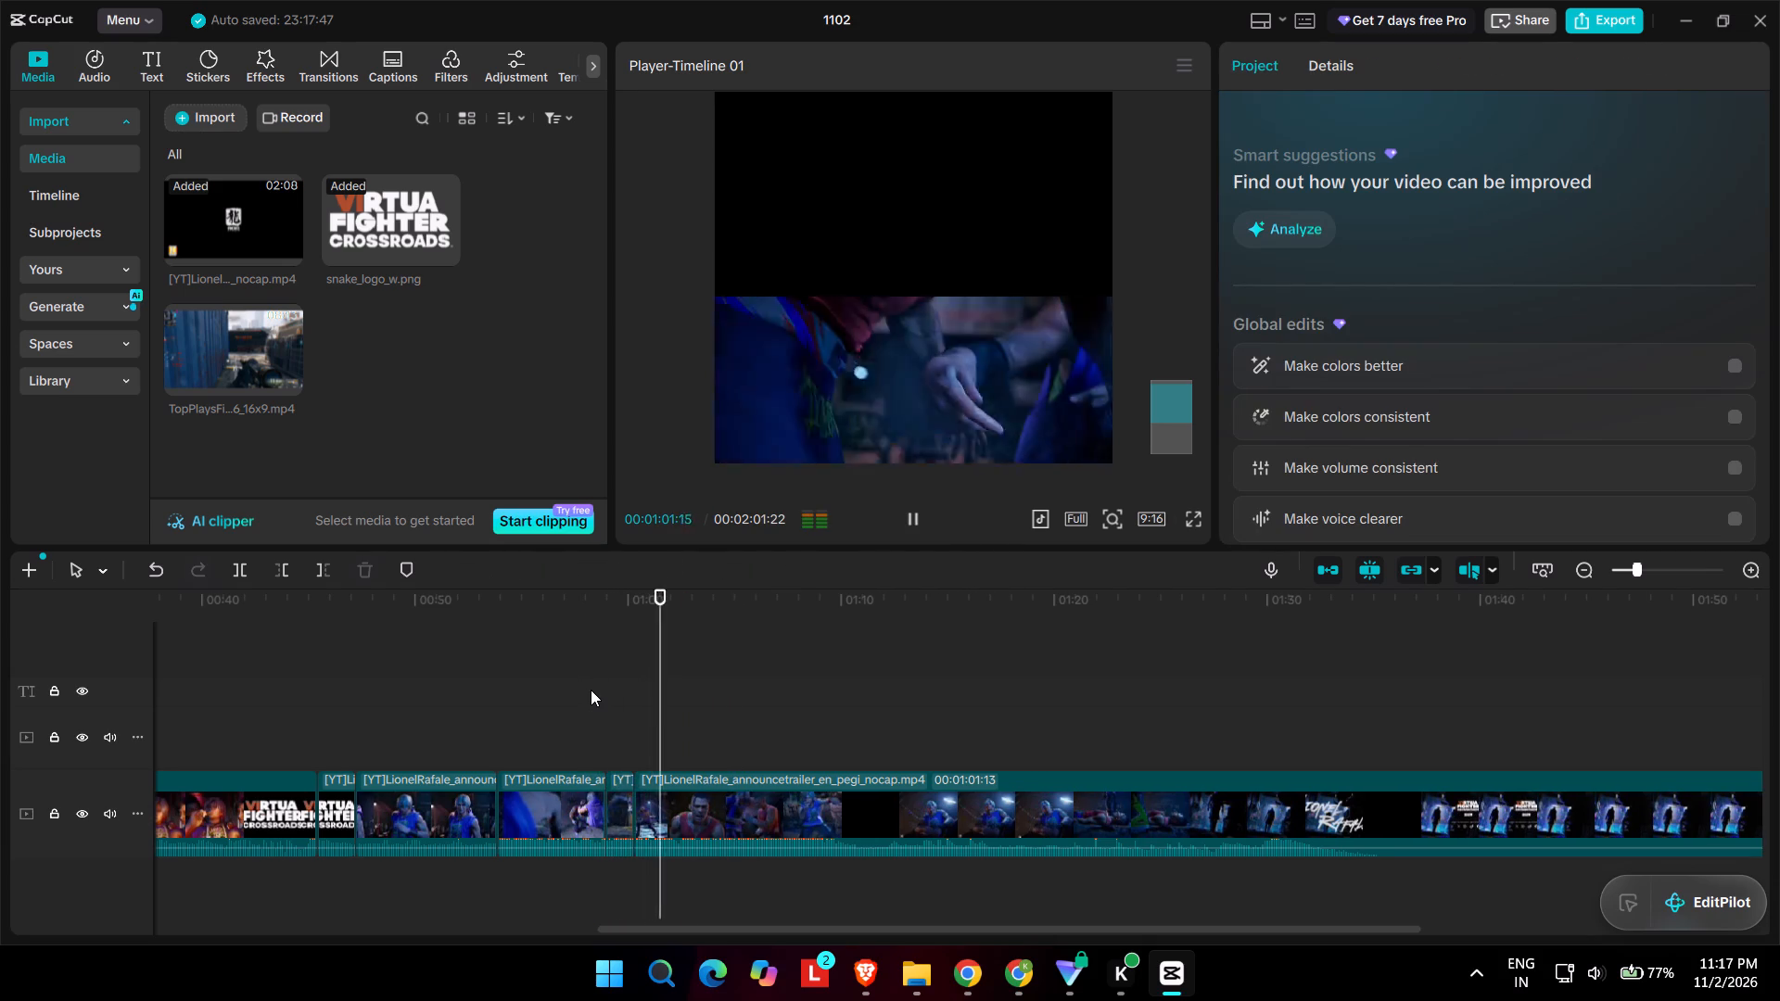
{"action": "key", "text": "space"}
{"action": "left_click", "coordinate": [637, 703]}
{"action": "left_click", "coordinate": [638, 794]}
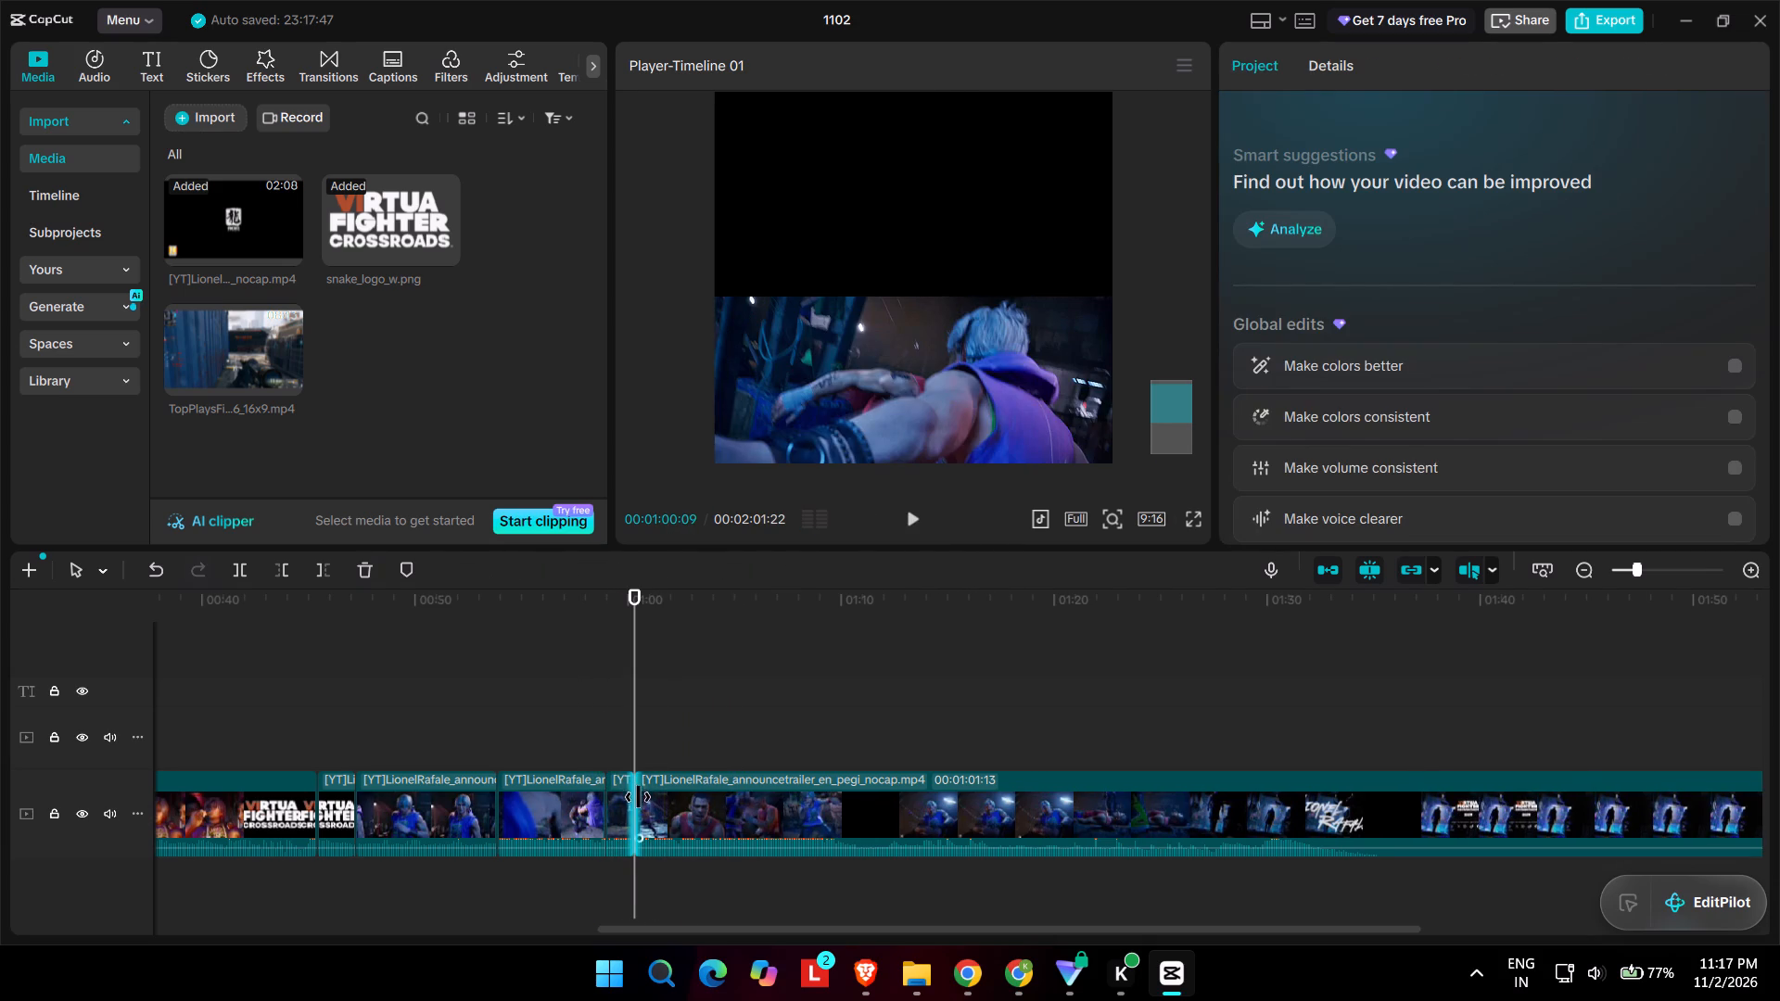
{"action": "left_click", "coordinate": [645, 807]}
{"action": "left_click_drag", "start_coordinate": [635, 807], "coordinate": [650, 813]}
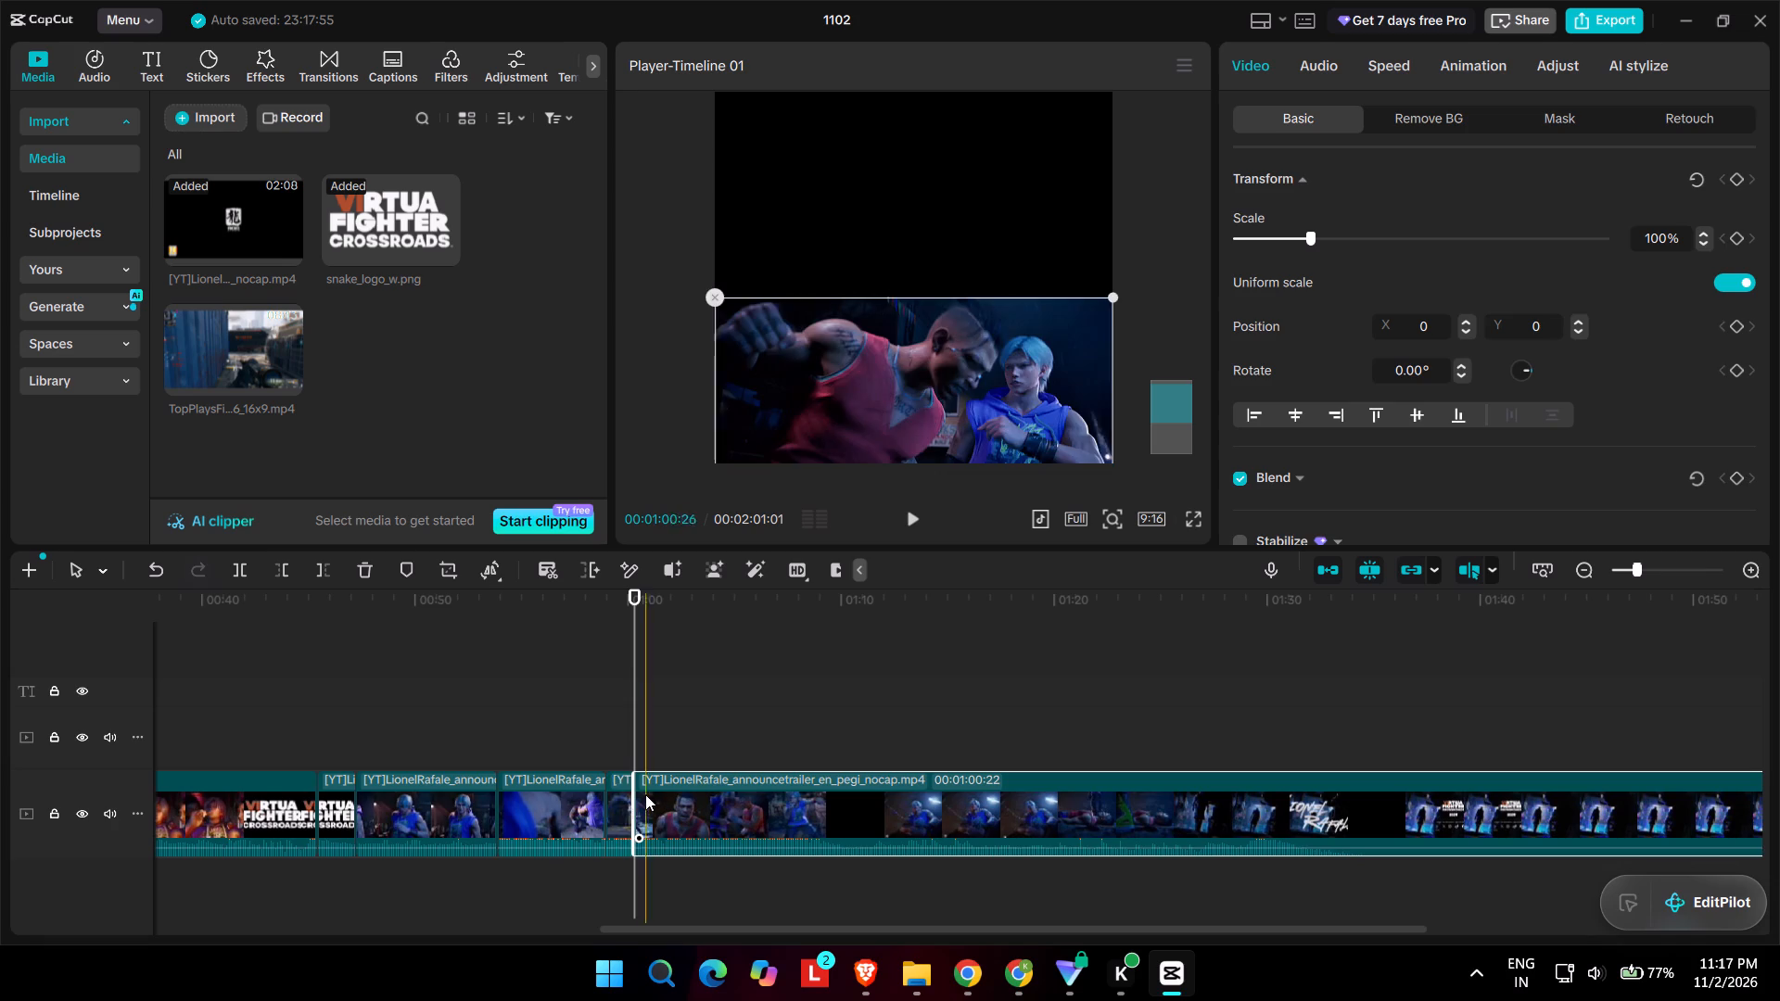
Play through the fight footage after the 00:01:00:09 join and split the trailer at 00:01:09:06, where the picture goes black.
{"action": "left_click", "coordinate": [617, 743]}
{"action": "key", "text": "space"}
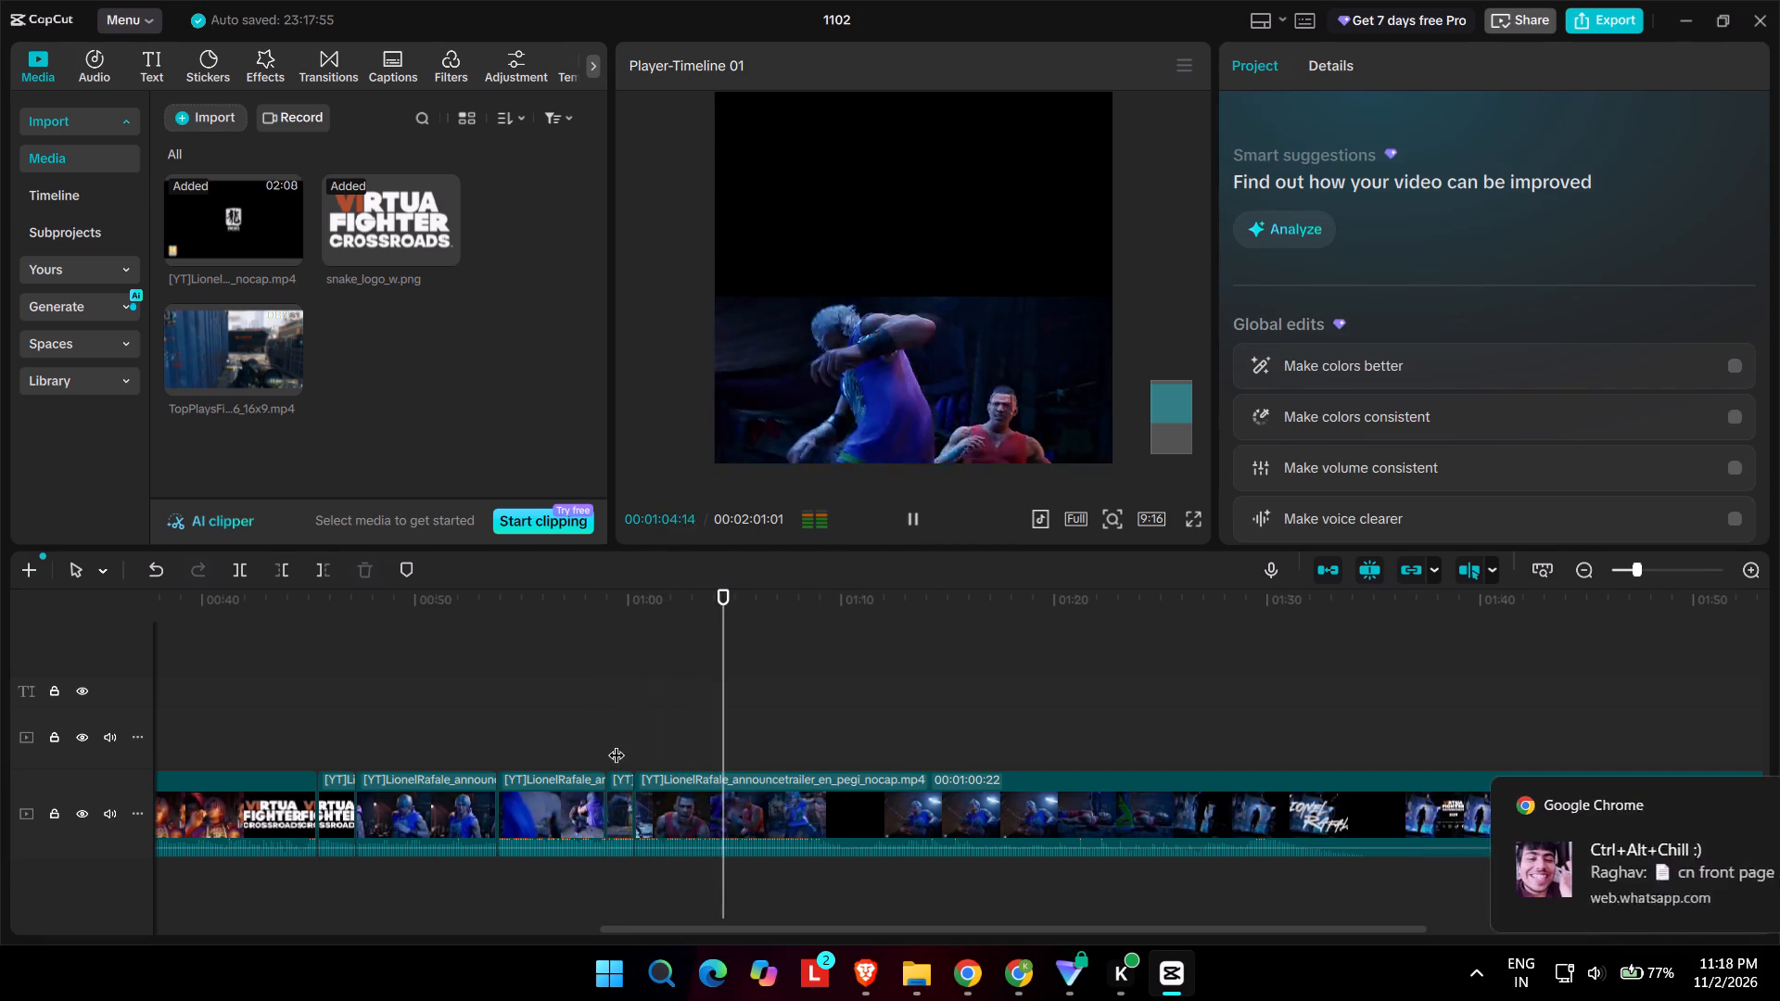
{"action": "key", "text": "space"}
{"action": "key", "text": "space"}
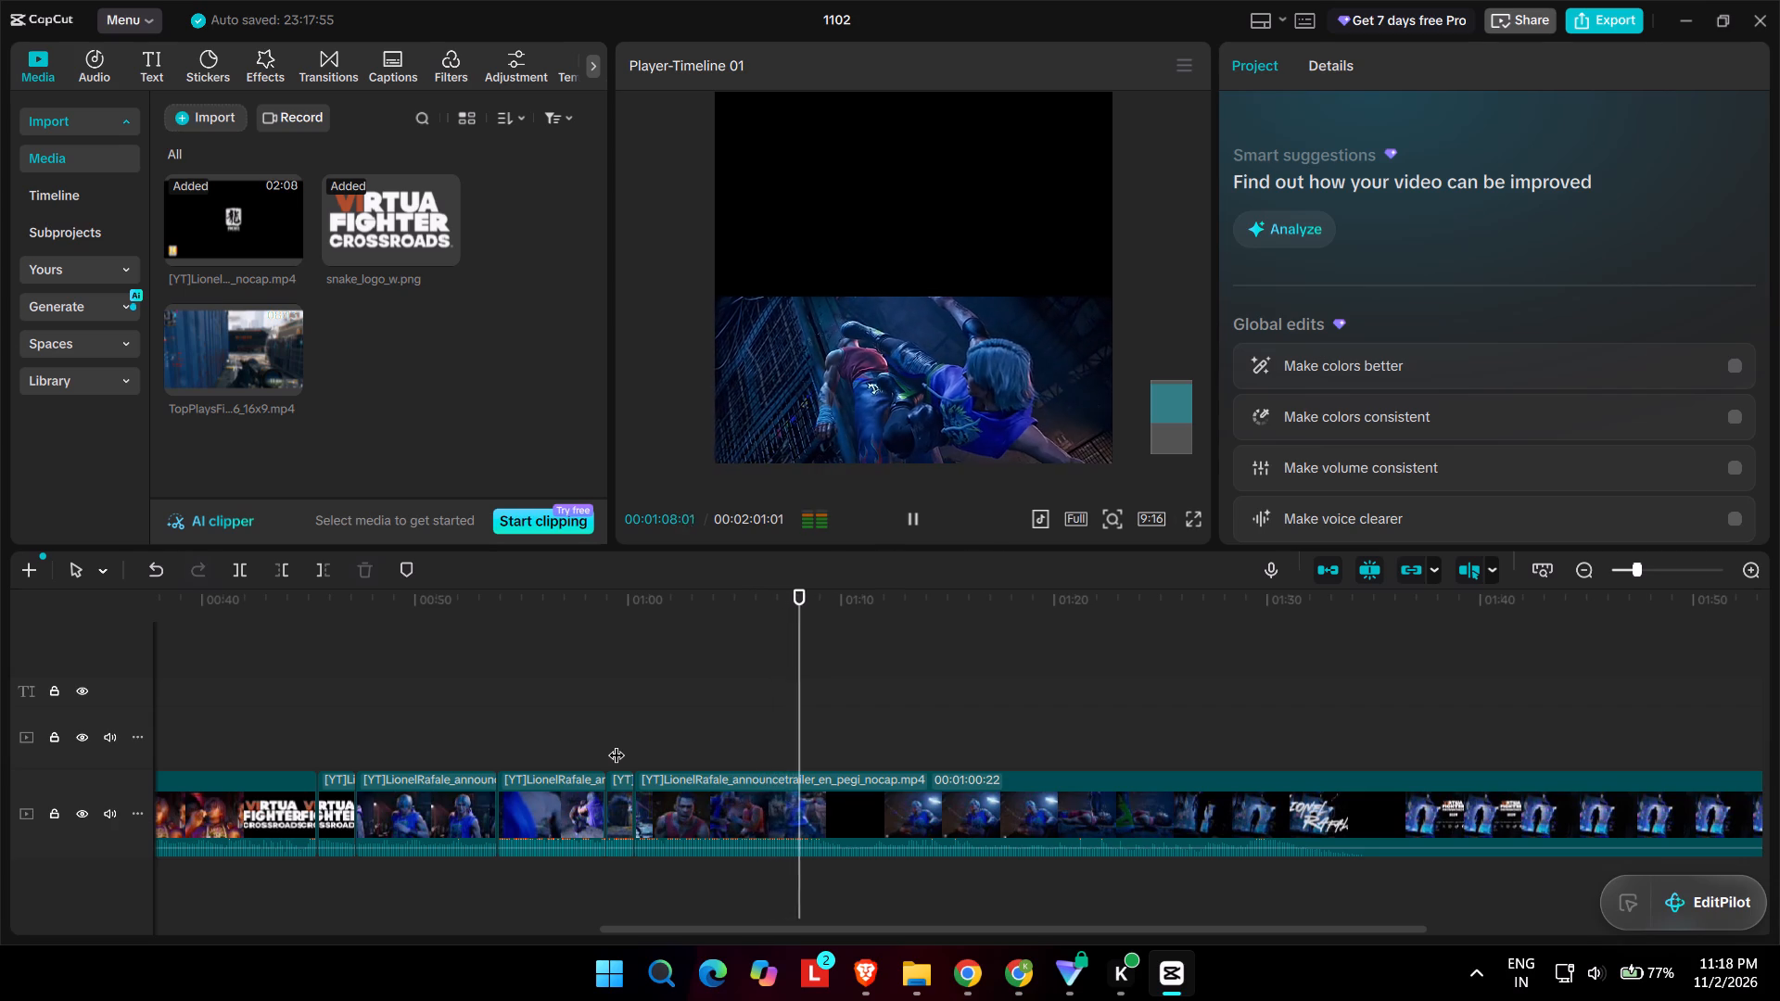
{"action": "key", "text": "space"}
{"action": "key", "text": "space"}
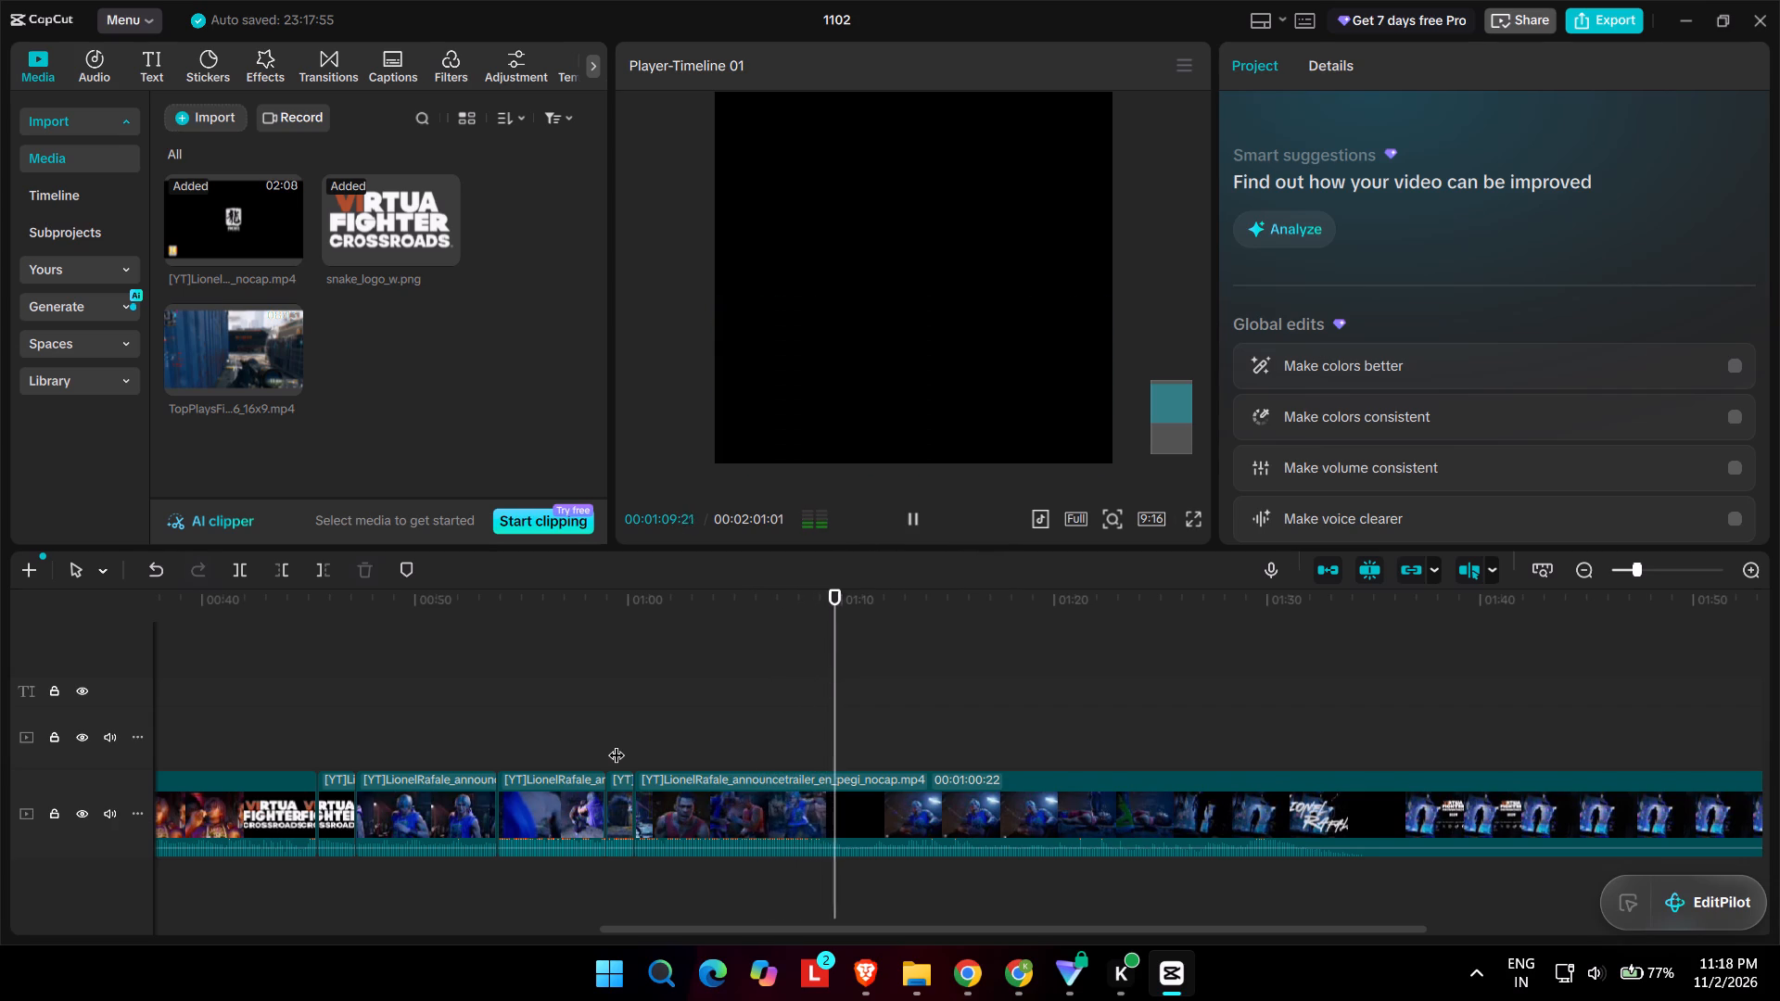
{"action": "key", "text": "space"}
{"action": "left_click", "coordinate": [824, 753]}
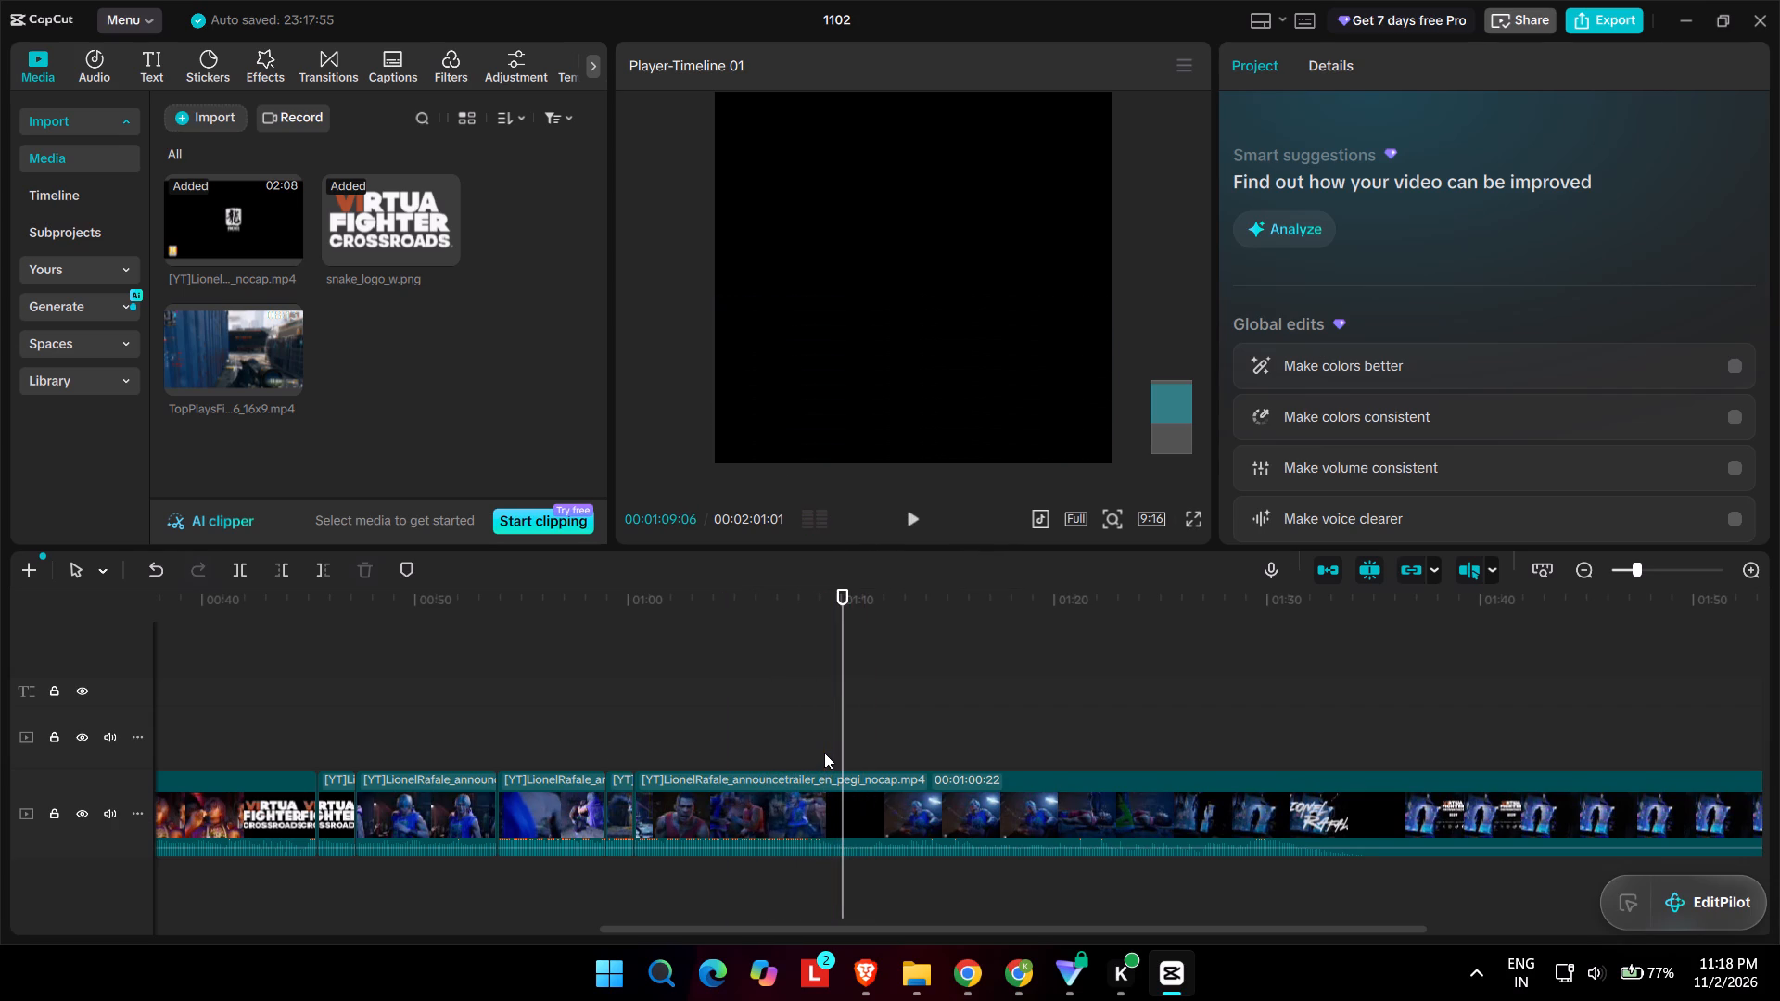
{"action": "left_click", "coordinate": [820, 807]}
{"action": "key", "text": "ctrl+b"}
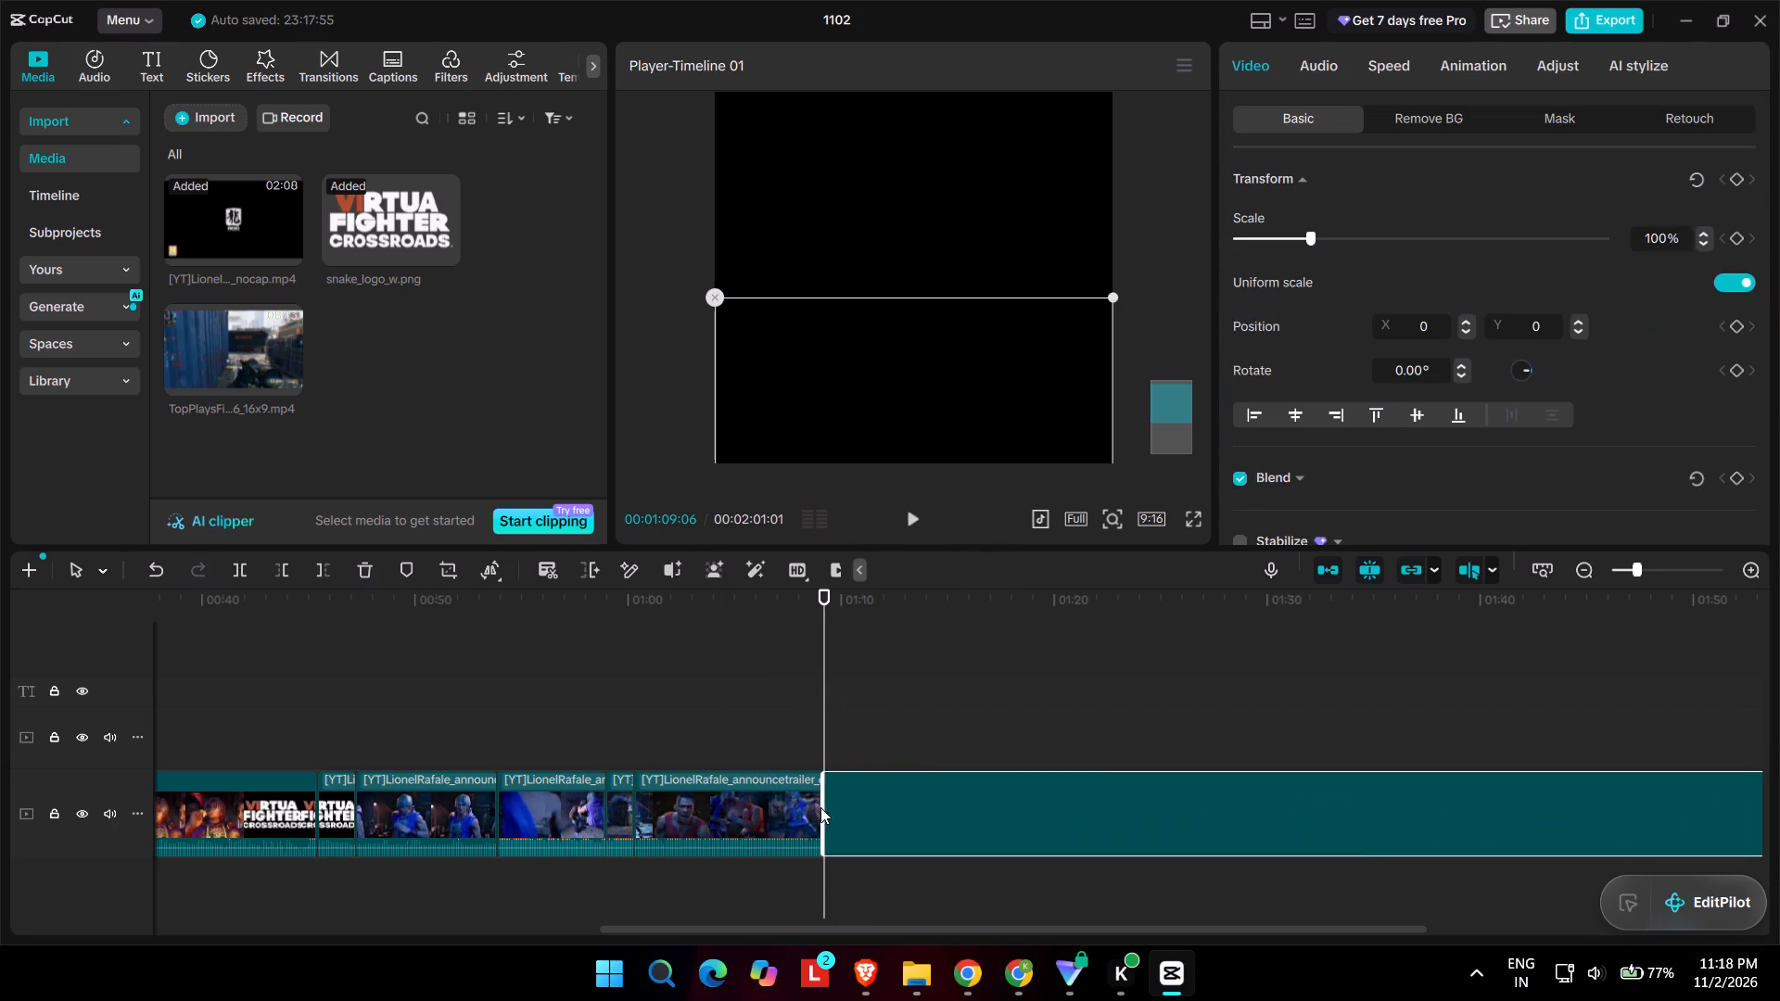
Find the end of the black gap, split the trailer at 00:01:11:10, and delete the section between 00:01:09:06 and that cut.
{"action": "key", "text": "space"}
{"action": "left_click_drag", "start_coordinate": [820, 729], "coordinate": [843, 730]}
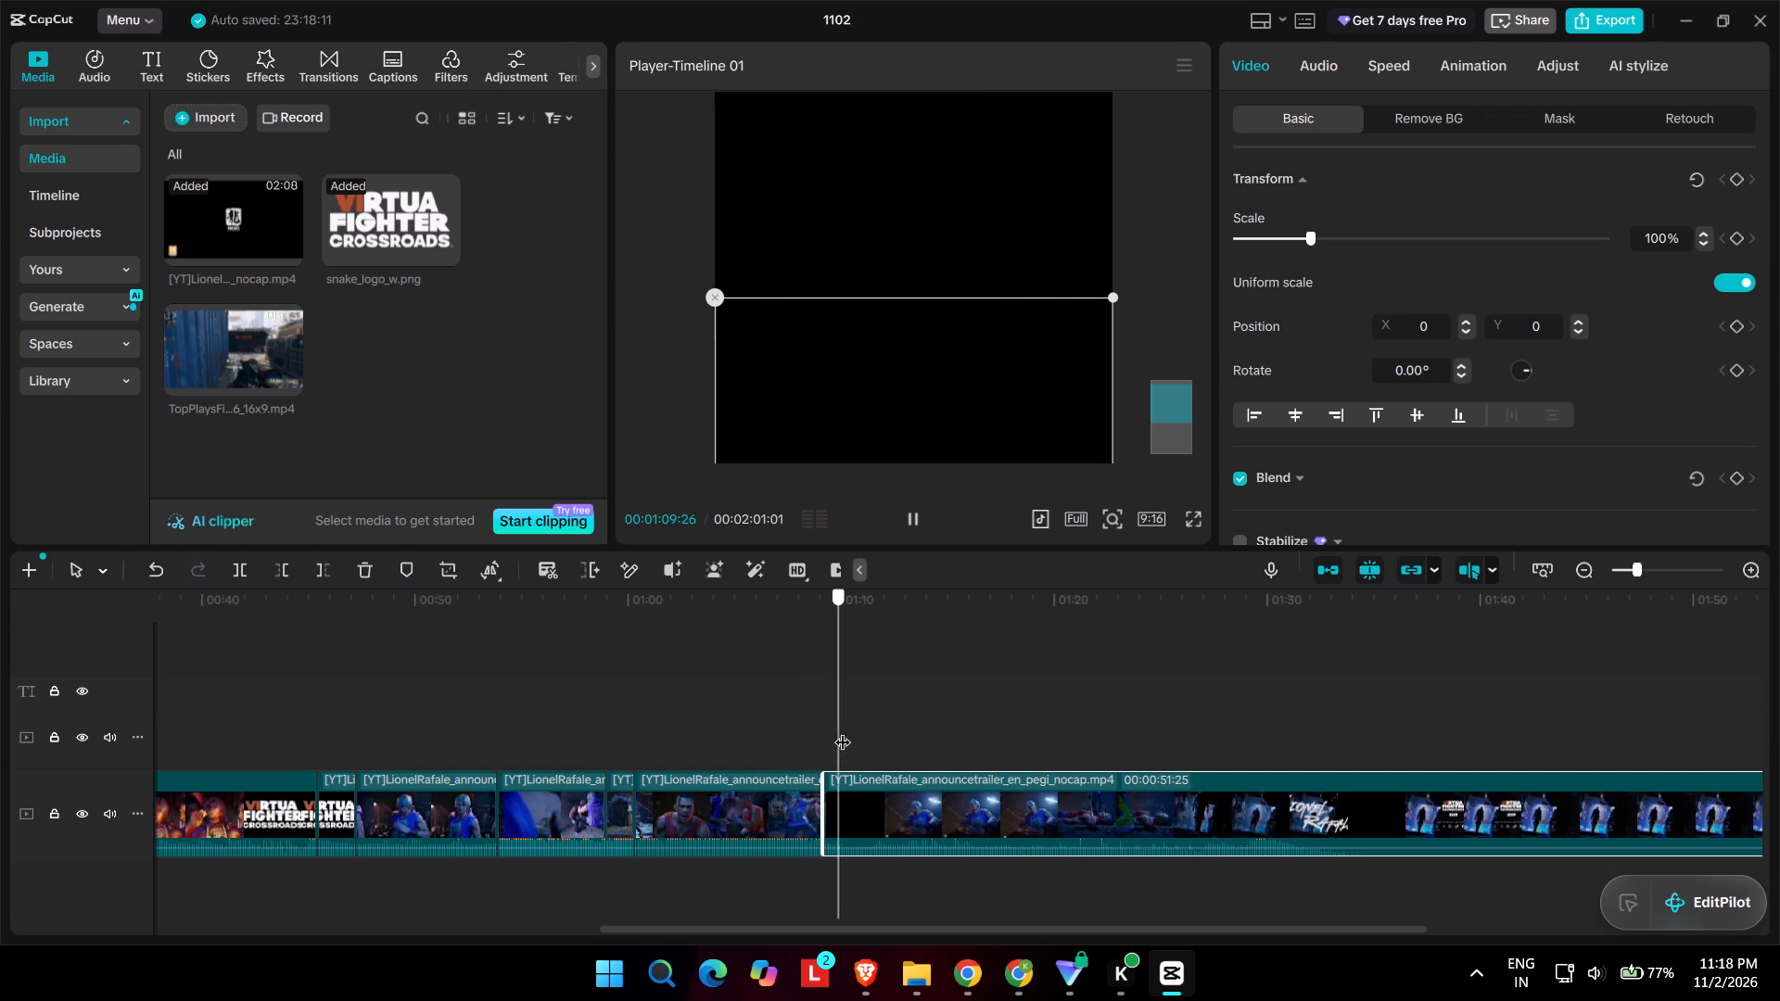
{"action": "left_click_drag", "start_coordinate": [843, 730], "coordinate": [869, 736]}
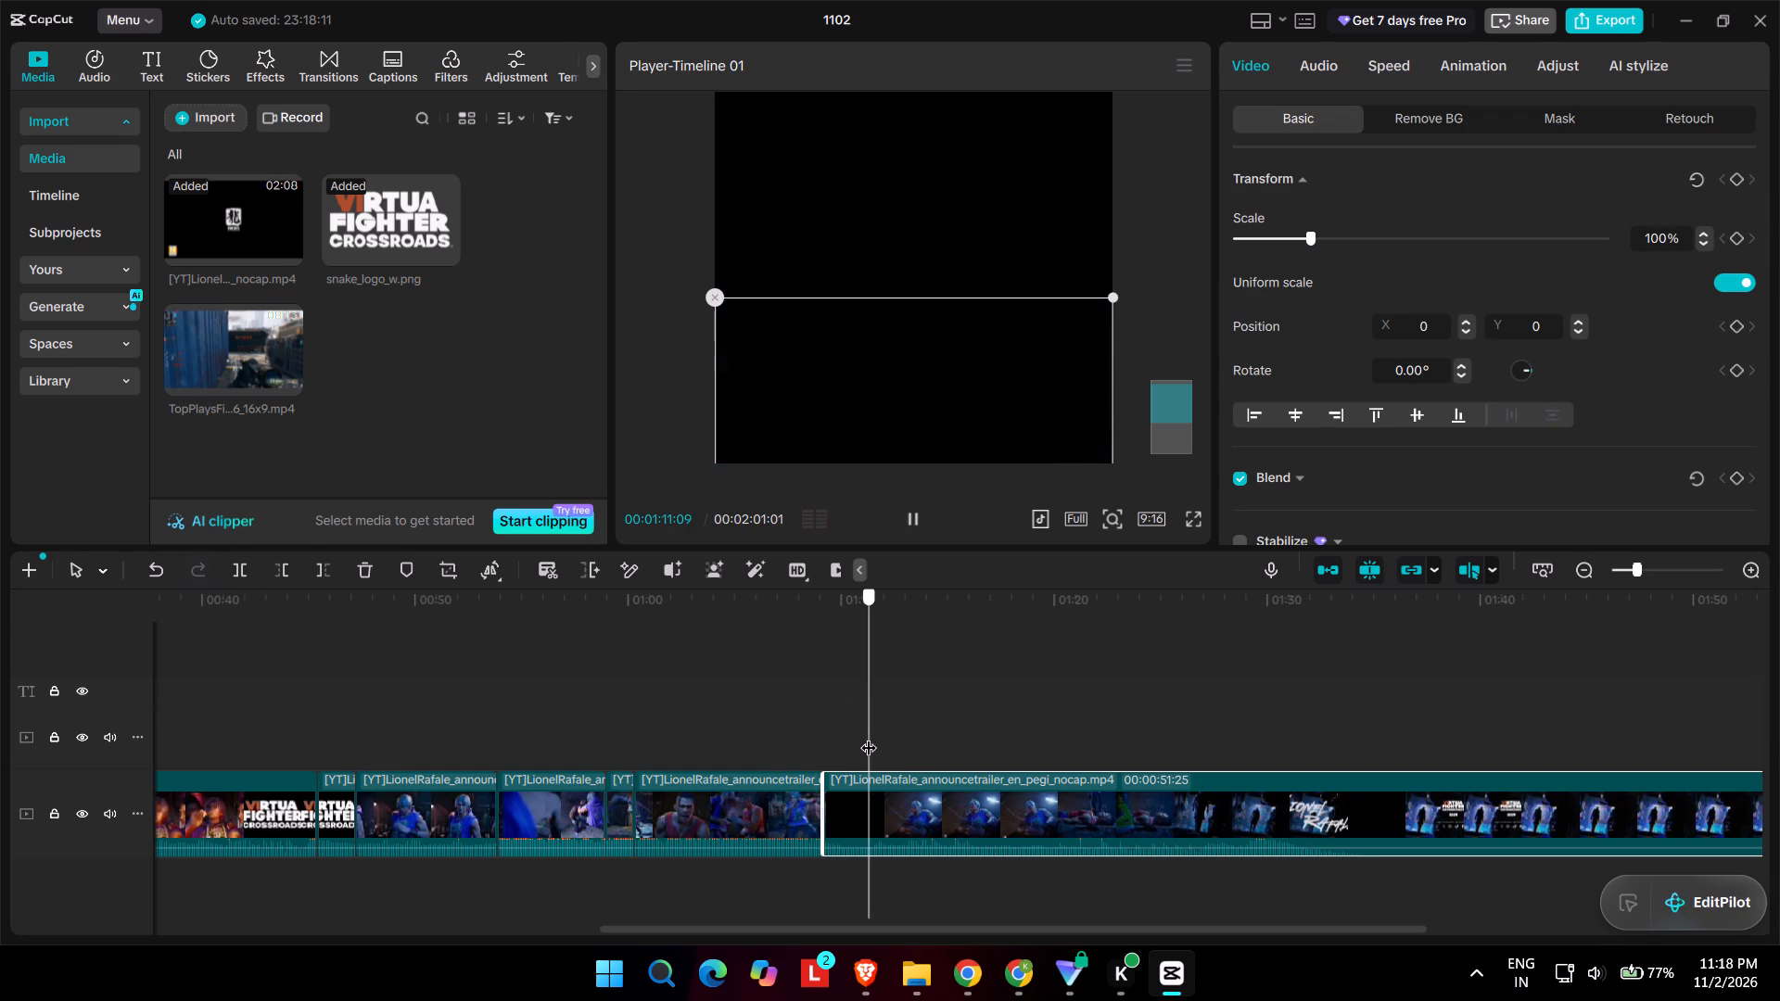
{"action": "left_click_drag", "start_coordinate": [869, 736], "coordinate": [873, 740]}
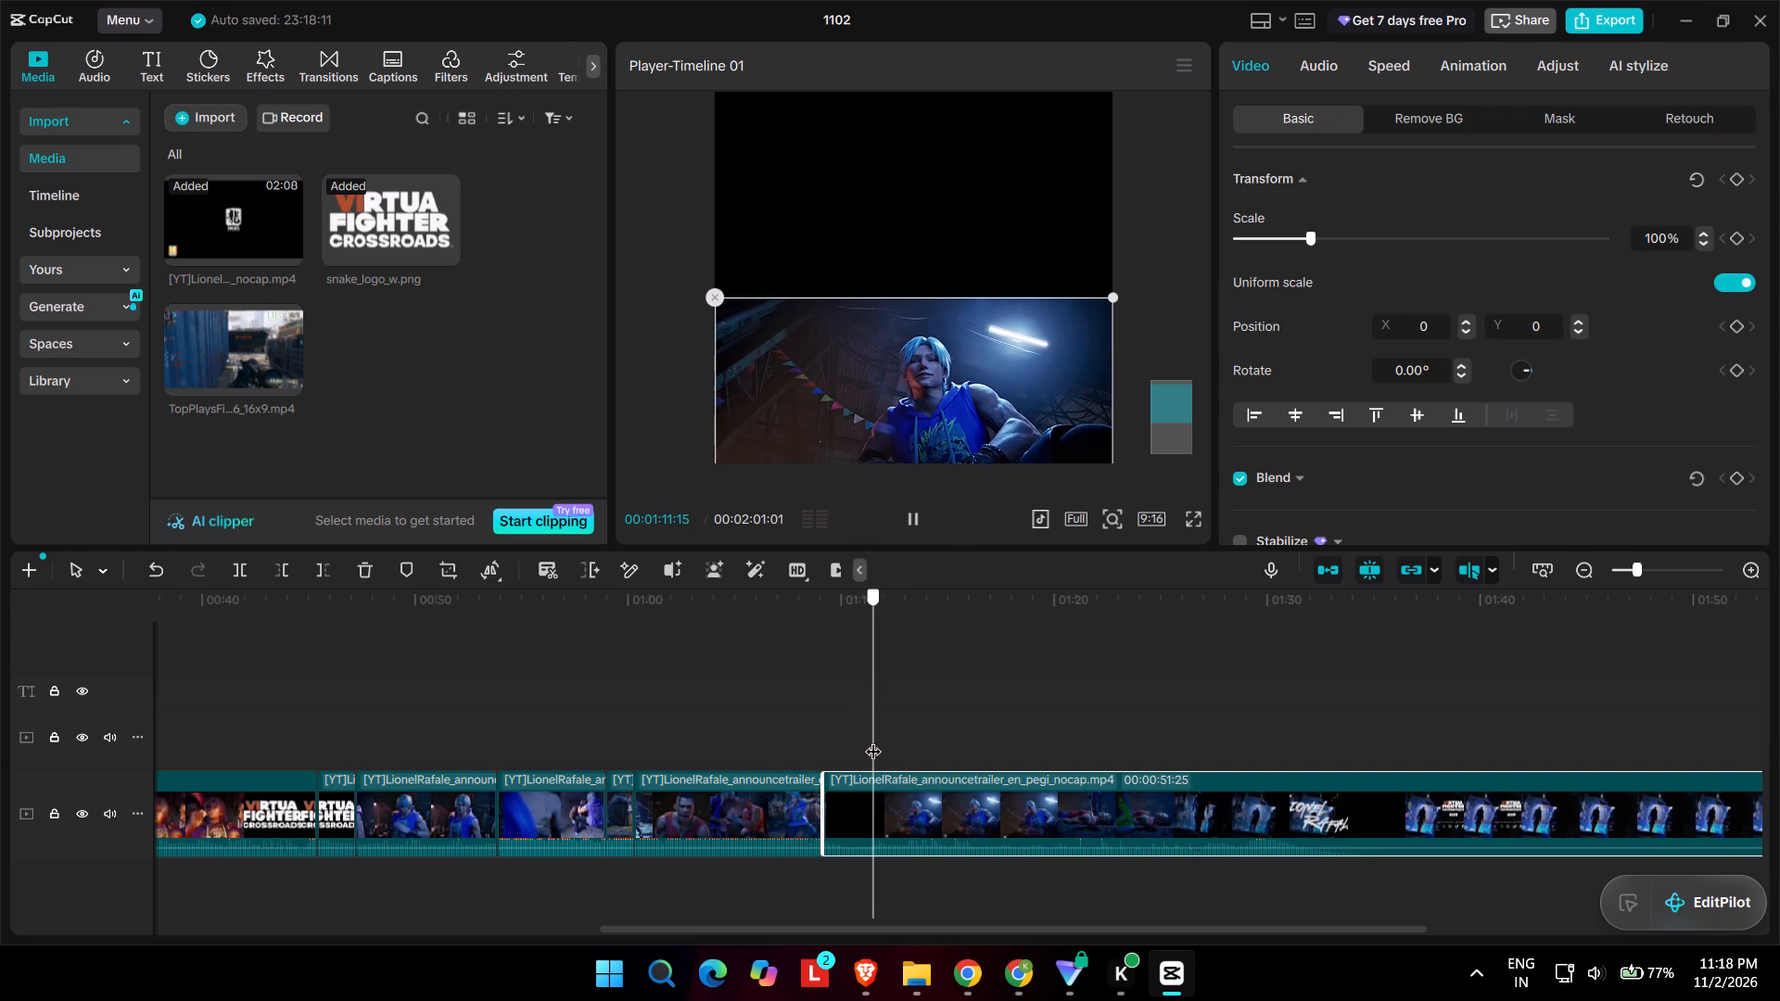
{"action": "left_click_drag", "start_coordinate": [873, 740], "coordinate": [868, 741]}
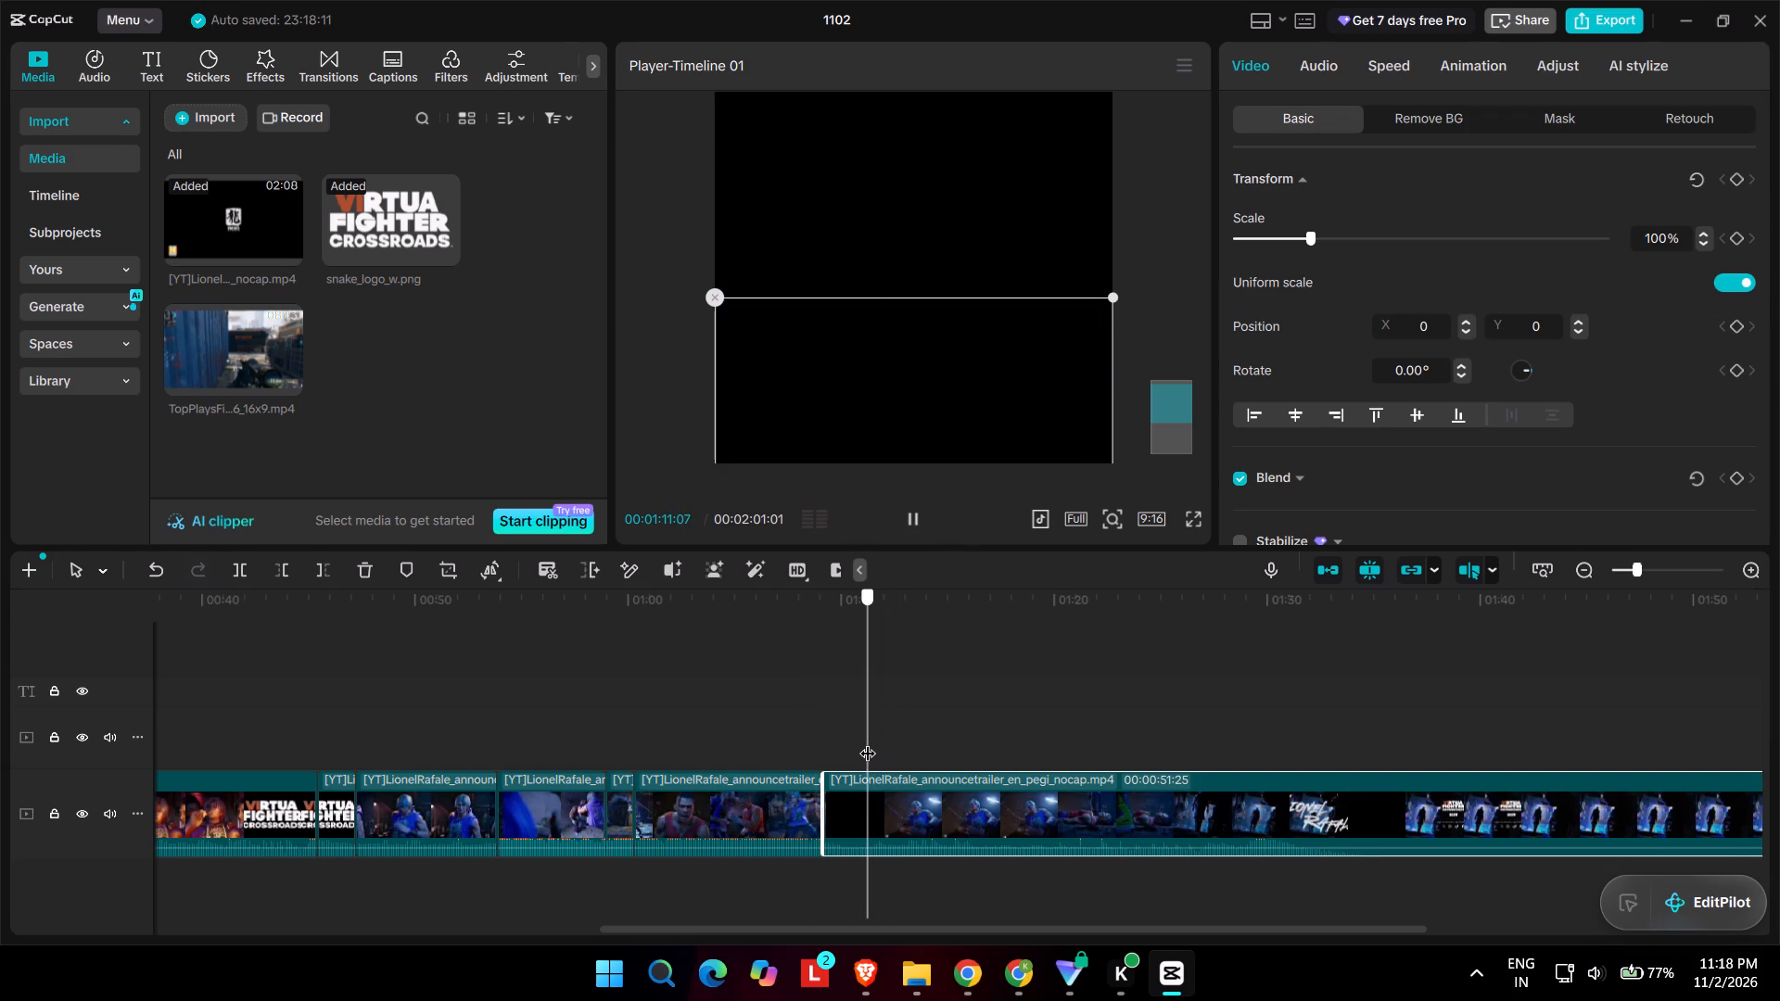
{"action": "left_click_drag", "start_coordinate": [868, 741], "coordinate": [870, 741]}
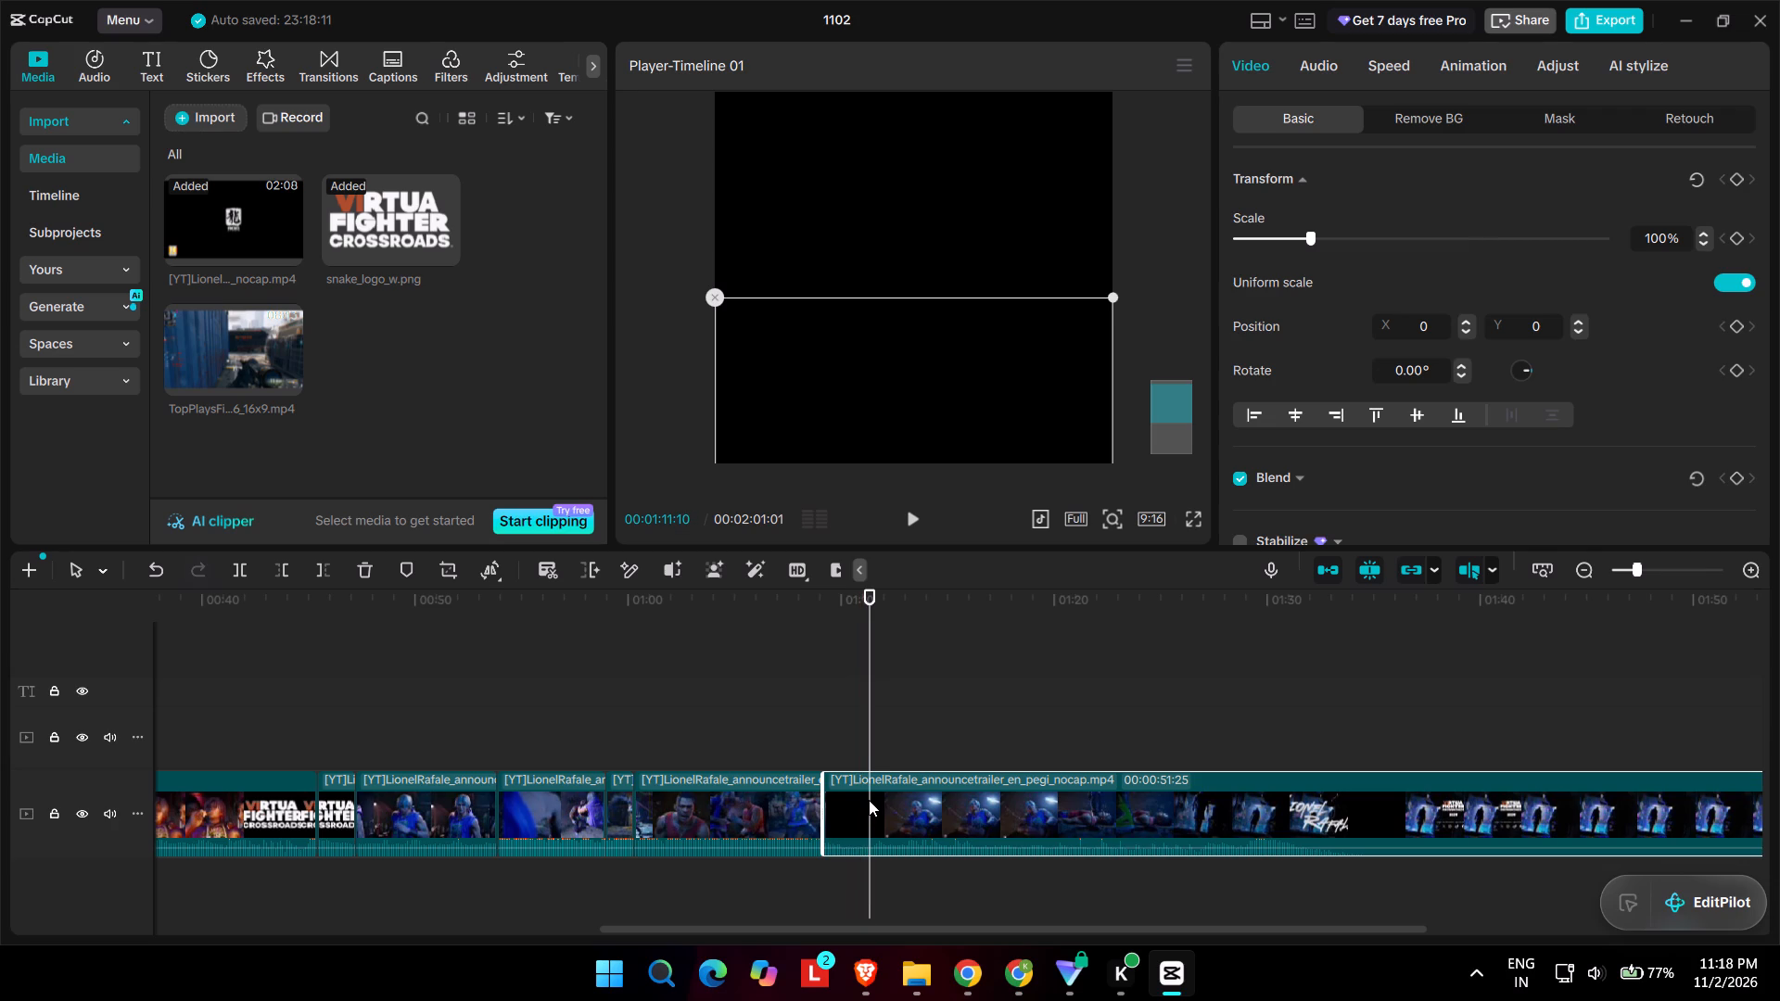
{"action": "key", "text": "ctrl+b"}
{"action": "left_click", "coordinate": [850, 800]}
{"action": "key", "text": "Delete"}
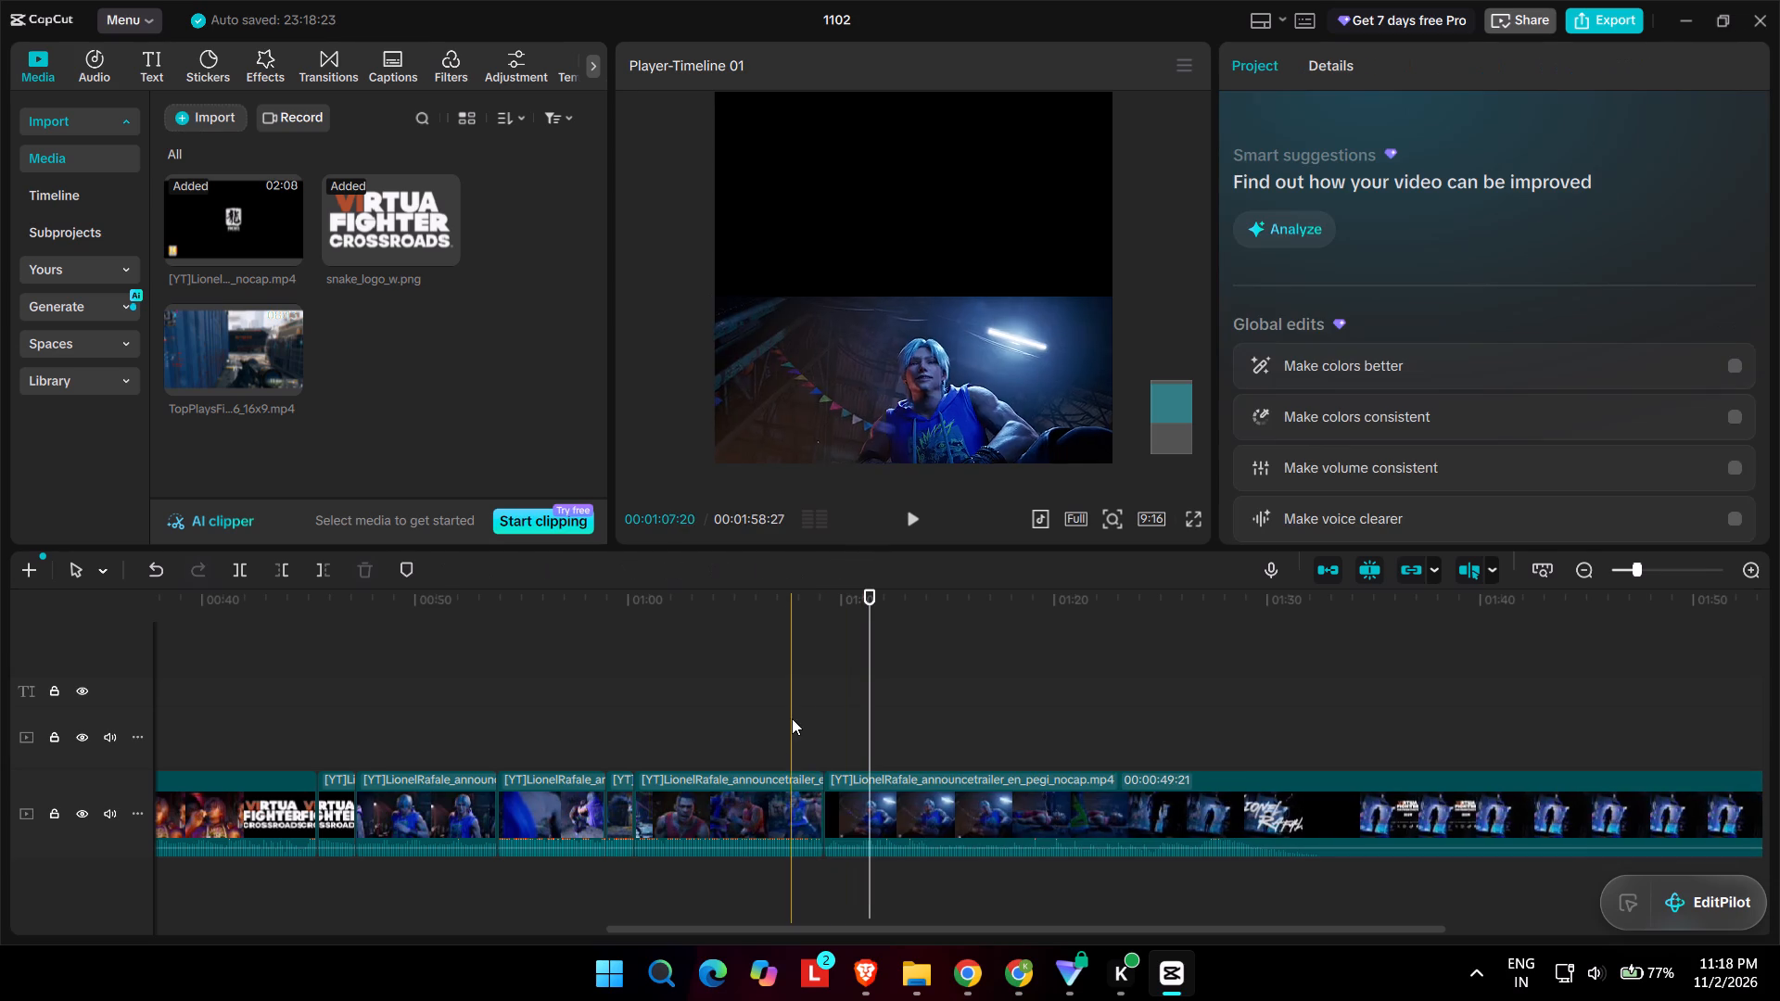
Play across the new join, split the trailer at 00:01:15:01 during the seated blue-haired fighter shot, and delete everything after it.
{"action": "left_click", "coordinate": [792, 718]}
{"action": "key", "text": "space"}
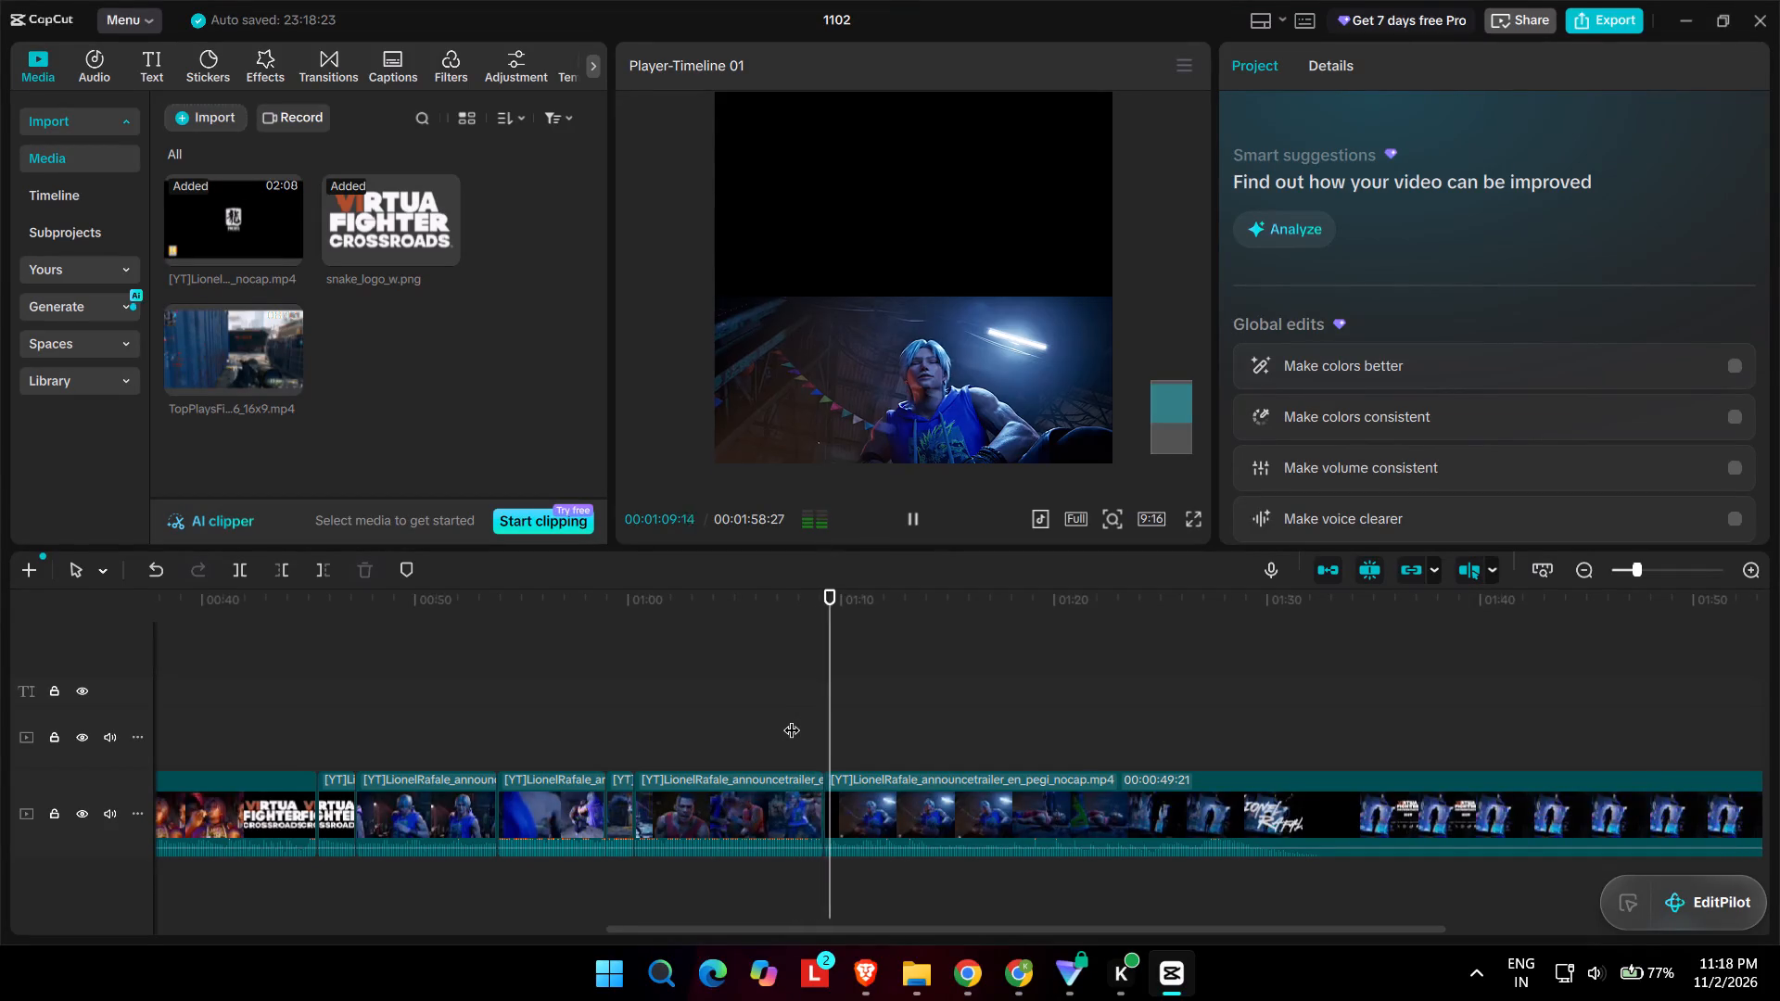
{"action": "scroll", "coordinate": [862, 726], "scroll_direction": "down", "scroll_amount": 1, "text": "ctrl"}
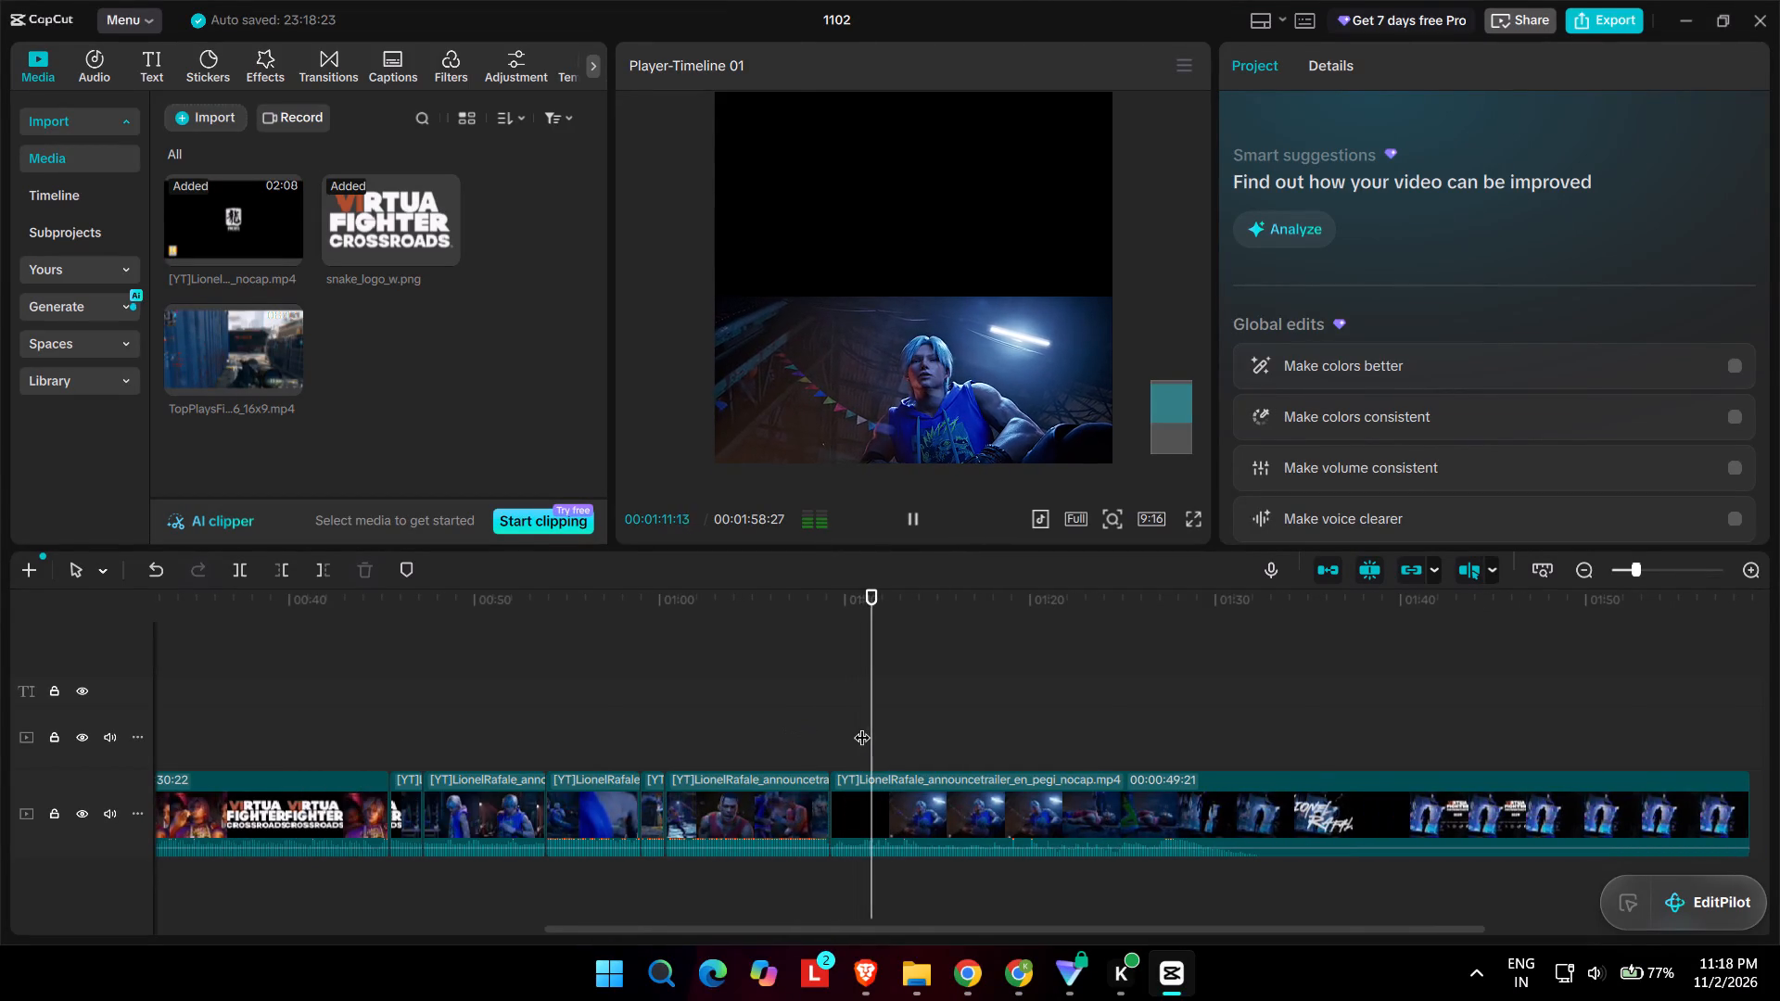
{"action": "scroll", "coordinate": [943, 364], "scroll_direction": "down", "scroll_amount": 1}
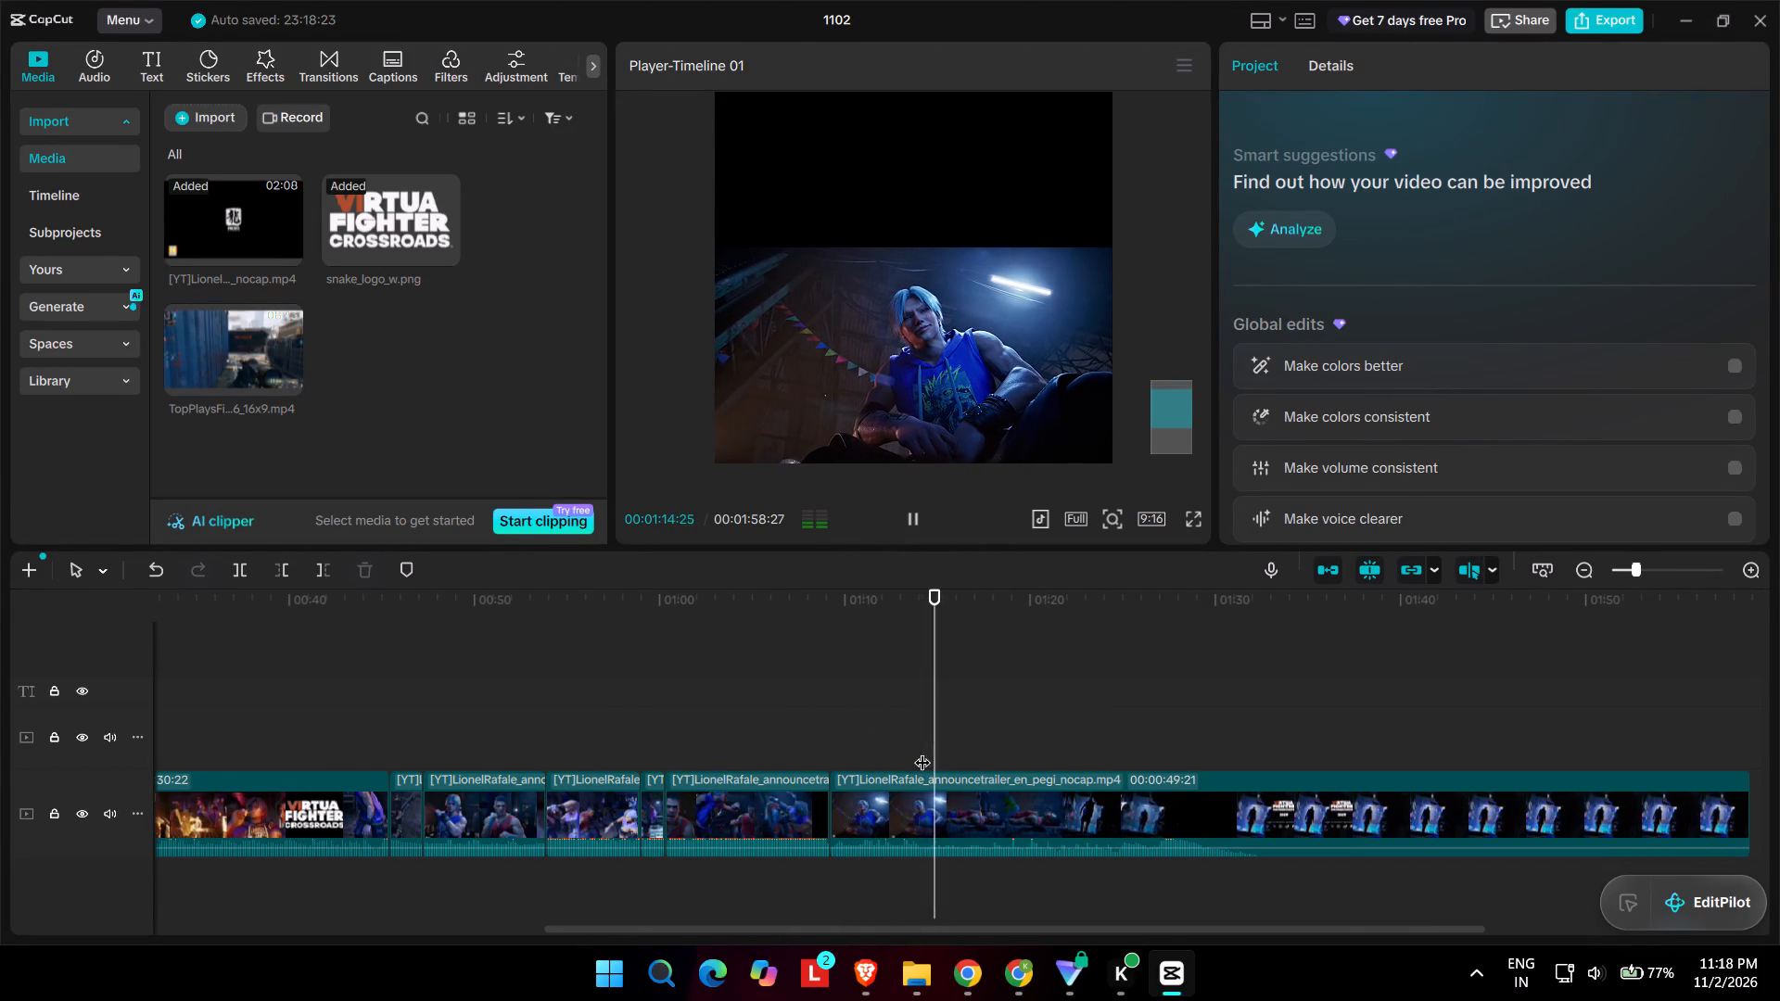
{"action": "key", "text": "space"}
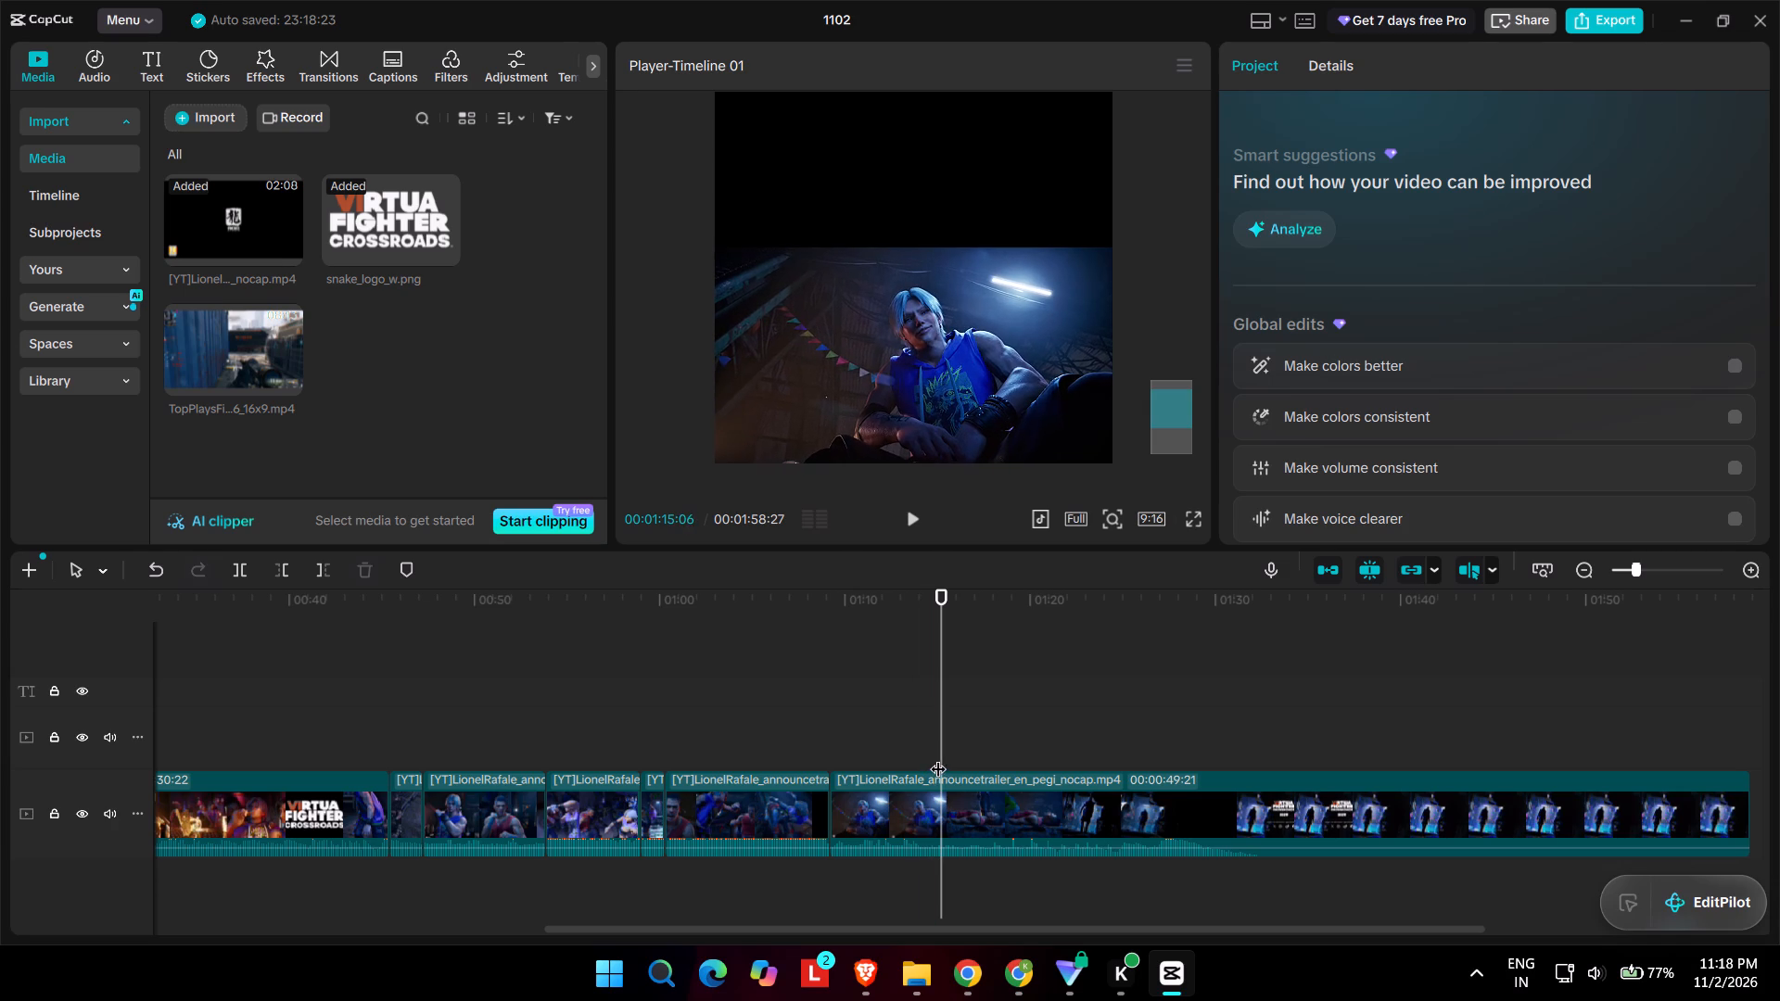
{"action": "left_click", "coordinate": [938, 757]}
{"action": "left_click", "coordinate": [941, 779]}
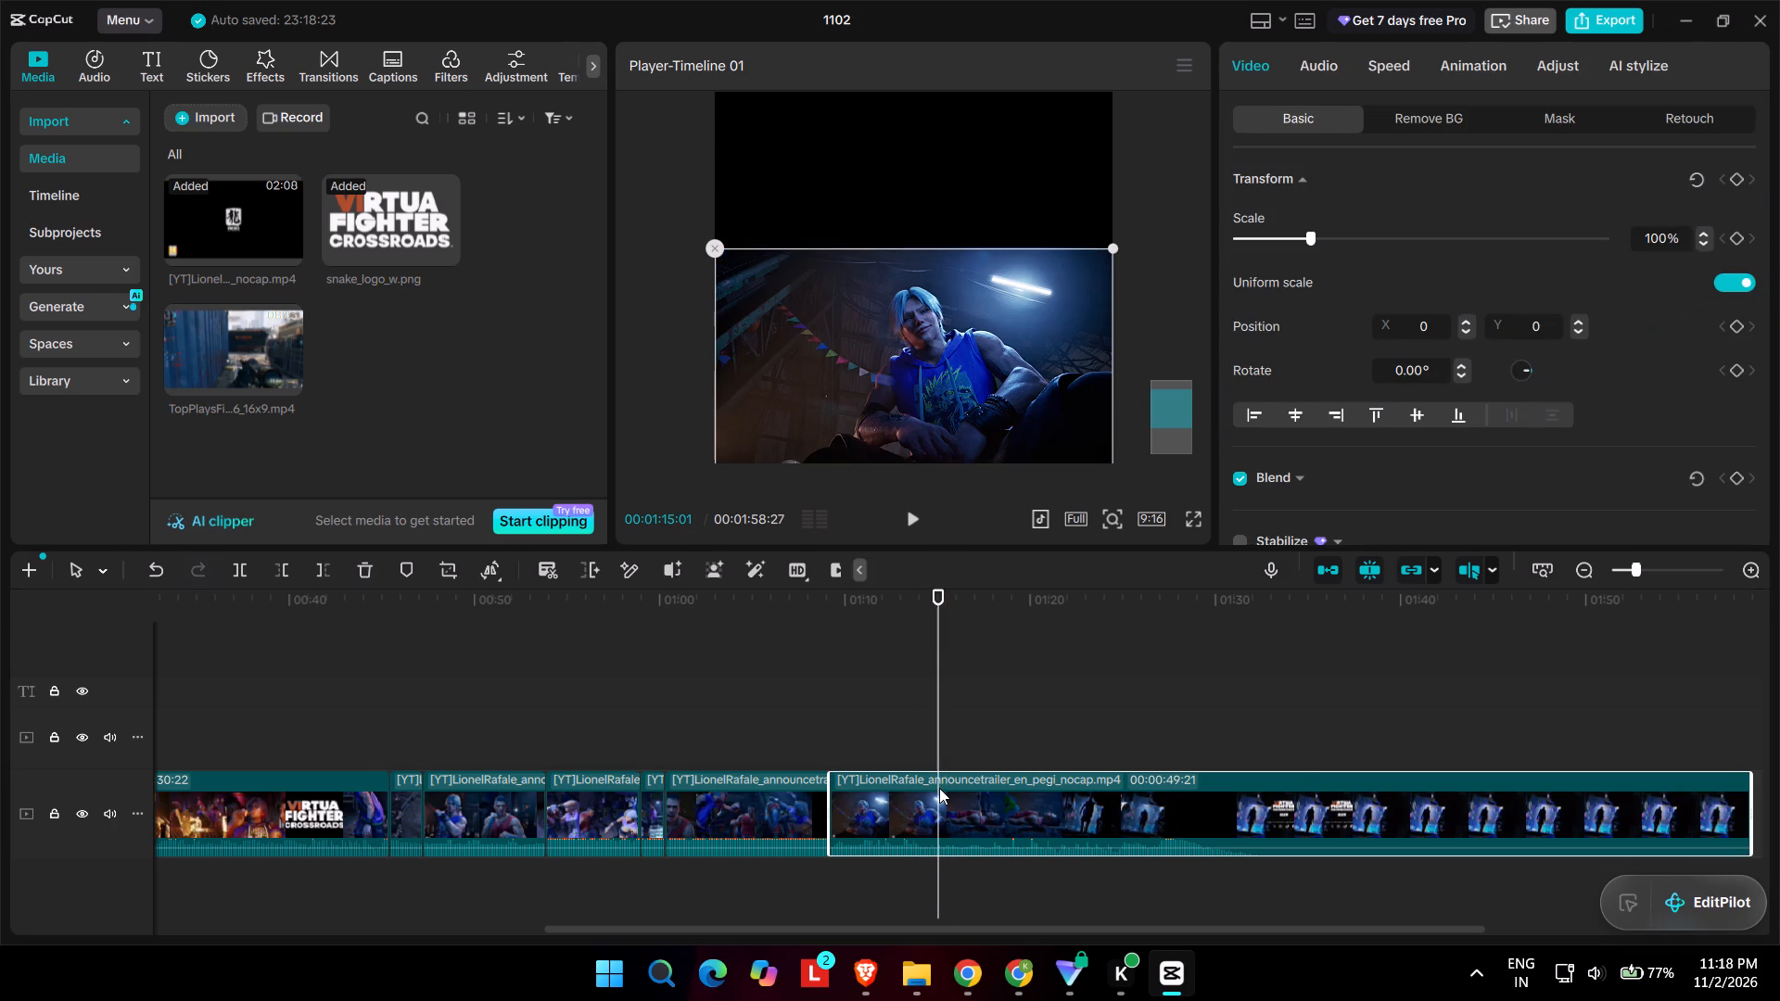
{"action": "key", "text": "ctrl+b"}
{"action": "key", "text": "Delete"}
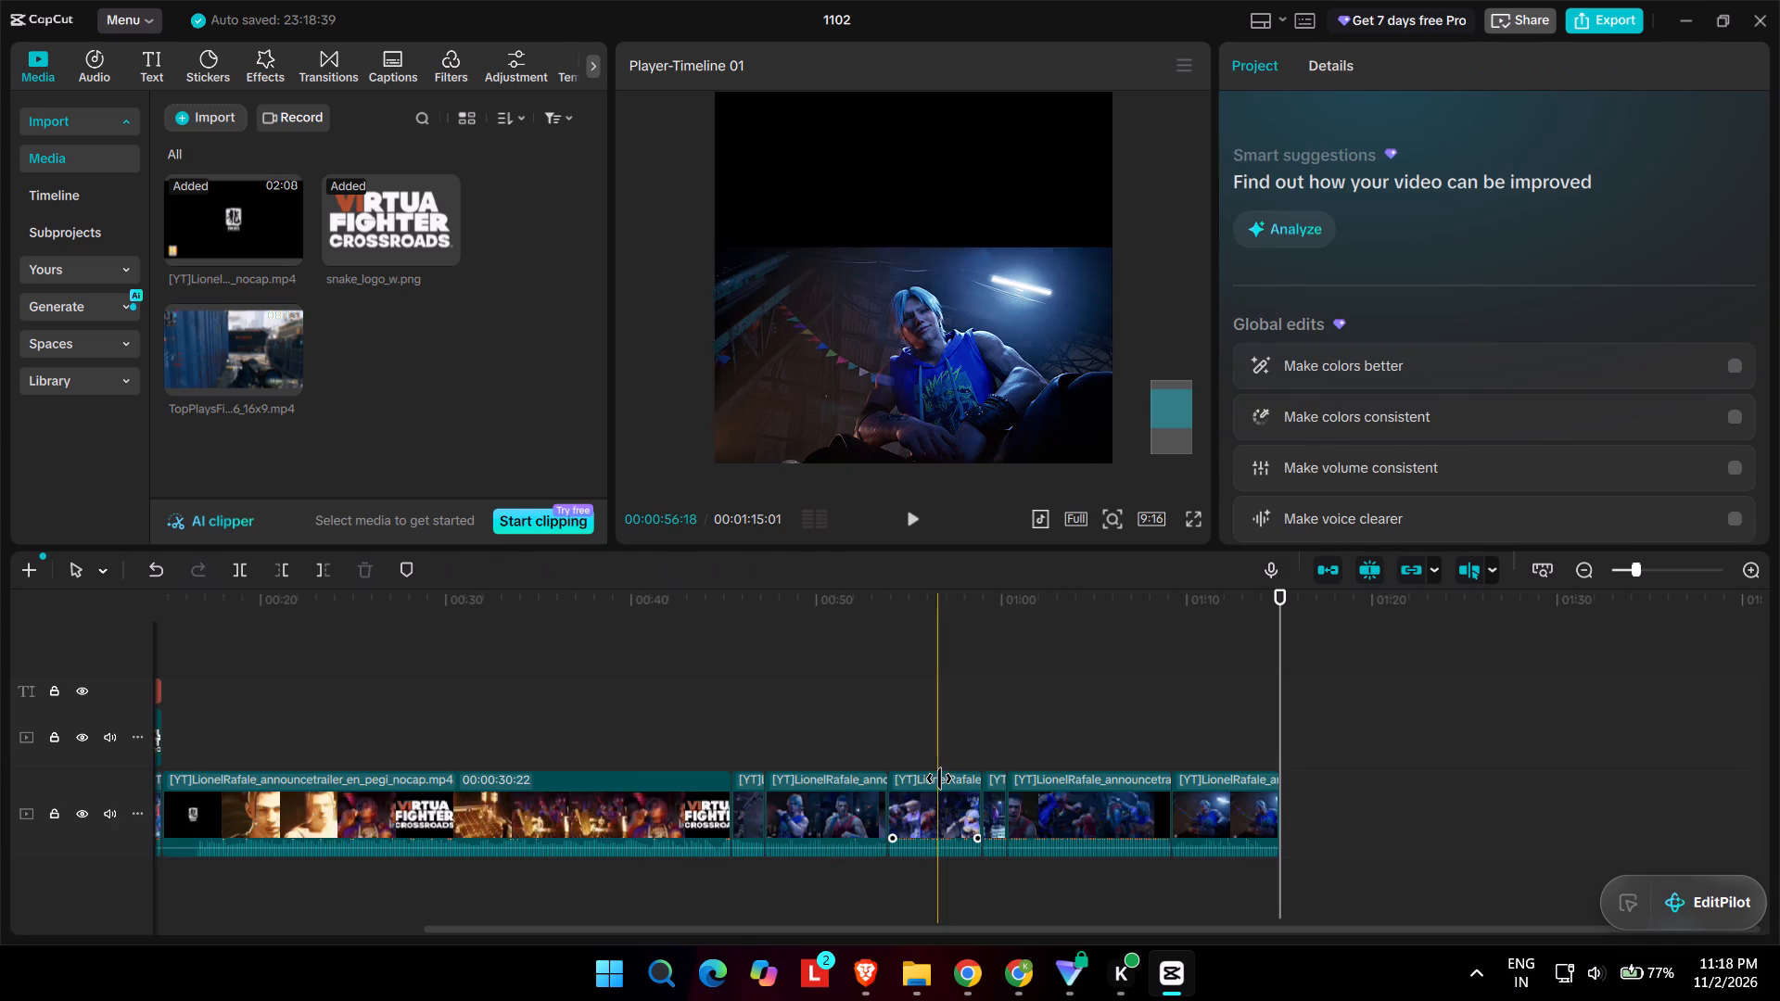
Delete the 00:00:30:22 trailer clip that sits just before the tightened fight clips.
{"action": "left_click", "coordinate": [734, 686]}
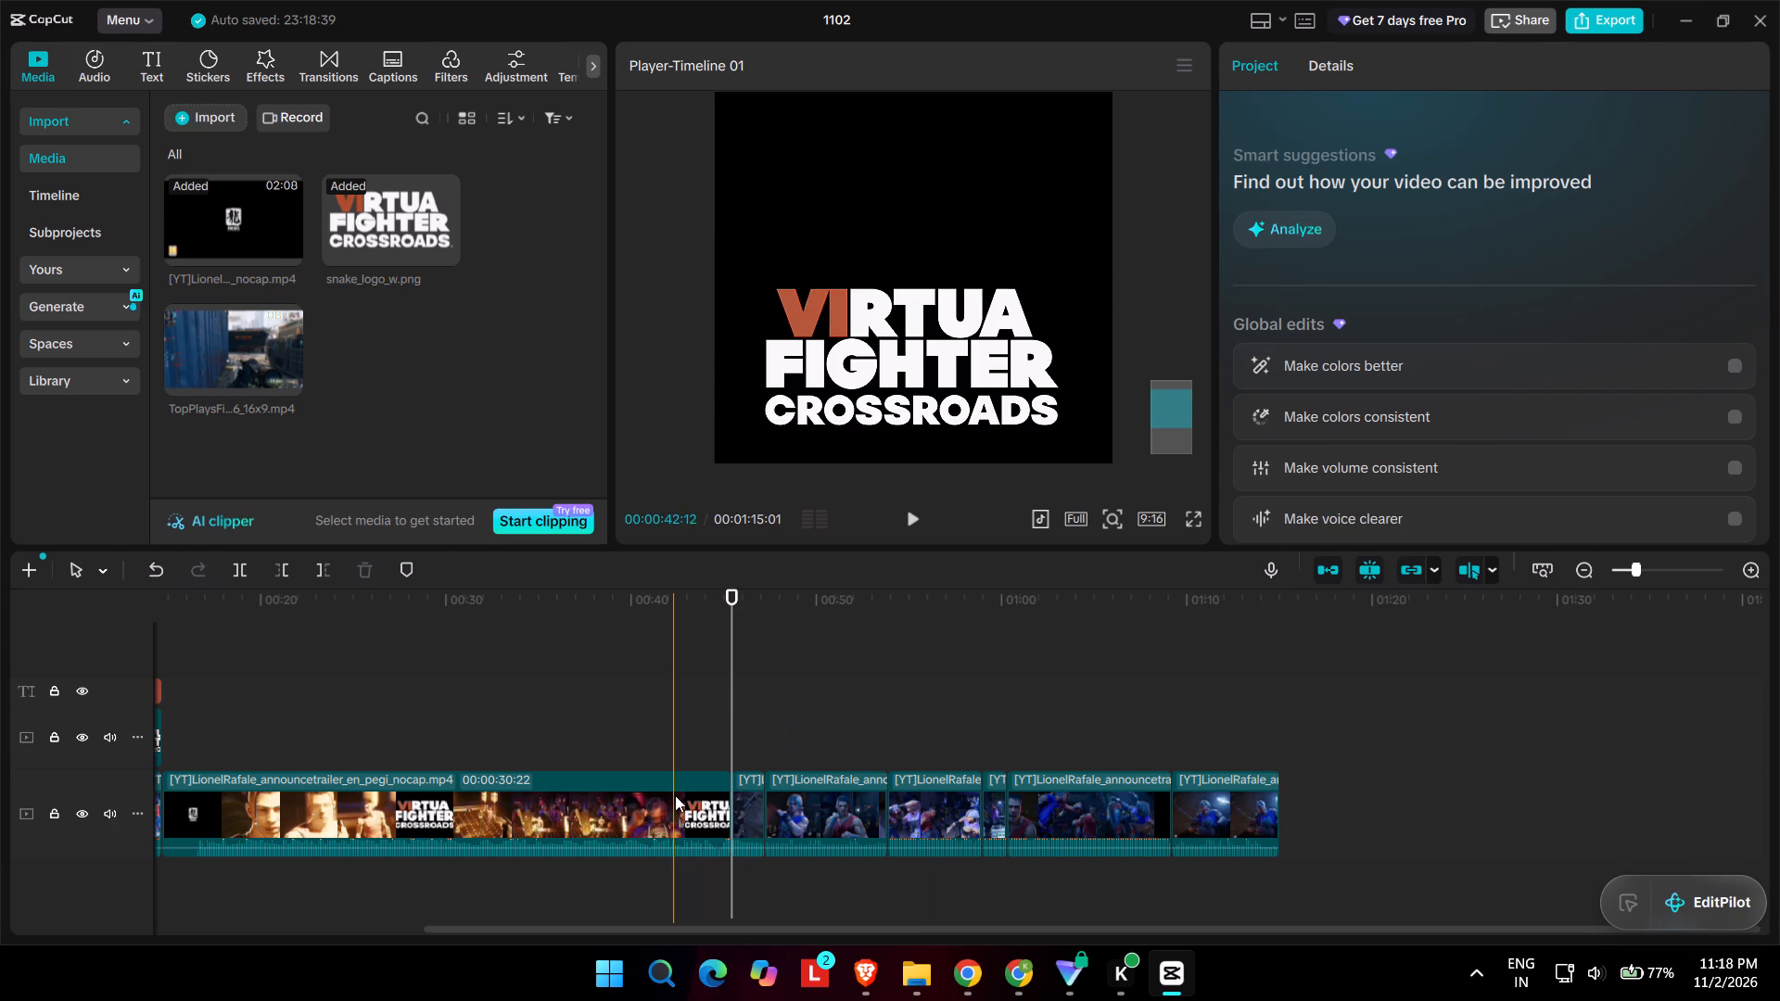
{"action": "left_click", "coordinate": [675, 795]}
{"action": "key", "text": "Delete"}
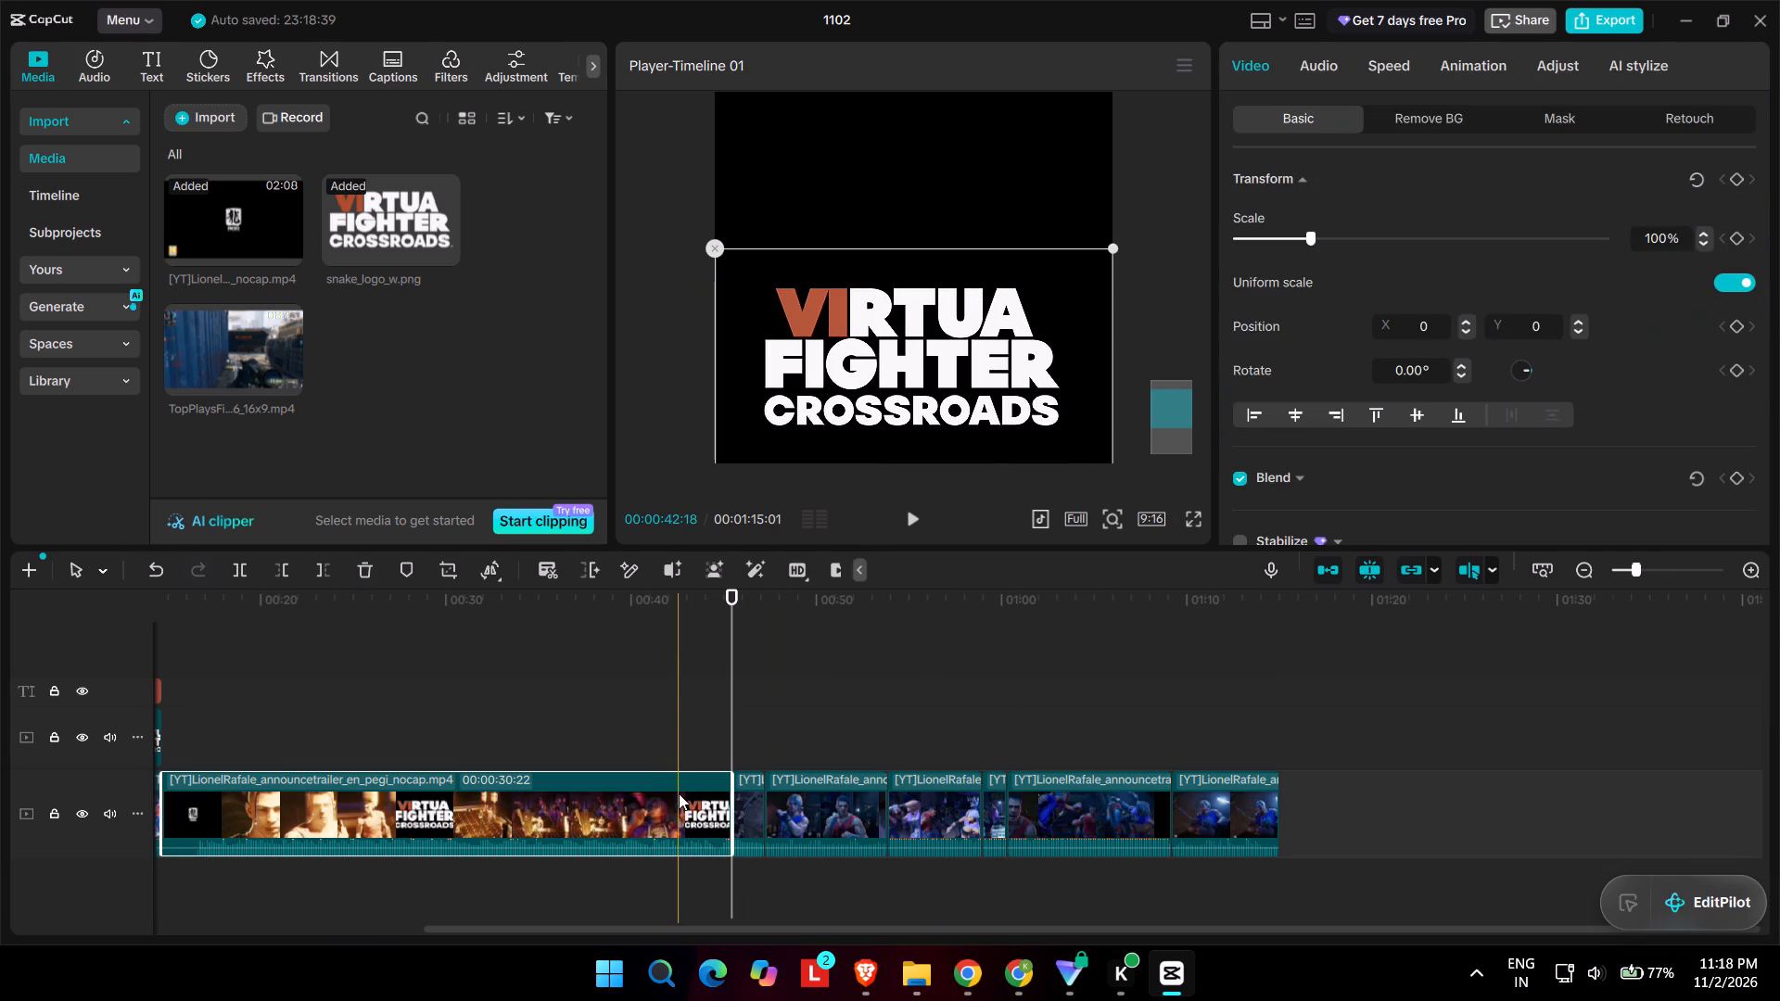
Move the six tightened fight clips together onto a new track above the old opening clips, starting at about 3 seconds.
{"action": "left_click_drag", "start_coordinate": [496, 742], "coordinate": [612, 800]}
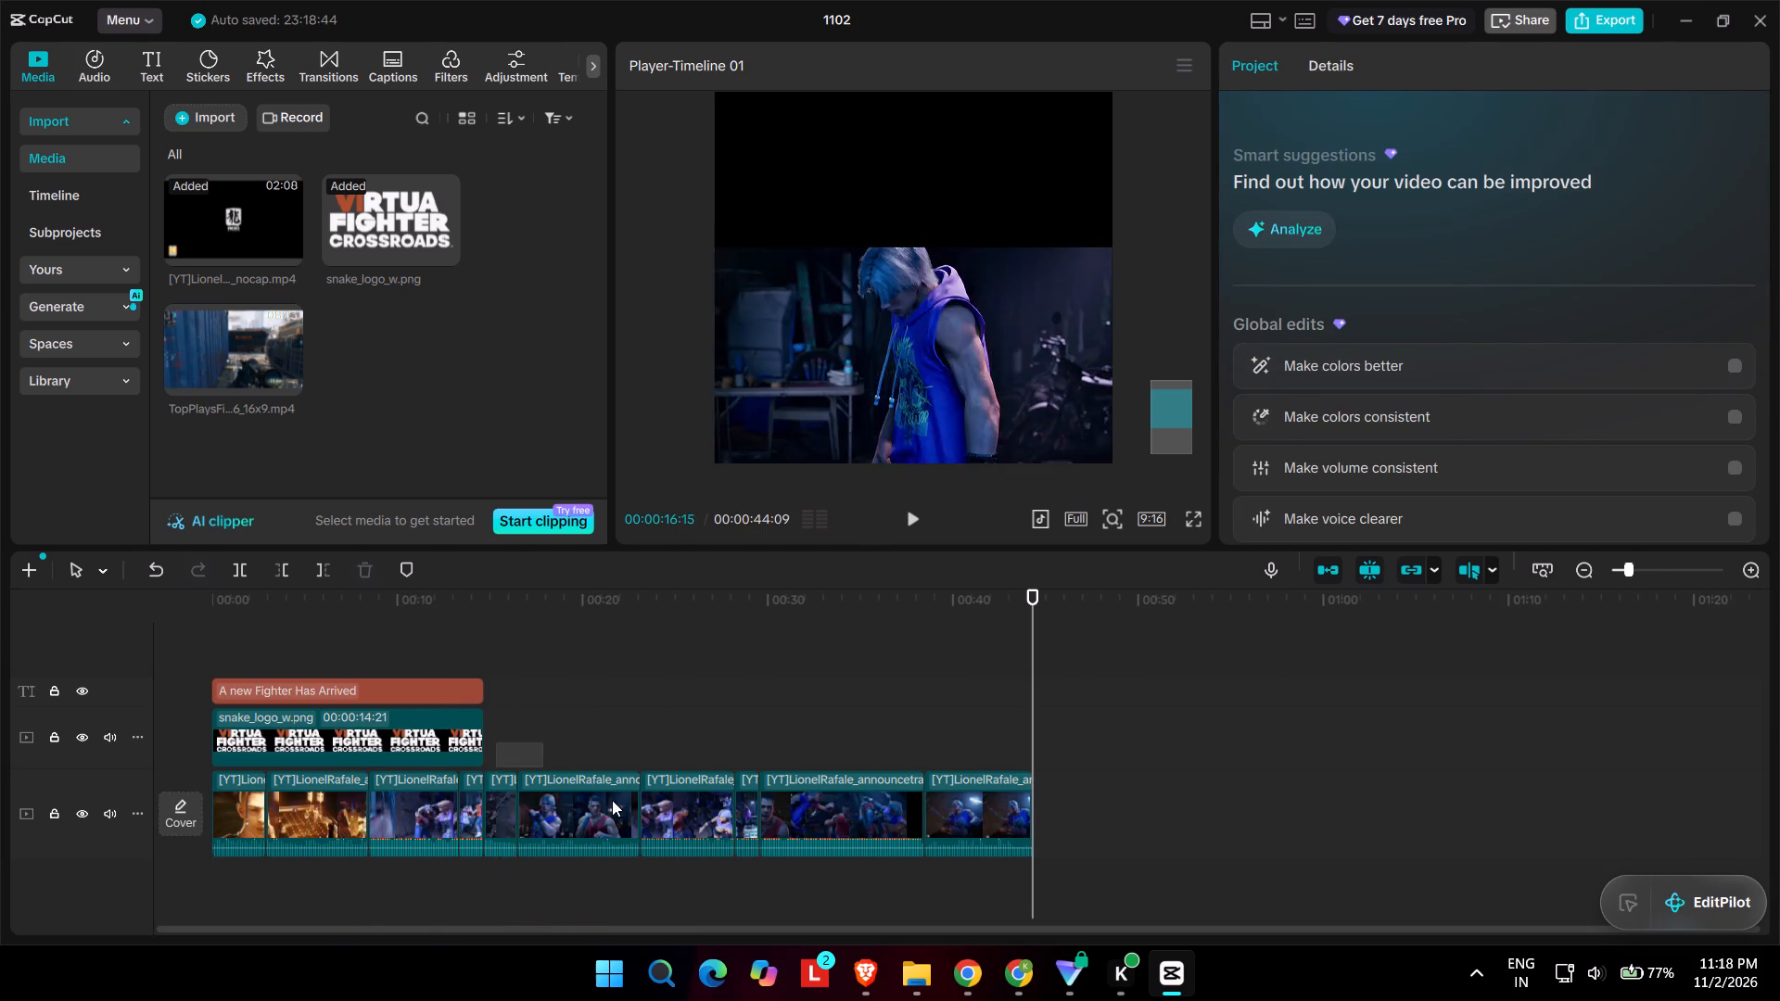
{"action": "left_click_drag", "start_coordinate": [612, 800], "coordinate": [992, 837]}
{"action": "left_click_drag", "start_coordinate": [992, 837], "coordinate": [694, 861]}
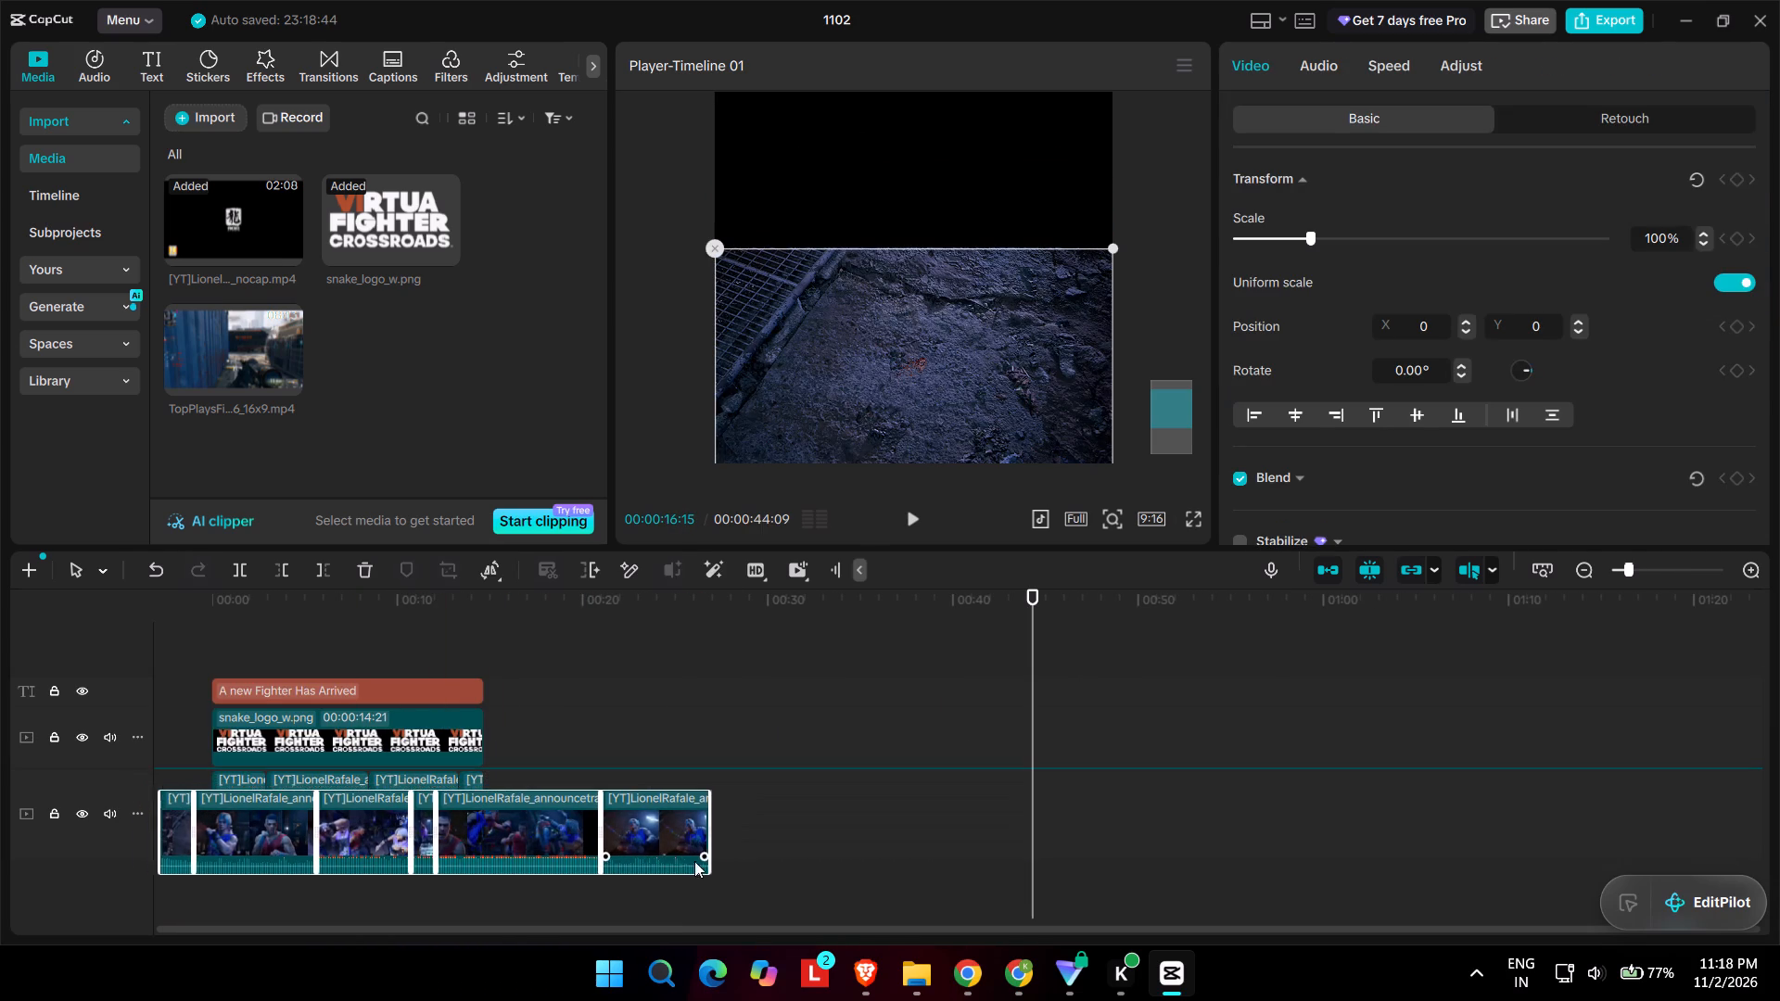
{"action": "left_click_drag", "start_coordinate": [694, 861], "coordinate": [775, 875]}
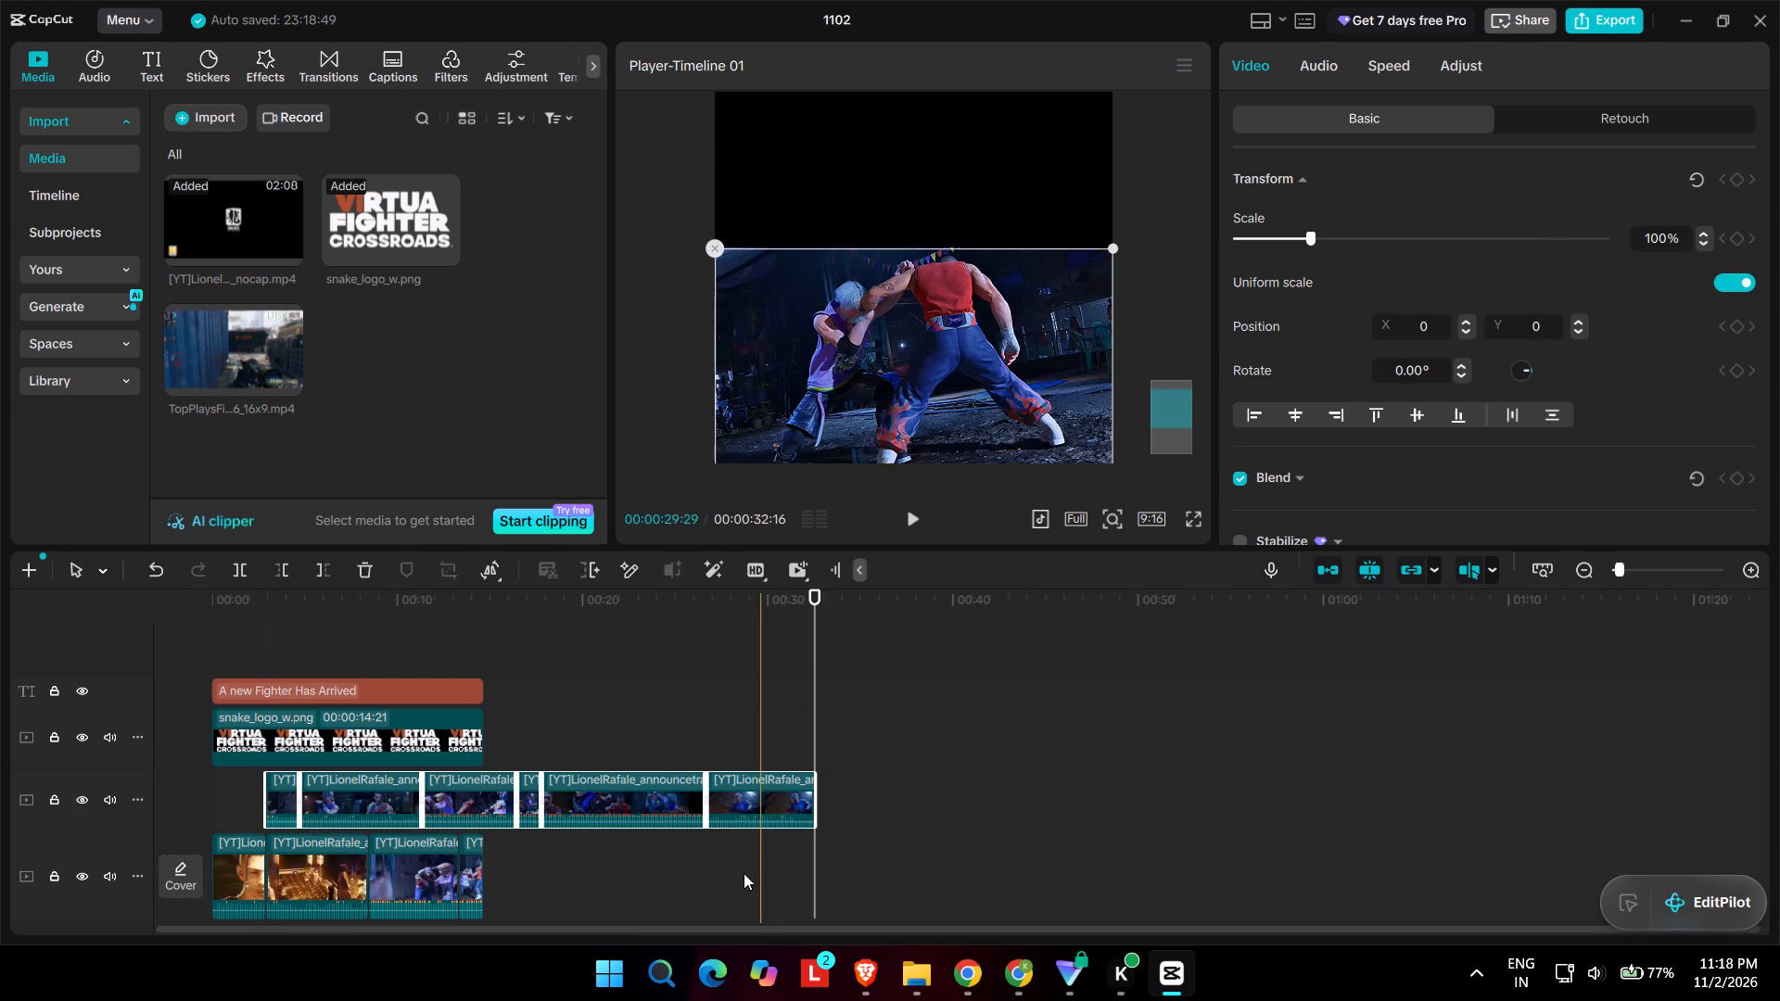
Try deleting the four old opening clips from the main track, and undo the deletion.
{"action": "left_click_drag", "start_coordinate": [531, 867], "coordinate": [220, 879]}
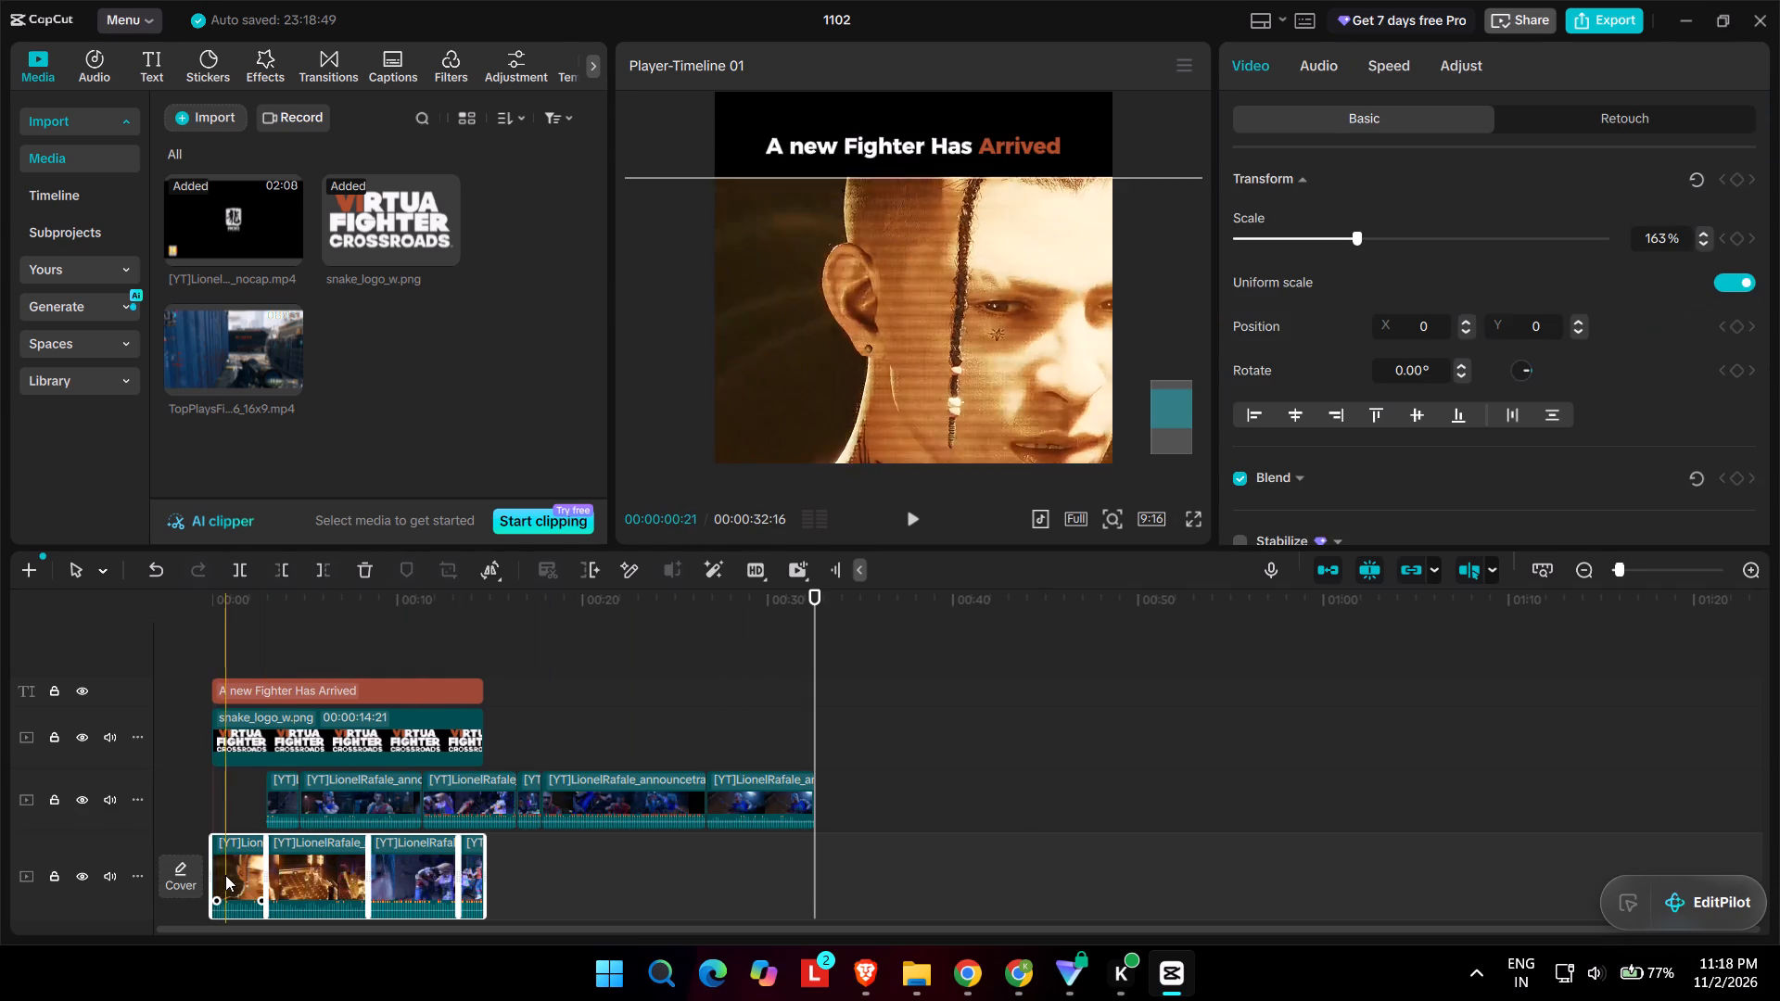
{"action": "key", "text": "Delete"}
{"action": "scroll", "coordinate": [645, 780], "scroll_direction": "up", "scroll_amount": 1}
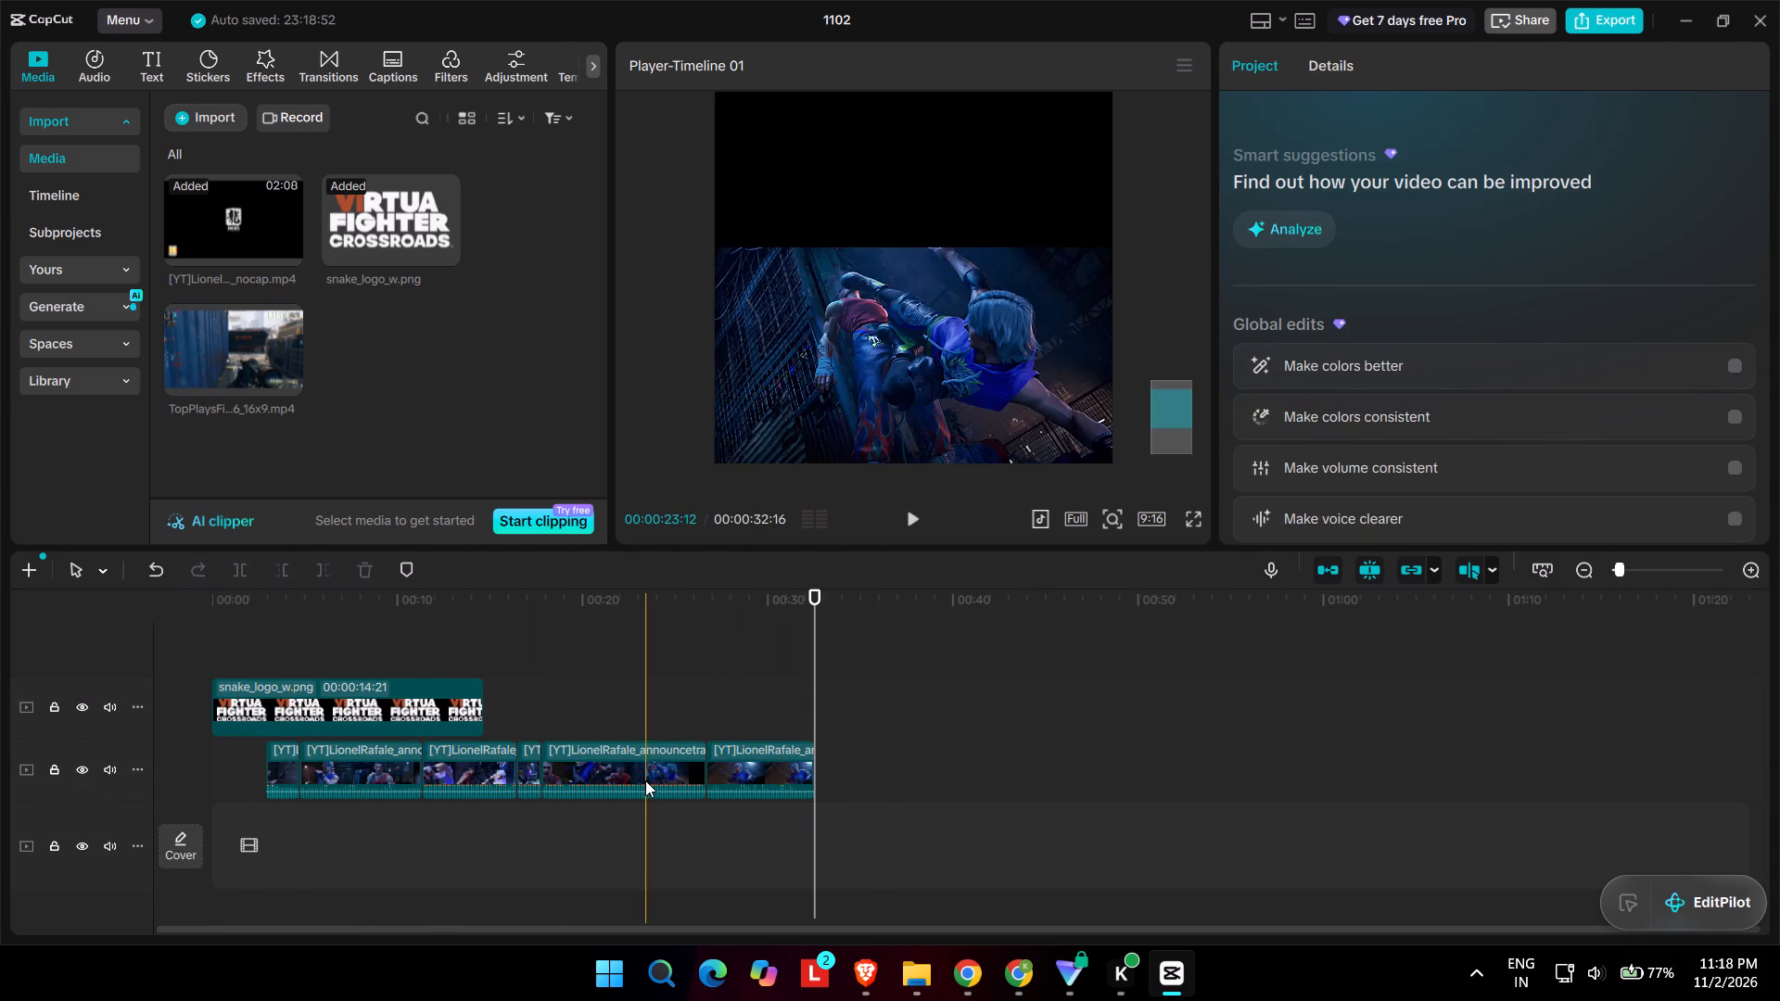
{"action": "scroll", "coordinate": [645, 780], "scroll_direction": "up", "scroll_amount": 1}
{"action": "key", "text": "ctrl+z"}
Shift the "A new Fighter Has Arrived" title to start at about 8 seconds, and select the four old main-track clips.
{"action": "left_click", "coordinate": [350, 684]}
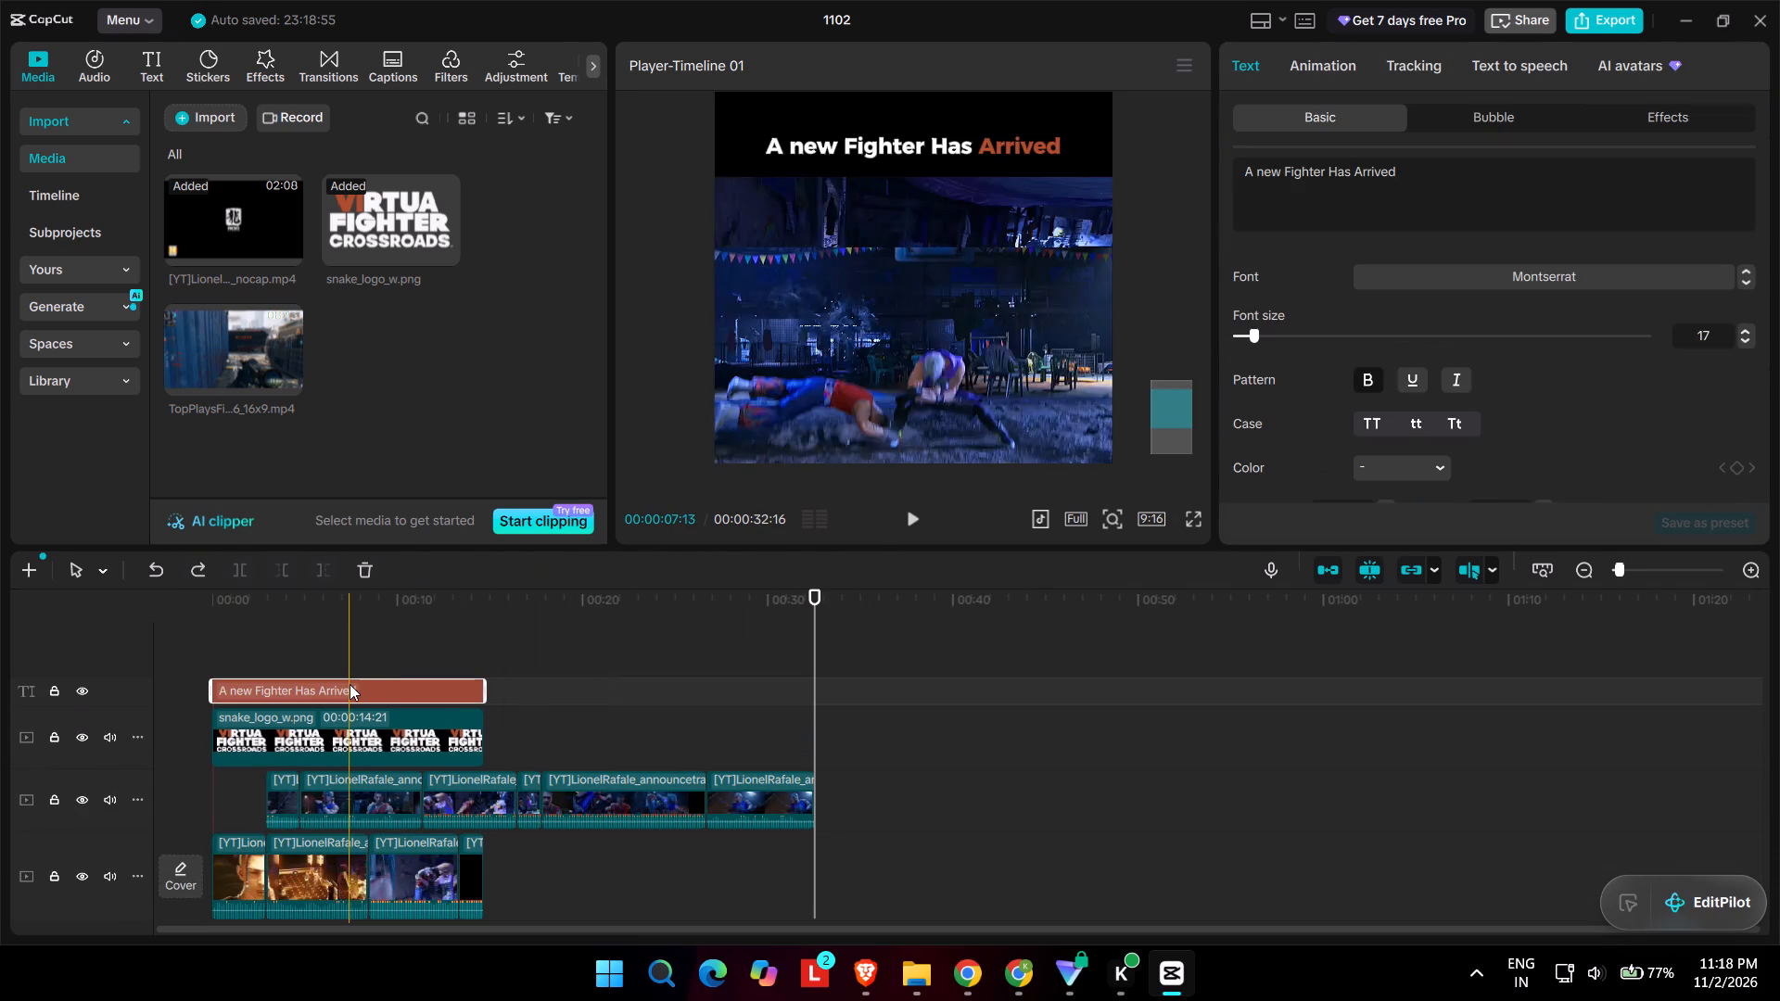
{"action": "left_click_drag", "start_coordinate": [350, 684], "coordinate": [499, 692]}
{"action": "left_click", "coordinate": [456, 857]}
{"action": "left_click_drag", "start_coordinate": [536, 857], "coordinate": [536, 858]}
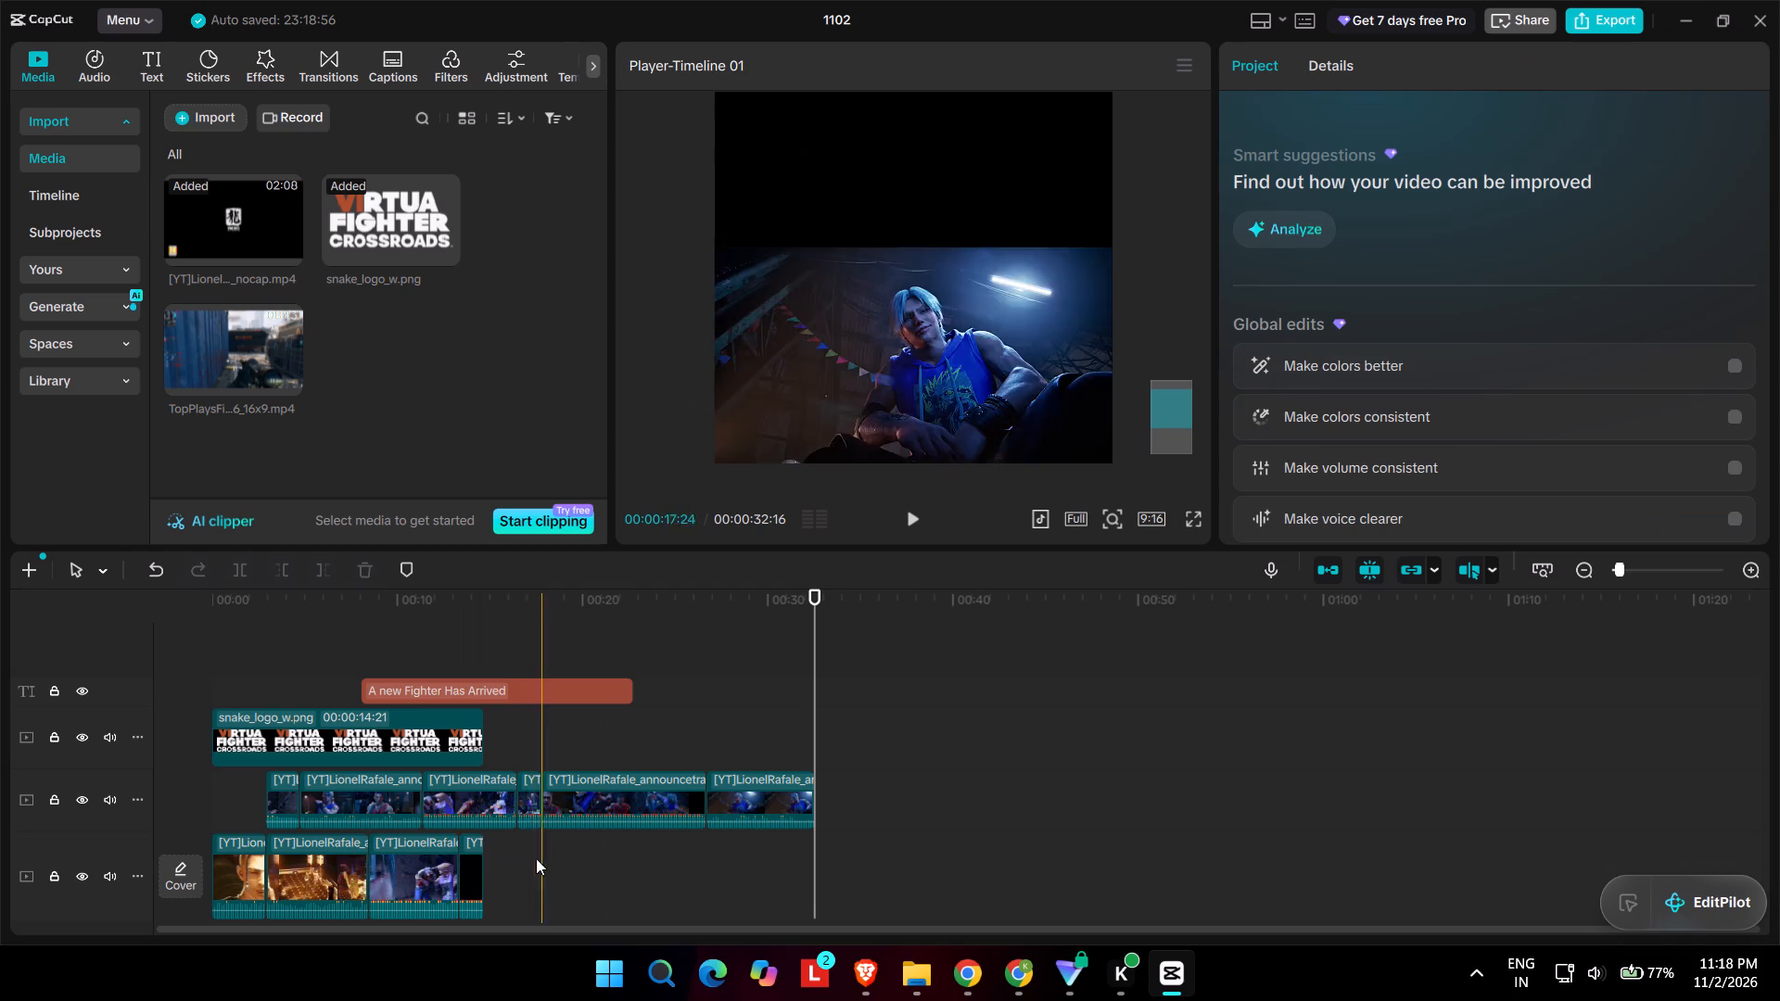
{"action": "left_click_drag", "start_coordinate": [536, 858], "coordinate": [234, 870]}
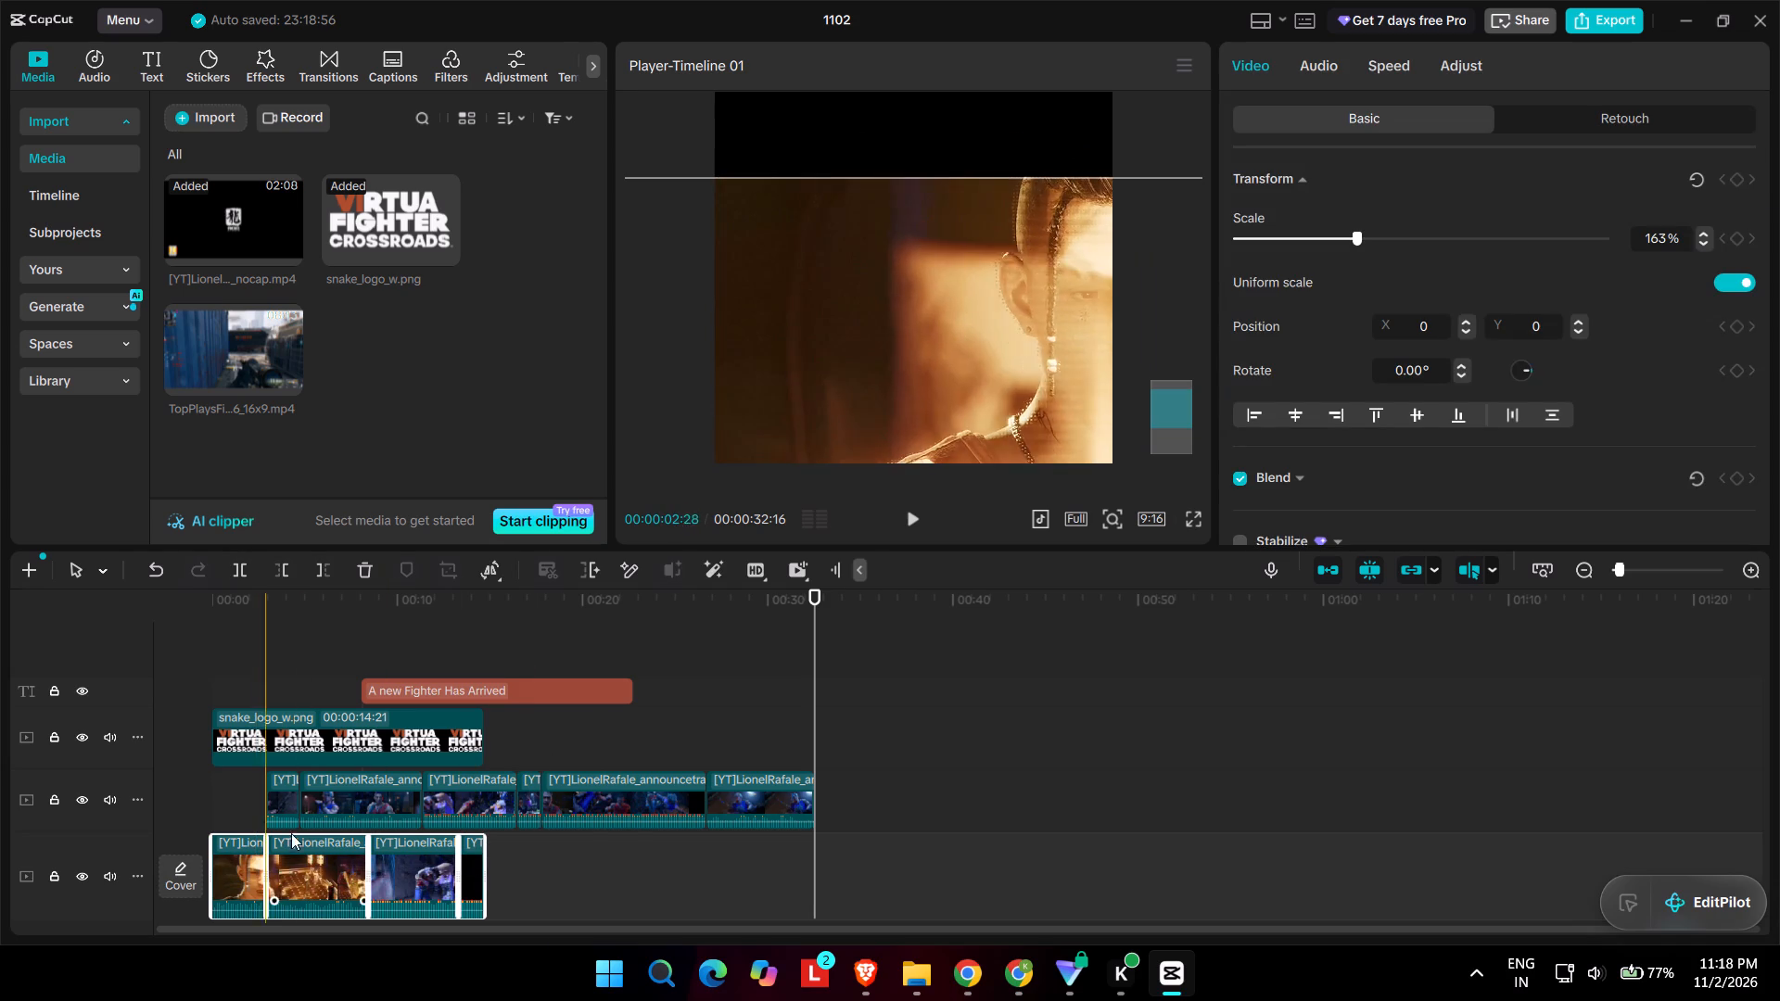
Select all six fight clips on the upper trailer track and move them to the start of the timeline.
{"action": "left_click", "coordinate": [856, 799]}
{"action": "left_click_drag", "start_coordinate": [856, 799], "coordinate": [326, 800]}
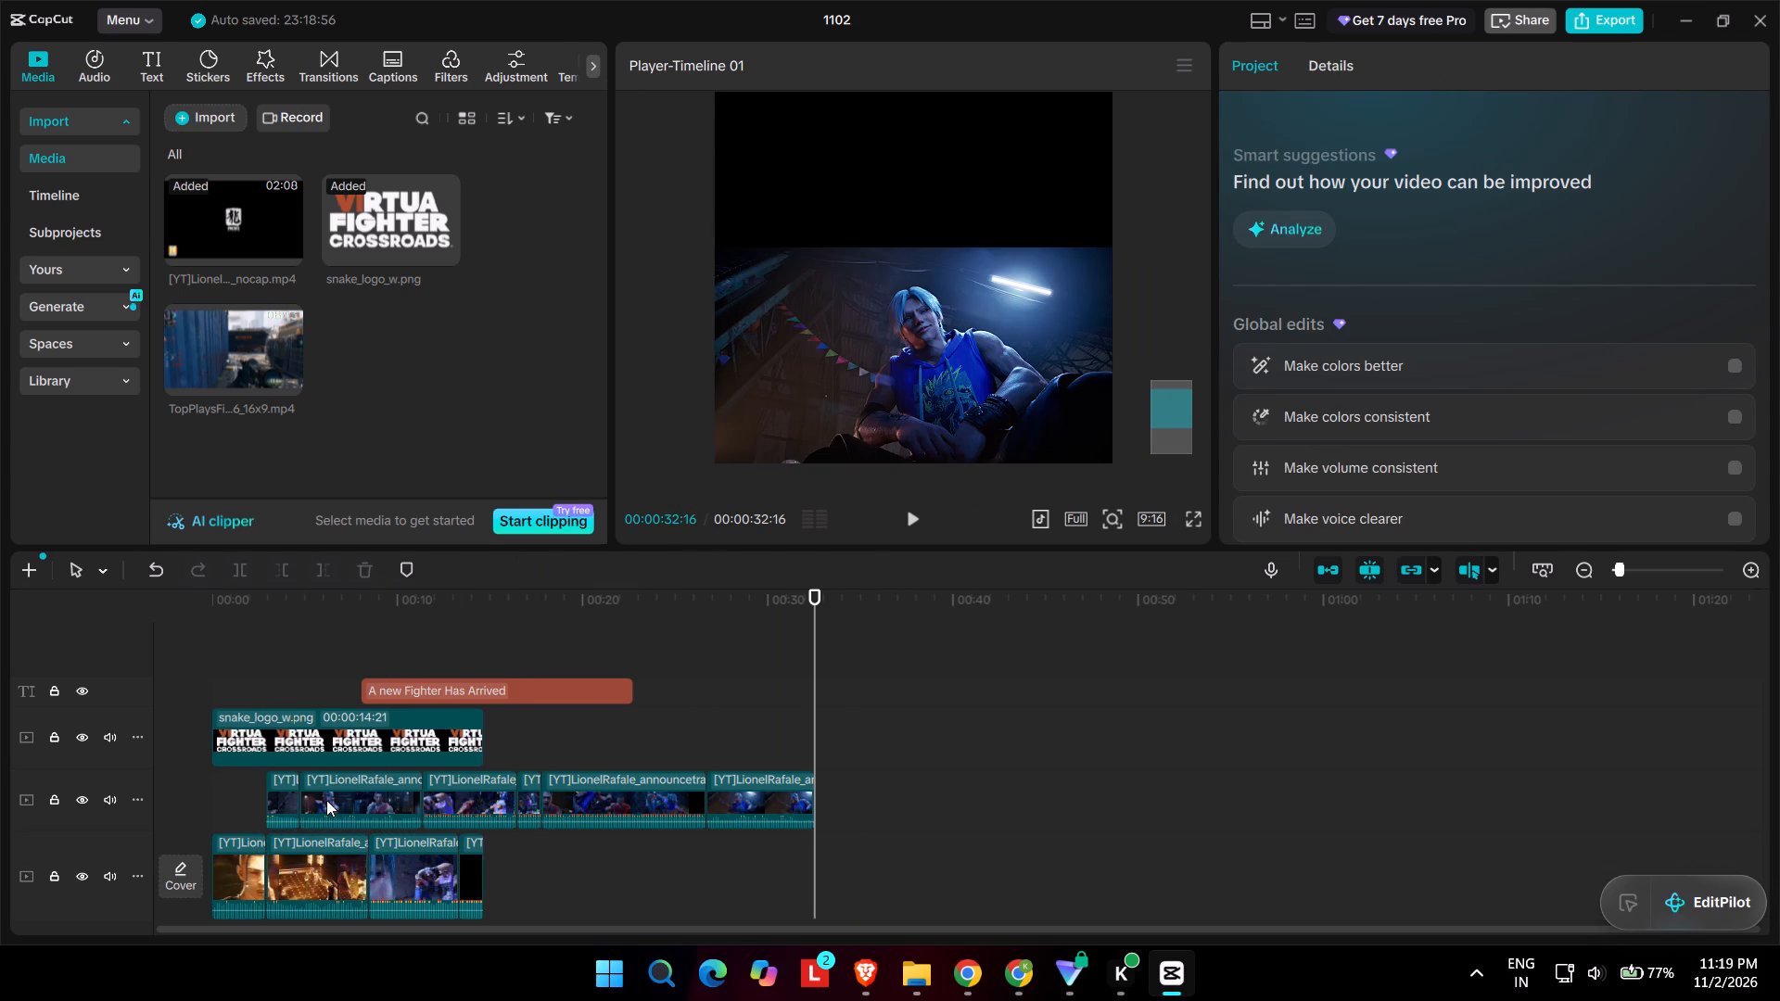
{"action": "left_click_drag", "start_coordinate": [326, 800], "coordinate": [324, 800]}
{"action": "left_click_drag", "start_coordinate": [906, 799], "coordinate": [364, 807]}
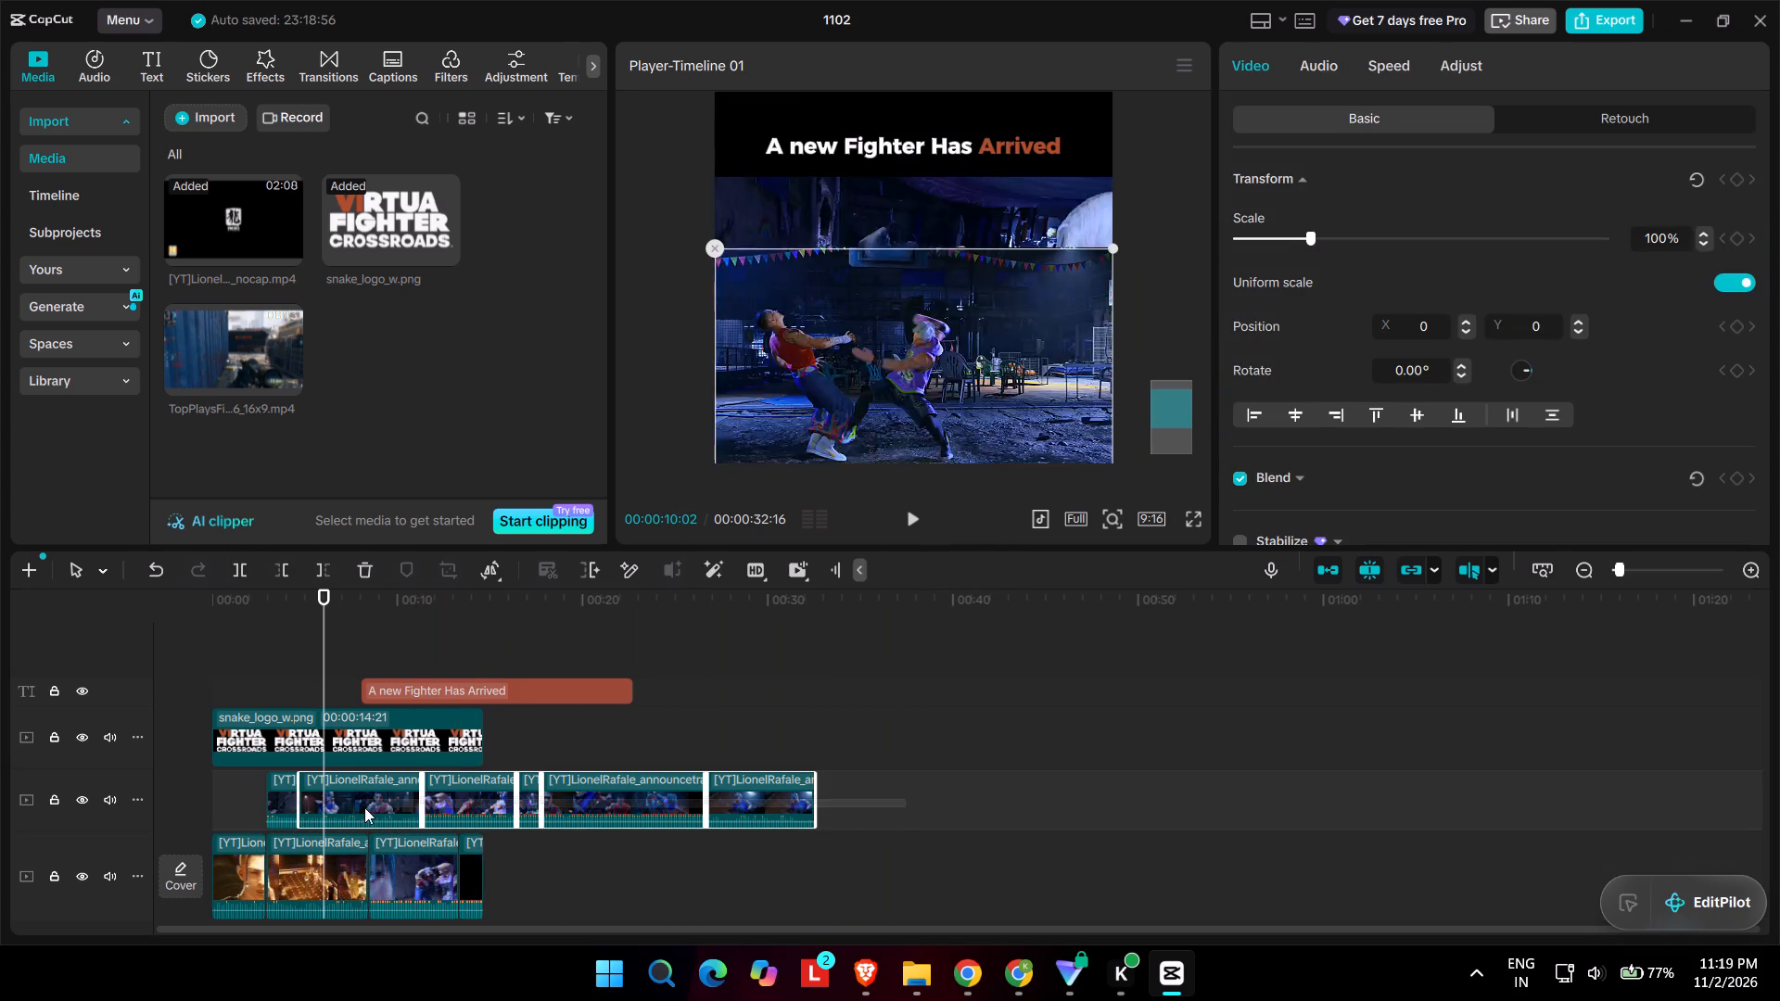
{"action": "left_click_drag", "start_coordinate": [364, 807], "coordinate": [282, 813]}
{"action": "left_click_drag", "start_coordinate": [356, 807], "coordinate": [302, 810]}
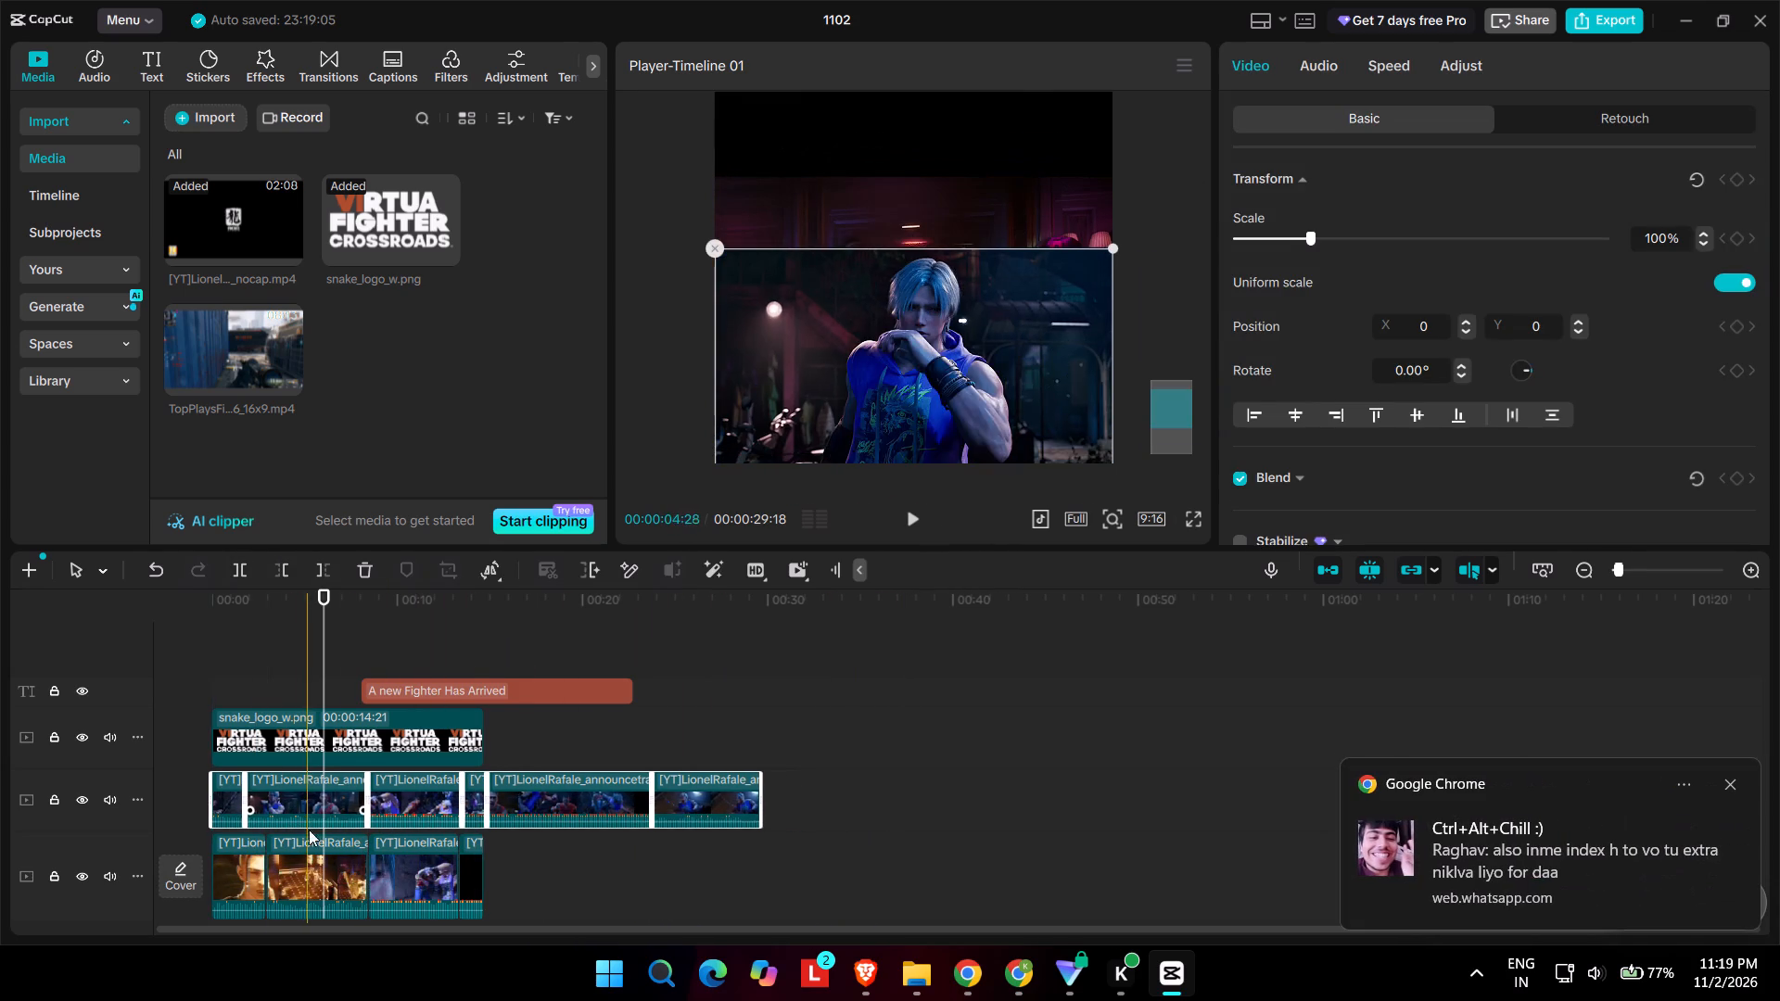
Move the four old main-track clips onto the fight clips' track, beyond their end, starting at about 31 seconds.
{"action": "left_click_drag", "start_coordinate": [510, 883], "coordinate": [232, 888]}
{"action": "left_click_drag", "start_coordinate": [243, 880], "coordinate": [300, 880]}
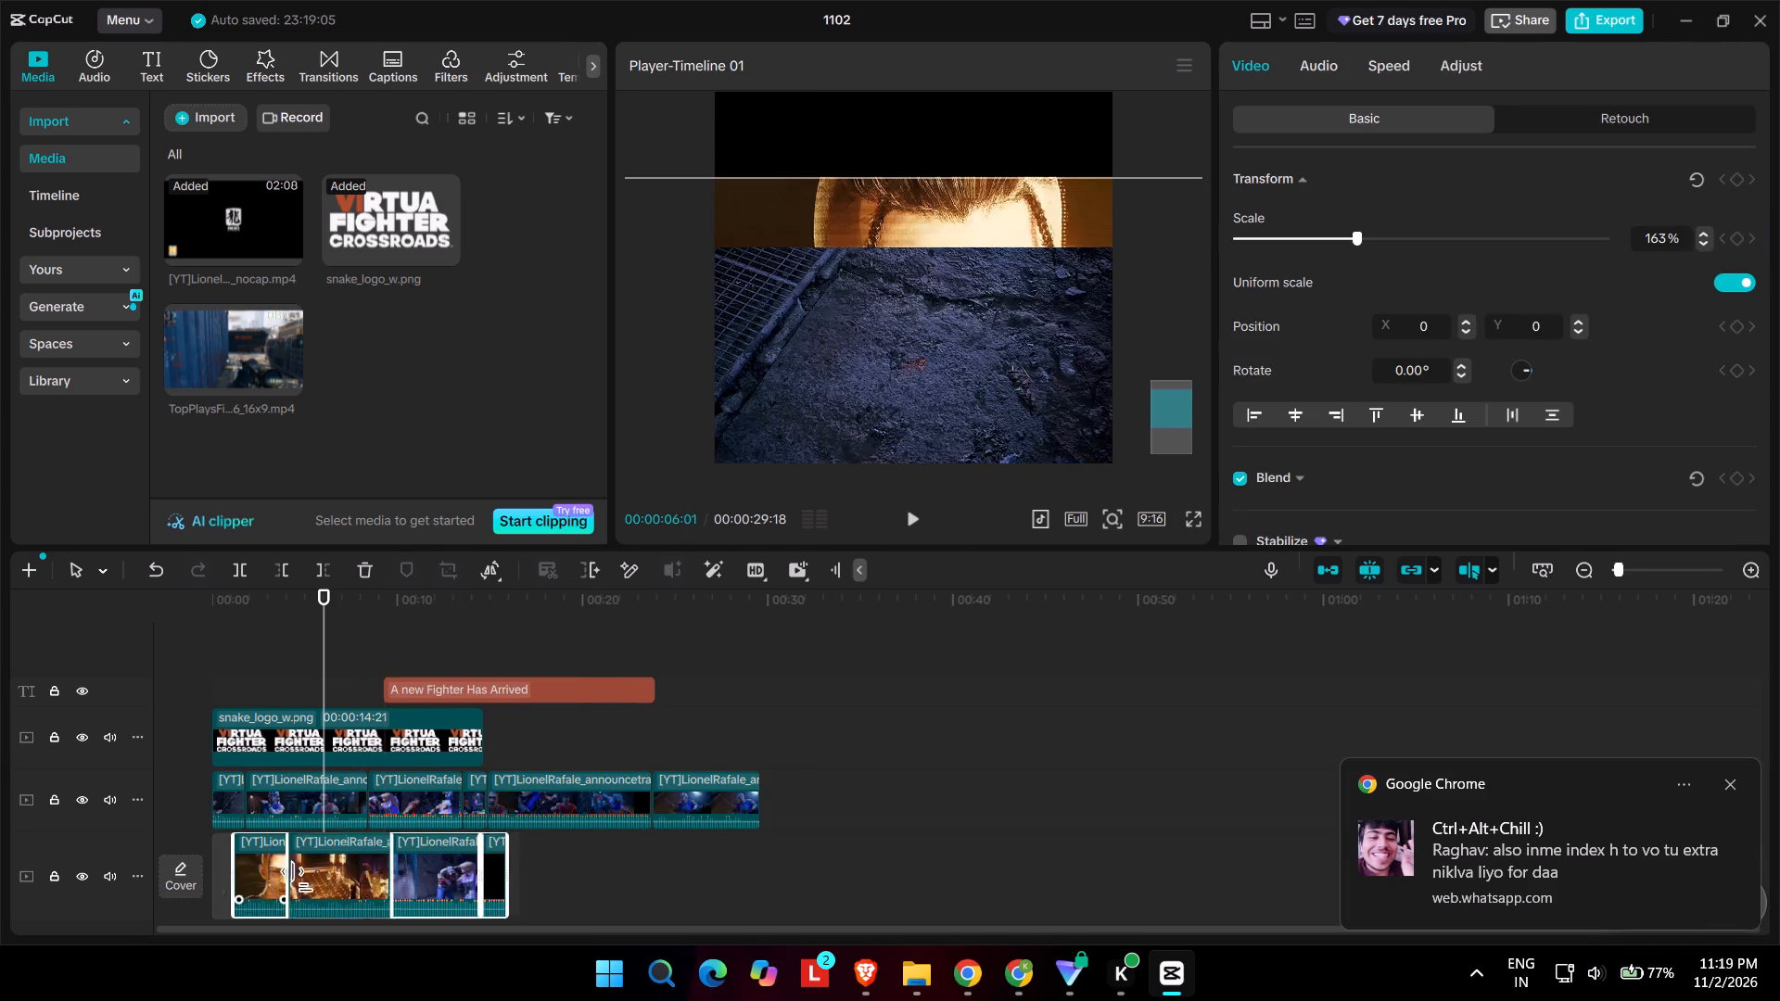
{"action": "left_click_drag", "start_coordinate": [300, 880], "coordinate": [818, 808]}
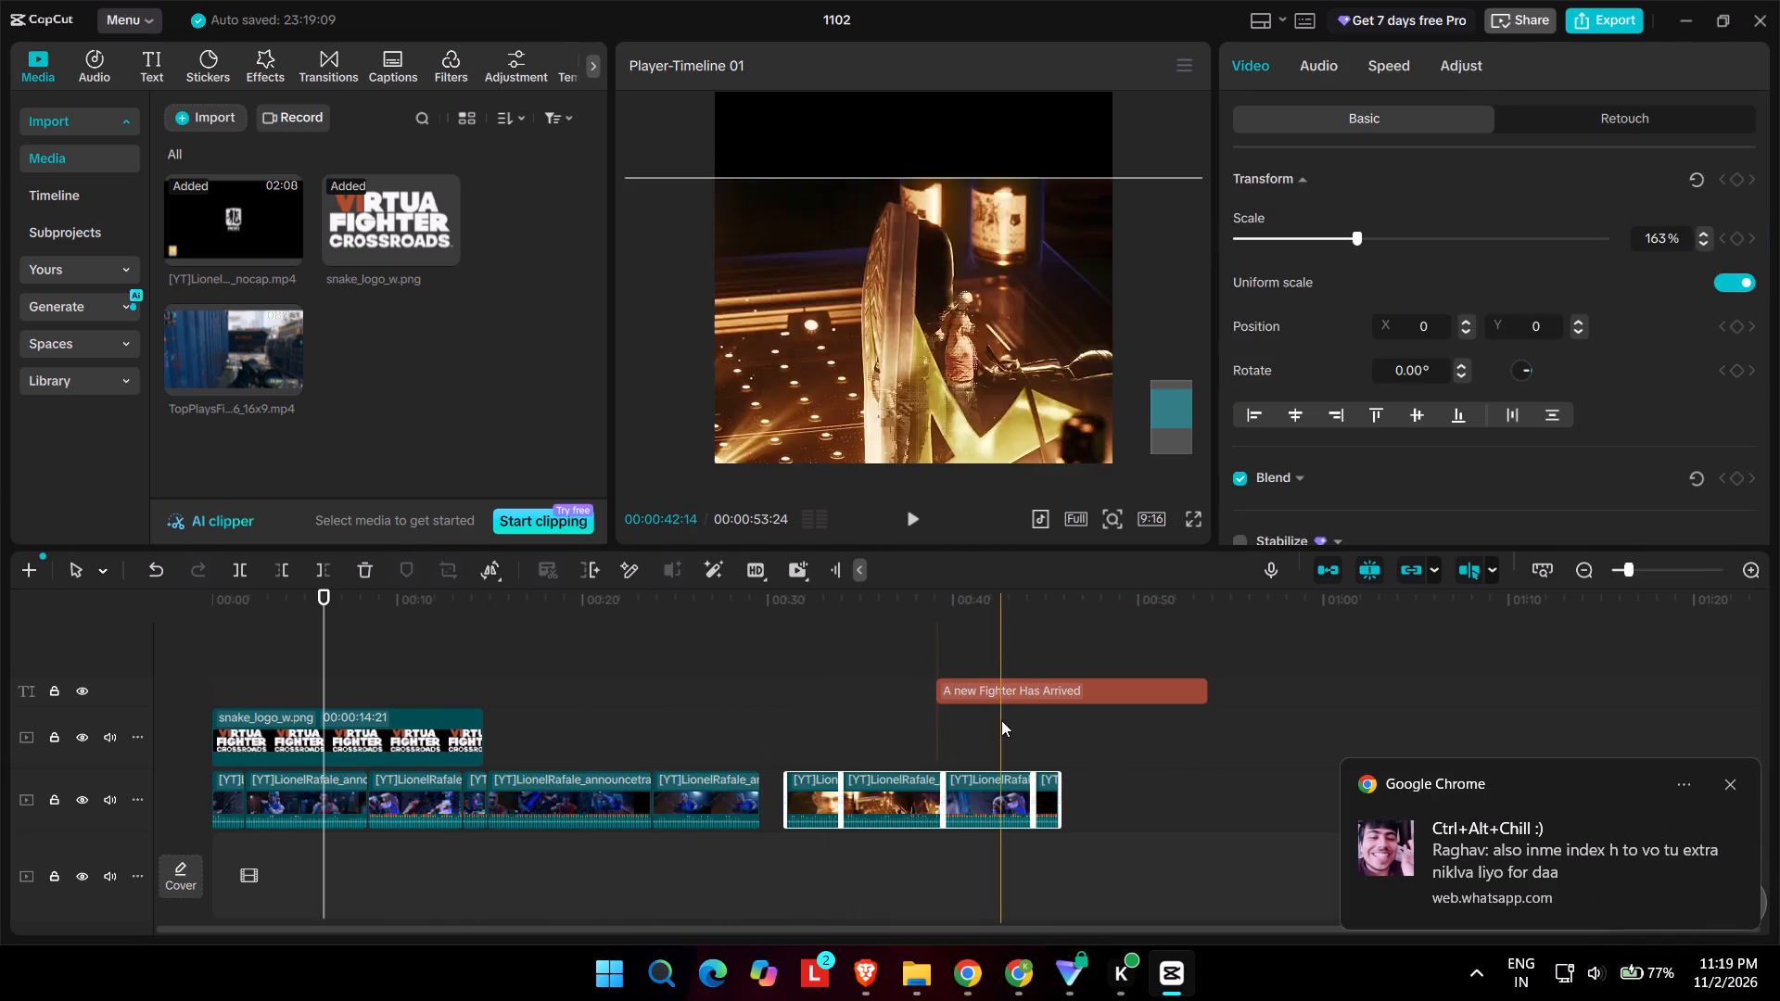
Move the "A new Fighter Has Arrived" title back to the start of the timeline, aligned with the logo.
{"action": "left_click", "coordinate": [1015, 699]}
{"action": "left_click_drag", "start_coordinate": [1032, 687], "coordinate": [300, 688]}
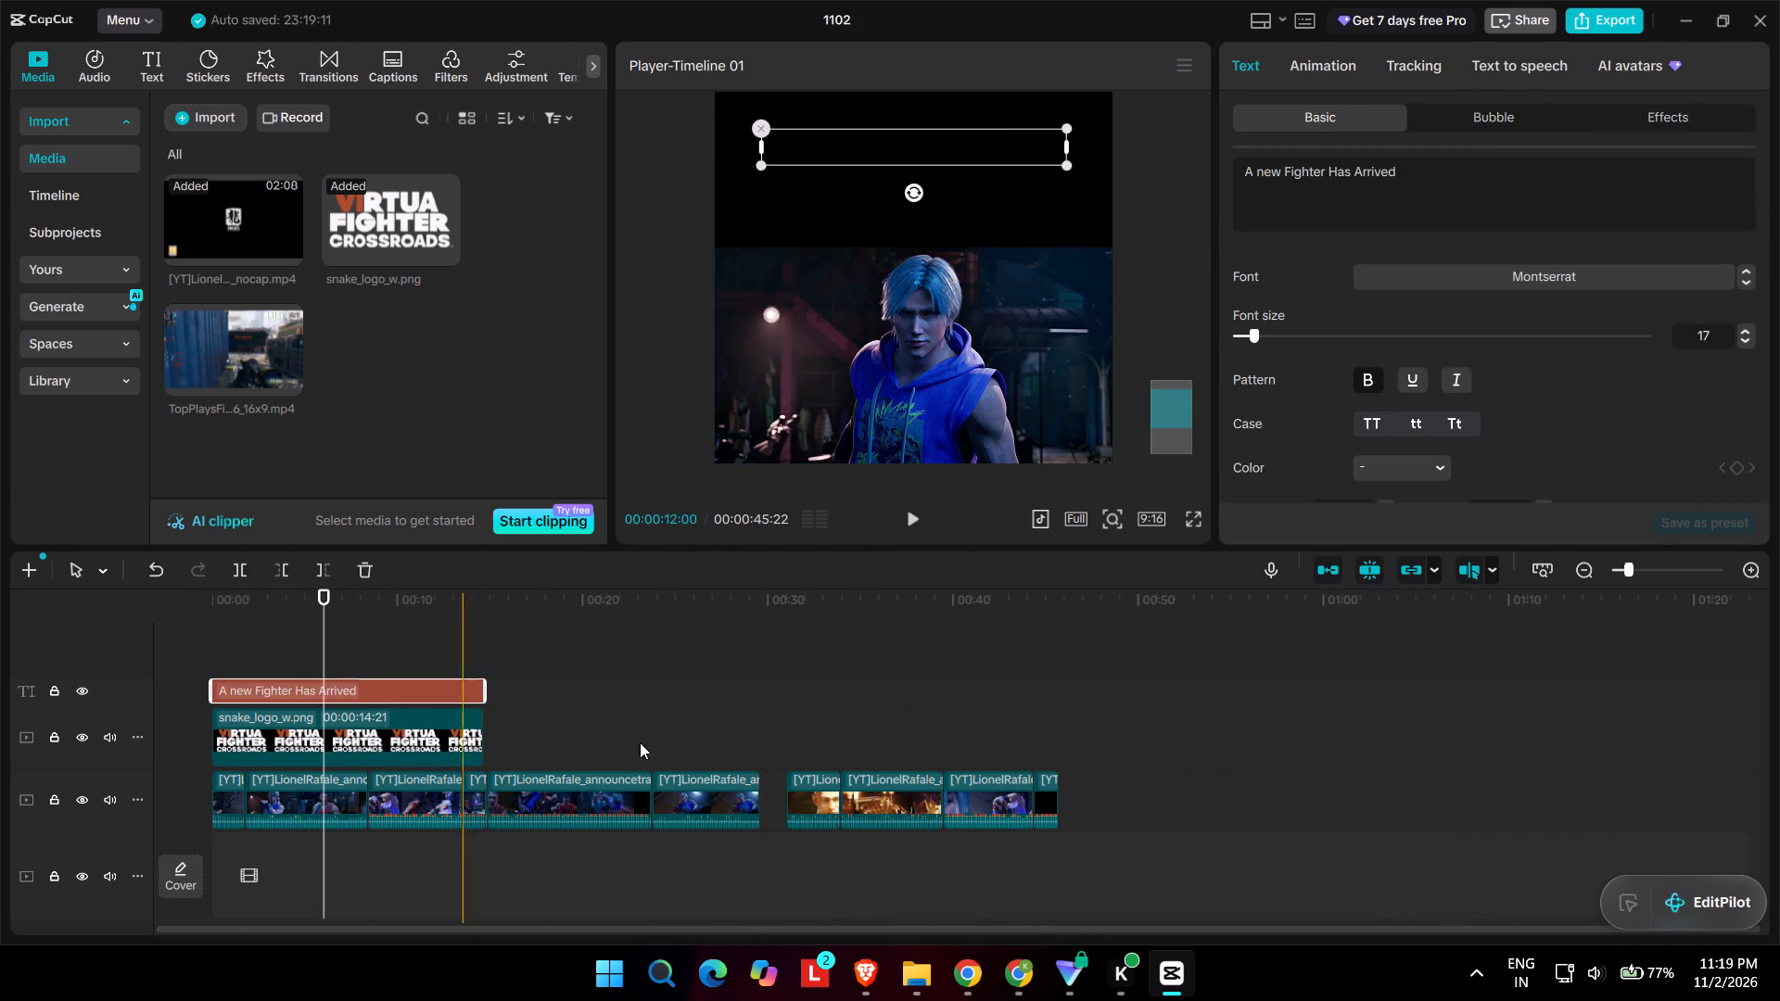
Delete the four old trailer clips that sit after the fight clips.
{"action": "left_click_drag", "start_coordinate": [1169, 765], "coordinate": [785, 798]}
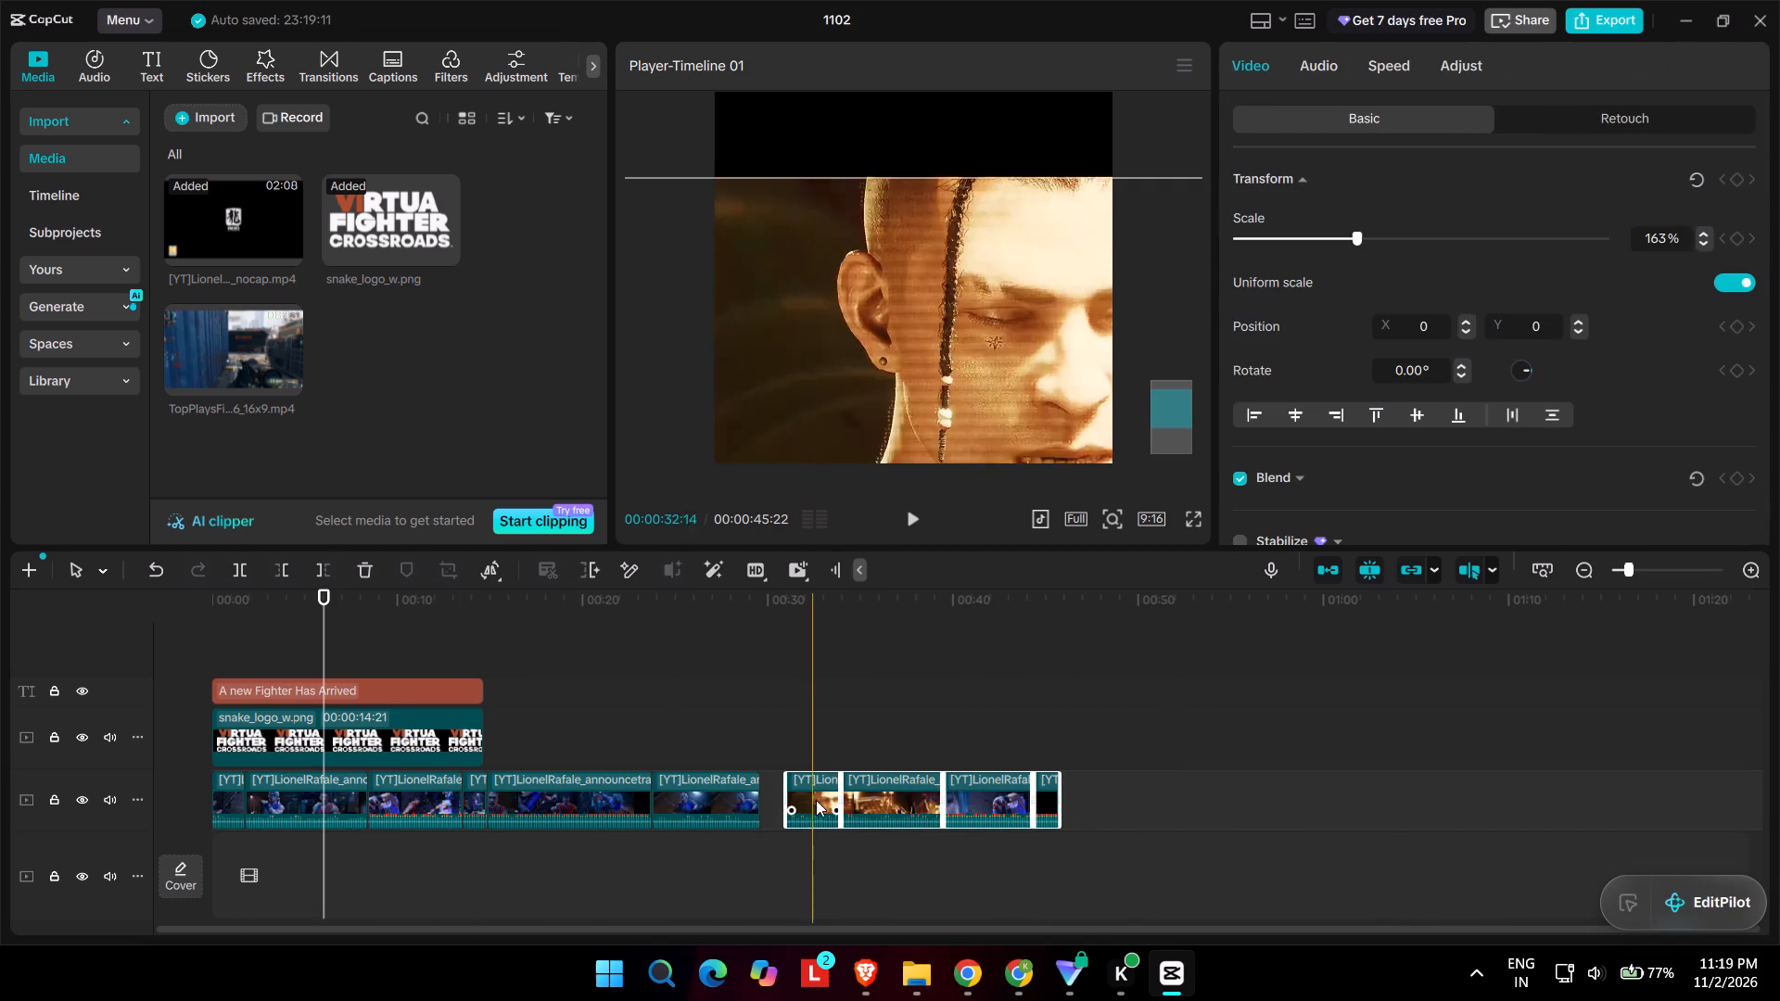
{"action": "key", "text": "Delete"}
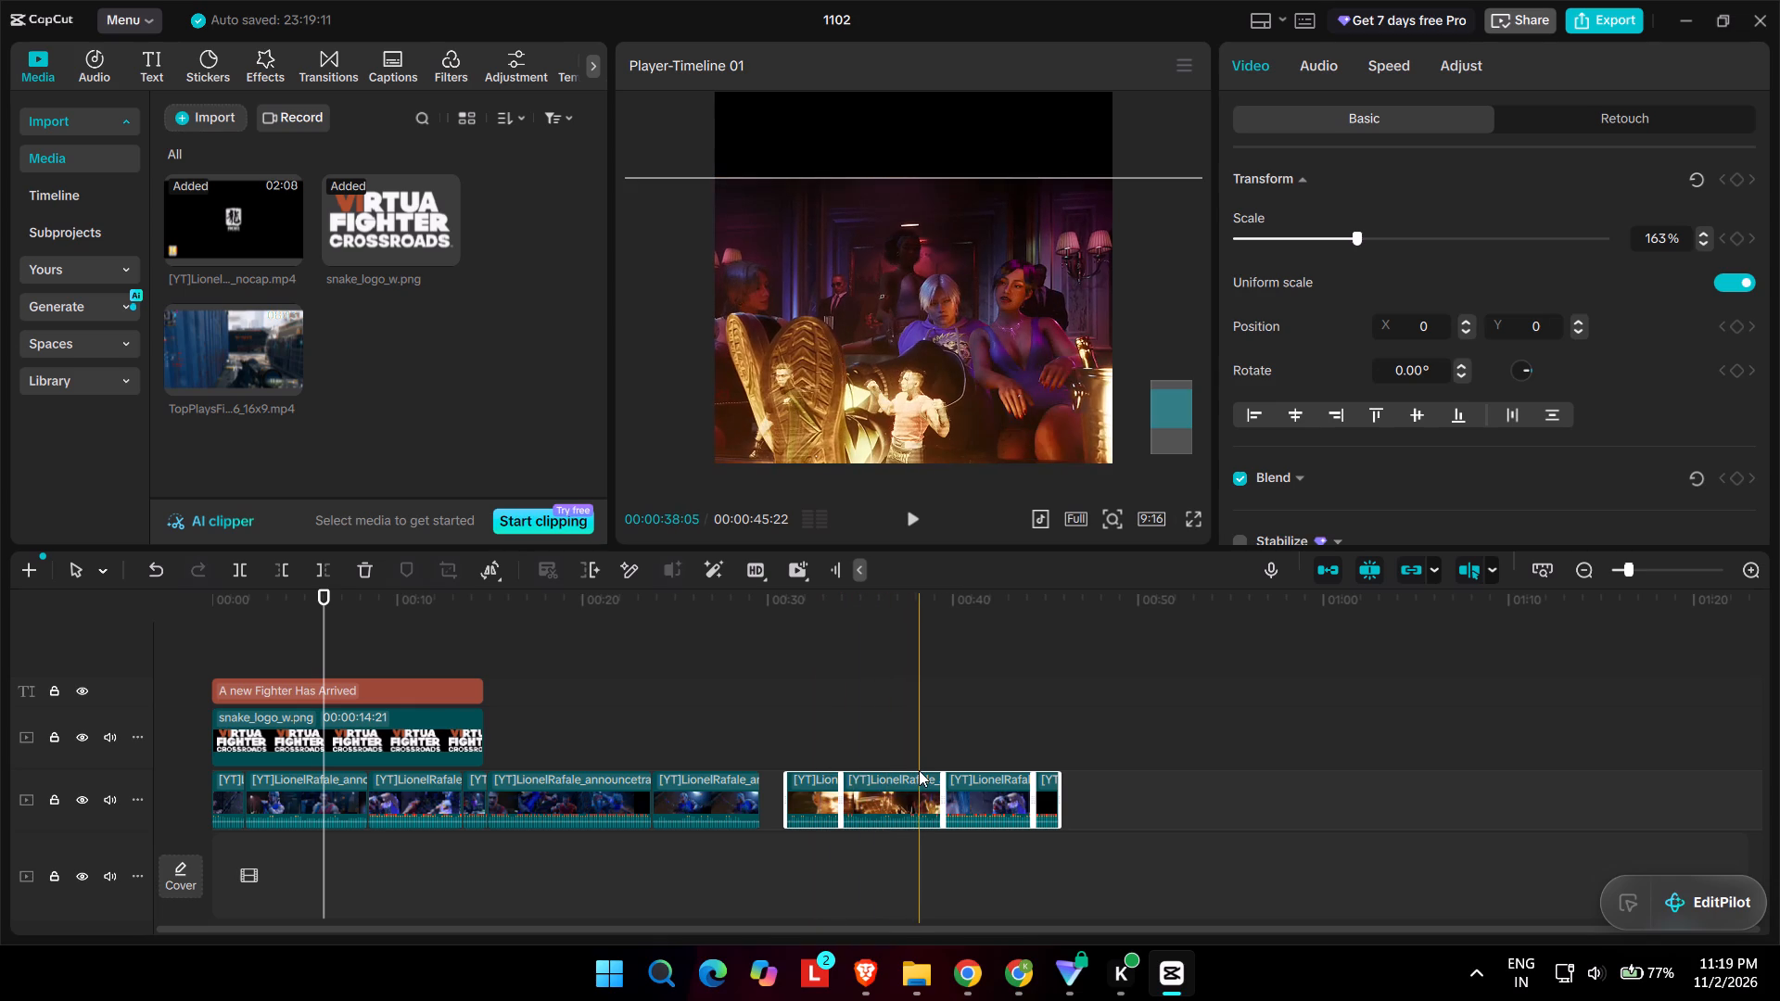
Delete the four old trailer clips that sit after the fight clips, starting at about 31 seconds.
{"action": "key", "text": "Delete"}
{"action": "left_click", "coordinate": [834, 718]}
{"action": "left_click_drag", "start_coordinate": [784, 720], "coordinate": [885, 808]}
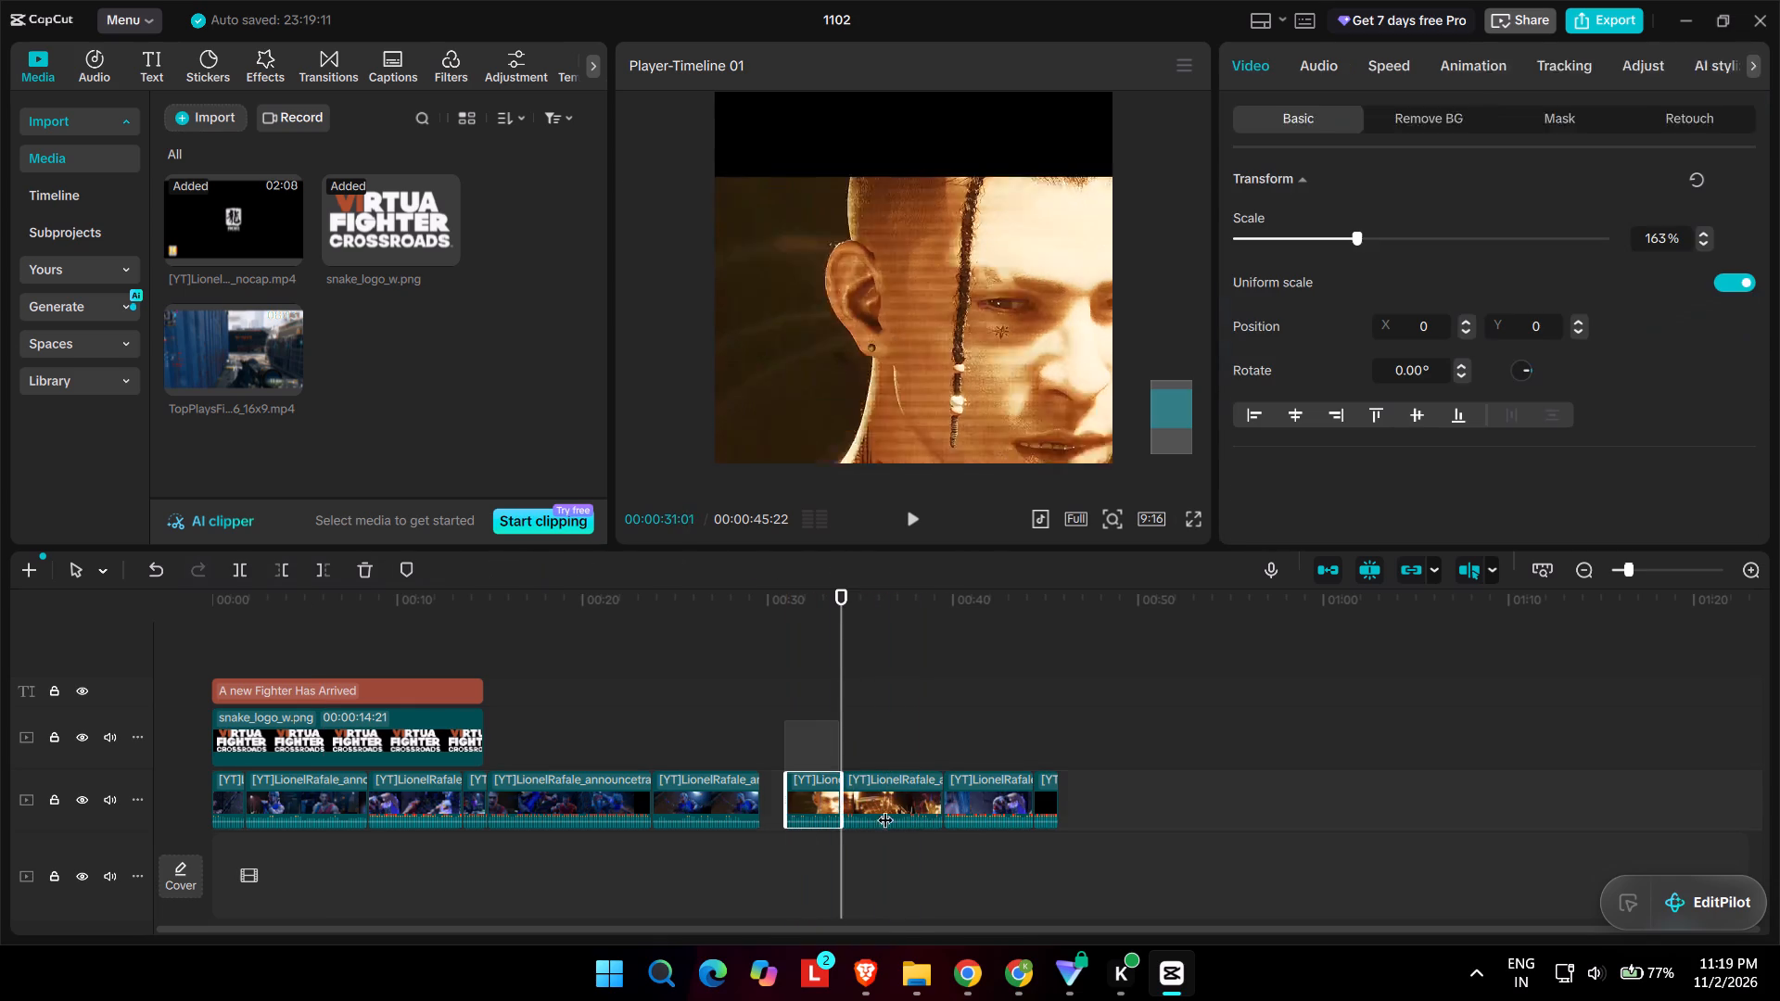
{"action": "left_click_drag", "start_coordinate": [885, 808], "coordinate": [1031, 815]}
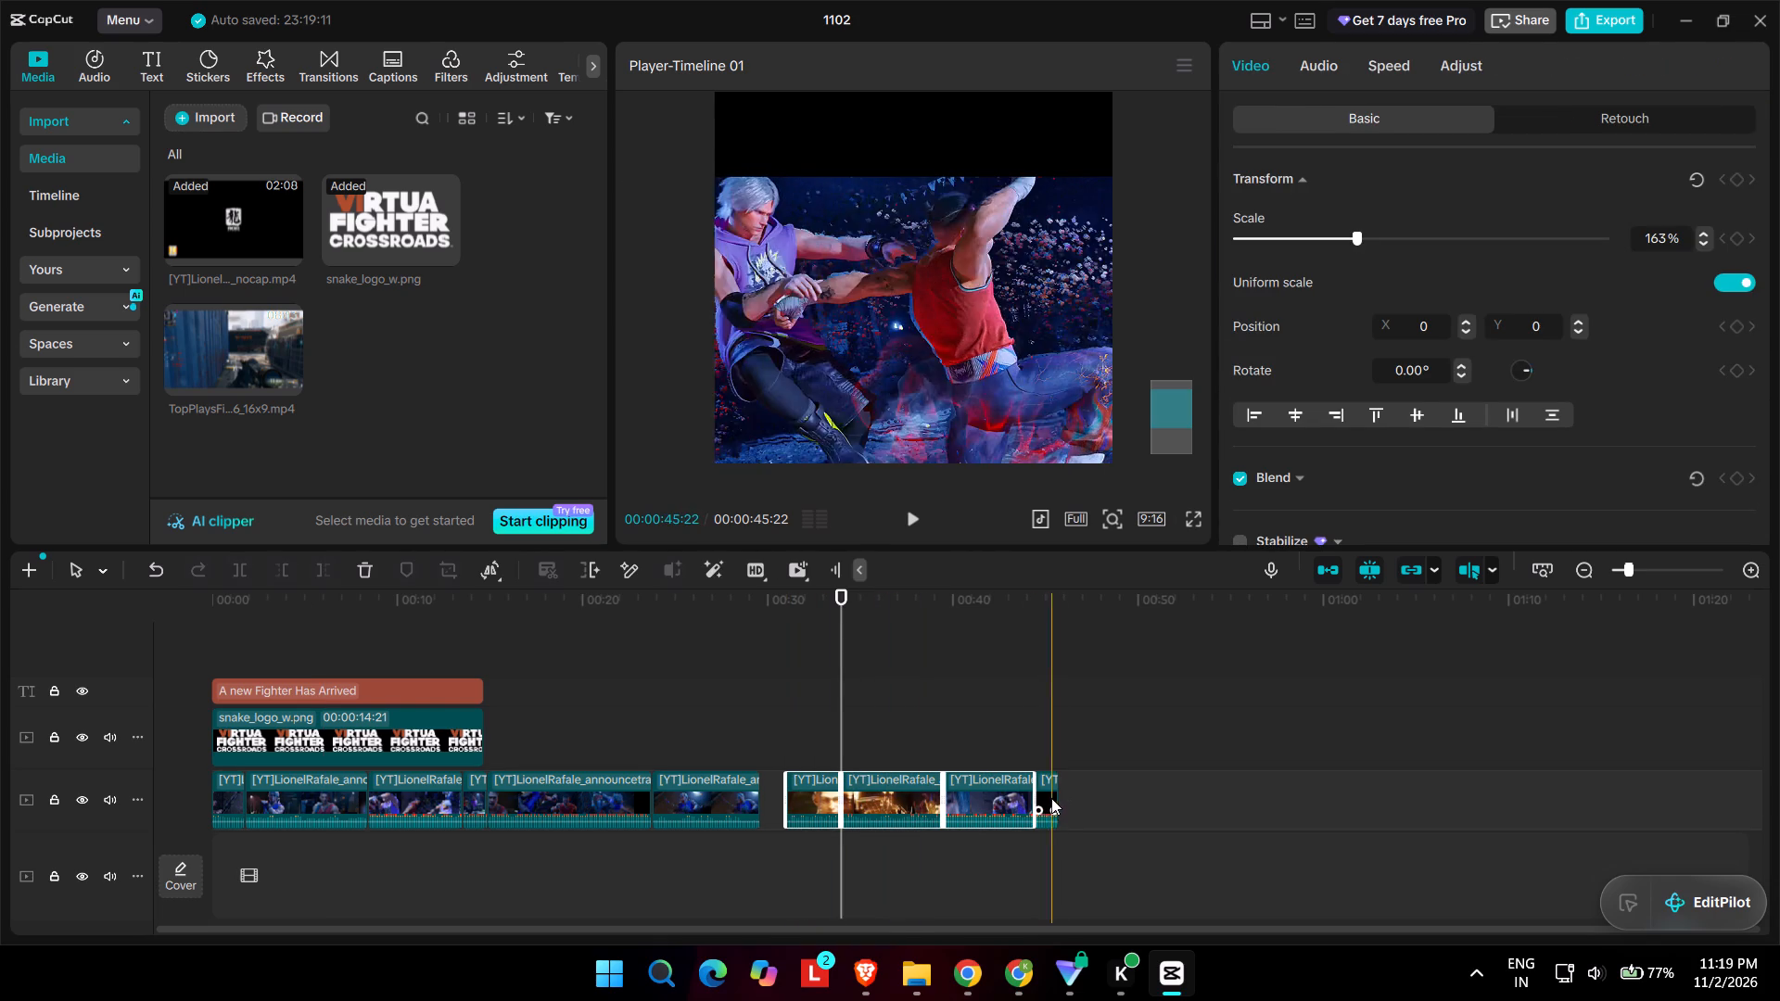
{"action": "left_click", "coordinate": [1049, 797], "text": "ctrl"}
{"action": "key", "text": "Delete"}
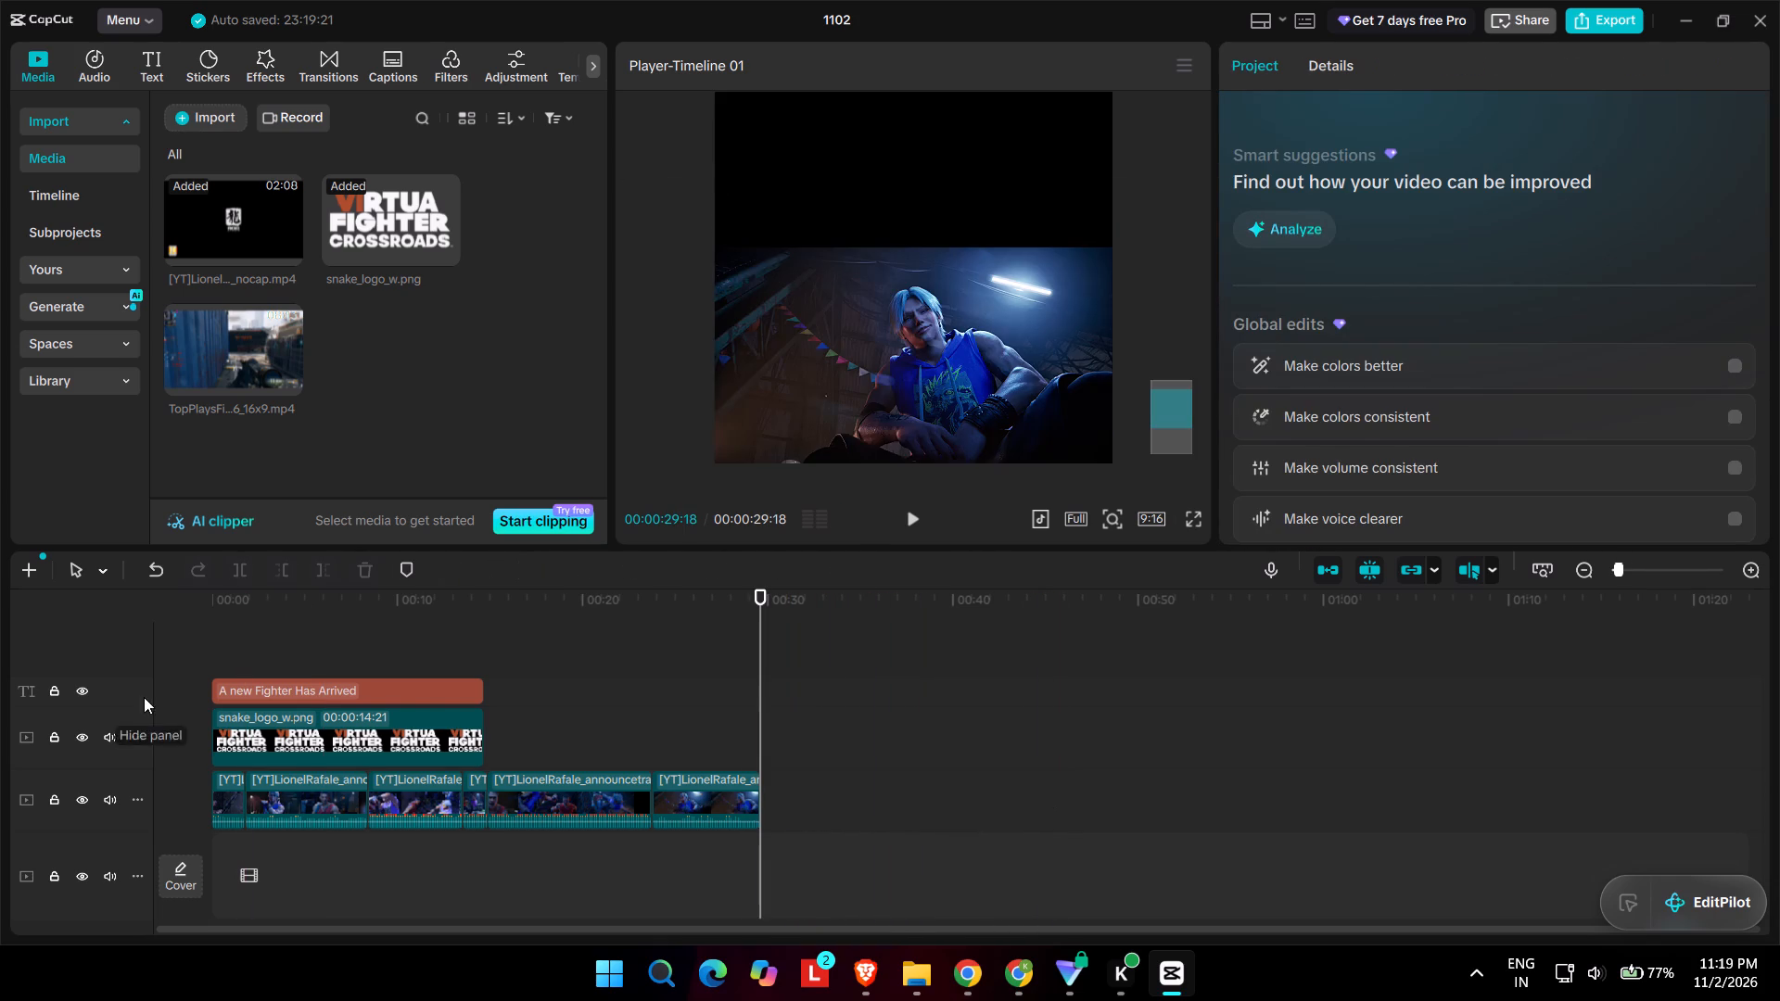
Play the opening of the edit, and delete the short first fight clip at the start of the timeline.
{"action": "left_click", "coordinate": [211, 640]}
{"action": "key", "text": "space"}
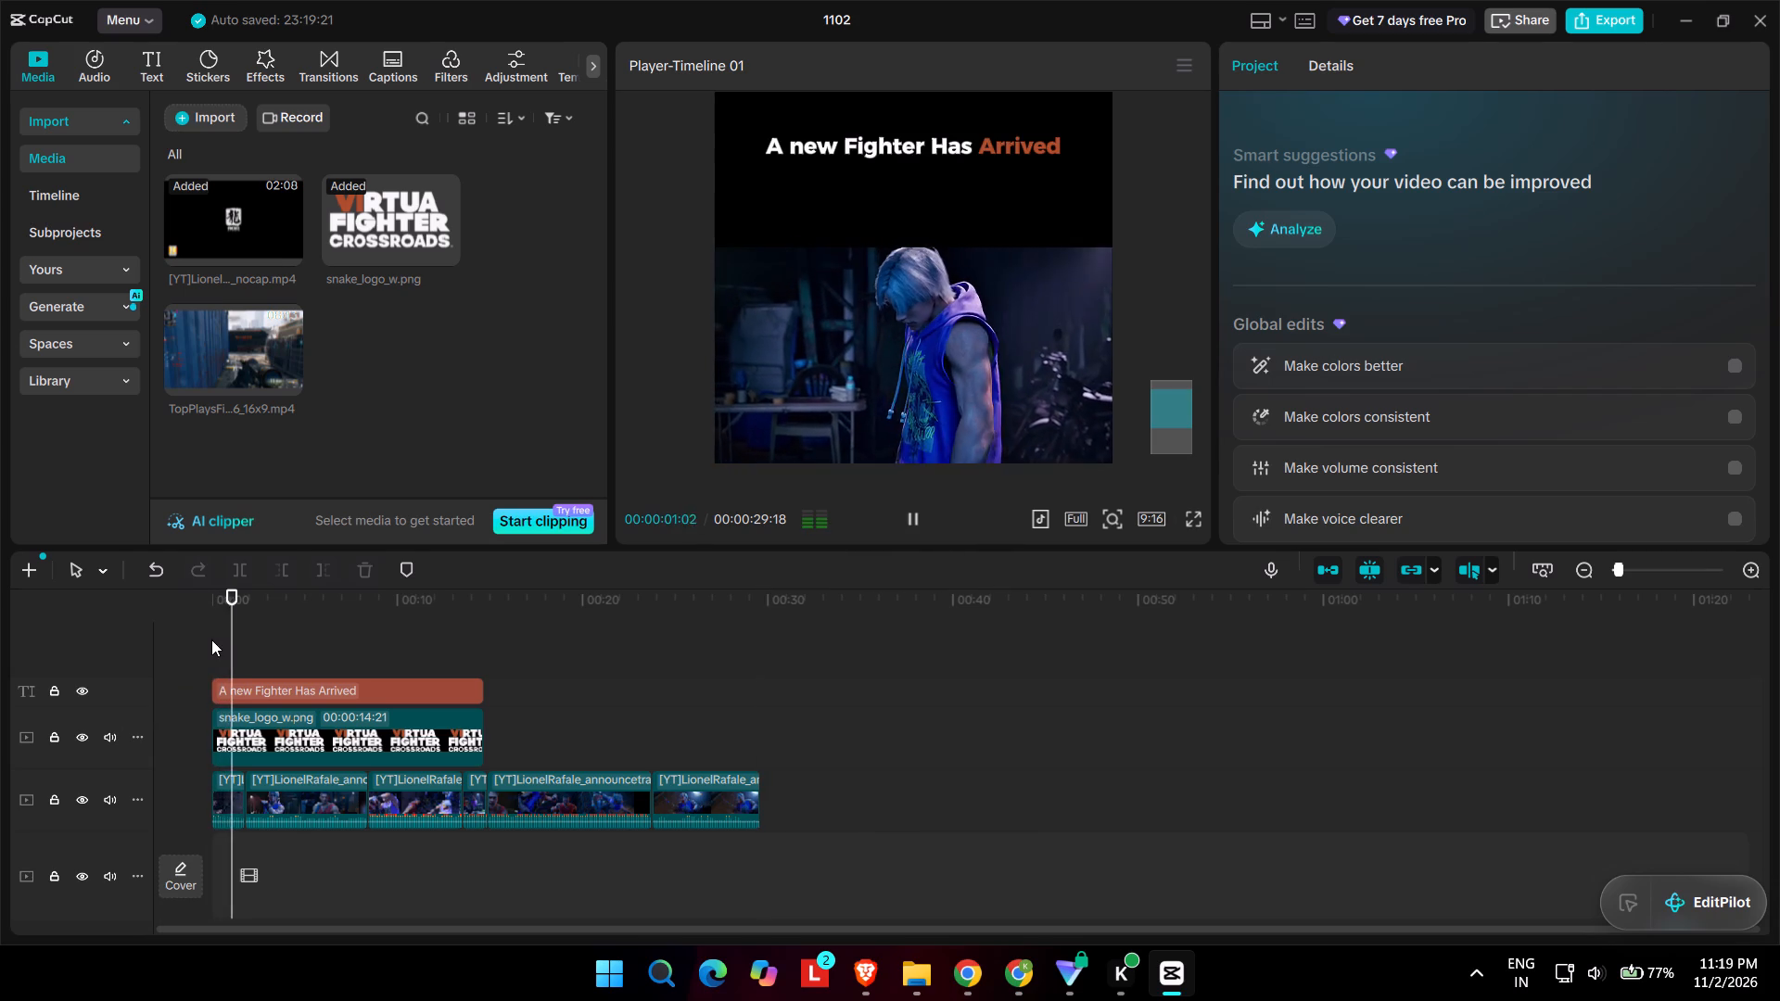
{"action": "scroll", "coordinate": [777, 347], "scroll_direction": "down", "scroll_amount": 1}
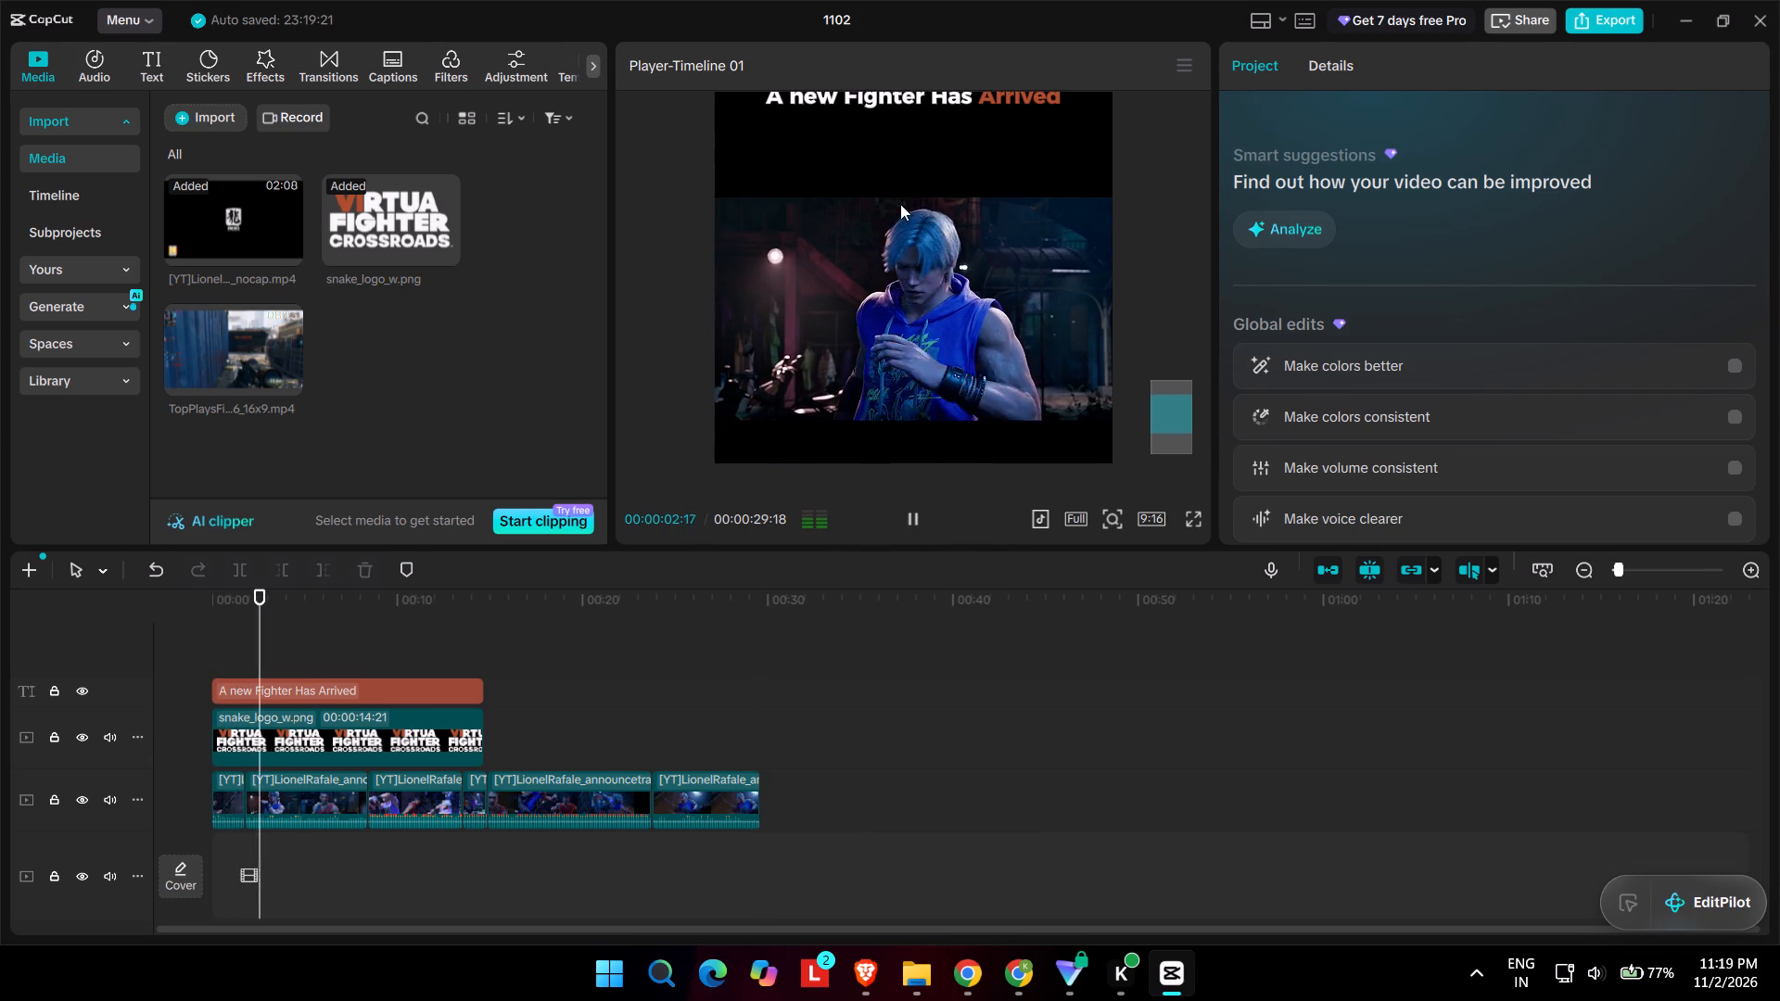
{"action": "scroll", "coordinate": [897, 307], "scroll_direction": "down", "scroll_amount": 1}
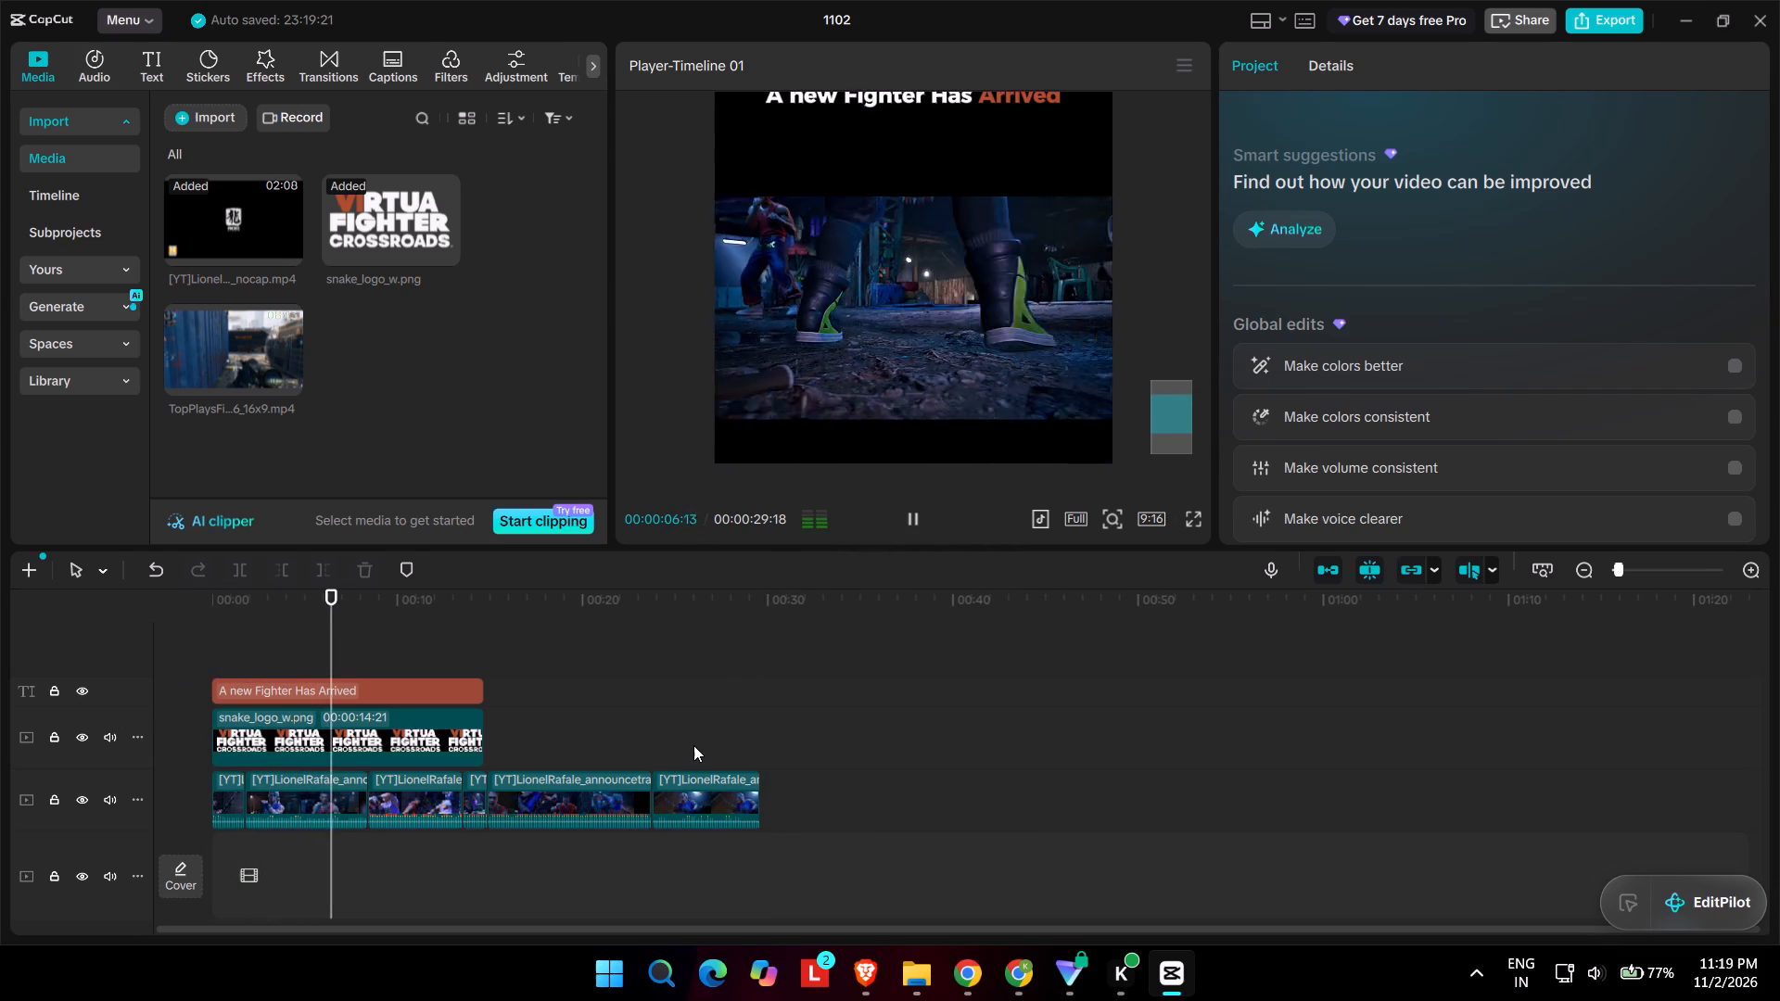
{"action": "key", "text": "space"}
{"action": "left_click", "coordinate": [266, 640]}
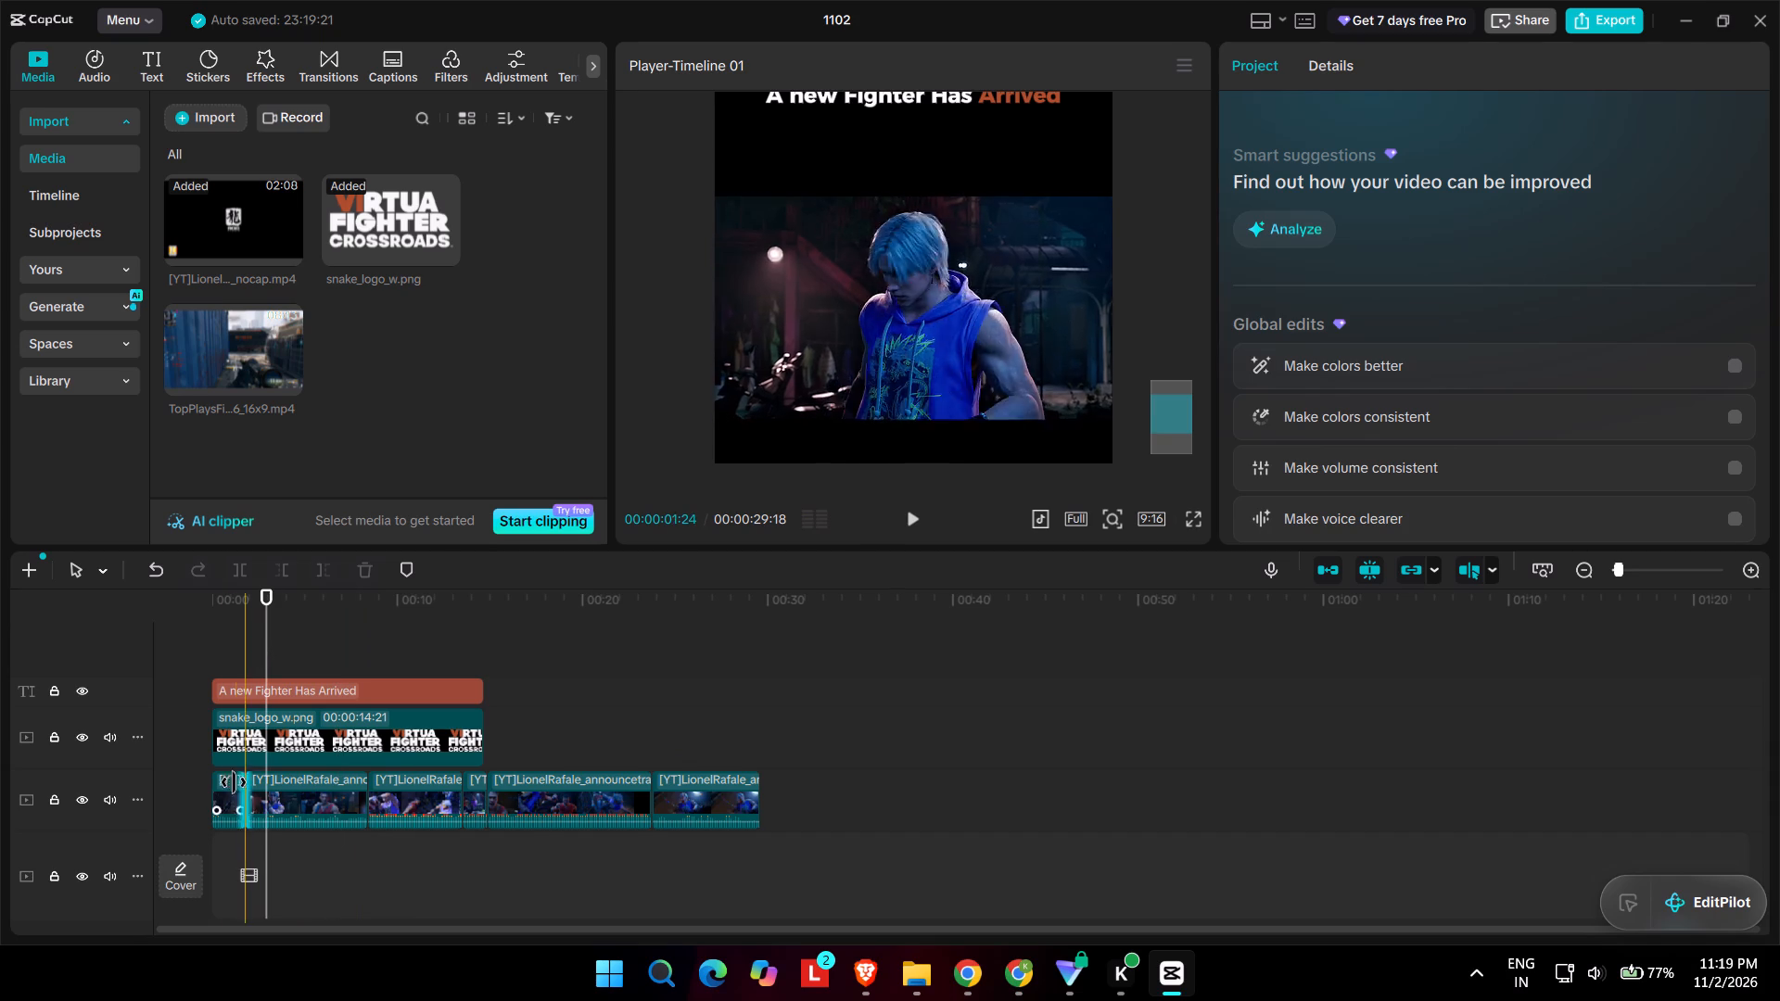
{"action": "left_click", "coordinate": [215, 797]}
{"action": "key", "text": "Delete"}
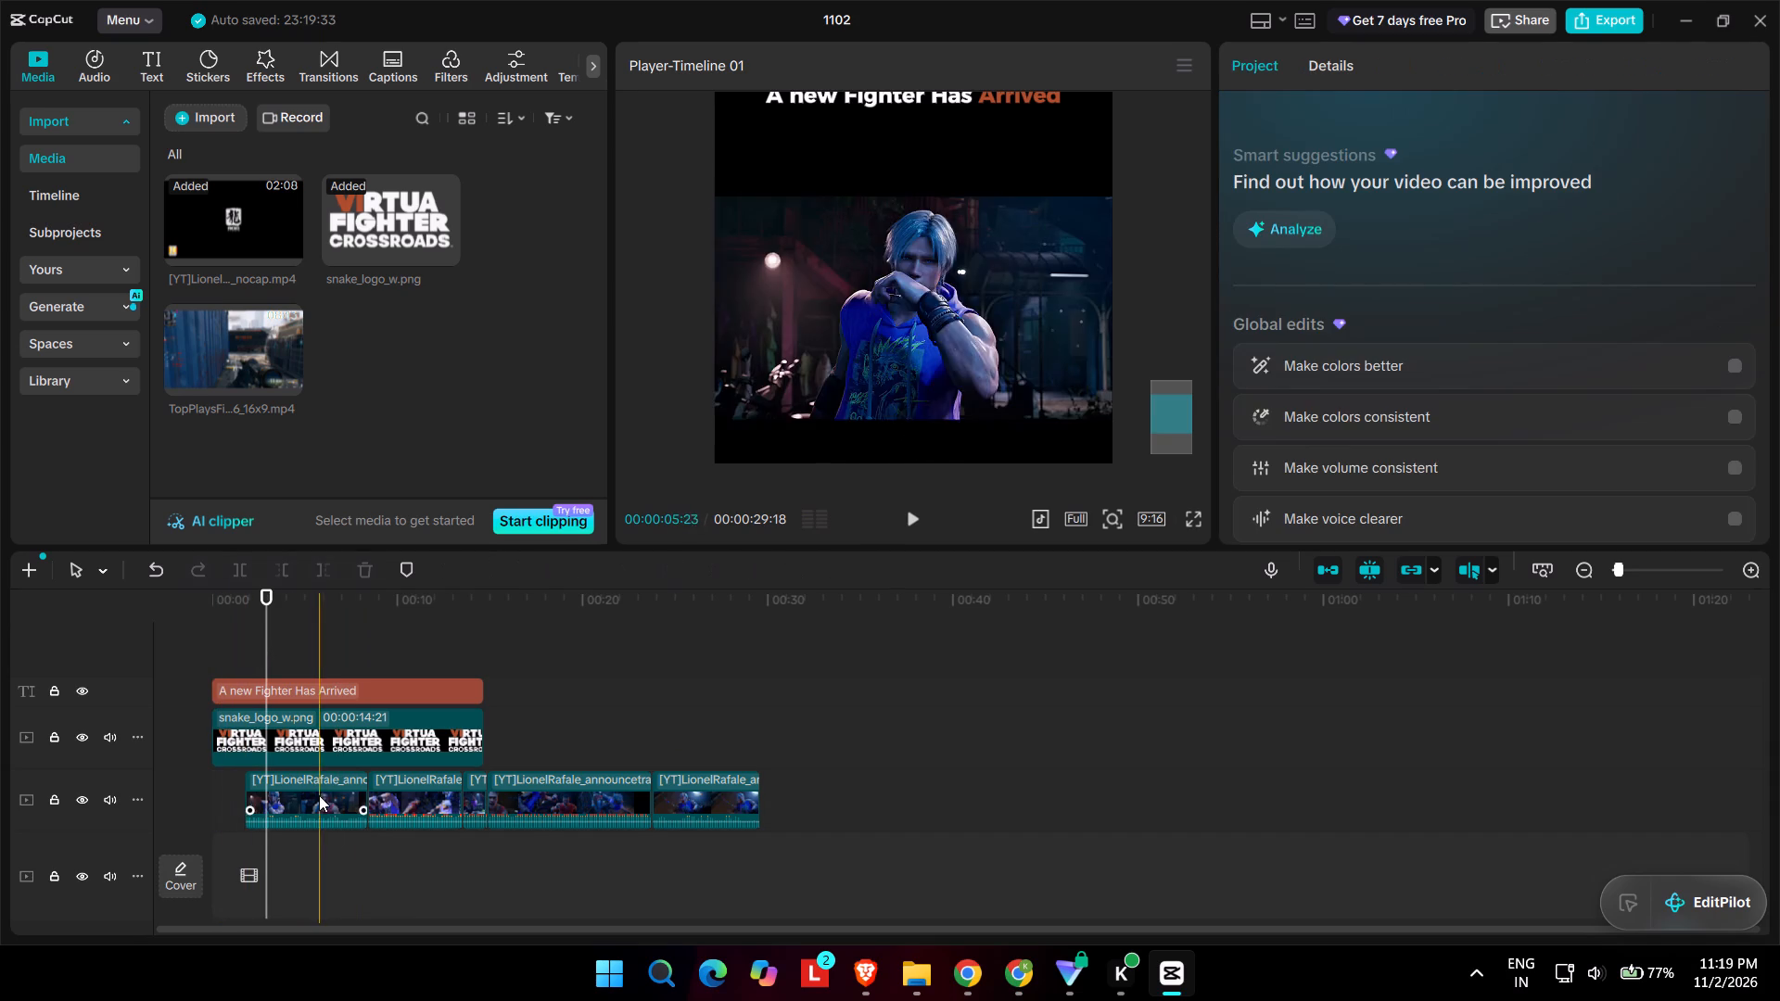
Move the five remaining fight clips together onto the main track, starting at the beginning of the timeline.
{"action": "left_click_drag", "start_coordinate": [301, 856], "coordinate": [706, 816]}
{"action": "left_click_drag", "start_coordinate": [708, 814], "coordinate": [690, 865]}
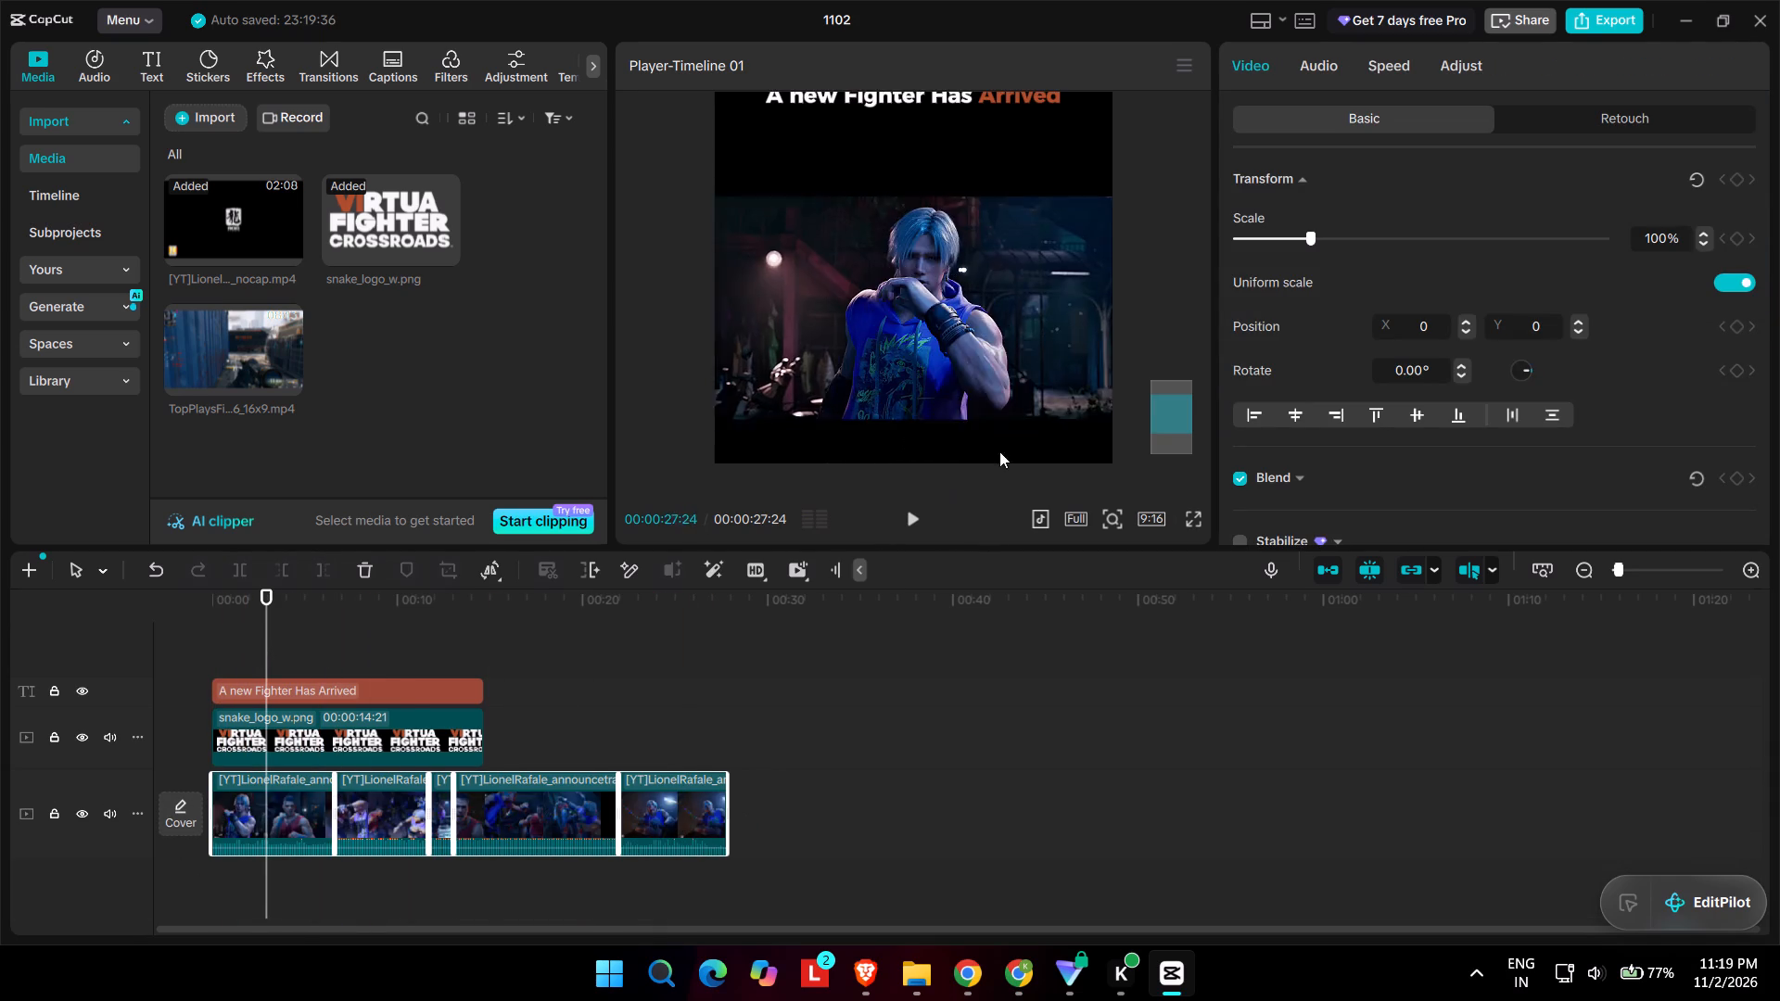
Set the first fight clip's speed to 1.10x and play it back from the start.
{"action": "left_click", "coordinate": [294, 804]}
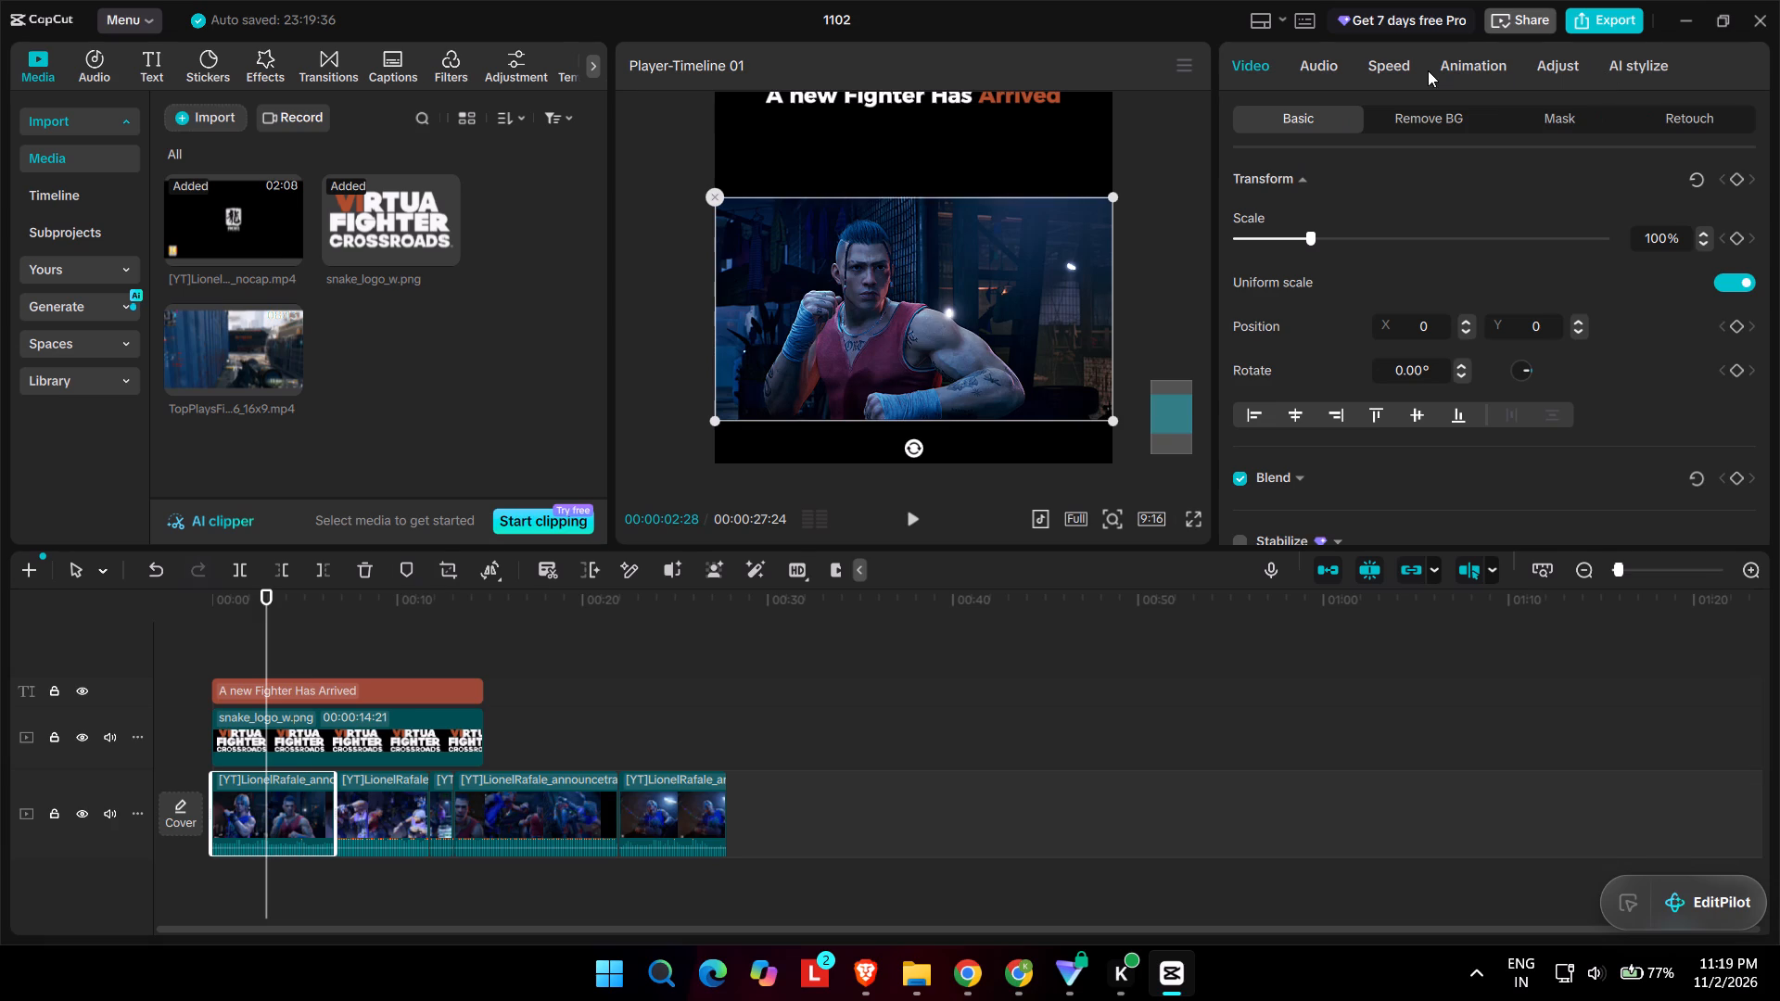
{"action": "left_click", "coordinate": [1408, 70]}
{"action": "left_click", "coordinate": [1744, 203]}
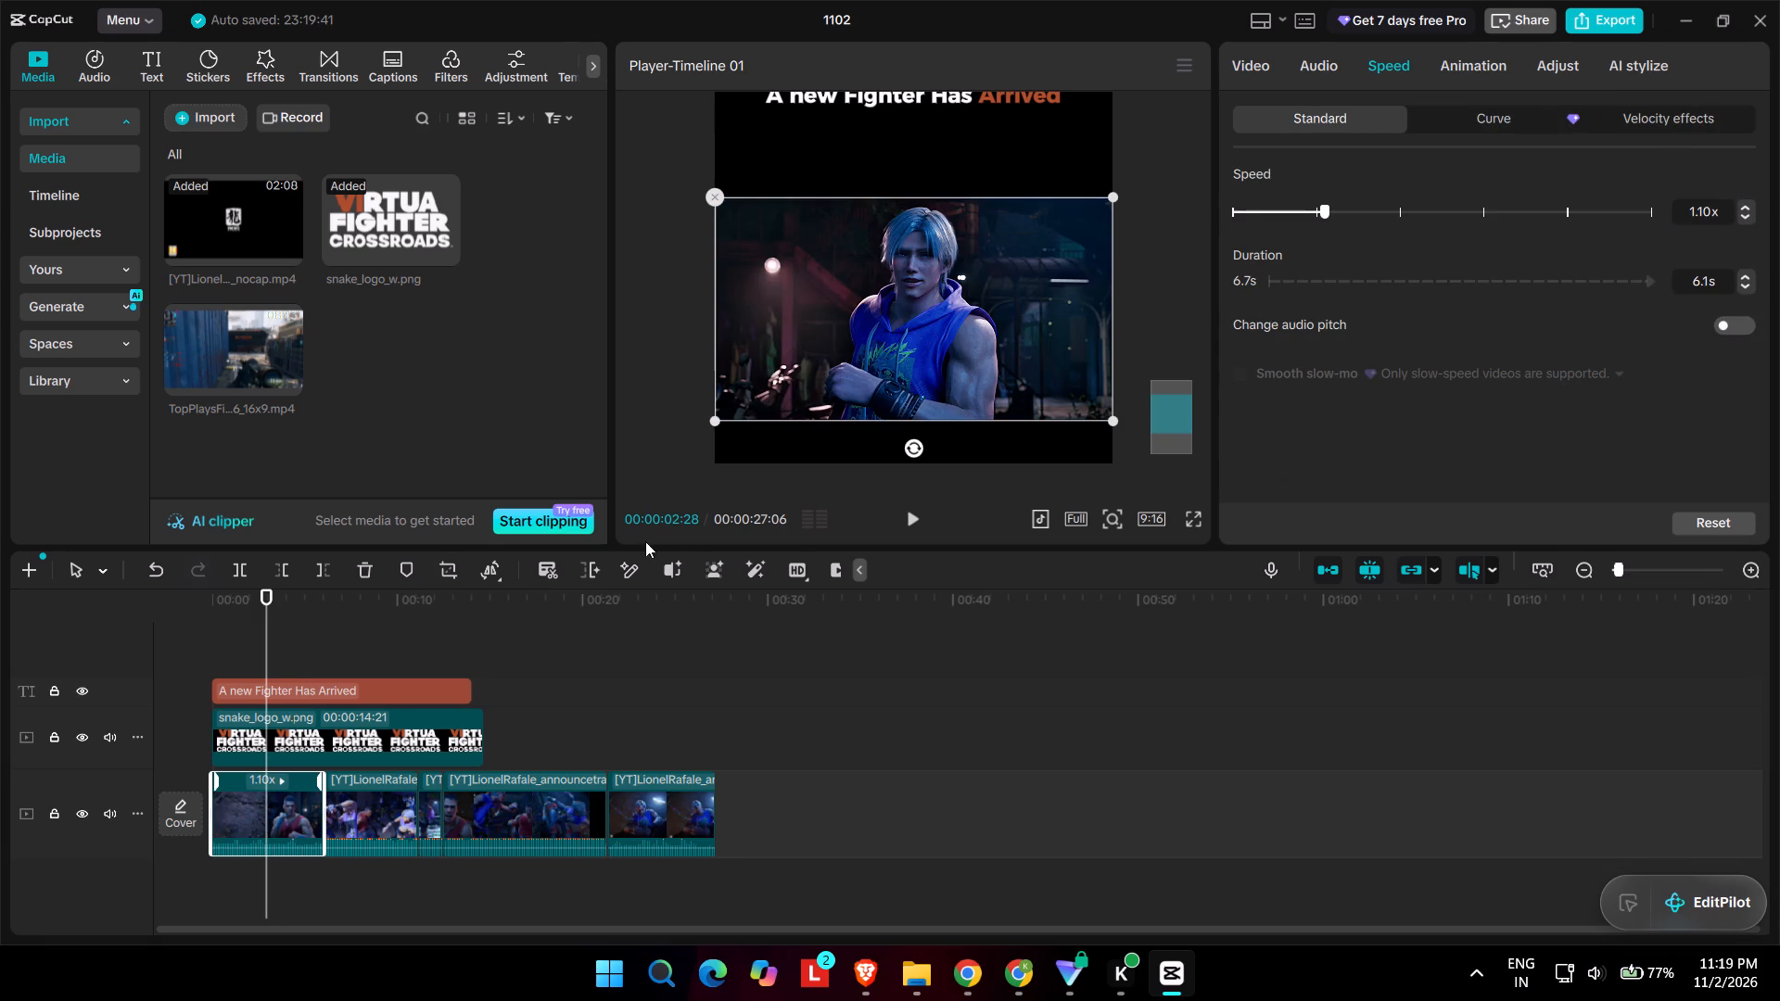
{"action": "left_click", "coordinate": [211, 645]}
{"action": "key", "text": "space"}
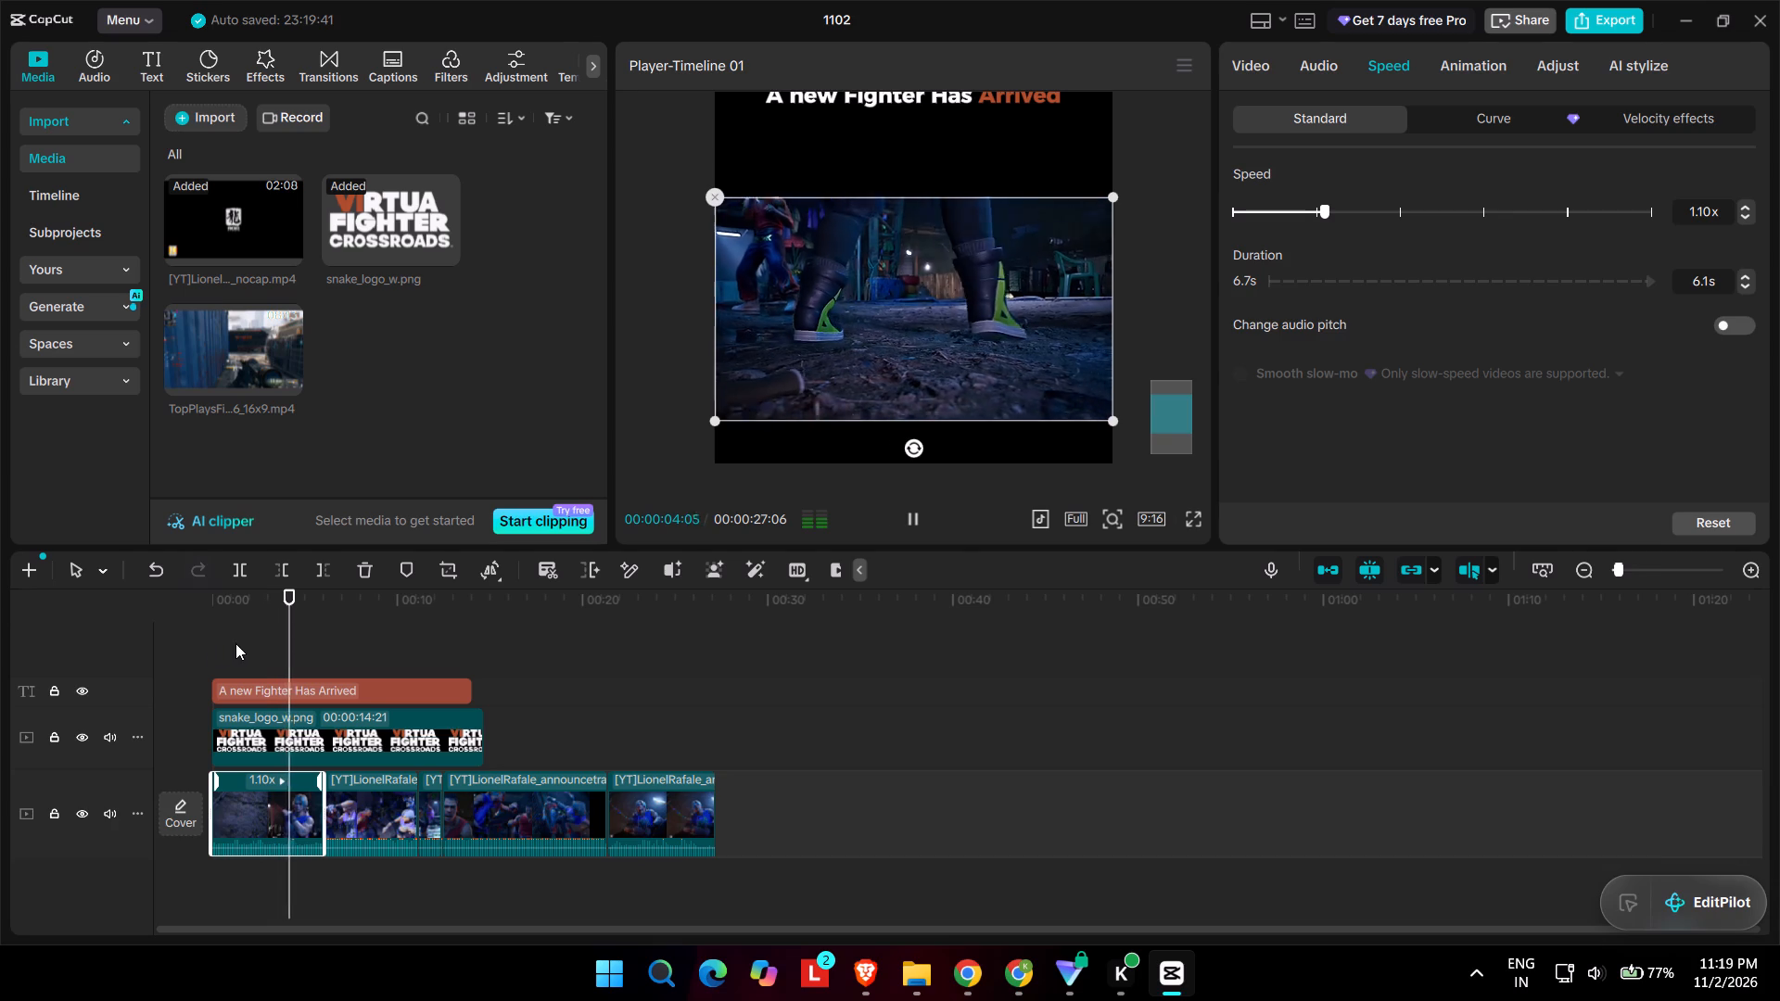
{"action": "key", "text": "space"}
Add short audio fade-ins of about 0.5 s to the starts of the second, fourth and fifth fight clips.
{"action": "scroll", "coordinate": [306, 733], "scroll_direction": "up", "scroll_amount": 10, "text": "ctrl"}
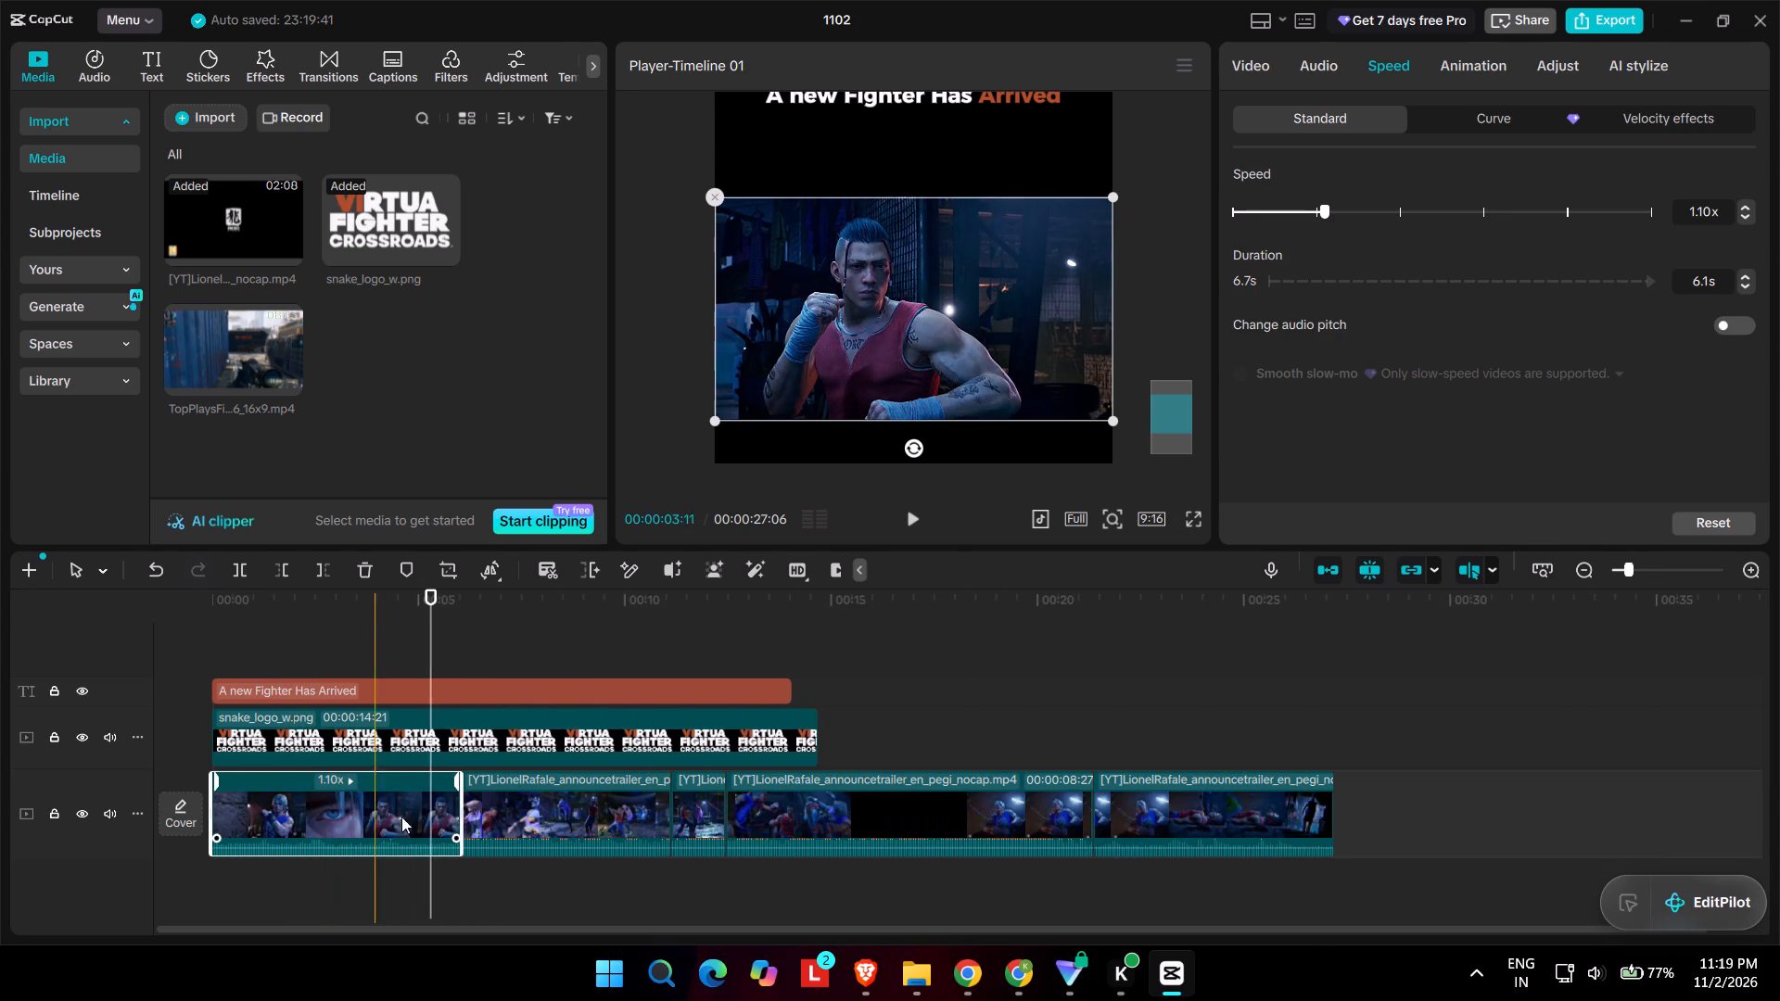
{"action": "left_click_drag", "start_coordinate": [470, 840], "coordinate": [491, 840]}
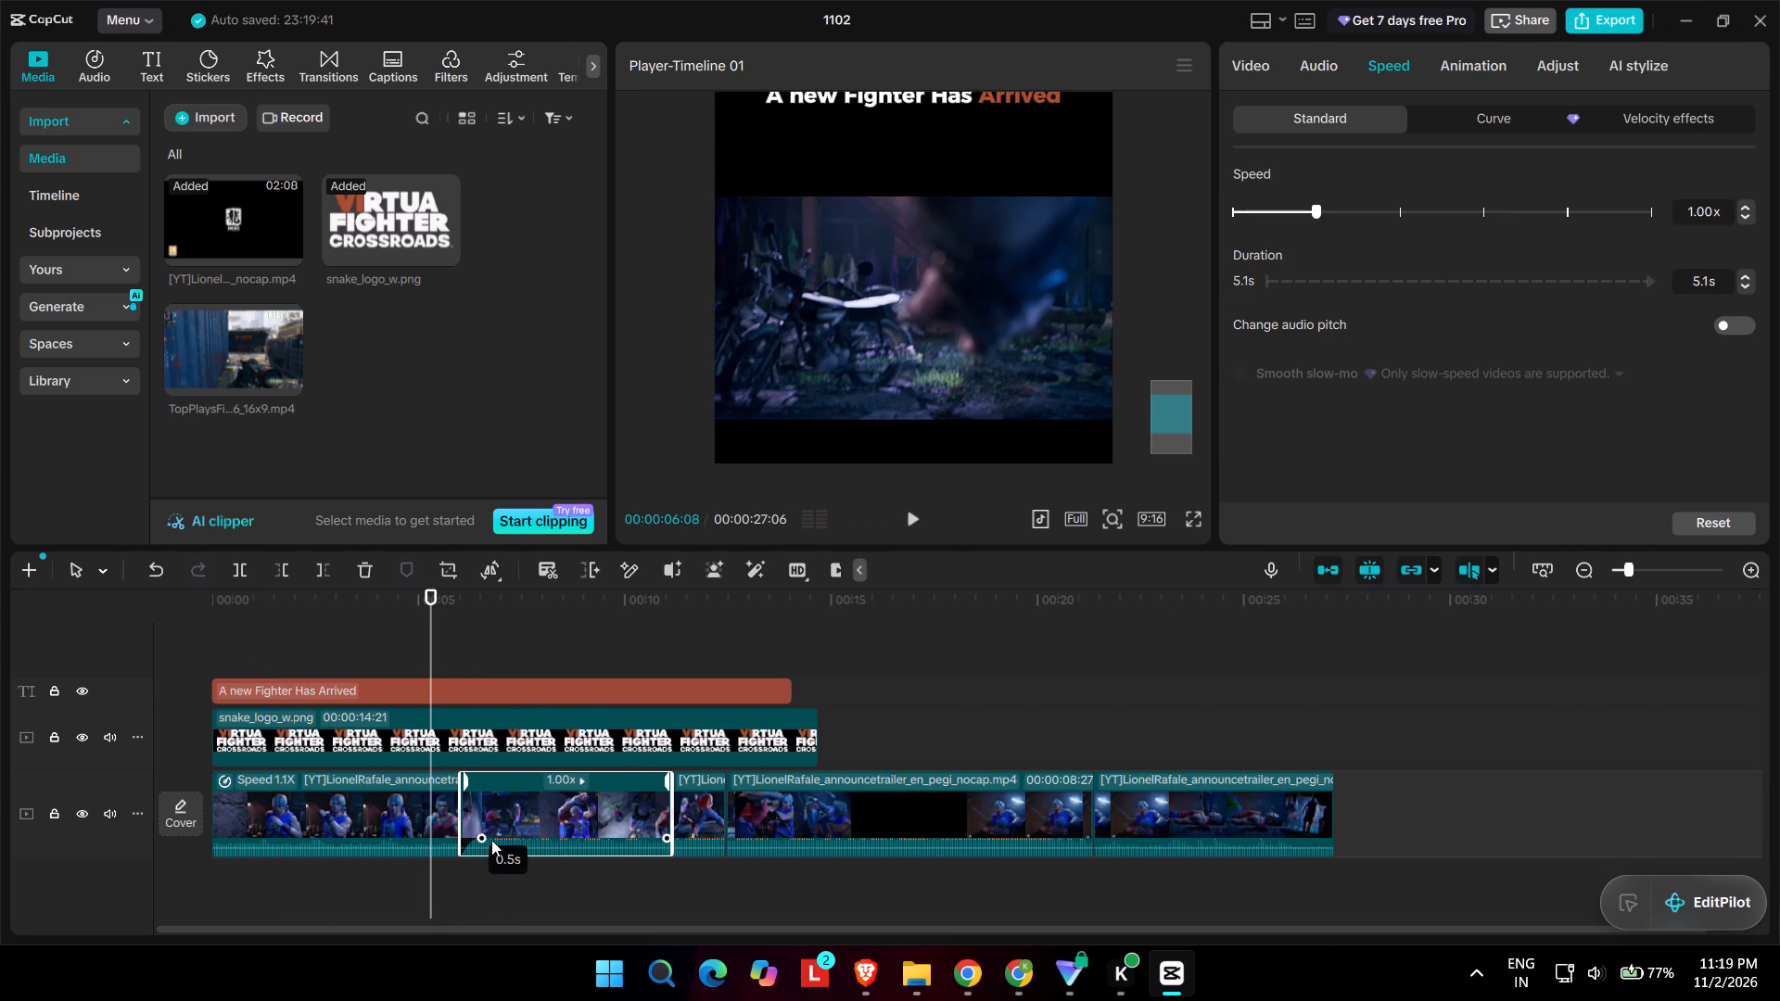
{"action": "left_click_drag", "start_coordinate": [491, 840], "coordinate": [500, 840]}
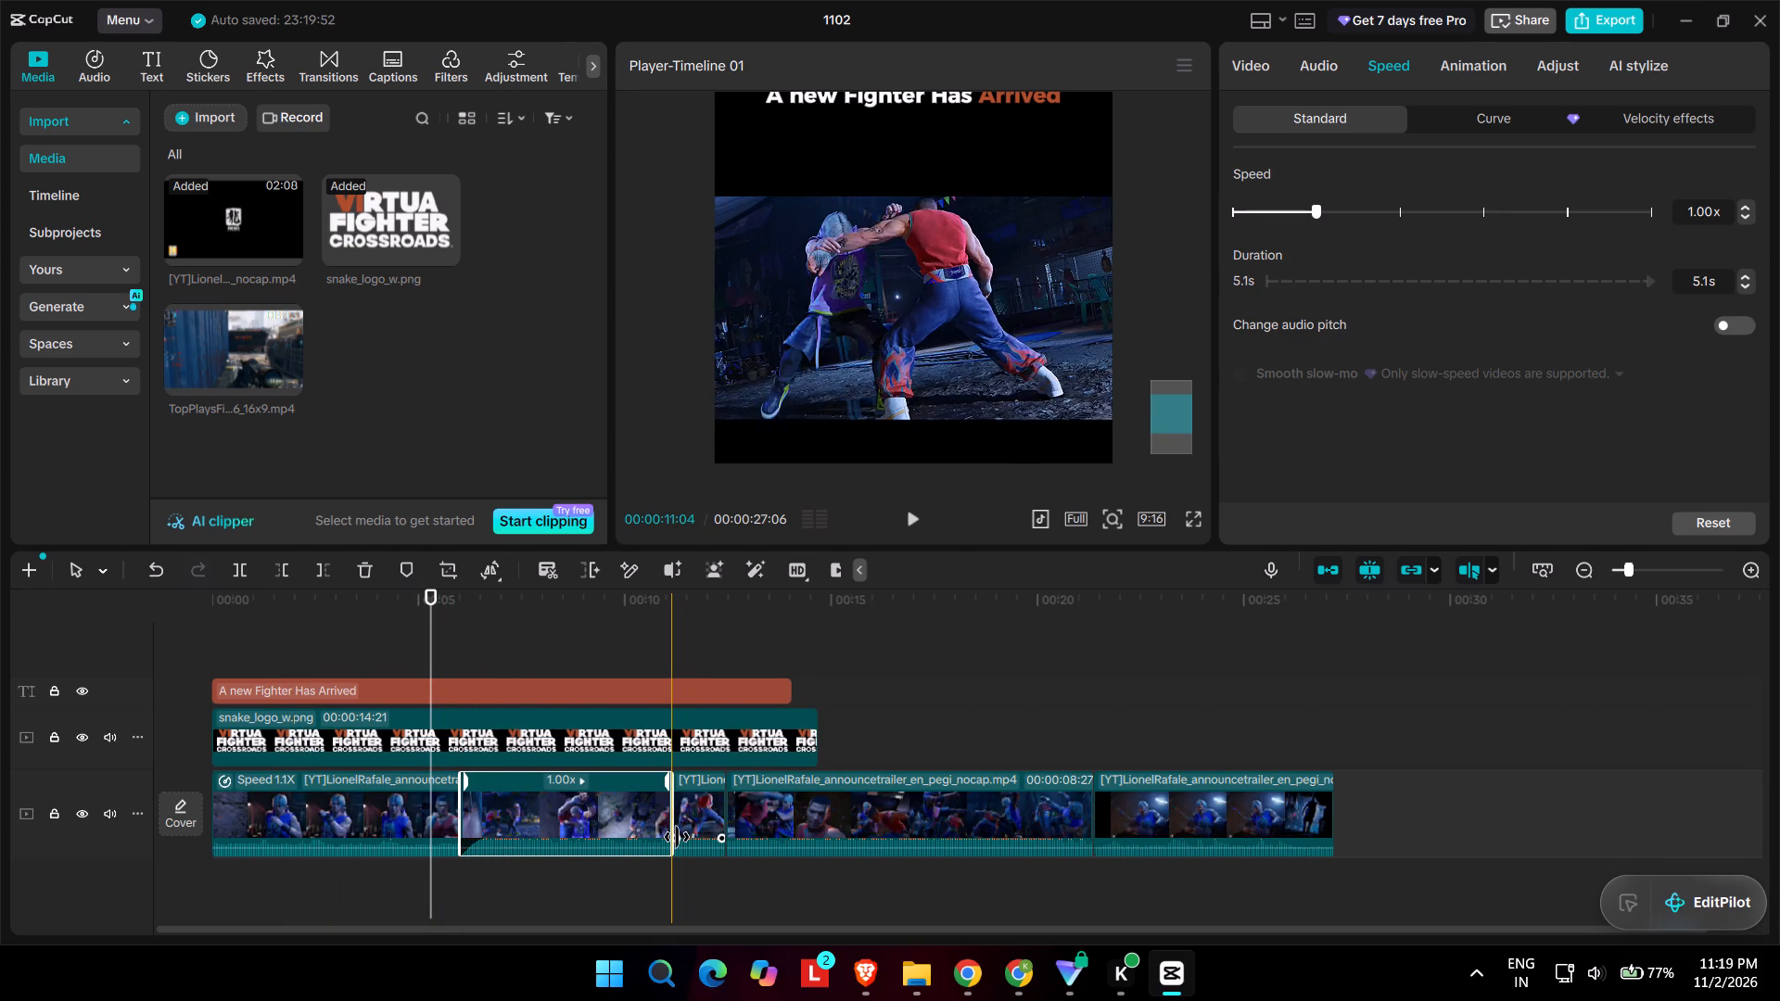
{"action": "left_click_drag", "start_coordinate": [680, 837], "coordinate": [689, 838]}
{"action": "left_click_drag", "start_coordinate": [735, 842], "coordinate": [756, 840]}
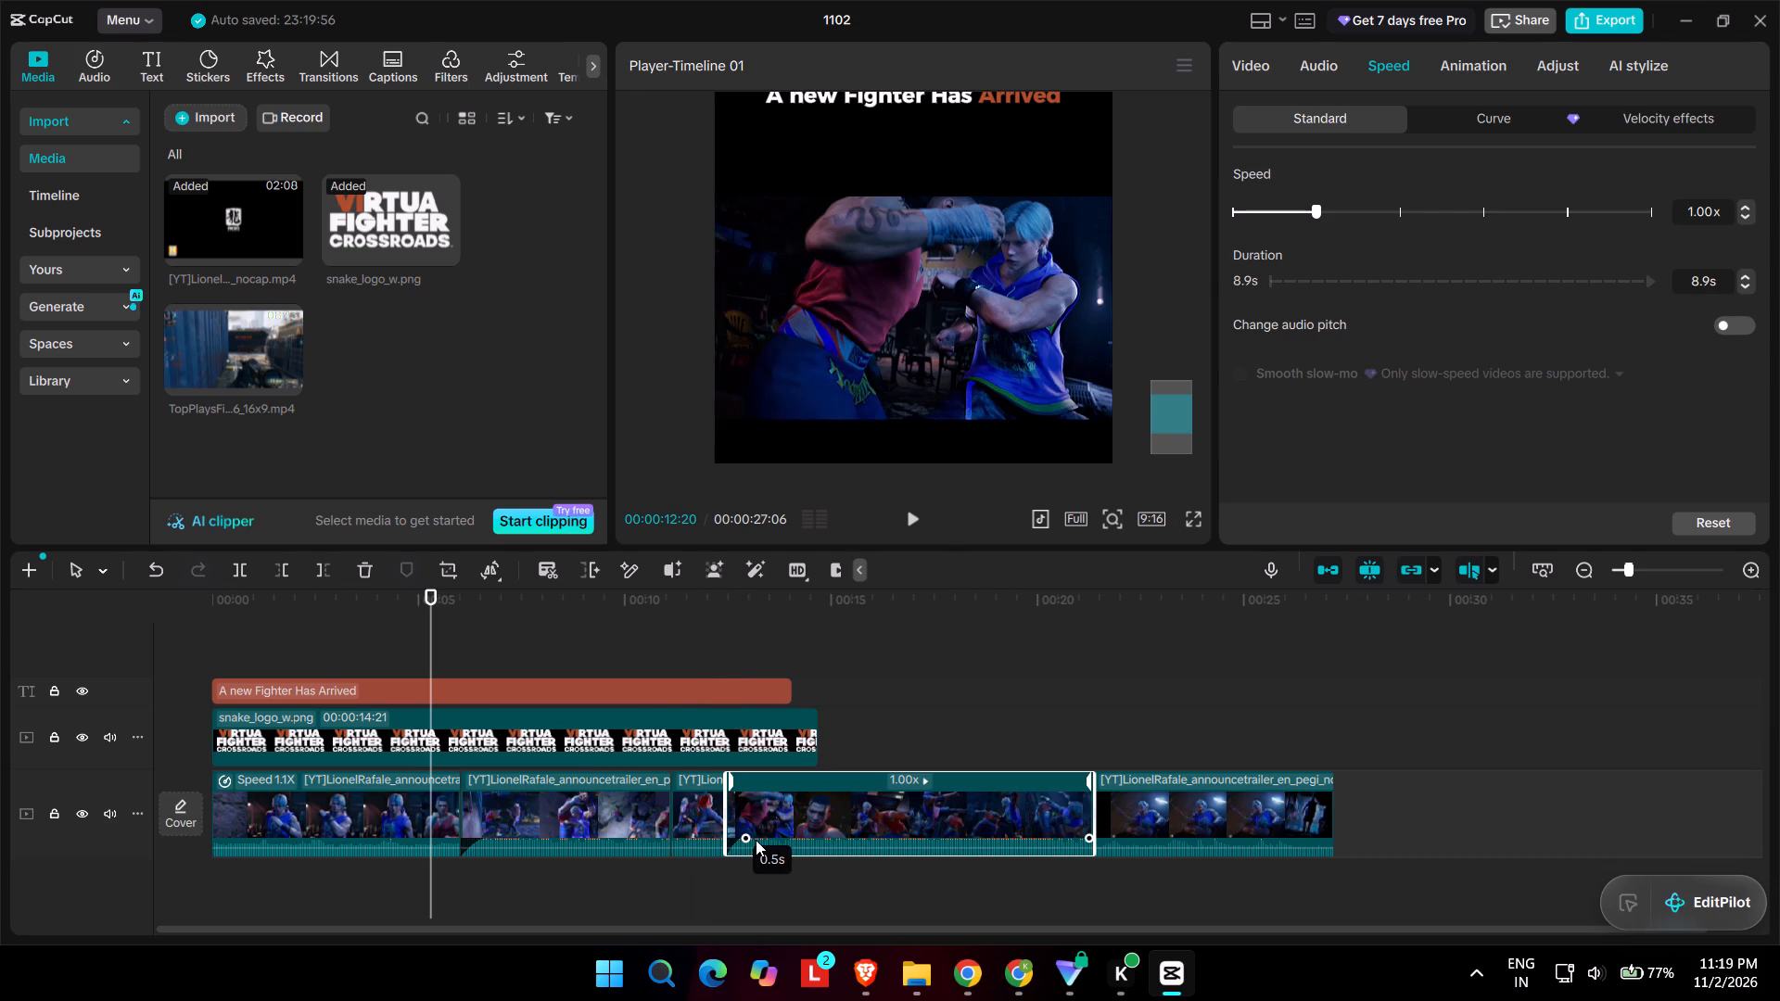
{"action": "left_click_drag", "start_coordinate": [756, 840], "coordinate": [758, 842]}
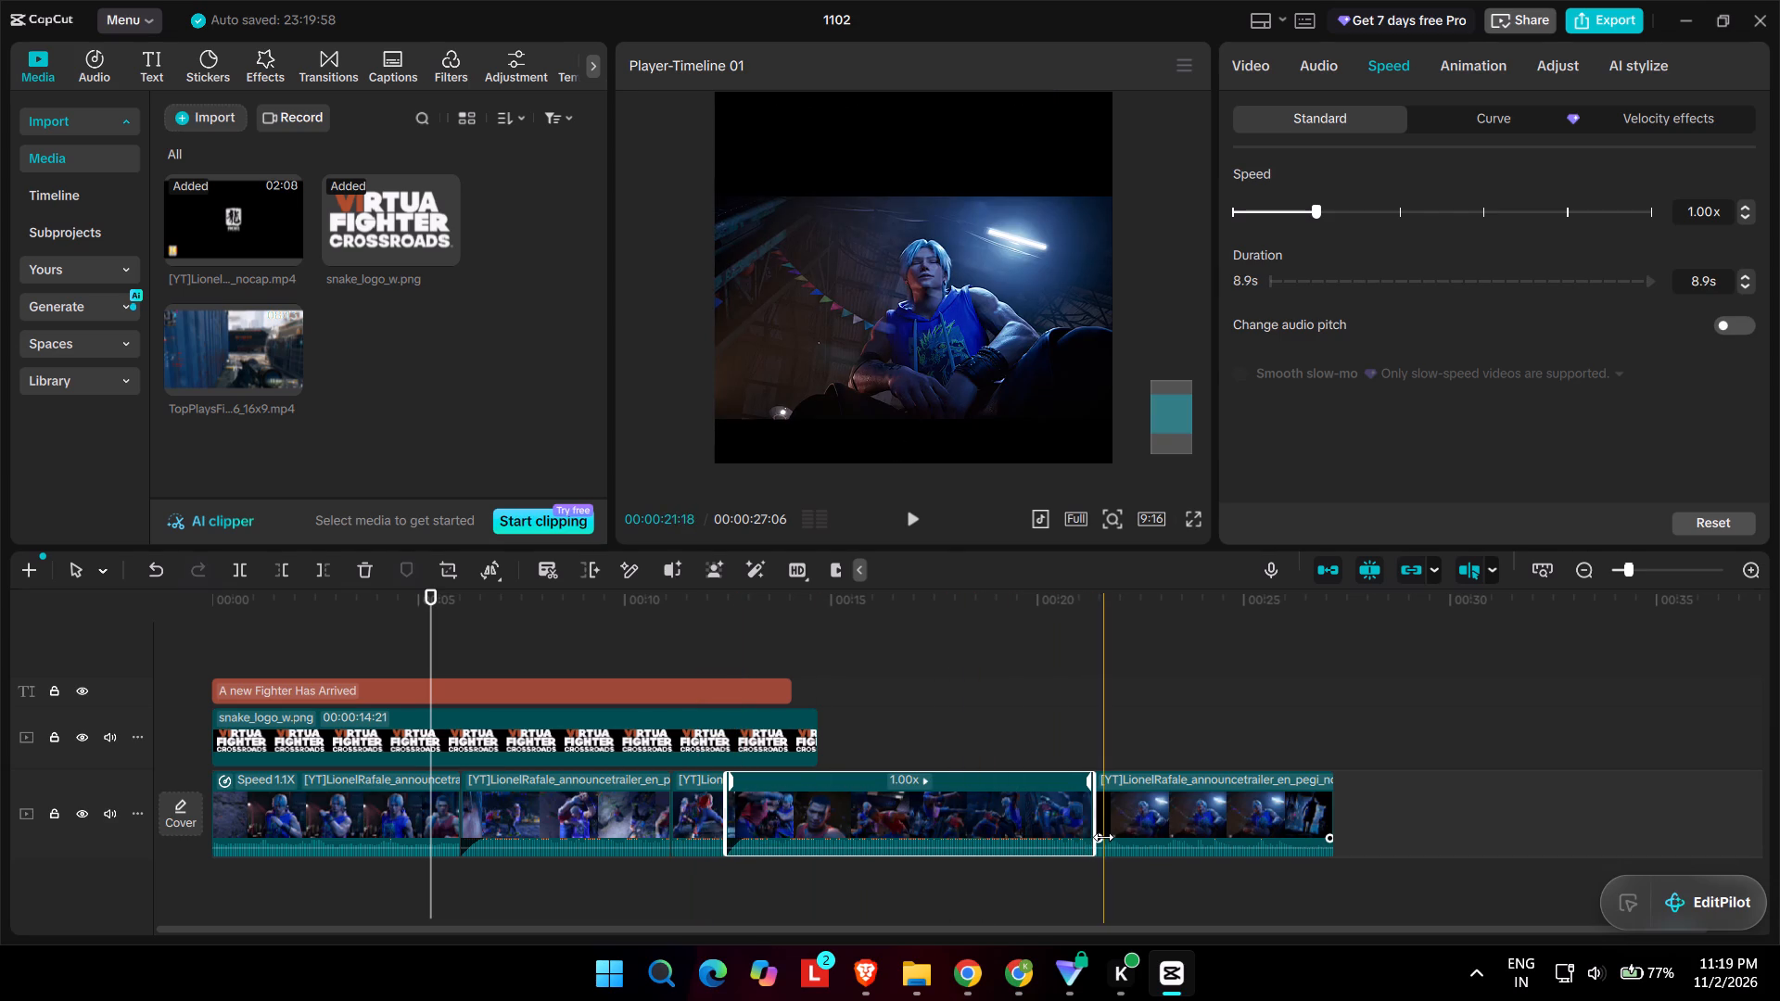
{"action": "left_click_drag", "start_coordinate": [1103, 837], "coordinate": [1119, 836]}
Play back the joins between the fight clips, repeatedly checking the end of the second clip around 10 to 11 seconds.
{"action": "left_click", "coordinate": [388, 582]}
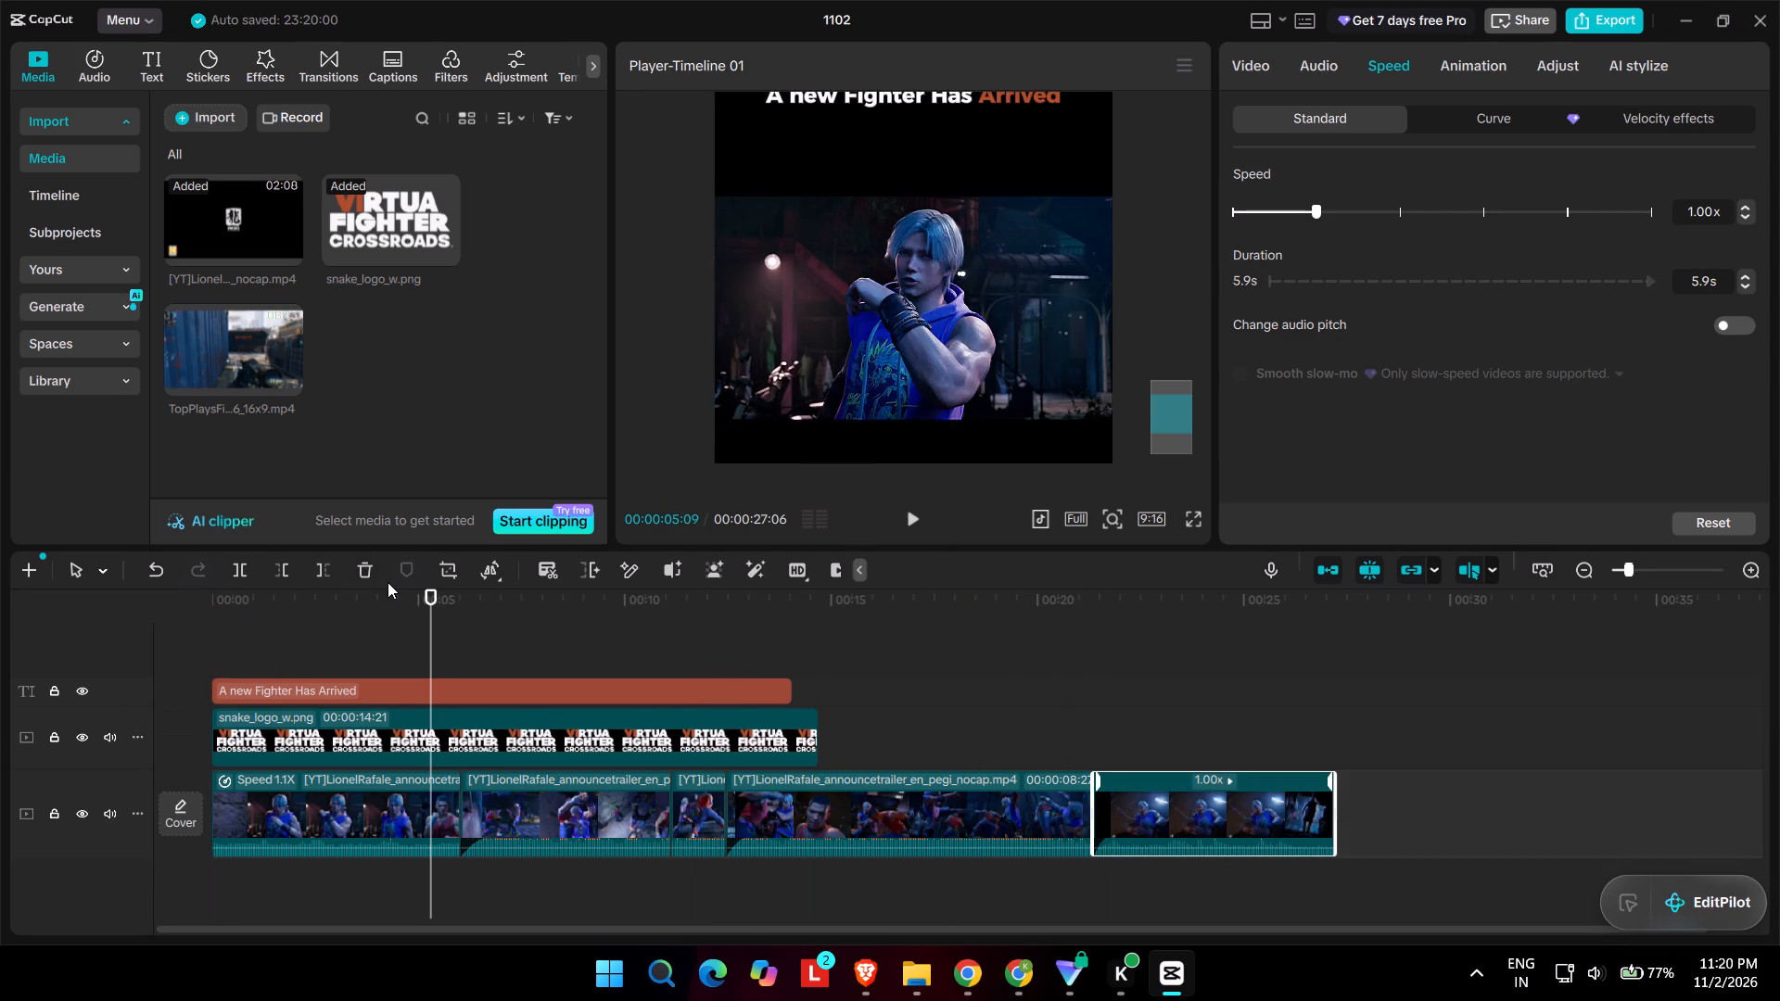
{"action": "key", "text": "space"}
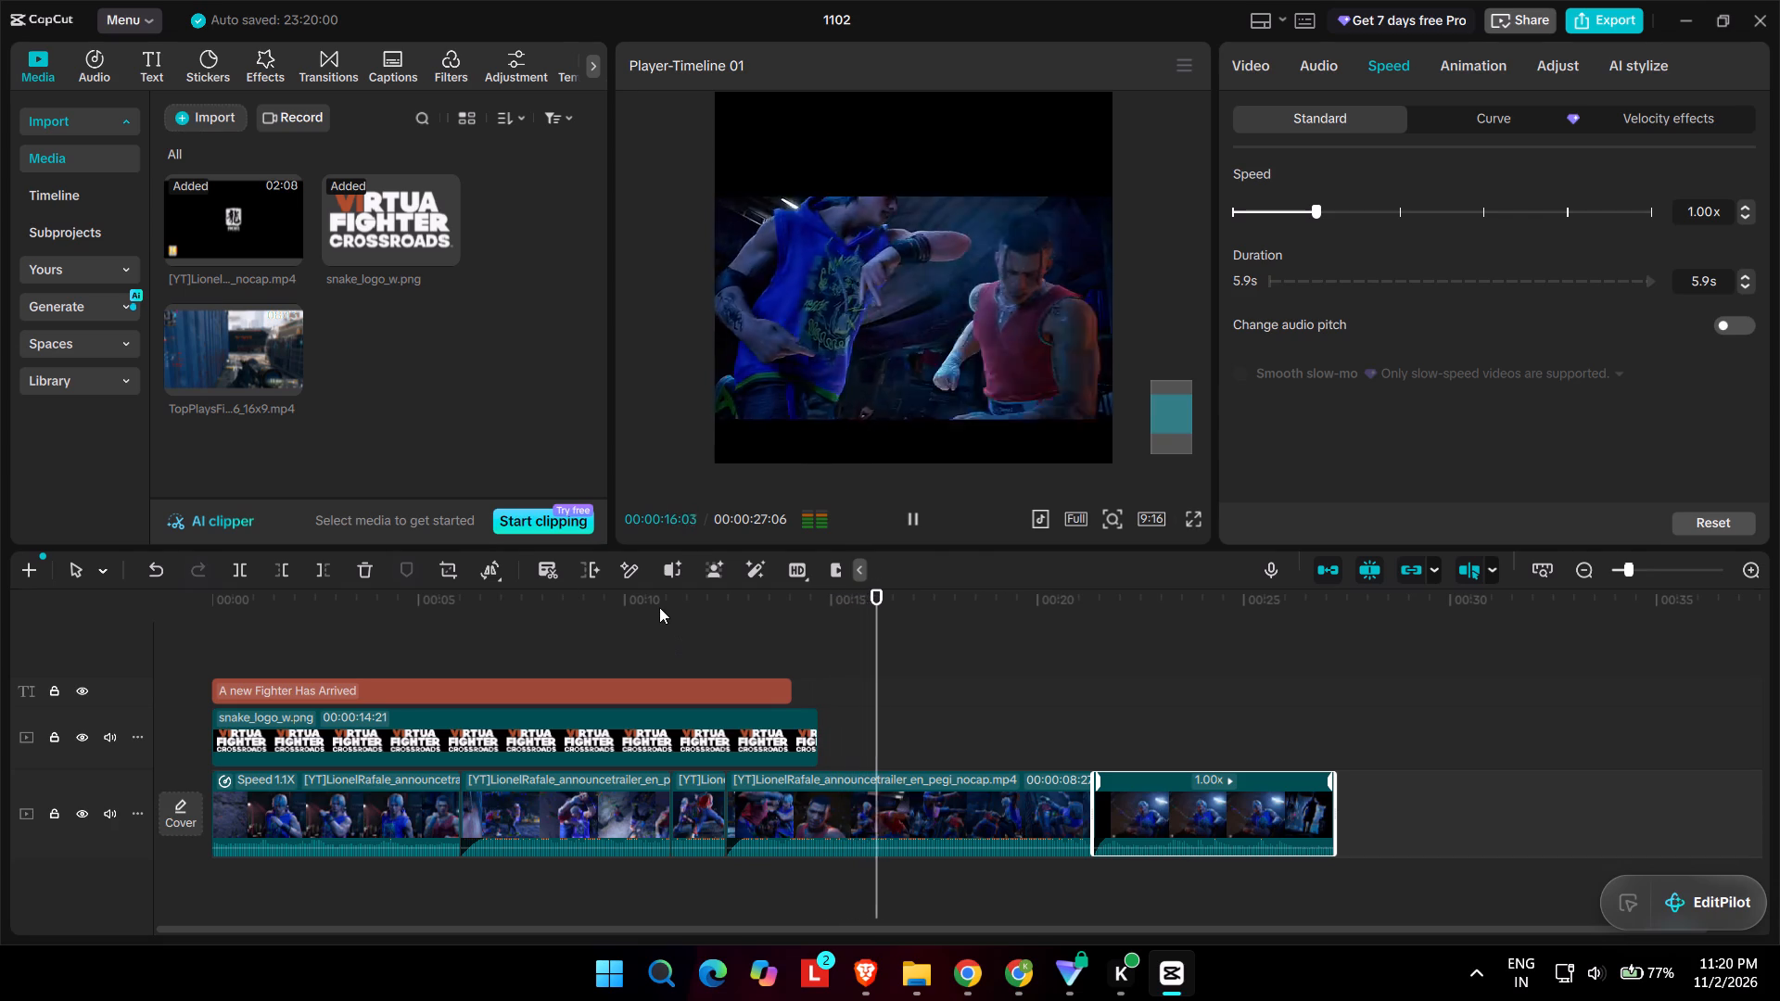
{"action": "left_click", "coordinate": [632, 649]}
{"action": "key", "text": "space"}
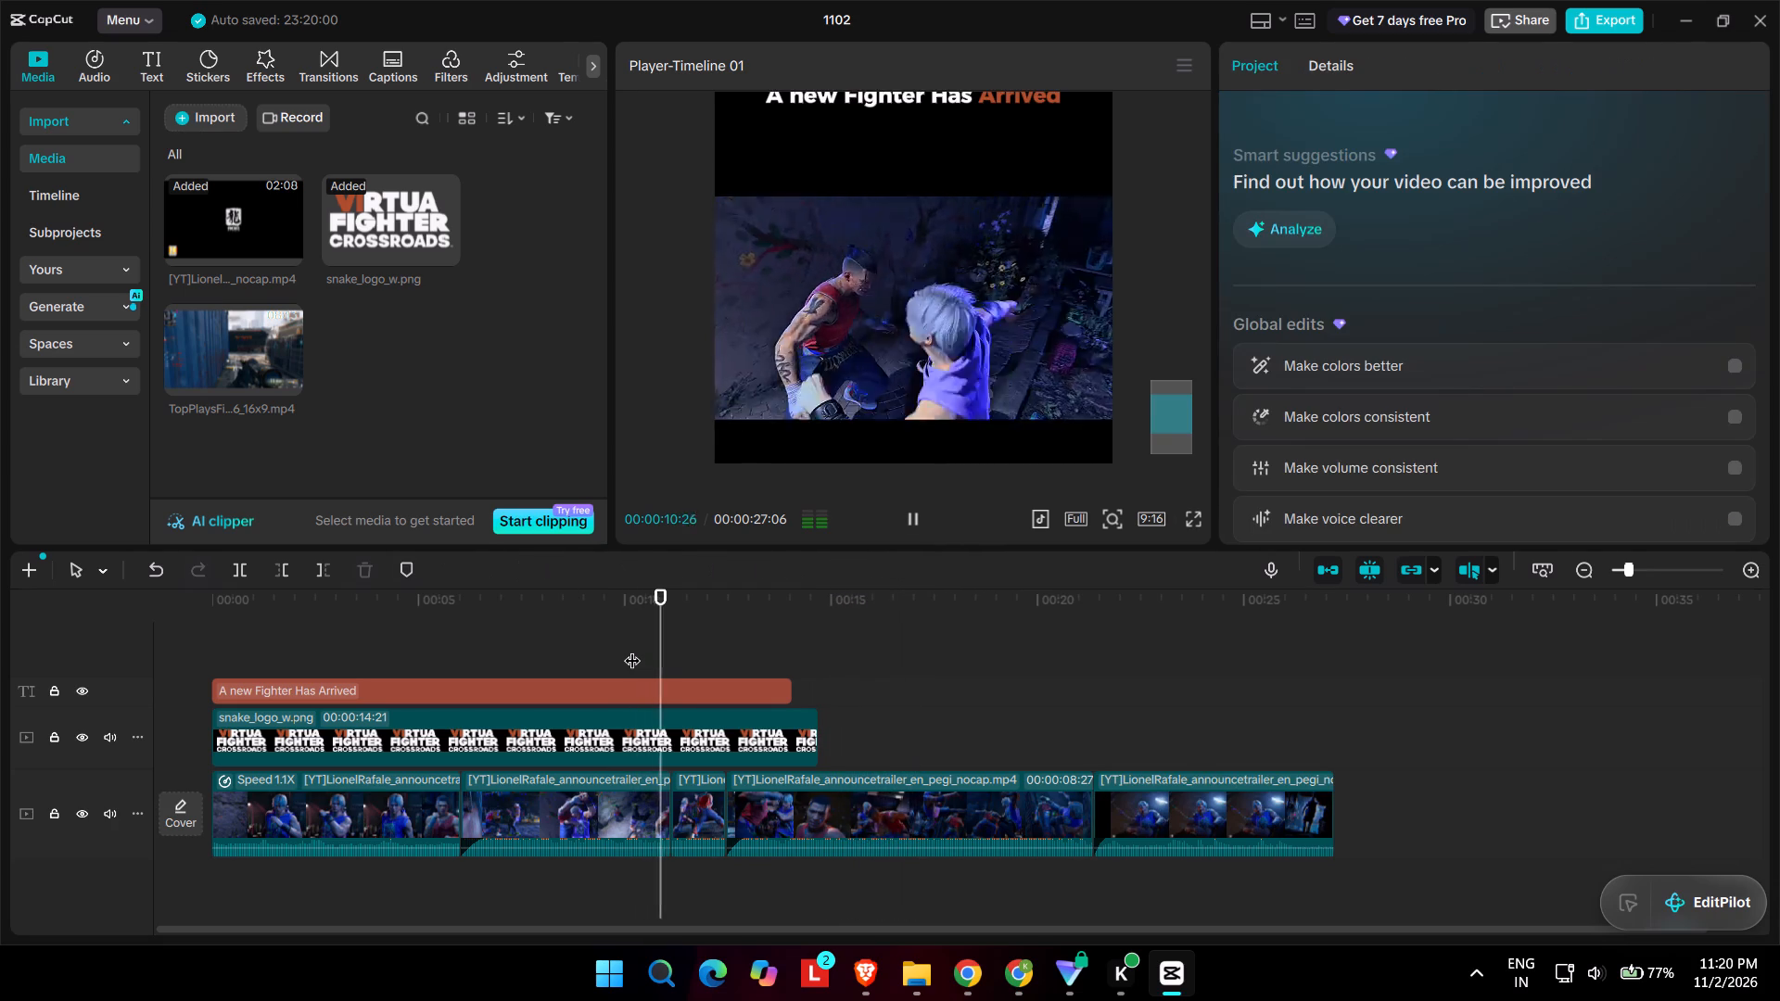
{"action": "key", "text": "space"}
{"action": "left_click", "coordinate": [634, 650]}
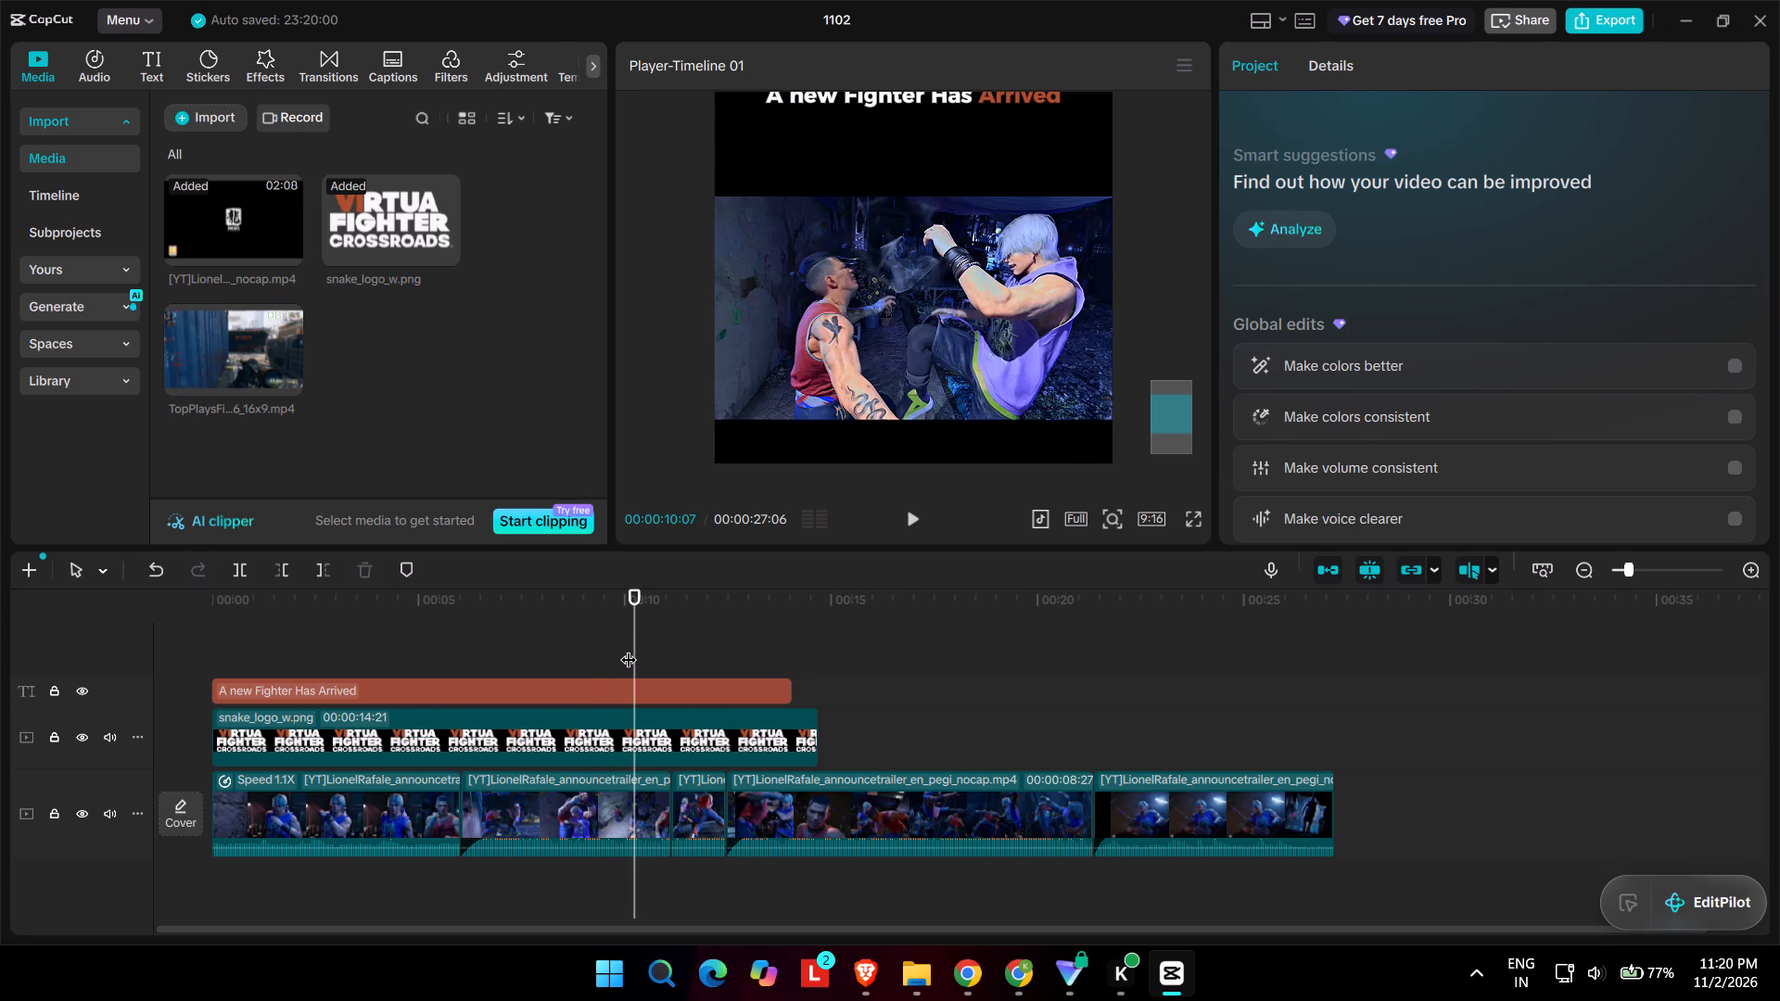
{"action": "left_click", "coordinate": [622, 640]}
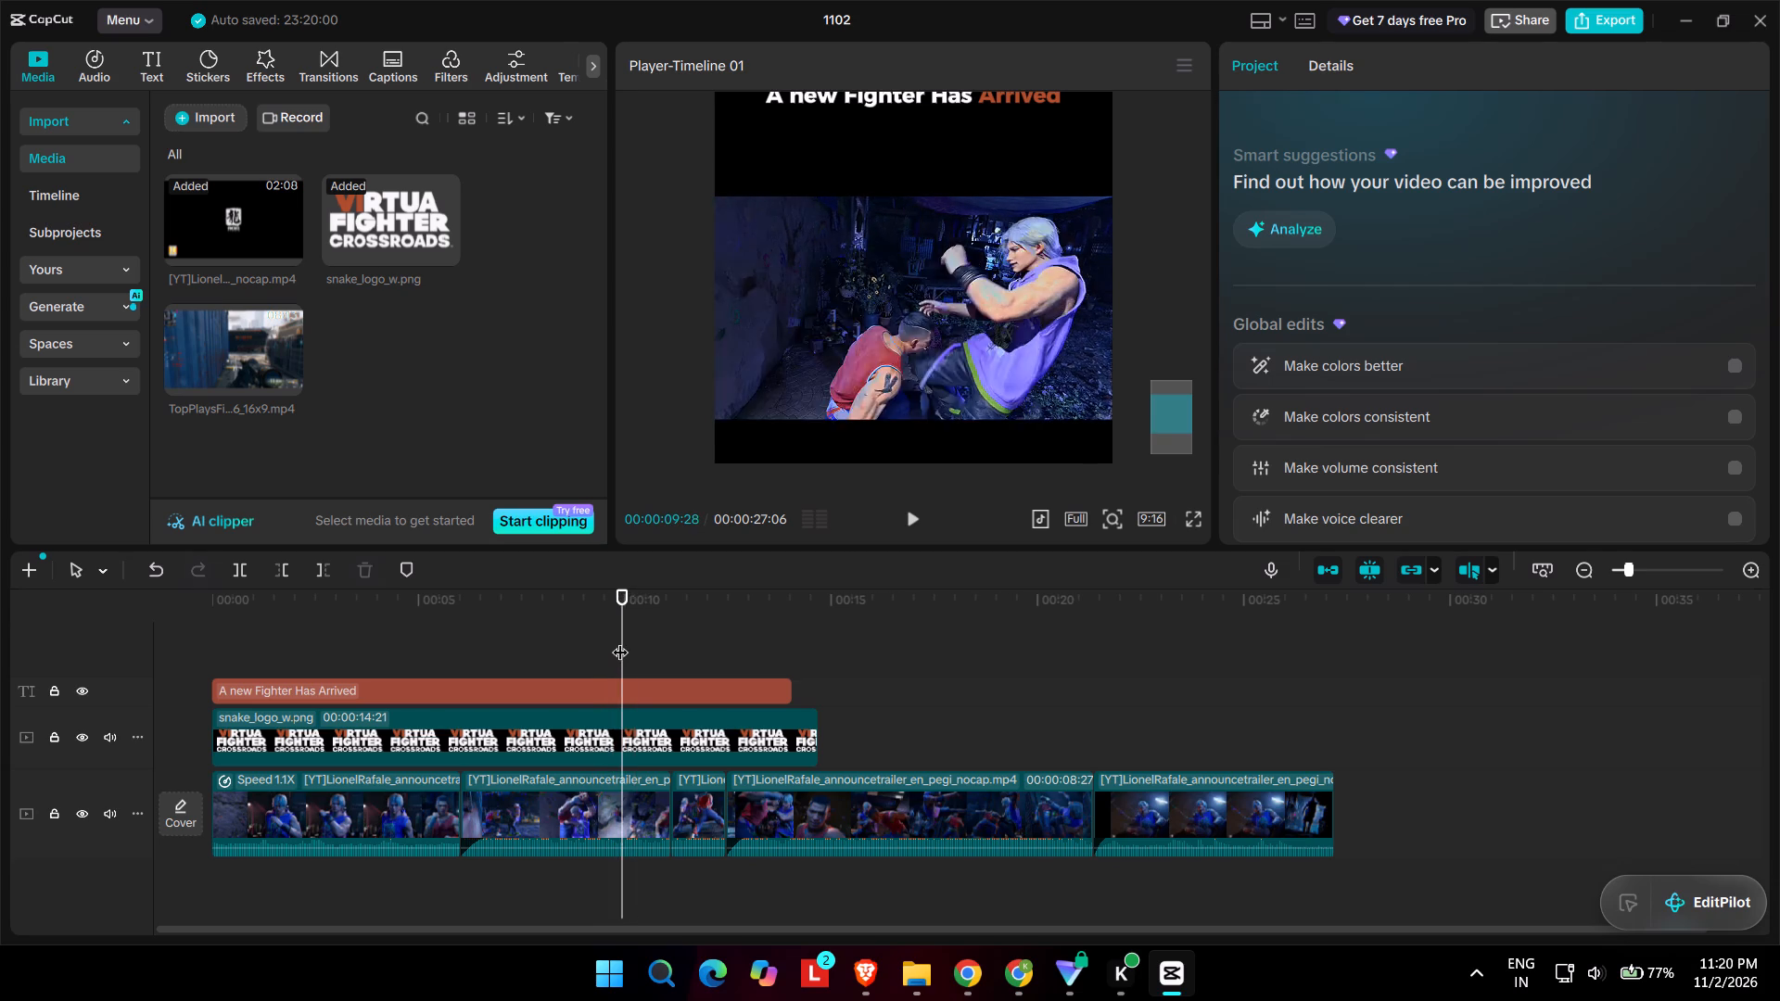
{"action": "key", "text": "space"}
{"action": "key", "text": "space"}
{"action": "key", "text": "space"}
{"action": "key", "text": "space"}
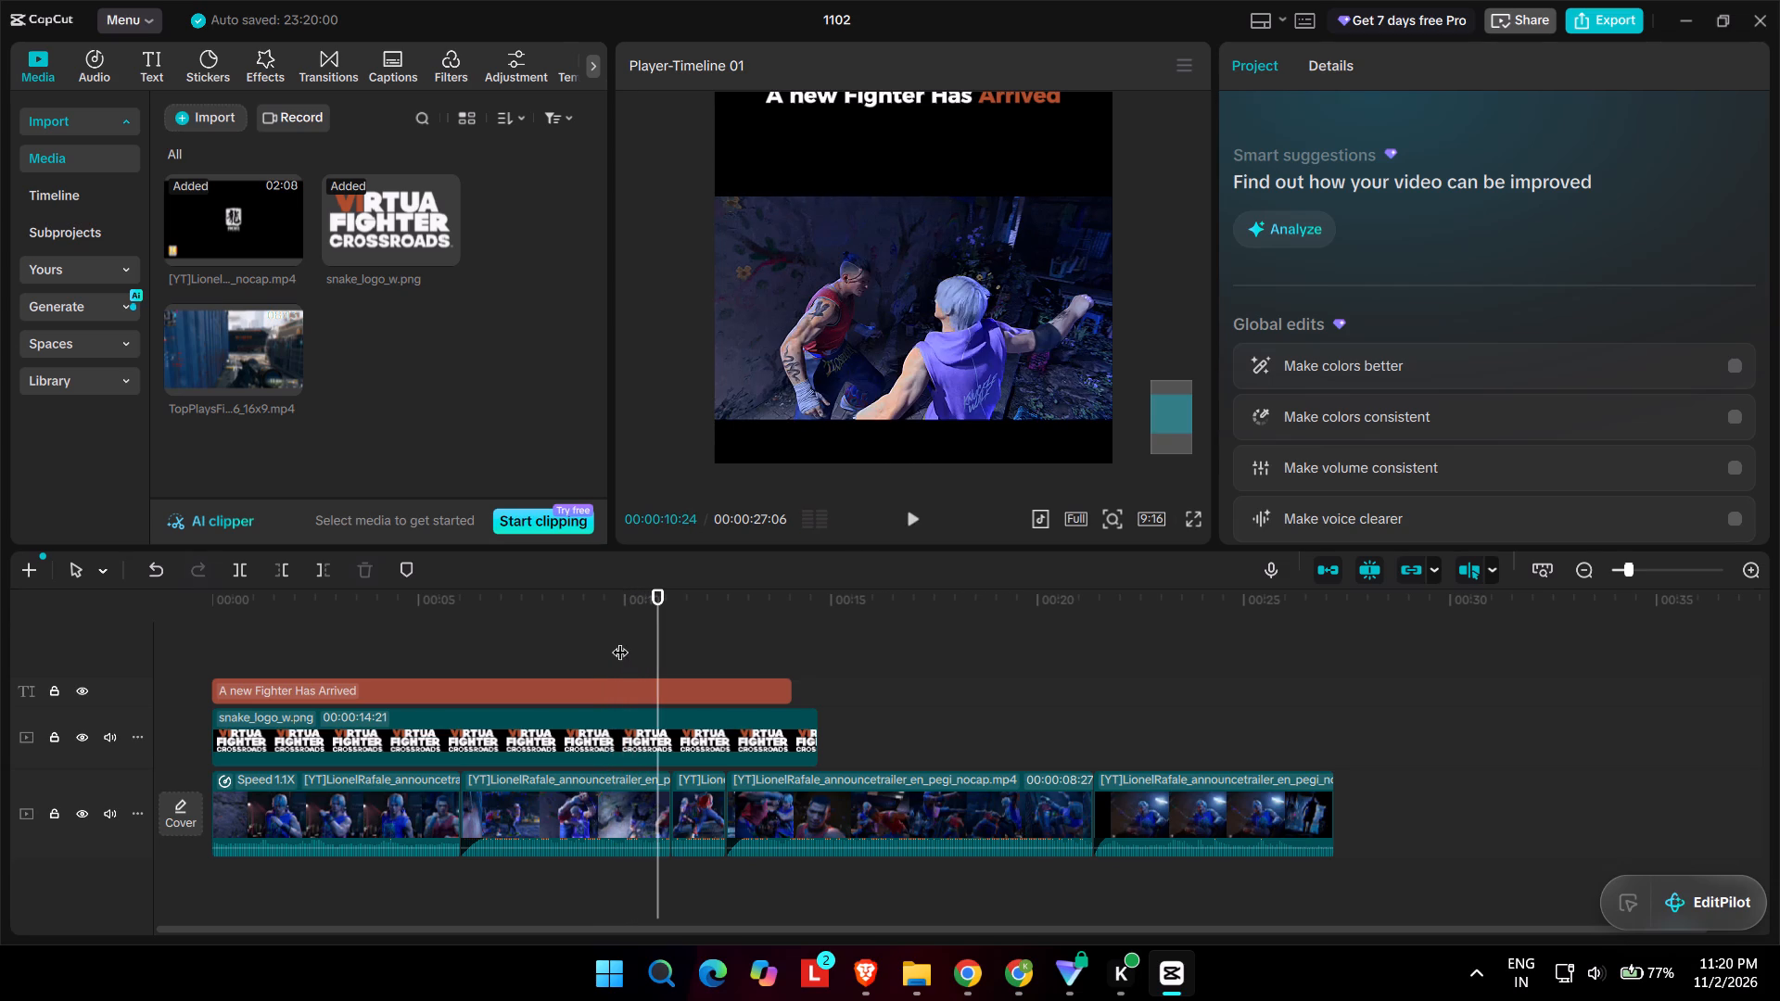
{"action": "left_click", "coordinate": [631, 638]}
{"action": "key", "text": "space"}
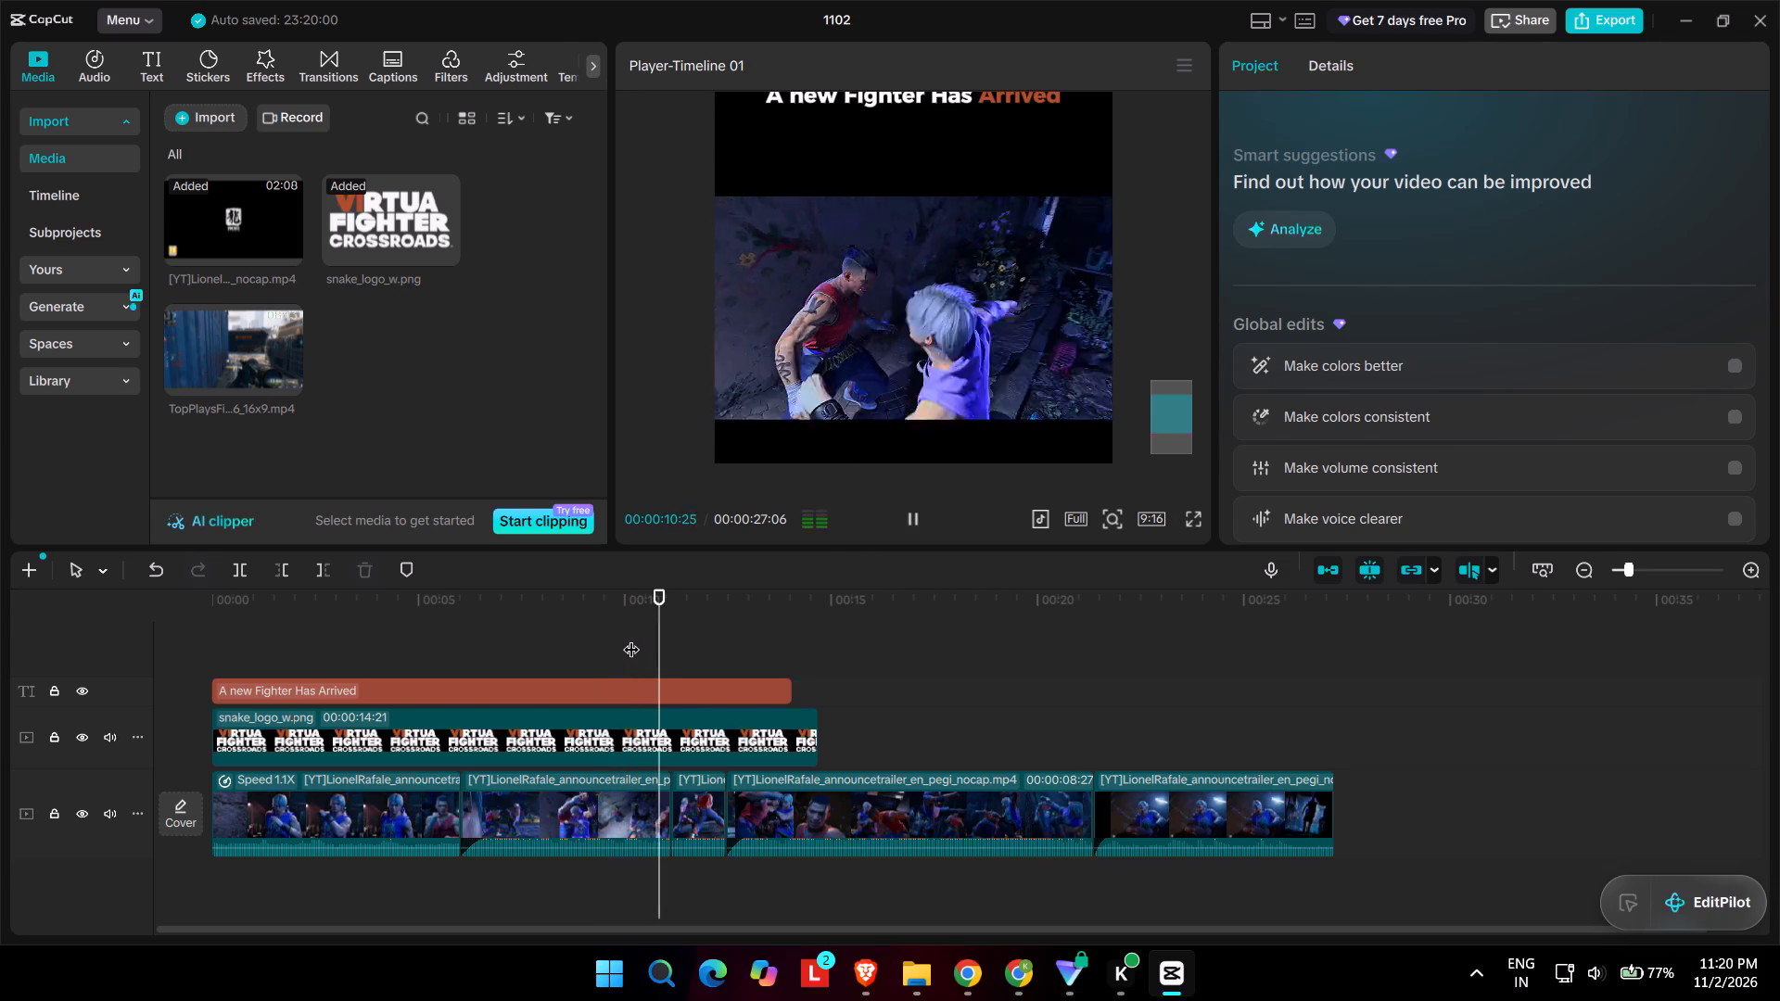
{"action": "key", "text": "space"}
{"action": "key", "text": "space"}
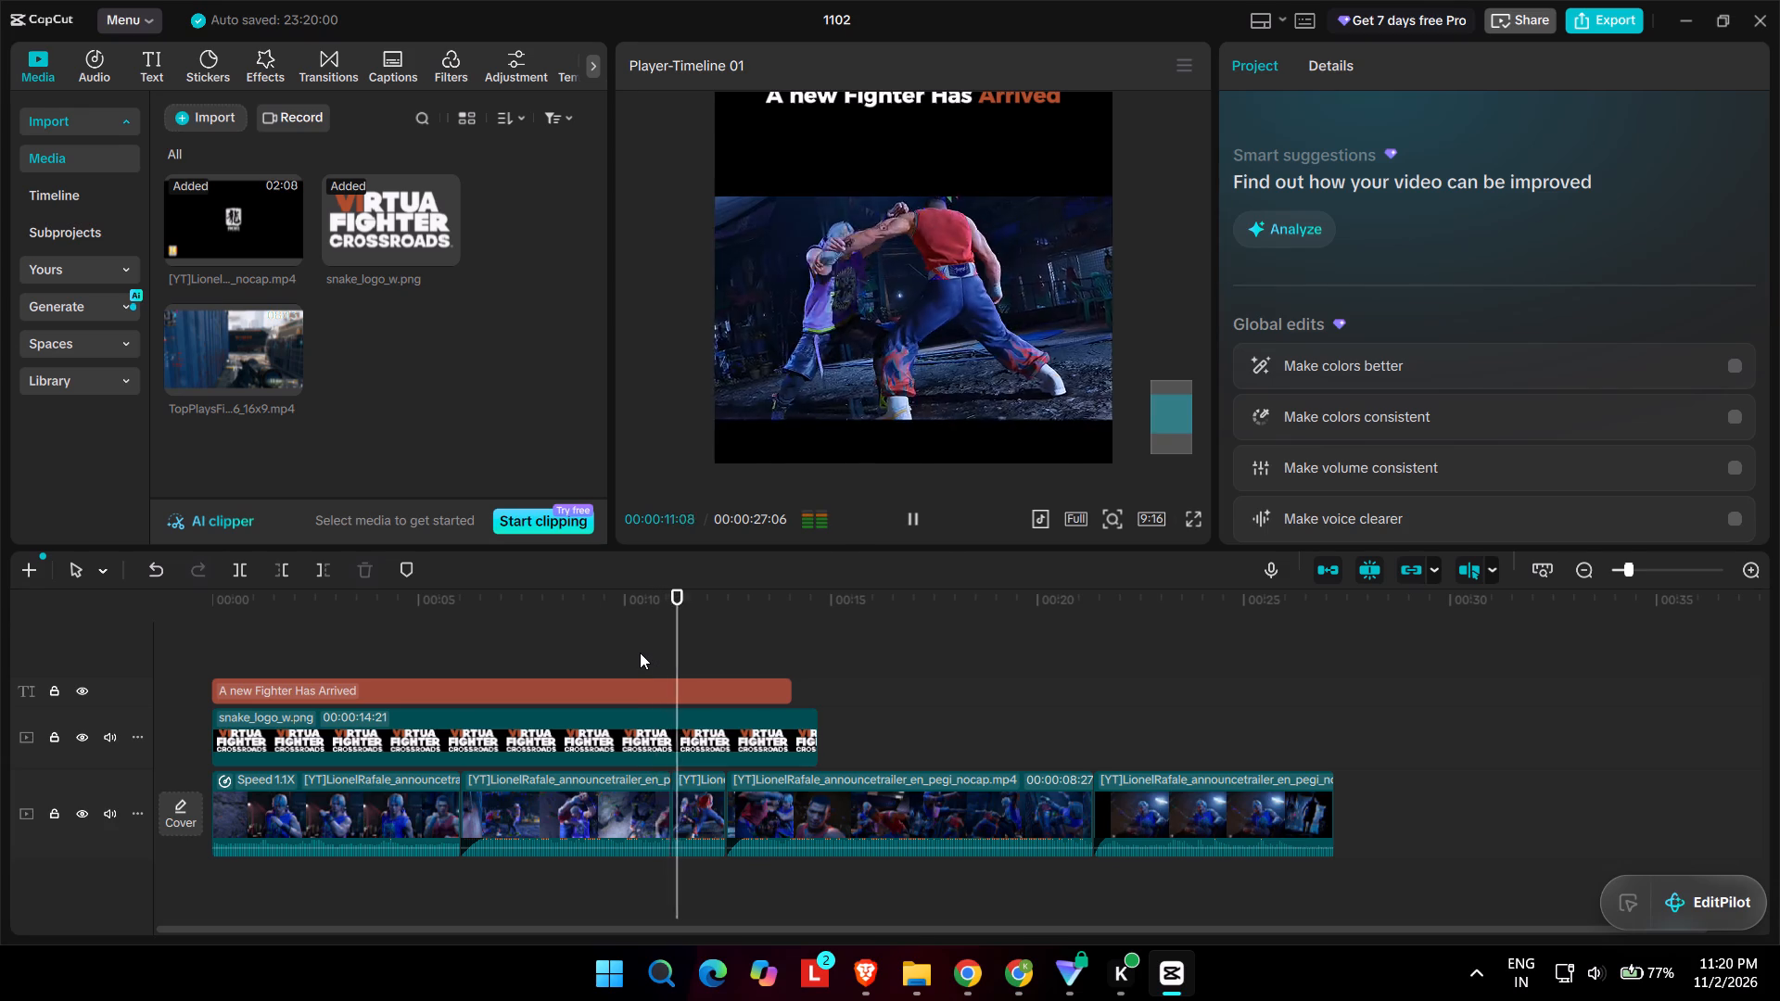
{"action": "key", "text": "space"}
Extend the end of the second fight clip to about 12 seconds, replaying the cut into the third clip.
{"action": "left_click", "coordinate": [626, 790]}
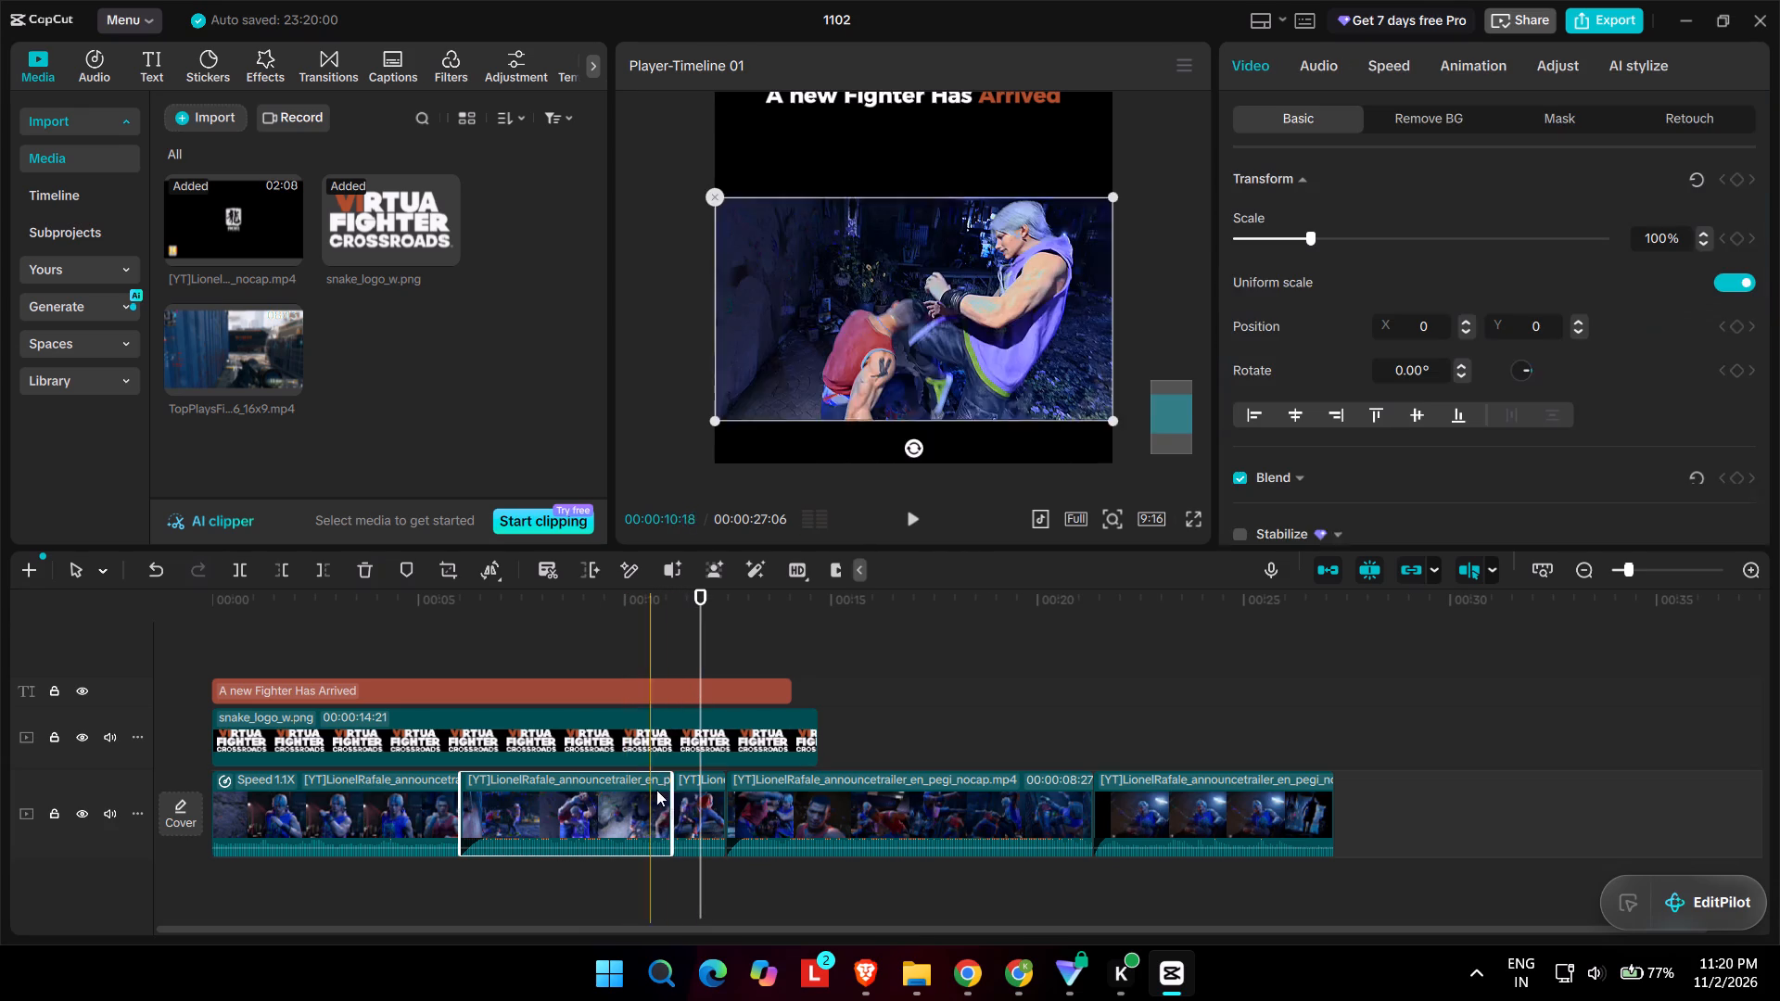
{"action": "left_click_drag", "start_coordinate": [670, 794], "coordinate": [687, 796]}
{"action": "left_click", "coordinate": [657, 661]}
{"action": "key", "text": "space"}
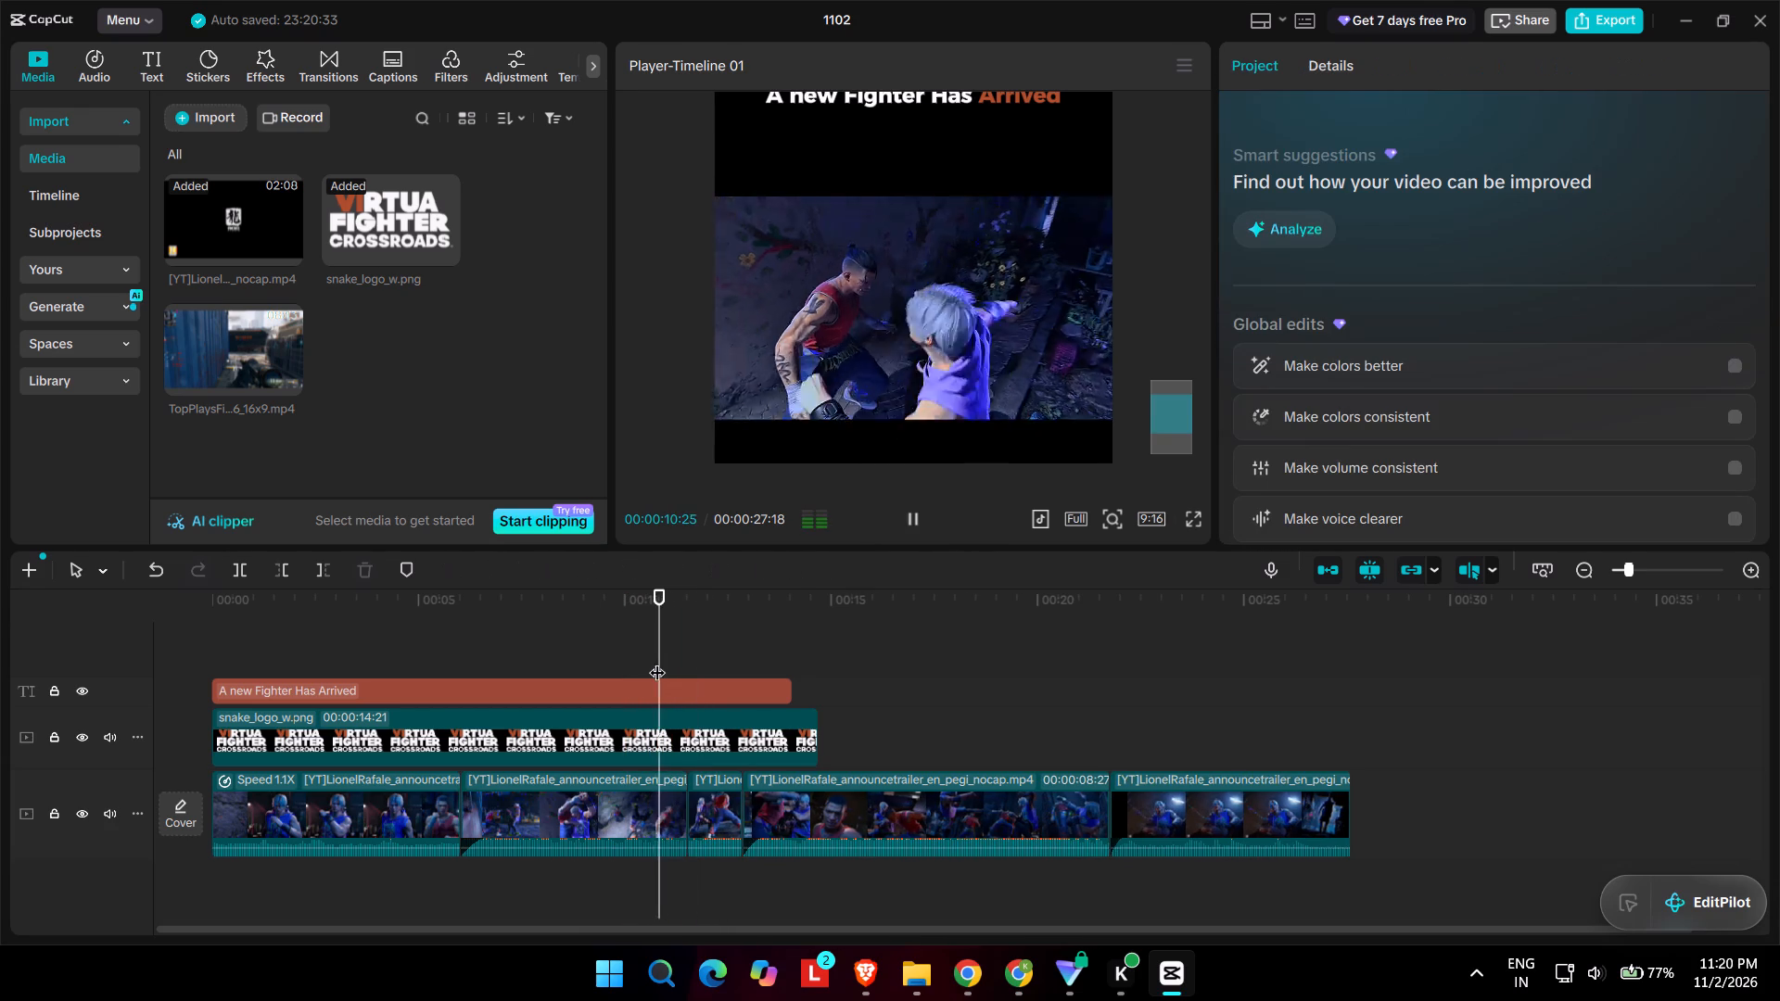
{"action": "key", "text": "space"}
{"action": "left_click", "coordinate": [671, 800]}
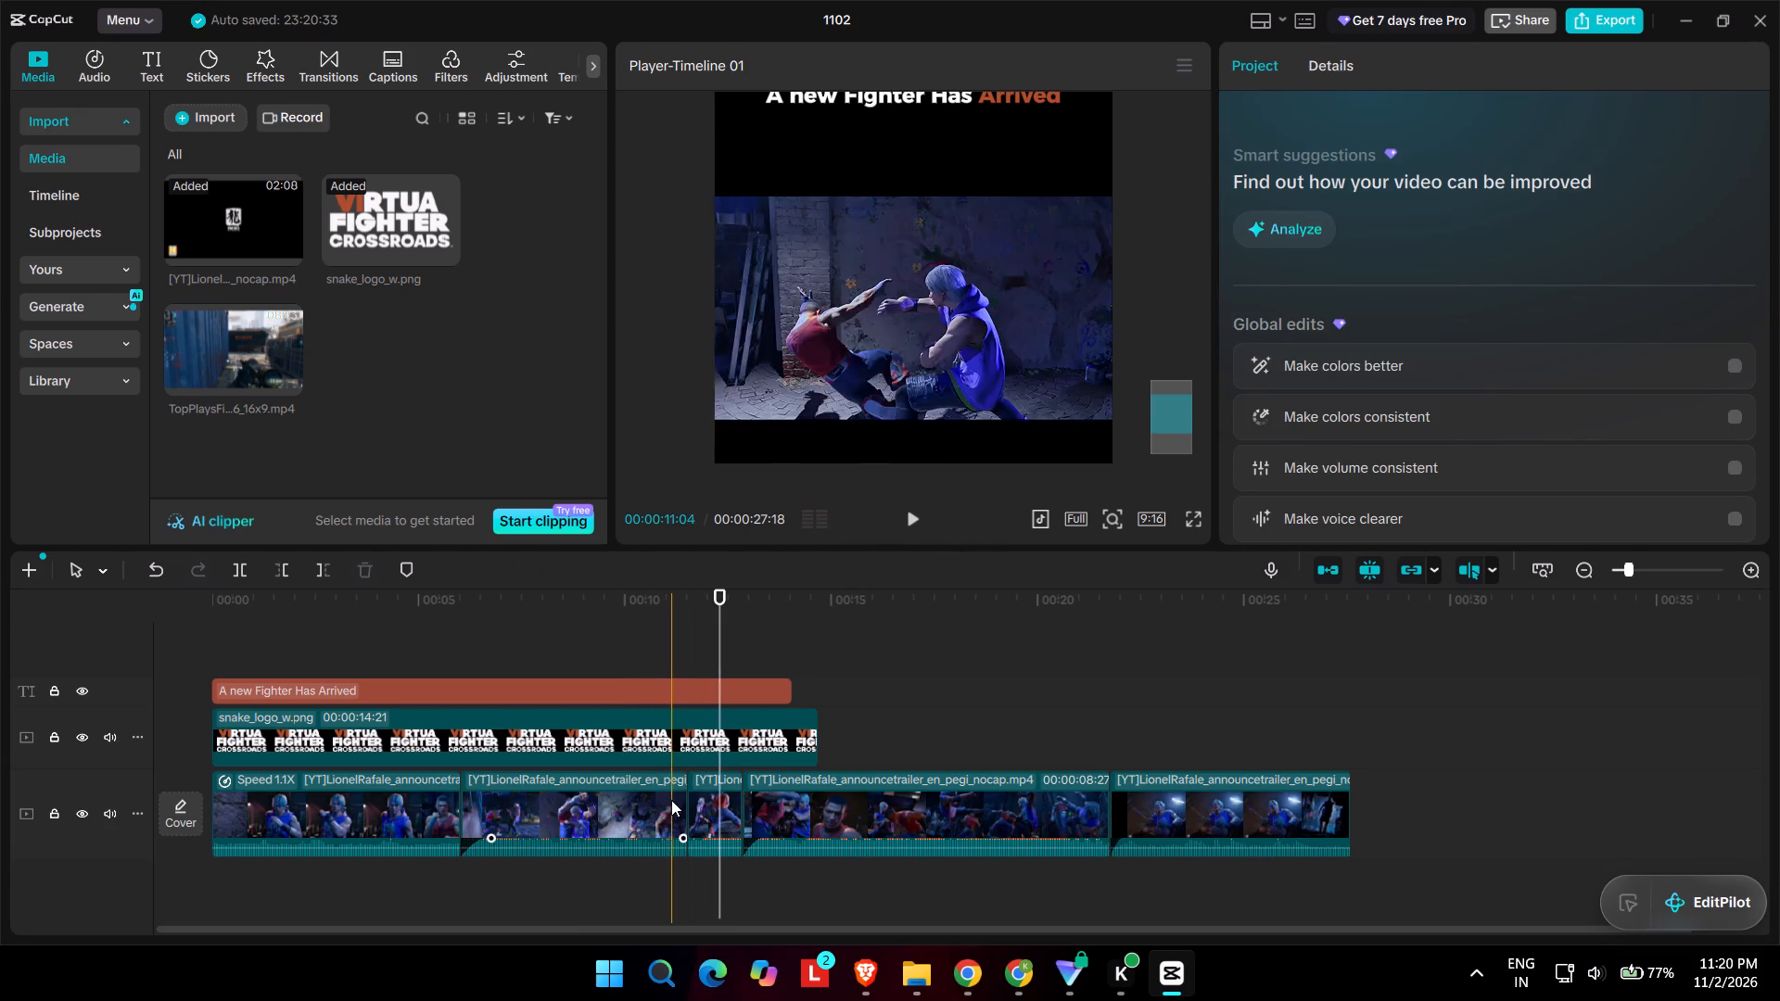
{"action": "left_click_drag", "start_coordinate": [687, 800], "coordinate": [700, 802]}
{"action": "left_click", "coordinate": [677, 660]}
{"action": "key", "text": "space"}
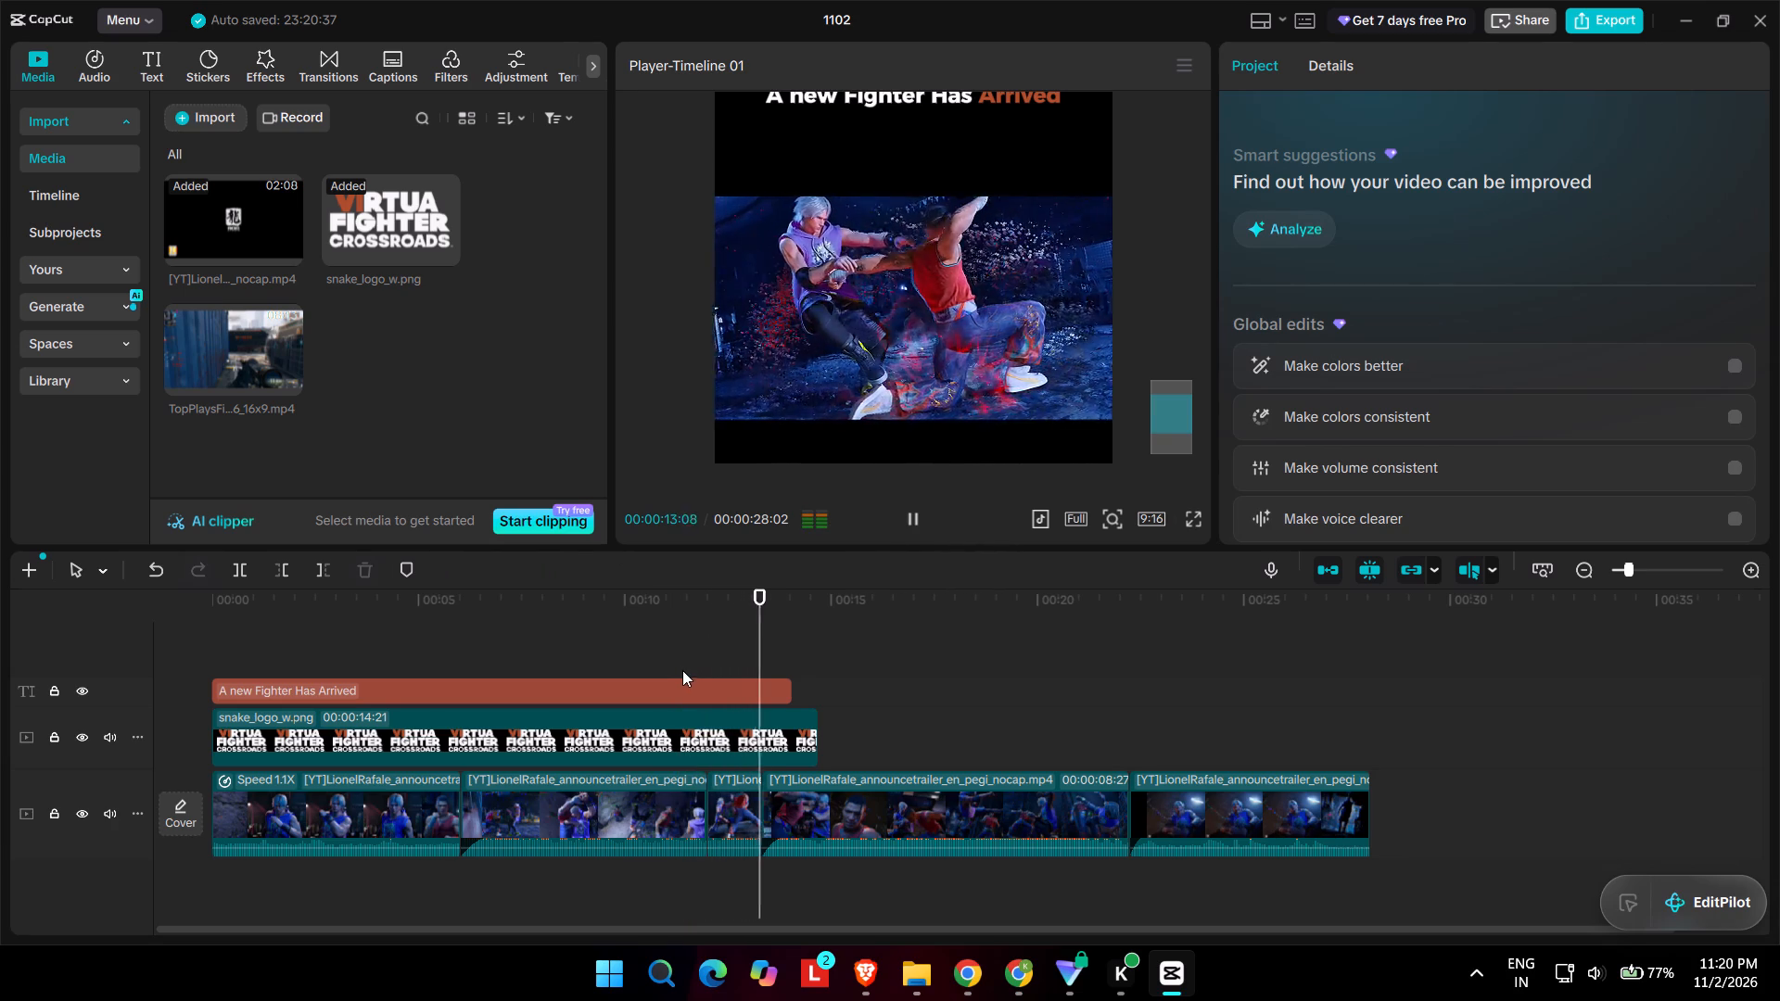
{"action": "key", "text": "space"}
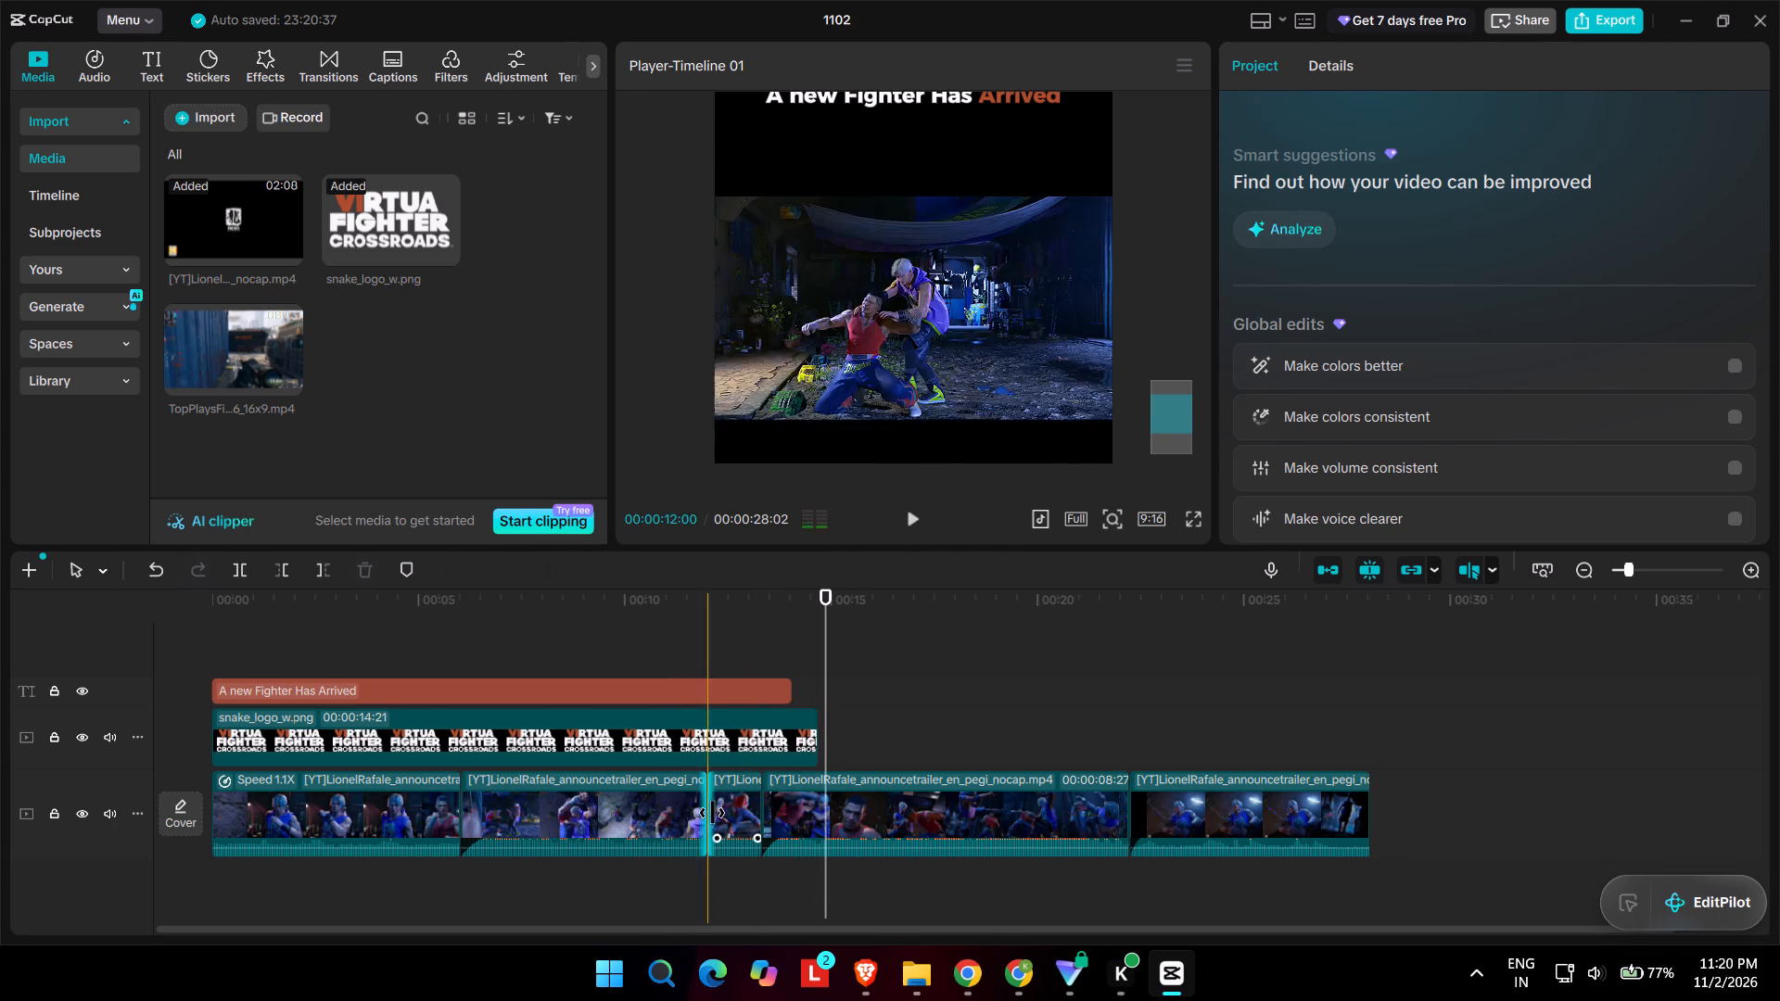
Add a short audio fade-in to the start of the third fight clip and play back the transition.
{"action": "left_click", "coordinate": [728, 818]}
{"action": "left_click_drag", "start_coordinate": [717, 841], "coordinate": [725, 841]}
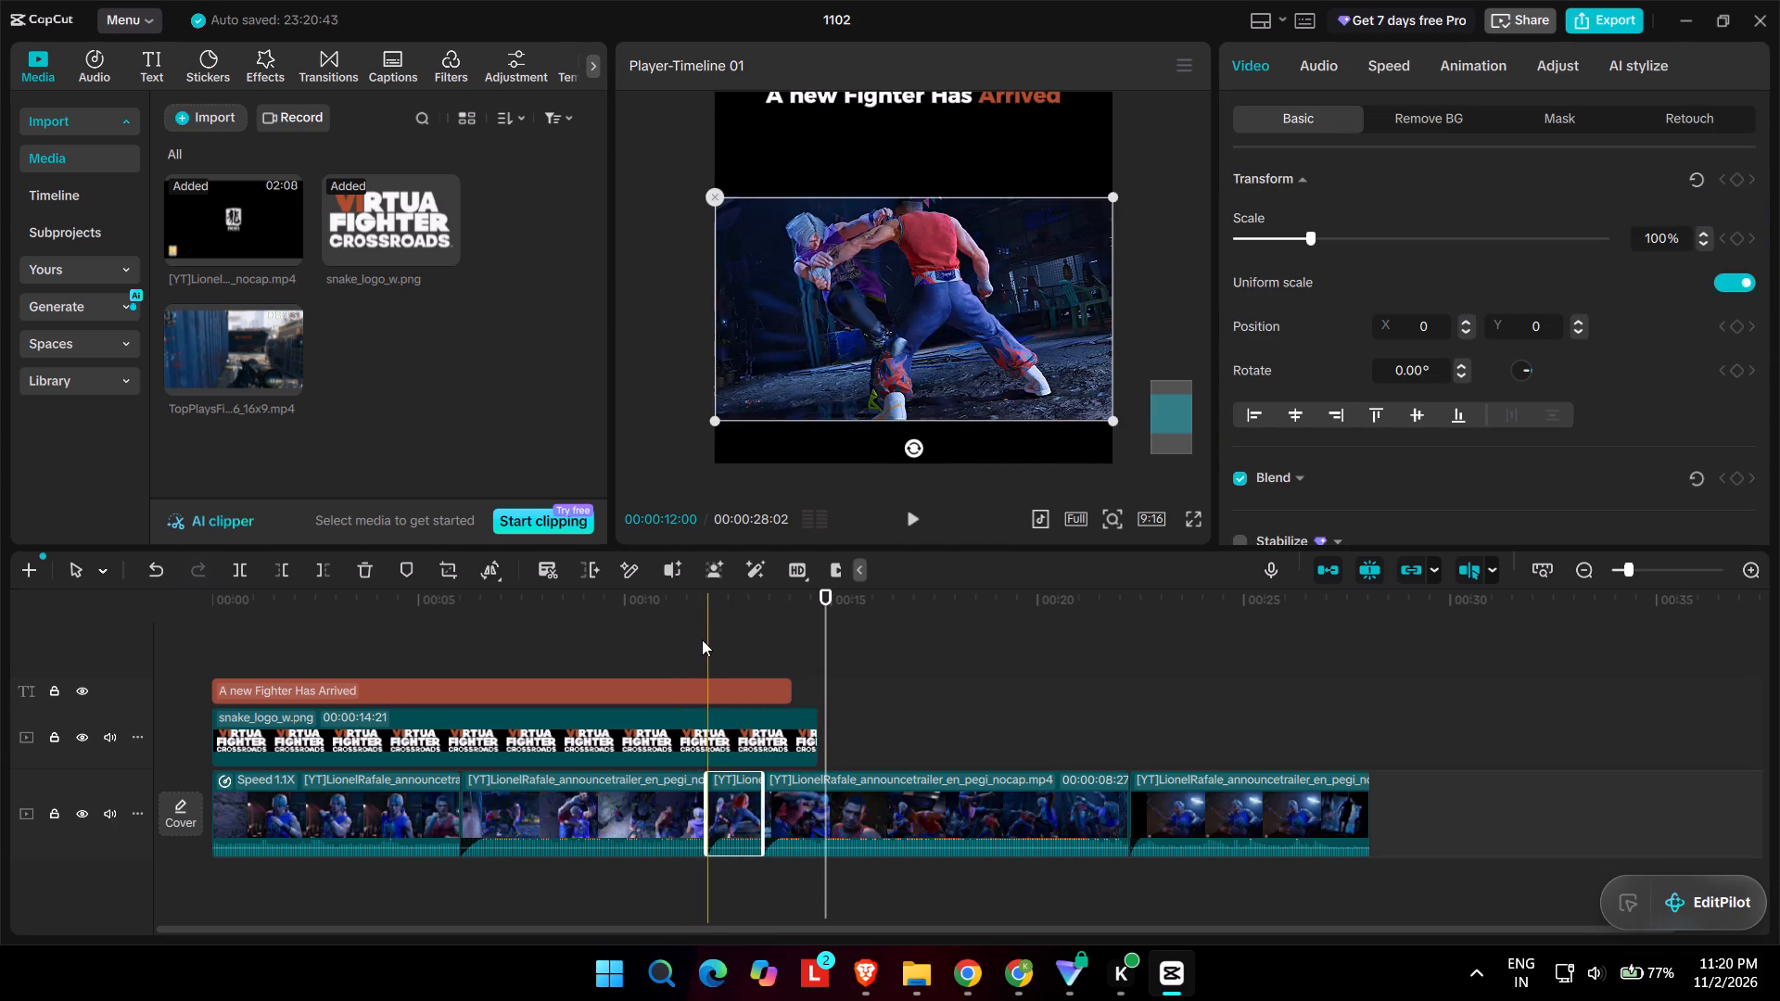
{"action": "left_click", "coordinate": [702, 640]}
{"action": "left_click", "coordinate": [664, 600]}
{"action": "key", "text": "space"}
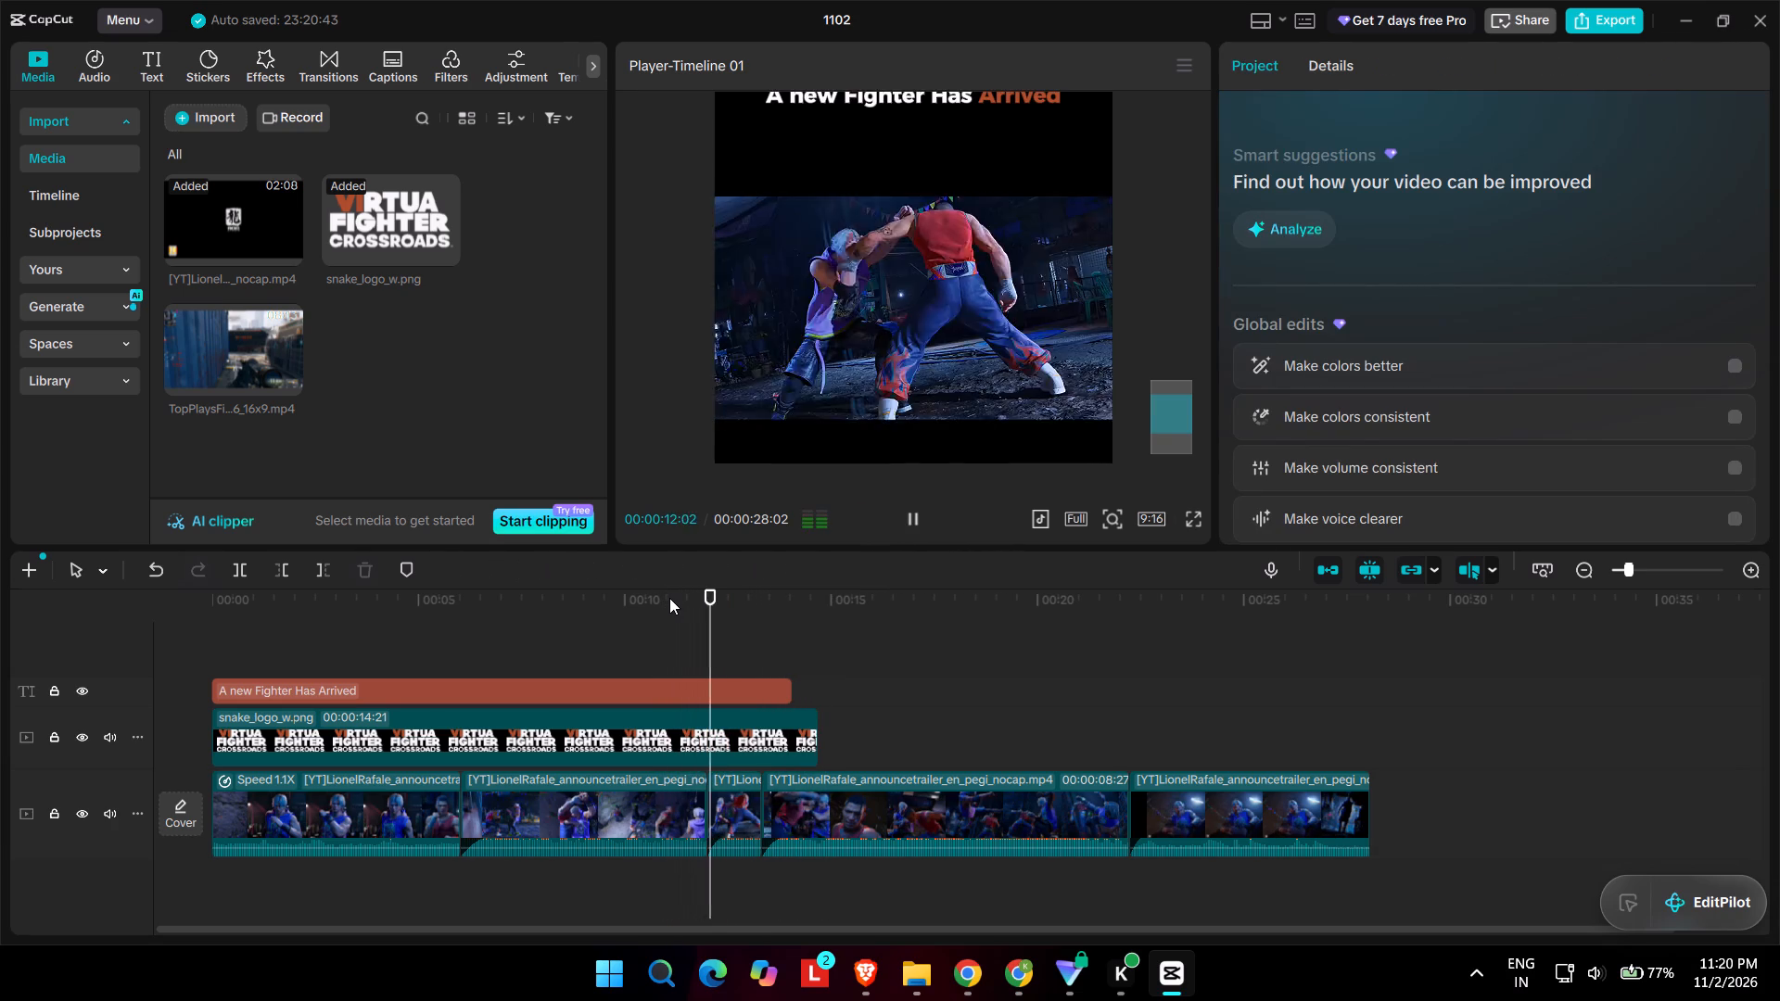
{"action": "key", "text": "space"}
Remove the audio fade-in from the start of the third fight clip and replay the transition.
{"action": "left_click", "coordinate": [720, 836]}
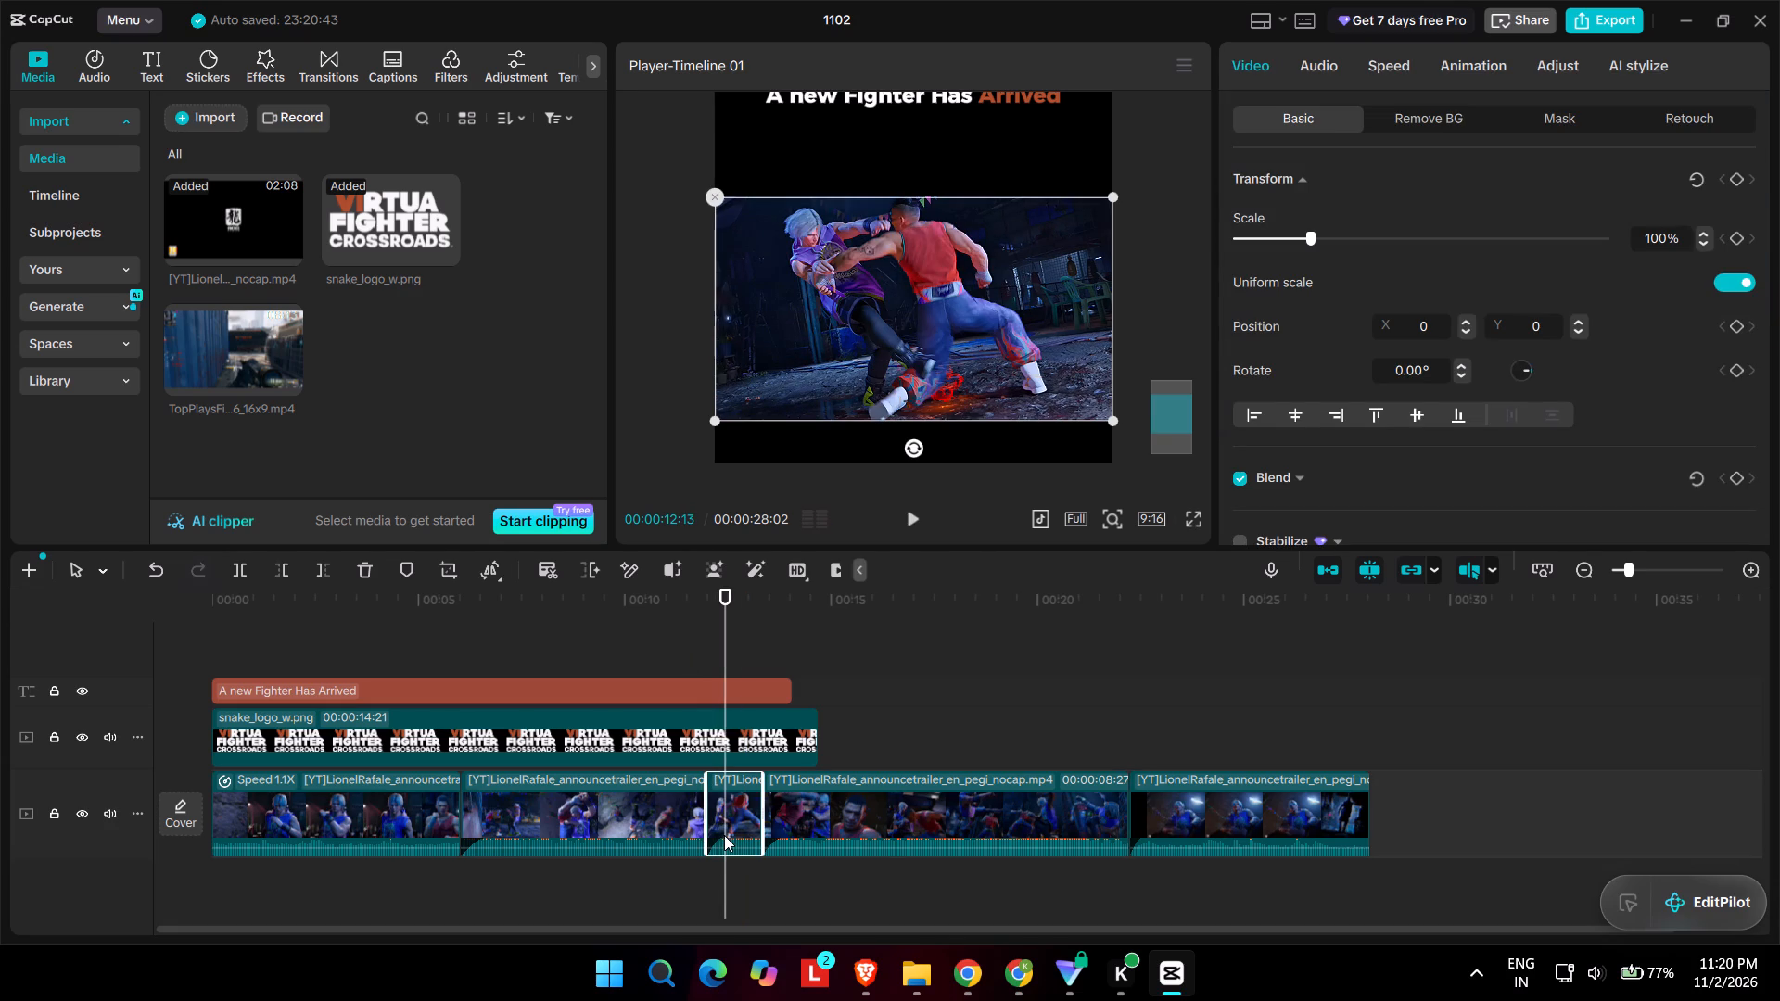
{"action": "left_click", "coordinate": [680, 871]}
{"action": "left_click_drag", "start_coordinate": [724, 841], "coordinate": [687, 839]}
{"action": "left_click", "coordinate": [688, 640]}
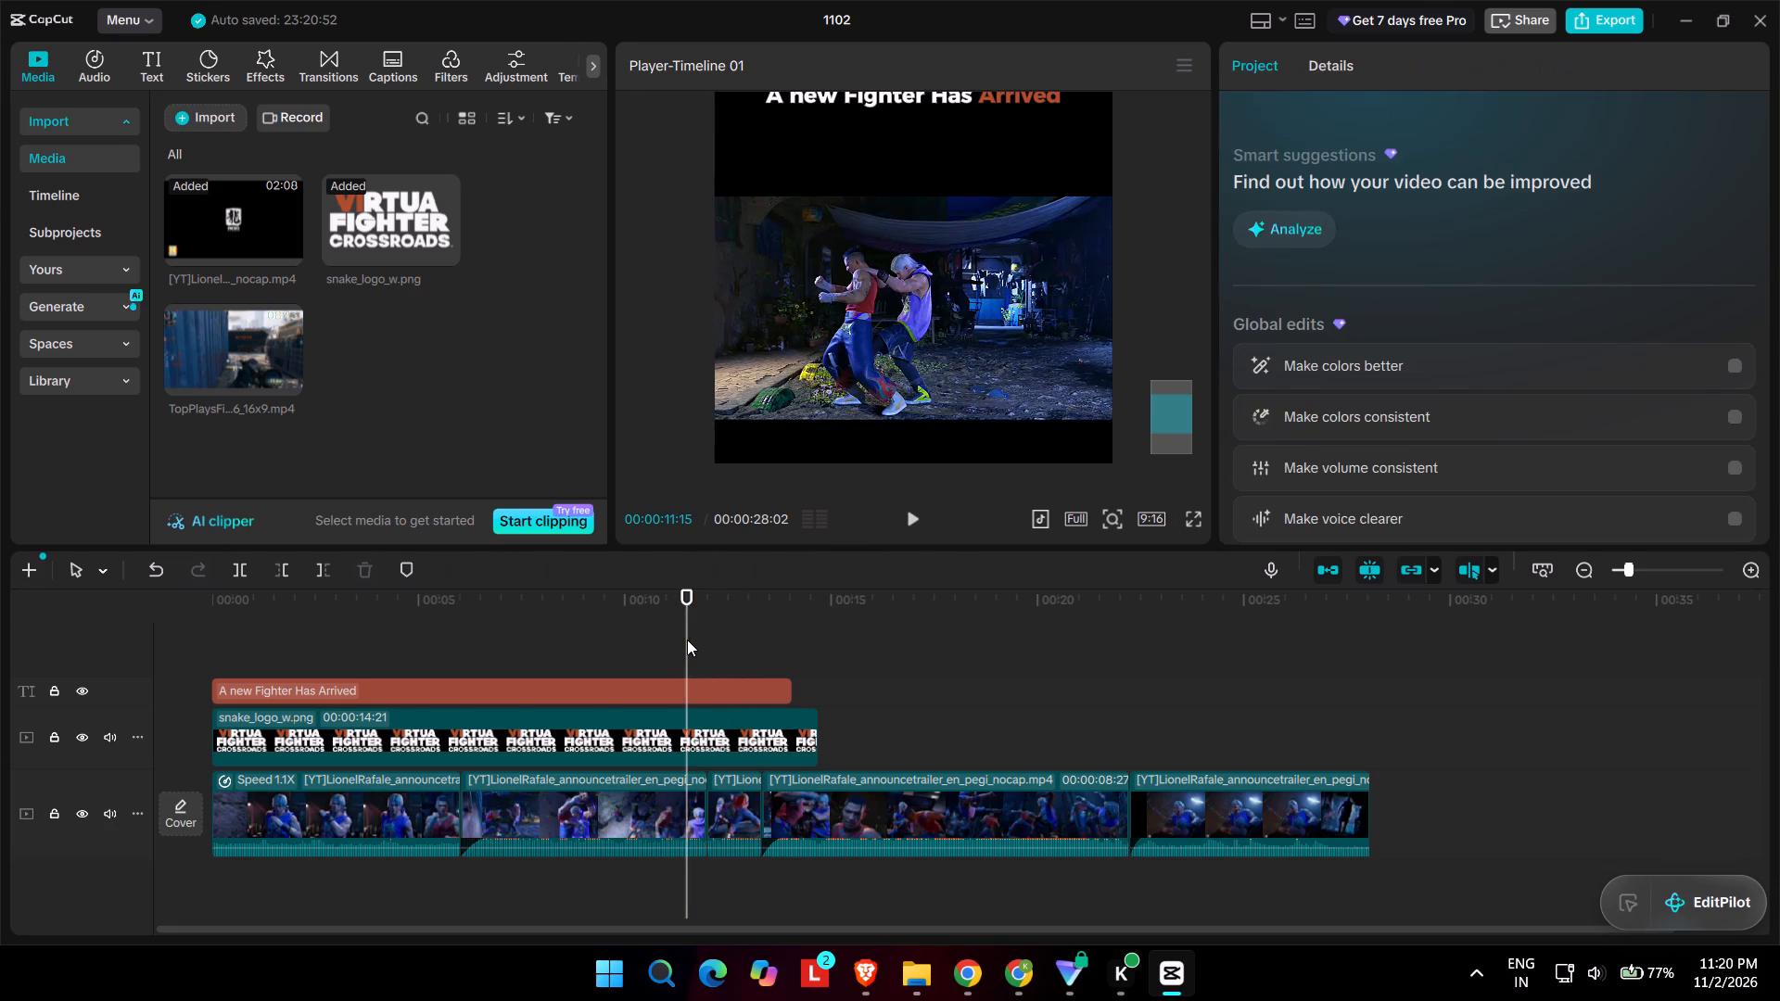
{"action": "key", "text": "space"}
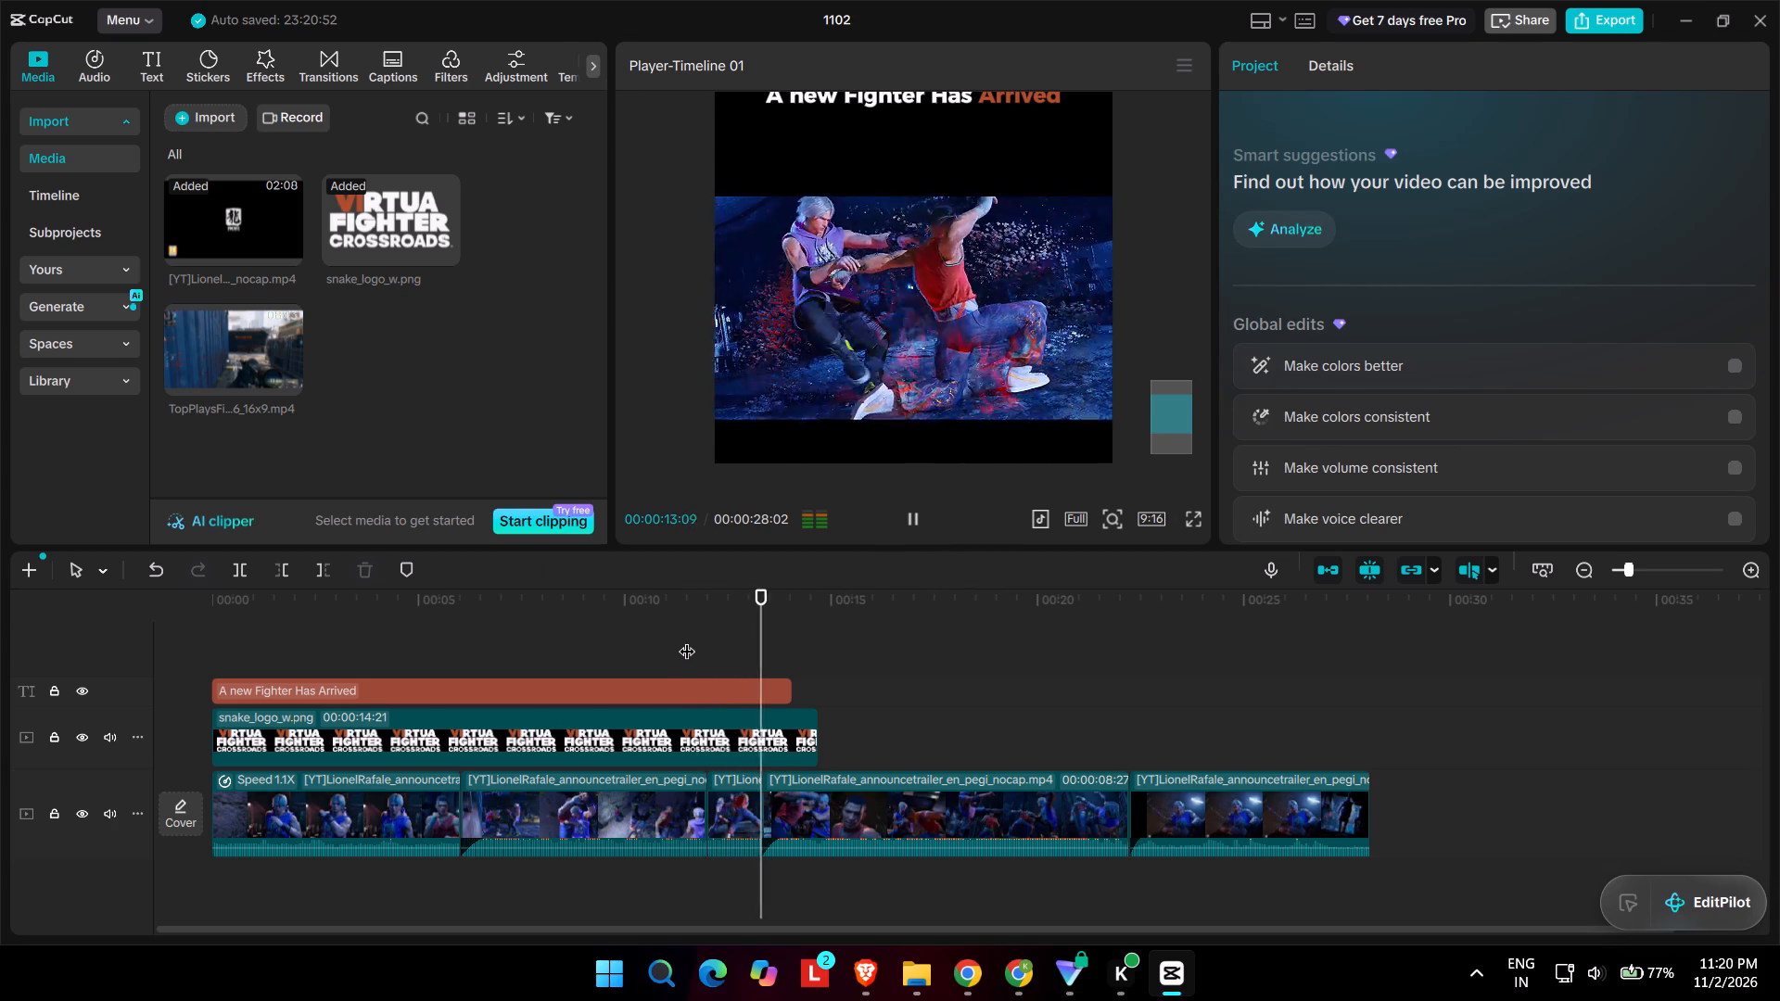
Remove the audio fade-in from the start of the fourth clip, at about 13 seconds, and replay the cut.
{"action": "key", "text": "space"}
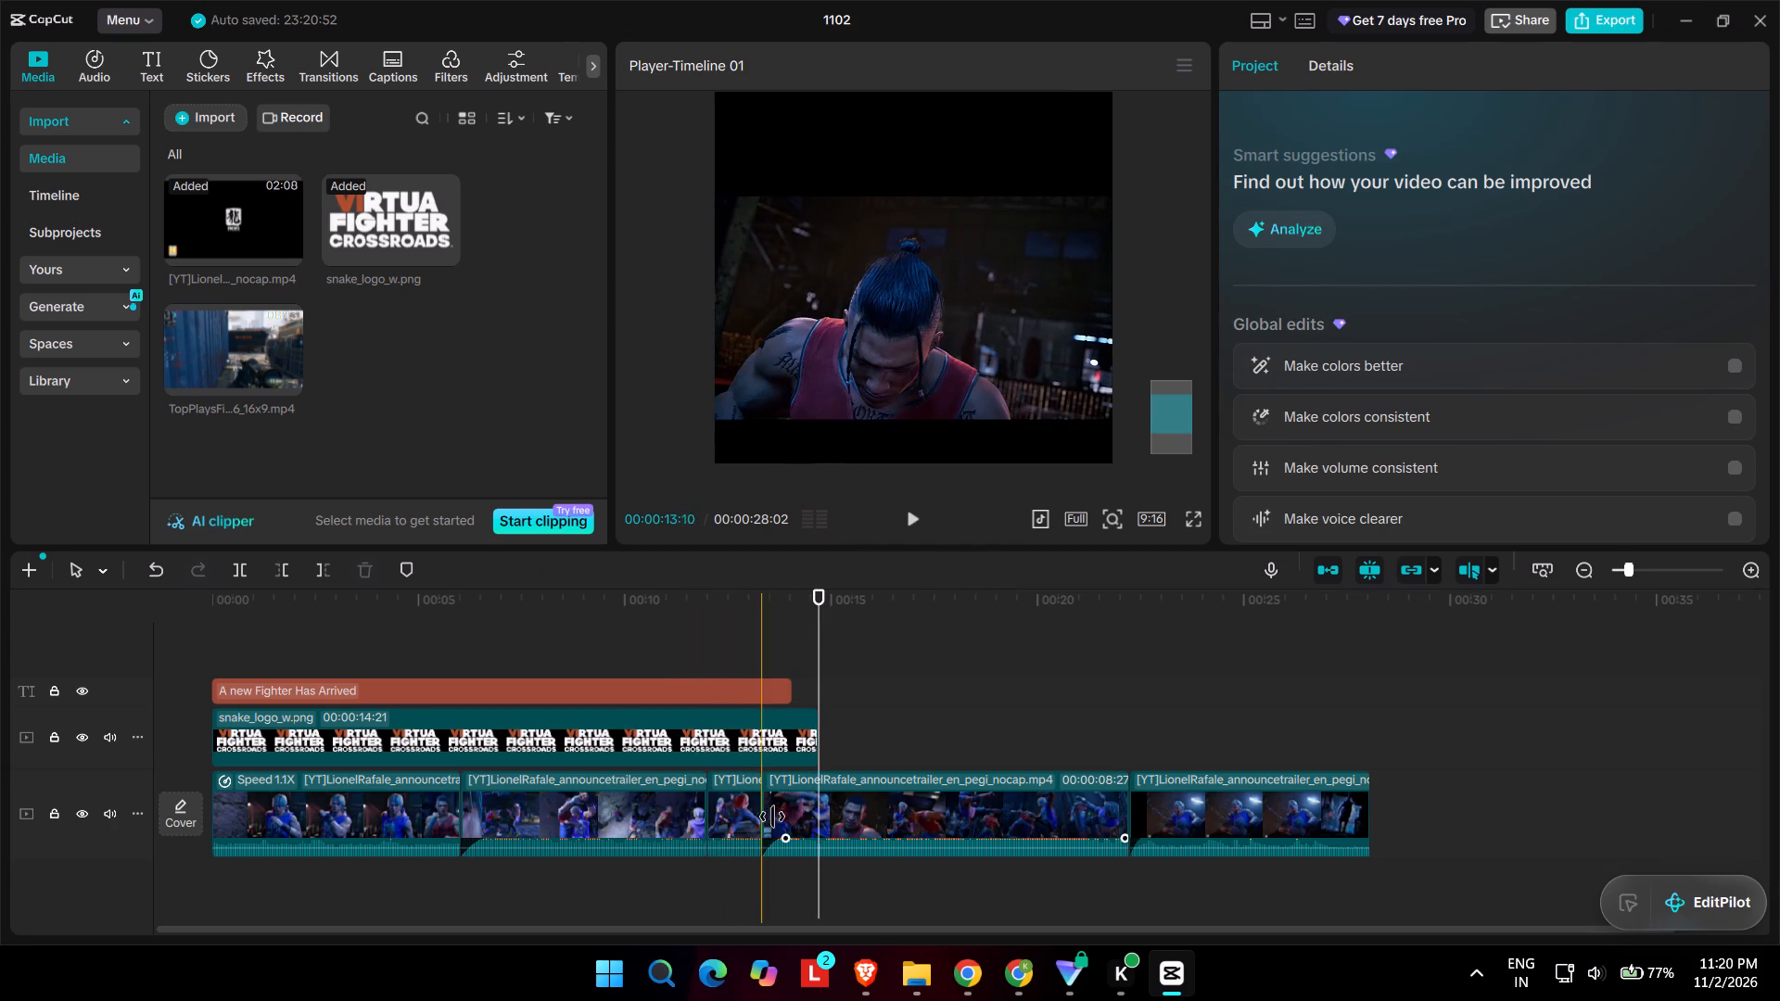
{"action": "left_click_drag", "start_coordinate": [784, 837], "coordinate": [765, 835]}
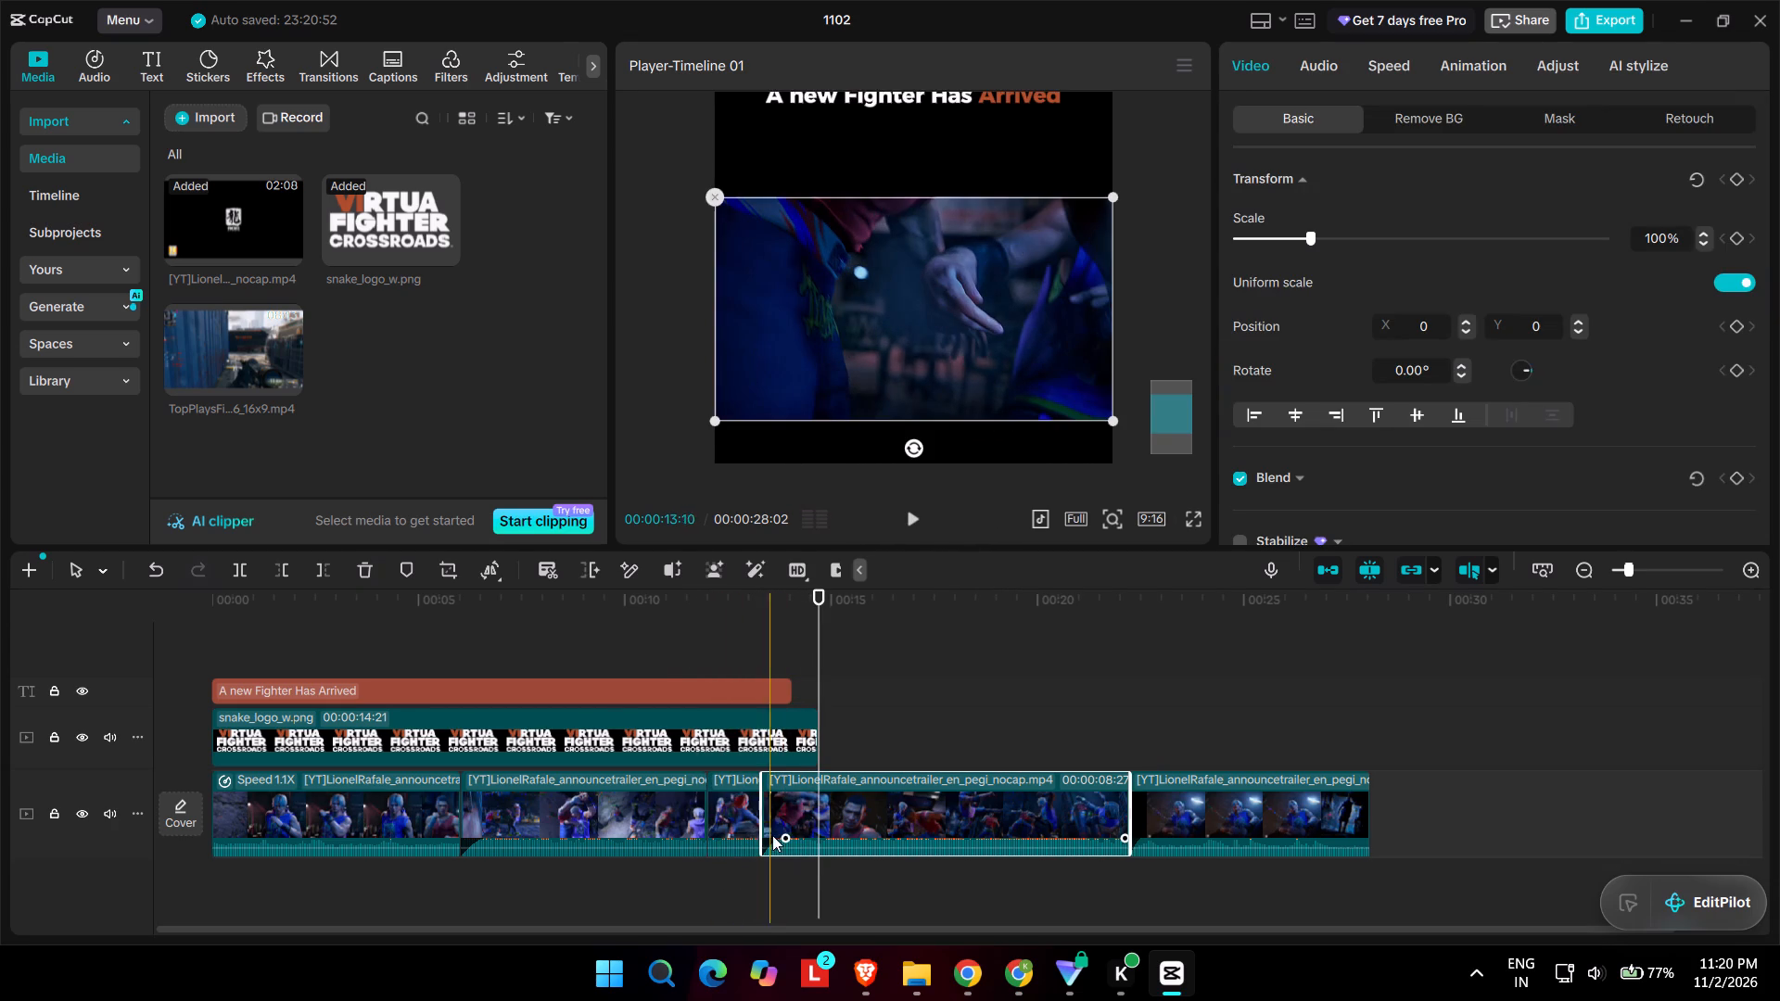
{"action": "left_click_drag", "start_coordinate": [781, 837], "coordinate": [744, 843]}
{"action": "left_click", "coordinate": [735, 665]}
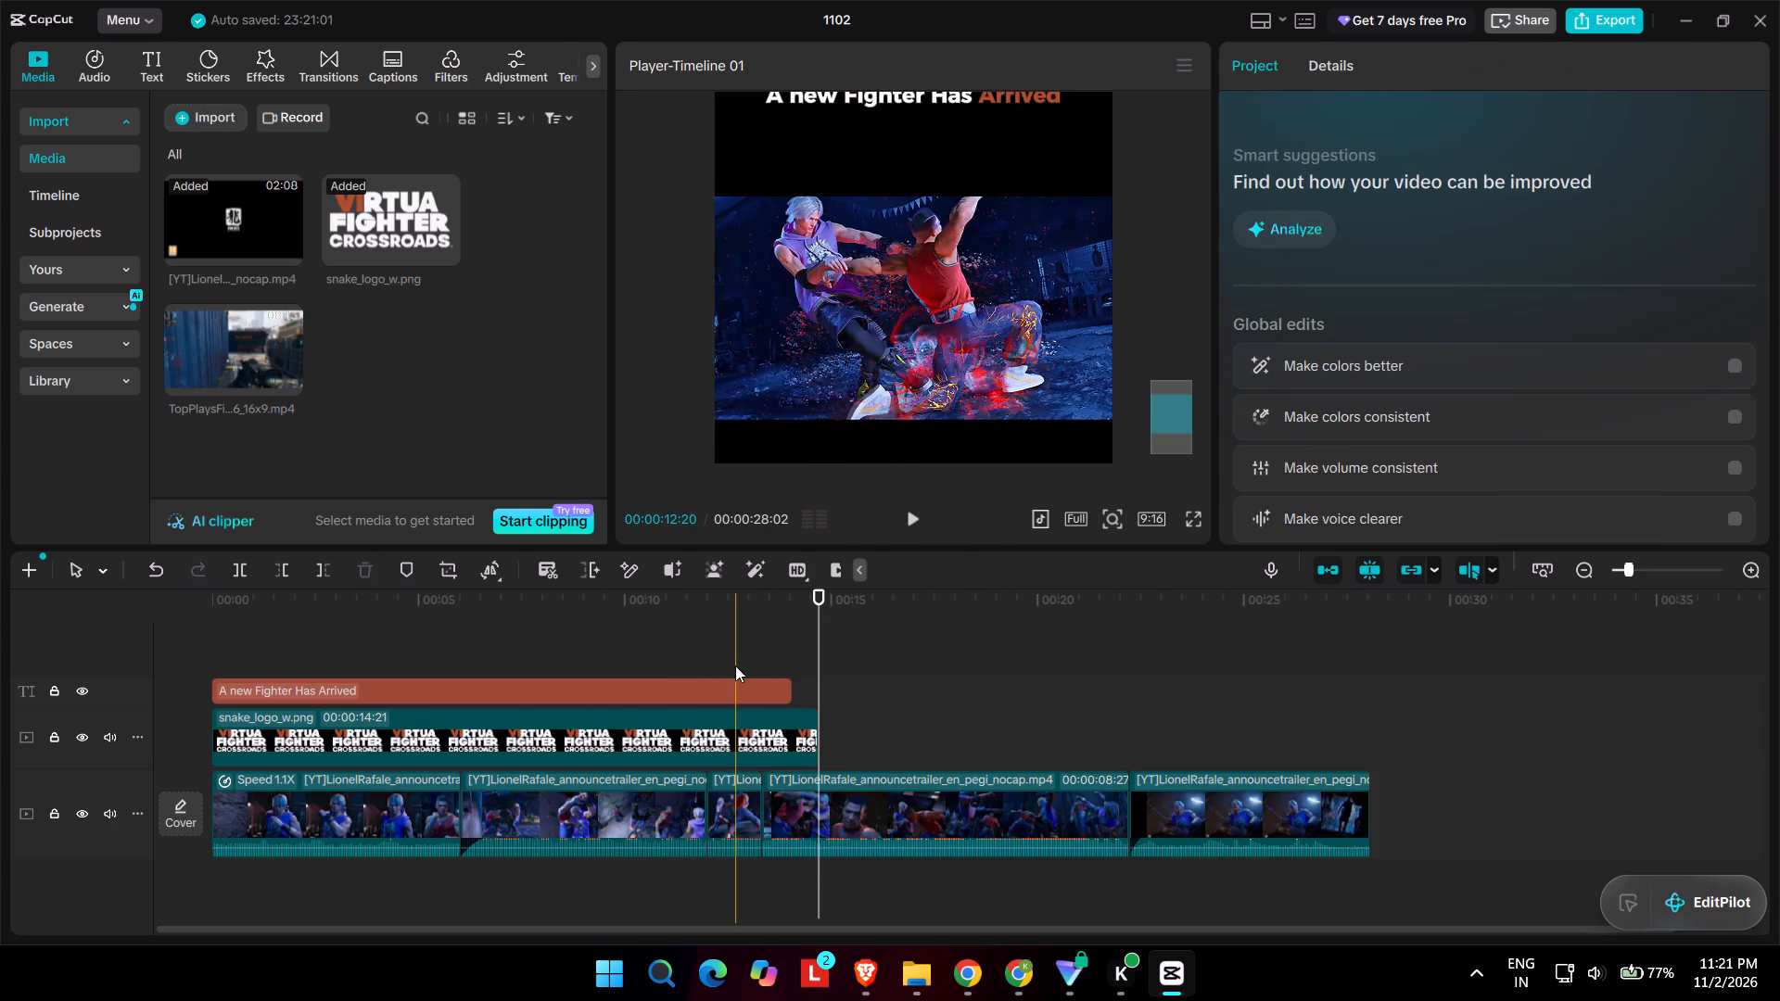
{"action": "key", "text": "space"}
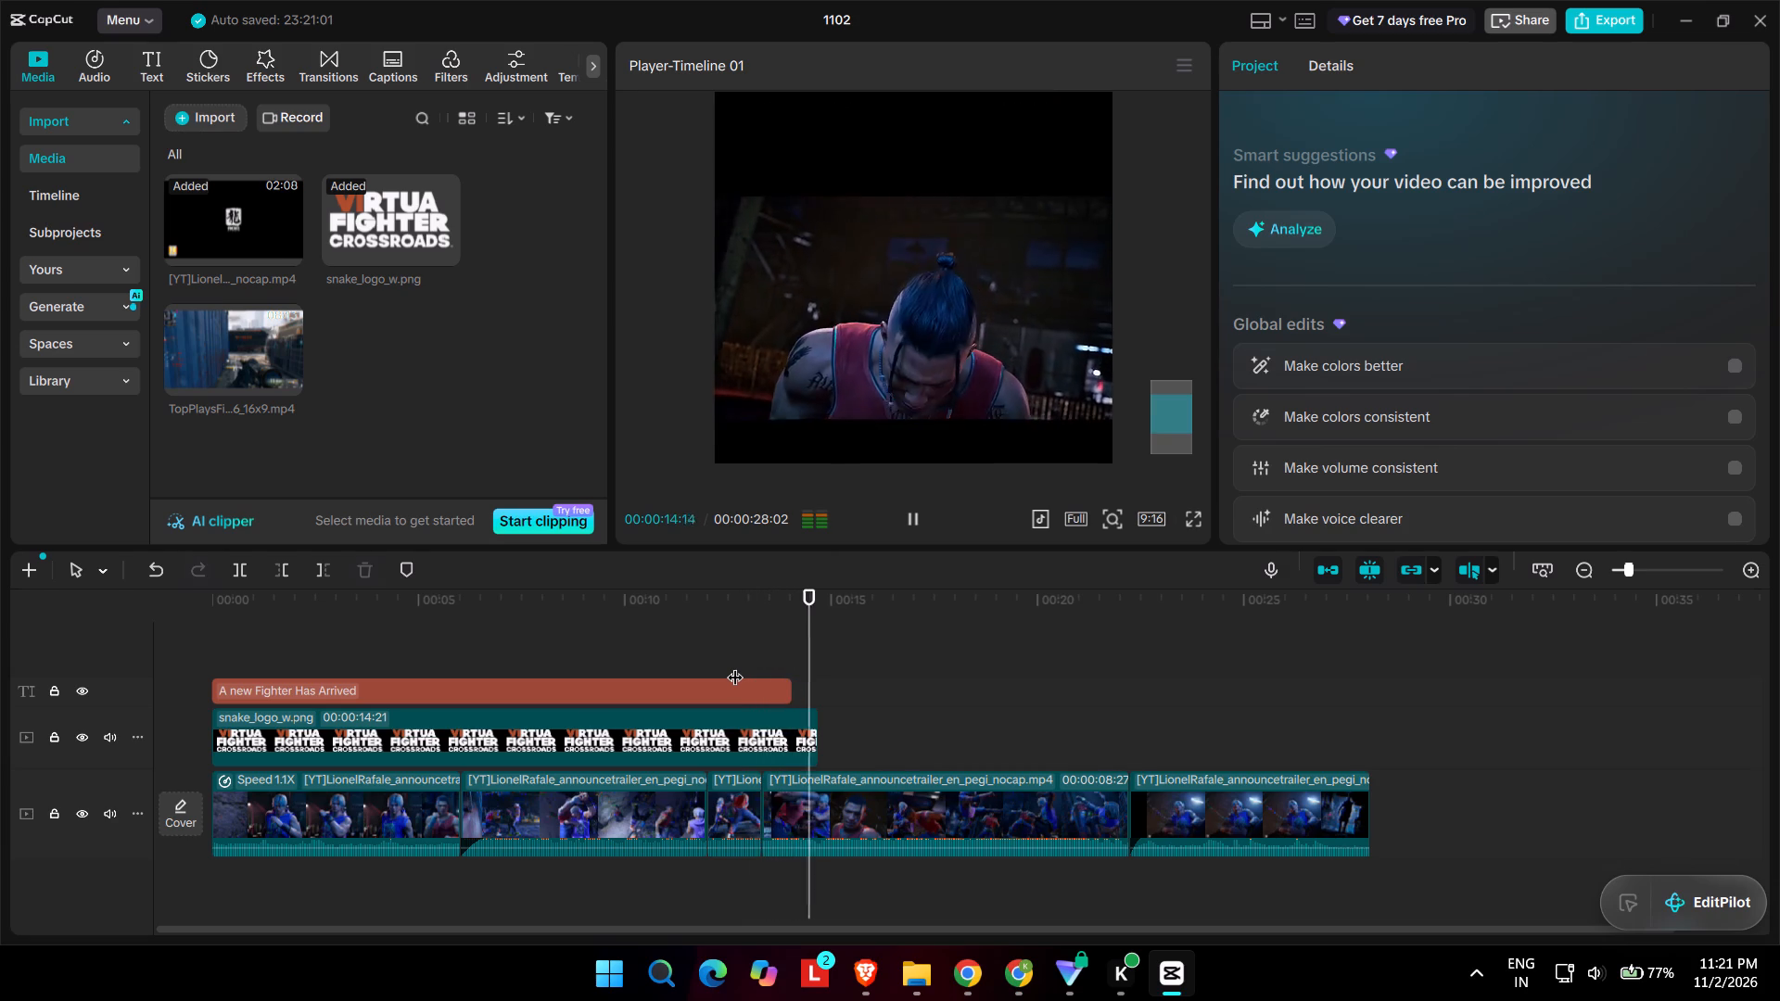
{"action": "key", "text": "space"}
{"action": "key", "text": "space"}
Trim about 1.5 seconds off the start of the fourth clip, replaying the cut and the rest of the video.
{"action": "left_click", "coordinate": [810, 805]}
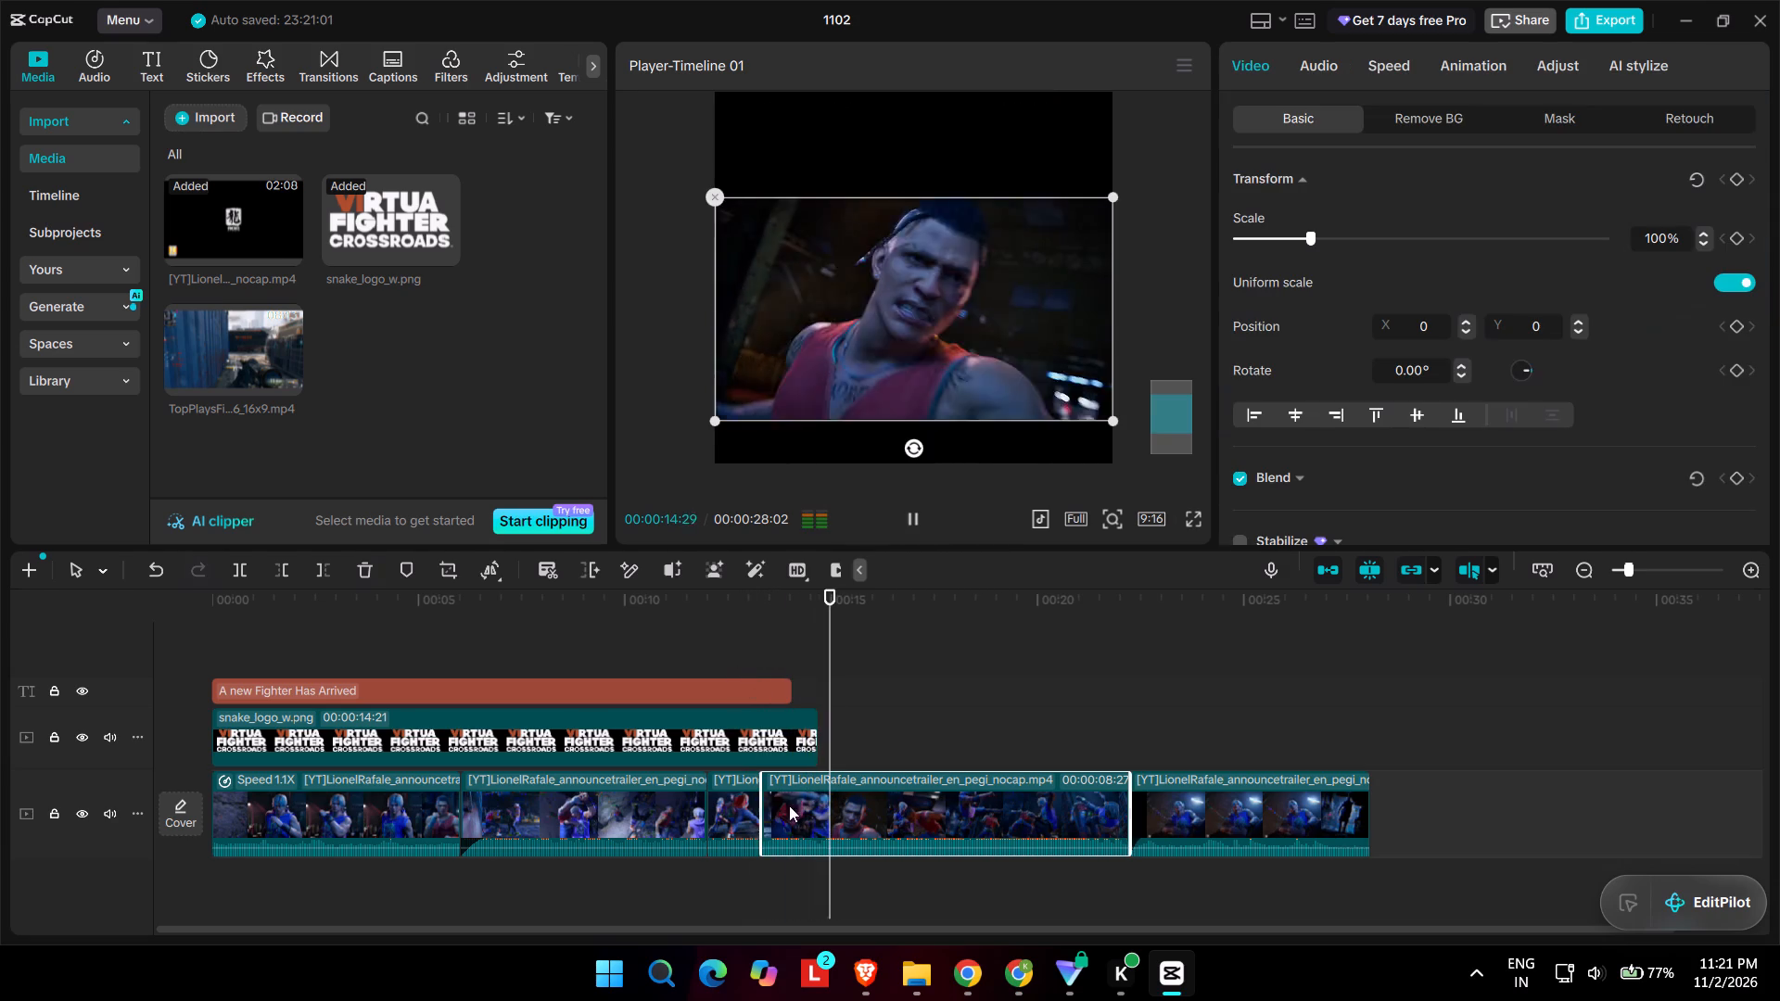
{"action": "left_click_drag", "start_coordinate": [761, 810], "coordinate": [803, 816]}
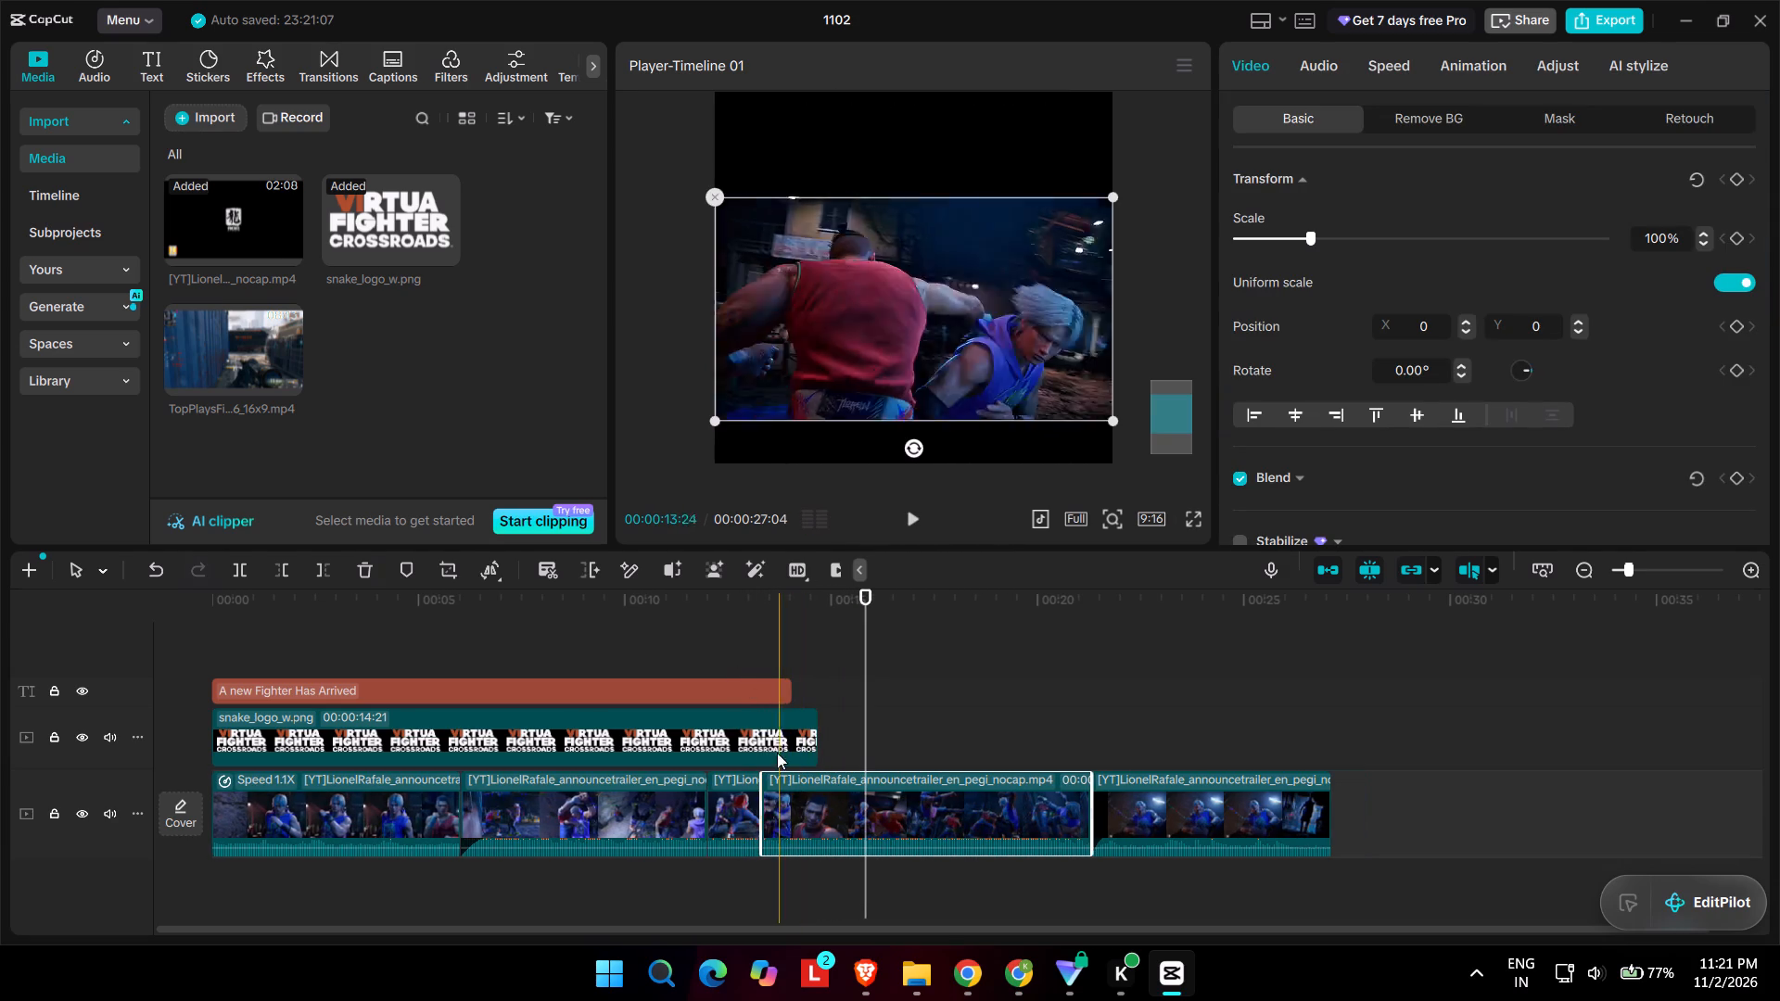
{"action": "left_click", "coordinate": [743, 641]}
{"action": "key", "text": "space"}
{"action": "key", "text": "space"}
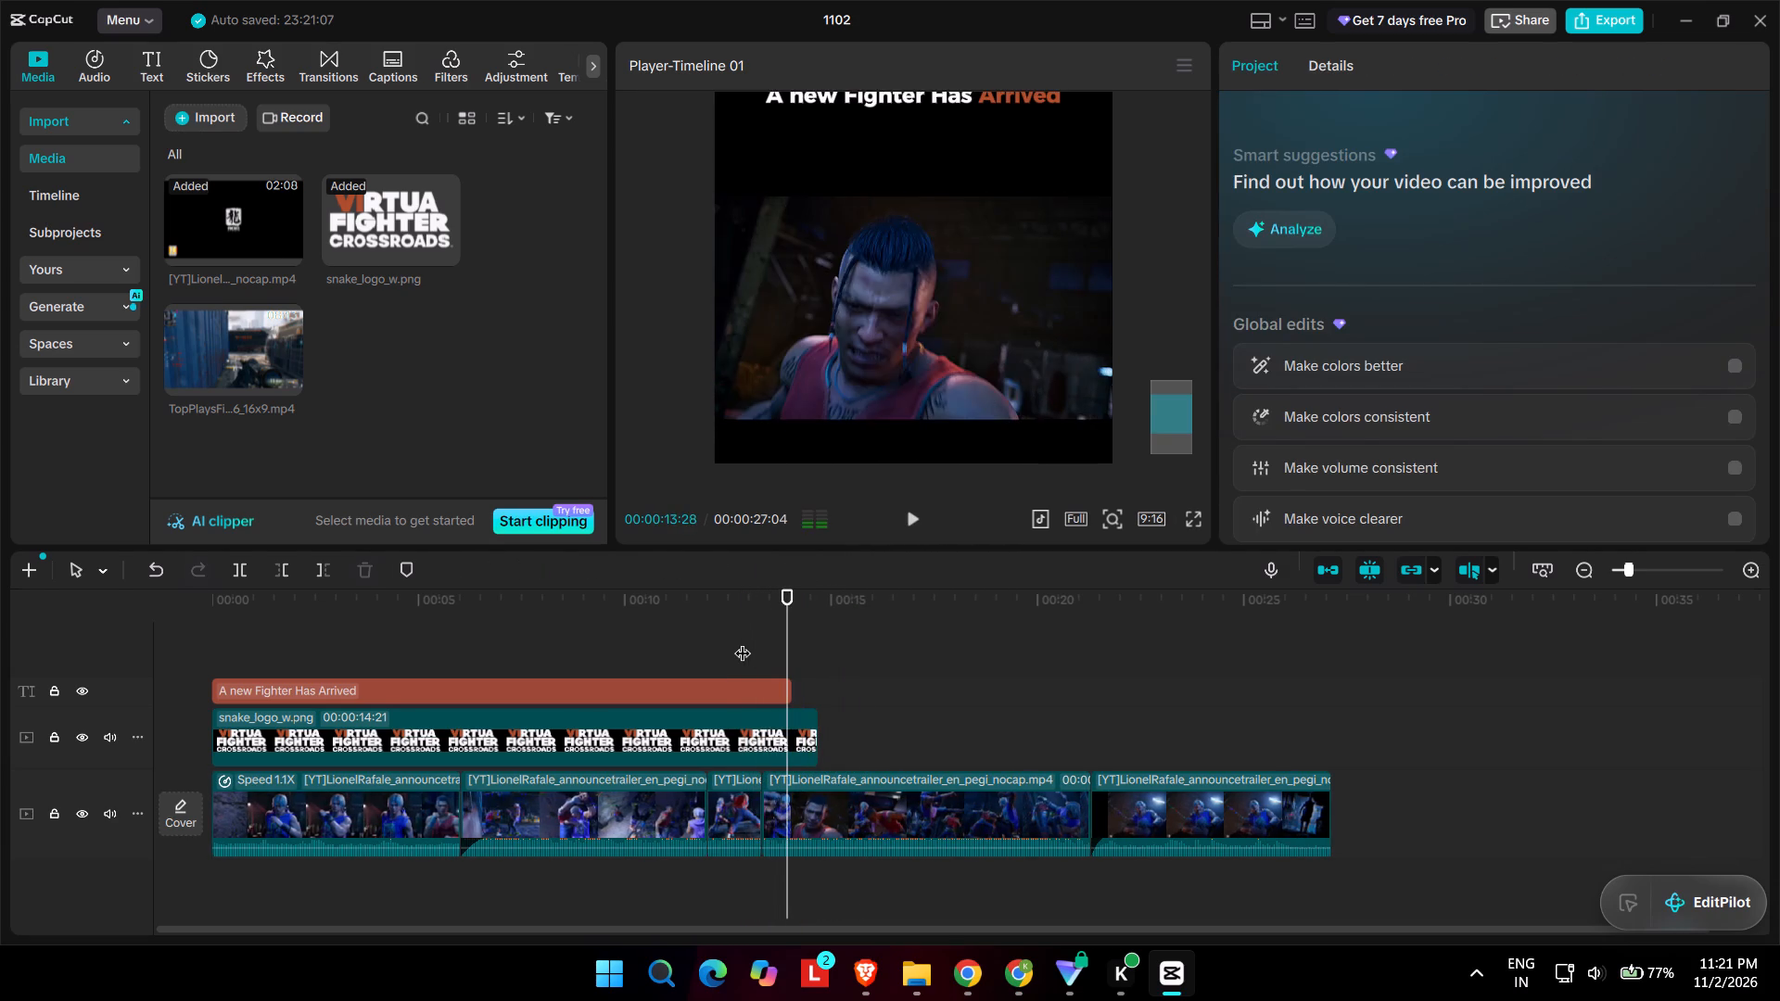
{"action": "left_click", "coordinate": [770, 827]}
{"action": "left_click_drag", "start_coordinate": [764, 814], "coordinate": [791, 814]}
{"action": "left_click", "coordinate": [745, 606]}
{"action": "key", "text": "space"}
{"action": "key", "text": "space"}
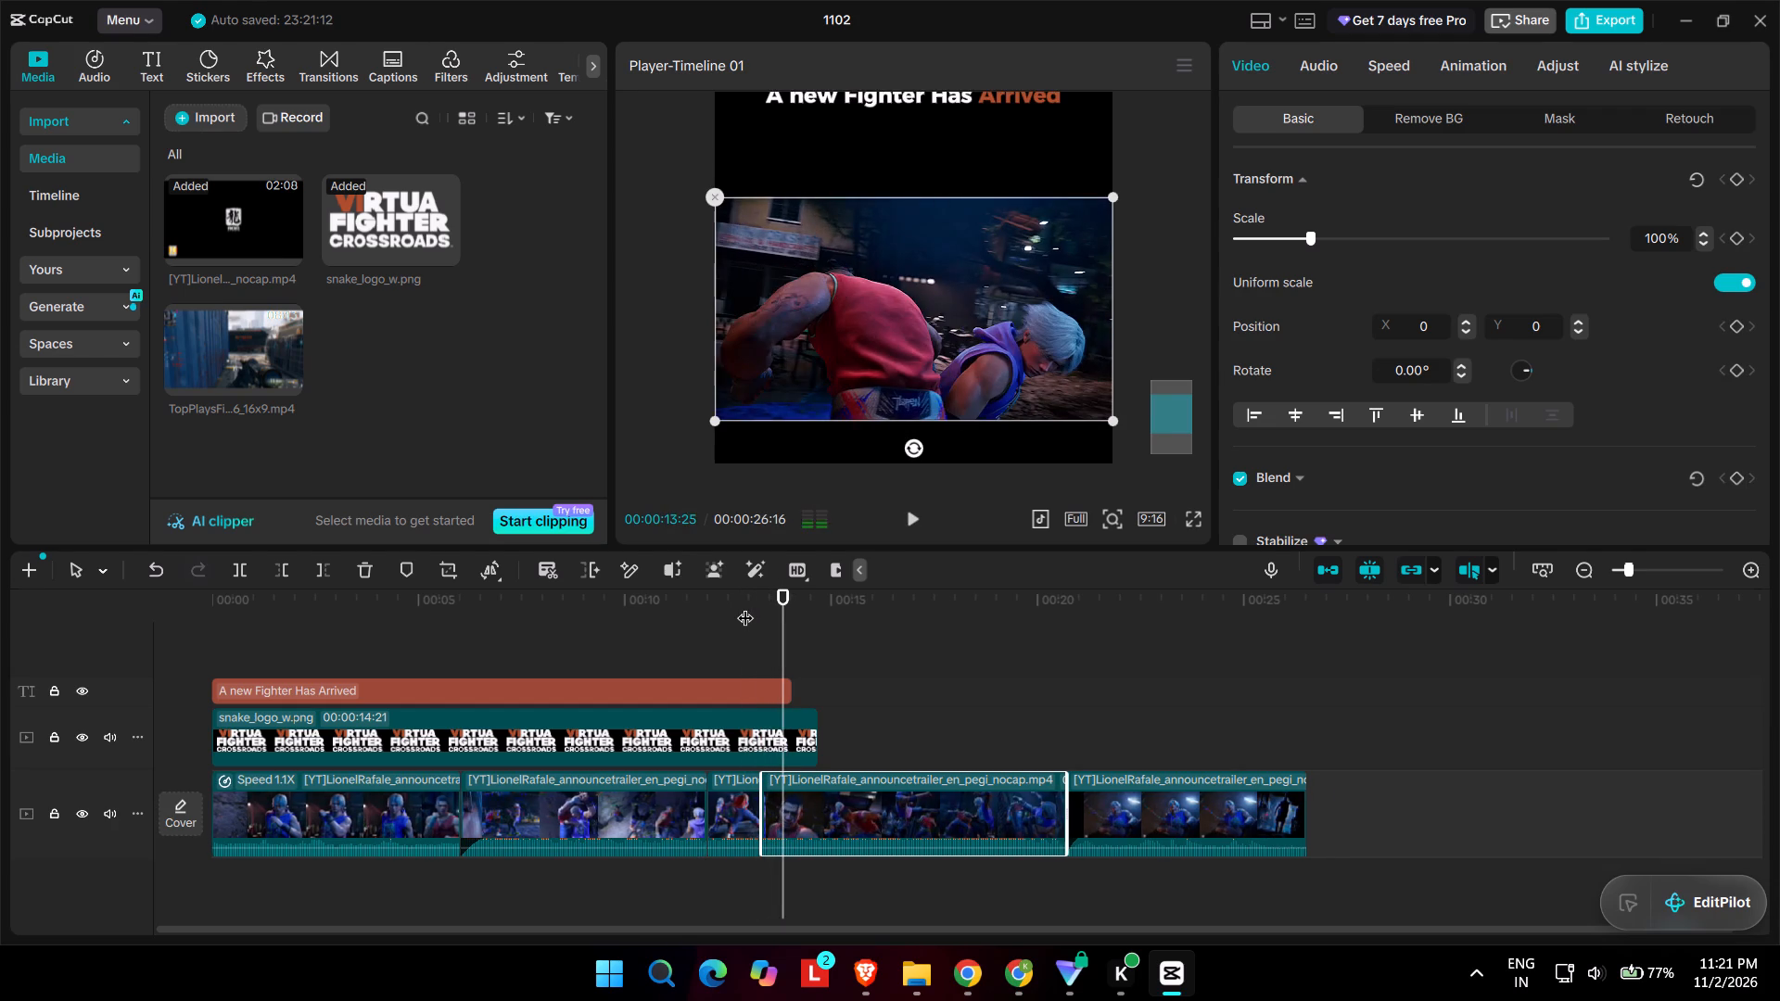
{"action": "key", "text": "space"}
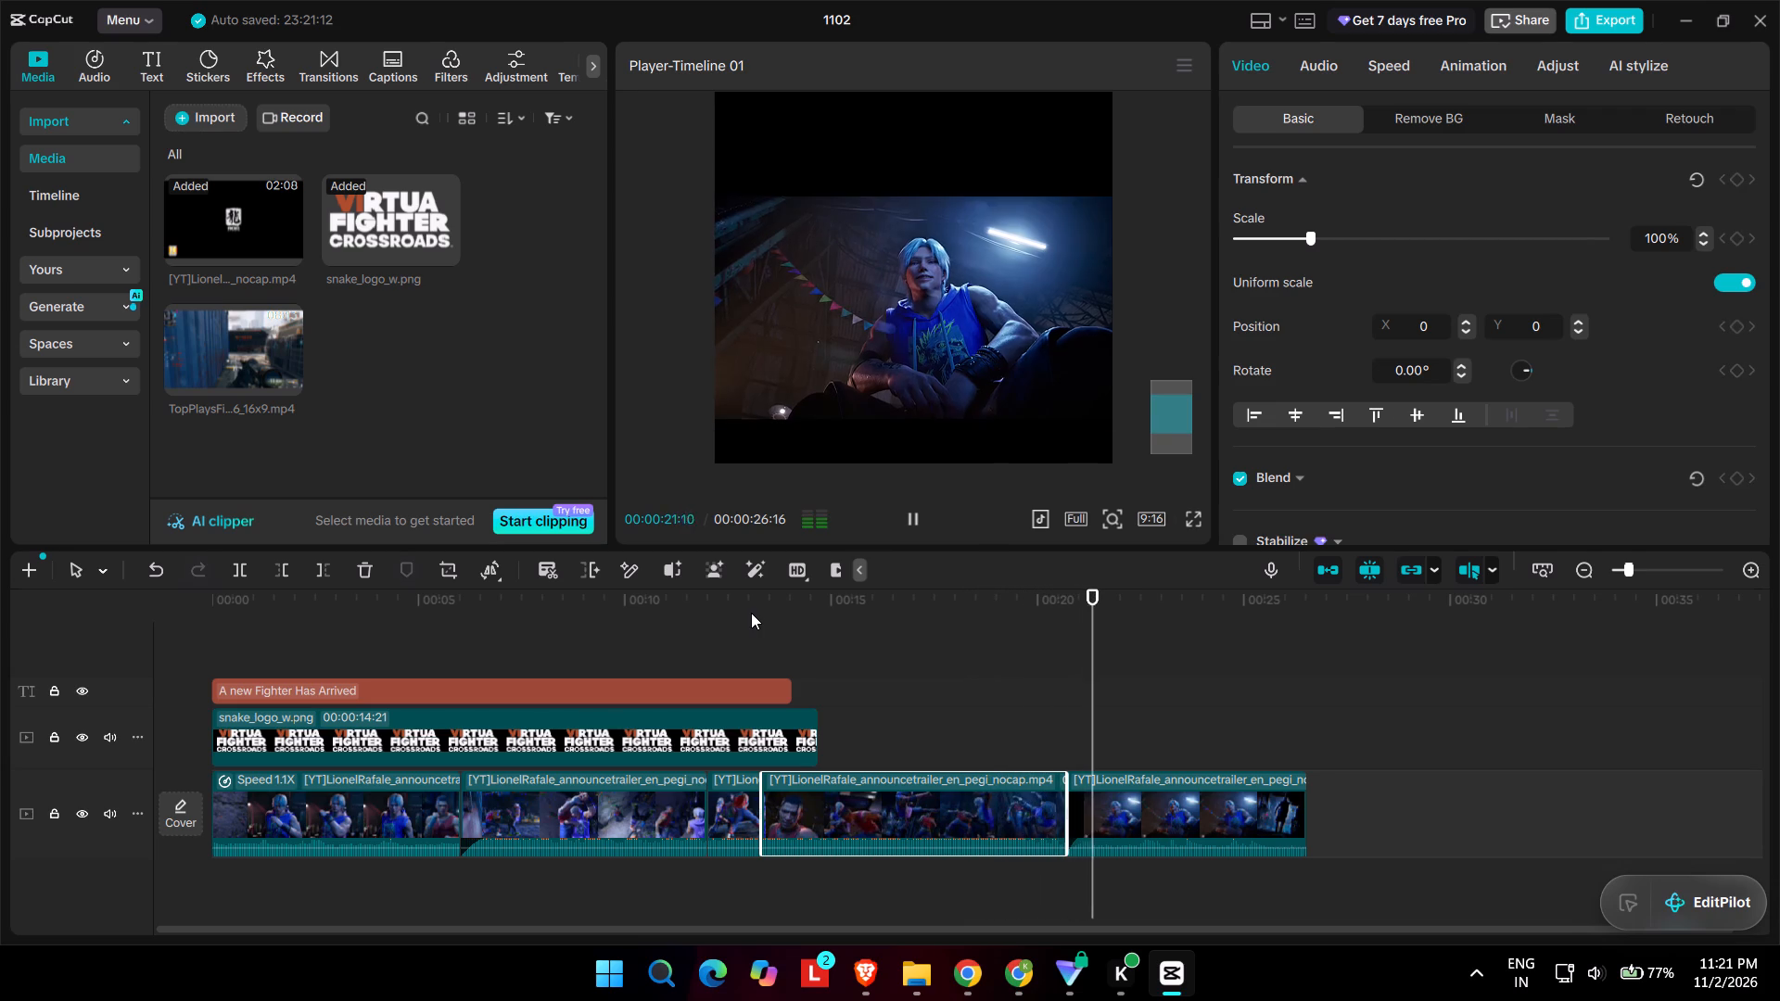
{"action": "left_click", "coordinate": [976, 642]}
{"action": "left_click", "coordinate": [977, 642]}
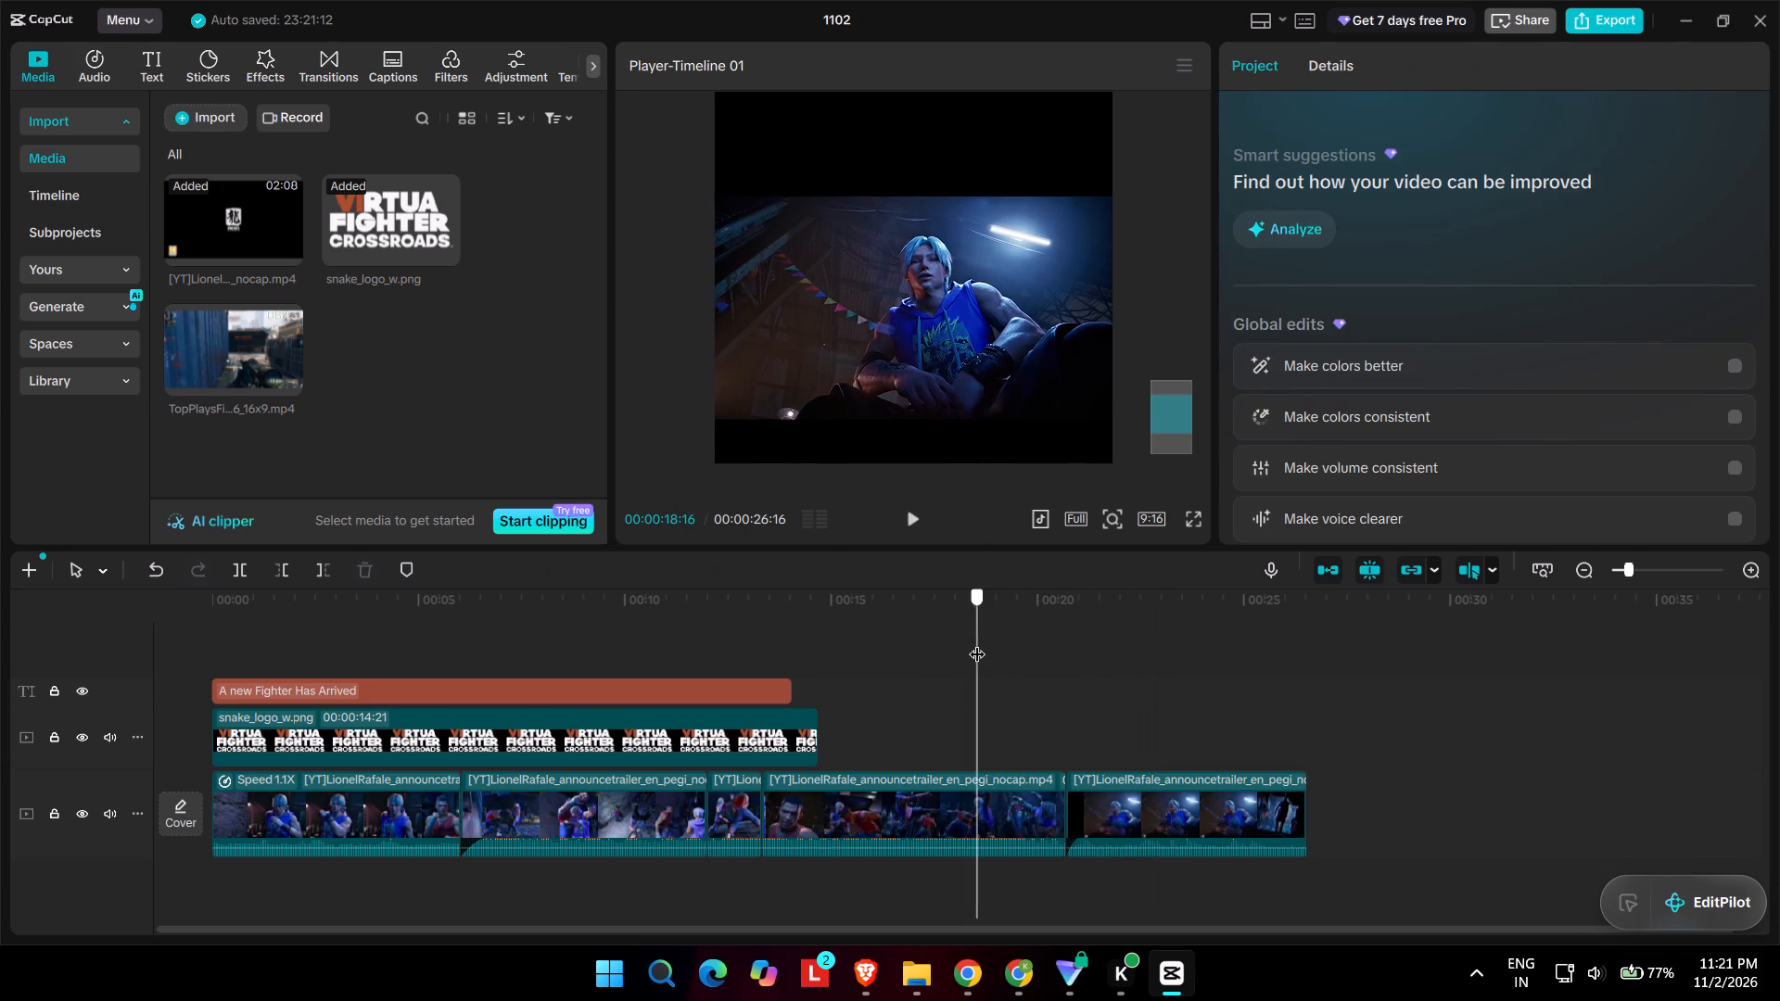
Extend the logo and the title text to the end of the last clip, at 26:16, and play back the ending.
{"action": "left_click", "coordinate": [818, 727]}
{"action": "left_click_drag", "start_coordinate": [818, 728], "coordinate": [1303, 762]}
{"action": "left_click", "coordinate": [777, 687]}
{"action": "left_click_drag", "start_coordinate": [789, 684], "coordinate": [1315, 703]}
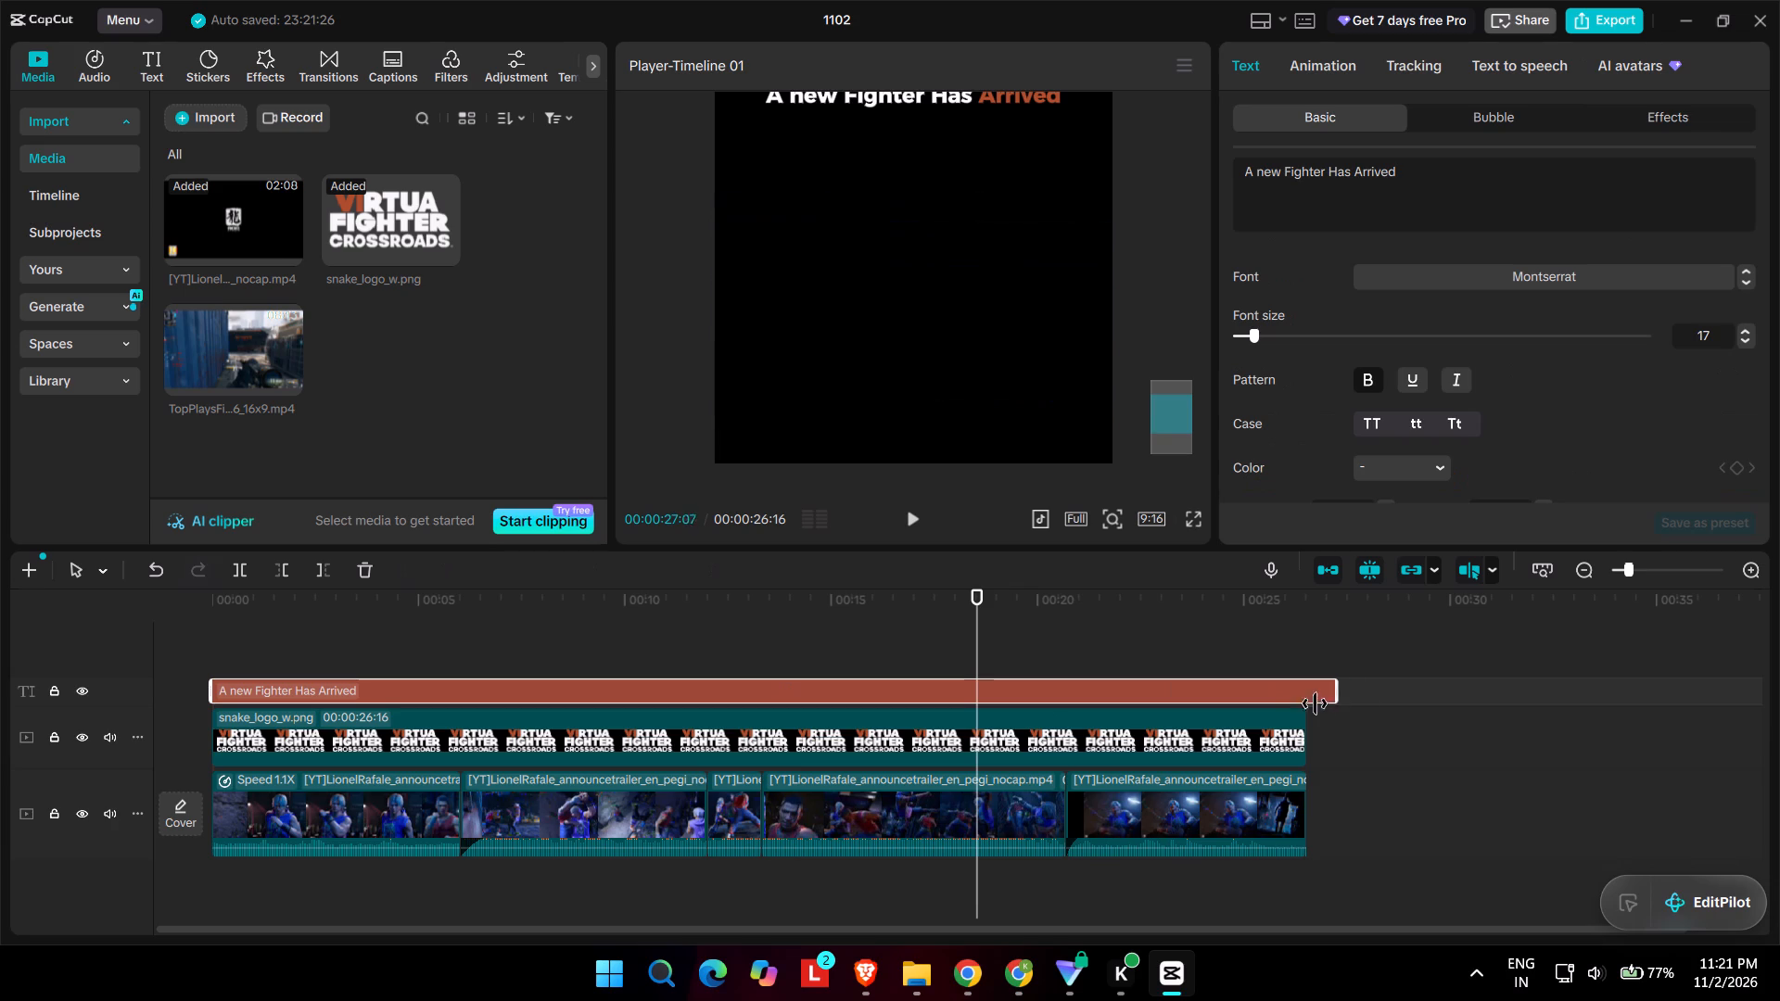
{"action": "left_click_drag", "start_coordinate": [1315, 703], "coordinate": [1307, 701]}
{"action": "left_click", "coordinate": [1178, 631]}
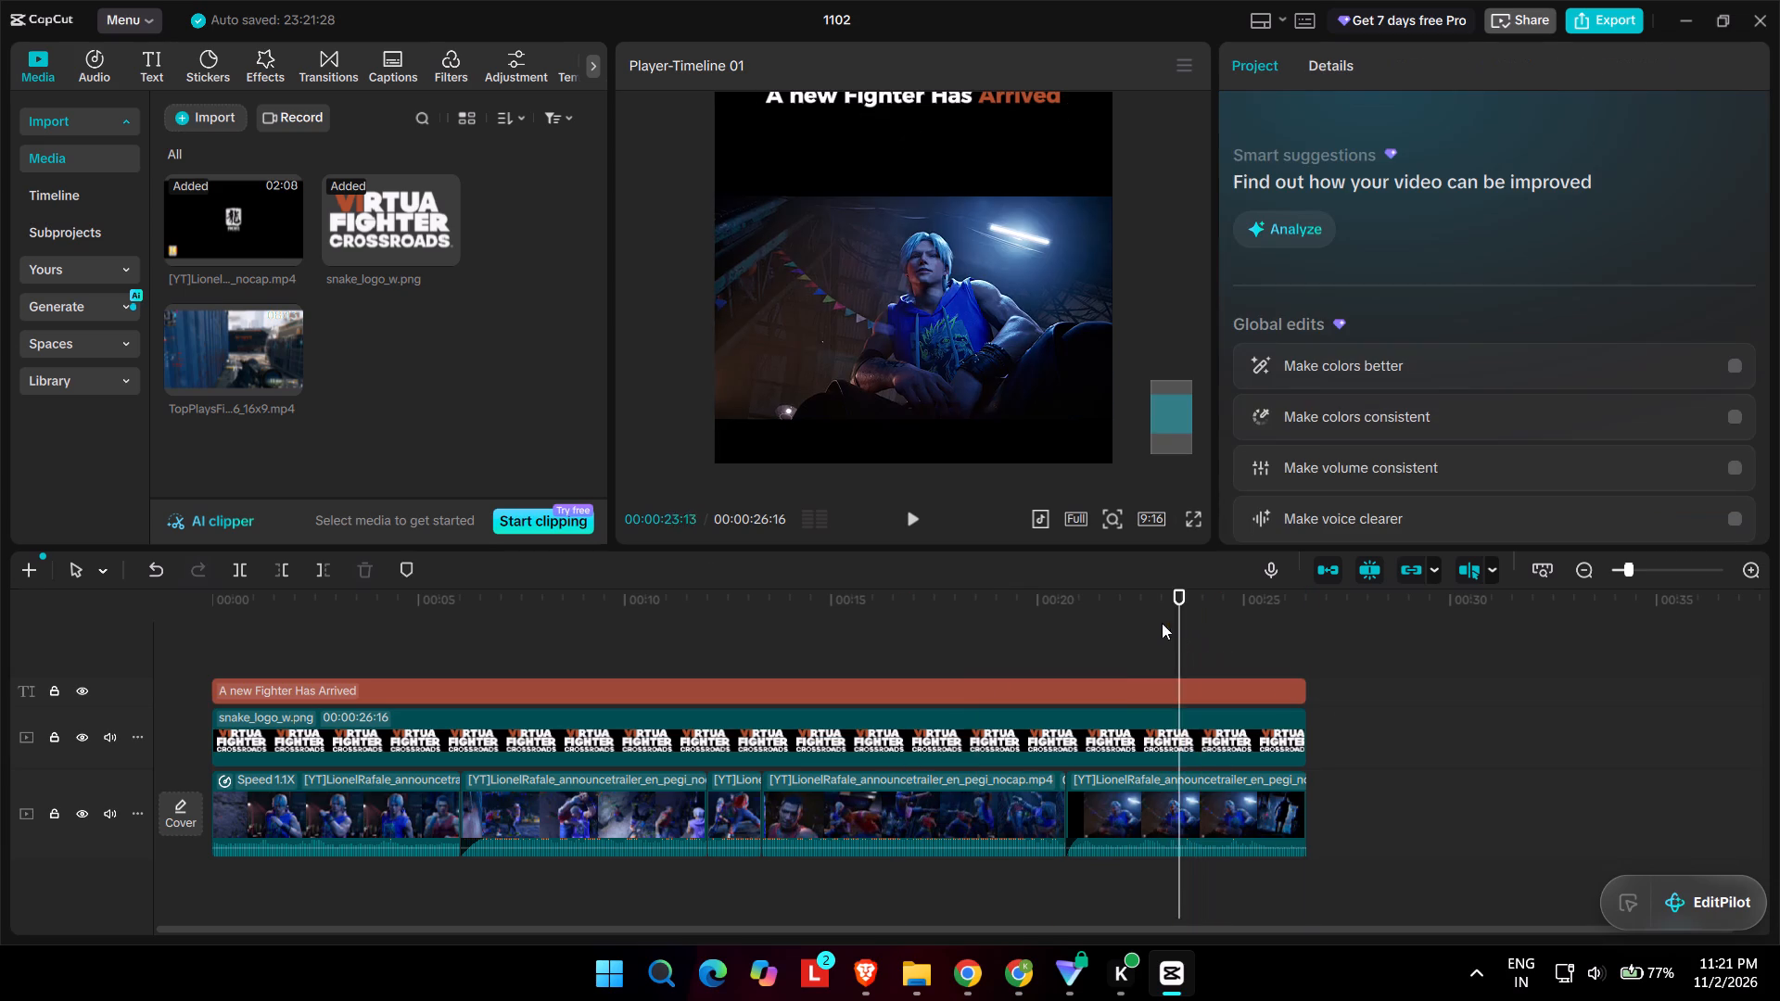
{"action": "left_click", "coordinate": [1115, 612]}
{"action": "key", "text": "space"}
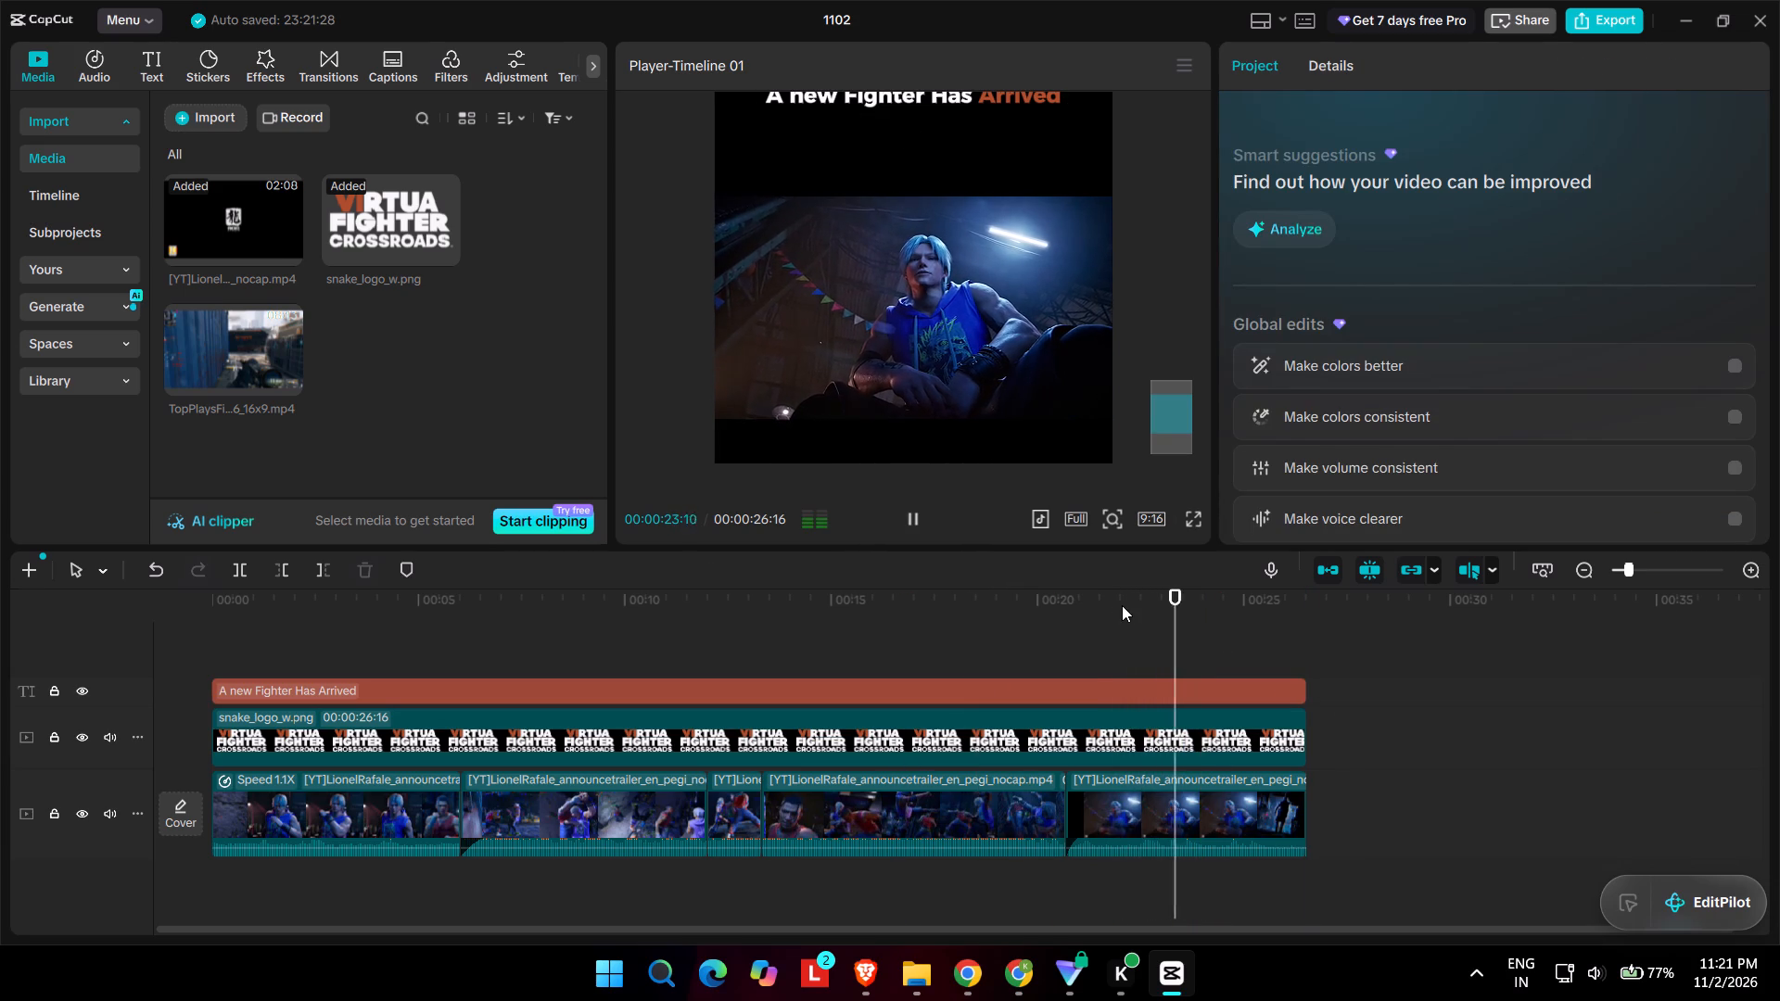
{"action": "key", "text": "space"}
{"action": "key", "text": "space"}
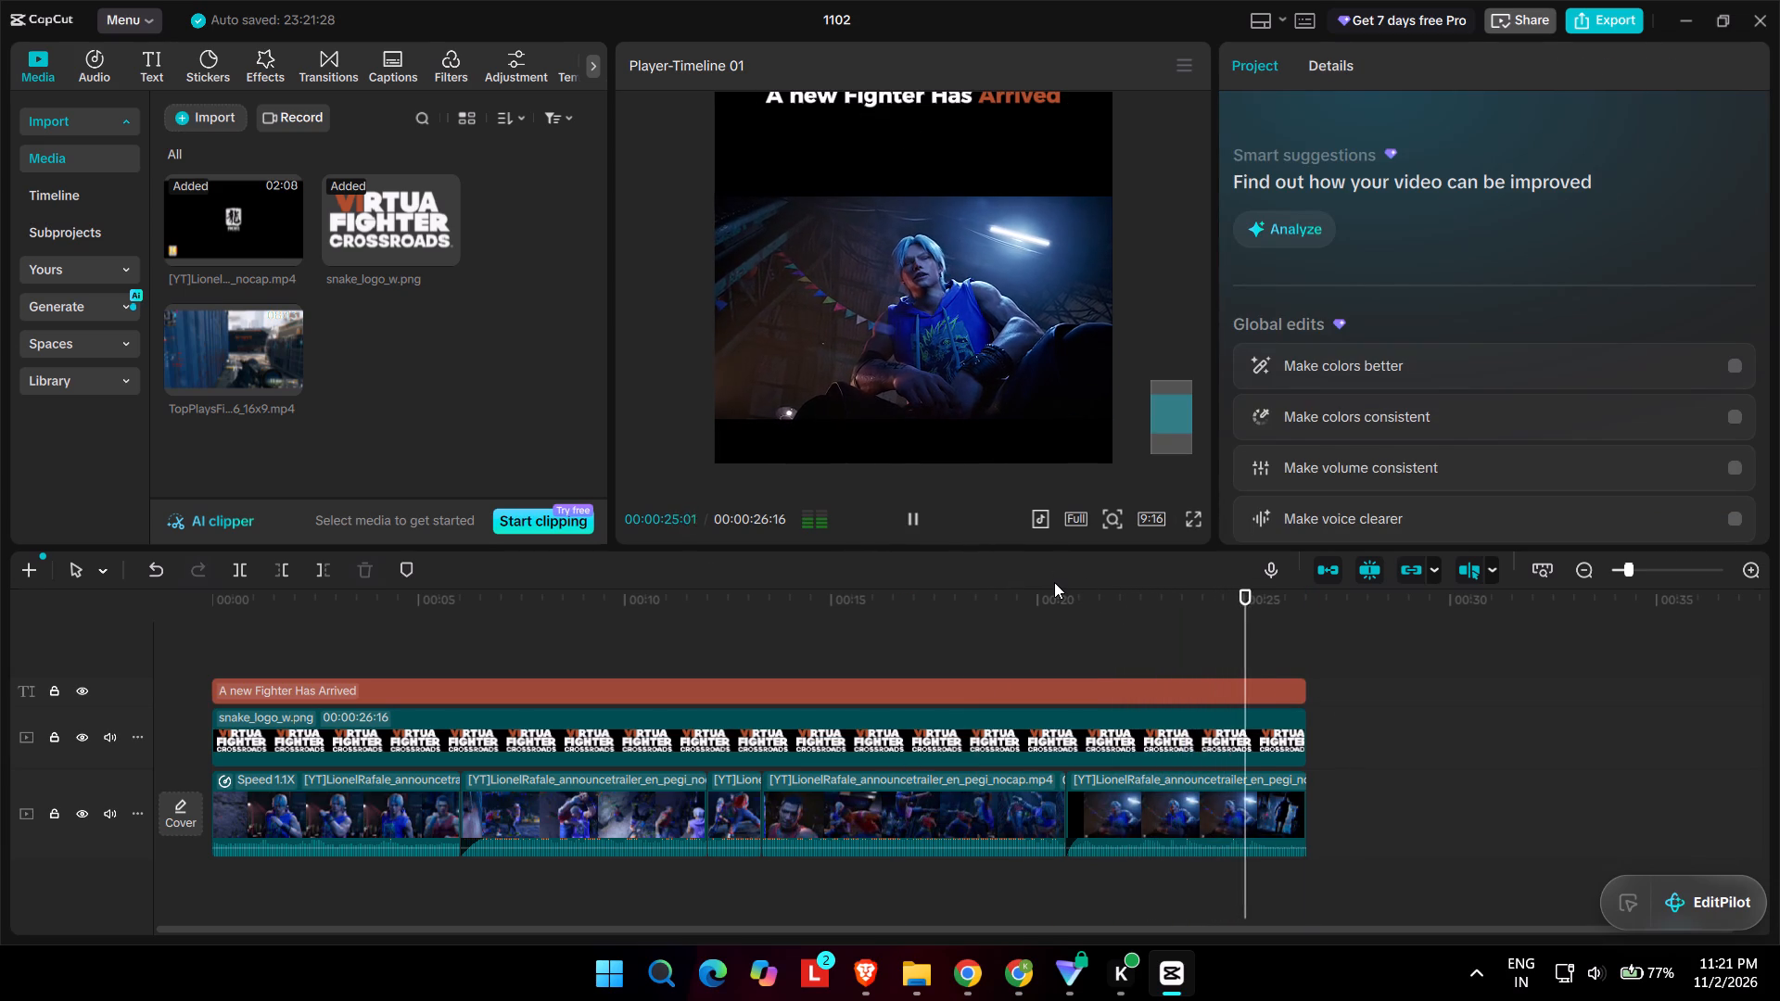
{"action": "key", "text": "space"}
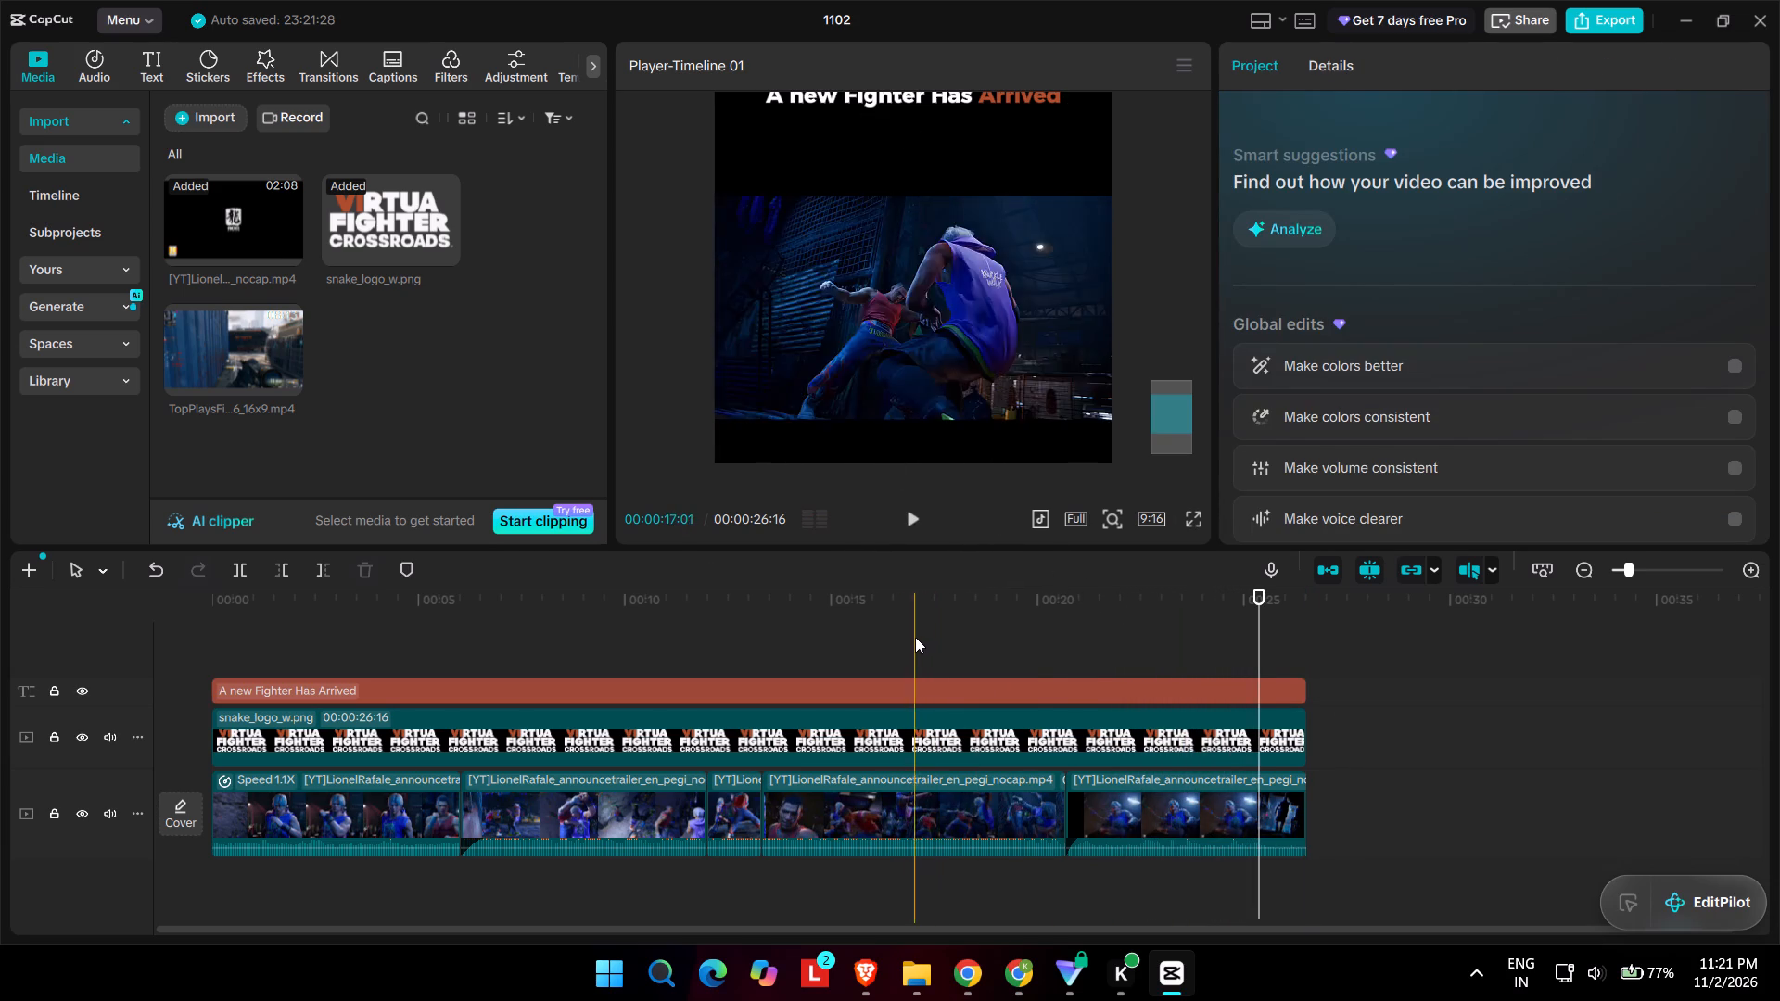
Export the finished video under the name V4.
{"action": "scroll", "coordinate": [915, 637], "scroll_direction": "down", "scroll_amount": 7, "text": "ctrl"}
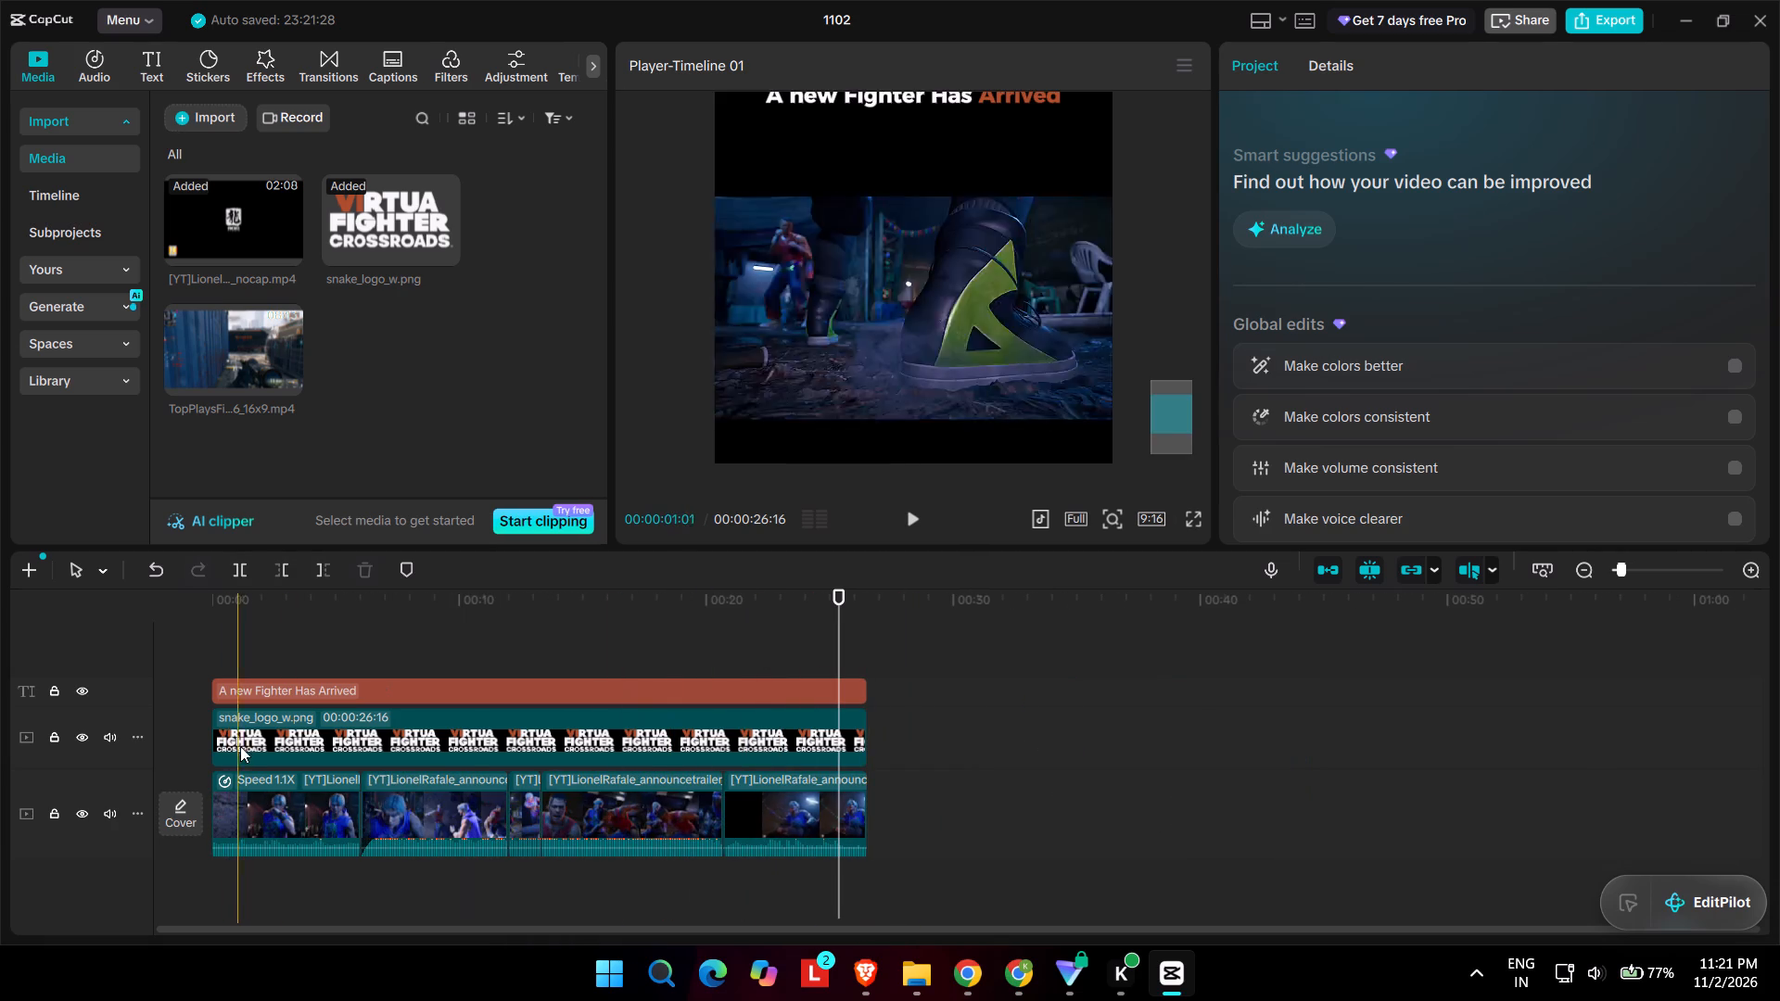
{"action": "left_click", "coordinate": [1586, 15]}
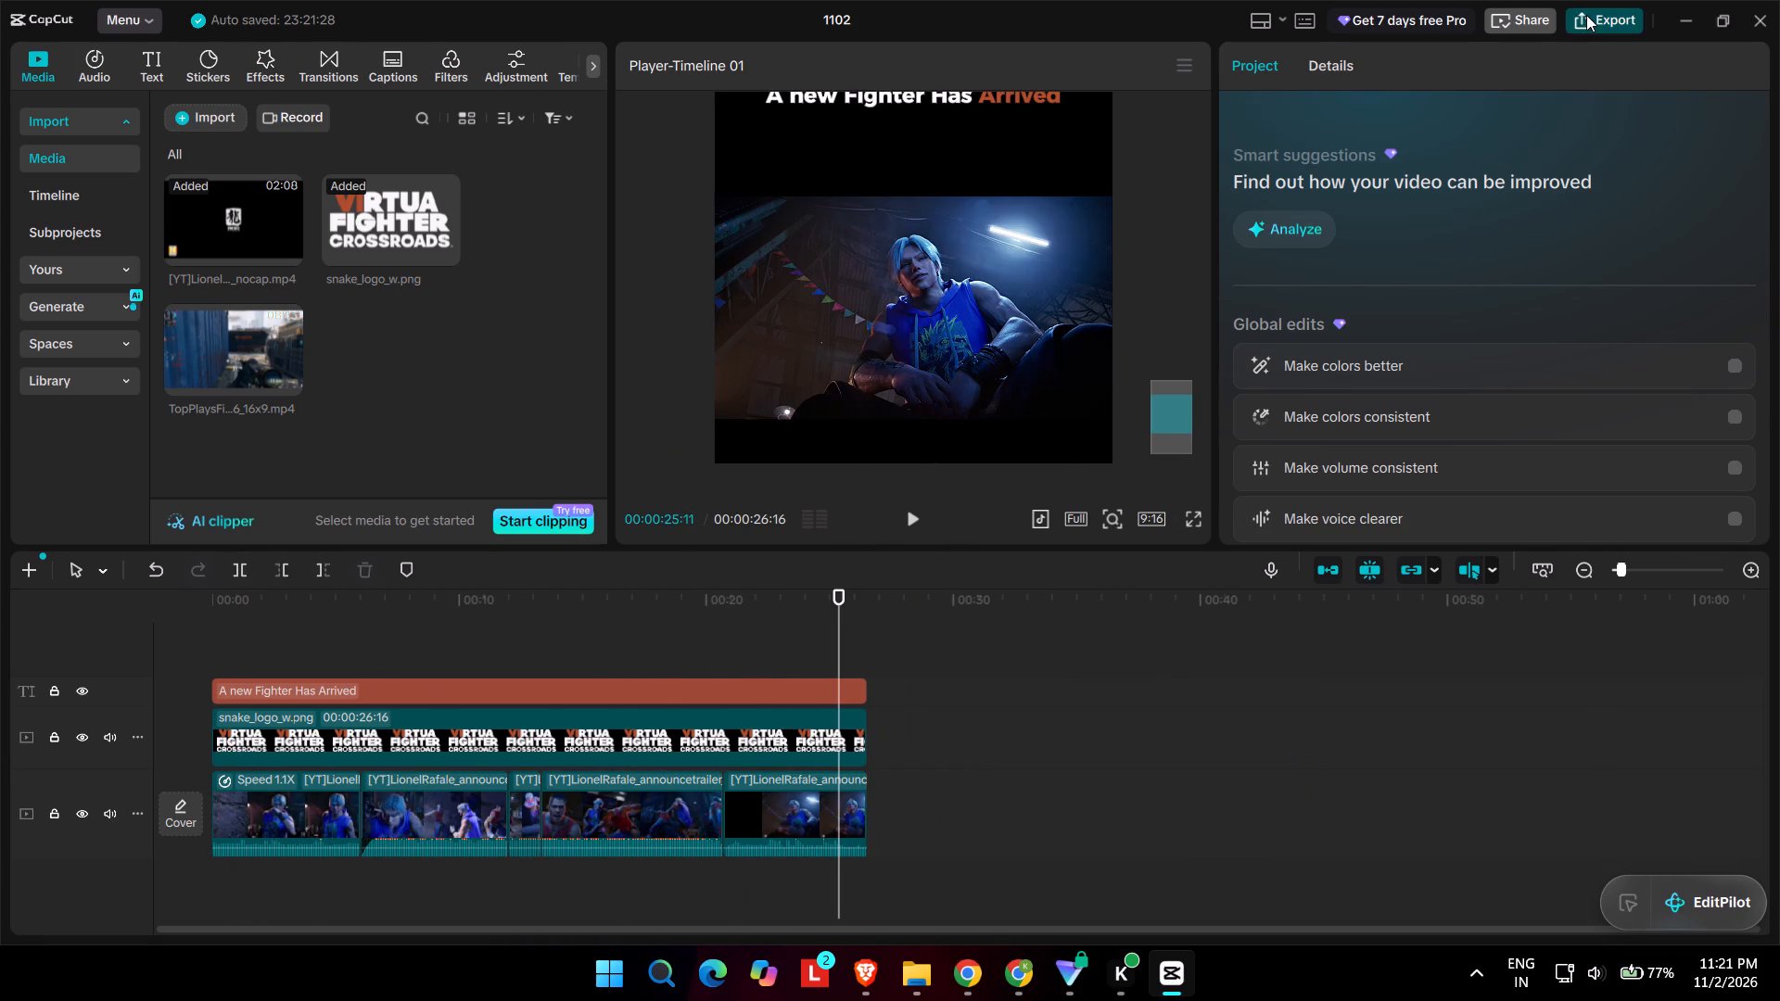
{"action": "double_click", "coordinate": [1122, 200]}
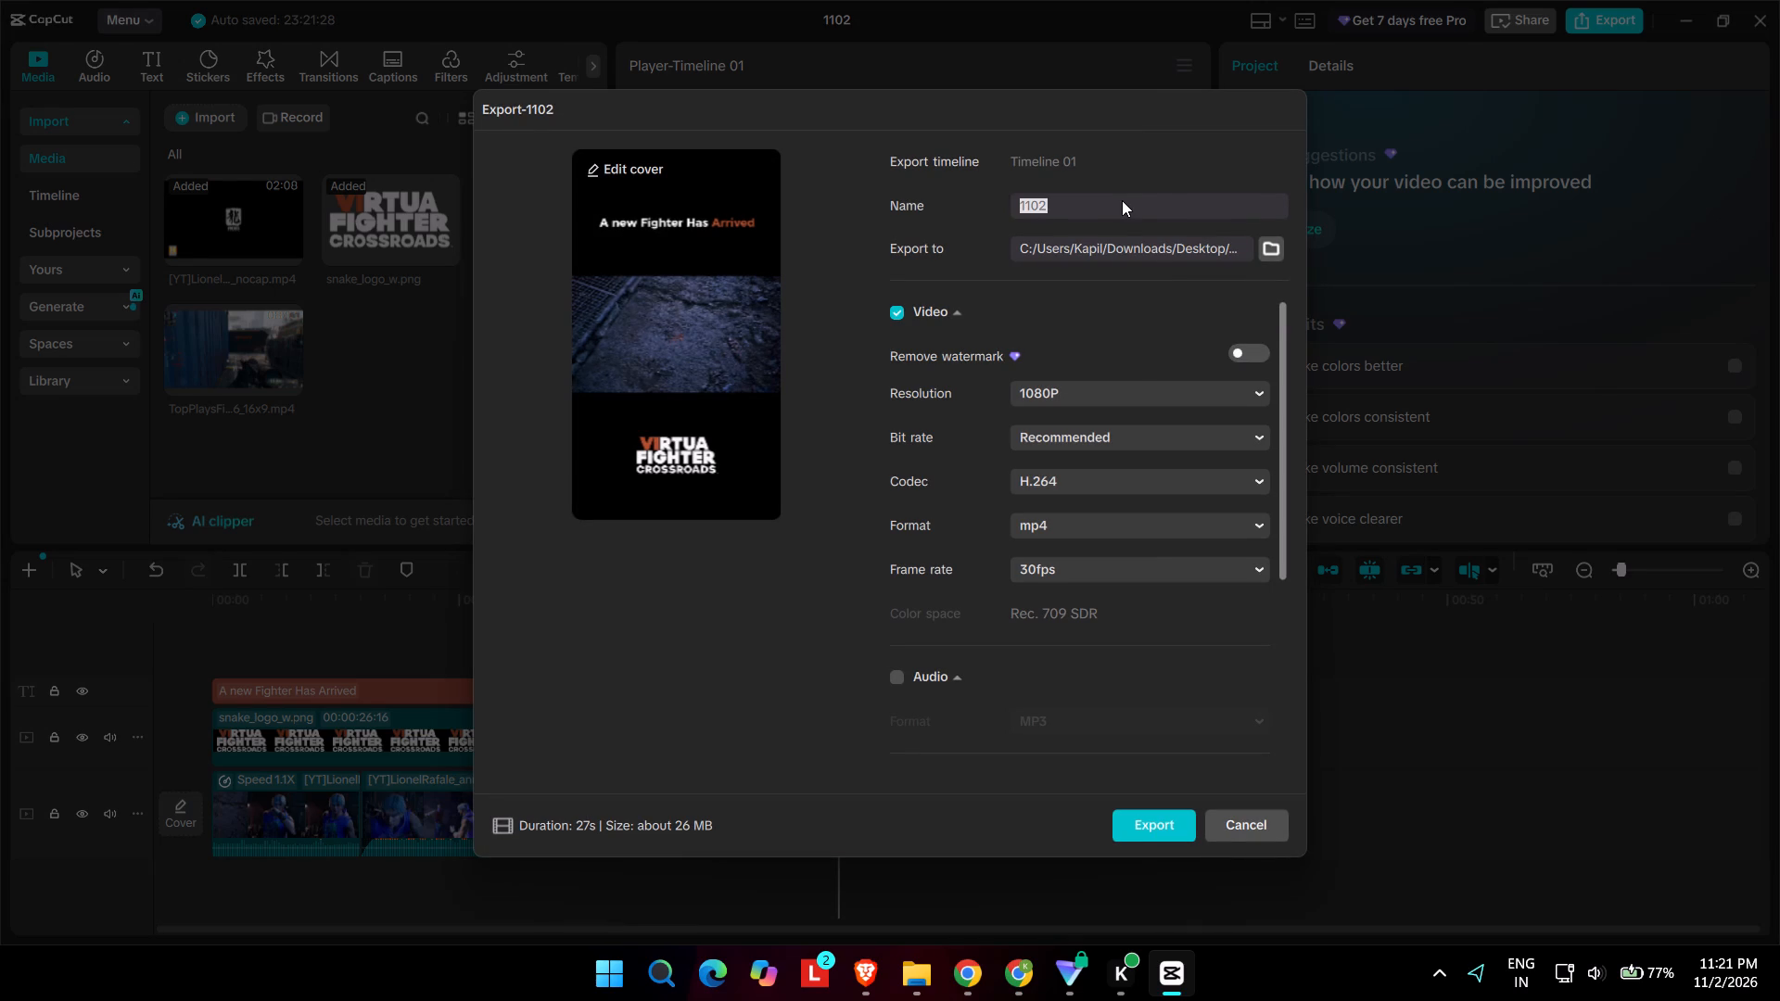
{"action": "key", "text": "4"}
{"action": "key", "text": "Return"}
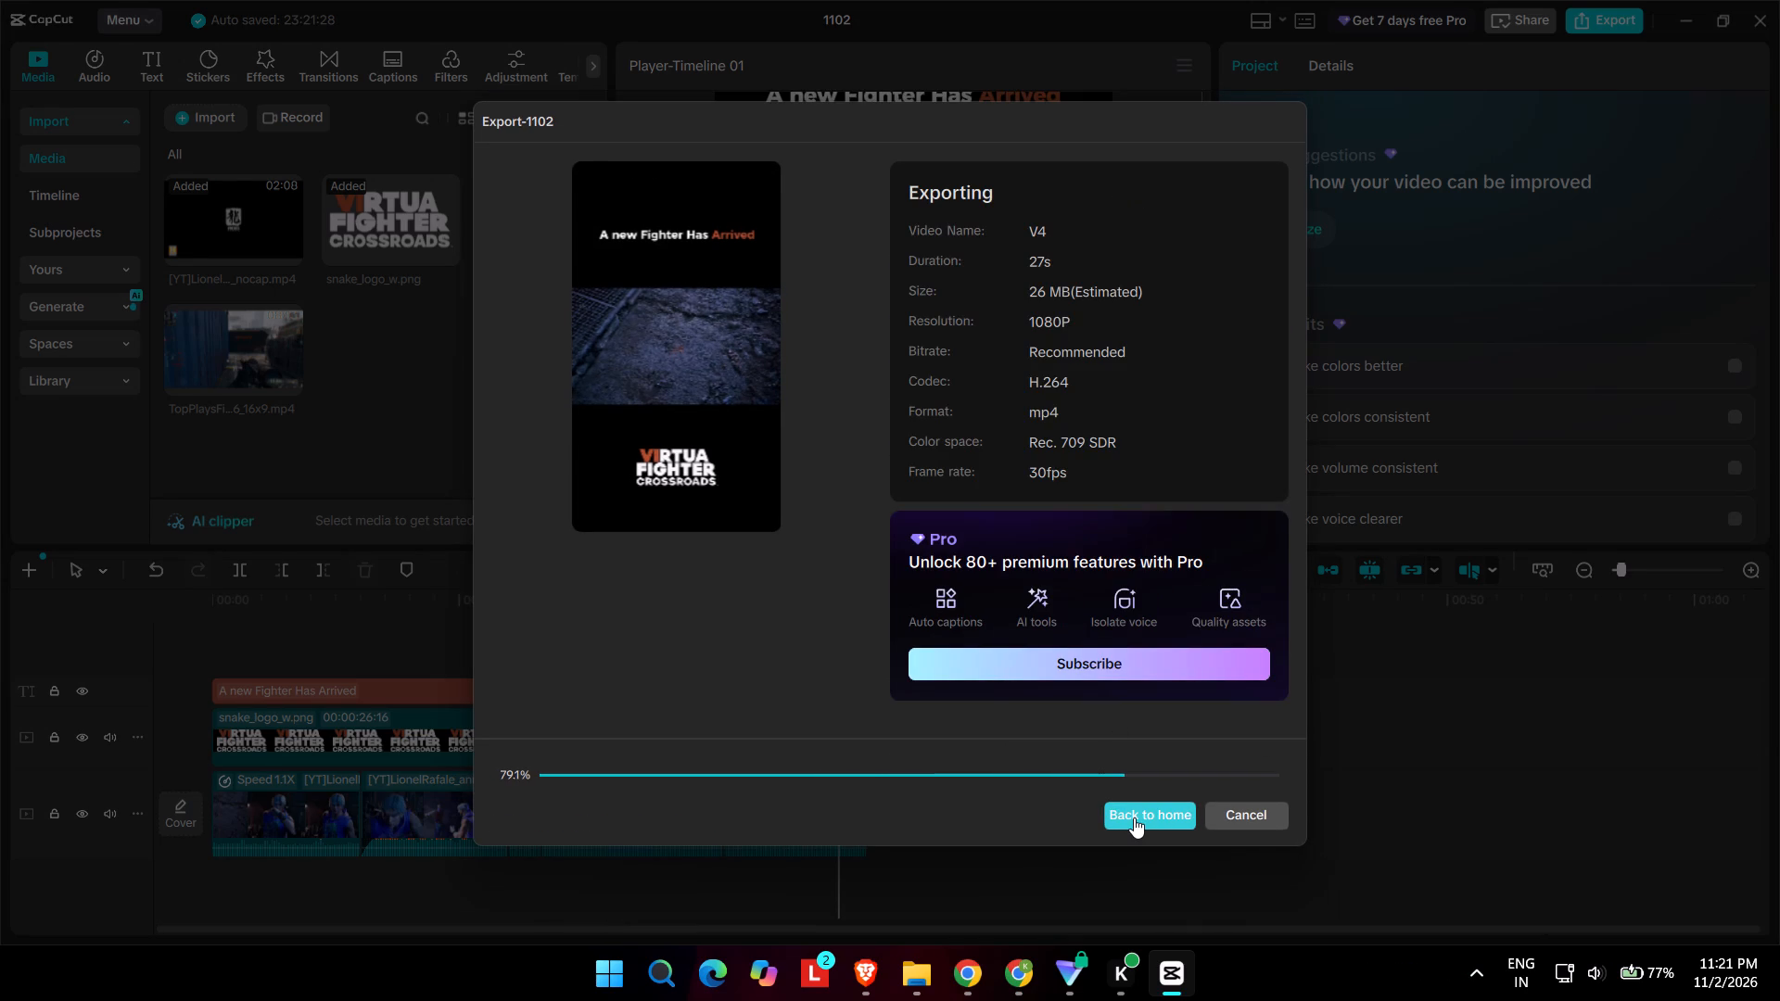
{"action": "left_click", "coordinate": [1239, 812]}
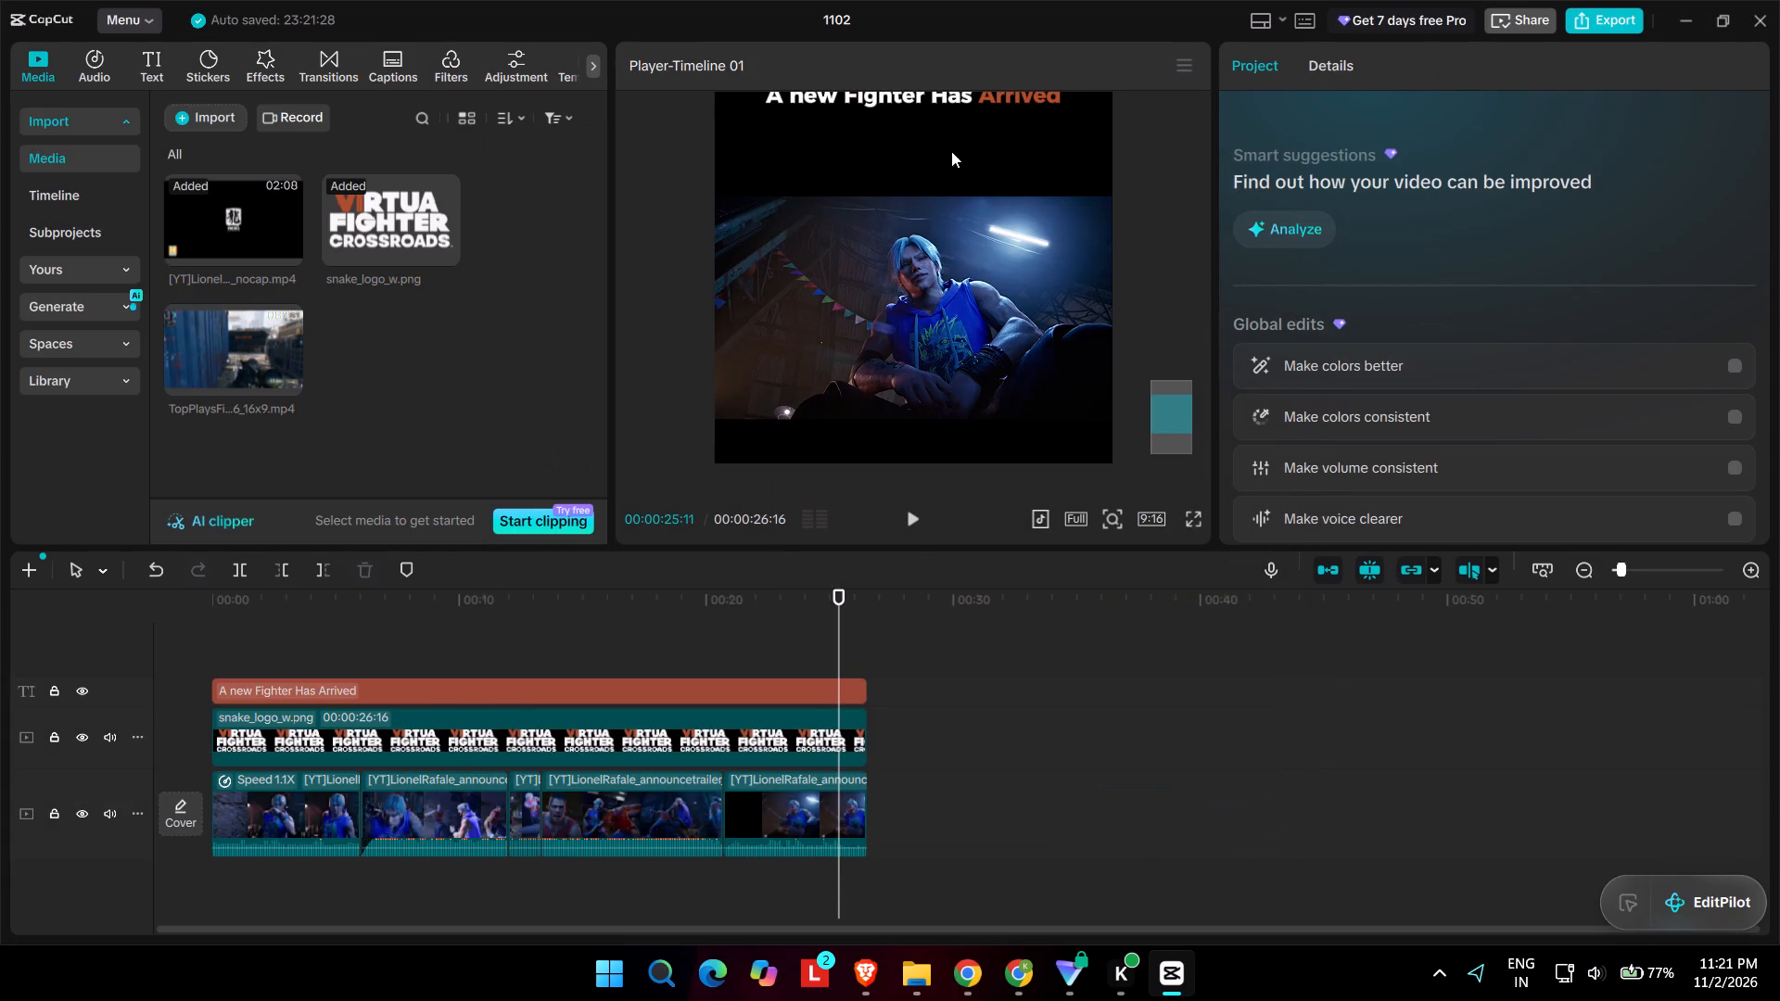
Select all the trailer clips on the main track and scale them up to 143%.
{"action": "left_click", "coordinate": [947, 98]}
{"action": "scroll", "coordinate": [948, 98], "scroll_direction": "up", "scroll_amount": 1}
{"action": "left_click", "coordinate": [898, 794]}
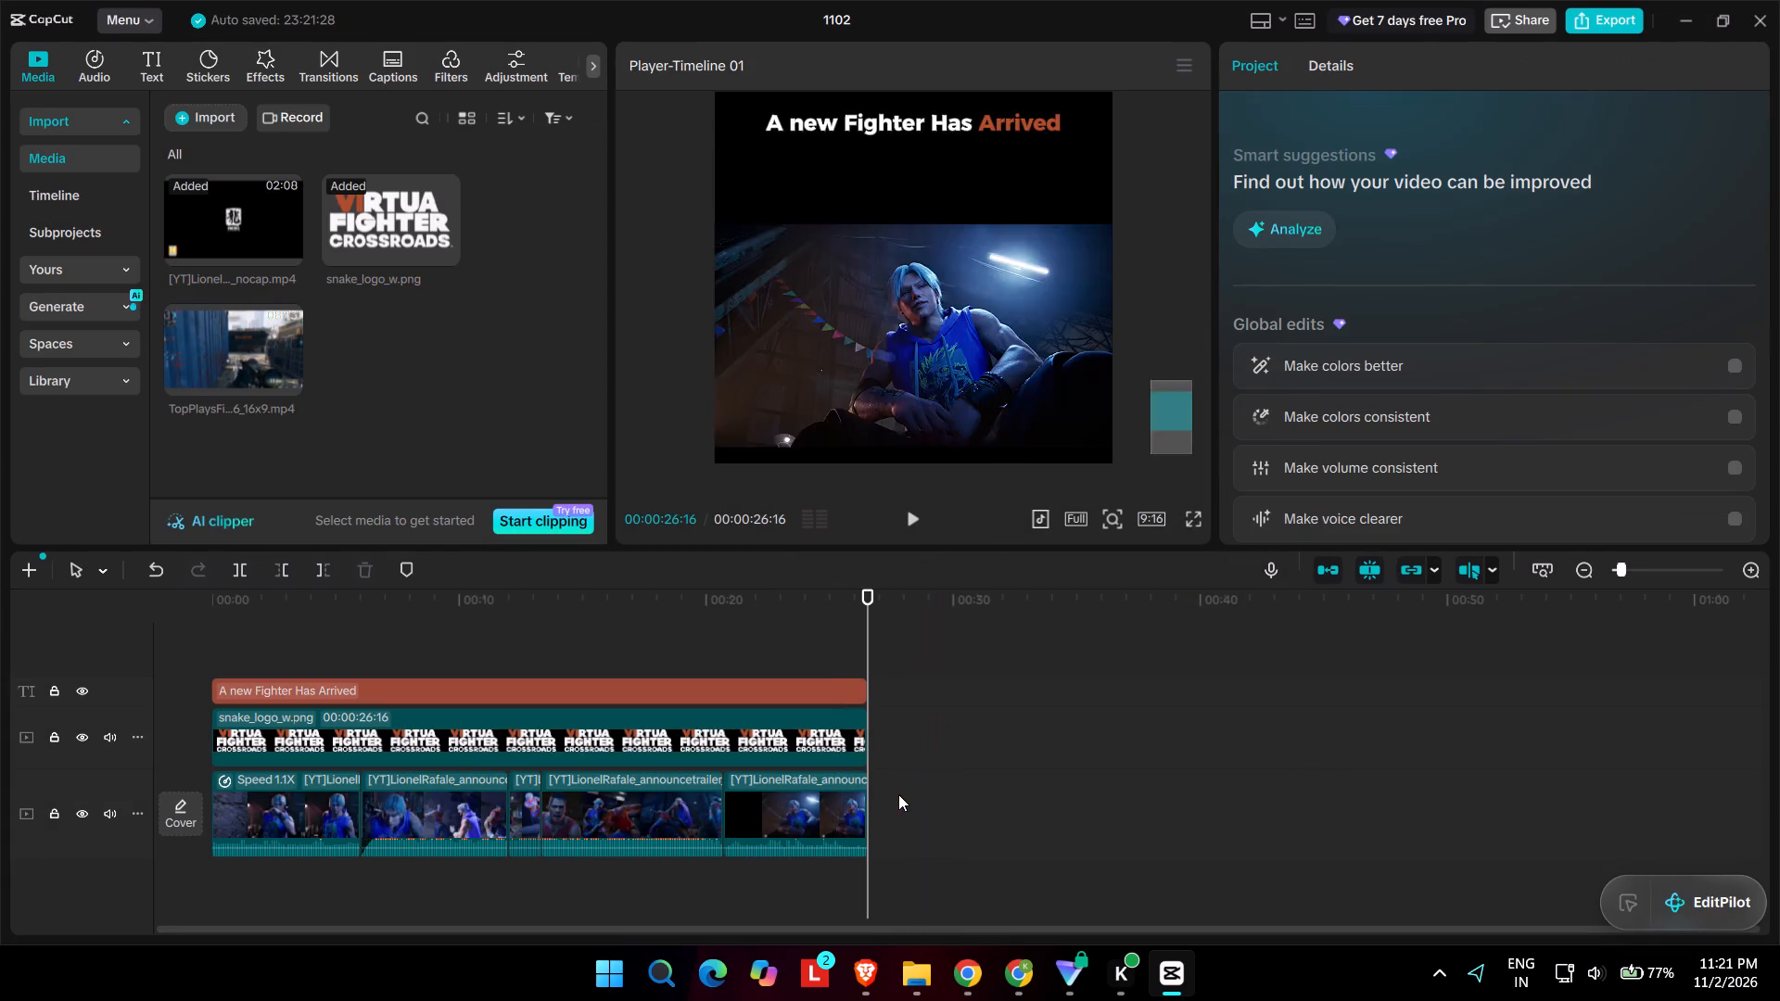
{"action": "scroll", "coordinate": [898, 794], "scroll_direction": "up", "scroll_amount": 1}
{"action": "scroll", "coordinate": [960, 375], "scroll_direction": "down", "scroll_amount": 7, "text": "ctrl"}
{"action": "scroll", "coordinate": [960, 325], "scroll_direction": "up", "scroll_amount": 3, "text": "ctrl"}
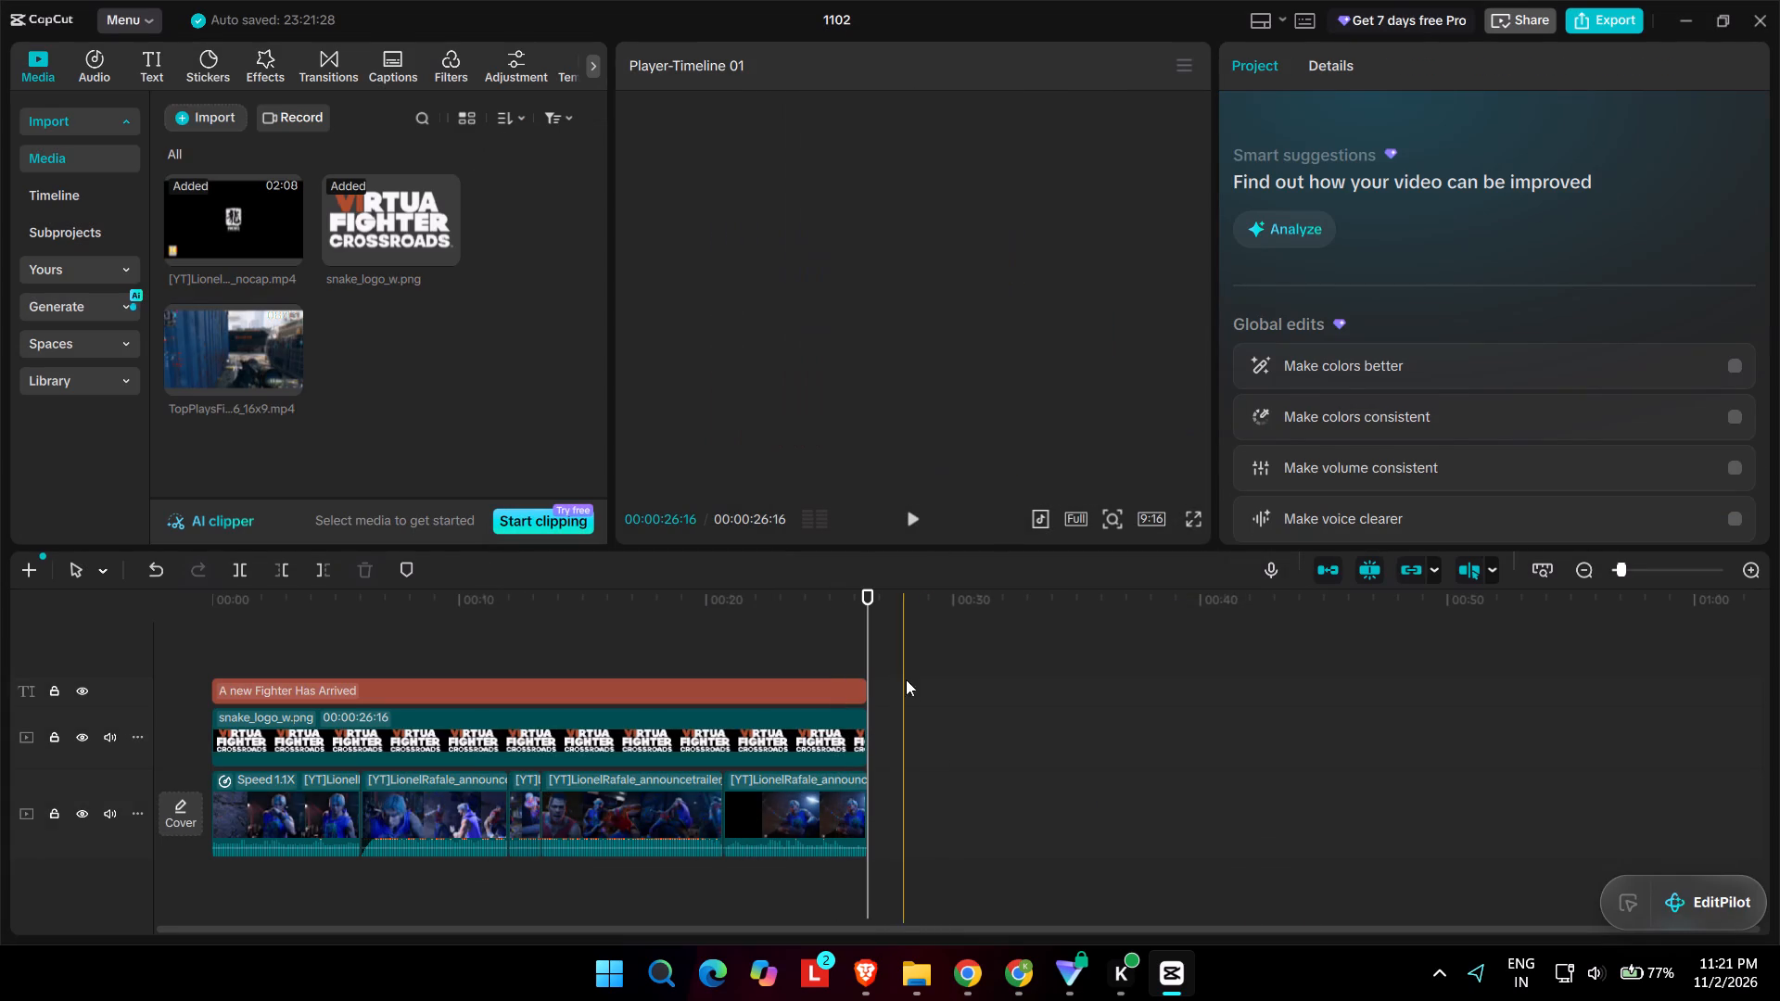
{"action": "left_click_drag", "start_coordinate": [926, 798], "coordinate": [289, 823]}
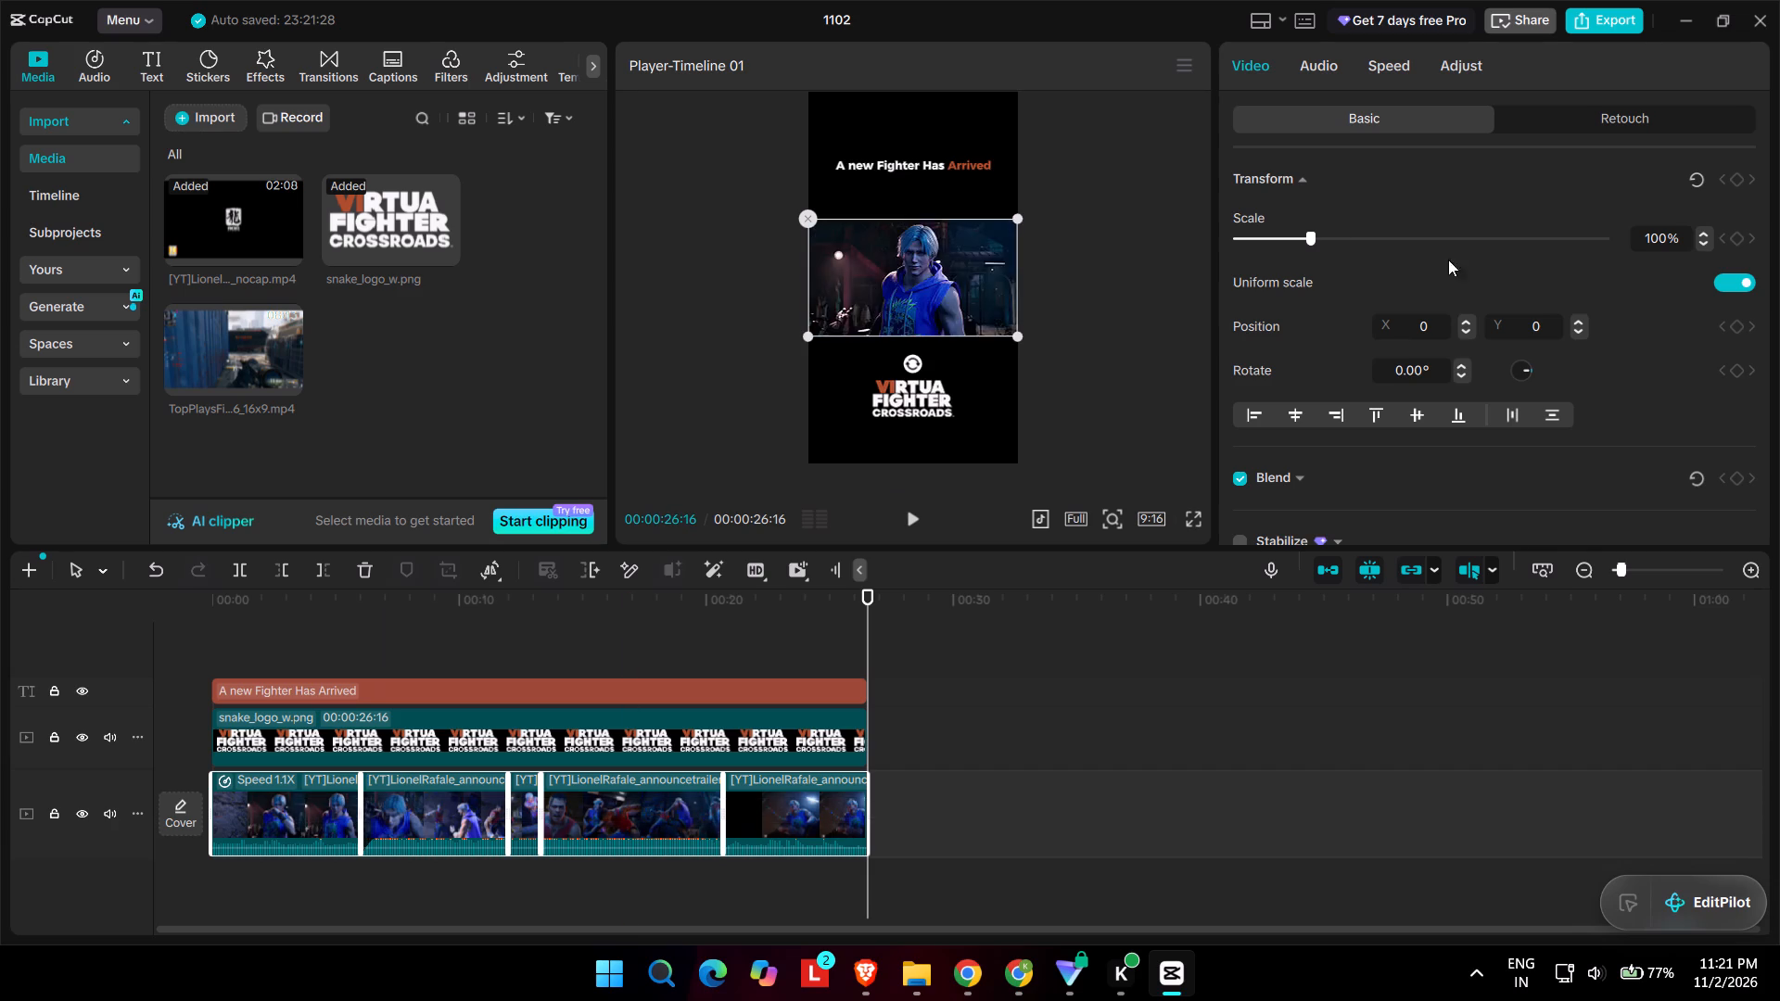
{"action": "left_click", "coordinate": [1334, 237]}
{"action": "left_click", "coordinate": [1334, 237]}
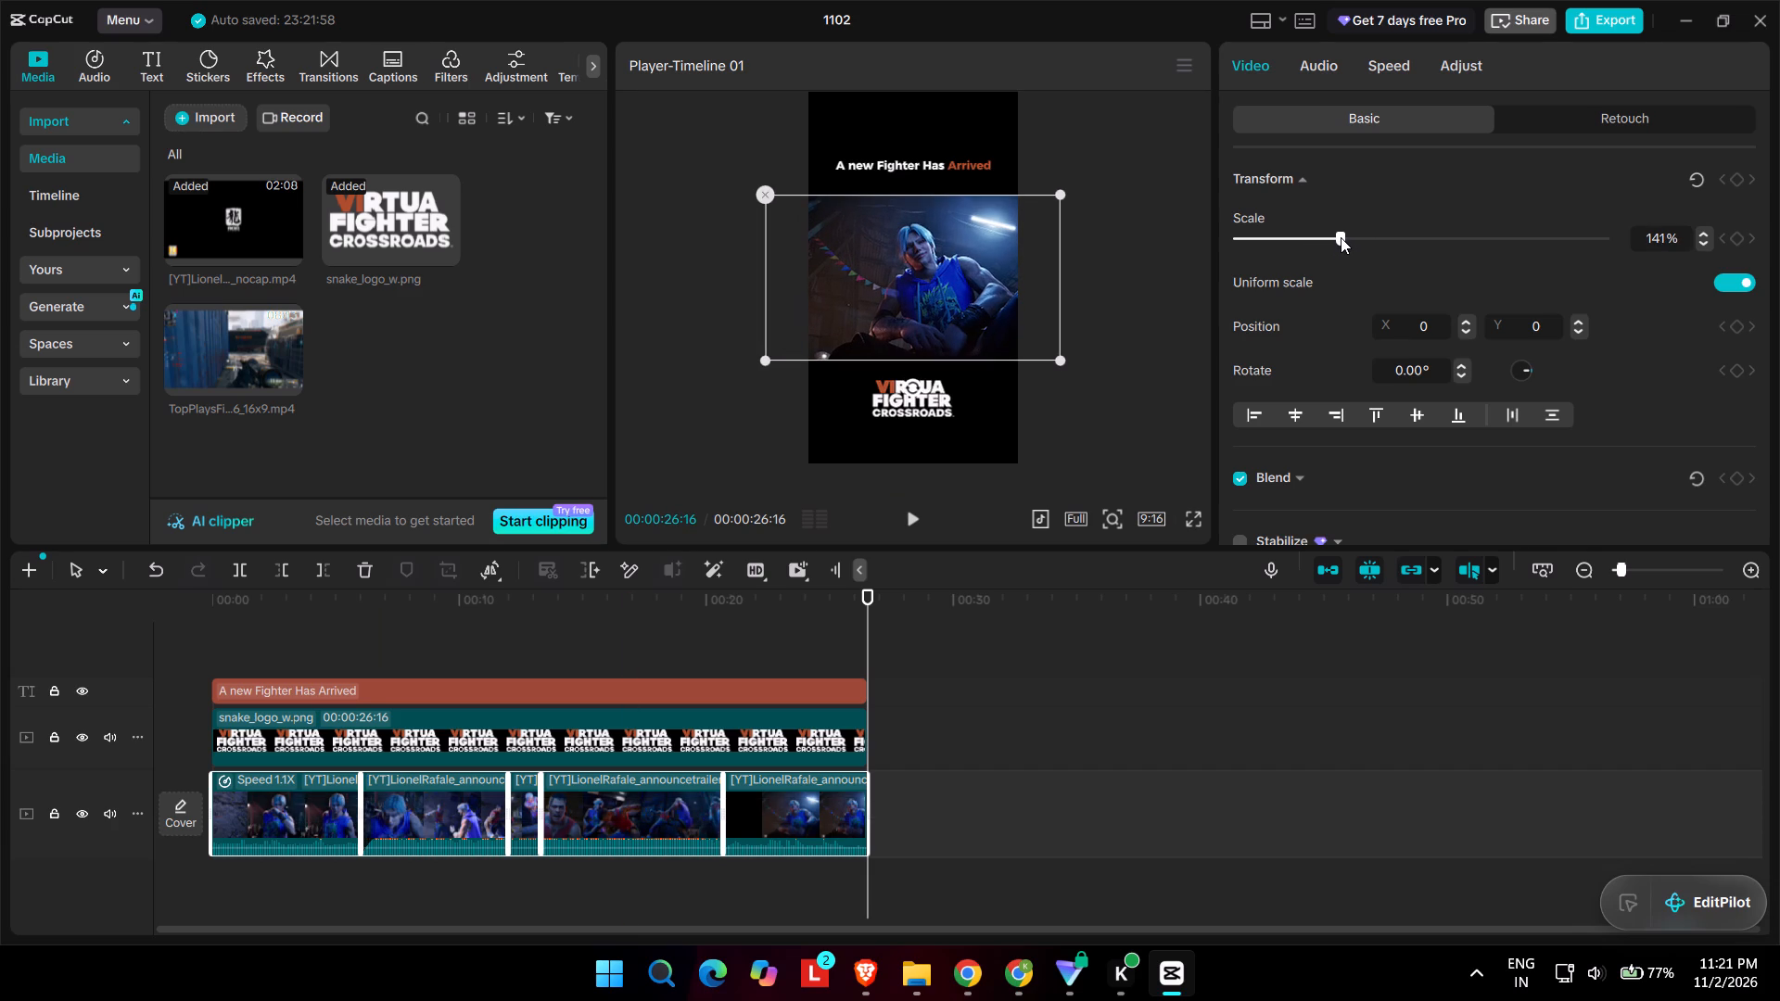
{"action": "left_click", "coordinate": [1710, 229]}
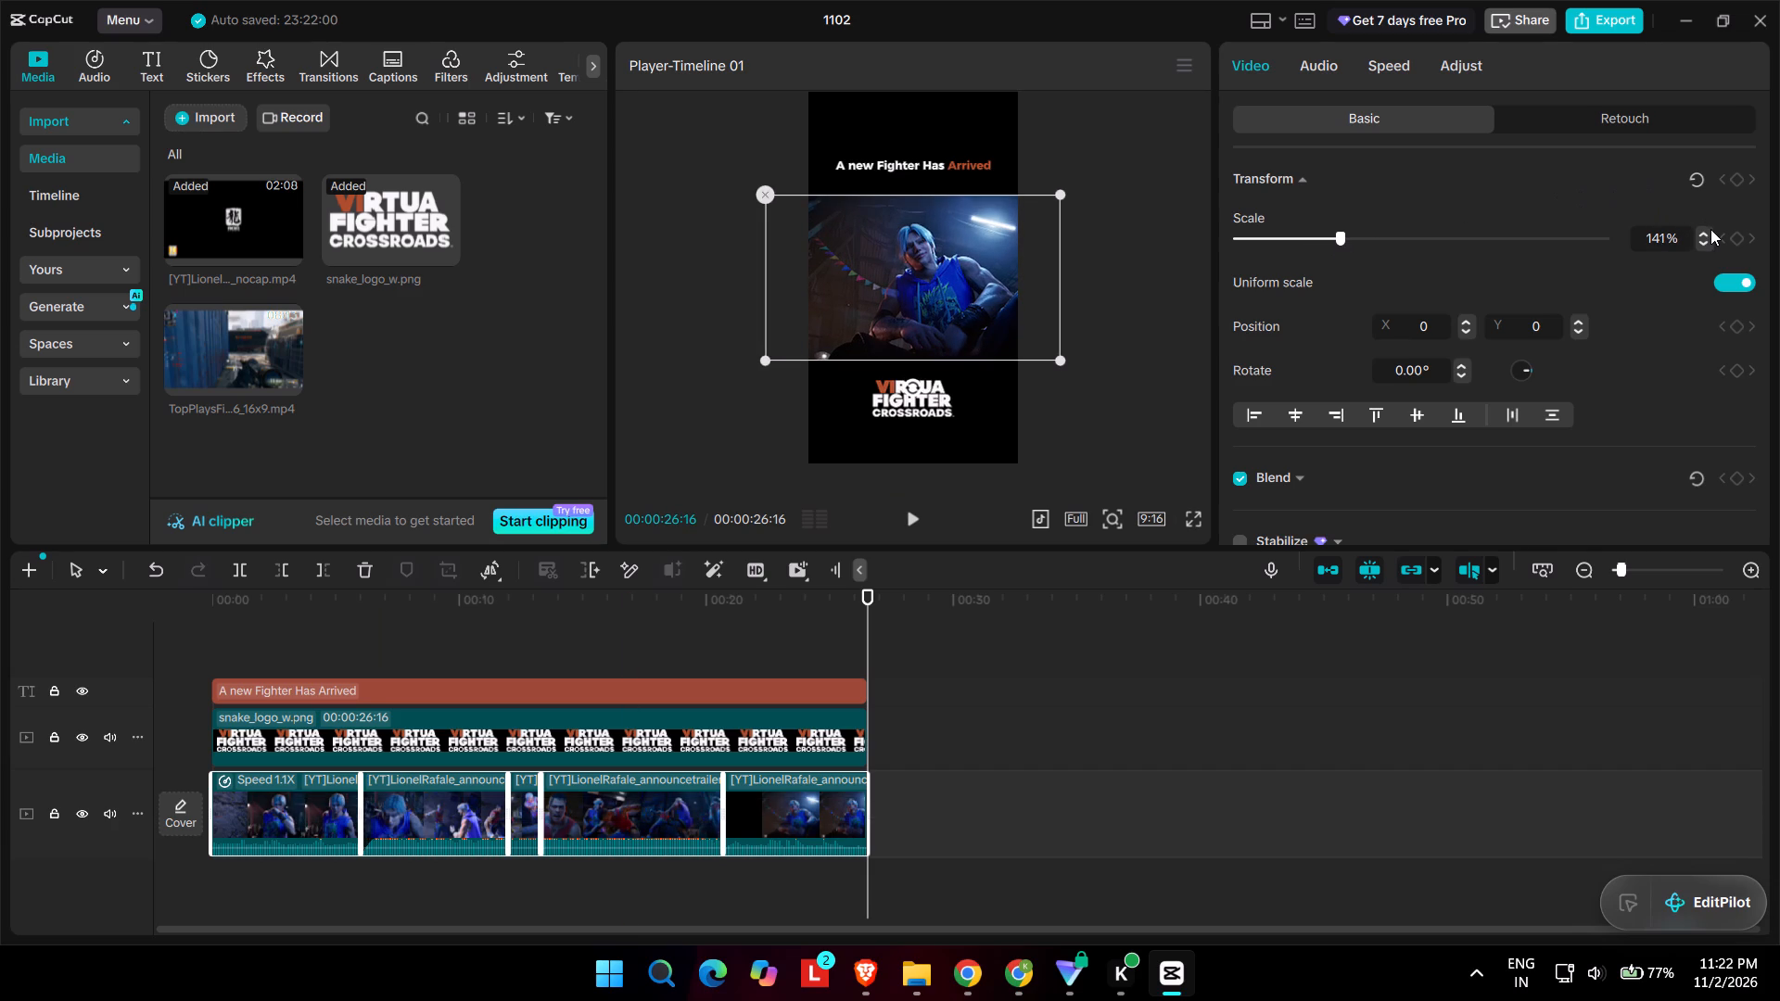
{"action": "triple_click", "coordinate": [1710, 229]}
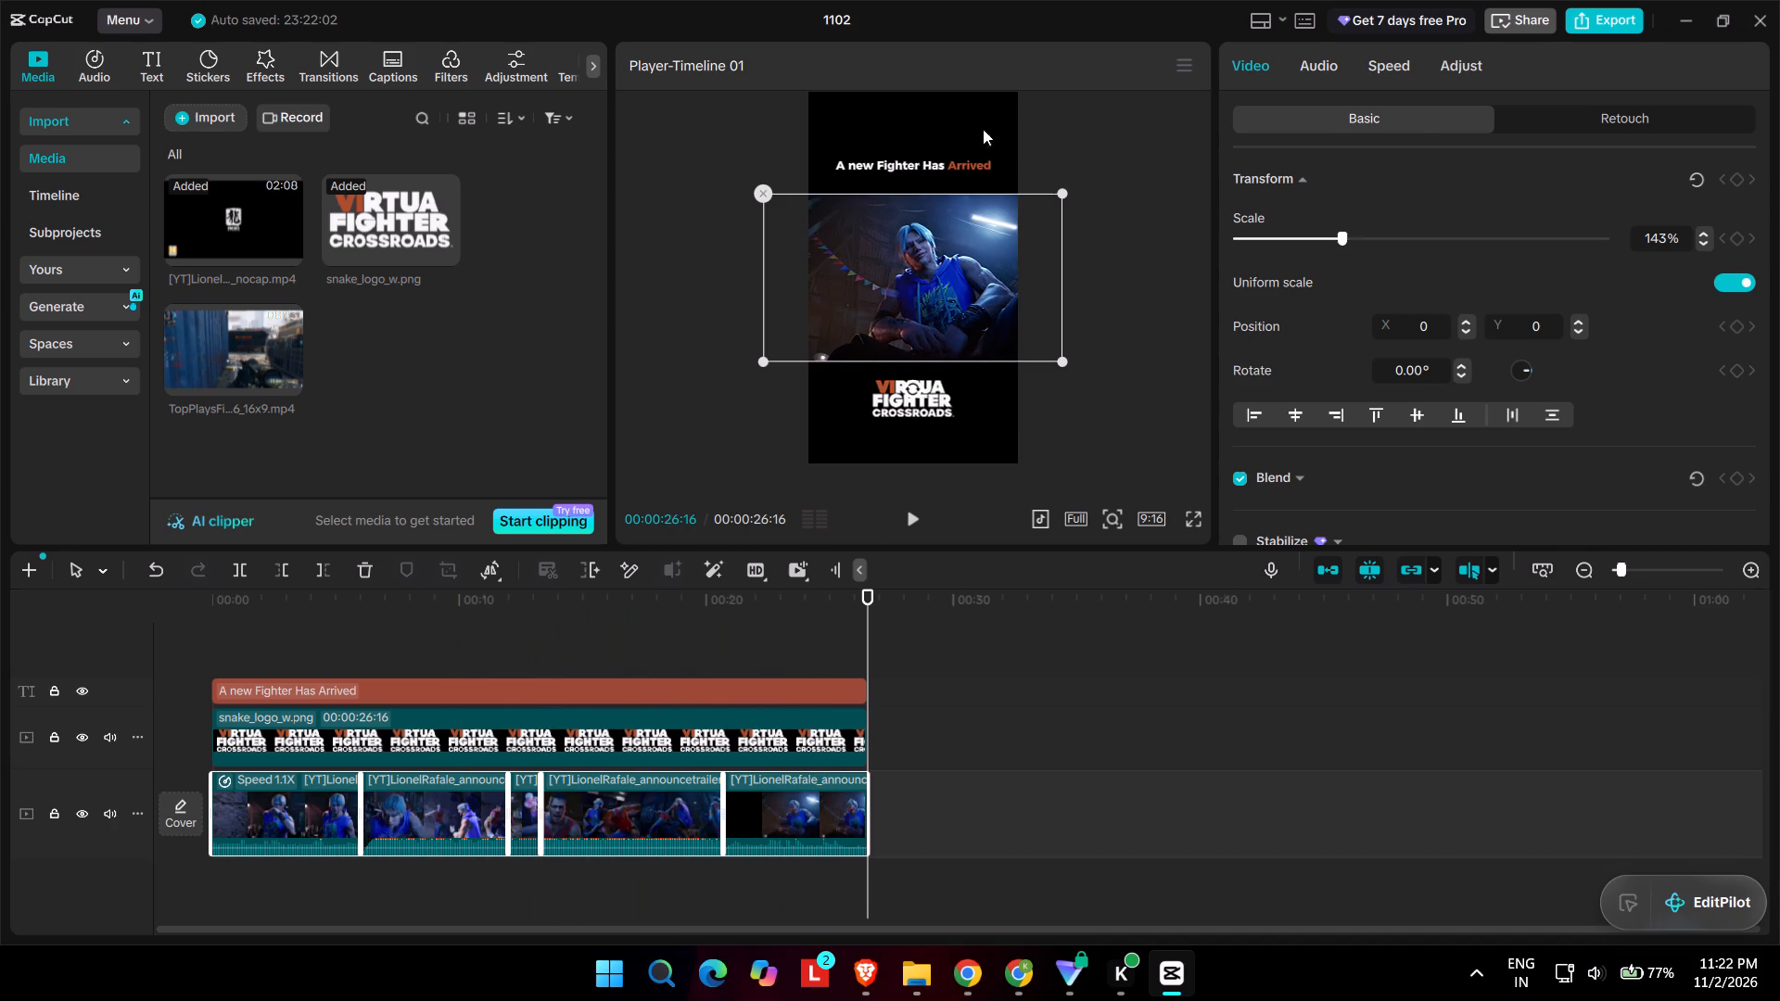
Replace the title text with "There's a new rival for Cielo in VIRTUA FIGHTER CROSSROADS!", copied from the examples in the Google Docs brief in Chrome.
{"action": "left_click", "coordinate": [958, 158]}
{"action": "left_click_drag", "start_coordinate": [1413, 184], "coordinate": [1197, 186]}
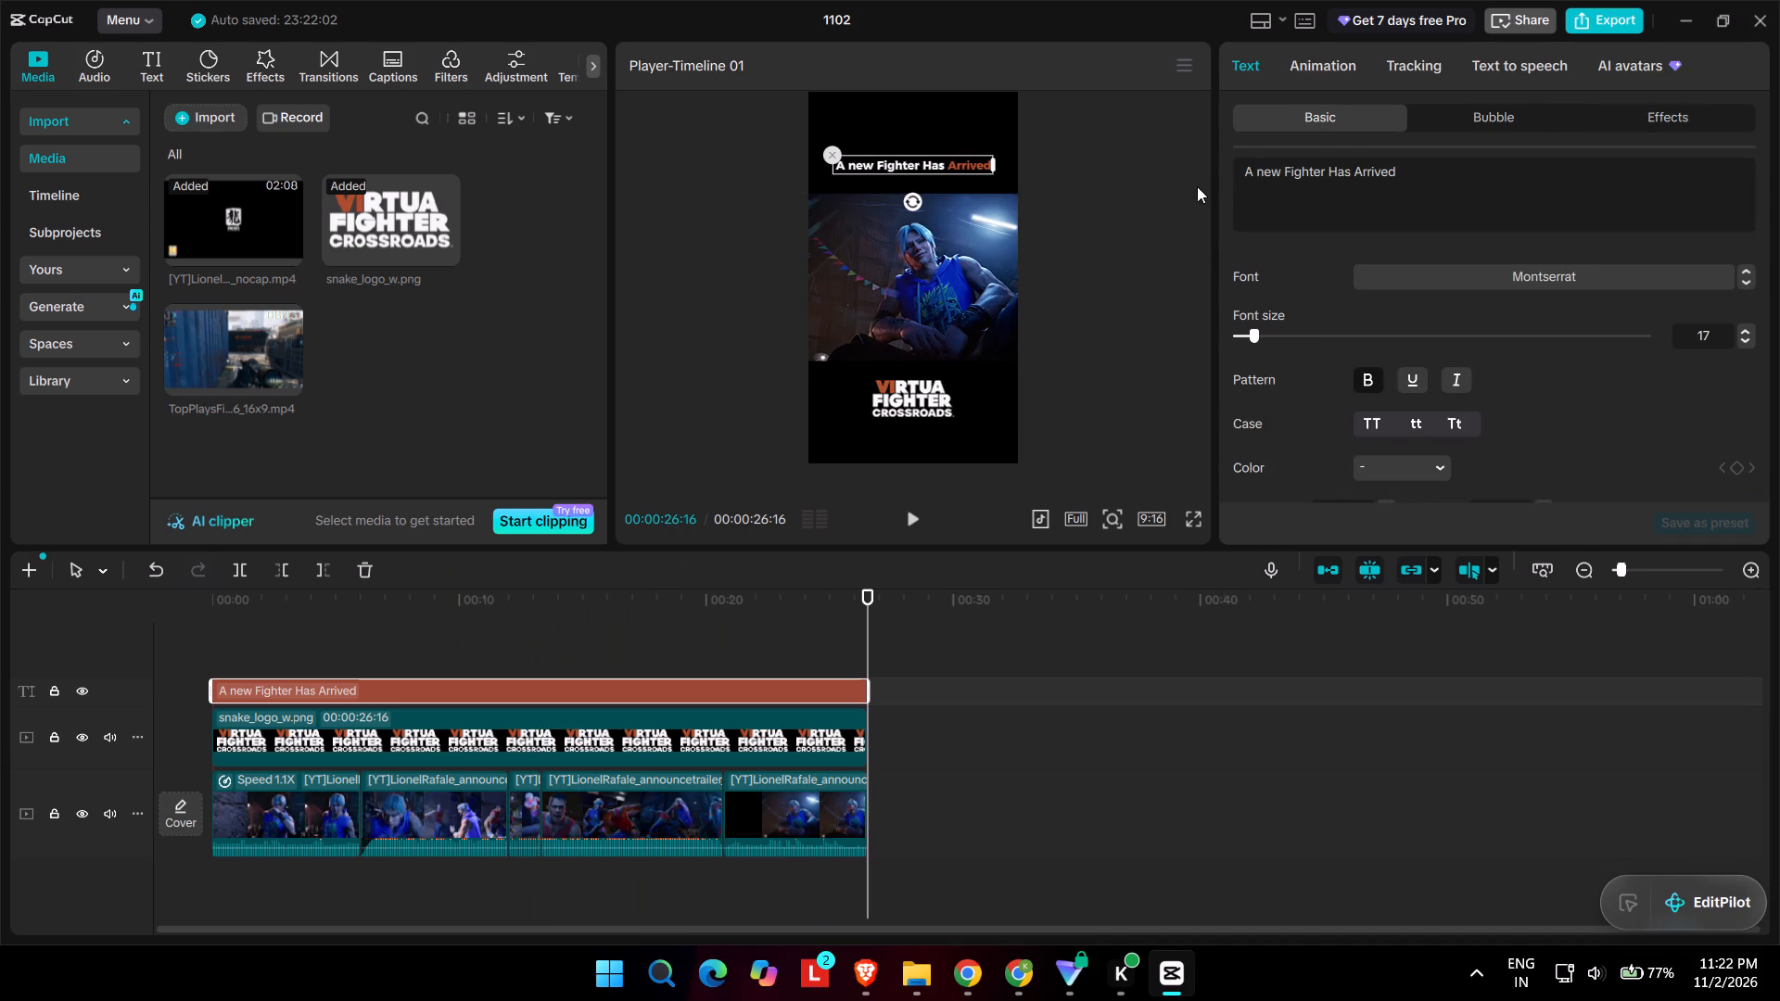
{"action": "left_click_drag", "start_coordinate": [1197, 186], "coordinate": [1225, 169]}
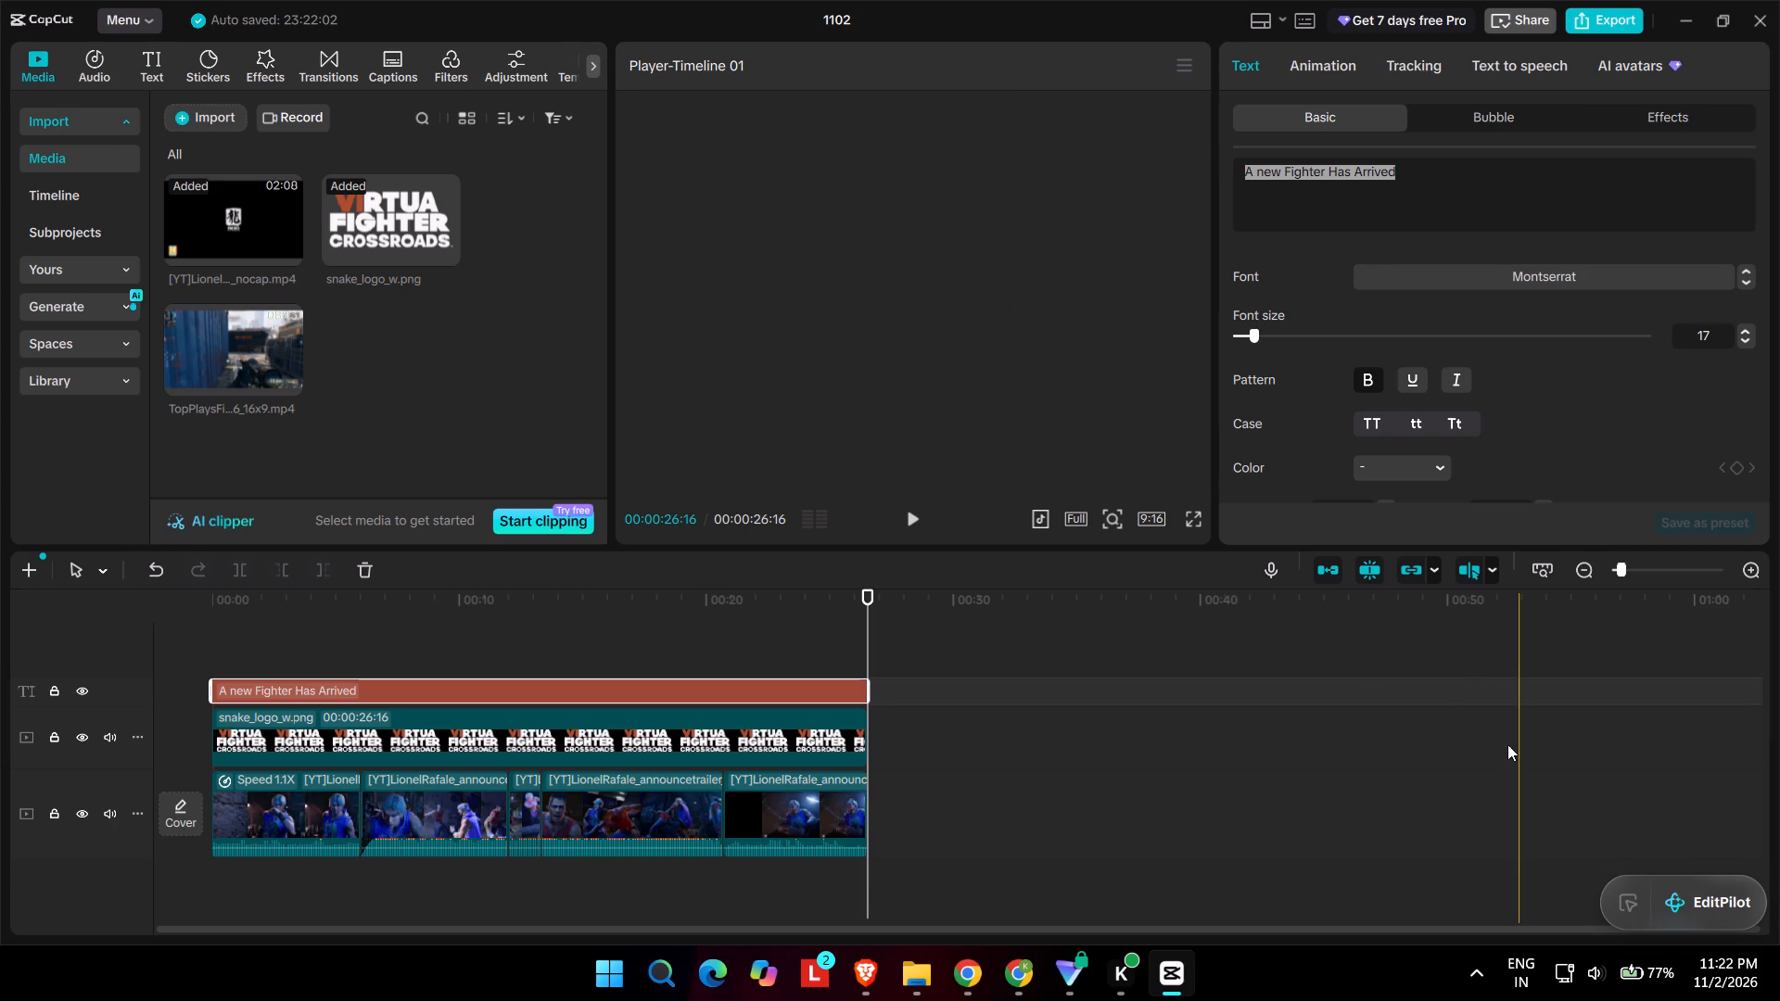
{"action": "left_click", "coordinate": [964, 981]}
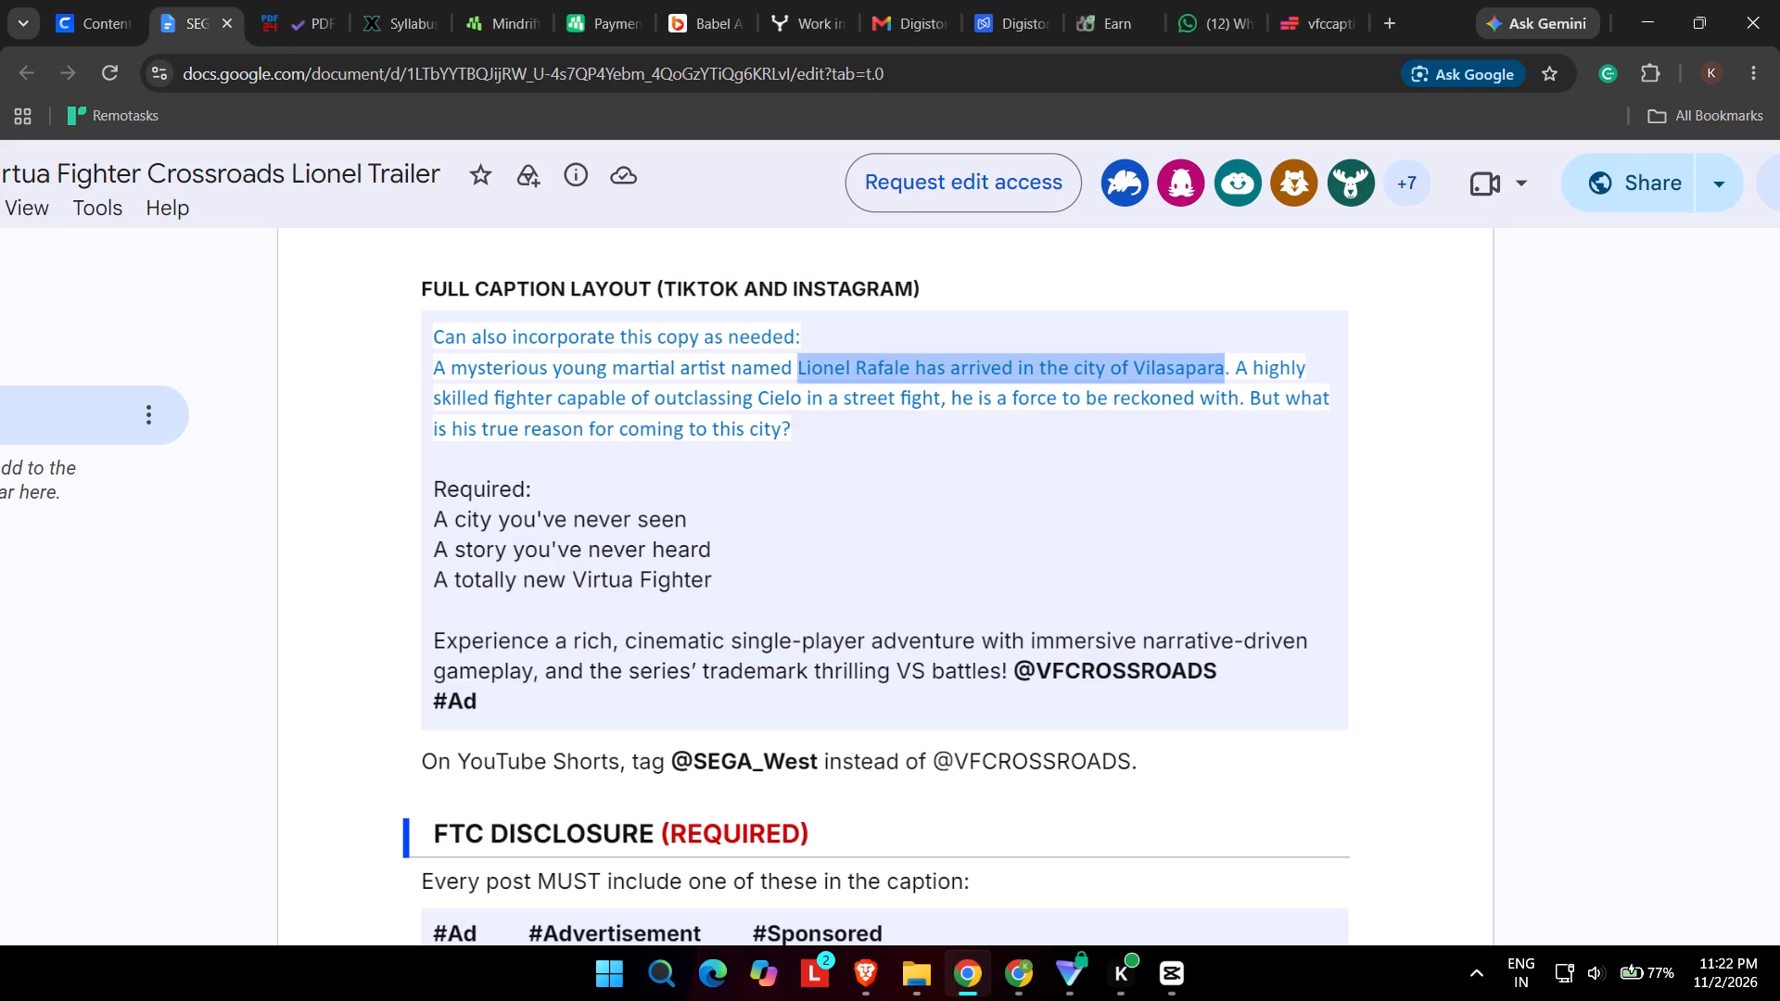
{"action": "scroll", "coordinate": [715, 643], "scroll_direction": "down", "scroll_amount": 3}
{"action": "scroll", "coordinate": [715, 643], "scroll_direction": "up", "scroll_amount": 2}
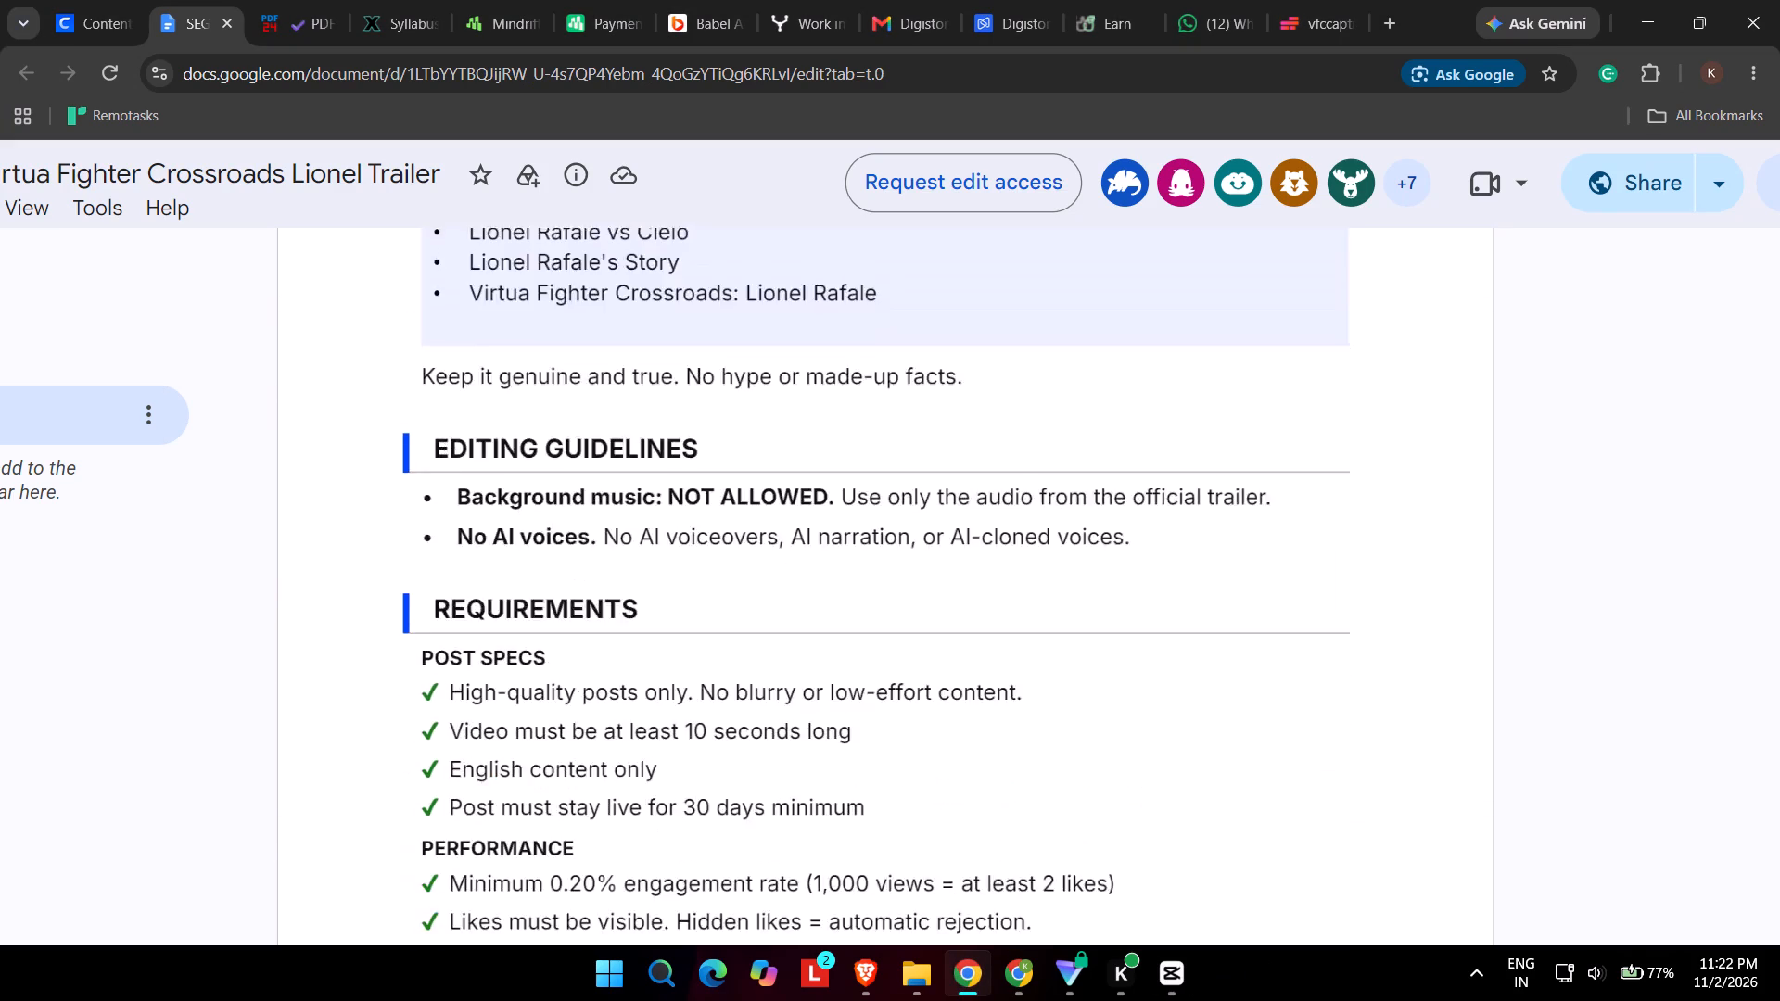
{"action": "scroll", "coordinate": [715, 643], "scroll_direction": "up", "scroll_amount": 2}
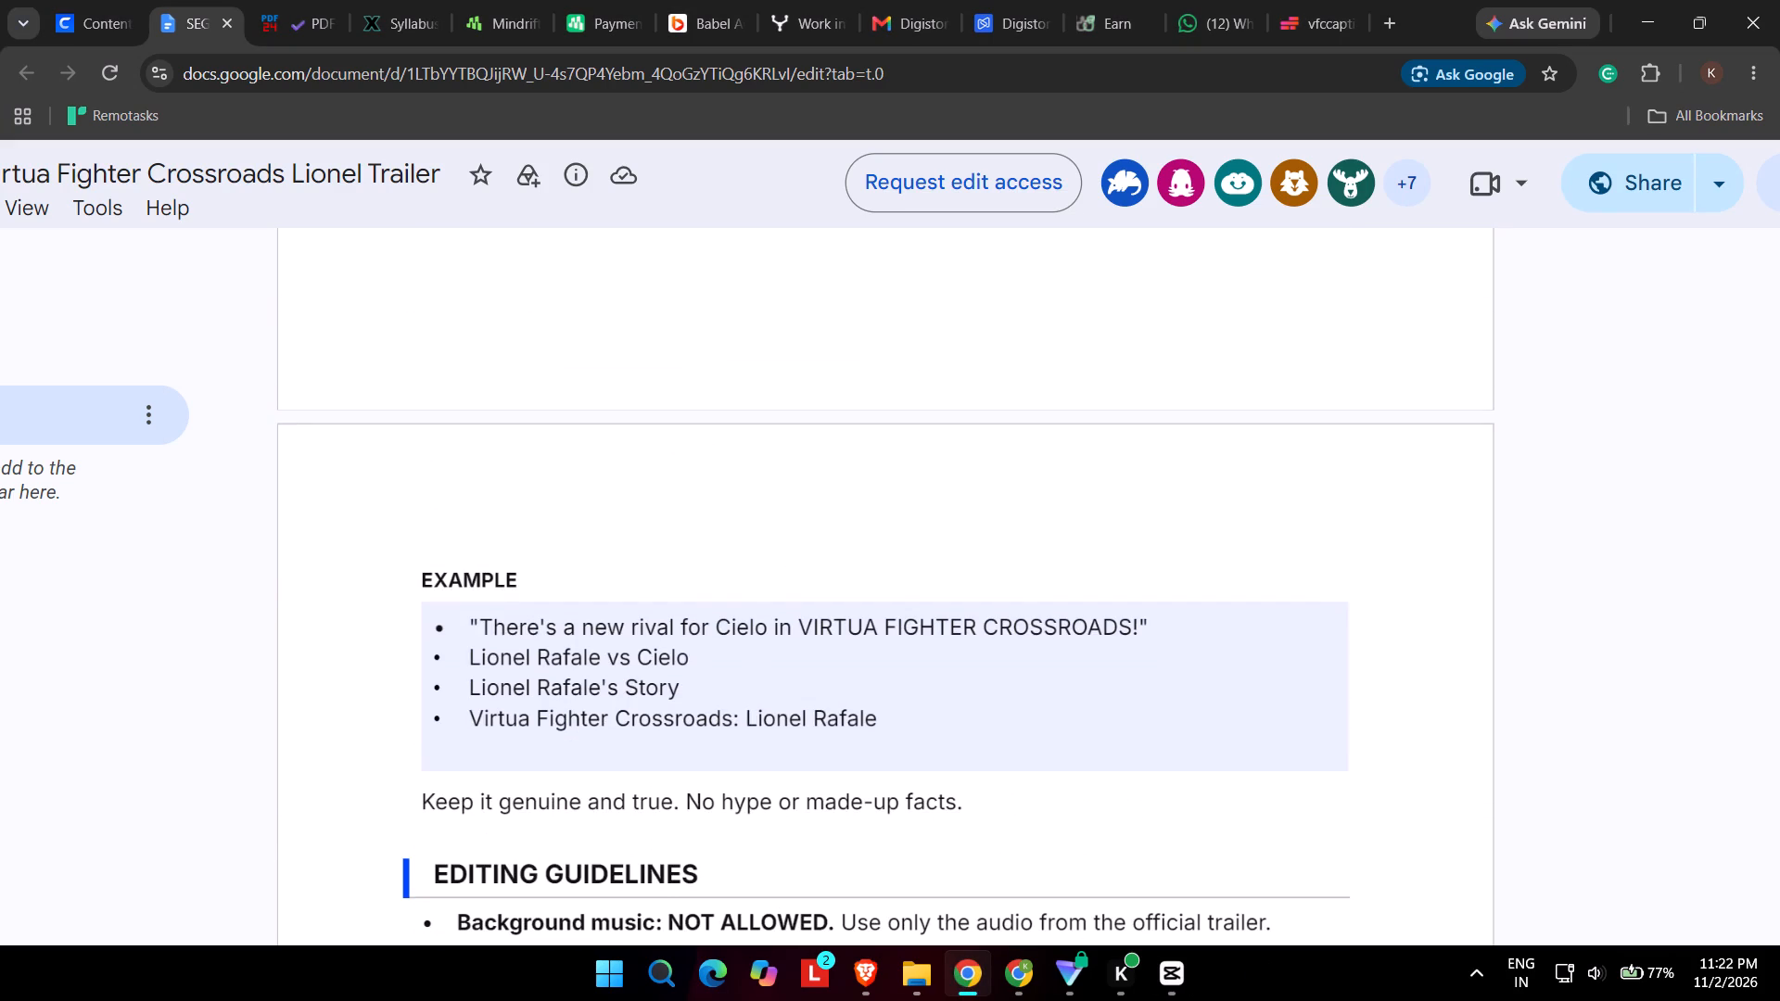
{"action": "left_click_drag", "start_coordinate": [483, 628], "coordinate": [1152, 621]}
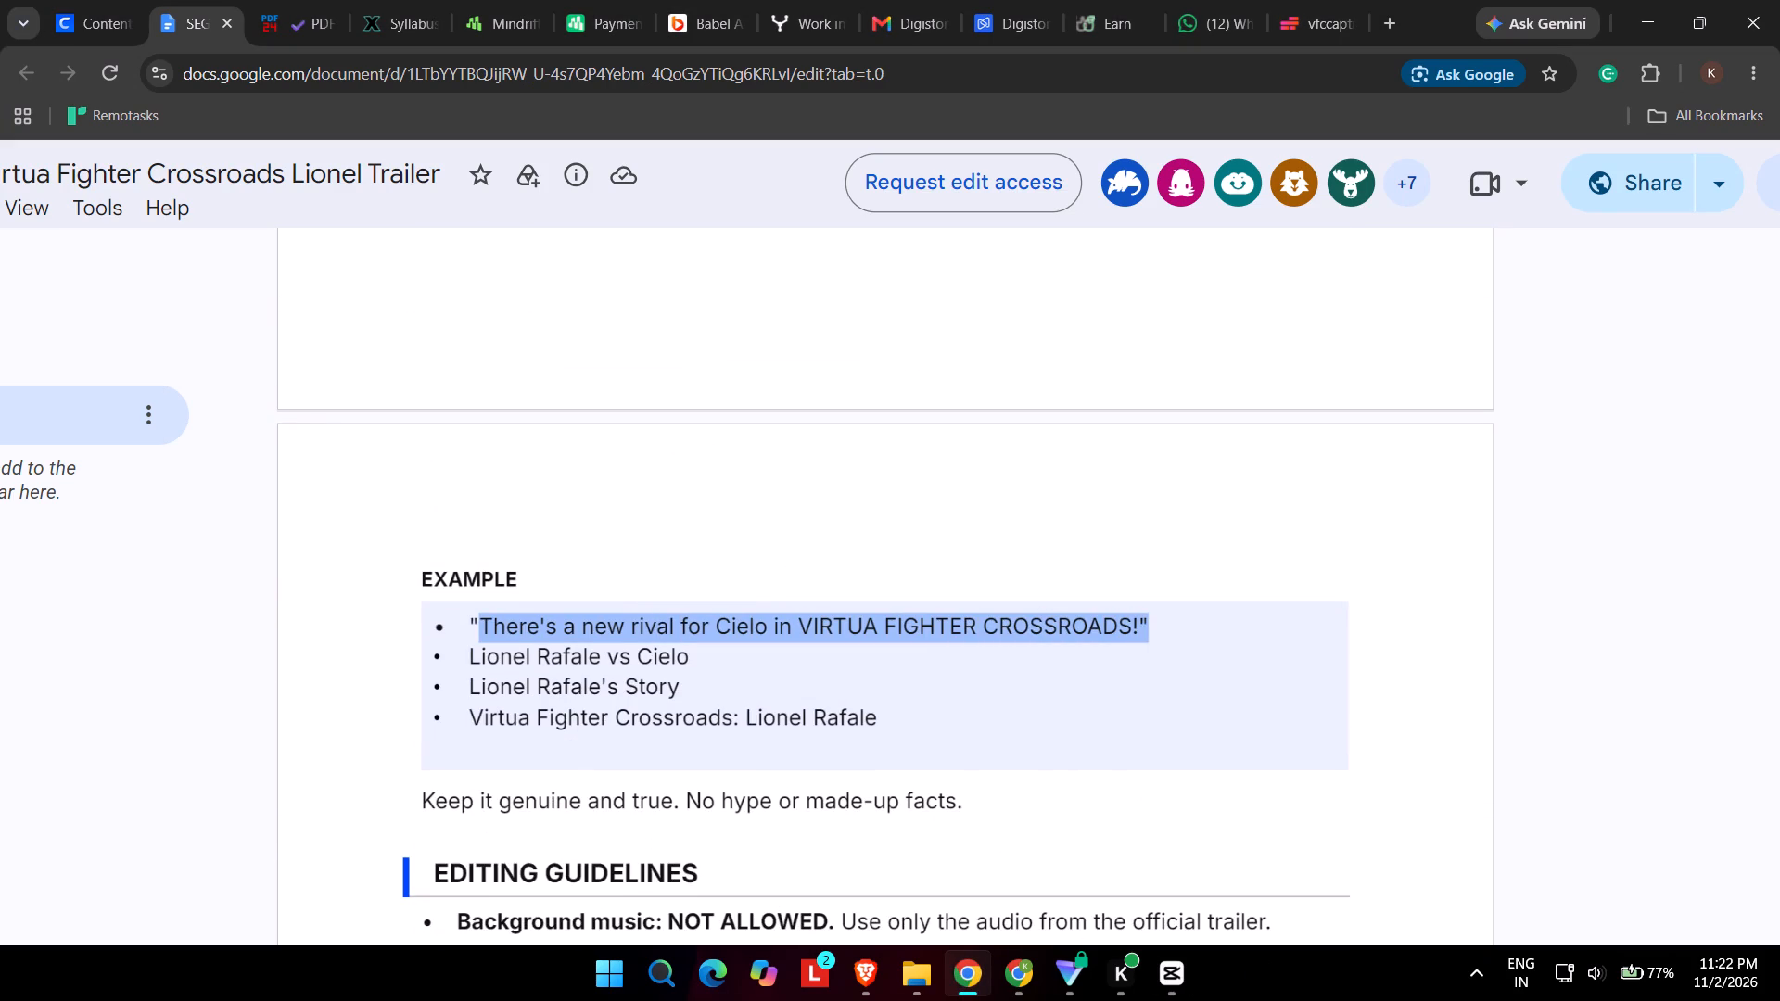
{"action": "left_click_drag", "start_coordinate": [1152, 621], "coordinate": [1141, 623]}
{"action": "key", "text": "ctrl+c"}
{"action": "left_click", "coordinate": [1160, 971]}
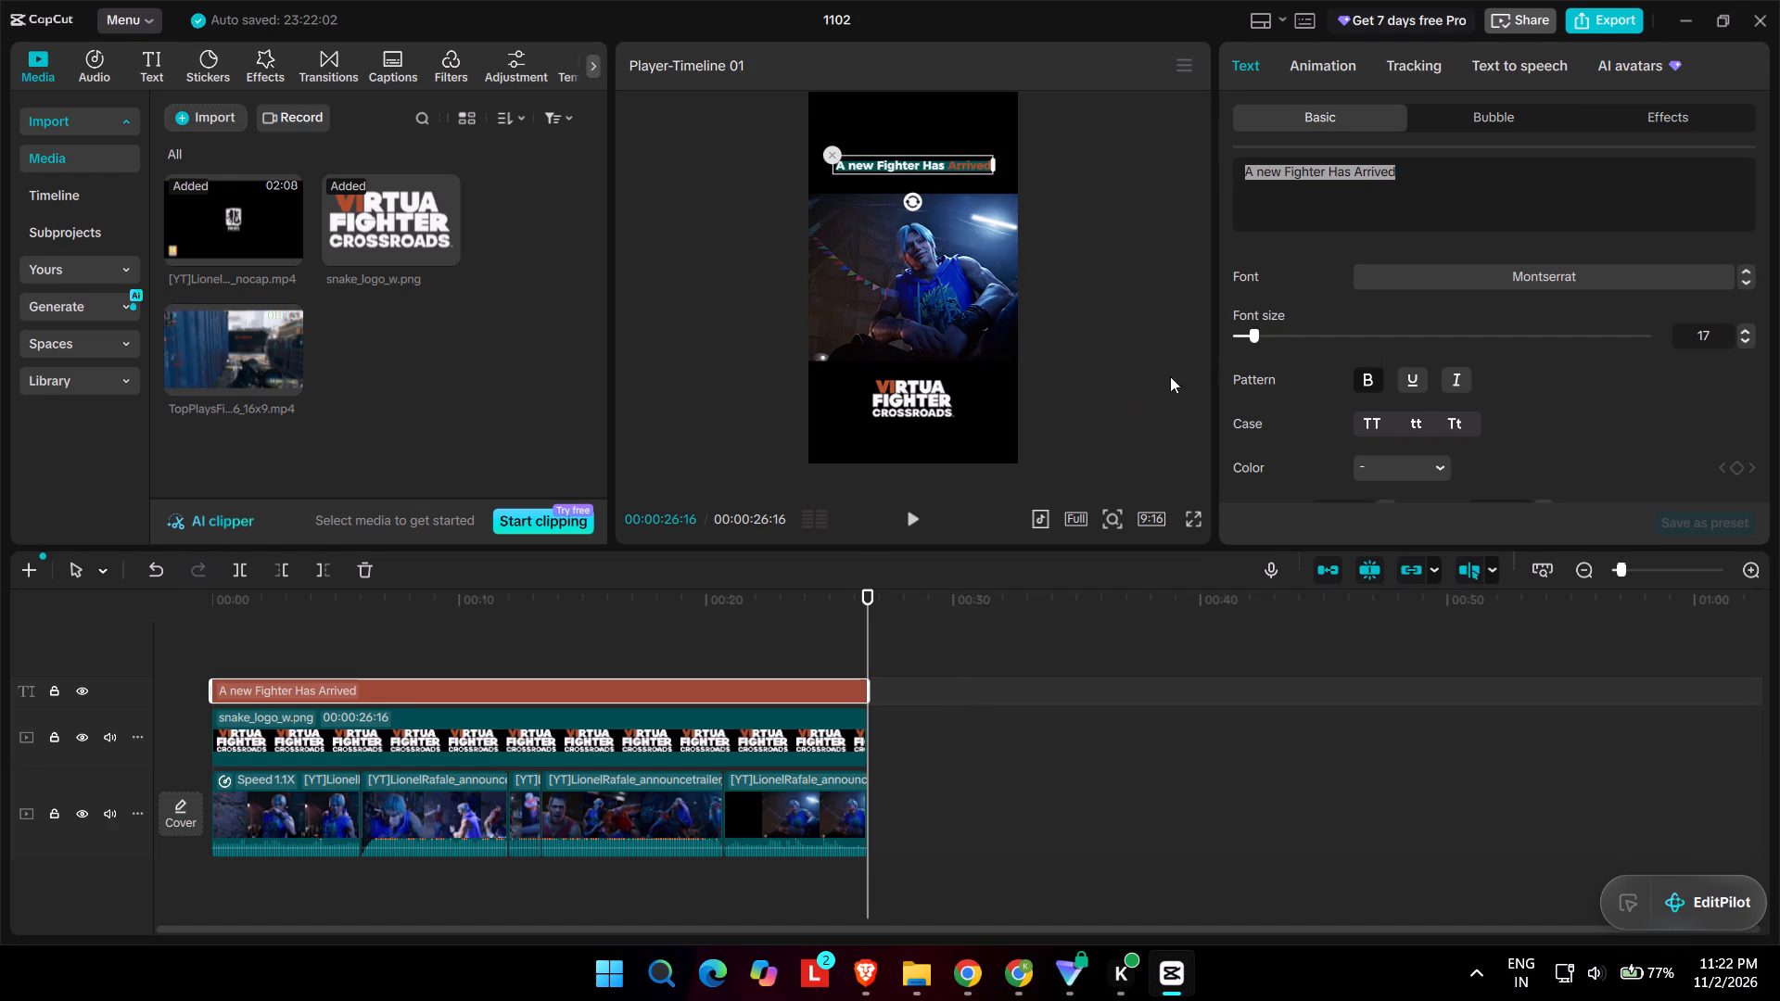
{"action": "key", "text": "ctrl+v"}
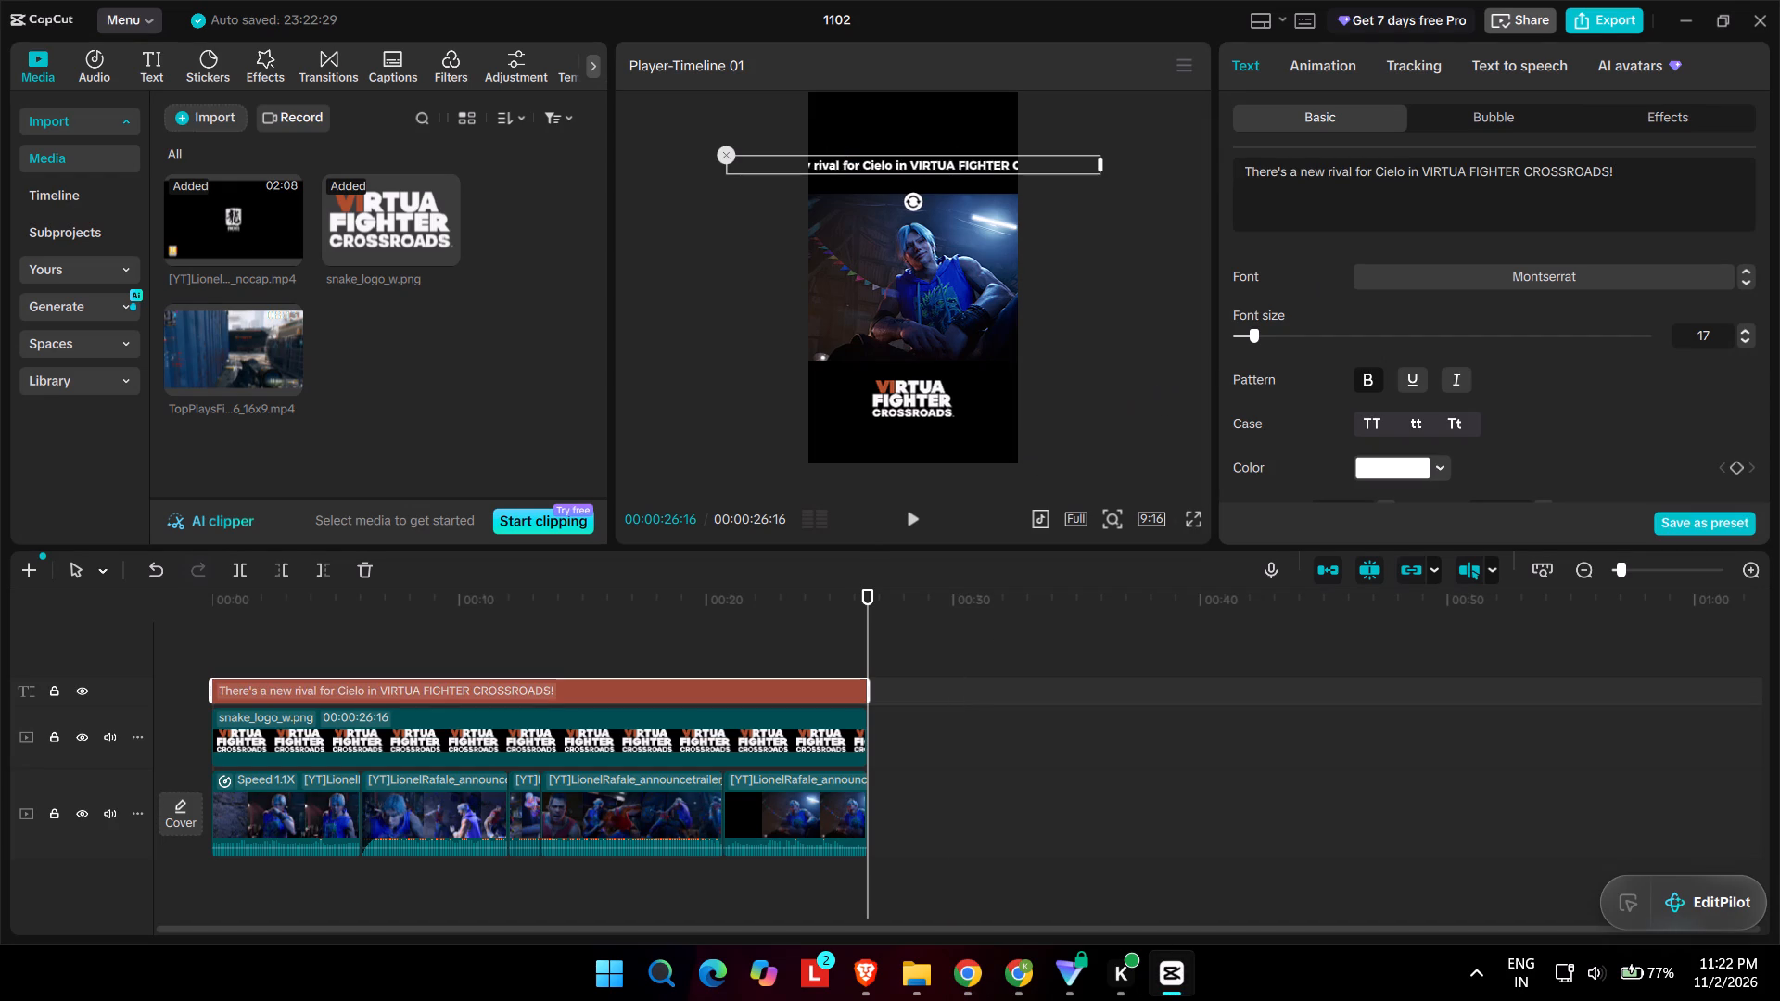
Break the title into two lines so that "VIRTUA FIGHTER CROSSROADS!" starts on the second line.
{"action": "left_click", "coordinate": [1425, 170]}
{"action": "key", "text": "BackSpace"}
{"action": "key", "text": "Return"}
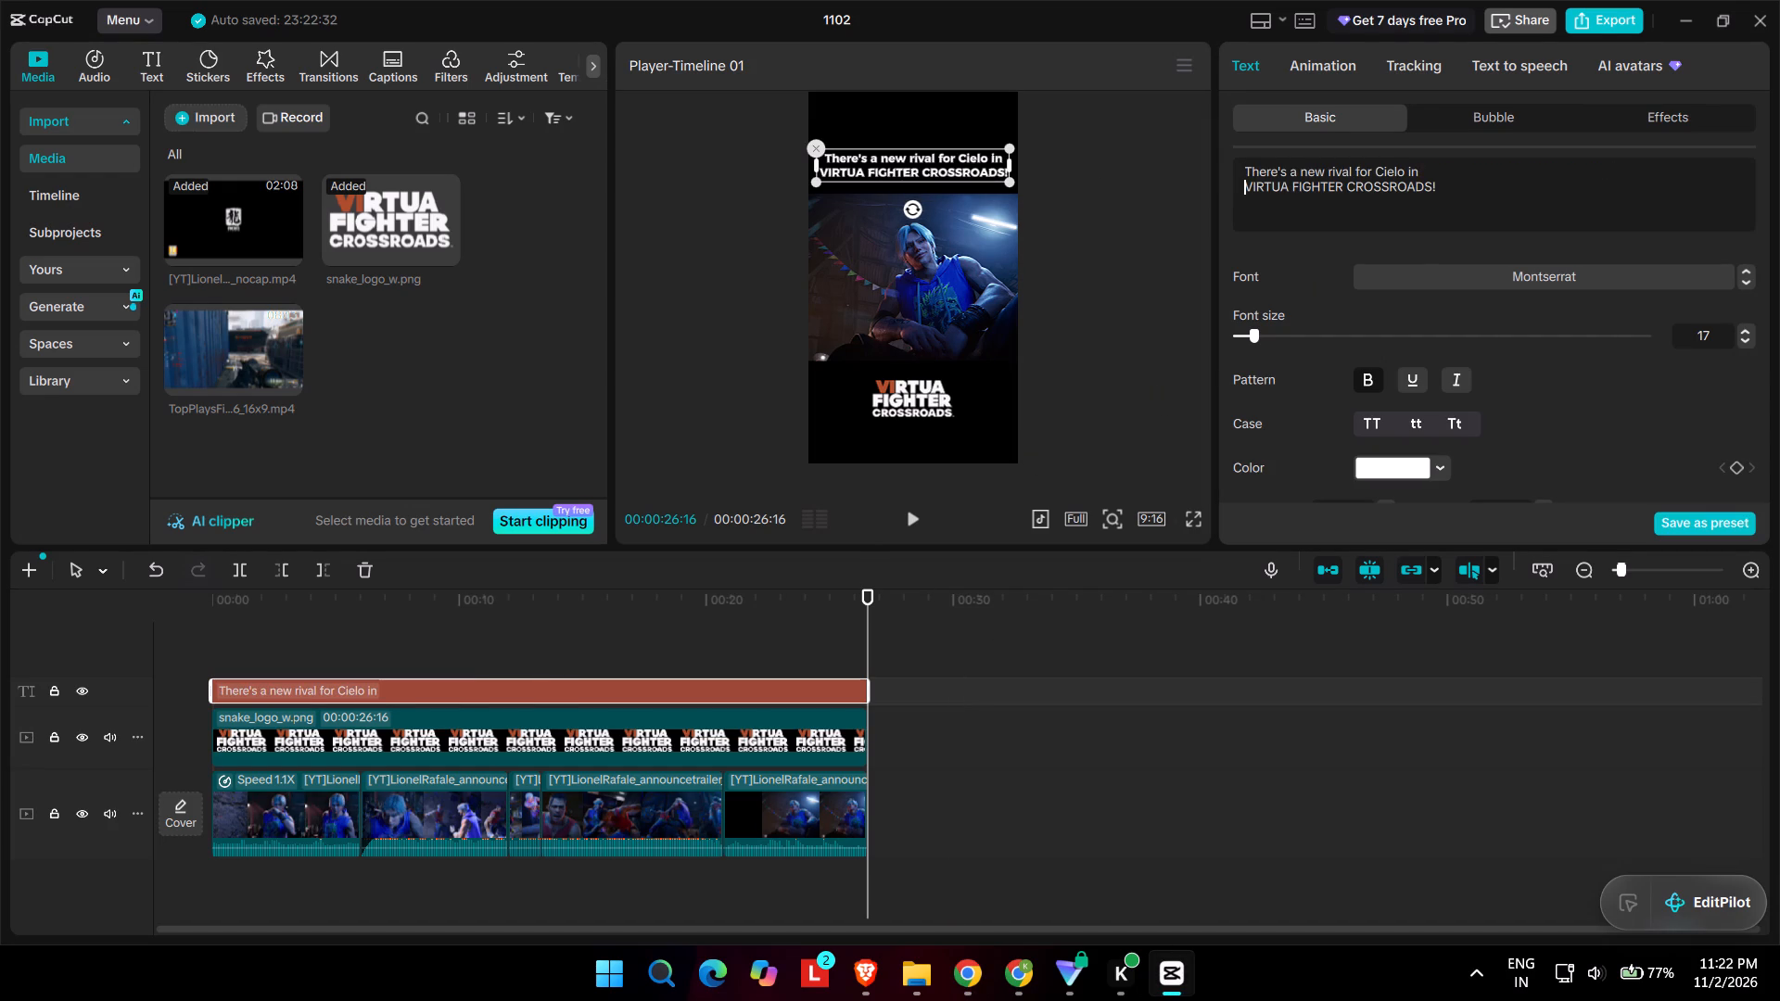
Color the letters "VI" of VIRTUA in the title orange-red, hex AB4B29, to match the logo.
{"action": "left_click_drag", "start_coordinate": [1245, 192], "coordinate": [1280, 198]}
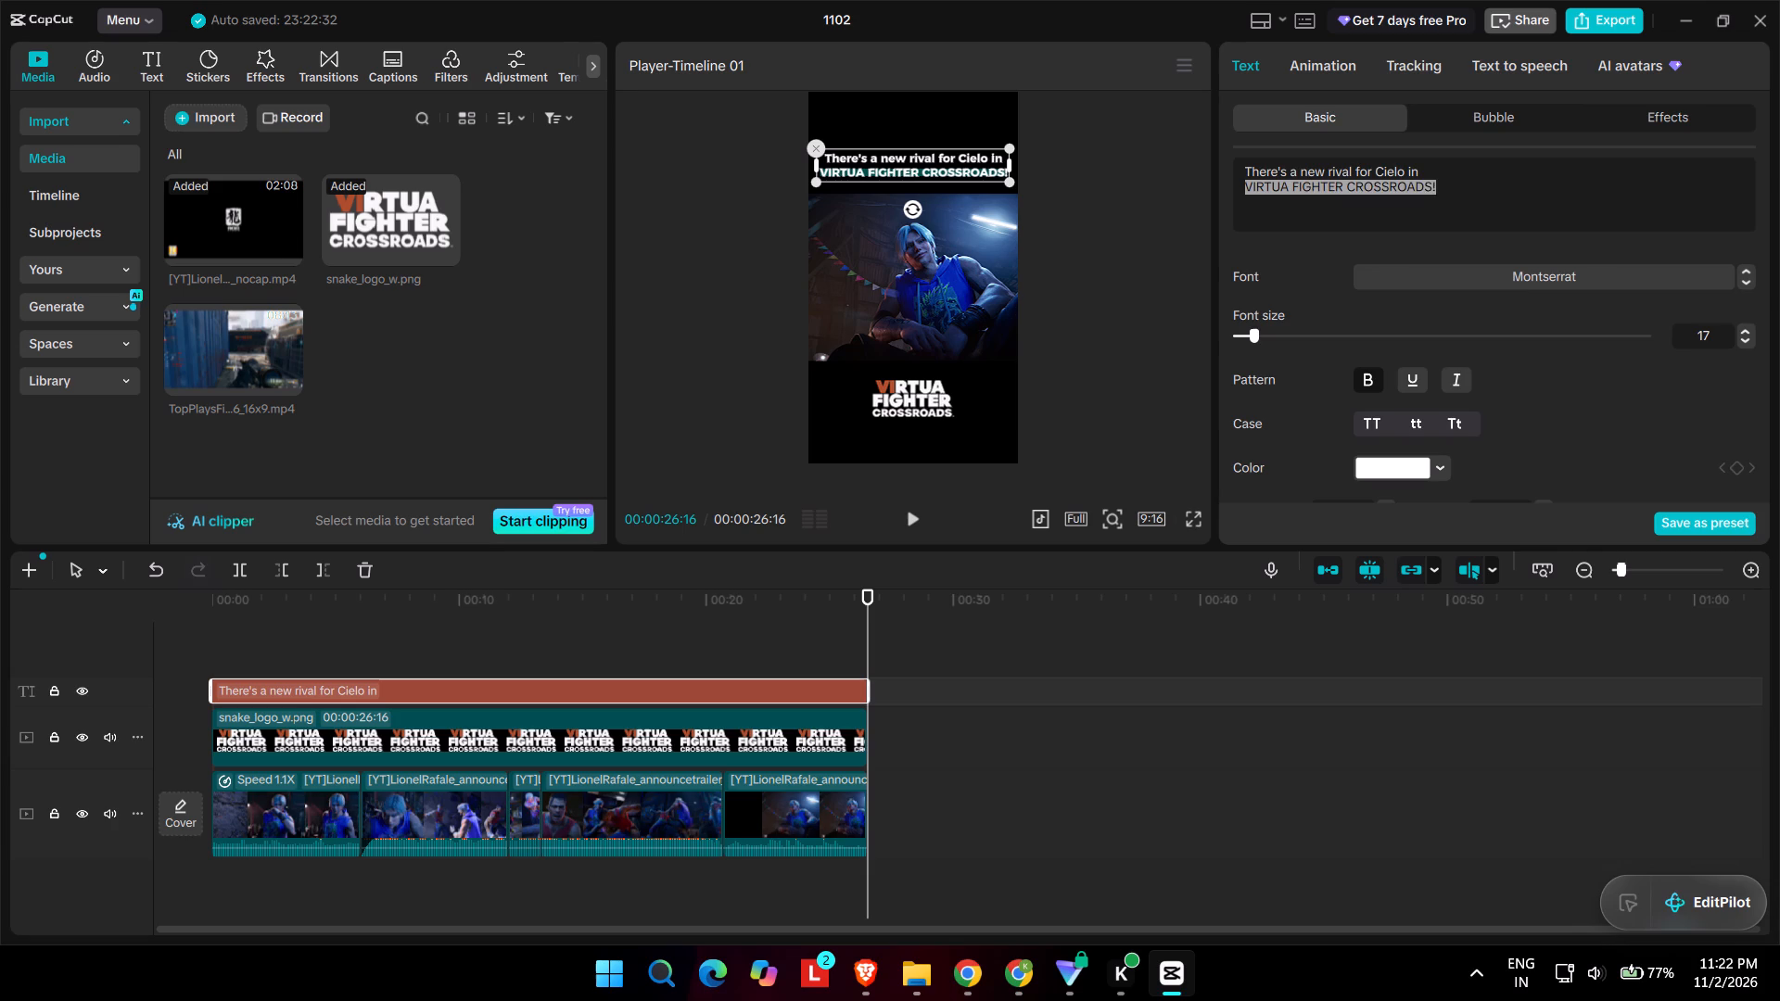
{"action": "left_click_drag", "start_coordinate": [1280, 198], "coordinate": [1258, 186]}
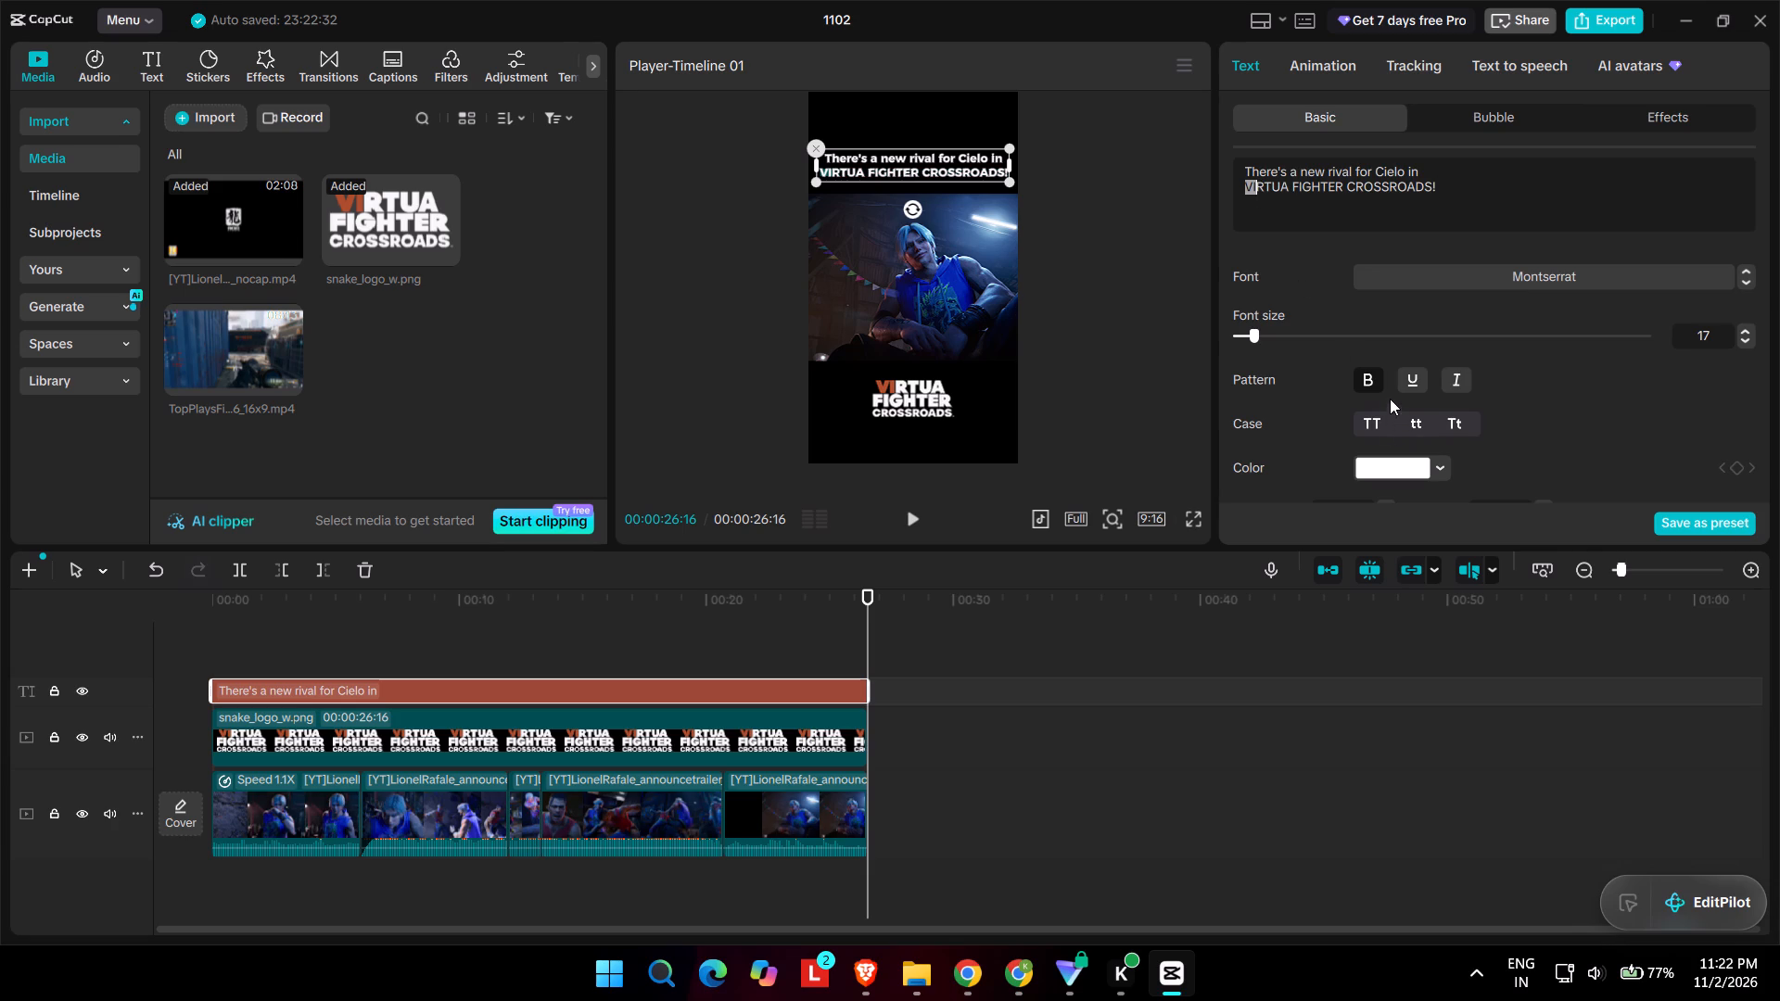
{"action": "left_click", "coordinate": [1382, 460]}
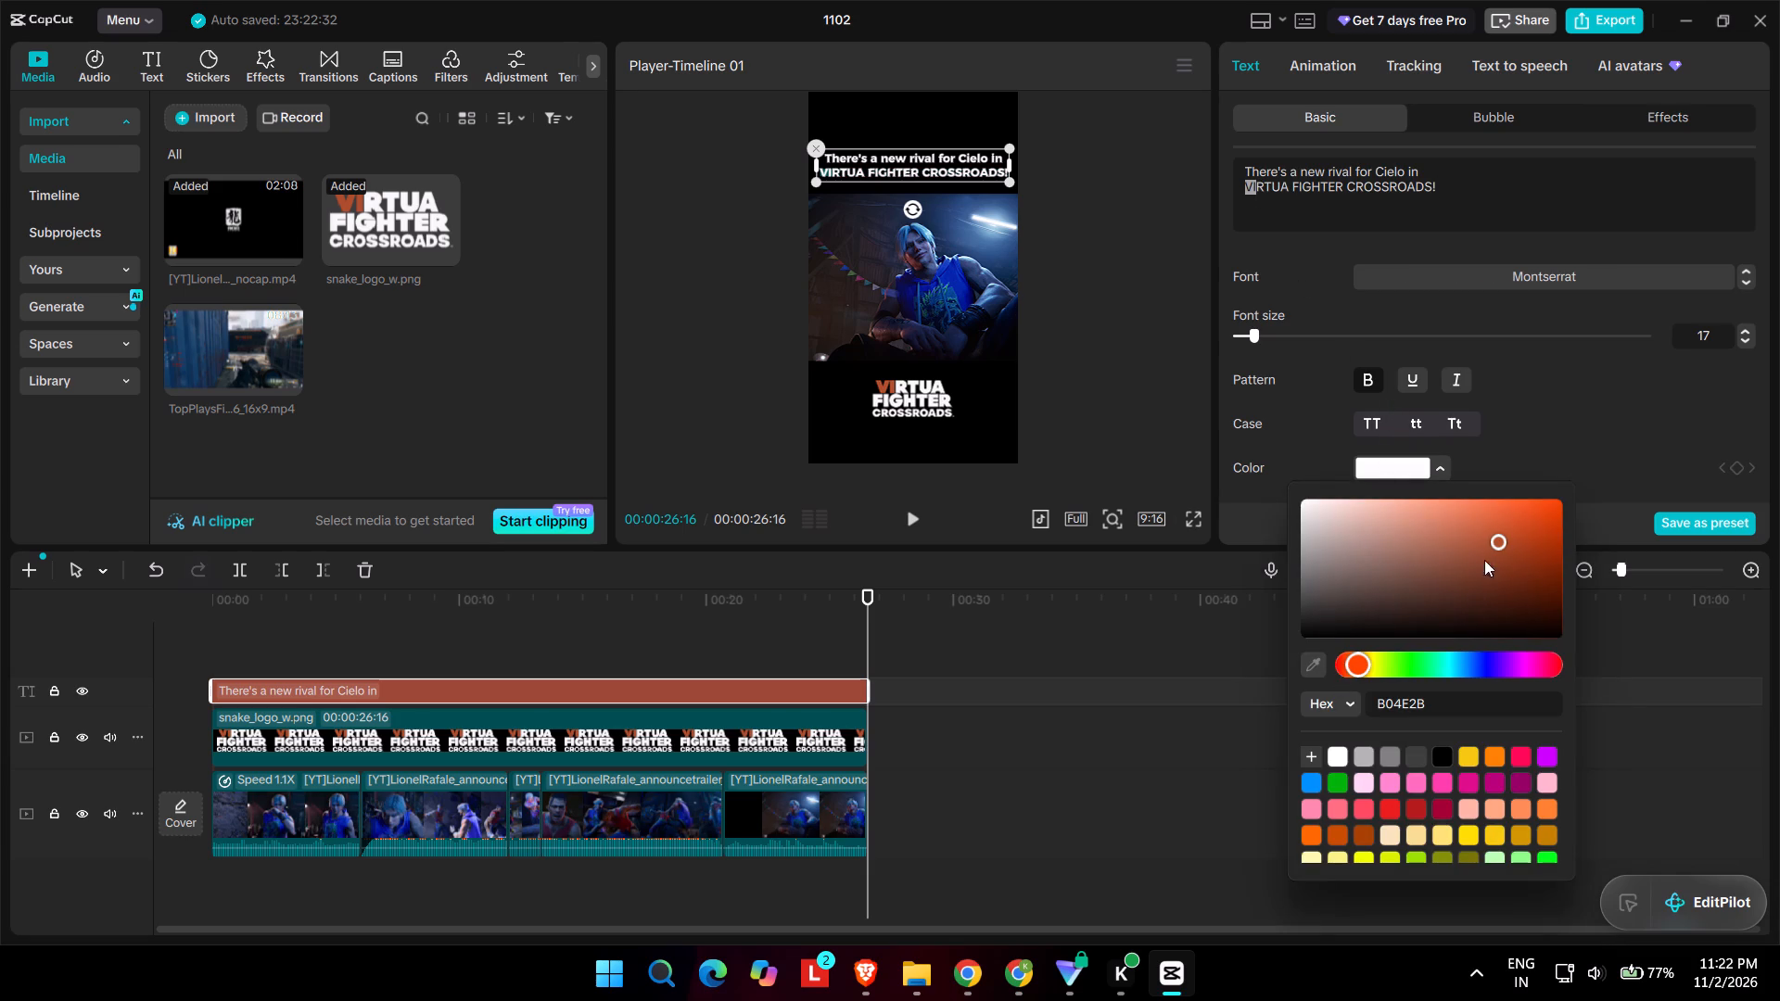
{"action": "left_click", "coordinate": [1497, 539]}
{"action": "left_click", "coordinate": [1498, 541]}
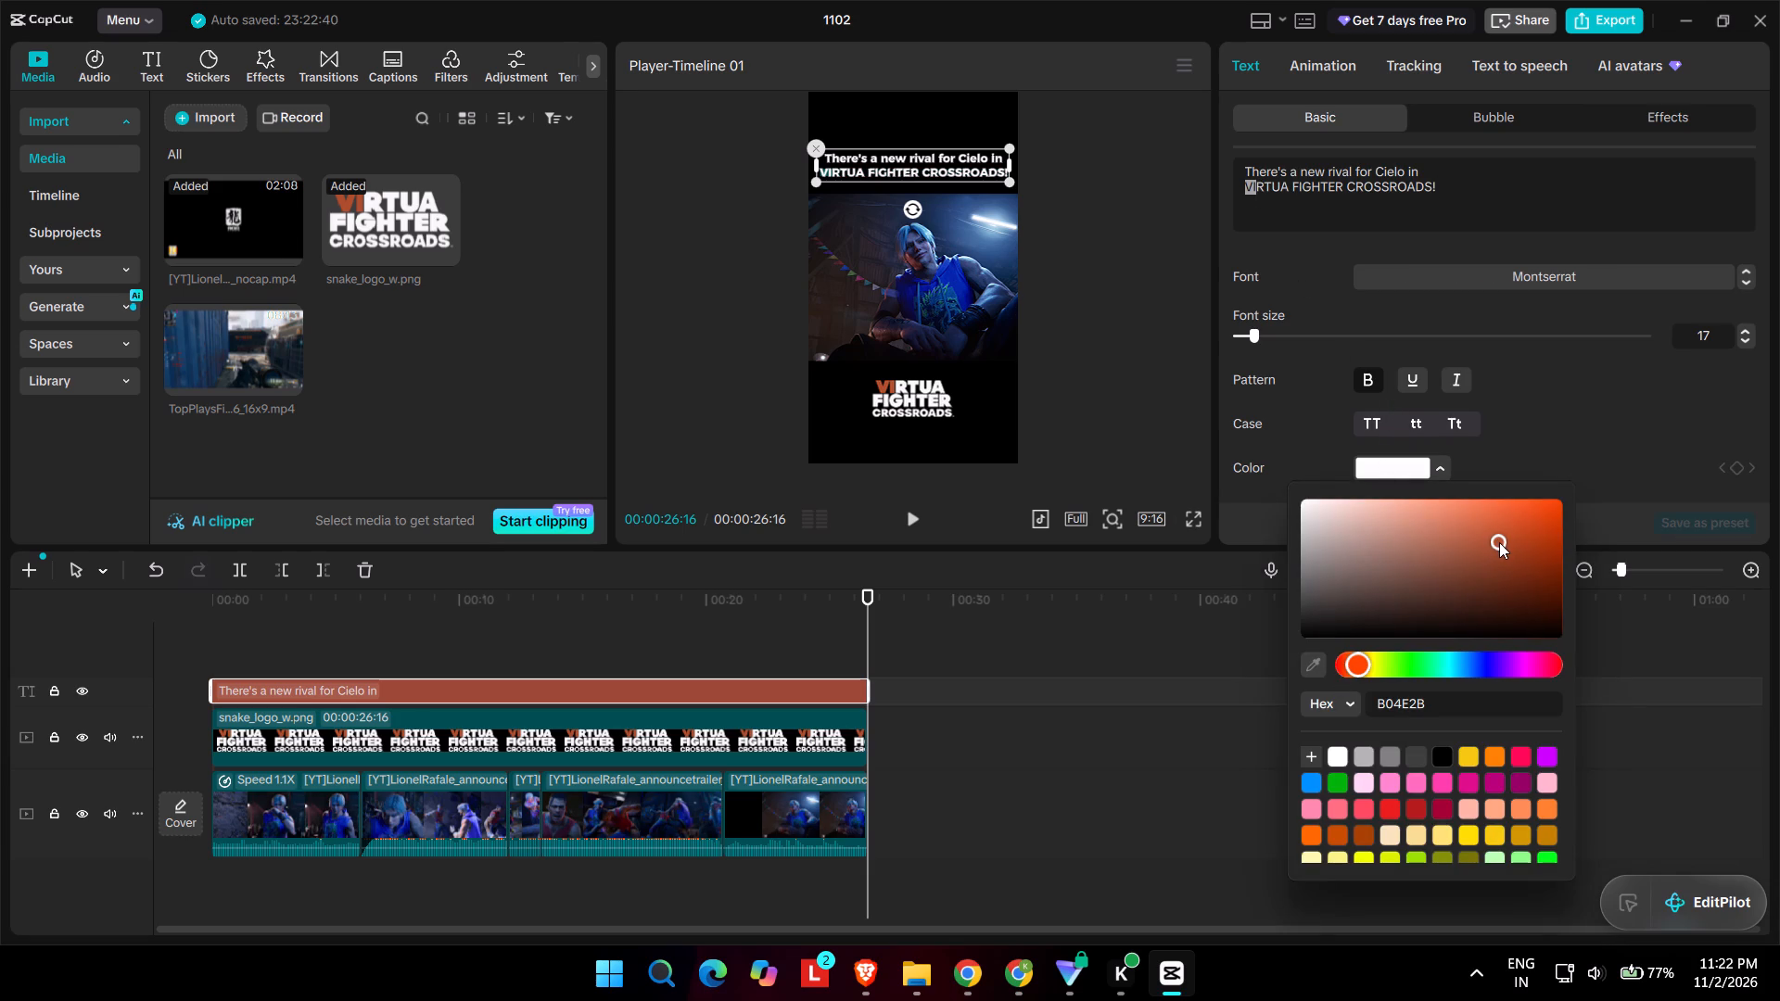
{"action": "left_click", "coordinate": [1500, 545]}
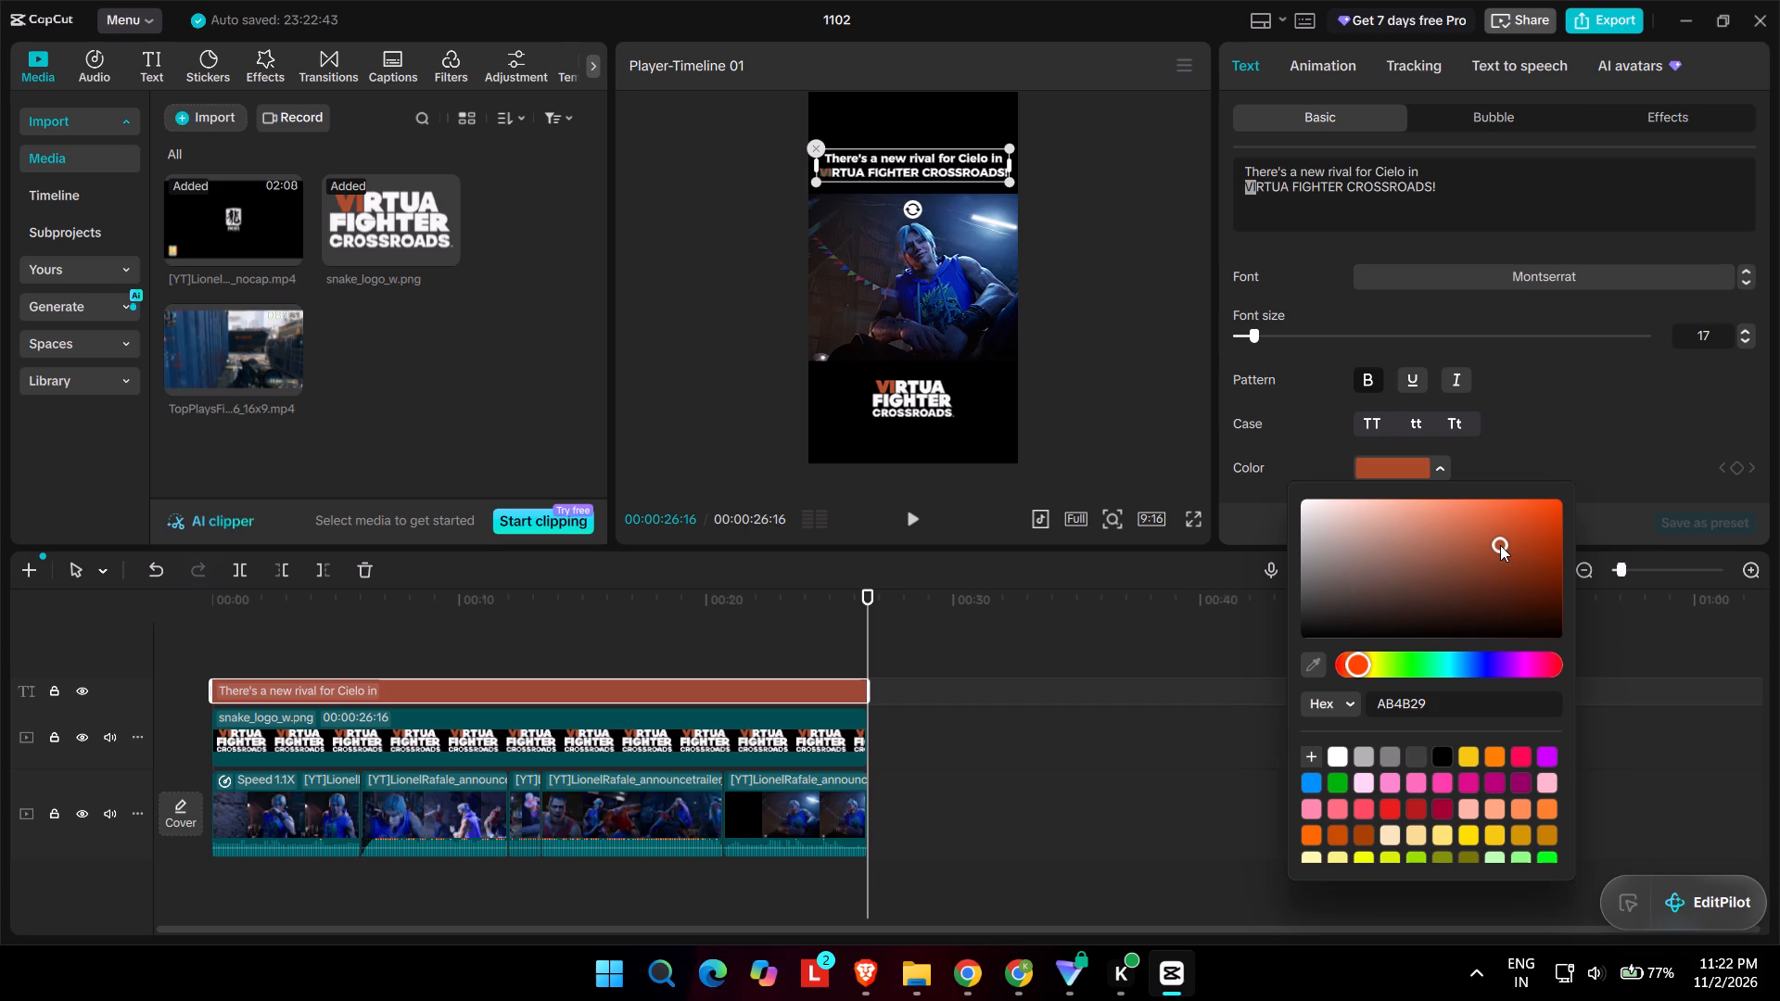
{"action": "left_click", "coordinate": [1535, 398]}
{"action": "left_click", "coordinate": [1071, 169]}
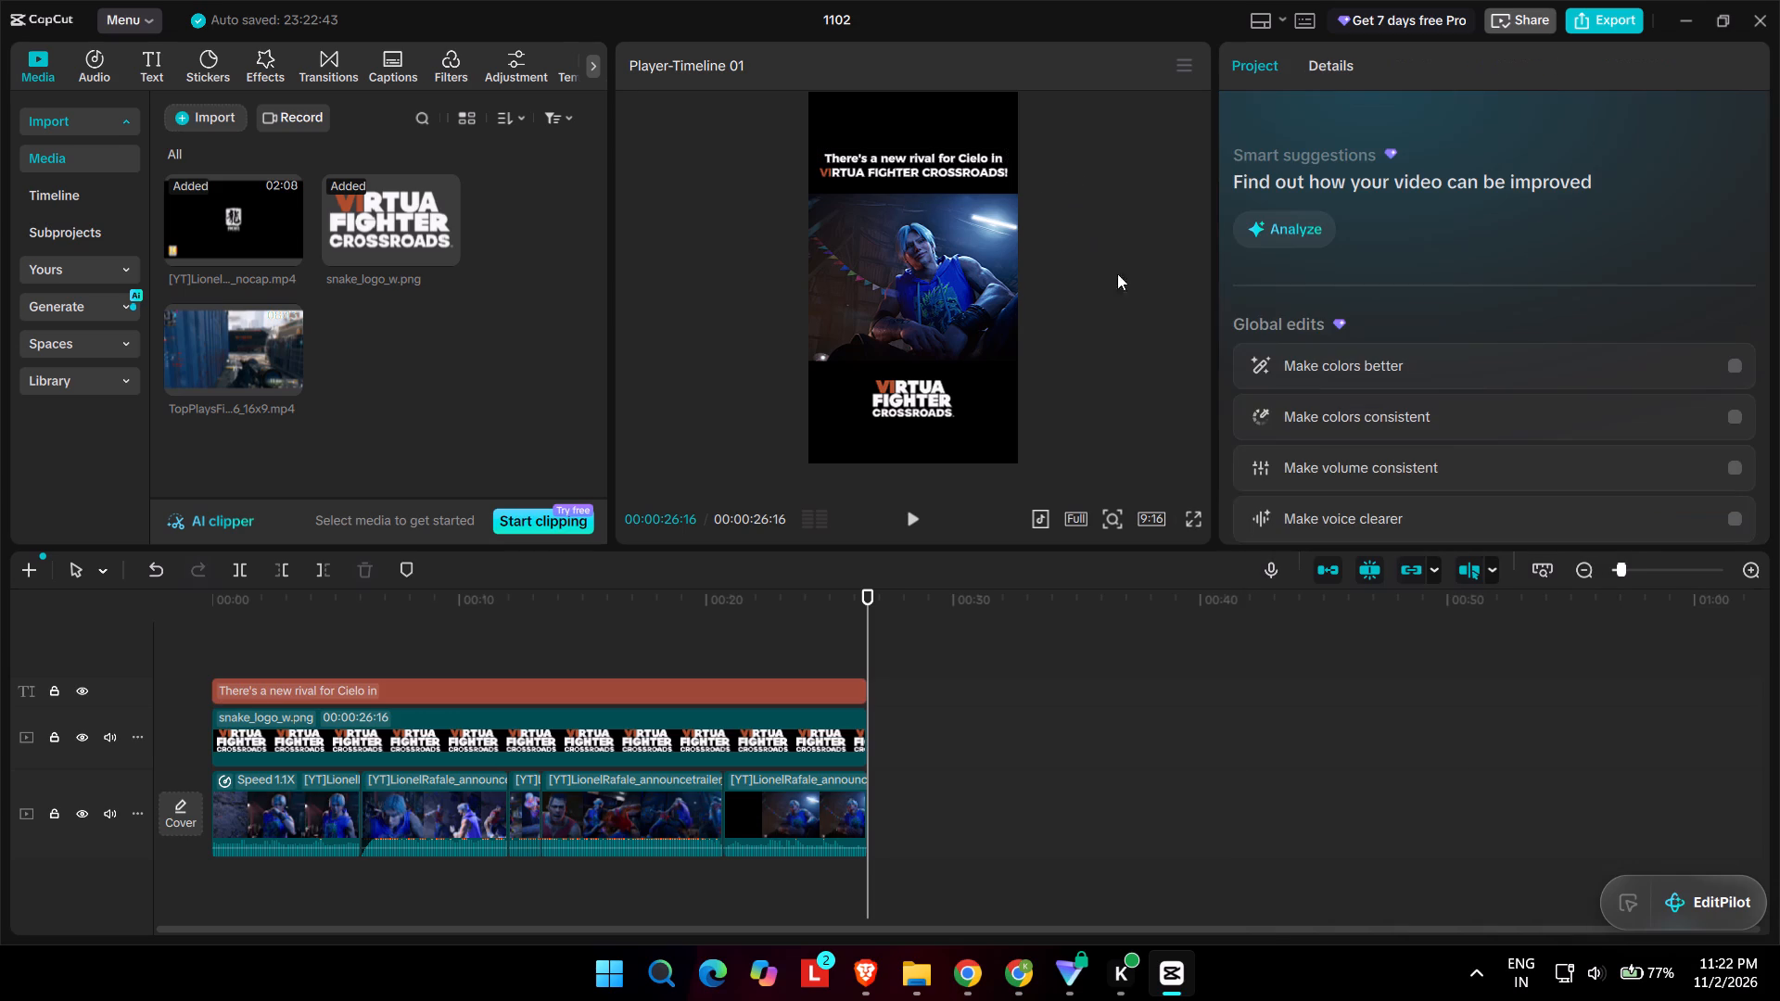
Play back the opening seconds of the video, first full screen and again in the normal preview, to check the new title.
{"action": "left_click", "coordinate": [1192, 523]}
{"action": "key", "text": "space"}
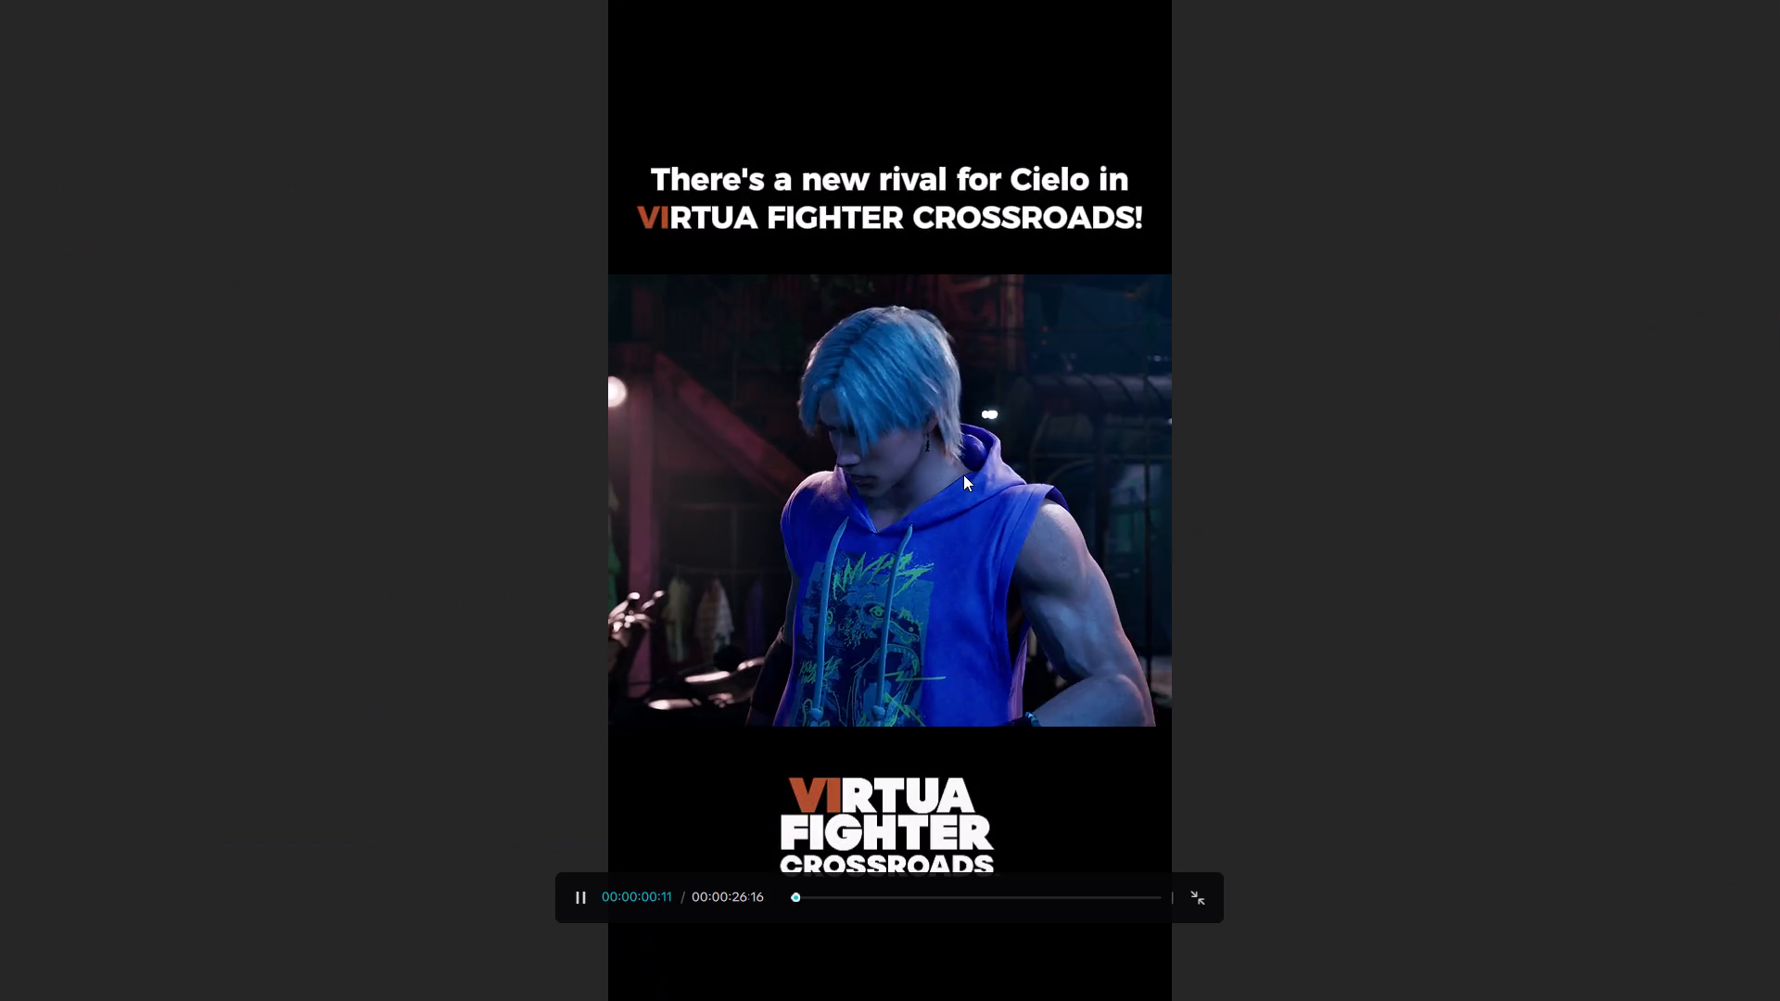
{"action": "key", "text": "space"}
{"action": "key", "text": "space"}
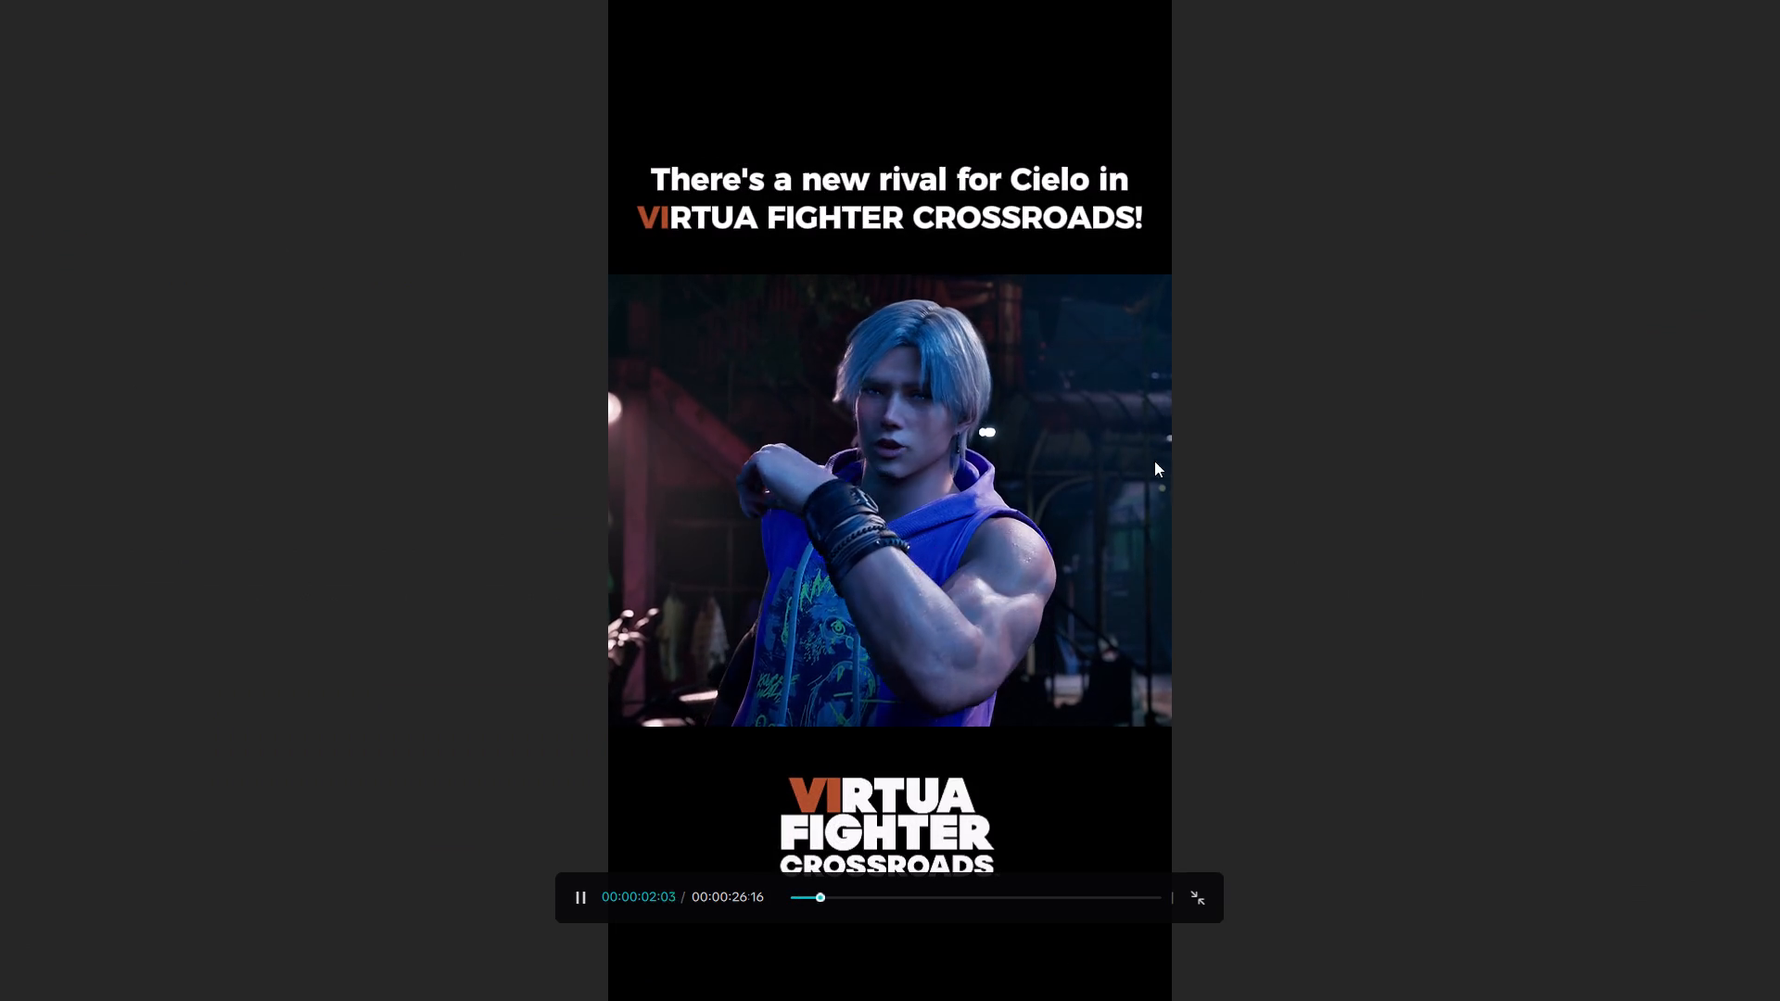
{"action": "key", "text": "space"}
{"action": "left_click", "coordinate": [1337, 450]}
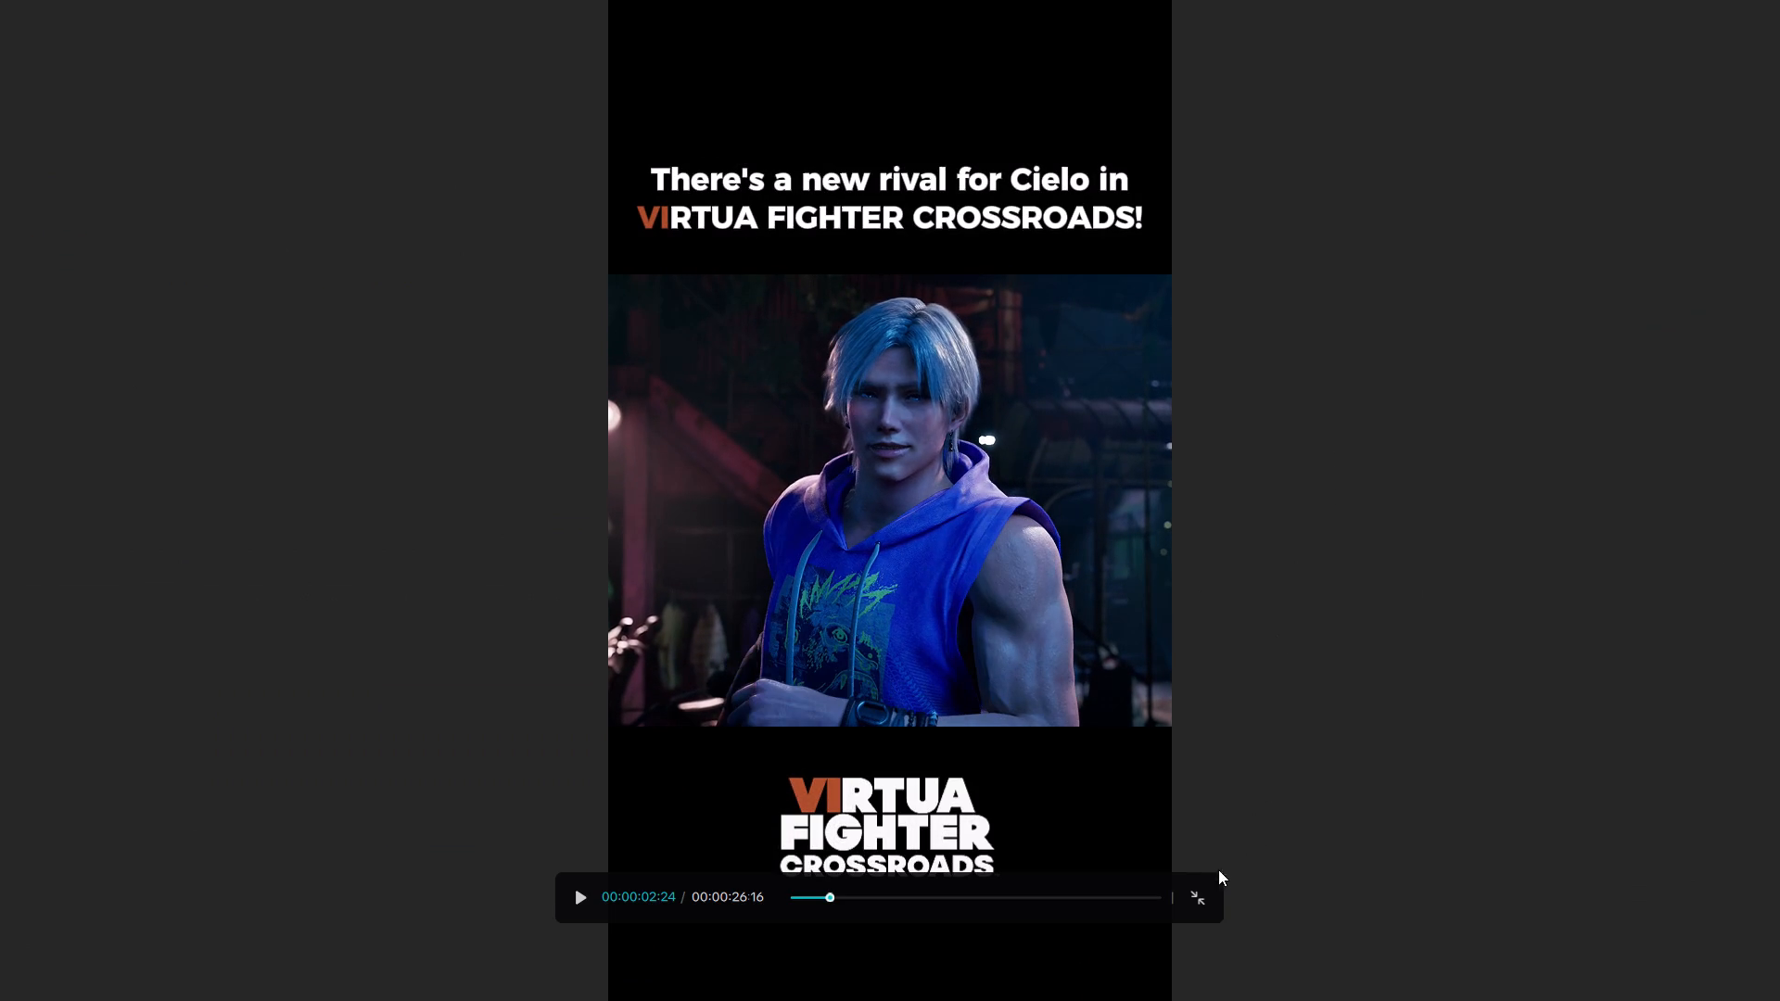
{"action": "left_click", "coordinate": [1193, 896]}
{"action": "key", "text": "space"}
{"action": "key", "text": "space"}
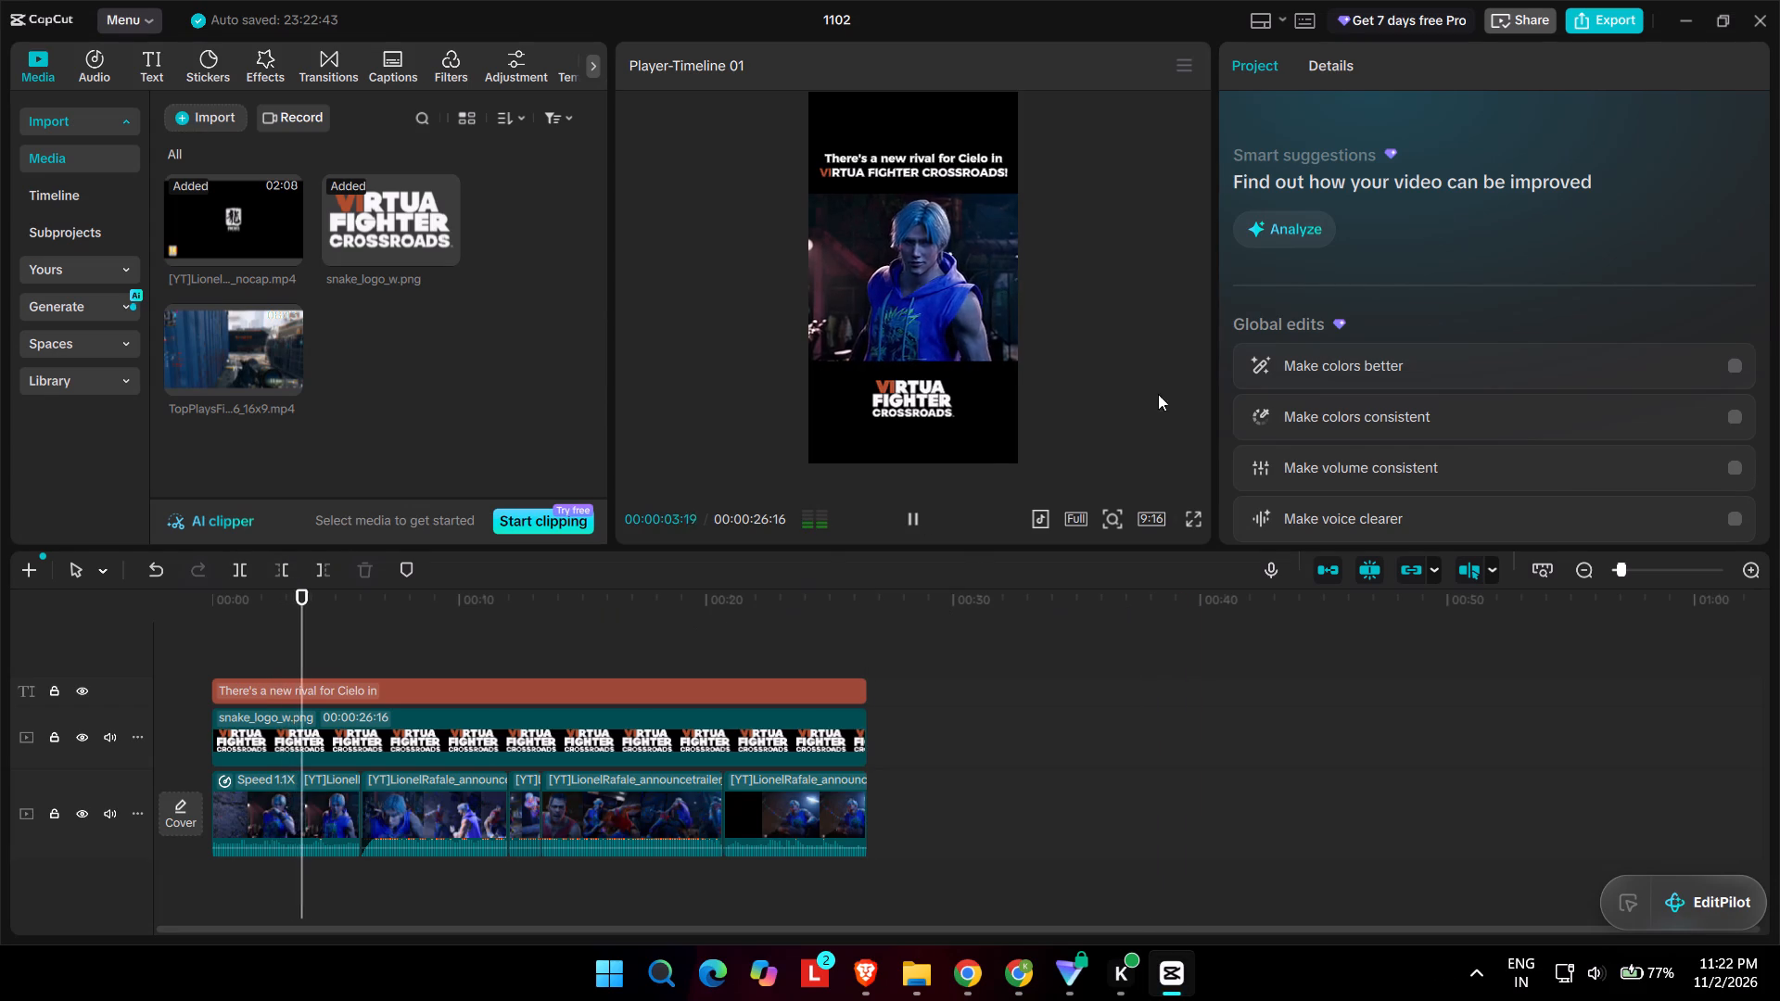
{"action": "key", "text": "space"}
{"action": "left_click", "coordinate": [914, 520]}
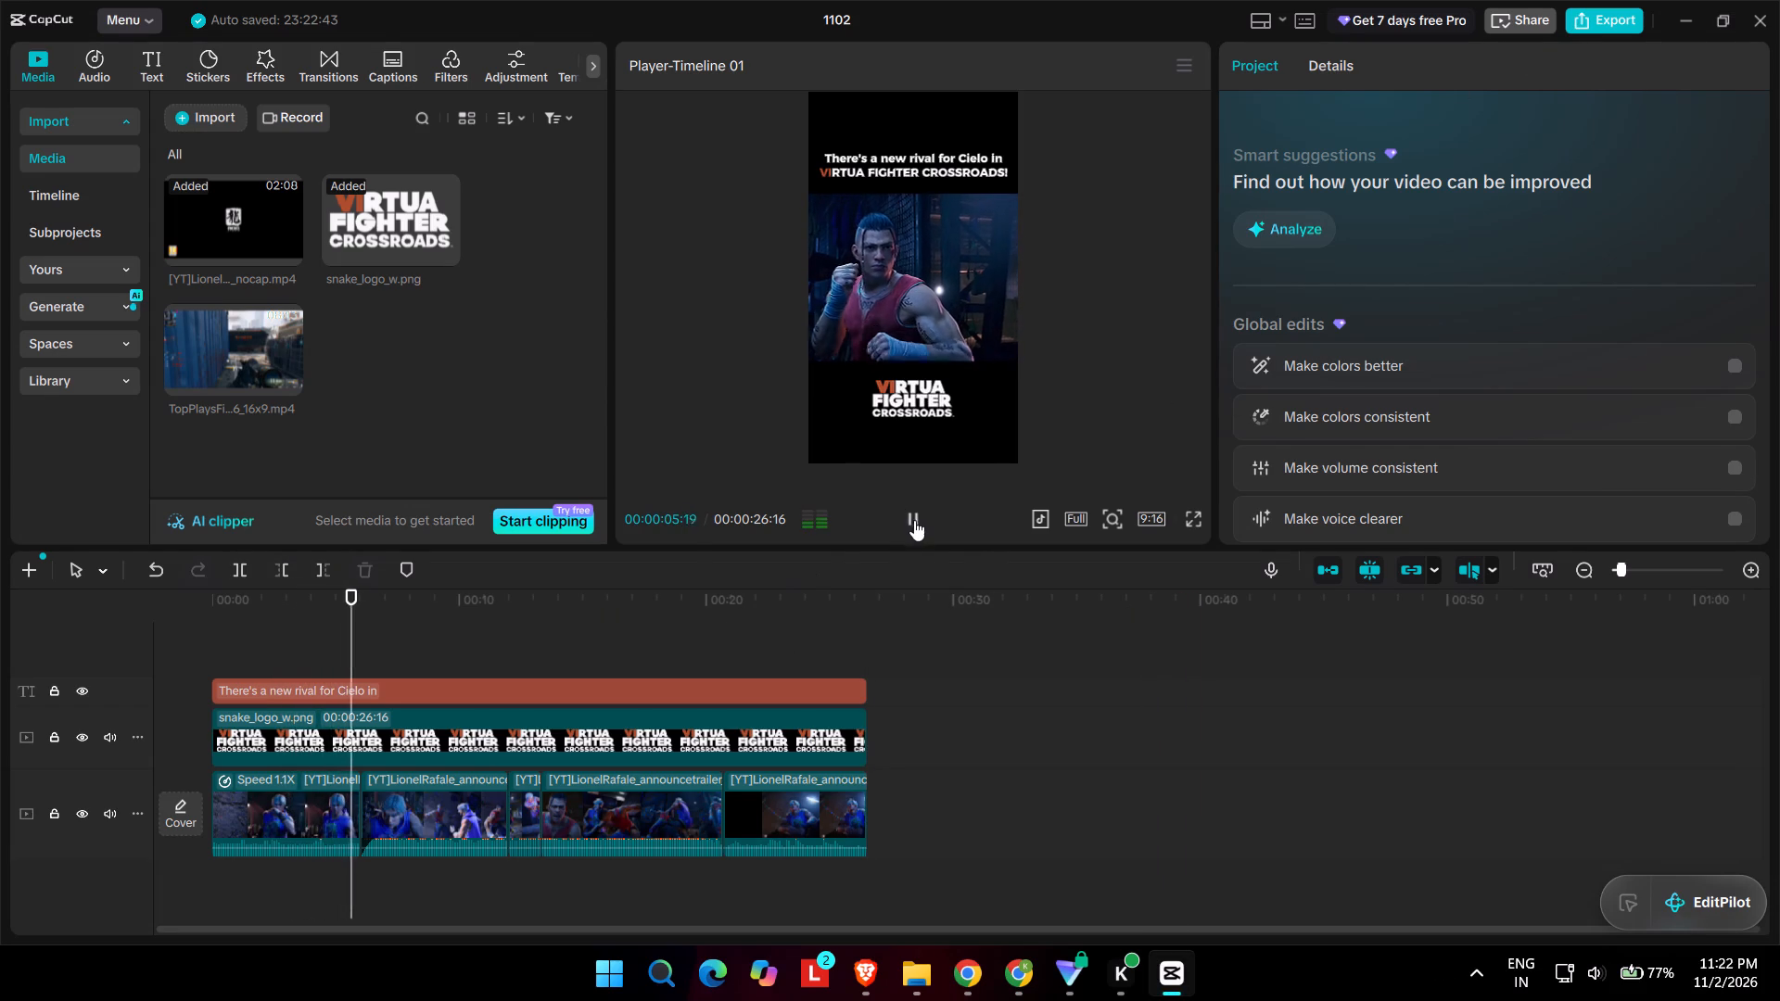
Export the enlarged-clip version with the new two-line title and close the export window.
{"action": "left_click", "coordinate": [1601, 10]}
{"action": "double_click", "coordinate": [1112, 215]}
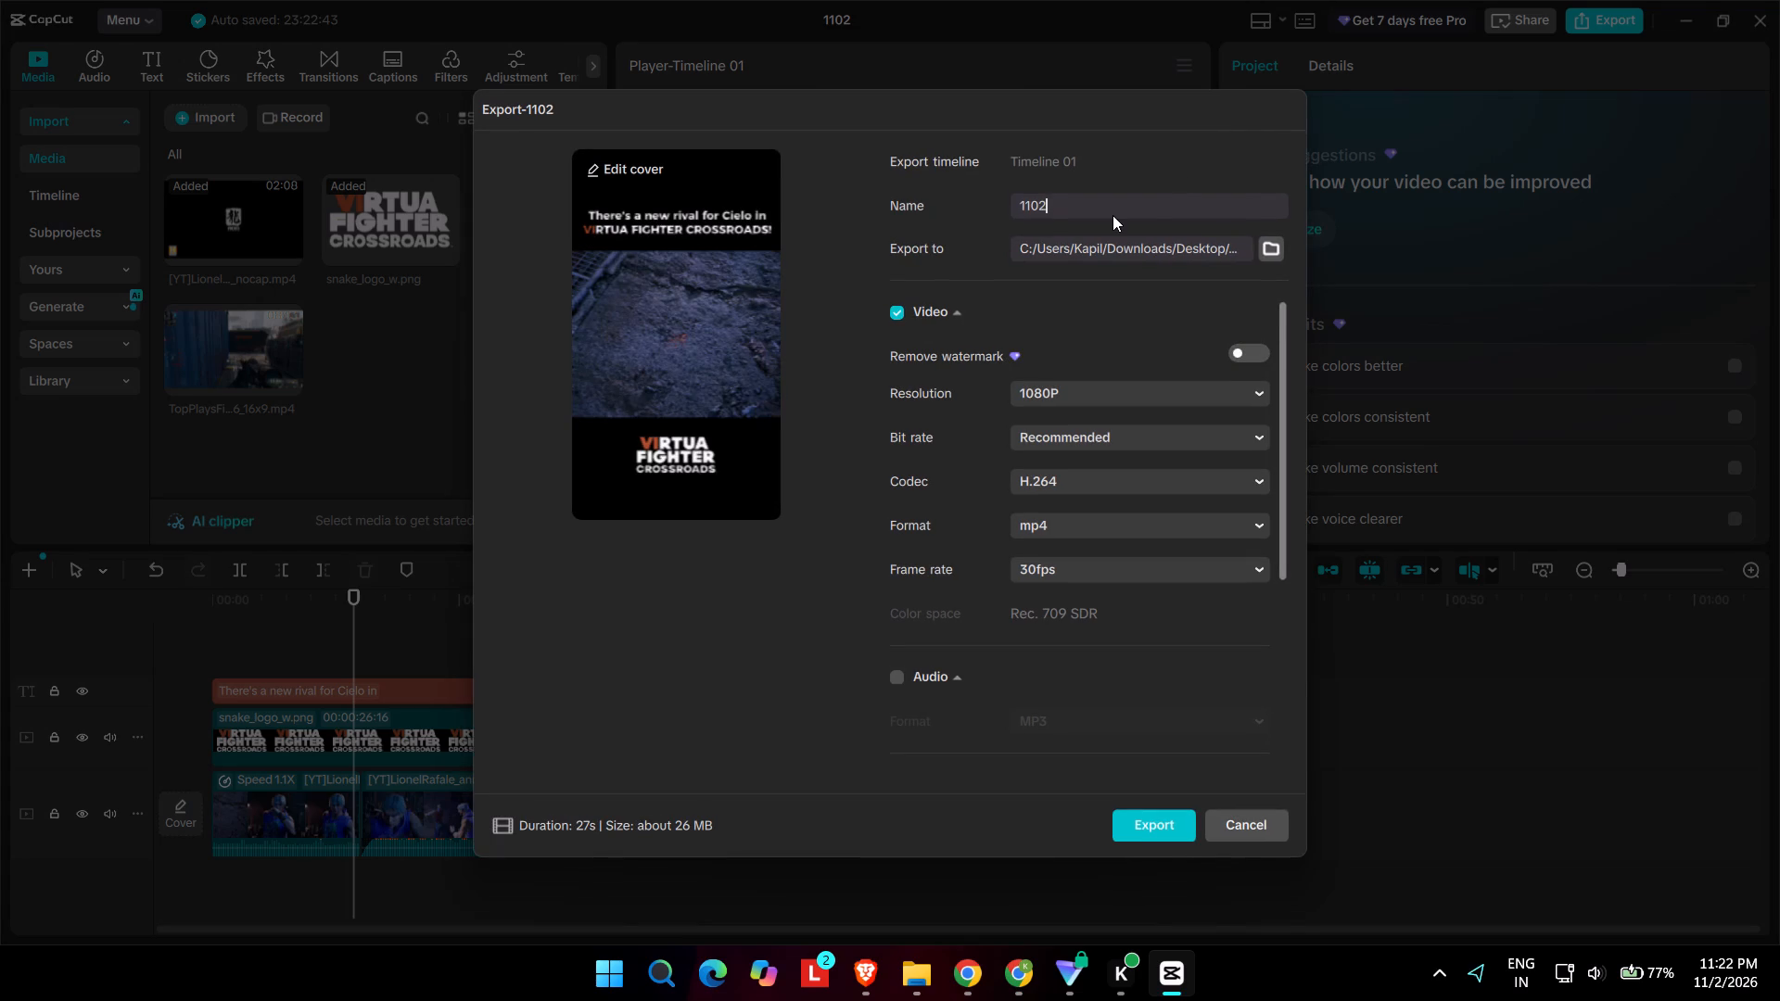
{"action": "key", "text": "Return"}
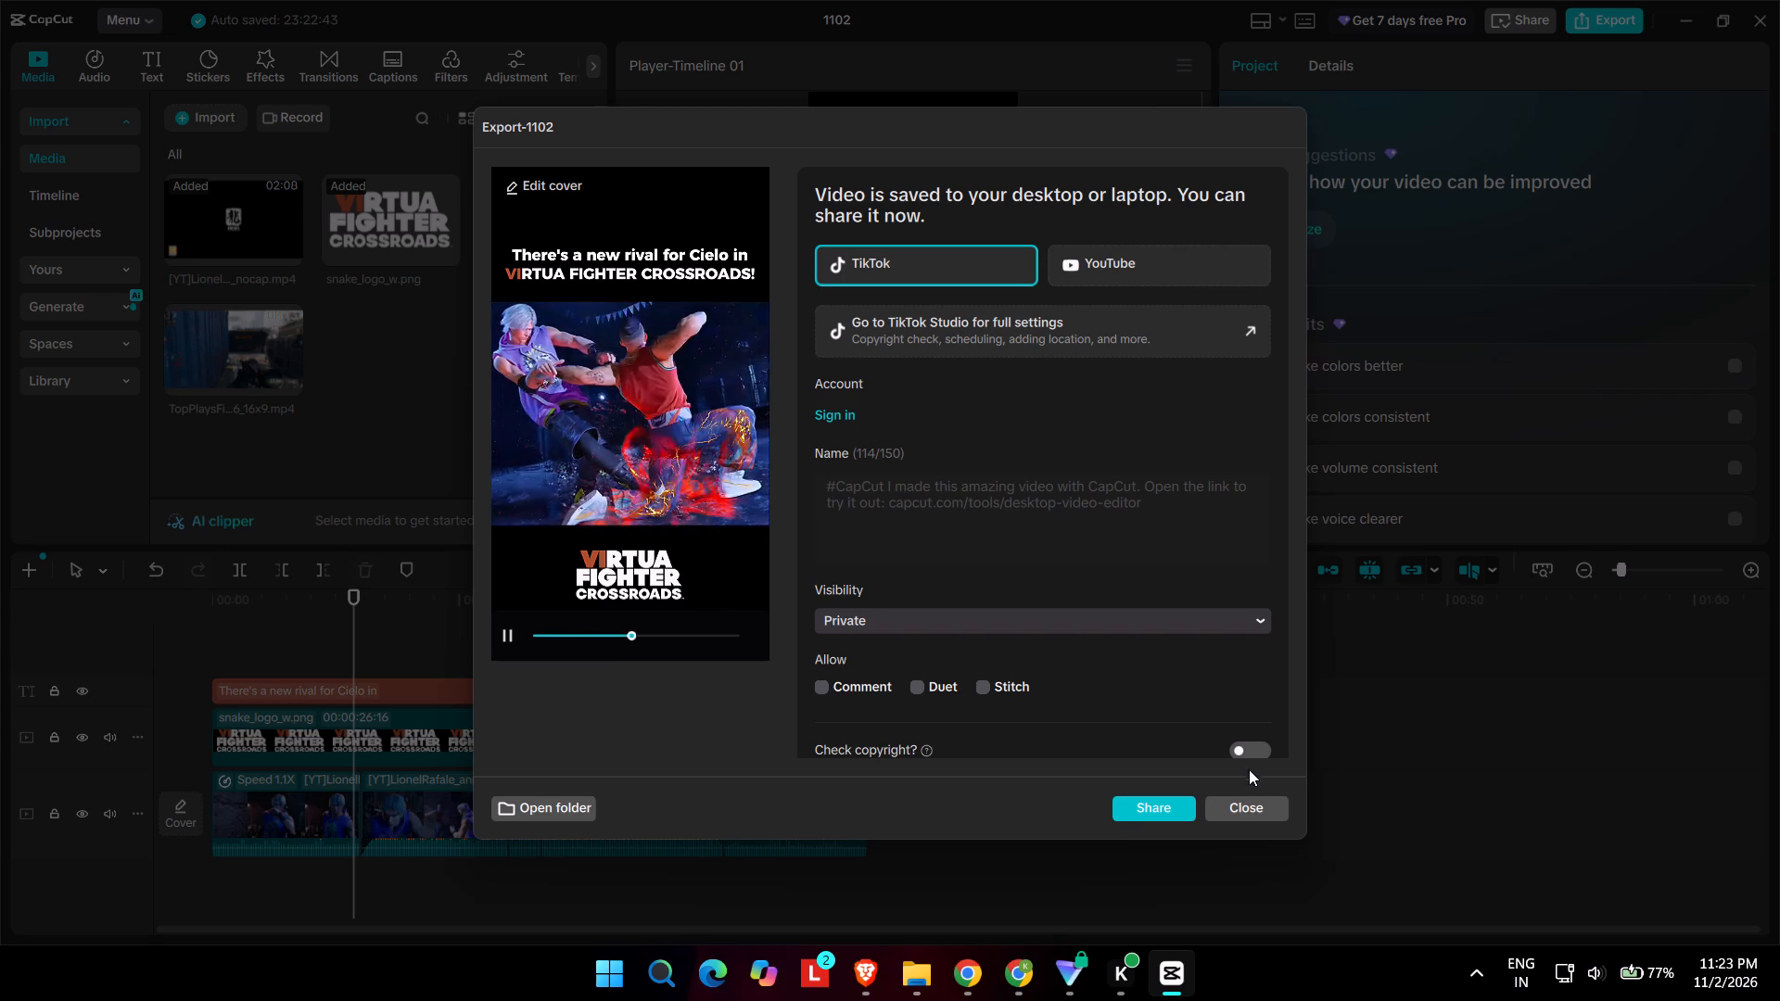
{"action": "left_click", "coordinate": [1248, 817]}
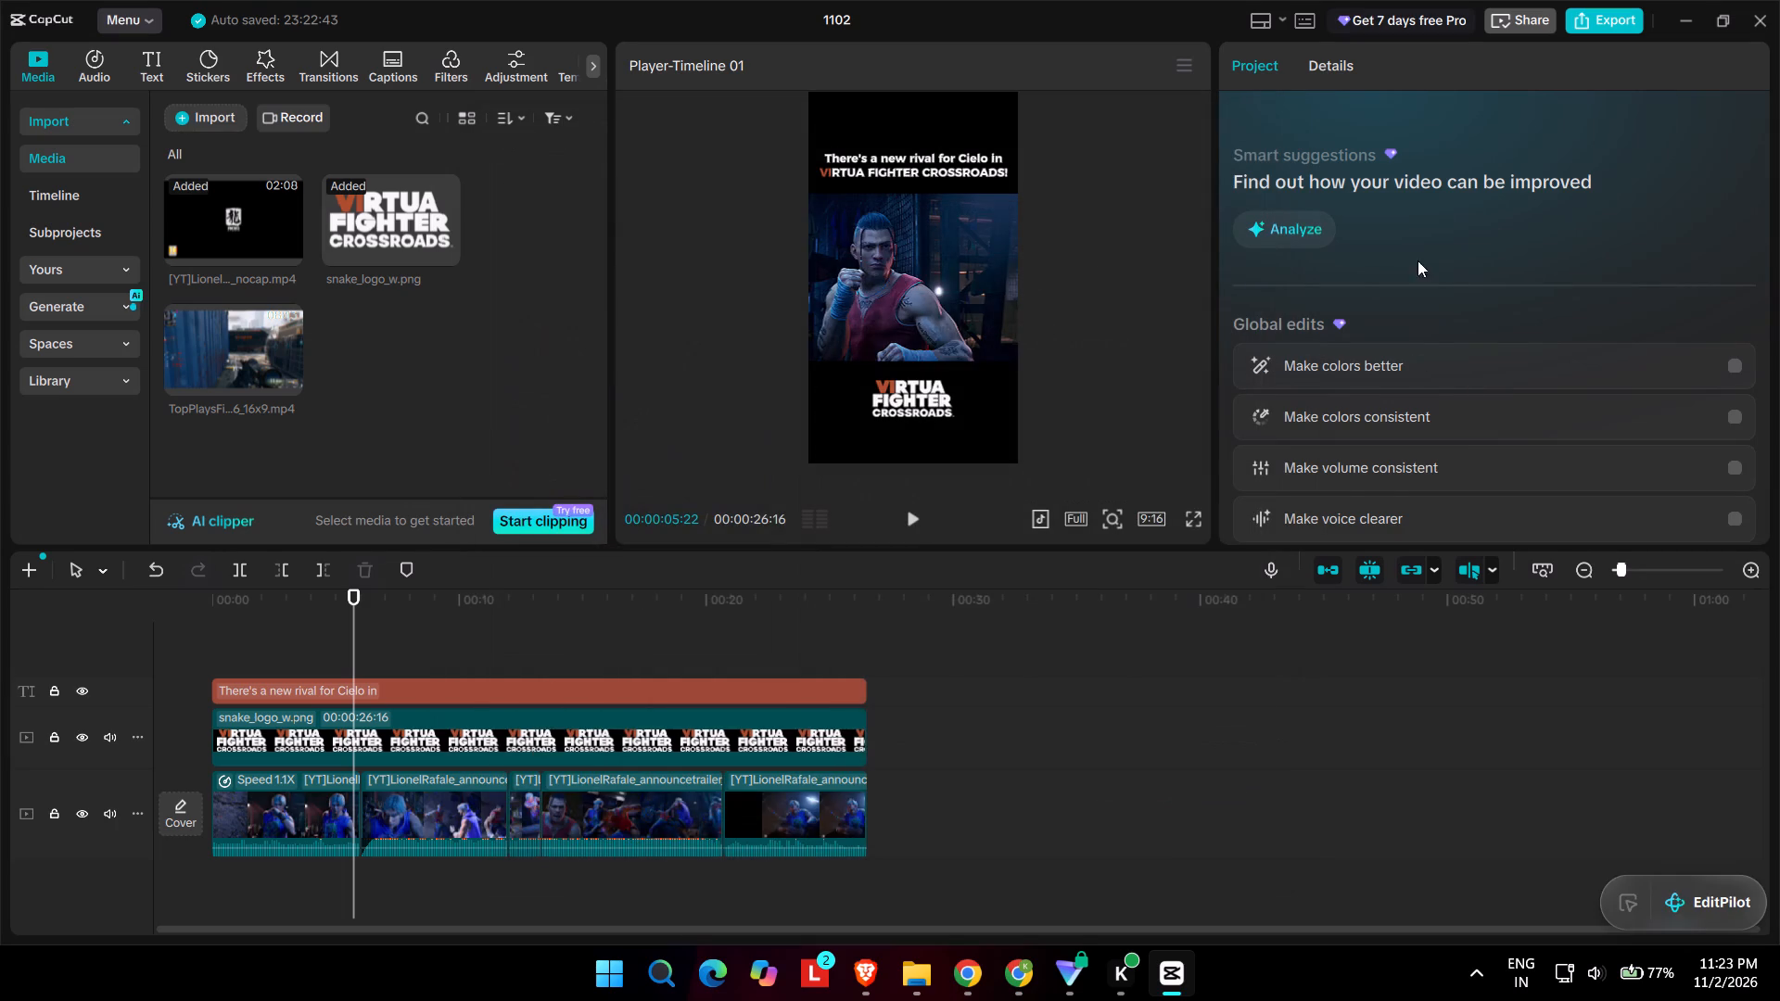
{"action": "left_click", "coordinate": [648, 688]}
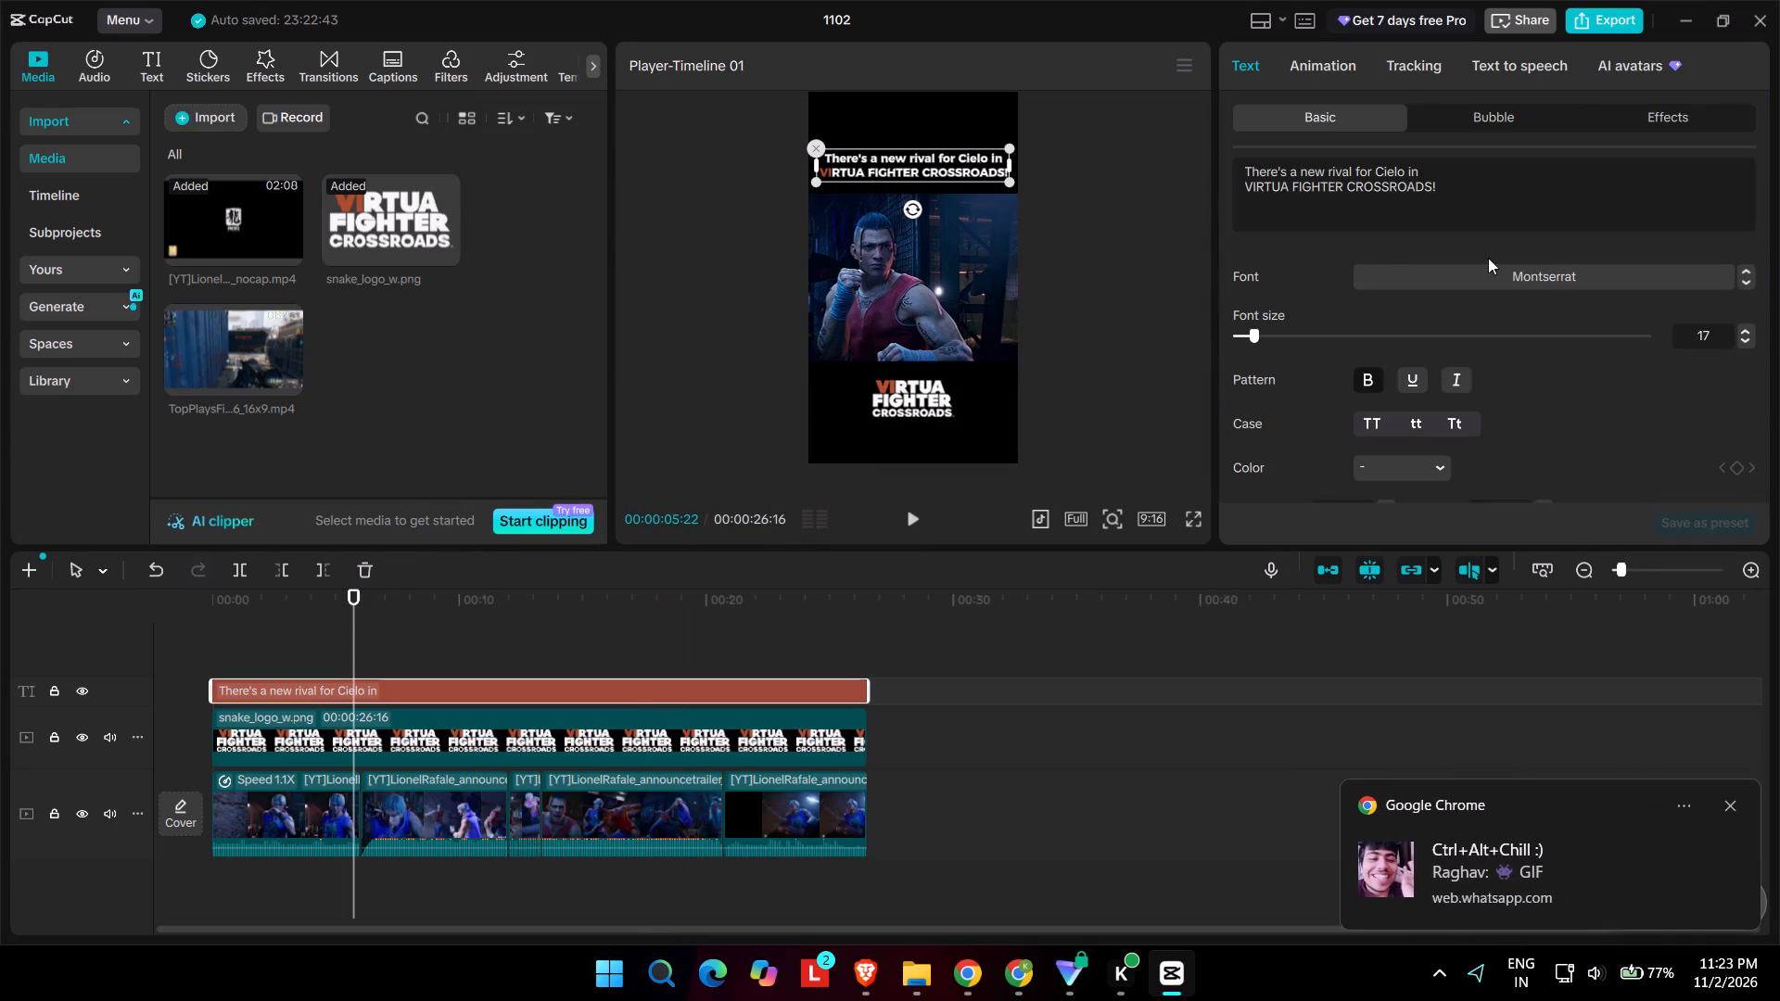
{"action": "left_click_drag", "start_coordinate": [1470, 184], "coordinate": [1201, 162]}
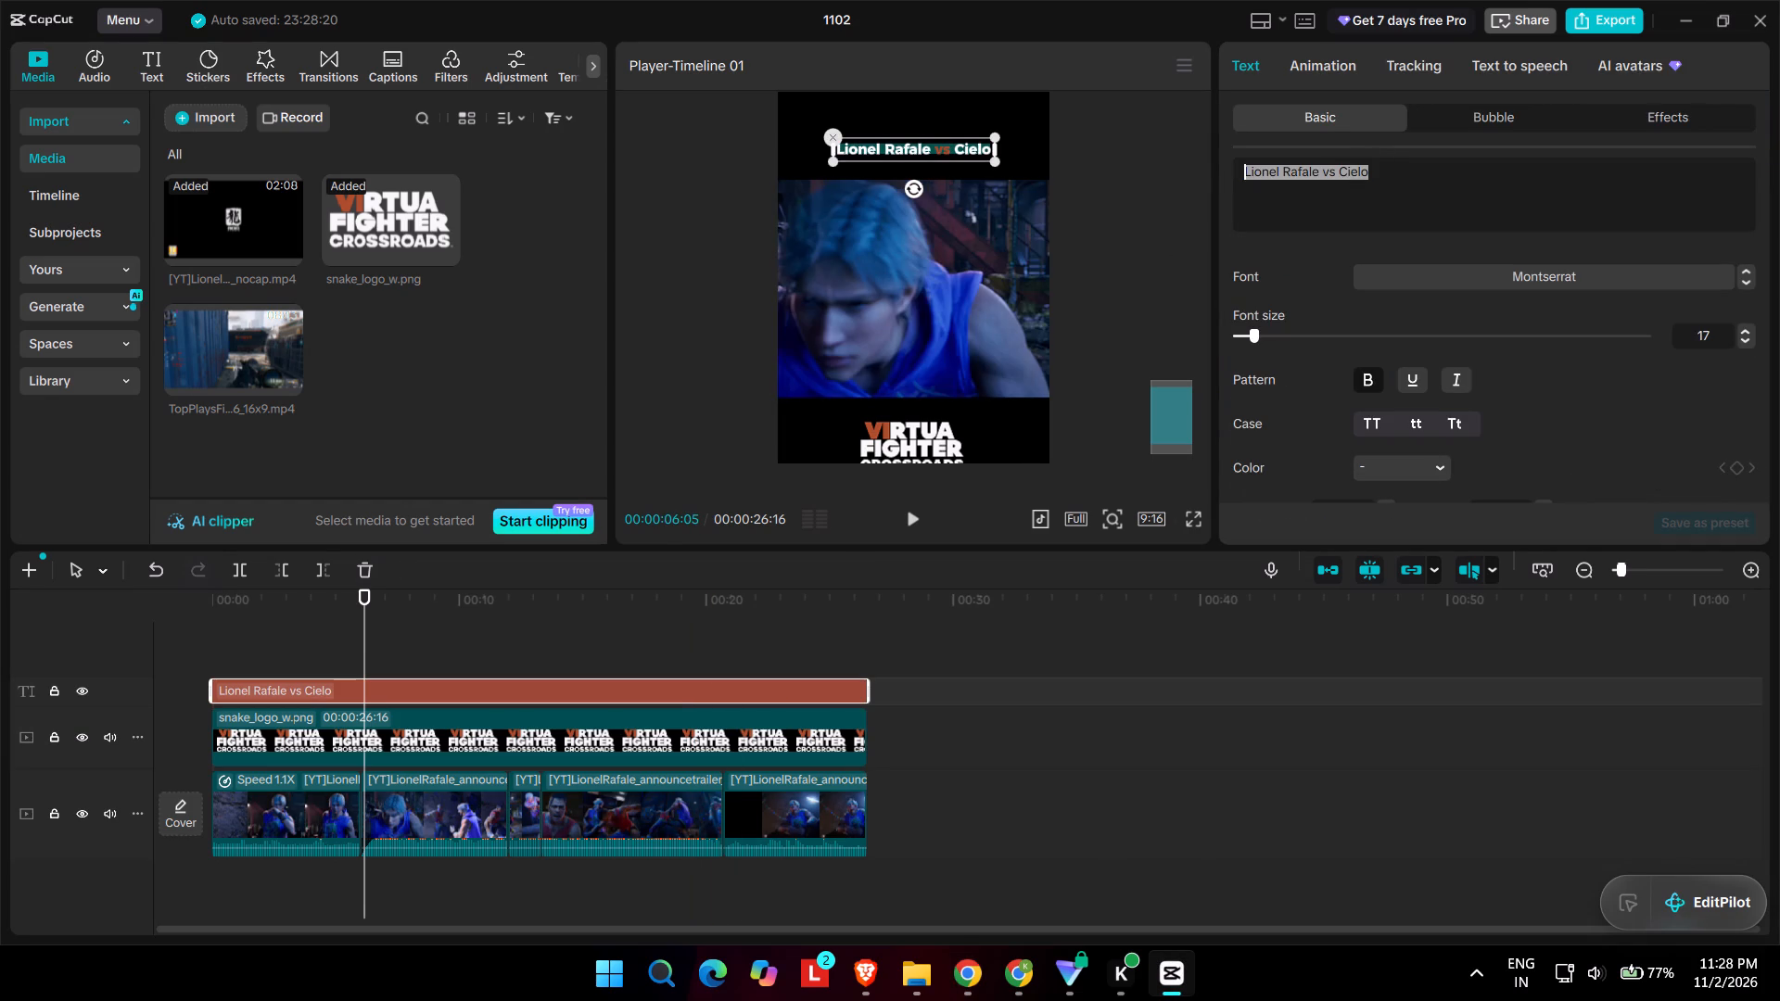
{"action": "left_click_drag", "start_coordinate": [1256, 163], "coordinate": [1224, 163]}
{"action": "key", "text": "ctrl+v"}
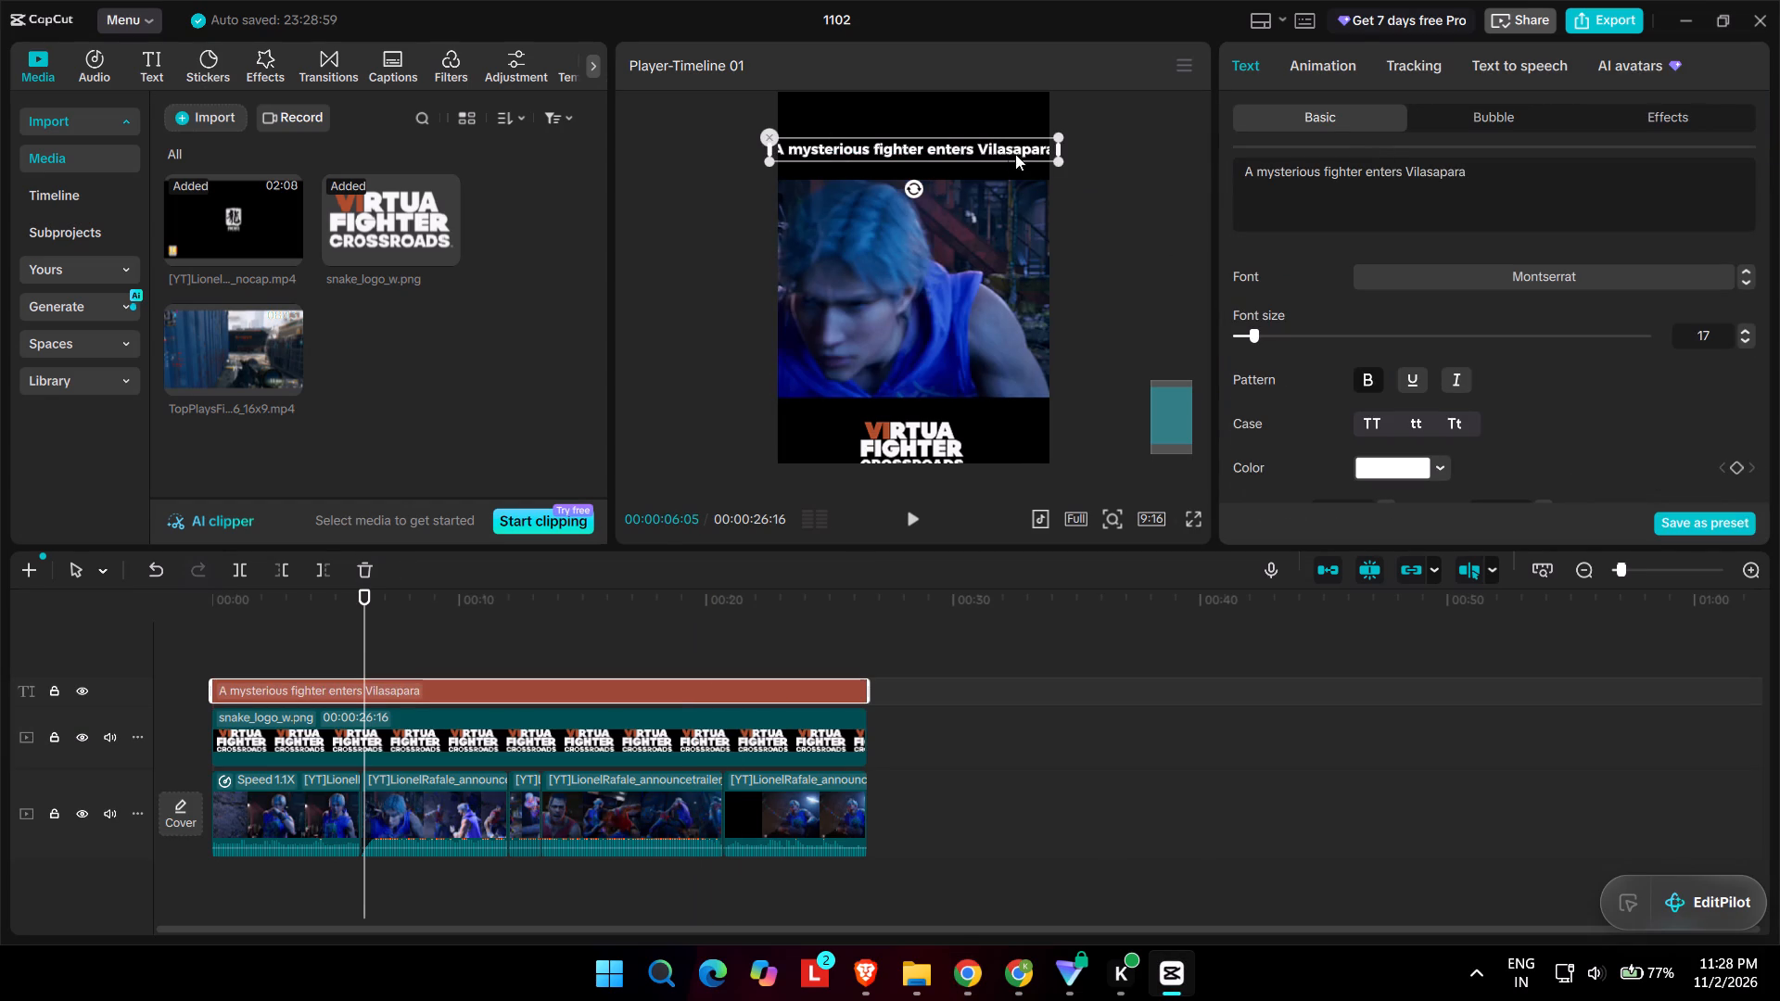
Shrink the title to fit within the frame width and move it slightly down towards the footage.
{"action": "left_click_drag", "start_coordinate": [1055, 162], "coordinate": [1014, 162]}
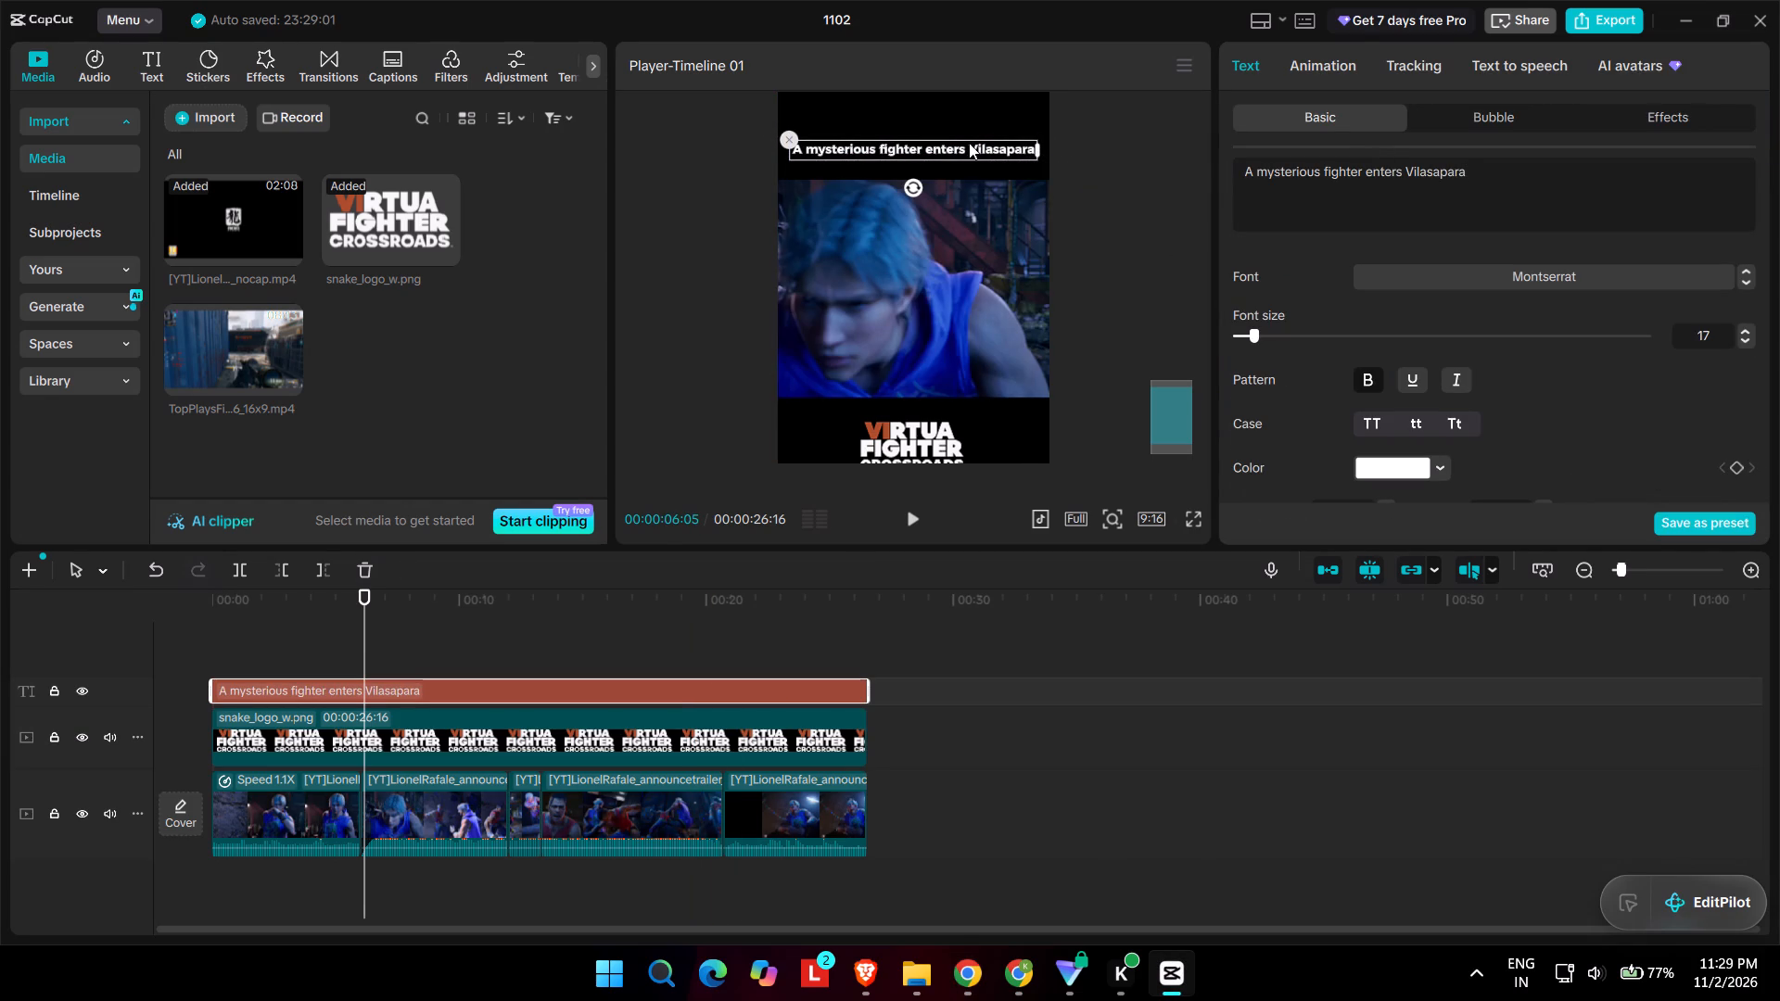
{"action": "left_click", "coordinate": [969, 143]}
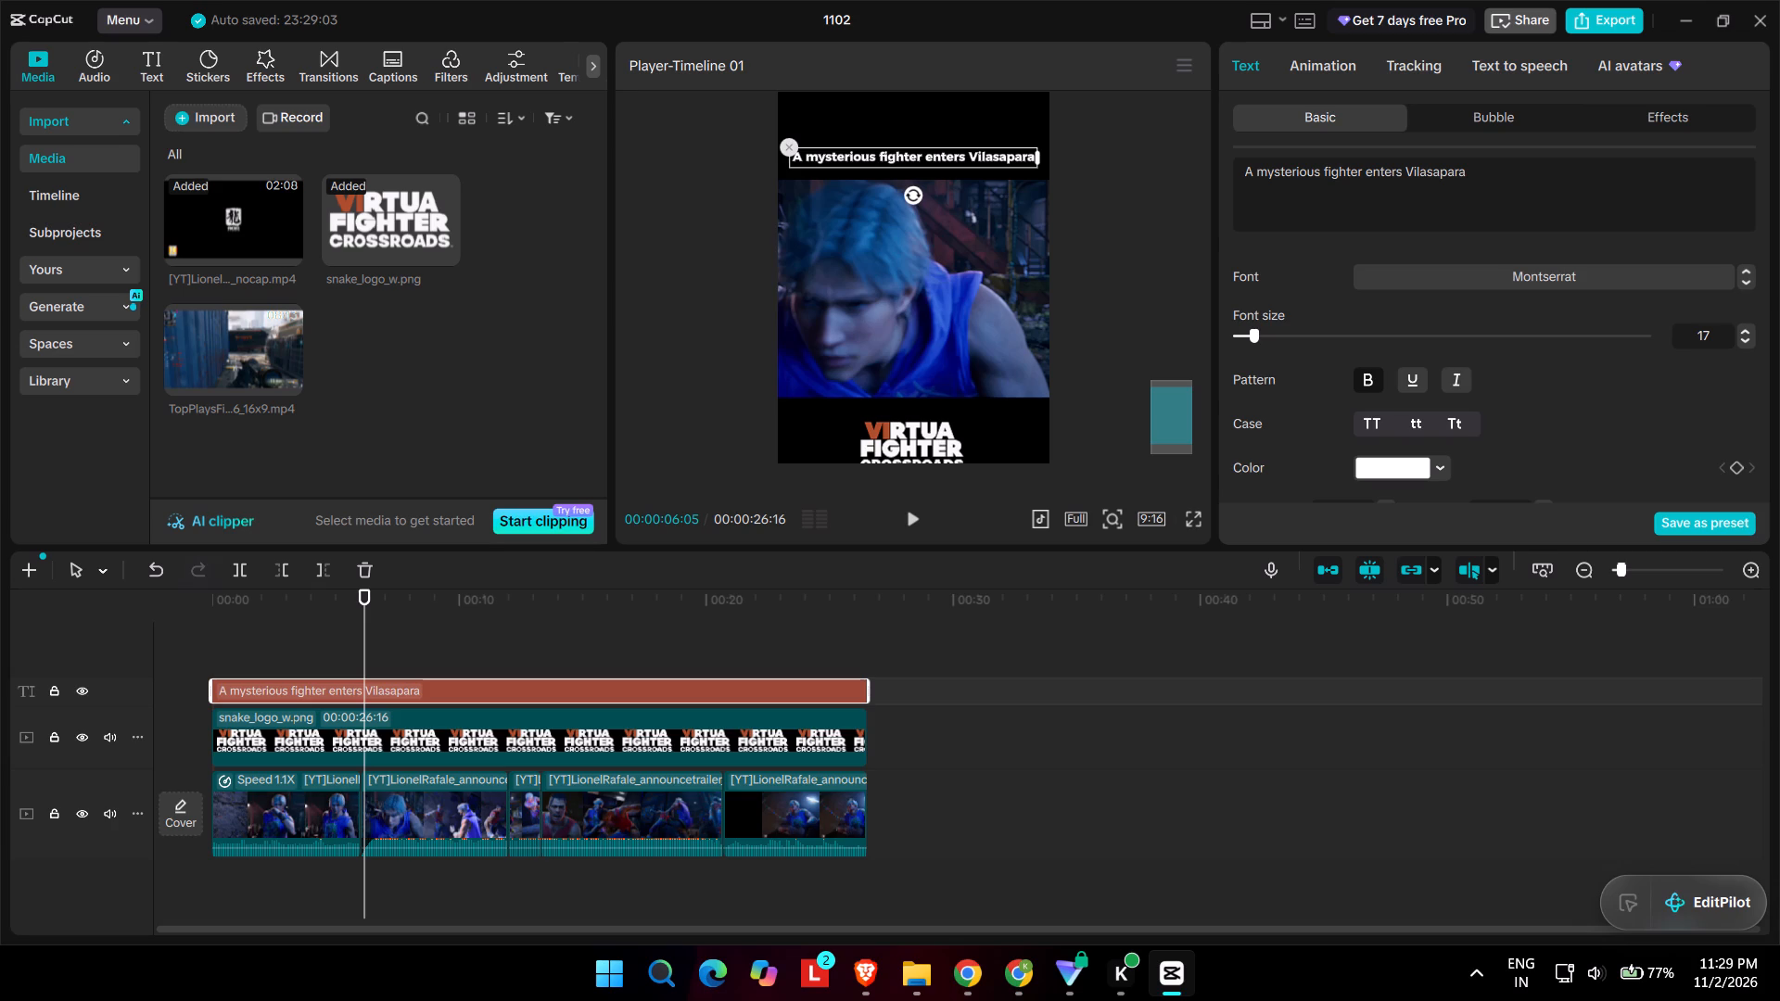
Colour the word "Vilasapara" in the title orange-red (B24D2A).
{"action": "left_click", "coordinate": [1421, 172]}
{"action": "left_click", "coordinate": [1422, 172]}
{"action": "left_click", "coordinate": [1370, 468]}
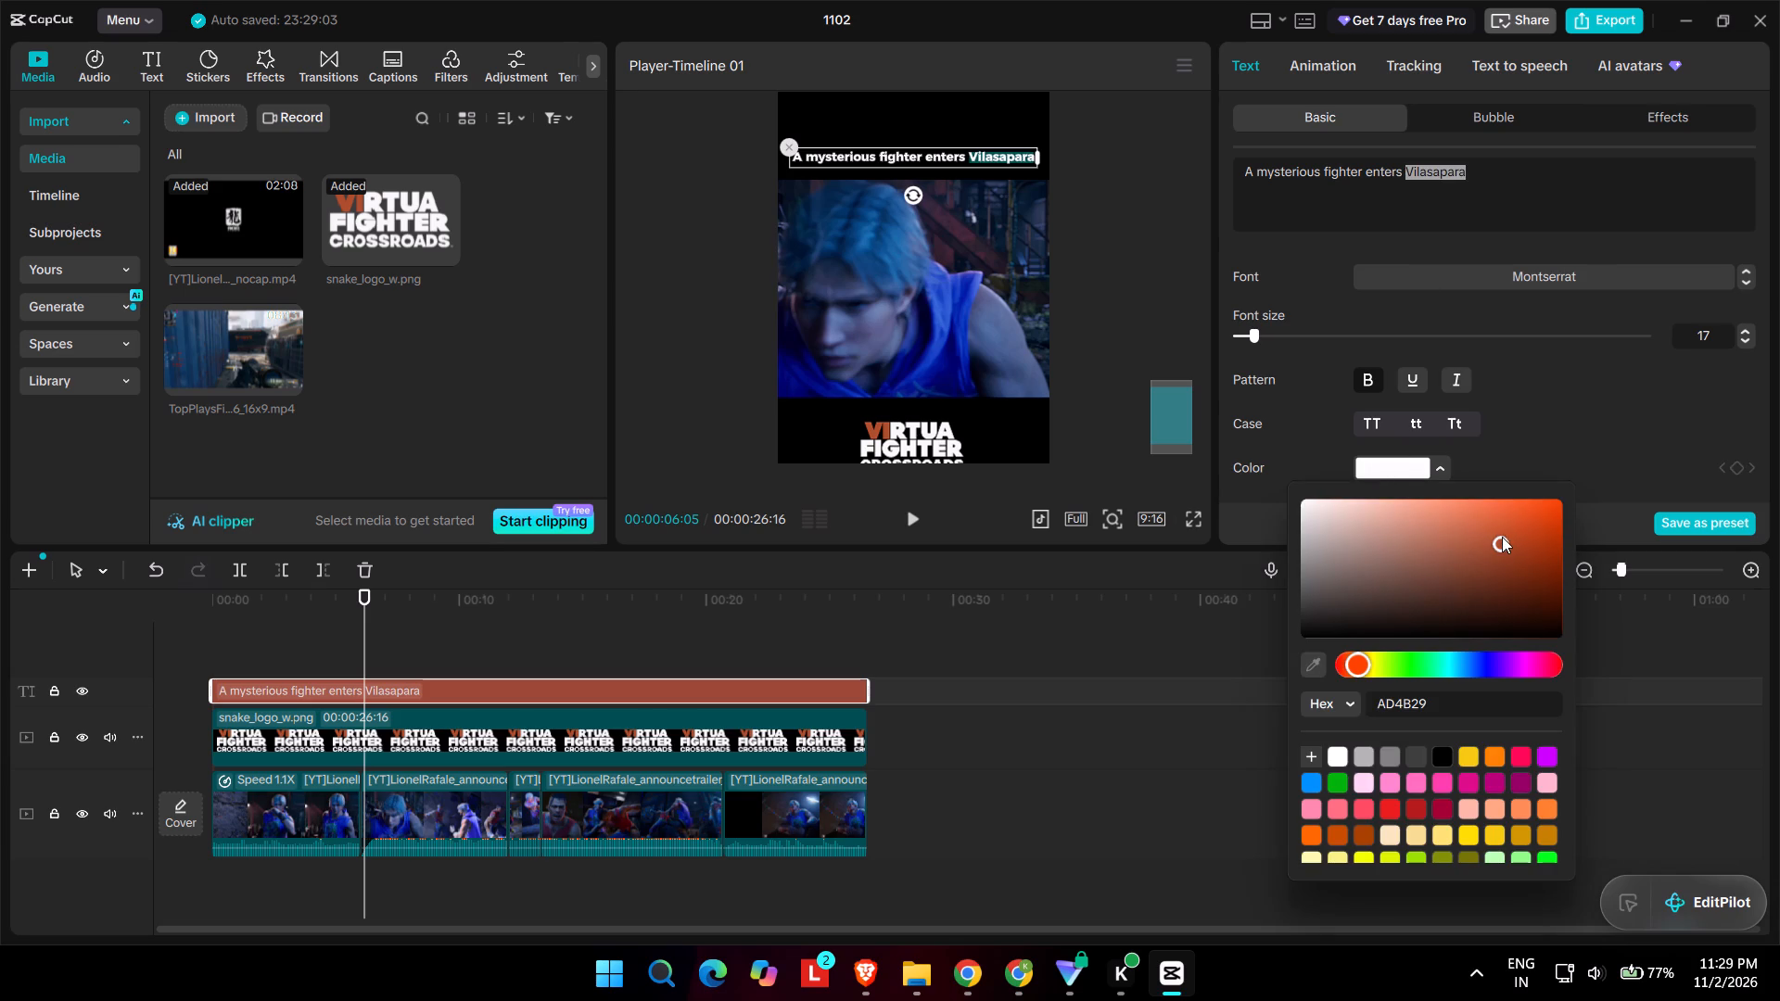
{"action": "left_click", "coordinate": [1502, 537]}
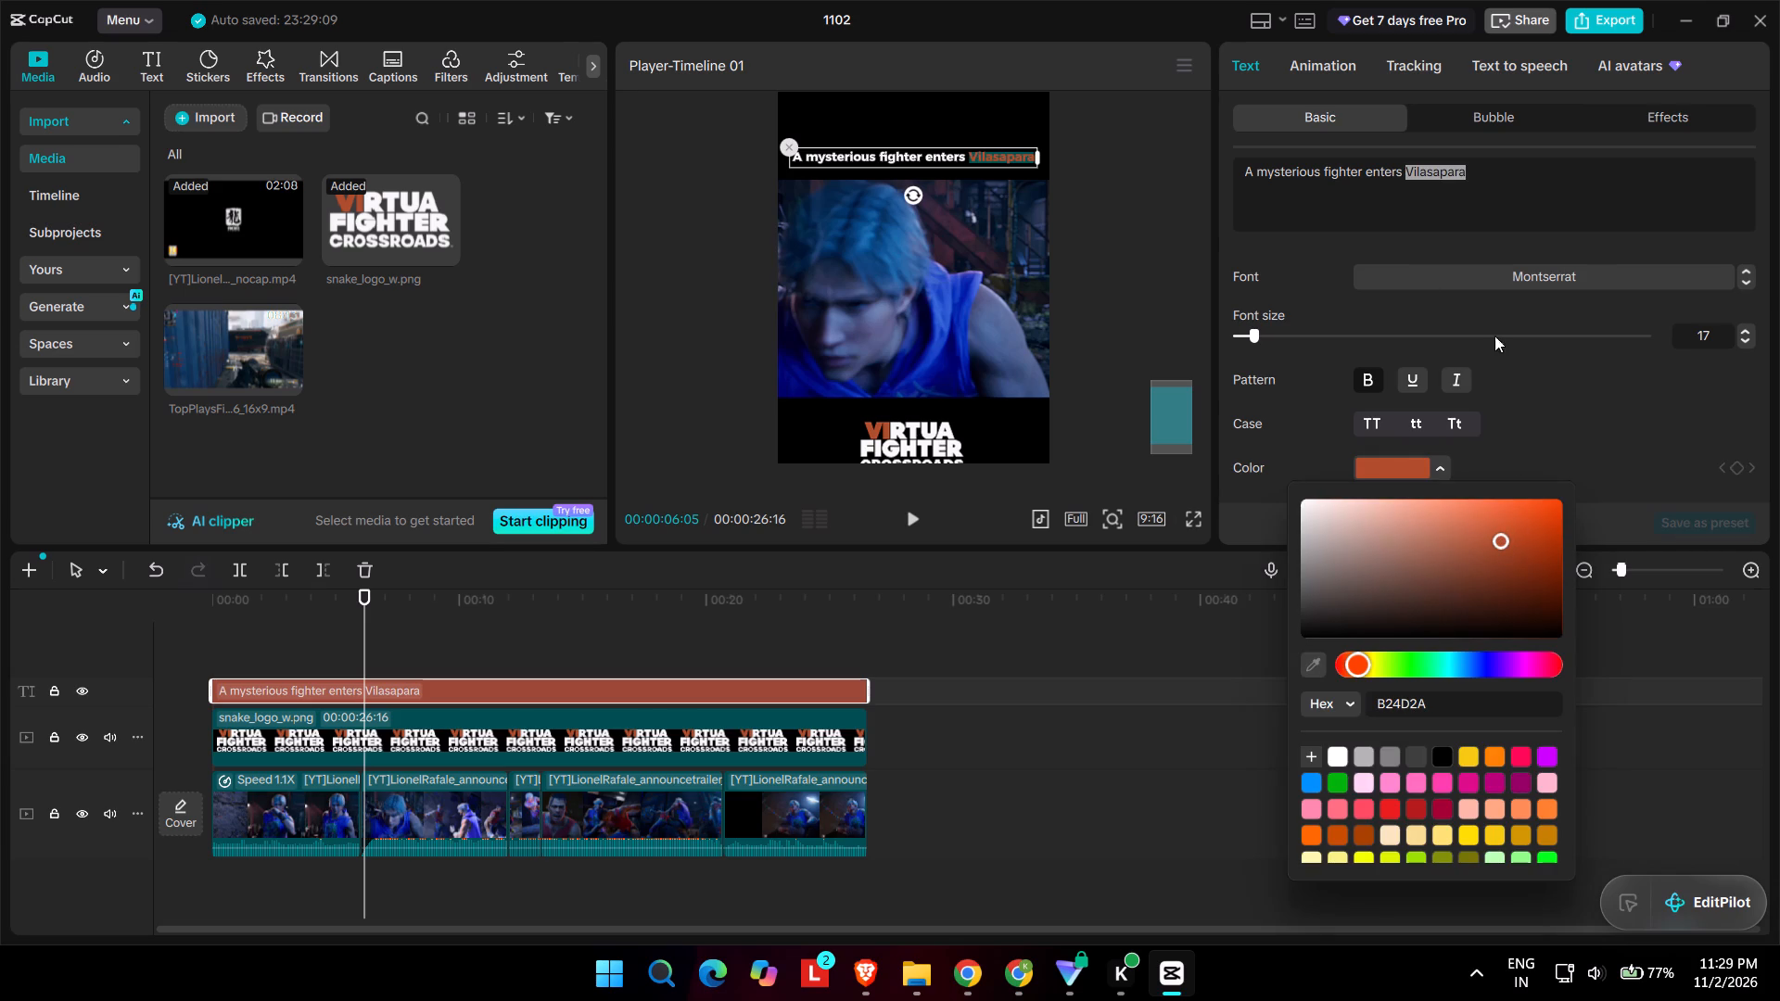
{"action": "left_click", "coordinate": [1148, 248]}
Export the Vilasapara version of the short under the name V8 and close the finished export.
{"action": "left_click", "coordinate": [1595, 17]}
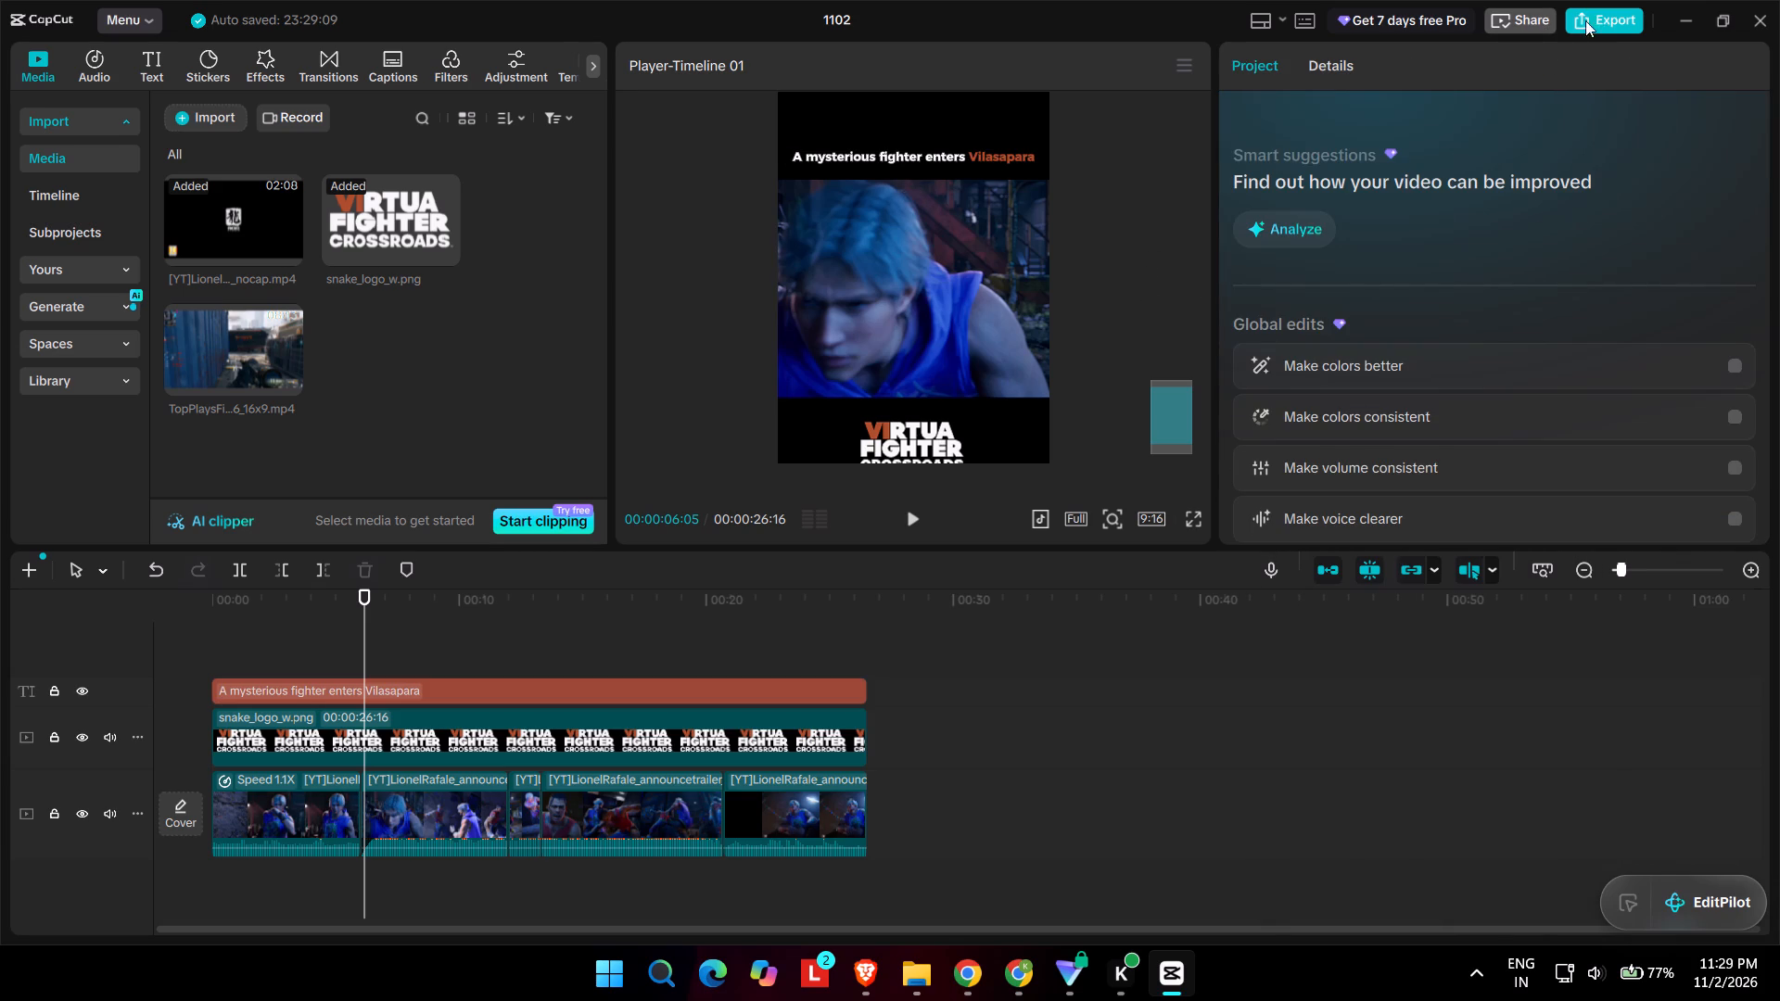
{"action": "double_click", "coordinate": [1141, 219]}
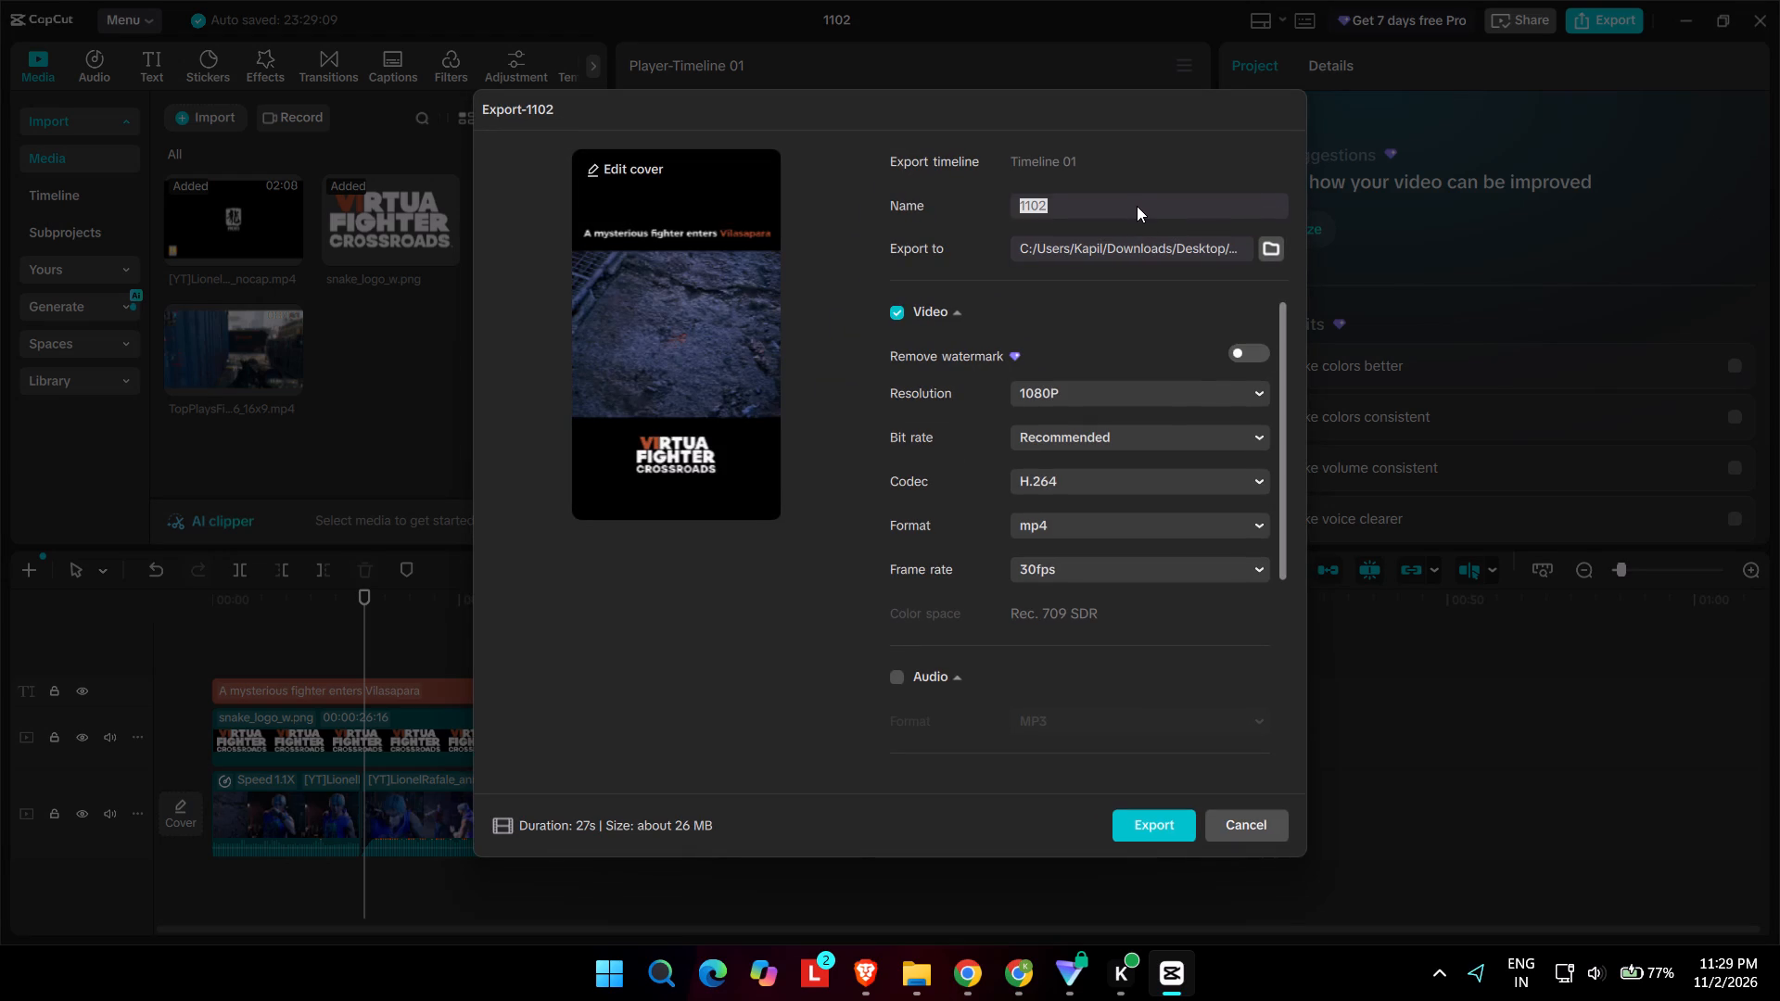
{"action": "type", "text": "V8"}
{"action": "key", "text": "Return"}
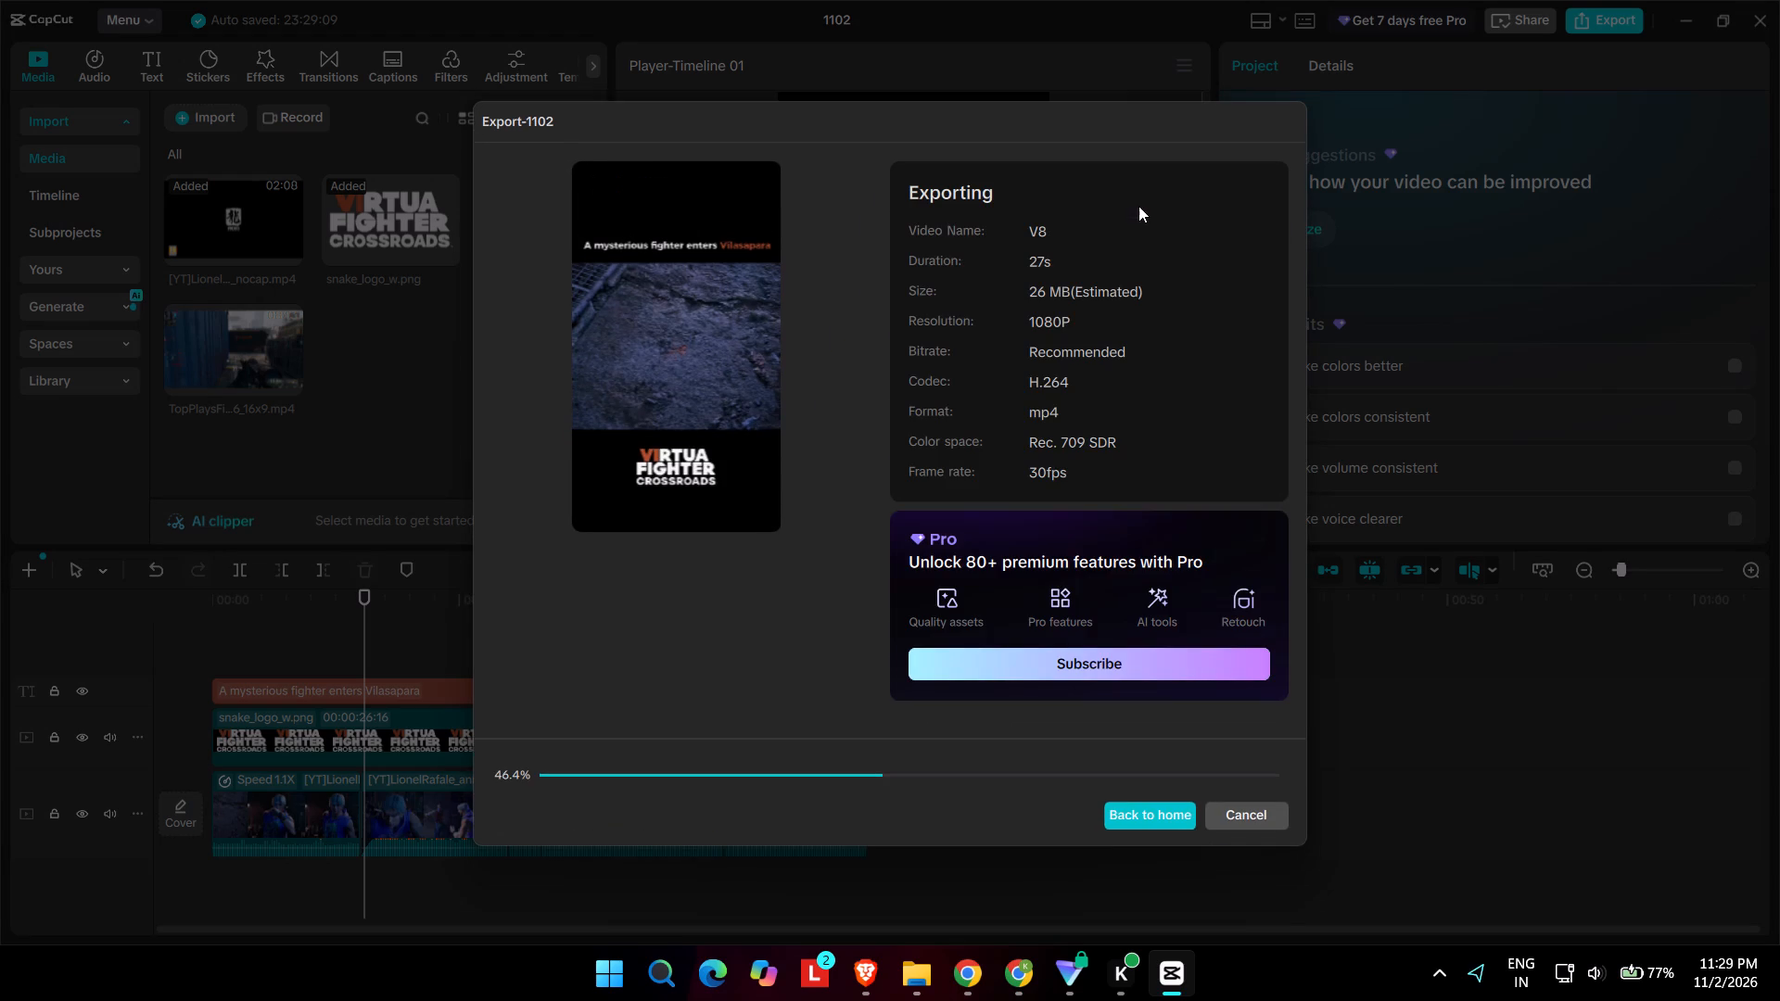
{"action": "left_click", "coordinate": [1244, 820]}
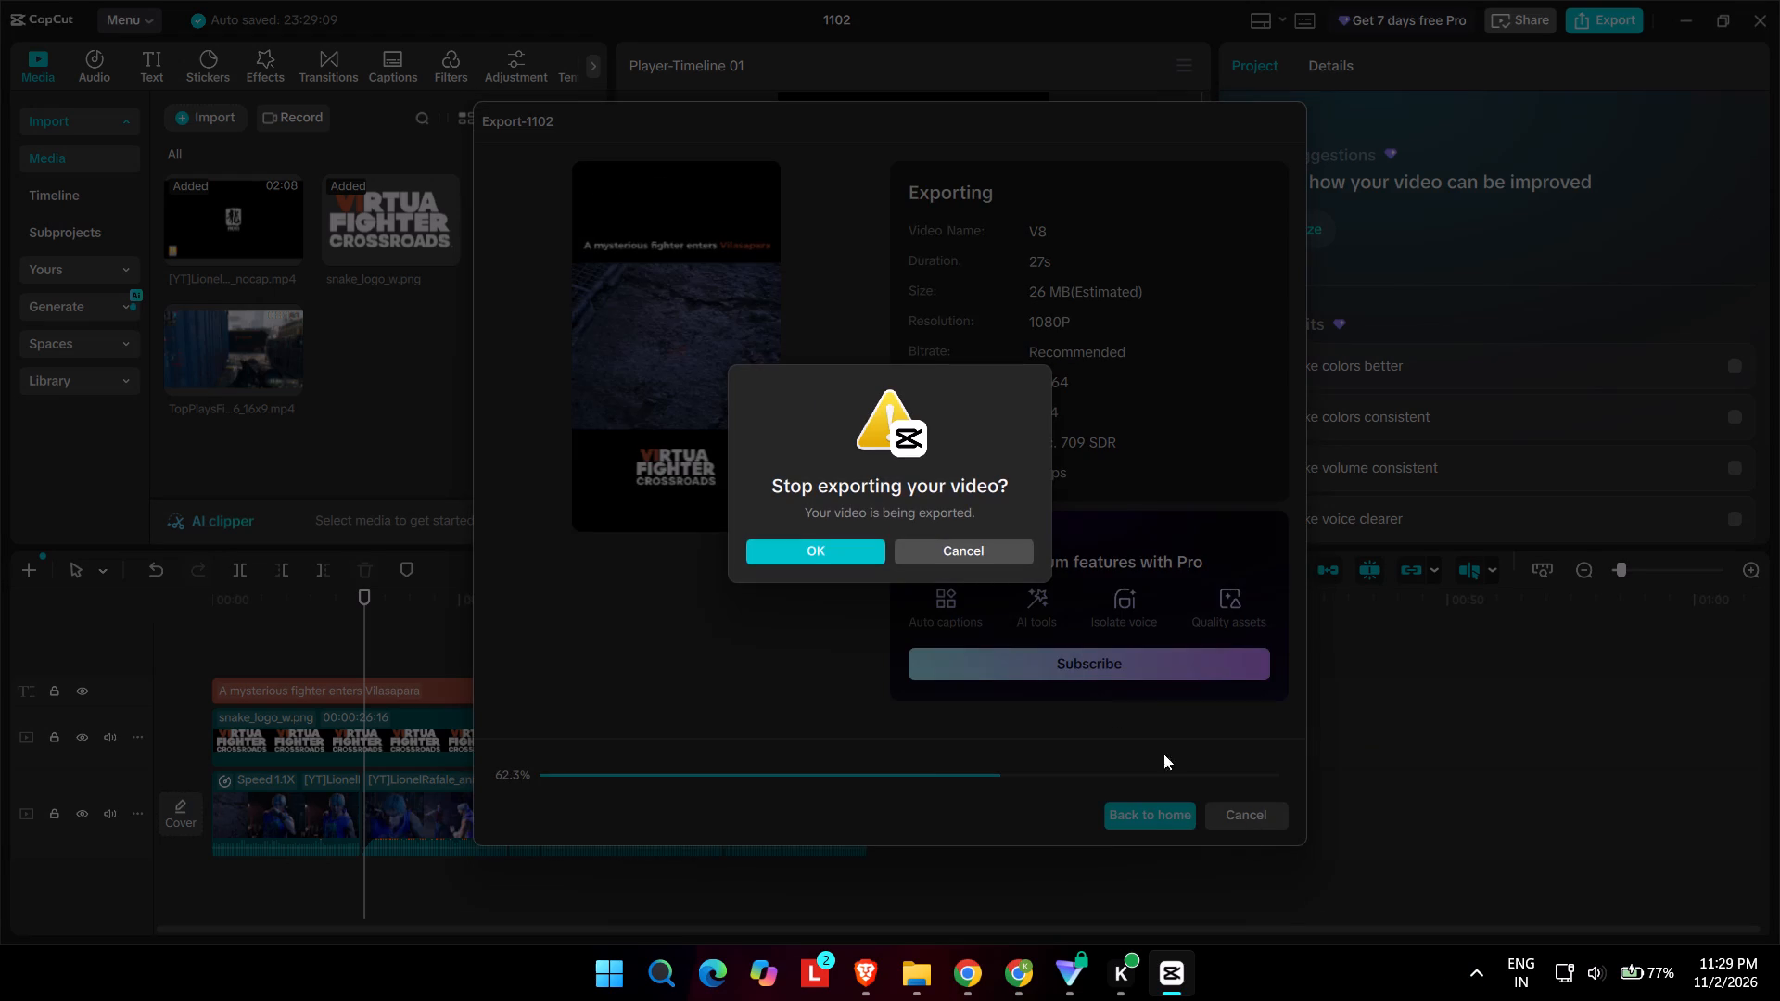
{"action": "left_click", "coordinate": [1002, 548]}
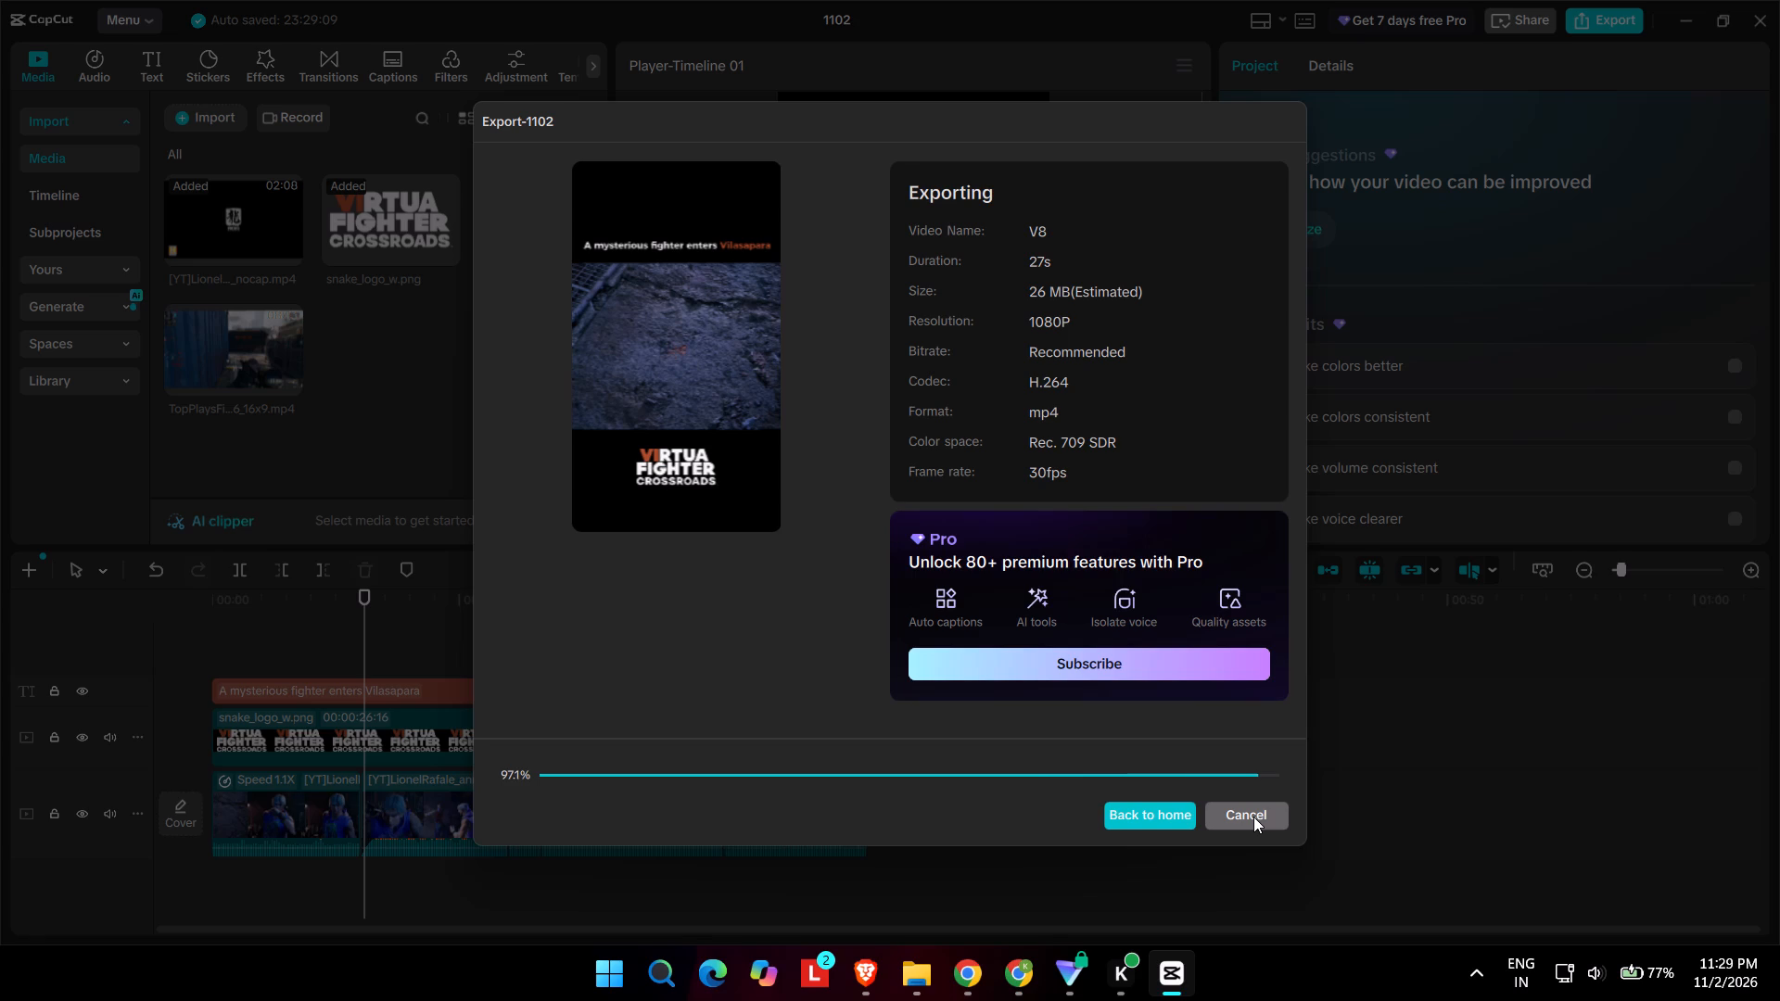
{"action": "left_click", "coordinate": [1253, 812]}
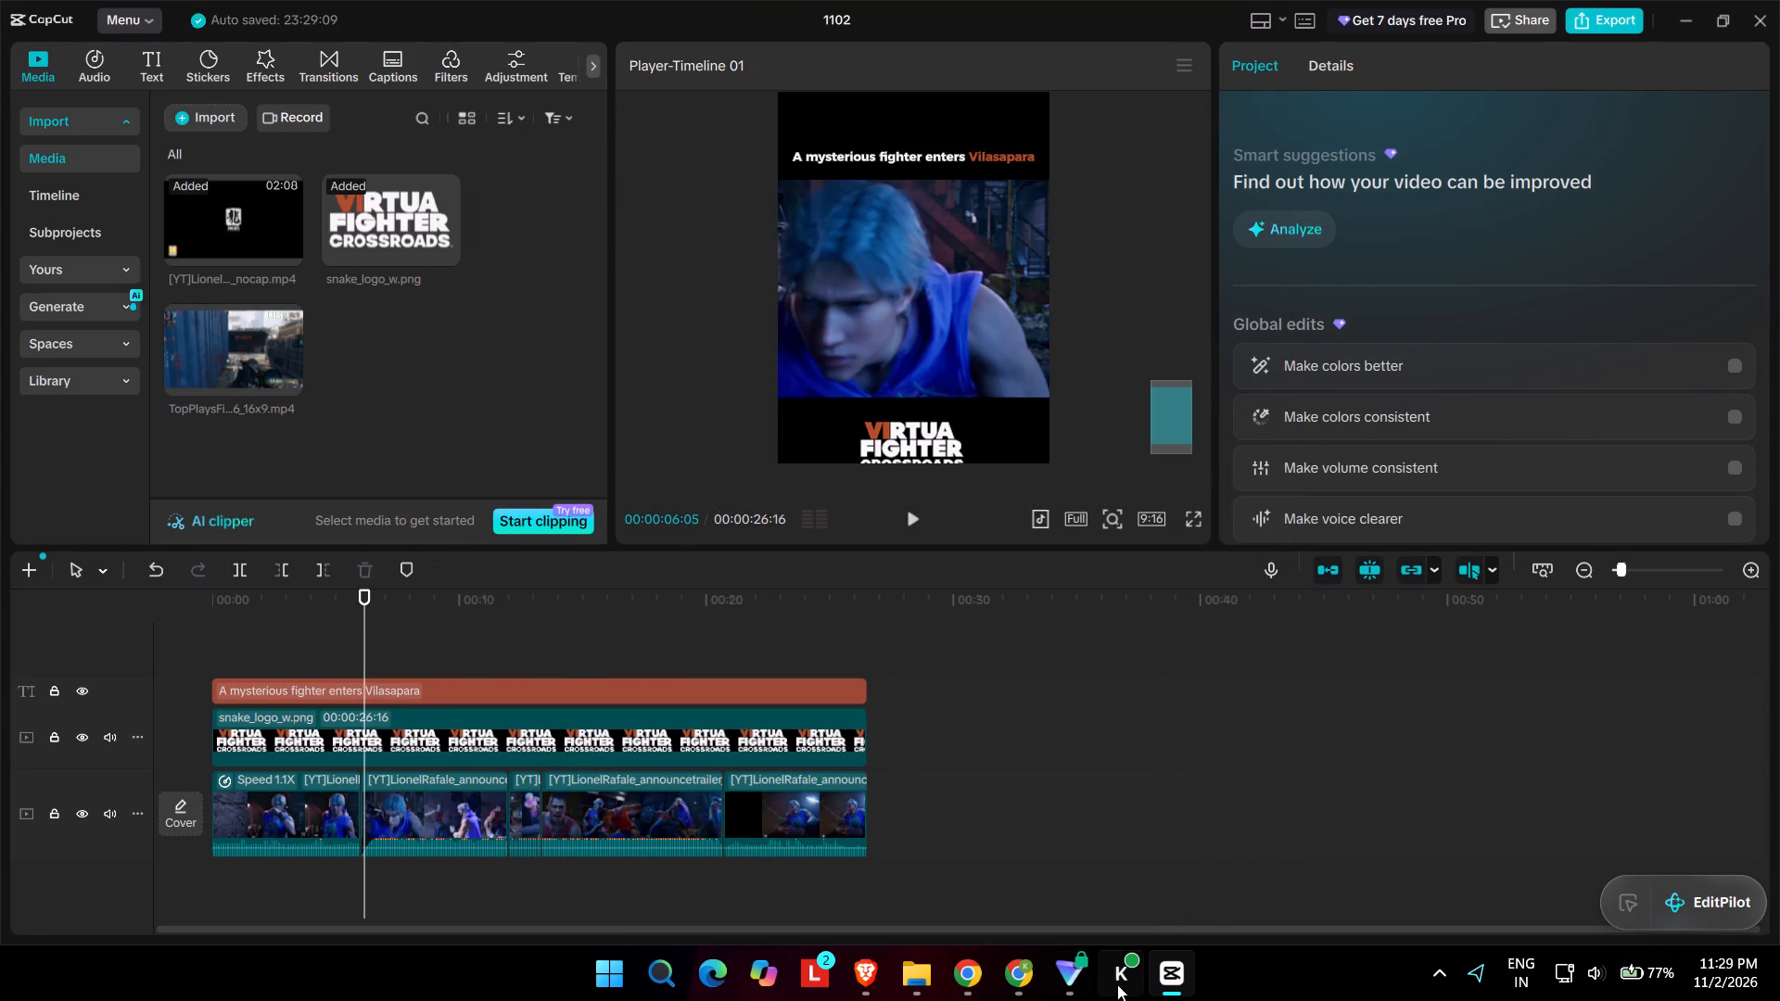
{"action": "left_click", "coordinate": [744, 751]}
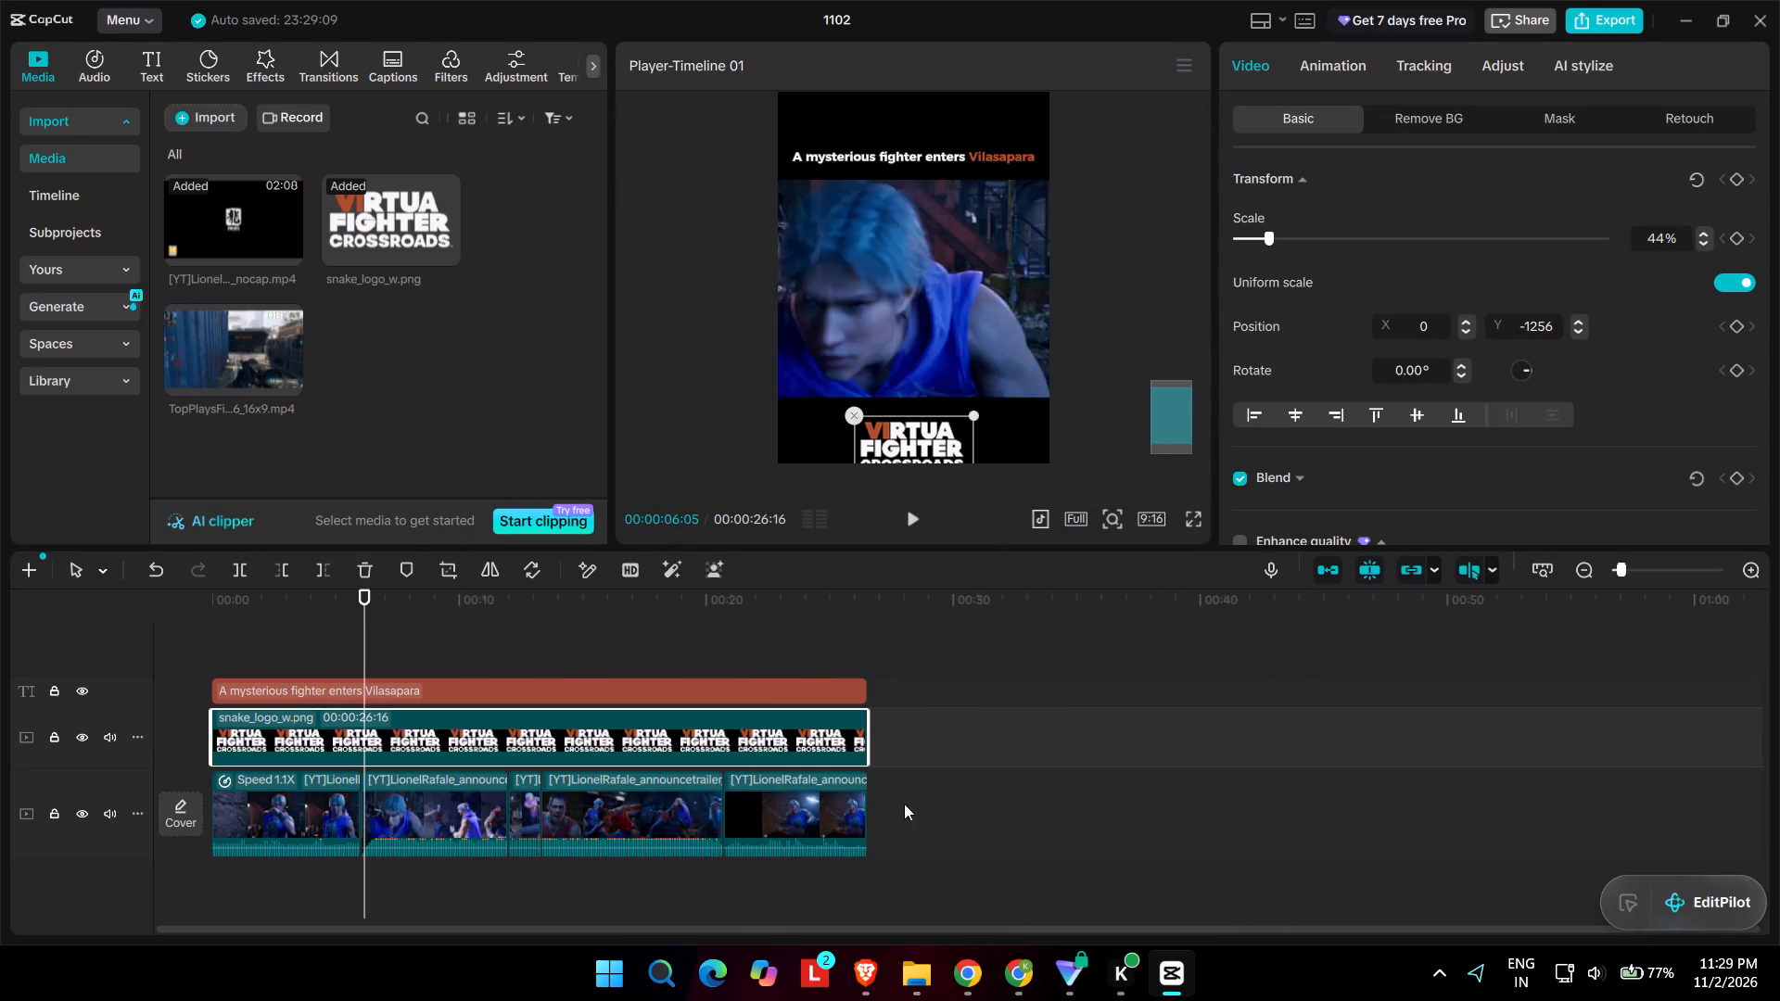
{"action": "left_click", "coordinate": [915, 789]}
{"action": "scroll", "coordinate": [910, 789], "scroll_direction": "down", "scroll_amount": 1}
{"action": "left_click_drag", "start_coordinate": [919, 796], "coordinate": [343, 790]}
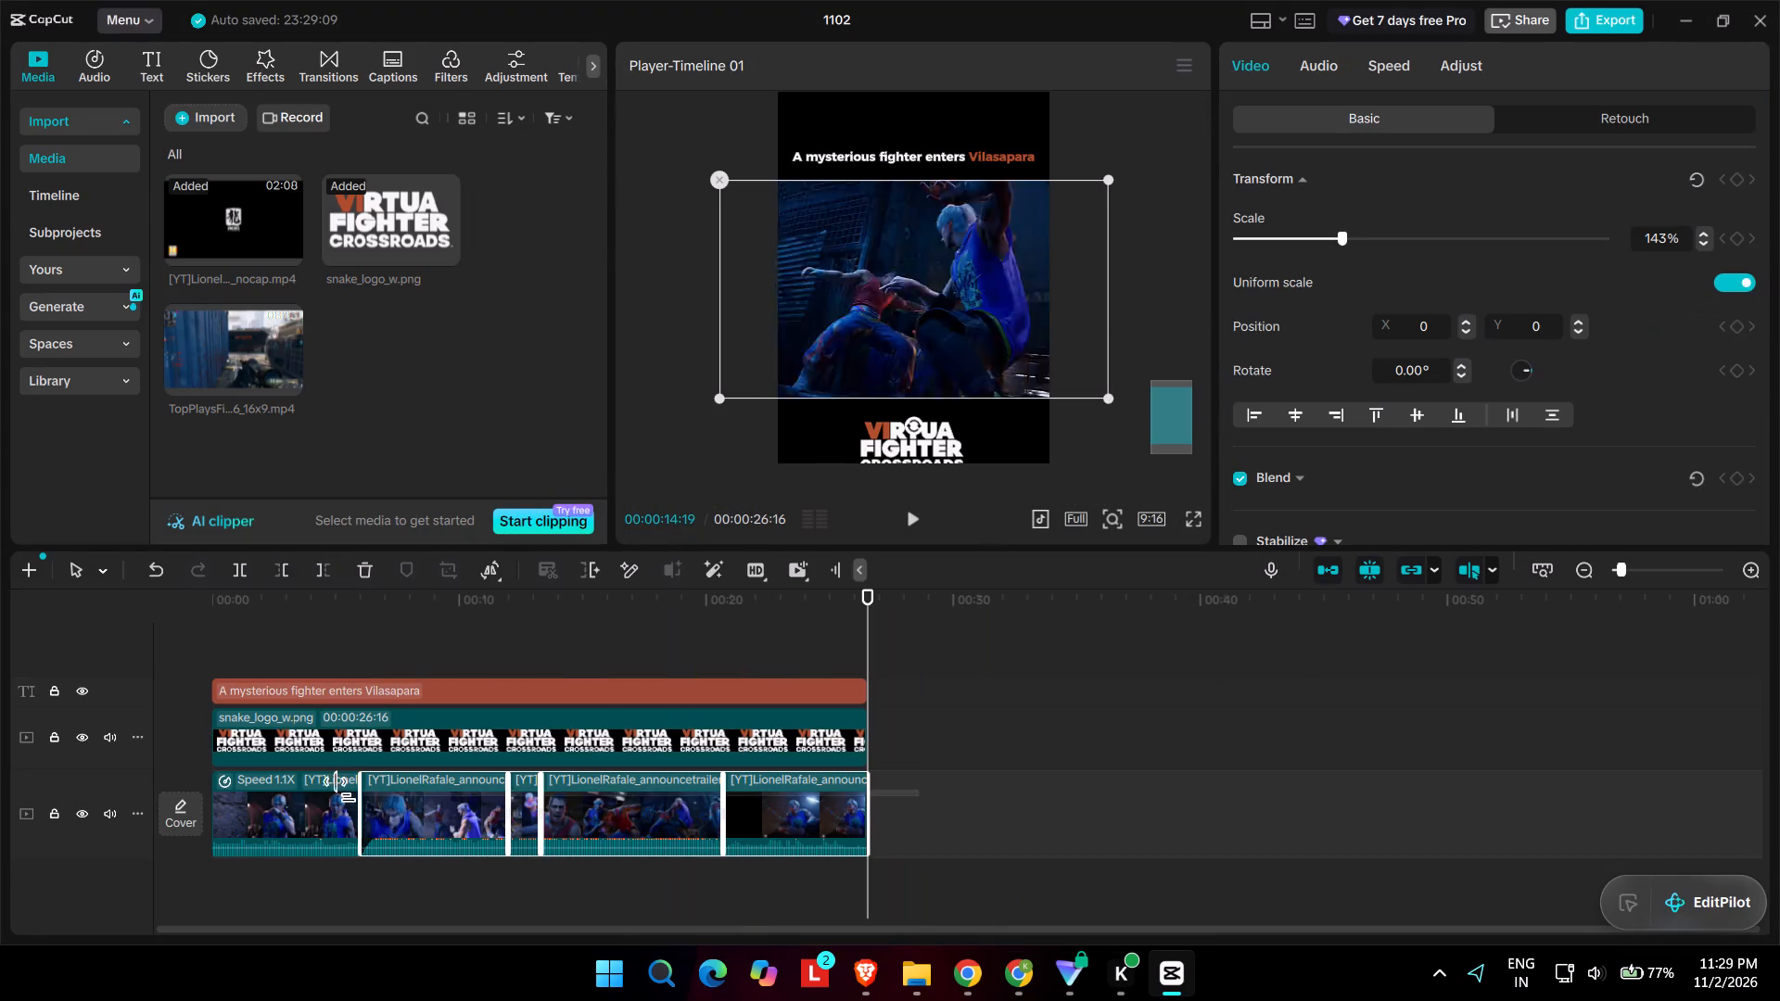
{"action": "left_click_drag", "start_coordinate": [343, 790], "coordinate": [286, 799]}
Add the full Lionel Rafale announce trailer to the main track directly after the existing short.
{"action": "left_click", "coordinate": [261, 226]}
{"action": "left_click_drag", "start_coordinate": [231, 220], "coordinate": [1156, 953]}
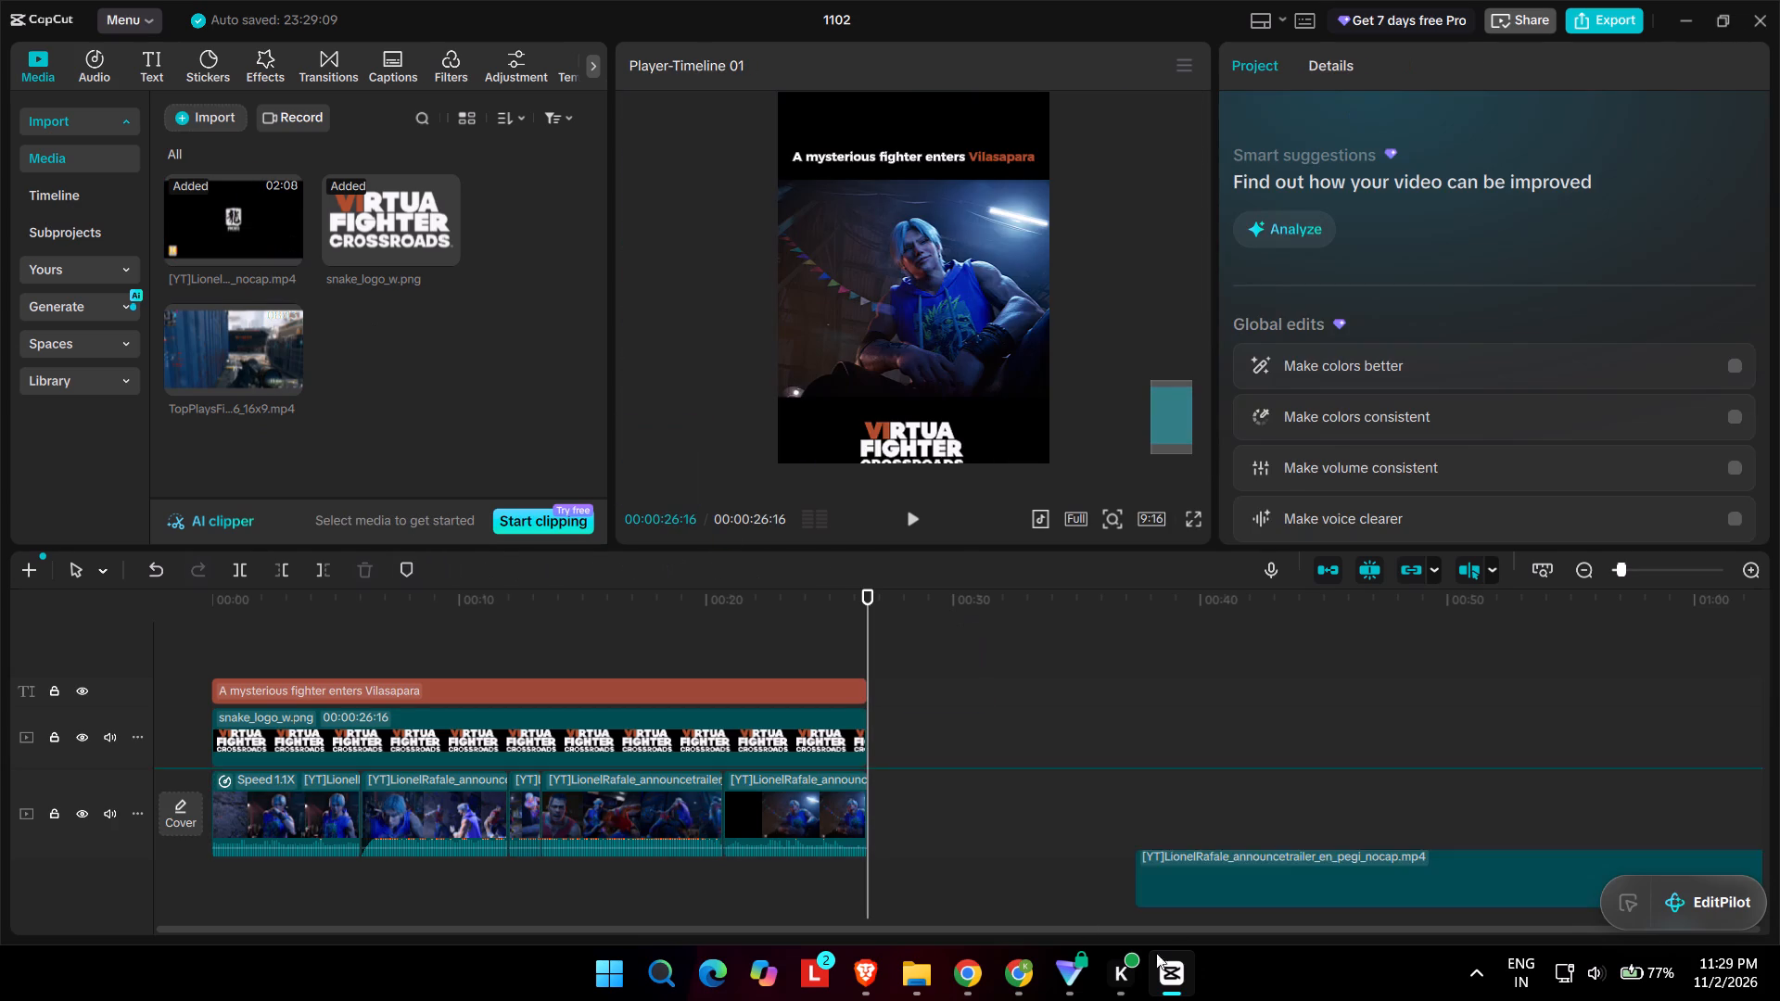
{"action": "left_click_drag", "start_coordinate": [1156, 953], "coordinate": [872, 790]}
Split the added trailer at about 00:00:41:19, in the golden club scene, and delete everything before the cut.
{"action": "left_click", "coordinate": [881, 720]}
{"action": "left_click", "coordinate": [878, 706]}
{"action": "key", "text": "space"}
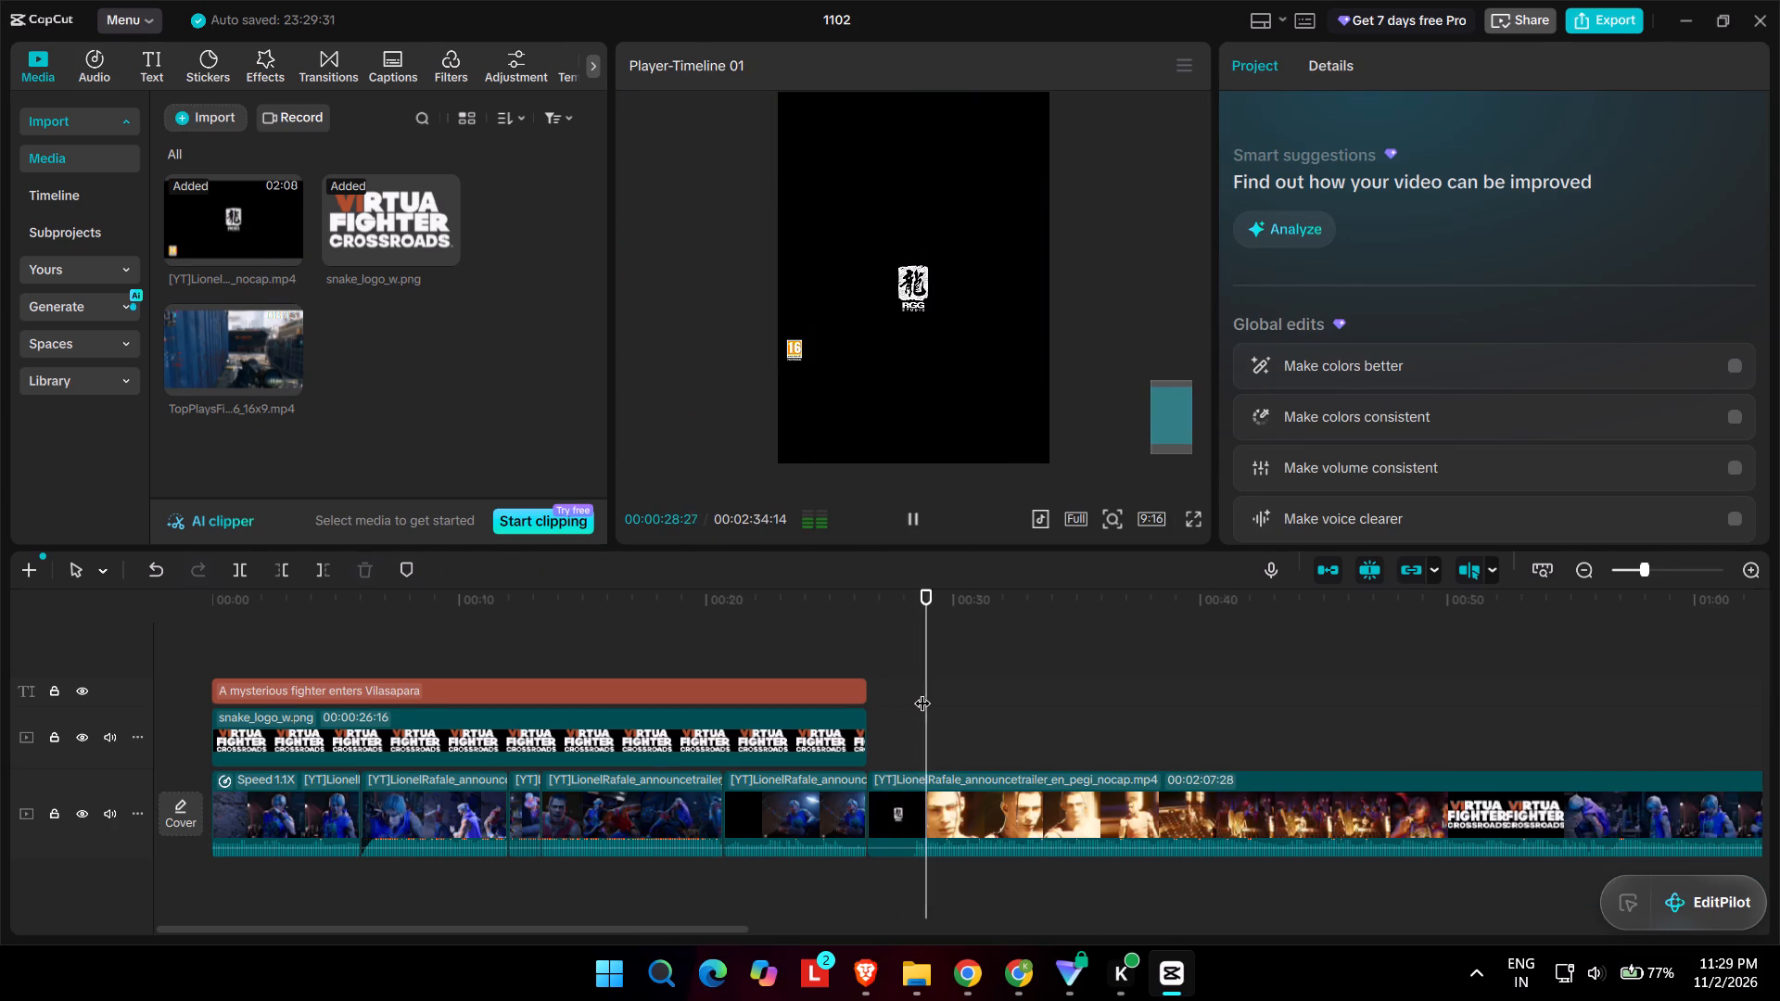
{"action": "left_click_drag", "start_coordinate": [925, 690], "coordinate": [1381, 703]}
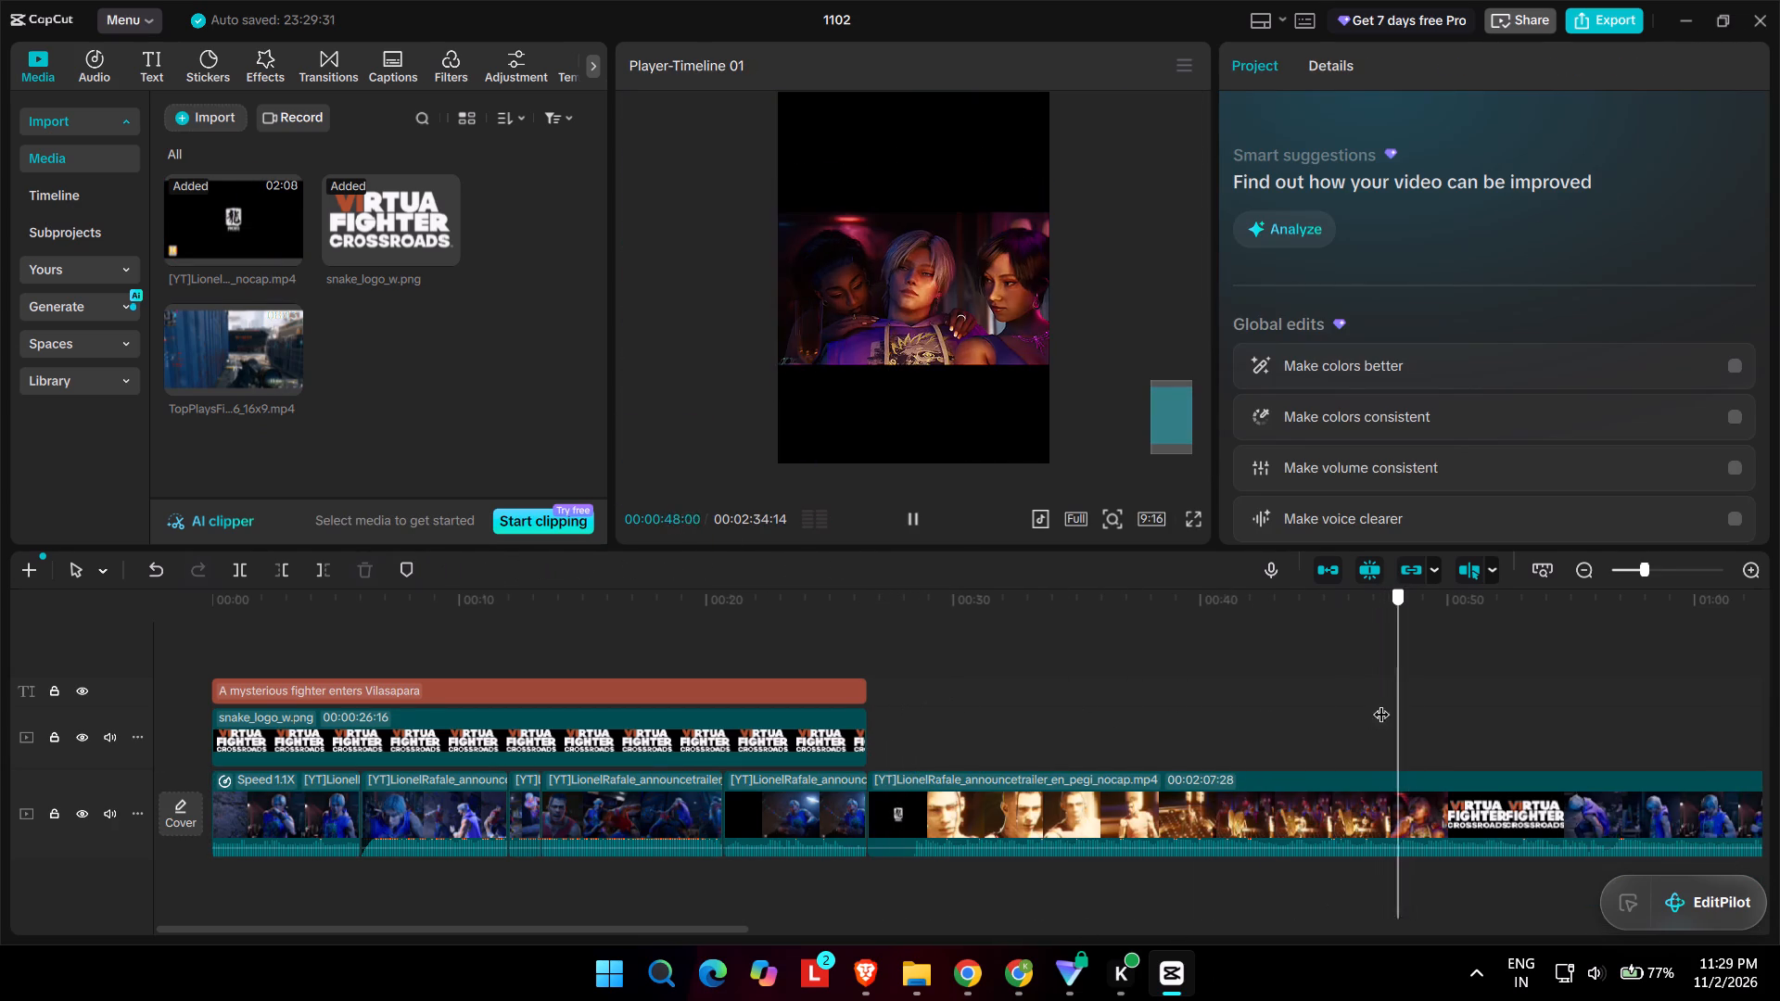
{"action": "left_click_drag", "start_coordinate": [1381, 703], "coordinate": [1240, 678]}
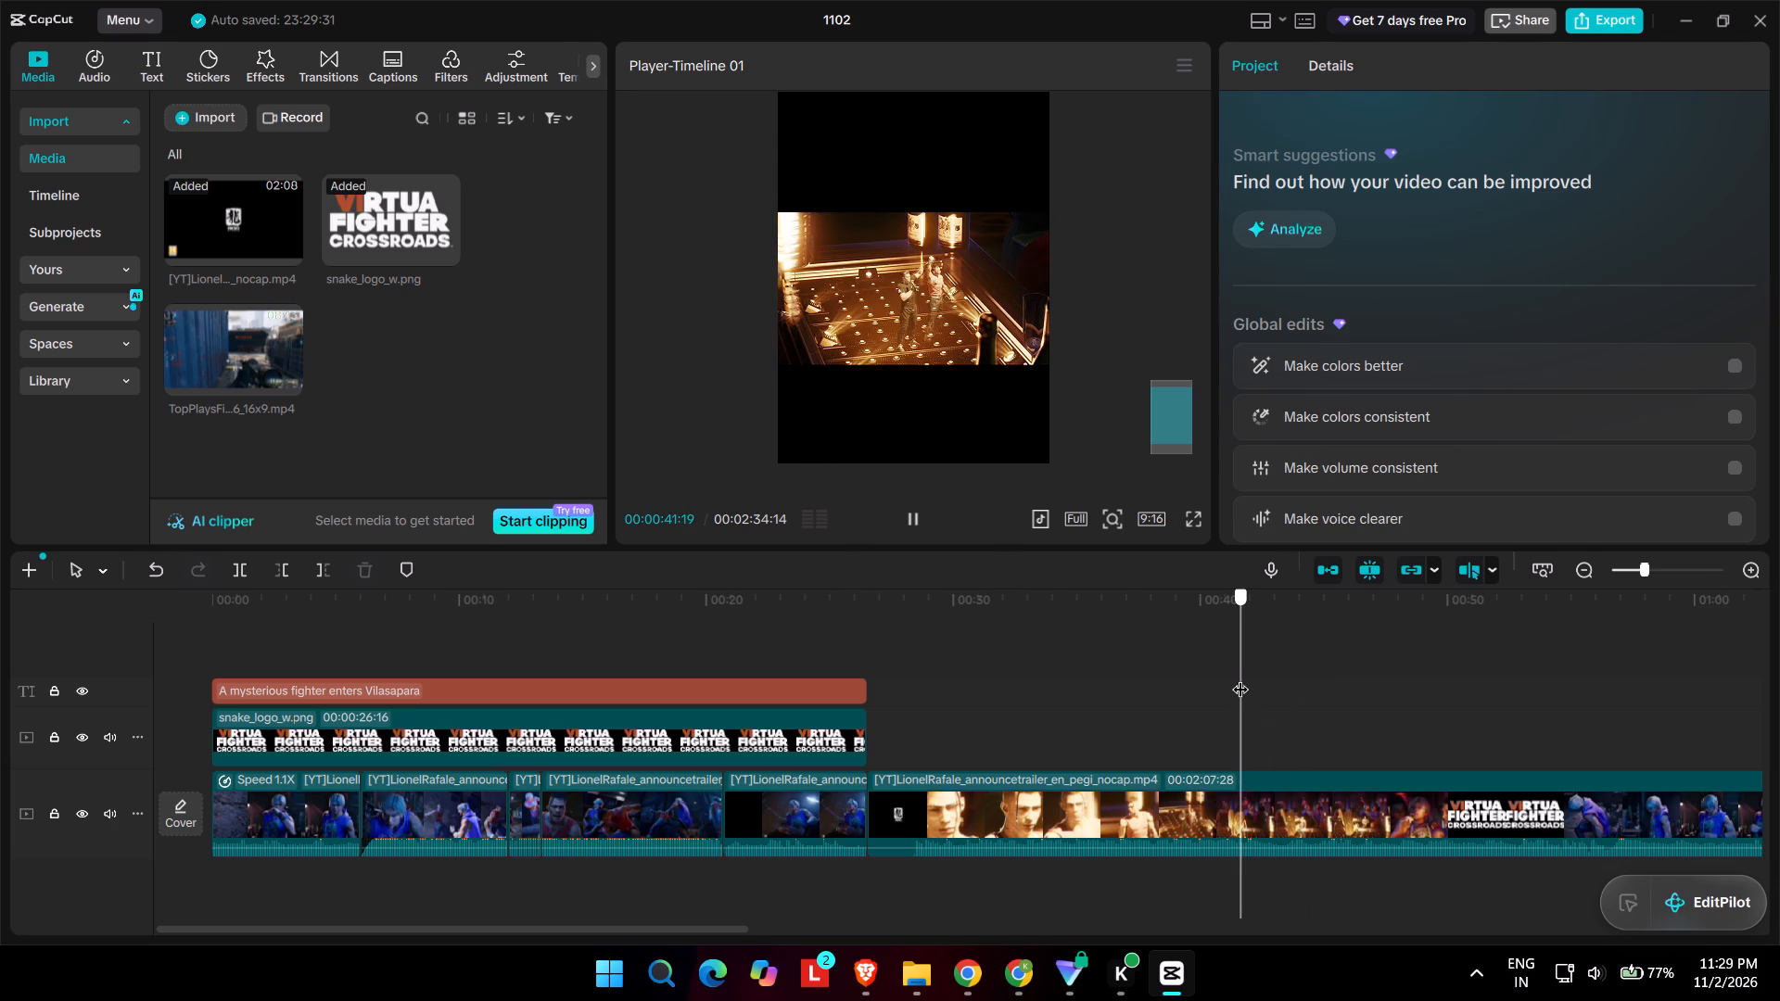
{"action": "left_click_drag", "start_coordinate": [1240, 678], "coordinate": [1240, 676]}
{"action": "left_click", "coordinate": [1243, 785]}
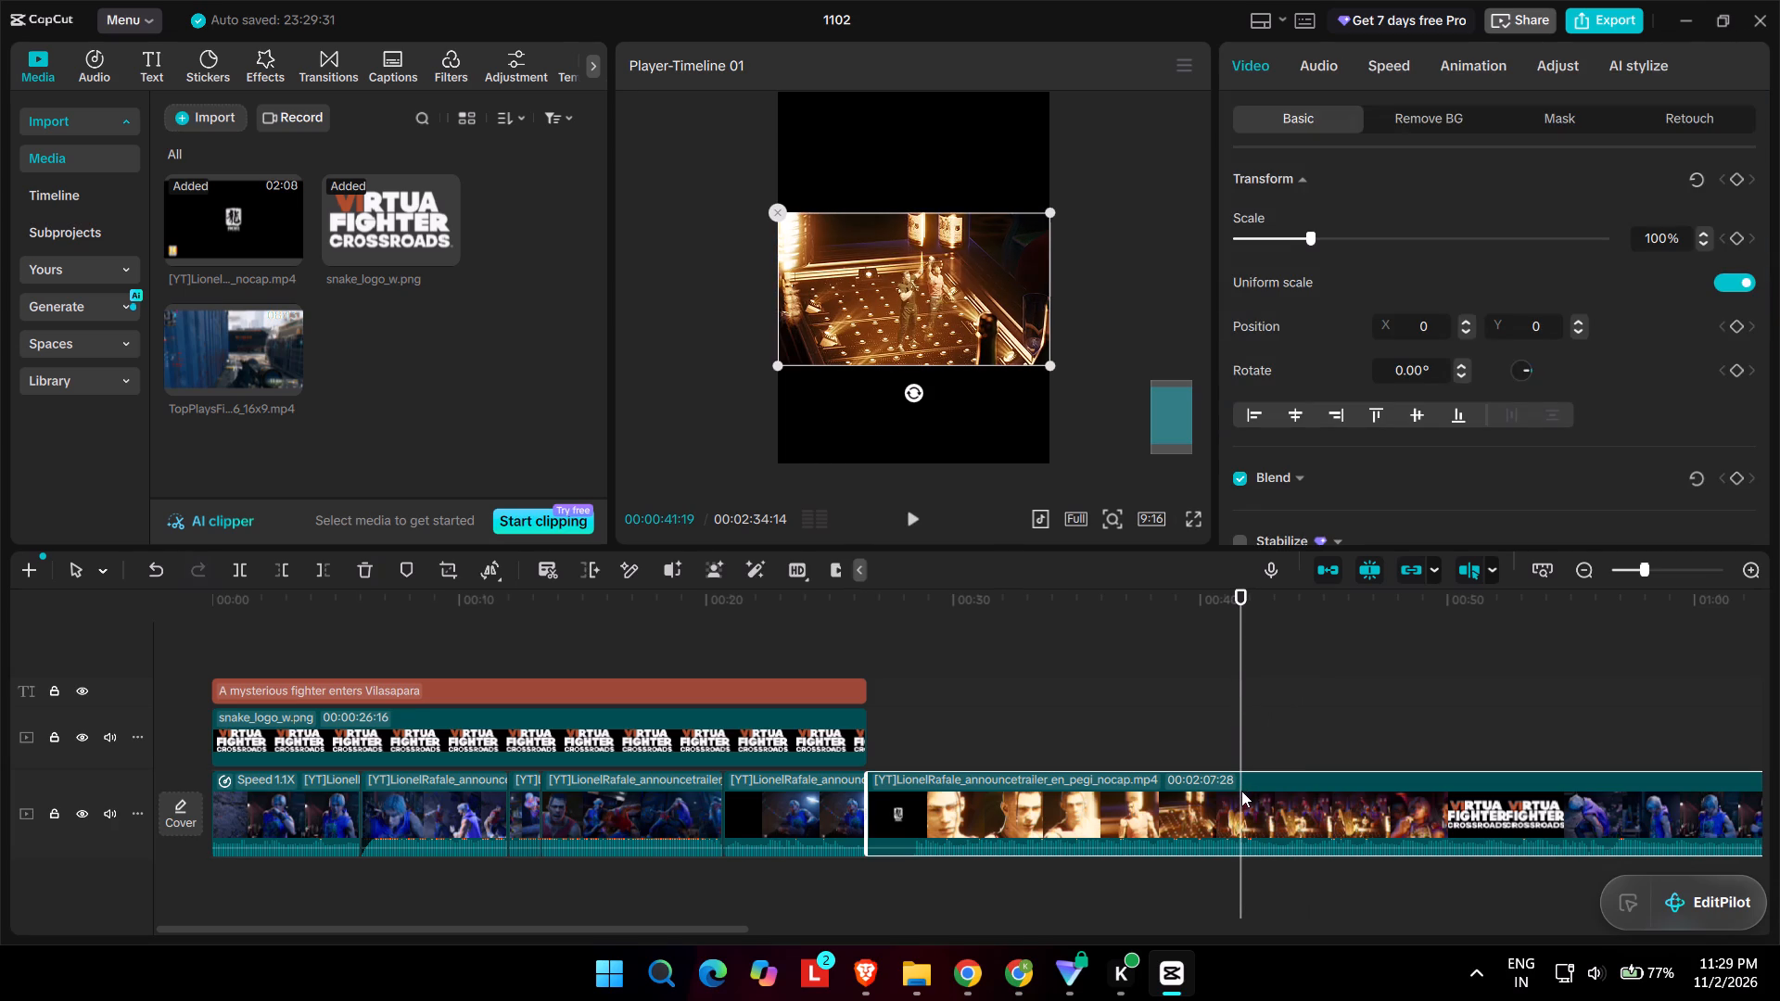
{"action": "key", "text": "ctrl+b"}
{"action": "left_click", "coordinate": [1166, 789]}
{"action": "key", "text": "Delete"}
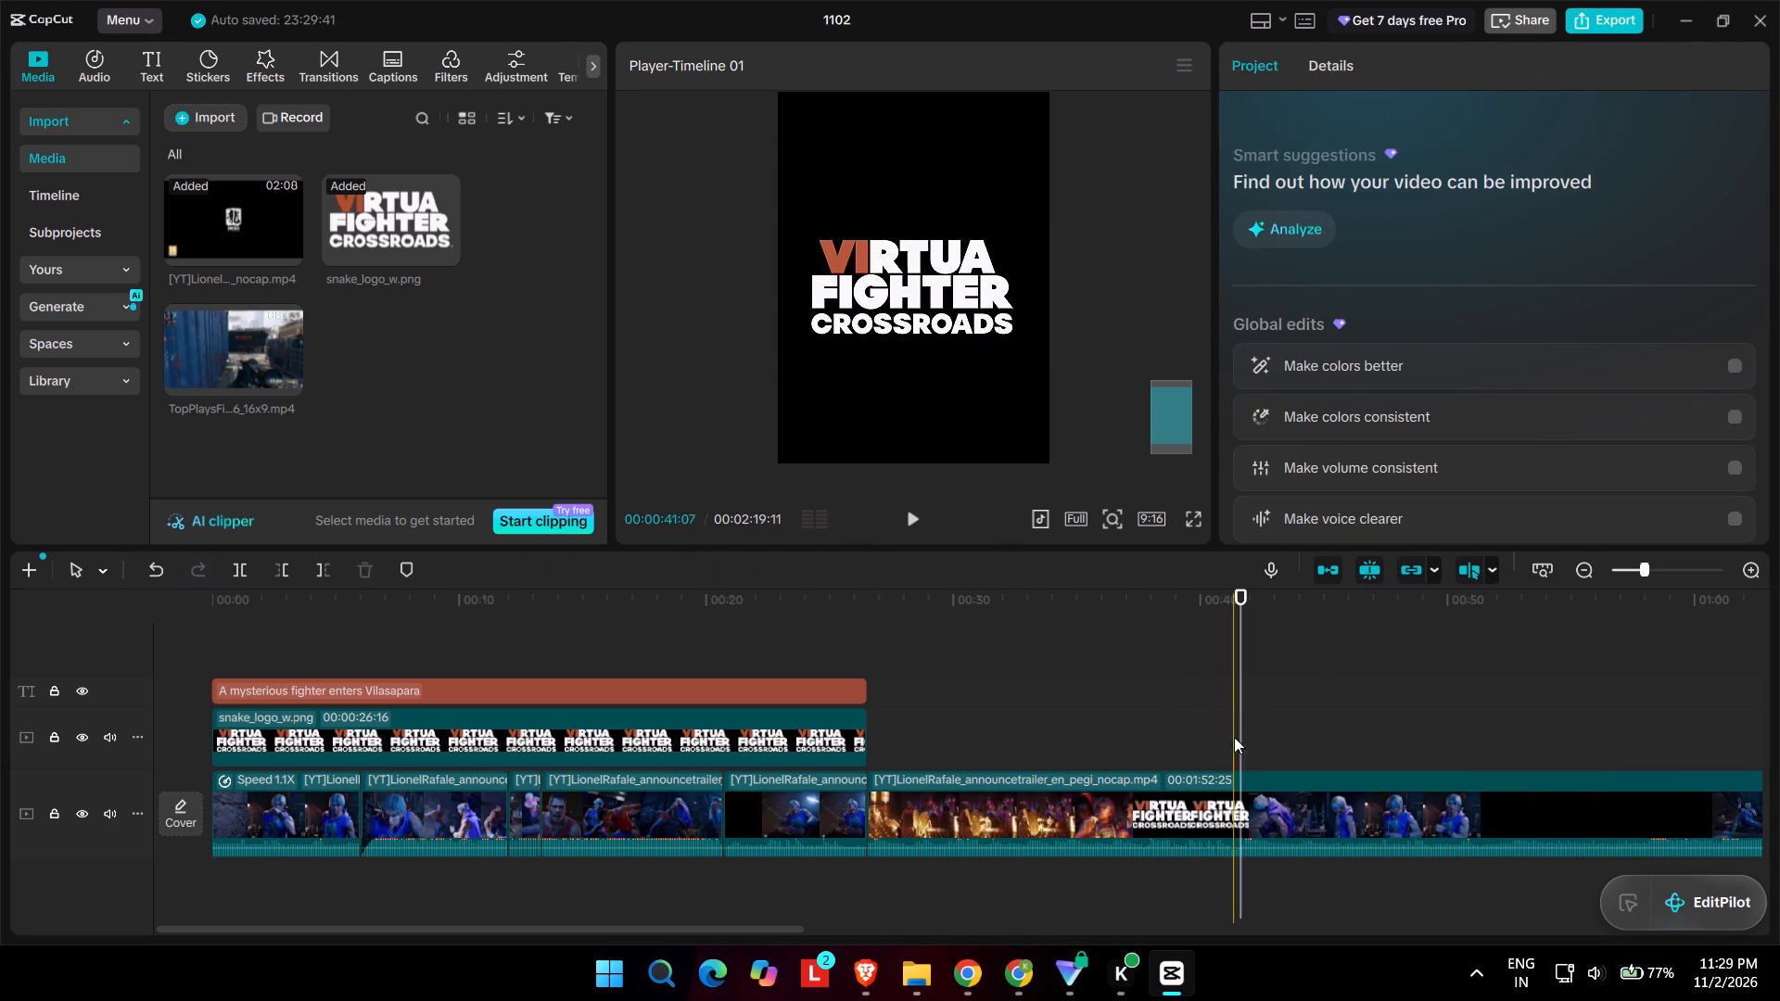
Play through the club footage and split the trailer at about 00:00:37:04, where the Virtua Fighter Crossroads logo appears.
{"action": "left_click", "coordinate": [867, 651]}
{"action": "key", "text": "Delete"}
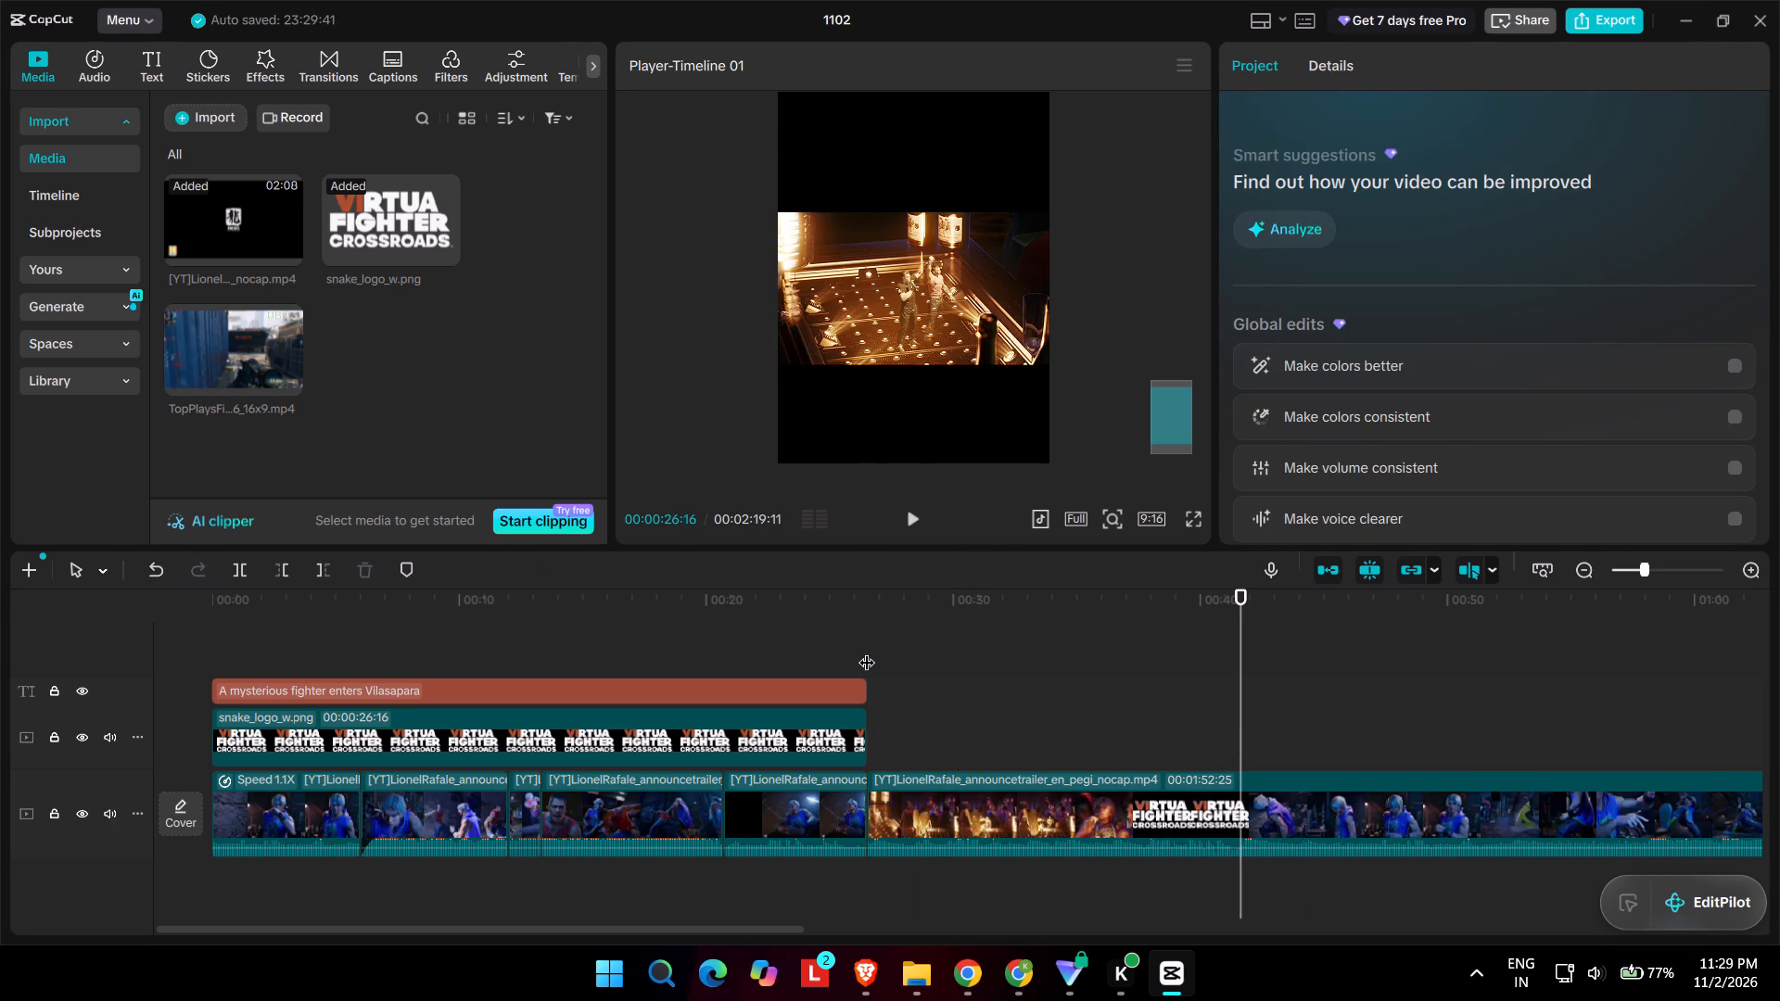
{"action": "key", "text": "space"}
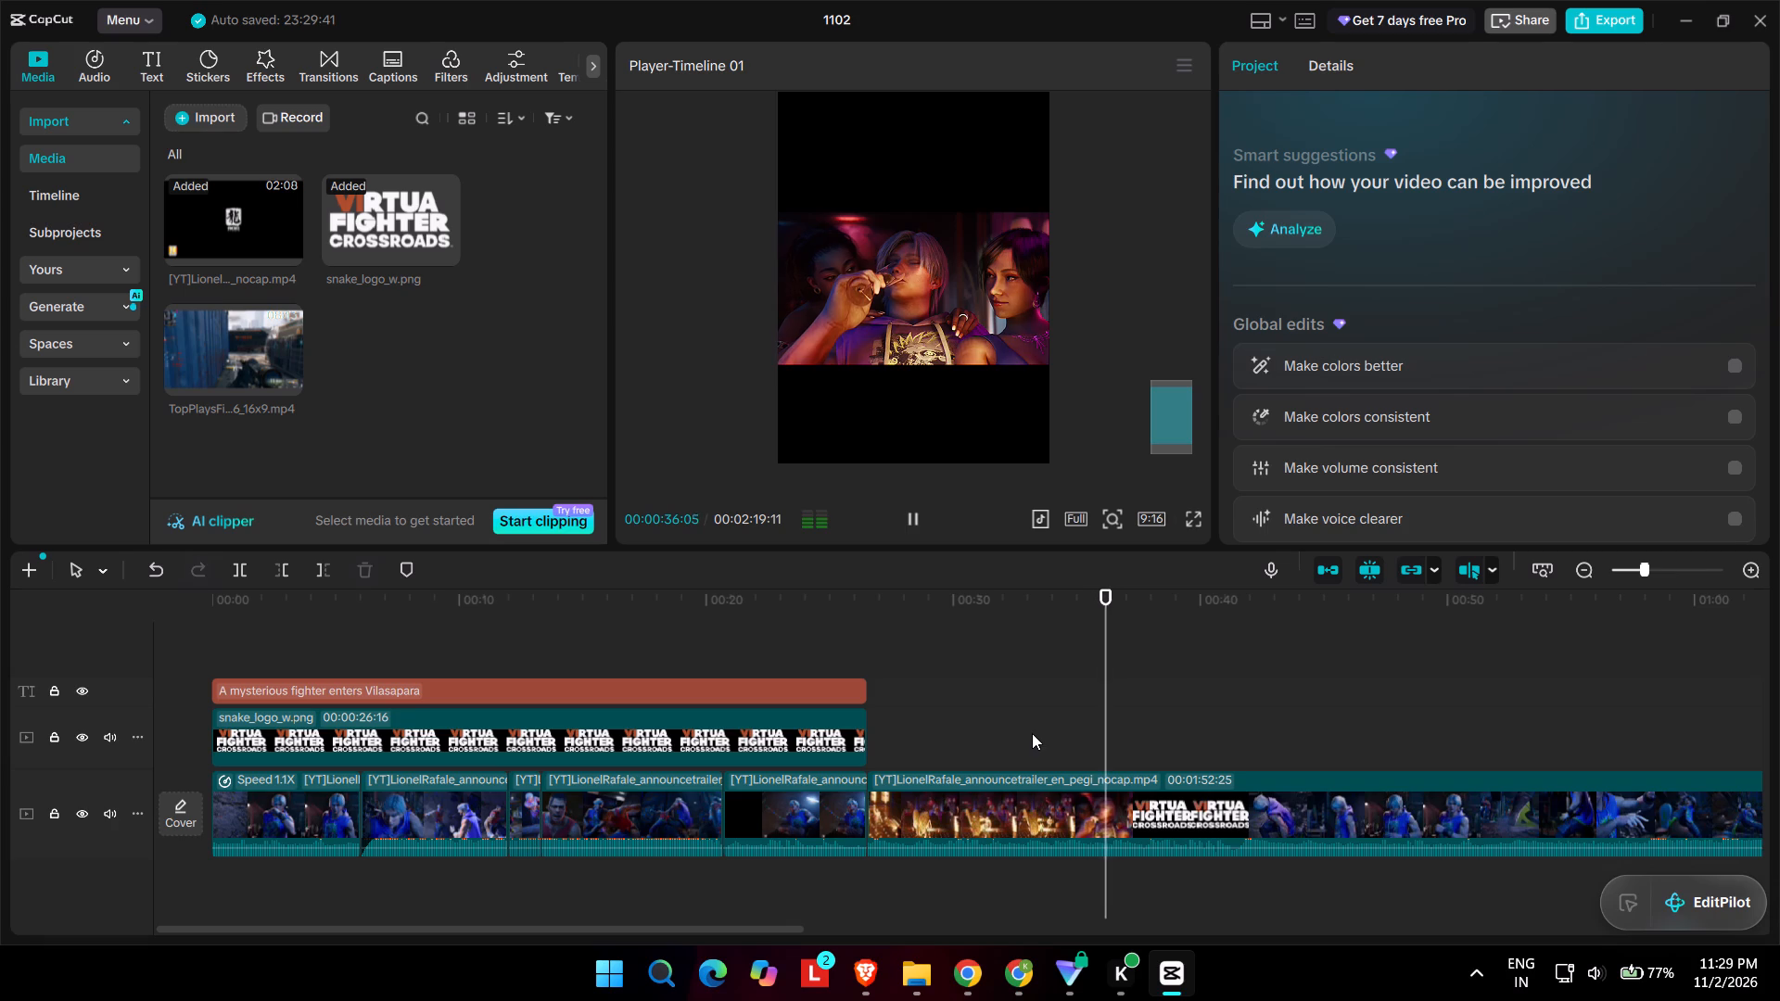
{"action": "key", "text": "space"}
{"action": "key", "text": "space"}
{"action": "key", "text": "space"}
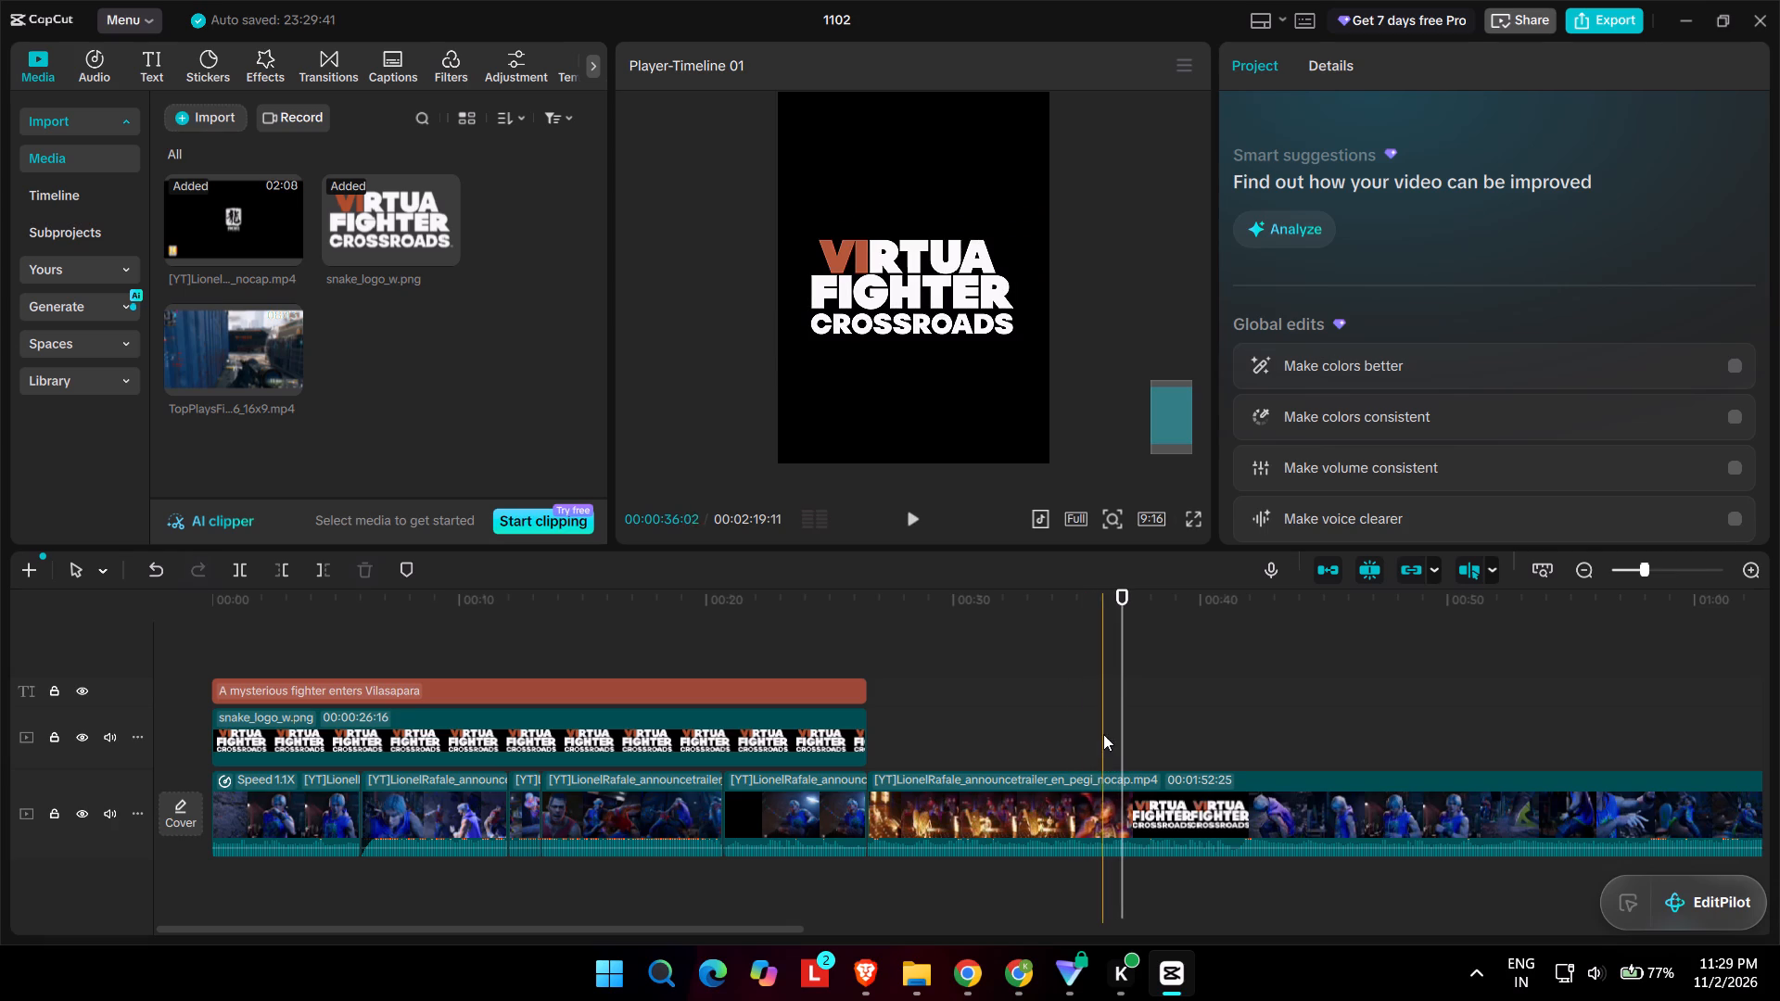
{"action": "left_click", "coordinate": [1113, 733]}
{"action": "key", "text": "space"}
{"action": "key", "text": "space"}
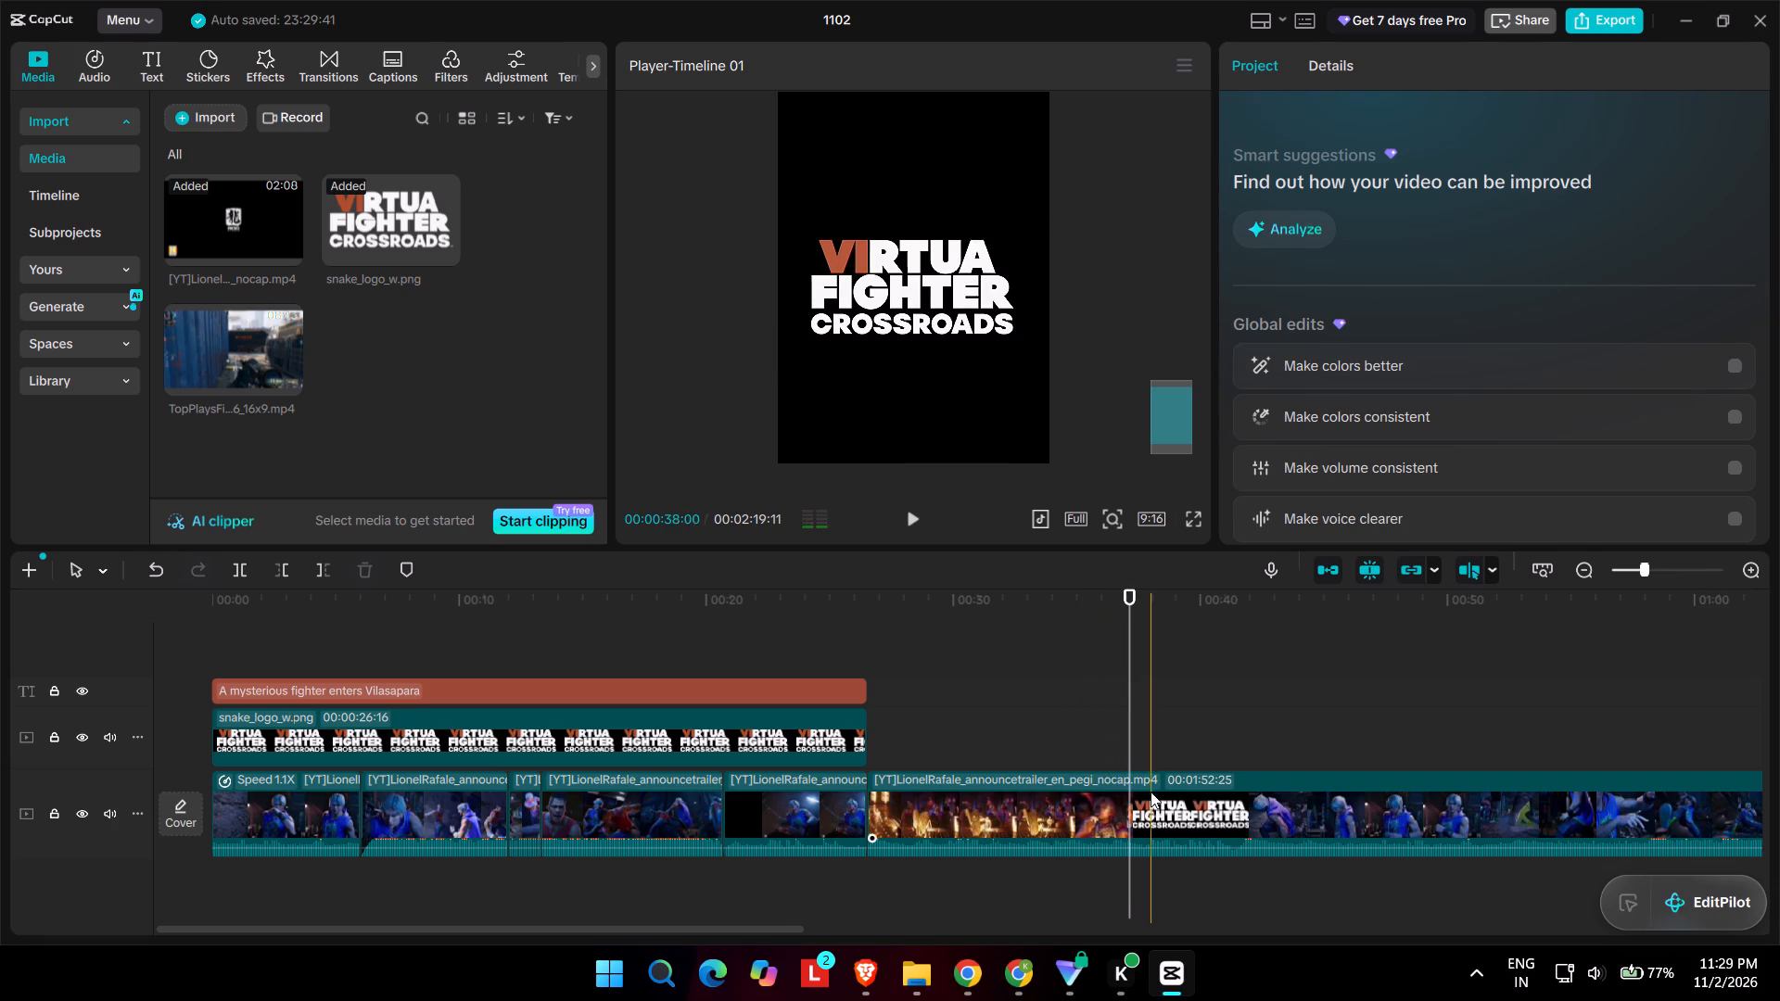
{"action": "left_click", "coordinate": [1130, 802]}
{"action": "key", "text": "ctrl+b"}
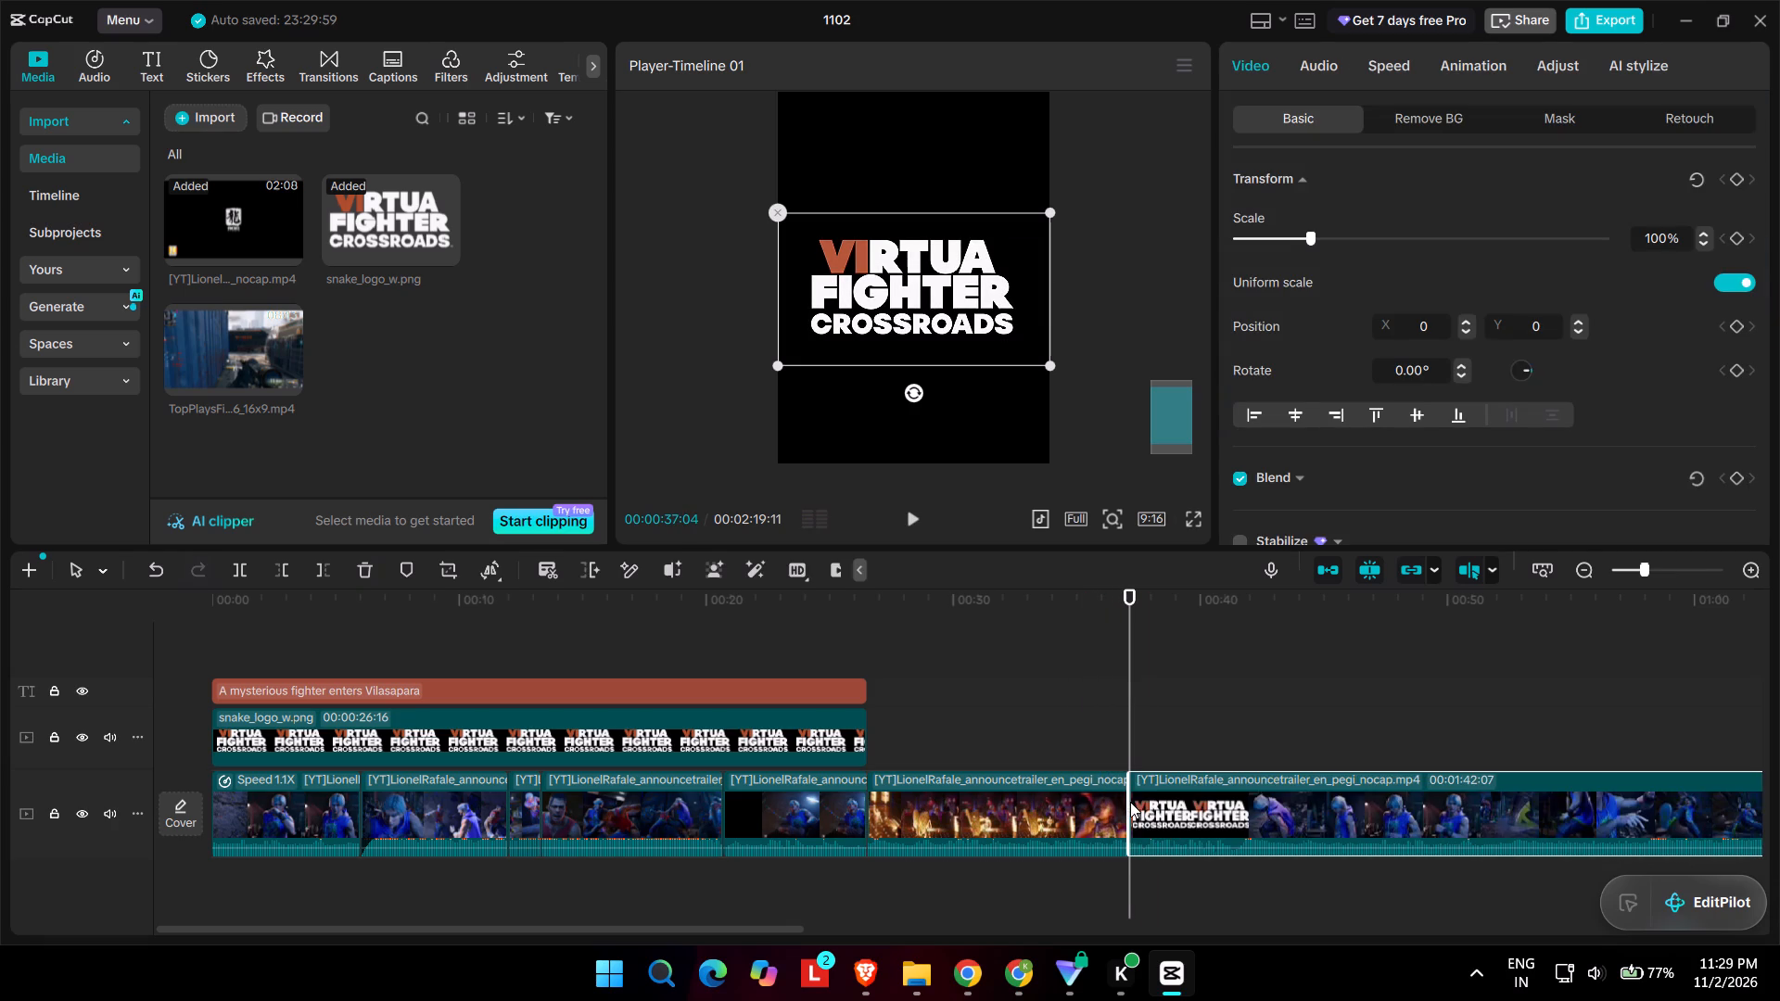
Split the trailer at 00:00:46:08, at the dark ground shot before the blue-haired fighter, and delete the logo section before it.
{"action": "key", "text": "space"}
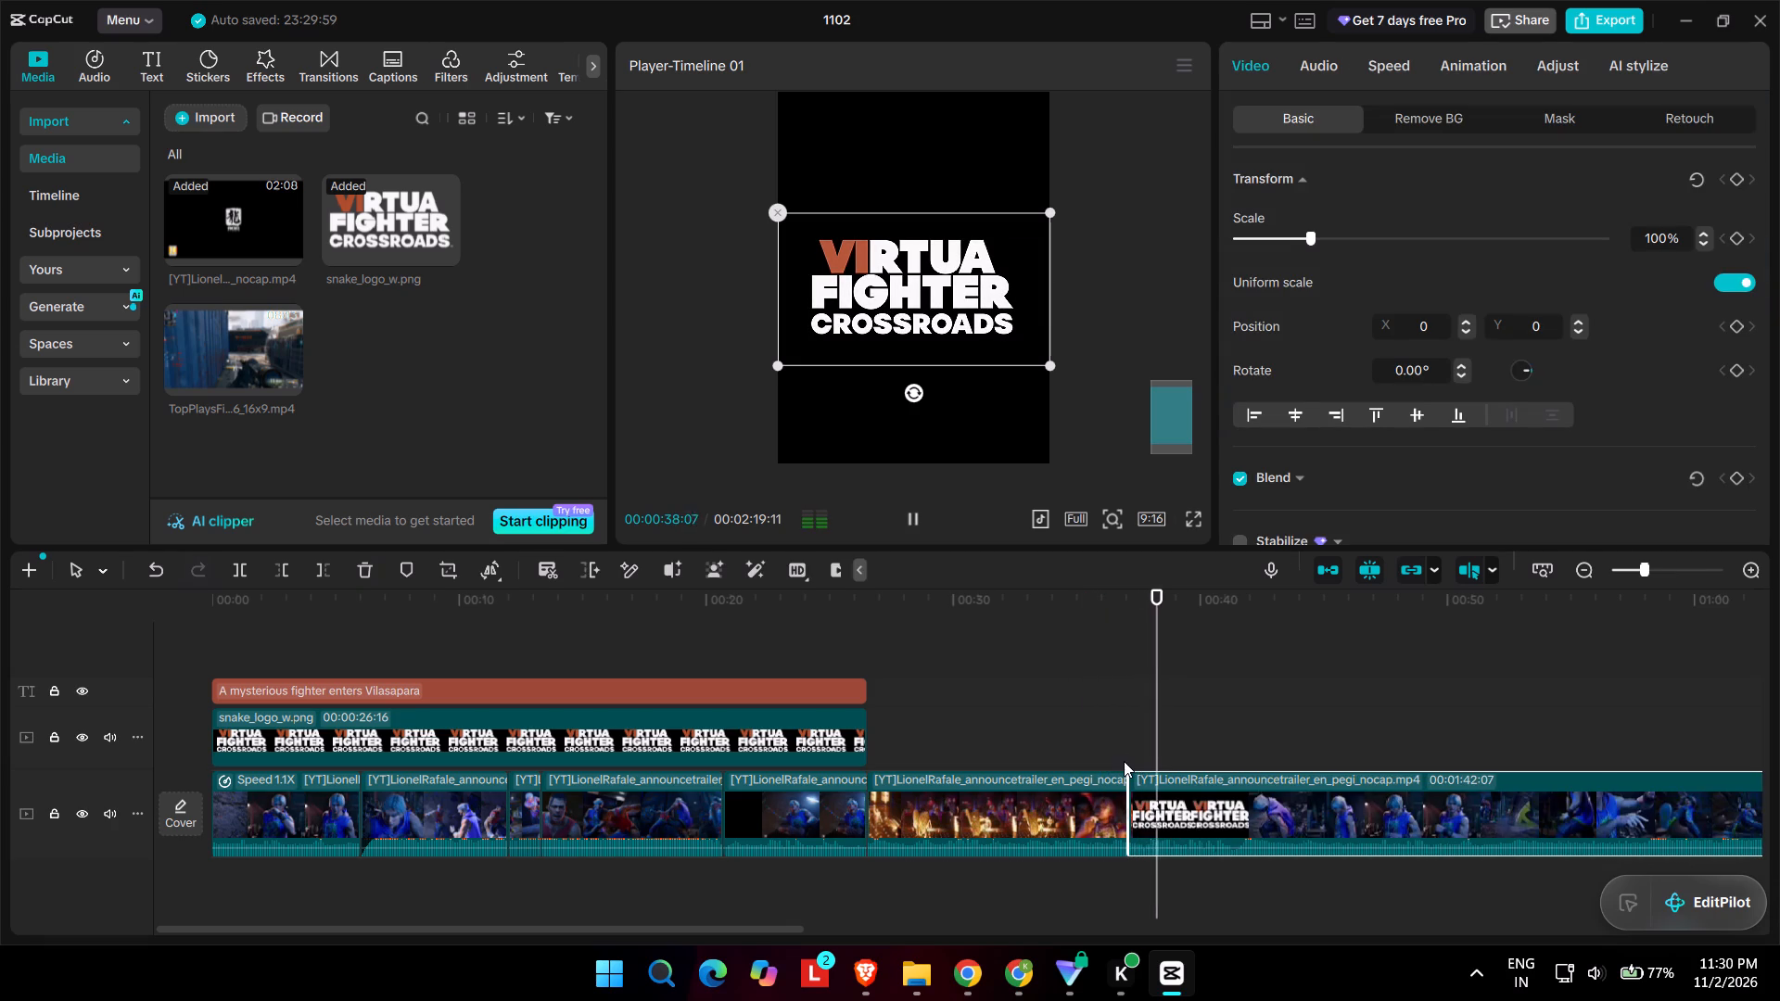
{"action": "scroll", "coordinate": [1133, 744], "scroll_direction": "left", "scroll_amount": 2}
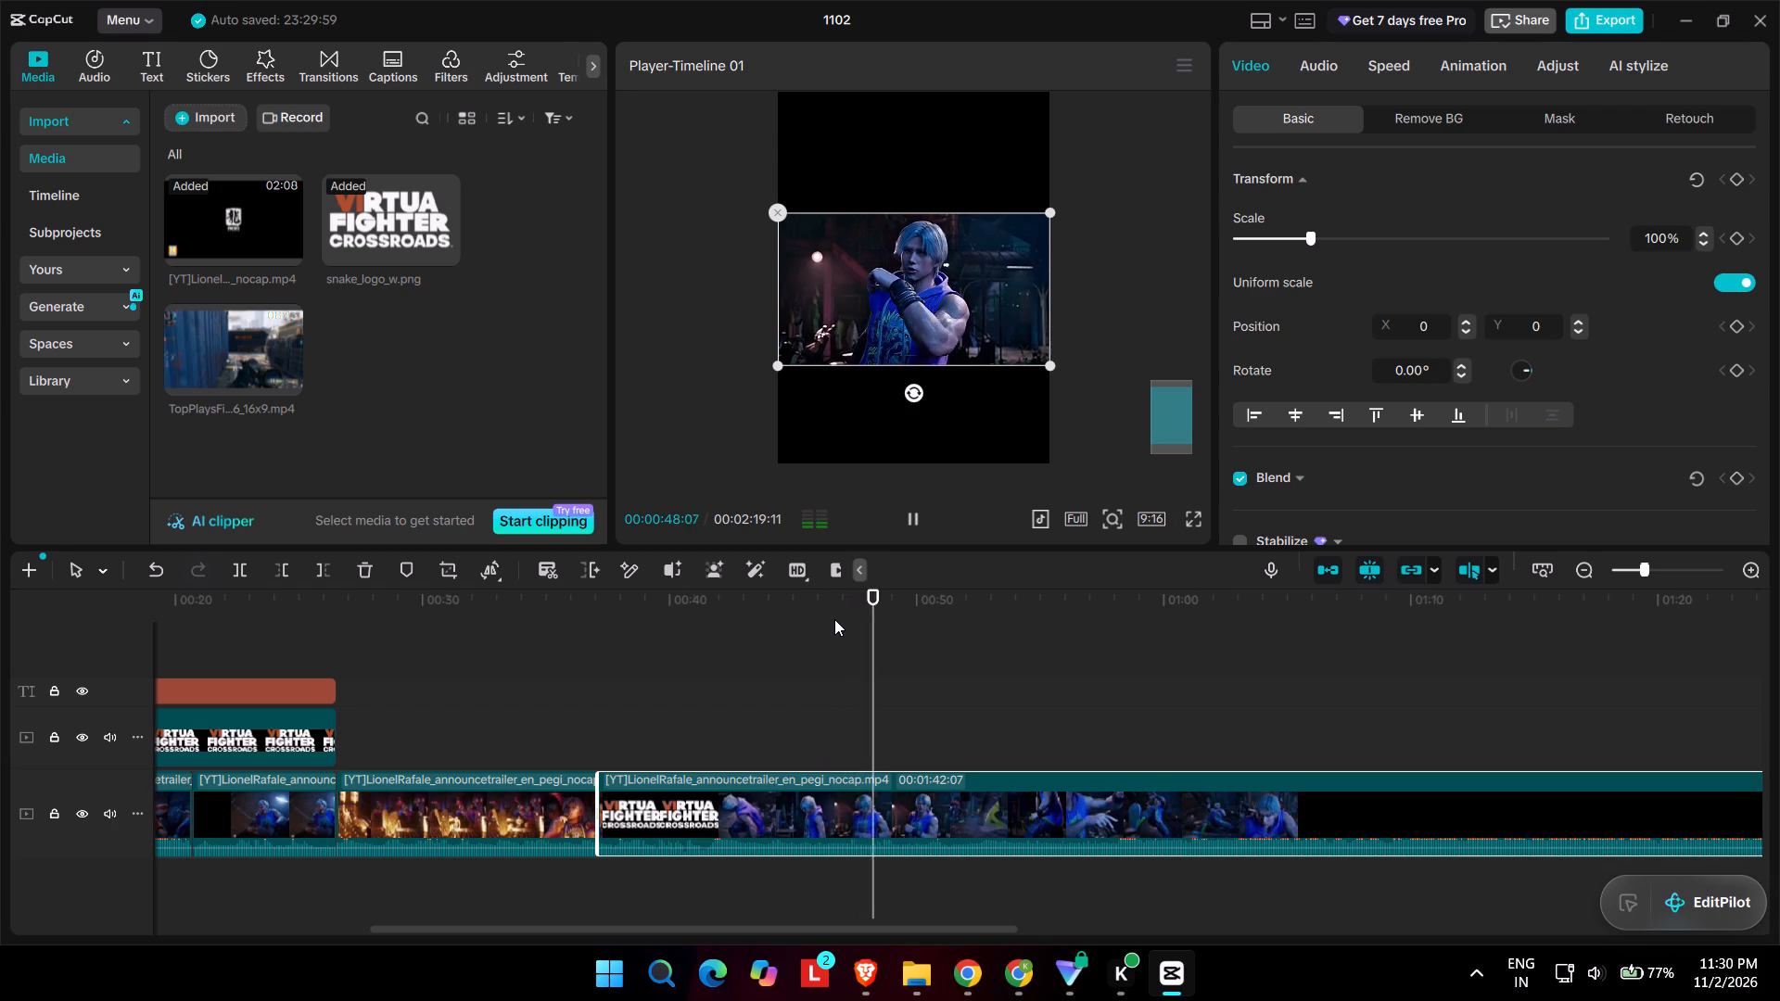
{"action": "key", "text": "space"}
{"action": "left_click", "coordinate": [866, 675]}
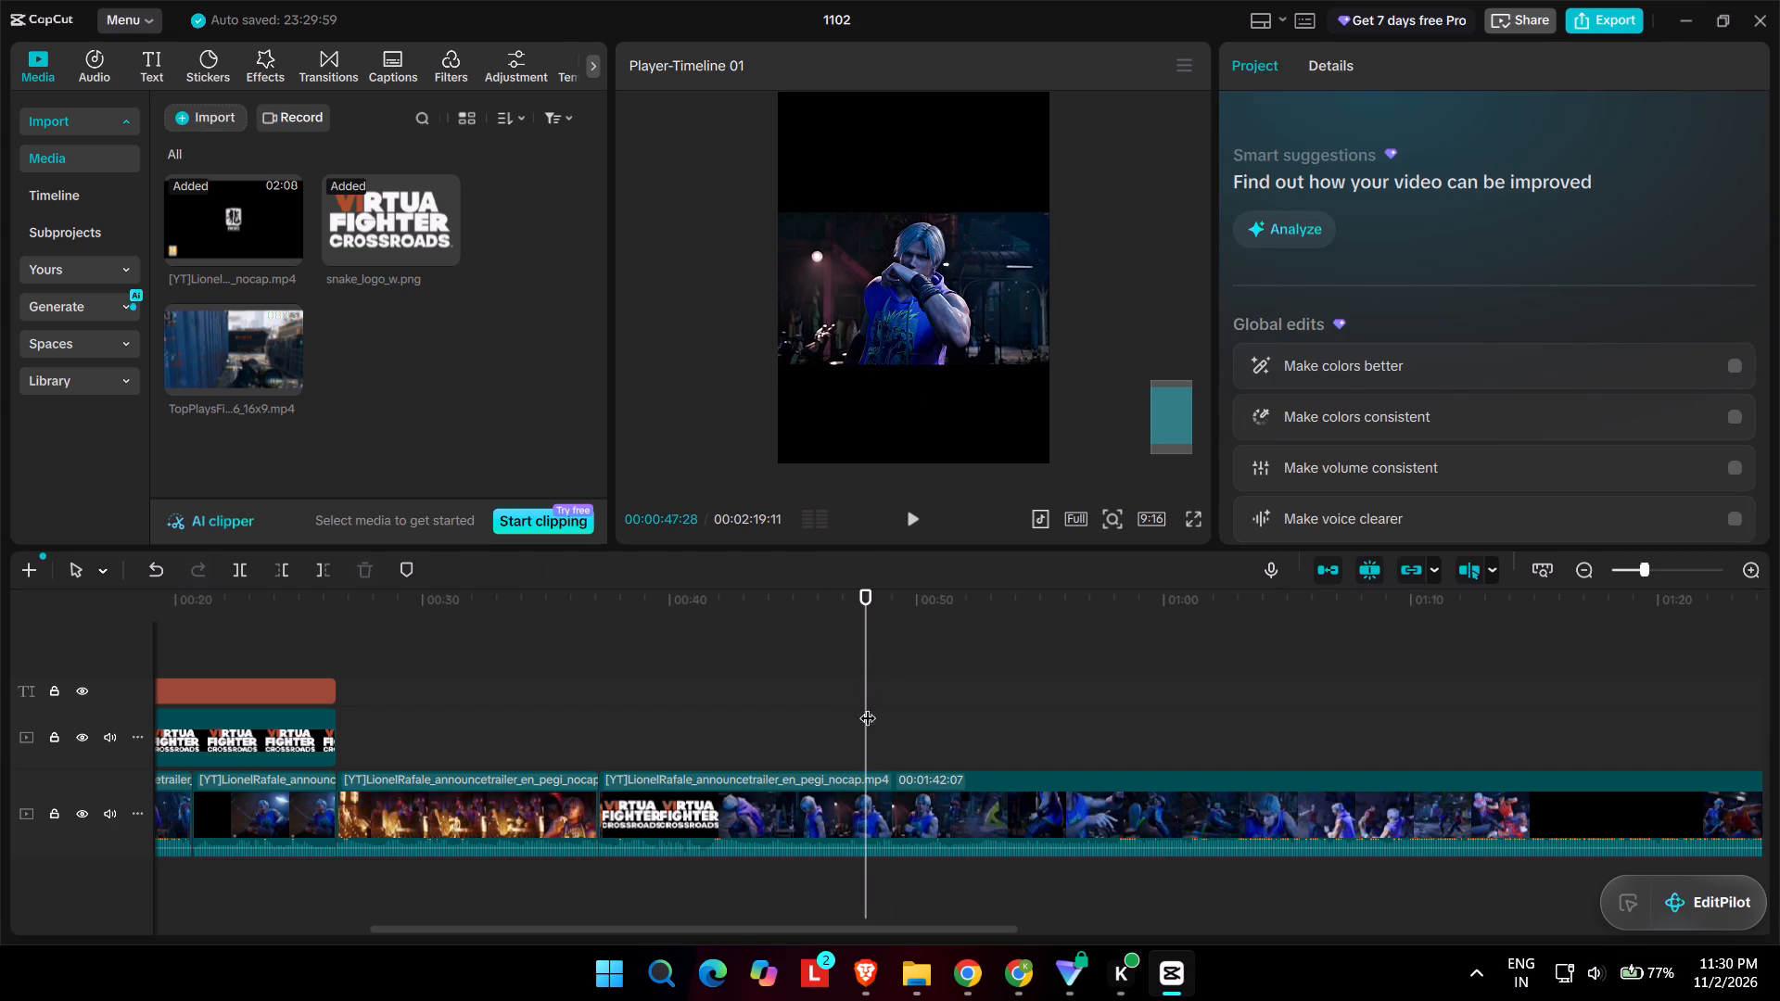
{"action": "left_click", "coordinate": [820, 730]}
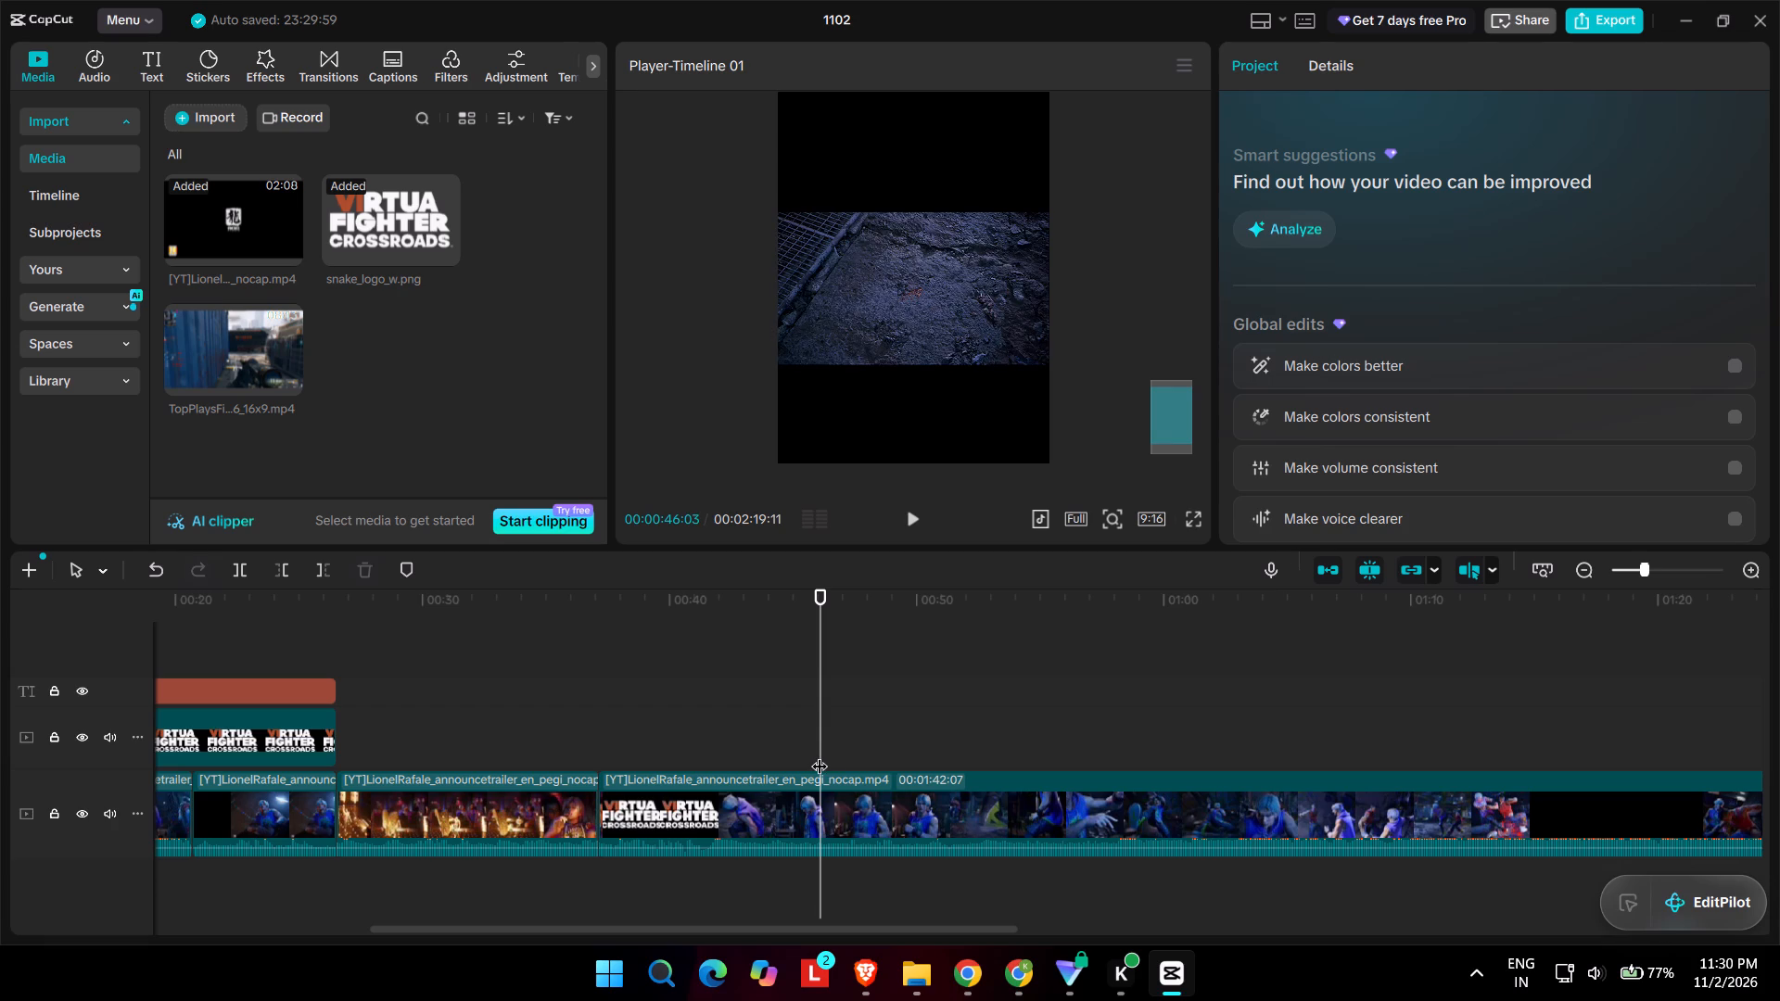
{"action": "key", "text": "Right"}
{"action": "key", "text": "Right"}
{"action": "key", "text": "Right"}
{"action": "key", "text": "Right"}
{"action": "key", "text": "Right"}
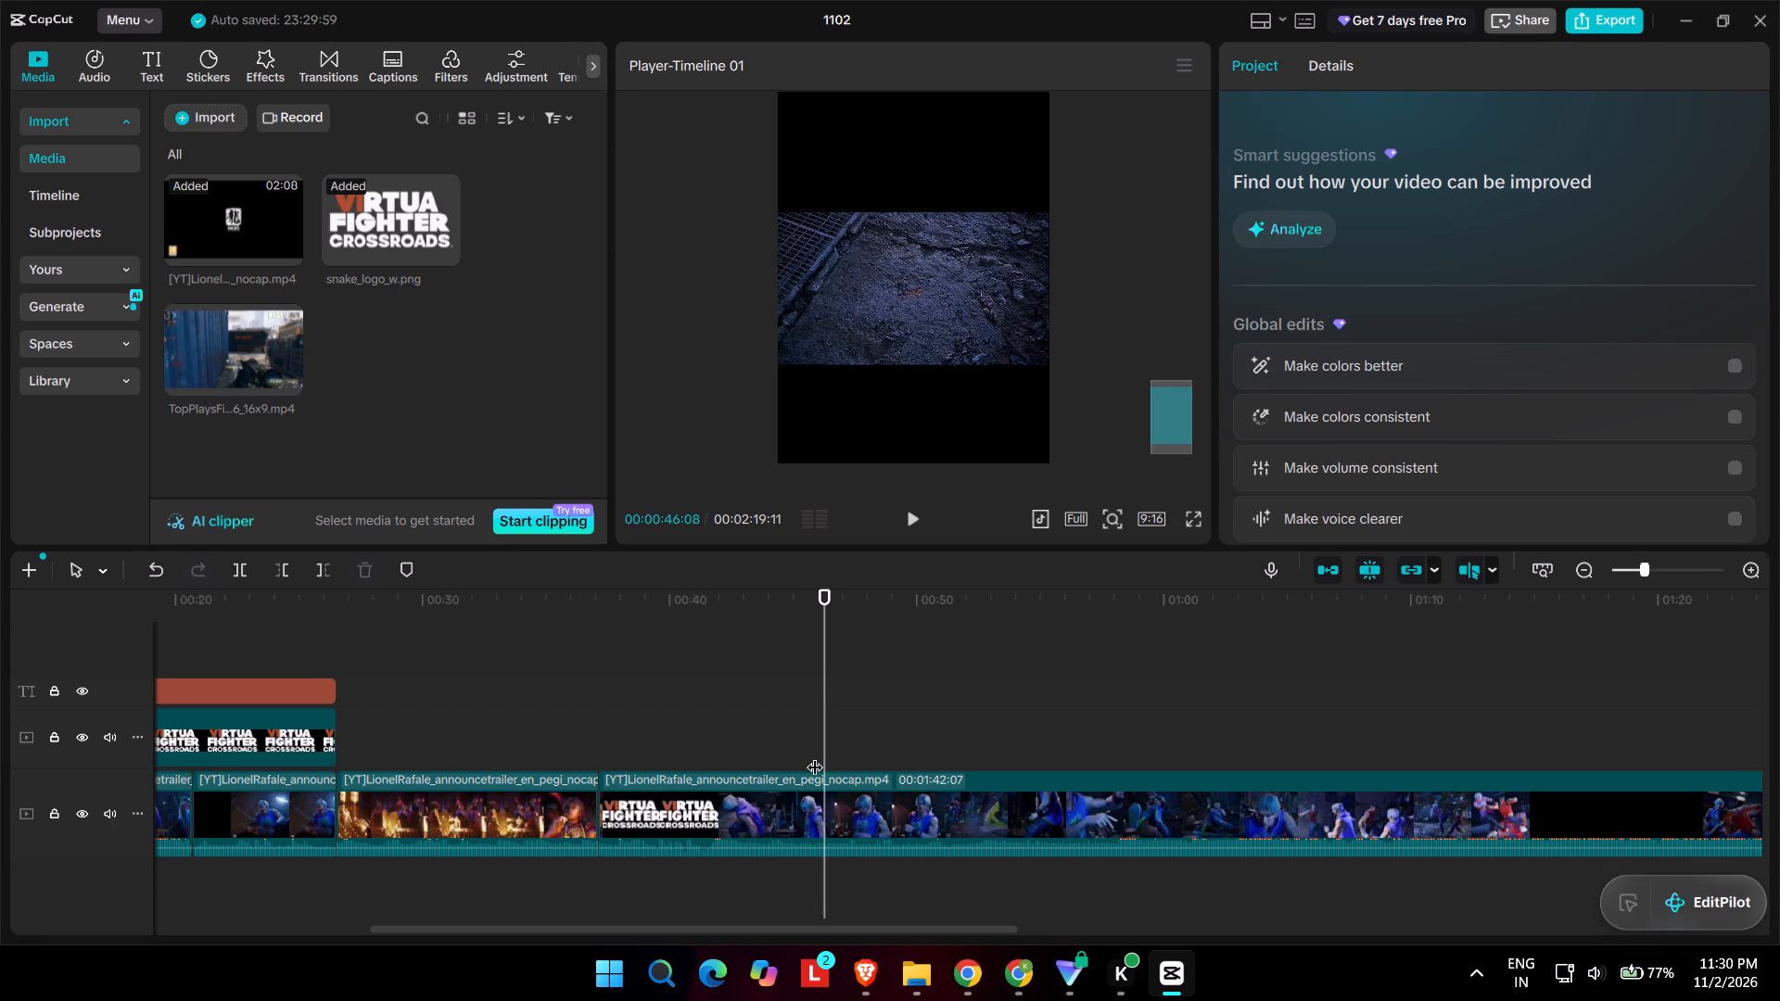
{"action": "left_click", "coordinate": [821, 799]}
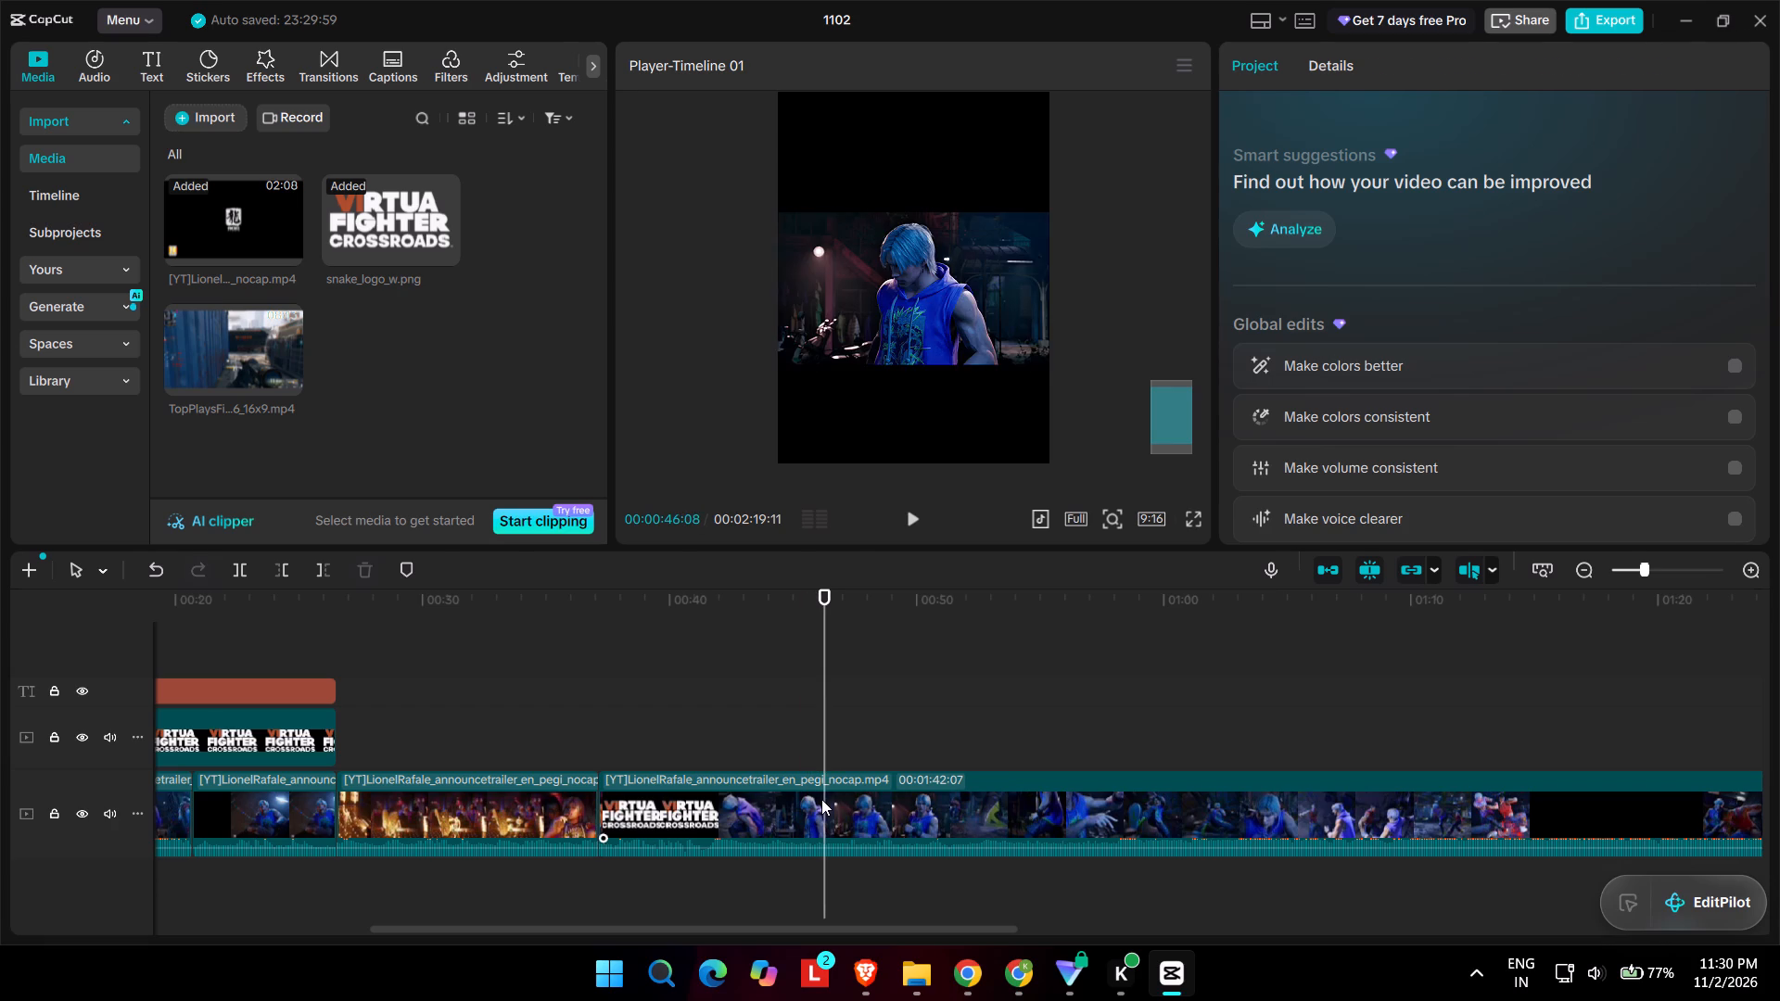
{"action": "key", "text": "ctrl+b"}
{"action": "left_click", "coordinate": [727, 811], "text": "ctrl"}
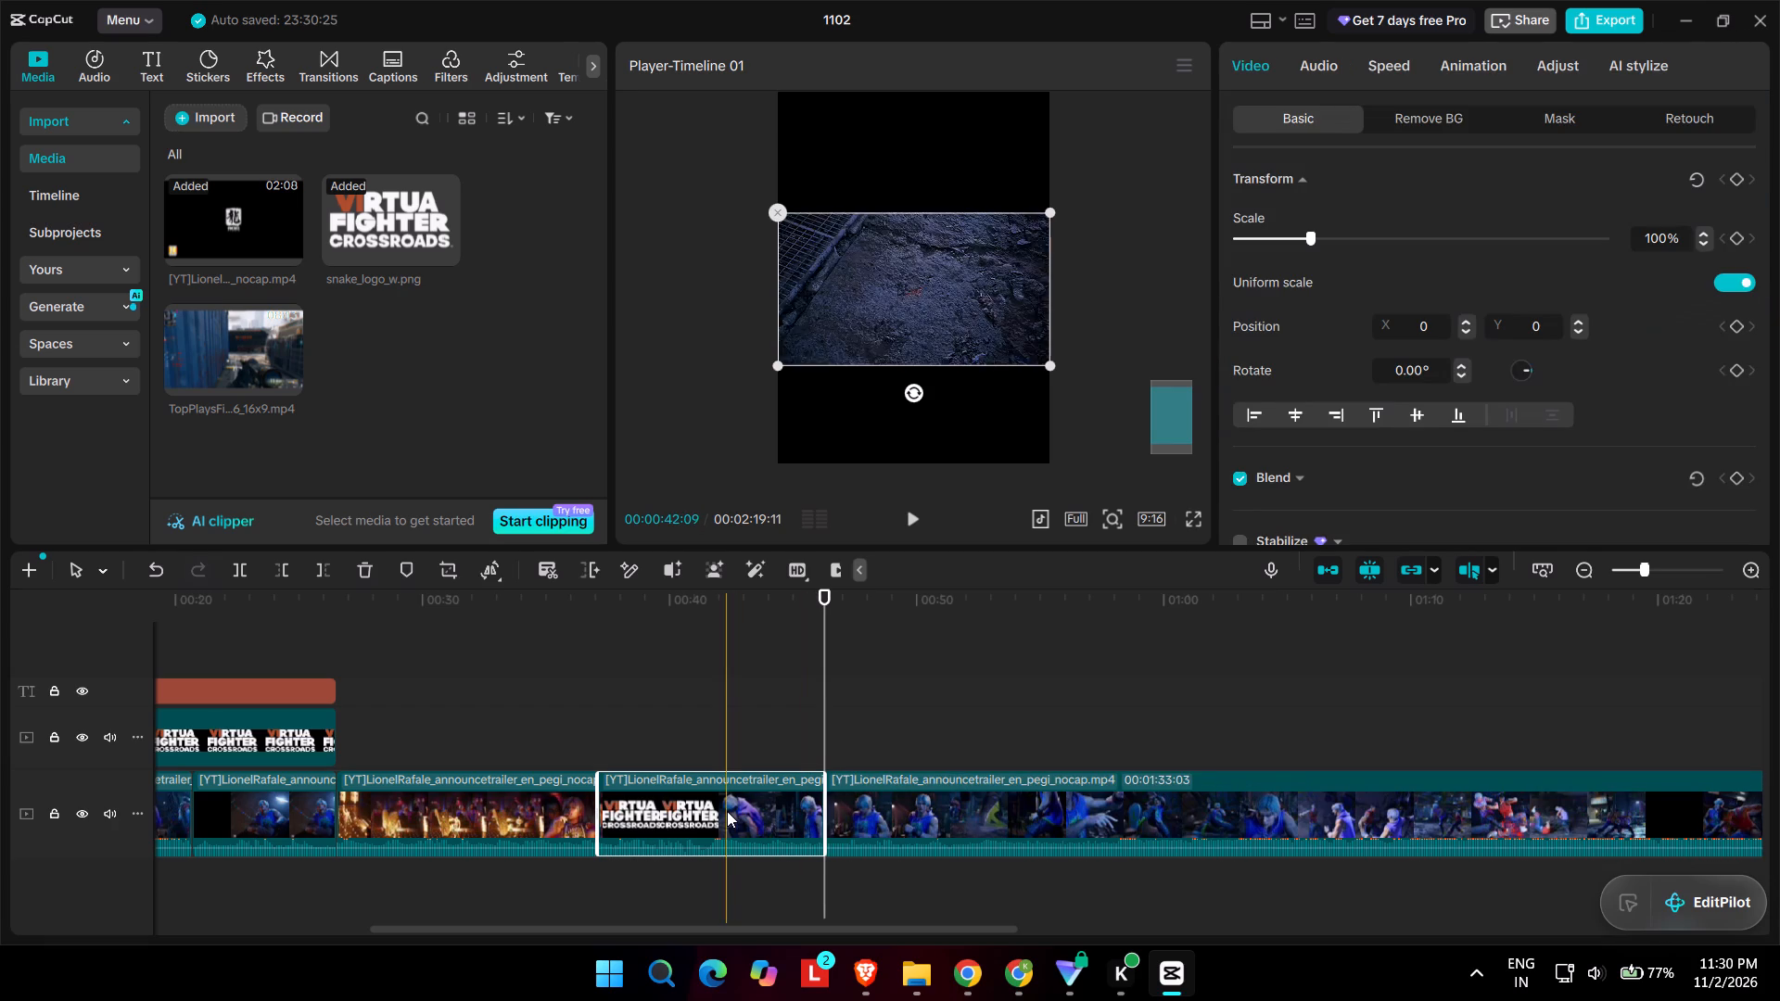
{"action": "key", "text": "Delete"}
Extend the start of the clip after the club footage by about 2 seconds, previewing the transition between adjustments.
{"action": "left_click", "coordinate": [601, 703]}
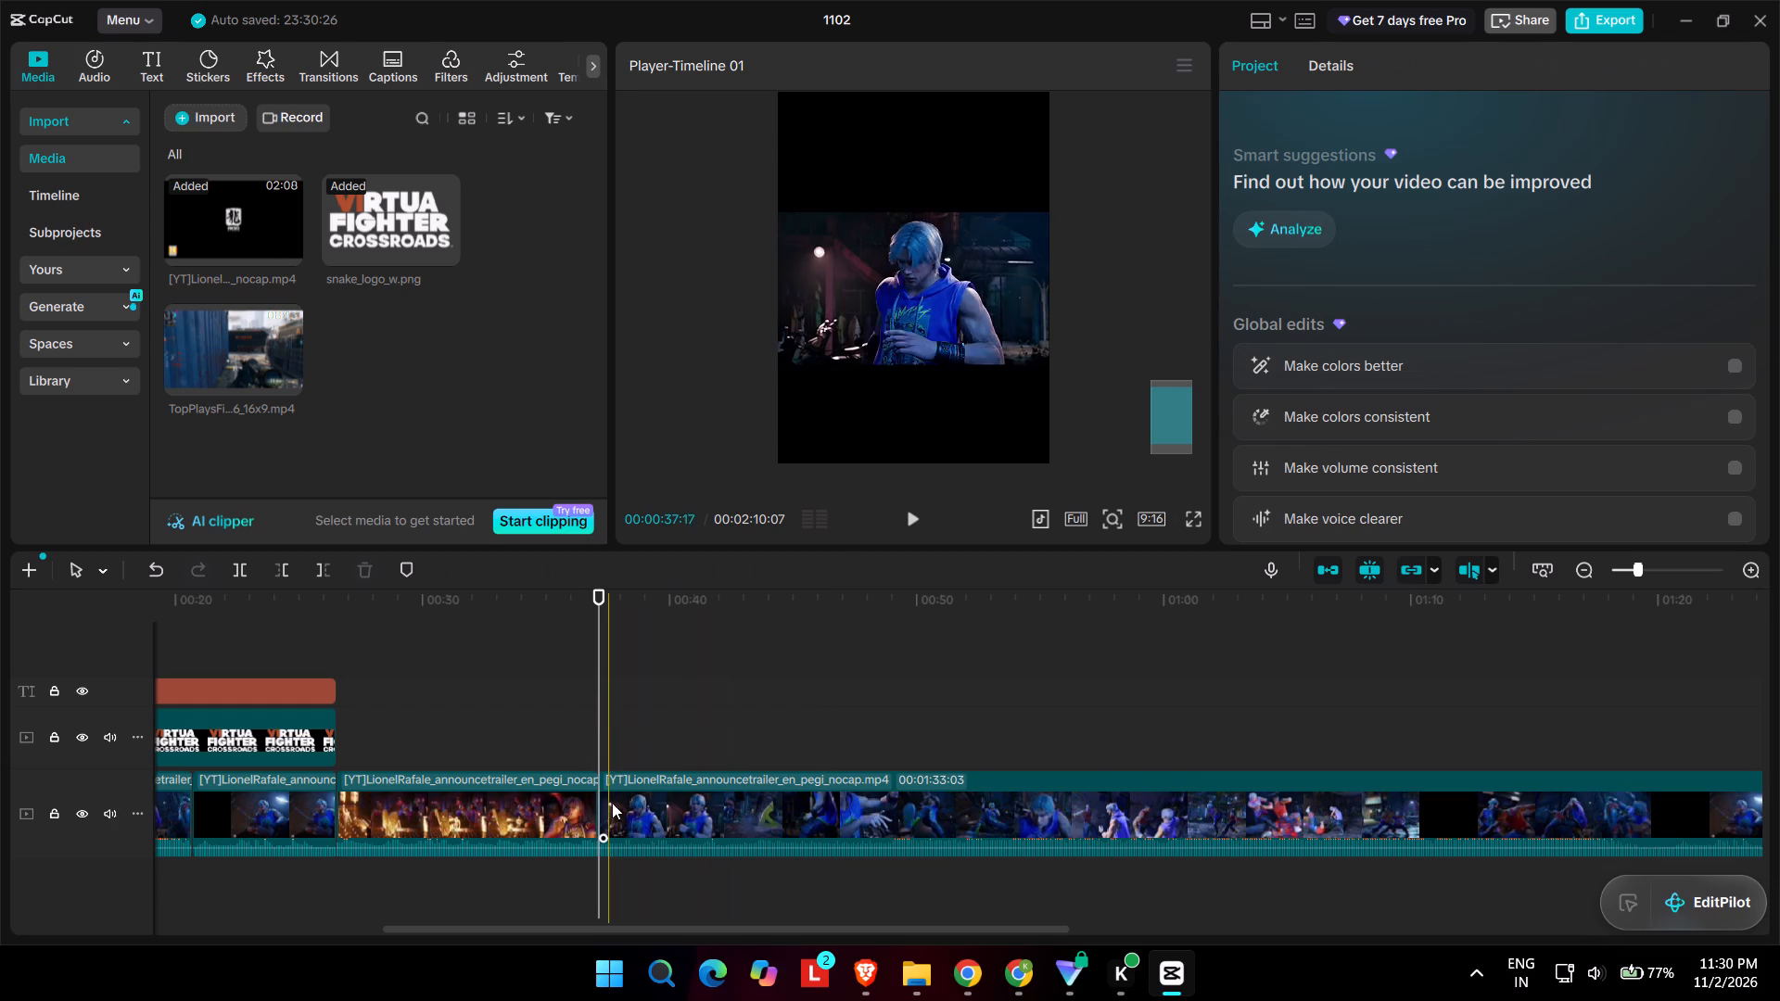
{"action": "left_click", "coordinate": [615, 812]}
{"action": "left_click_drag", "start_coordinate": [596, 799], "coordinate": [568, 799]}
{"action": "left_click", "coordinate": [522, 729]}
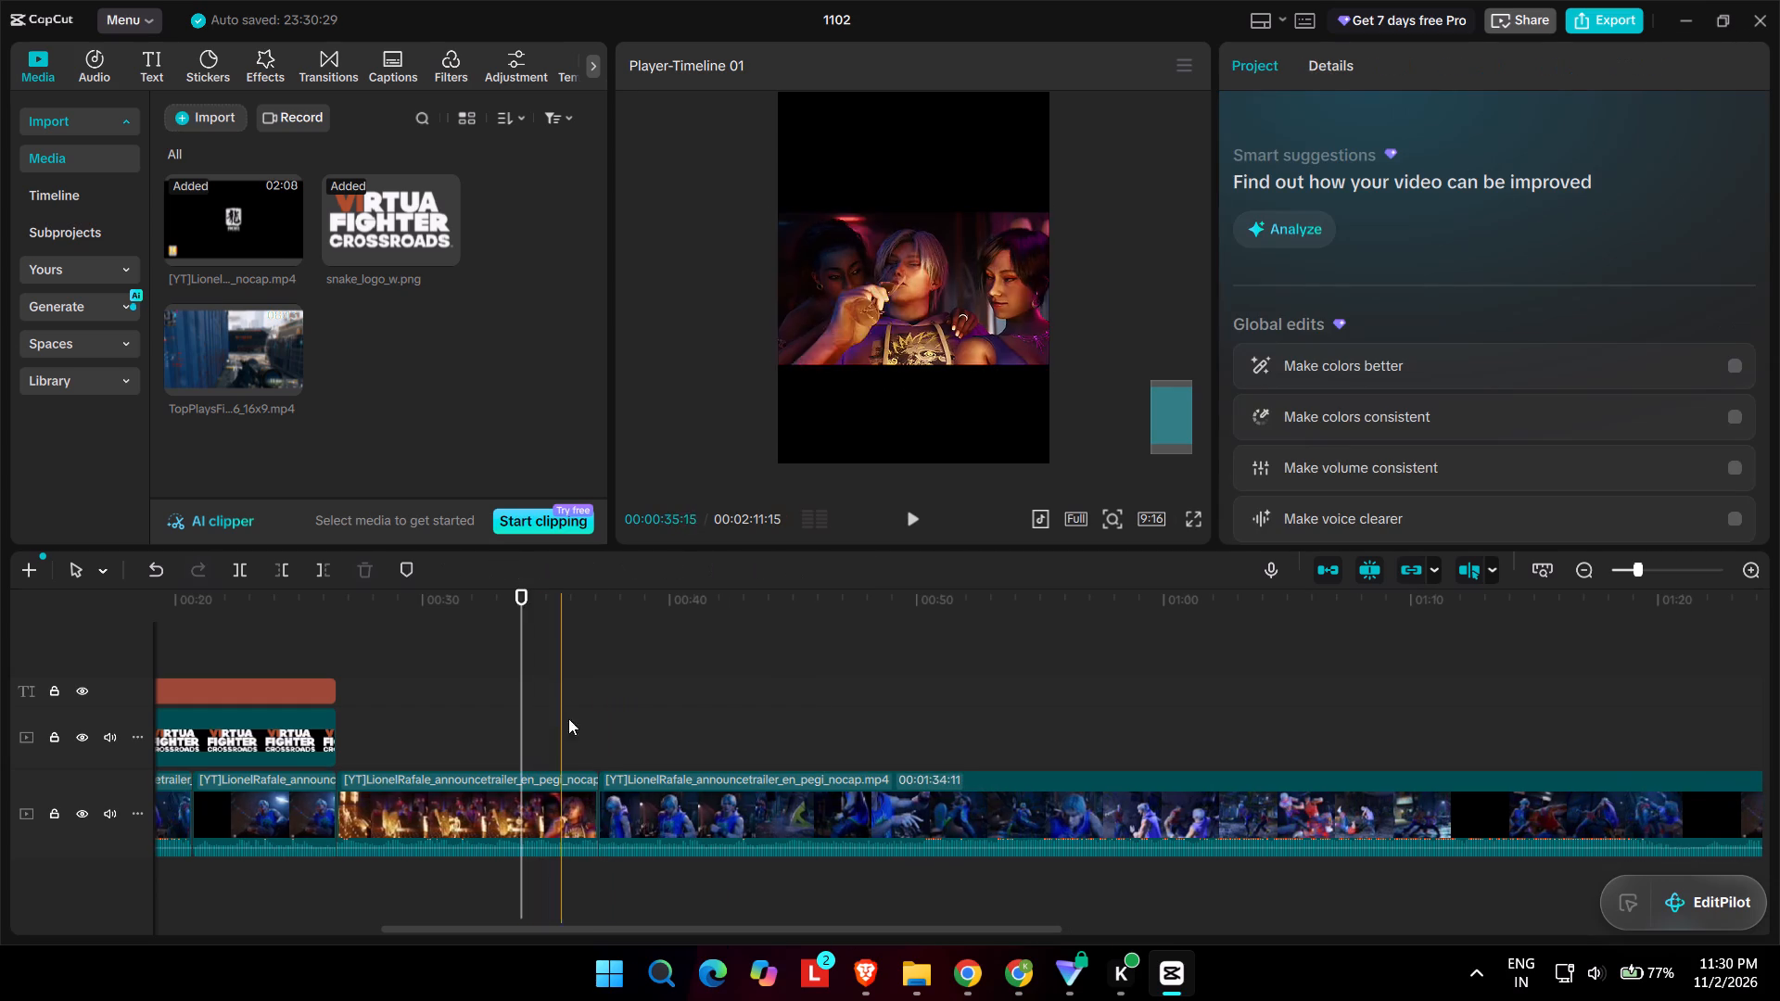
{"action": "key", "text": "space"}
{"action": "left_click", "coordinate": [589, 714]}
{"action": "key", "text": "space"}
{"action": "key", "text": "space"}
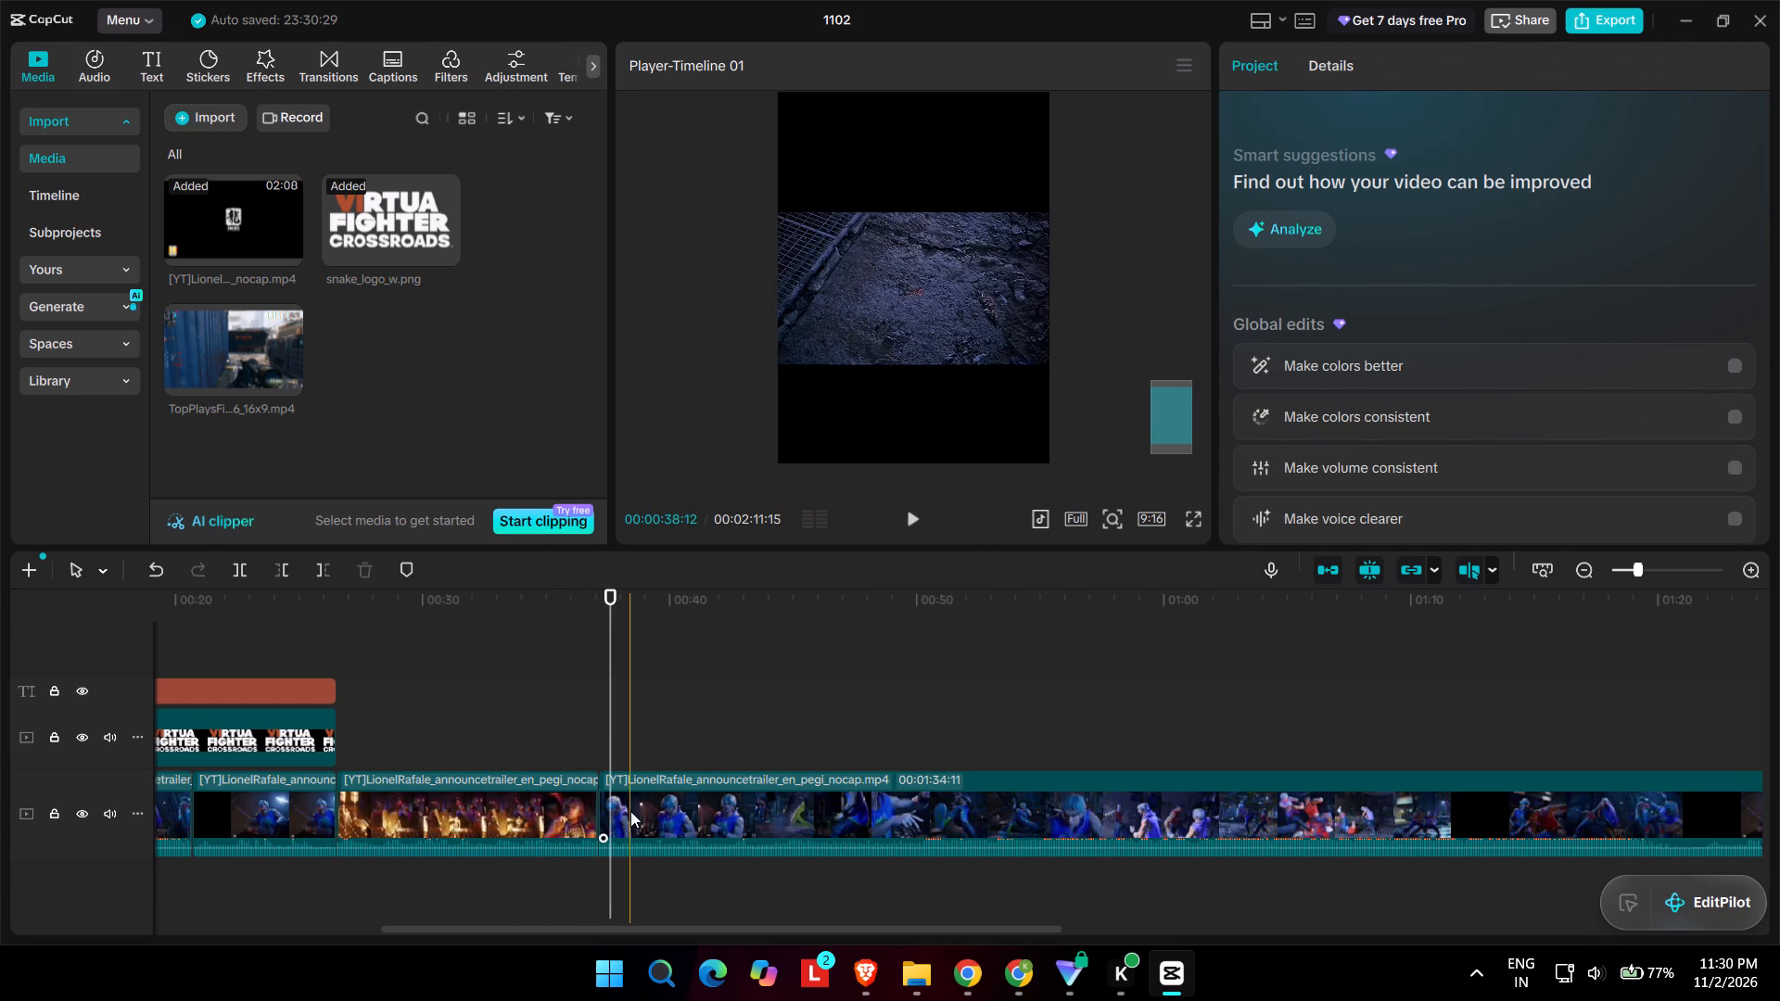
{"action": "left_click", "coordinate": [630, 811]}
{"action": "left_click_drag", "start_coordinate": [594, 805], "coordinate": [574, 805]}
Preview the transition from the club footage and split the fighter clip at about 00:00:42:19, during the blue-haired fighter's close shot.
{"action": "left_click", "coordinate": [583, 709]}
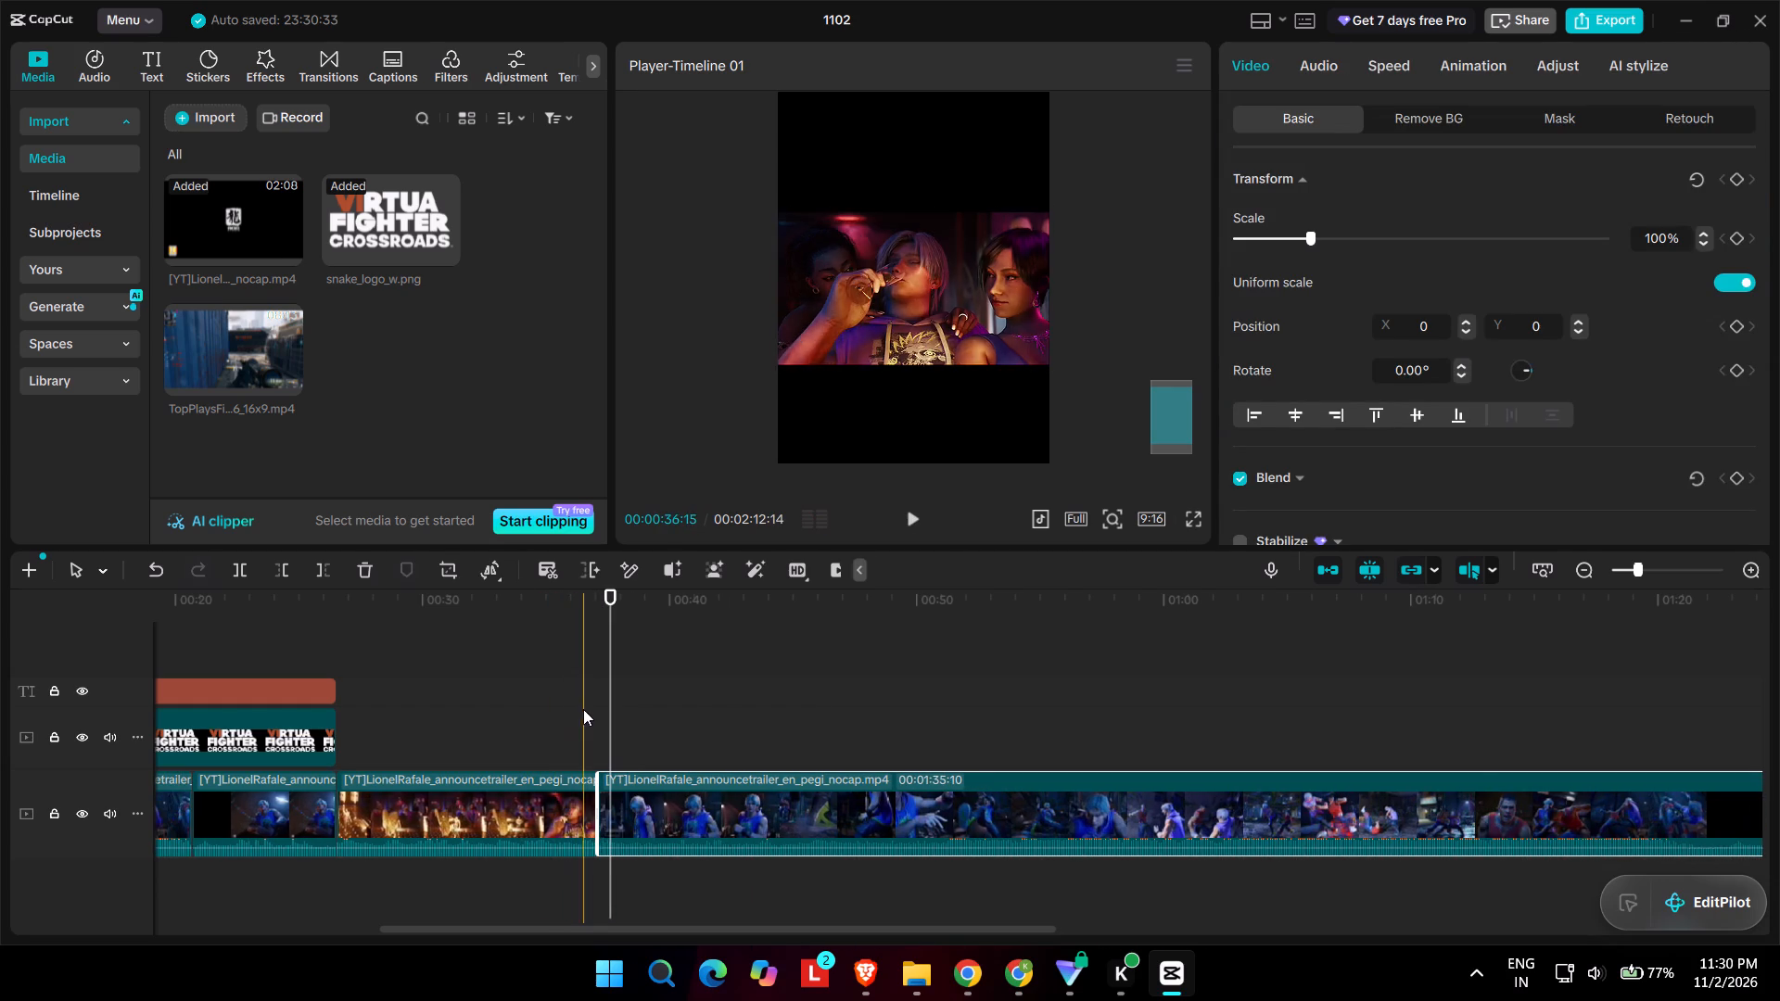
{"action": "key", "text": "space"}
{"action": "key", "text": "space"}
{"action": "key", "text": "space"}
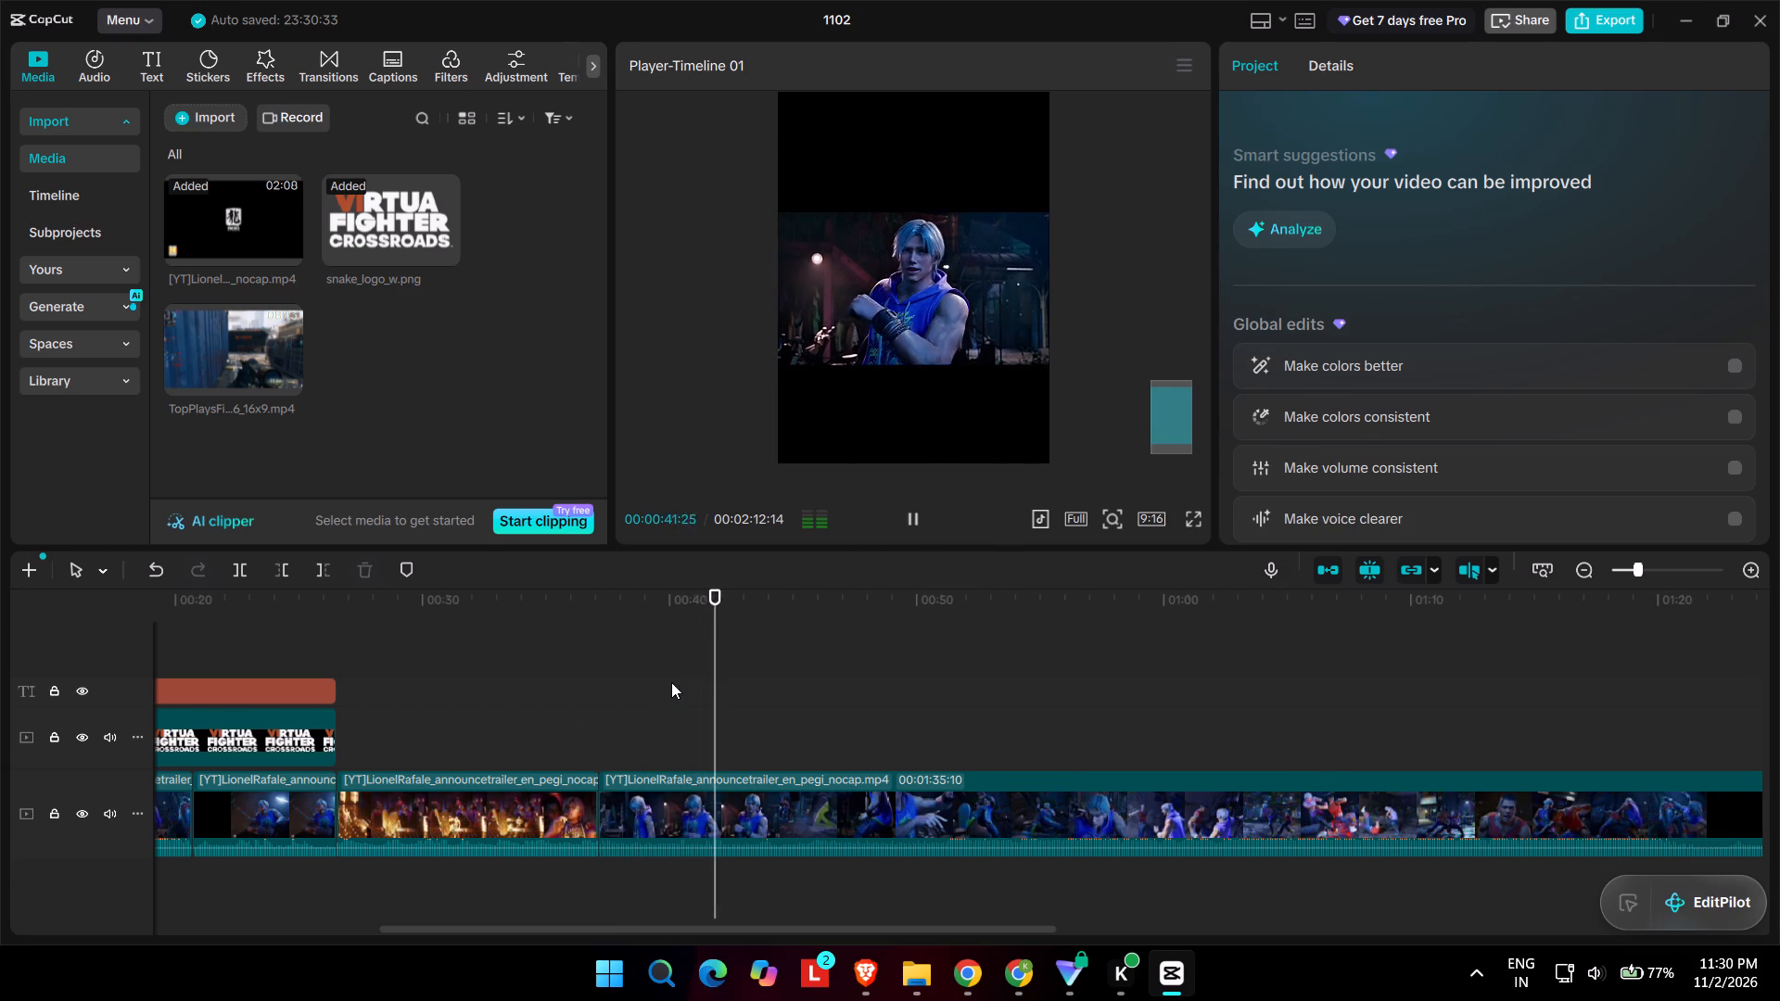
{"action": "key", "text": "space"}
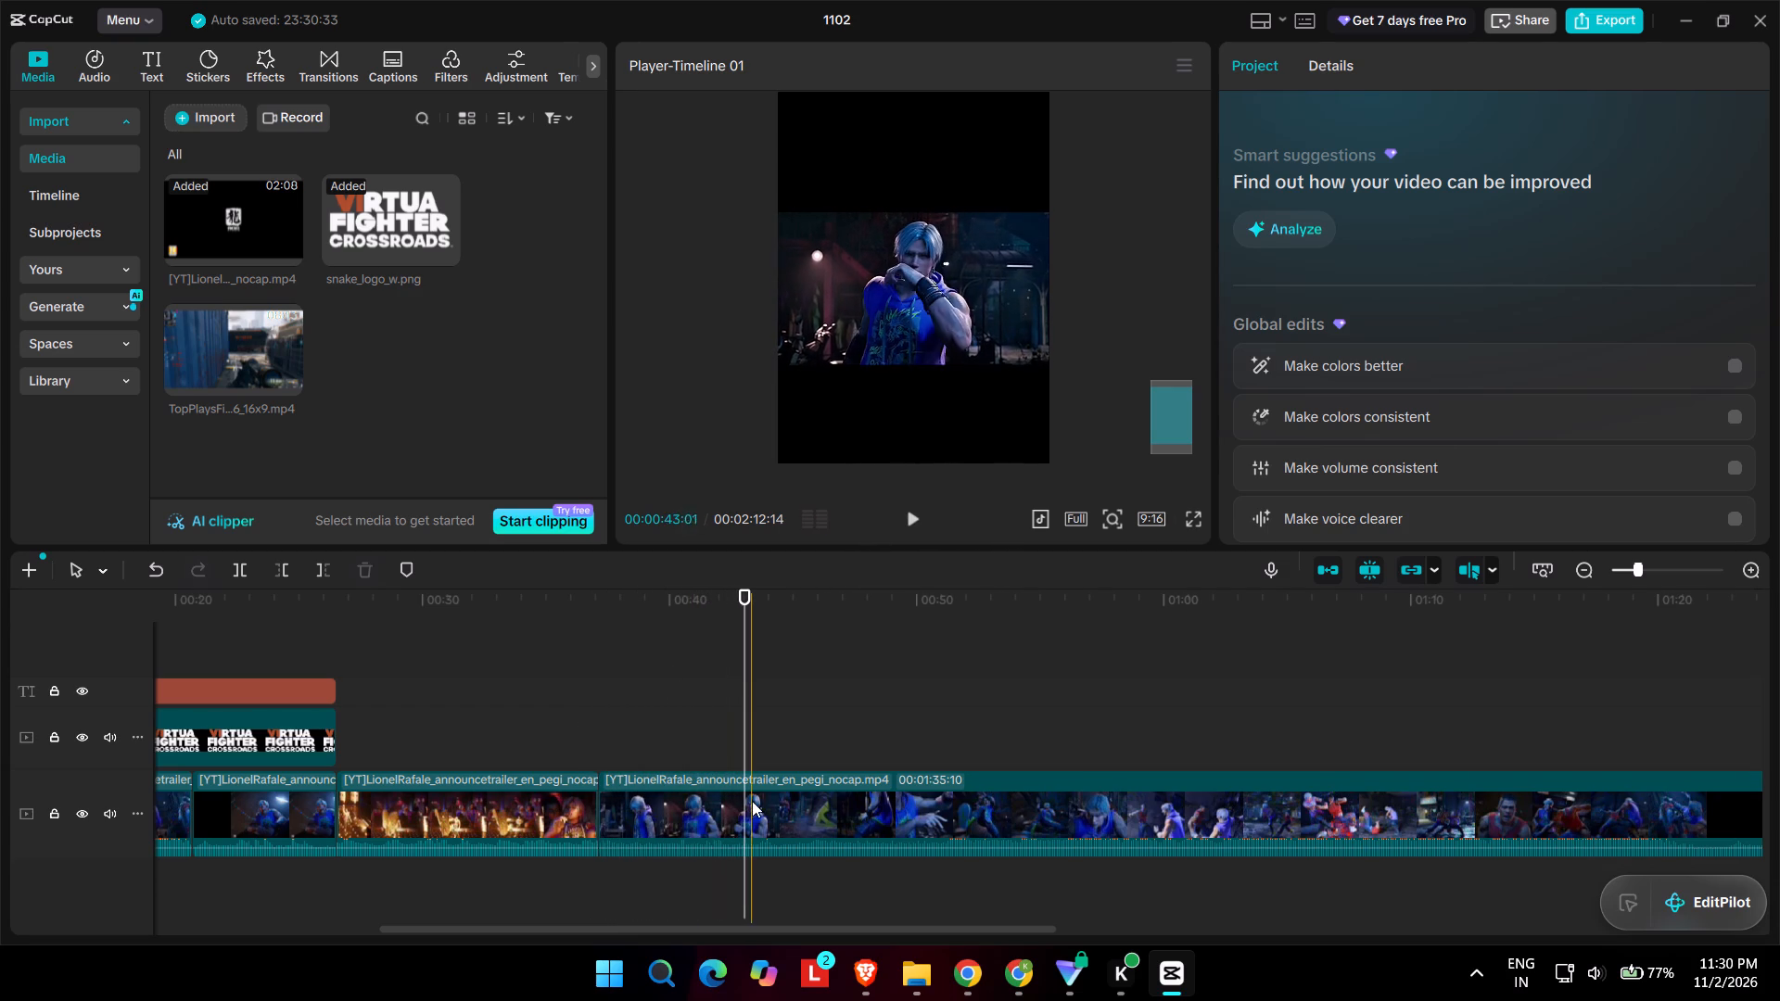
{"action": "left_click", "coordinate": [741, 805]}
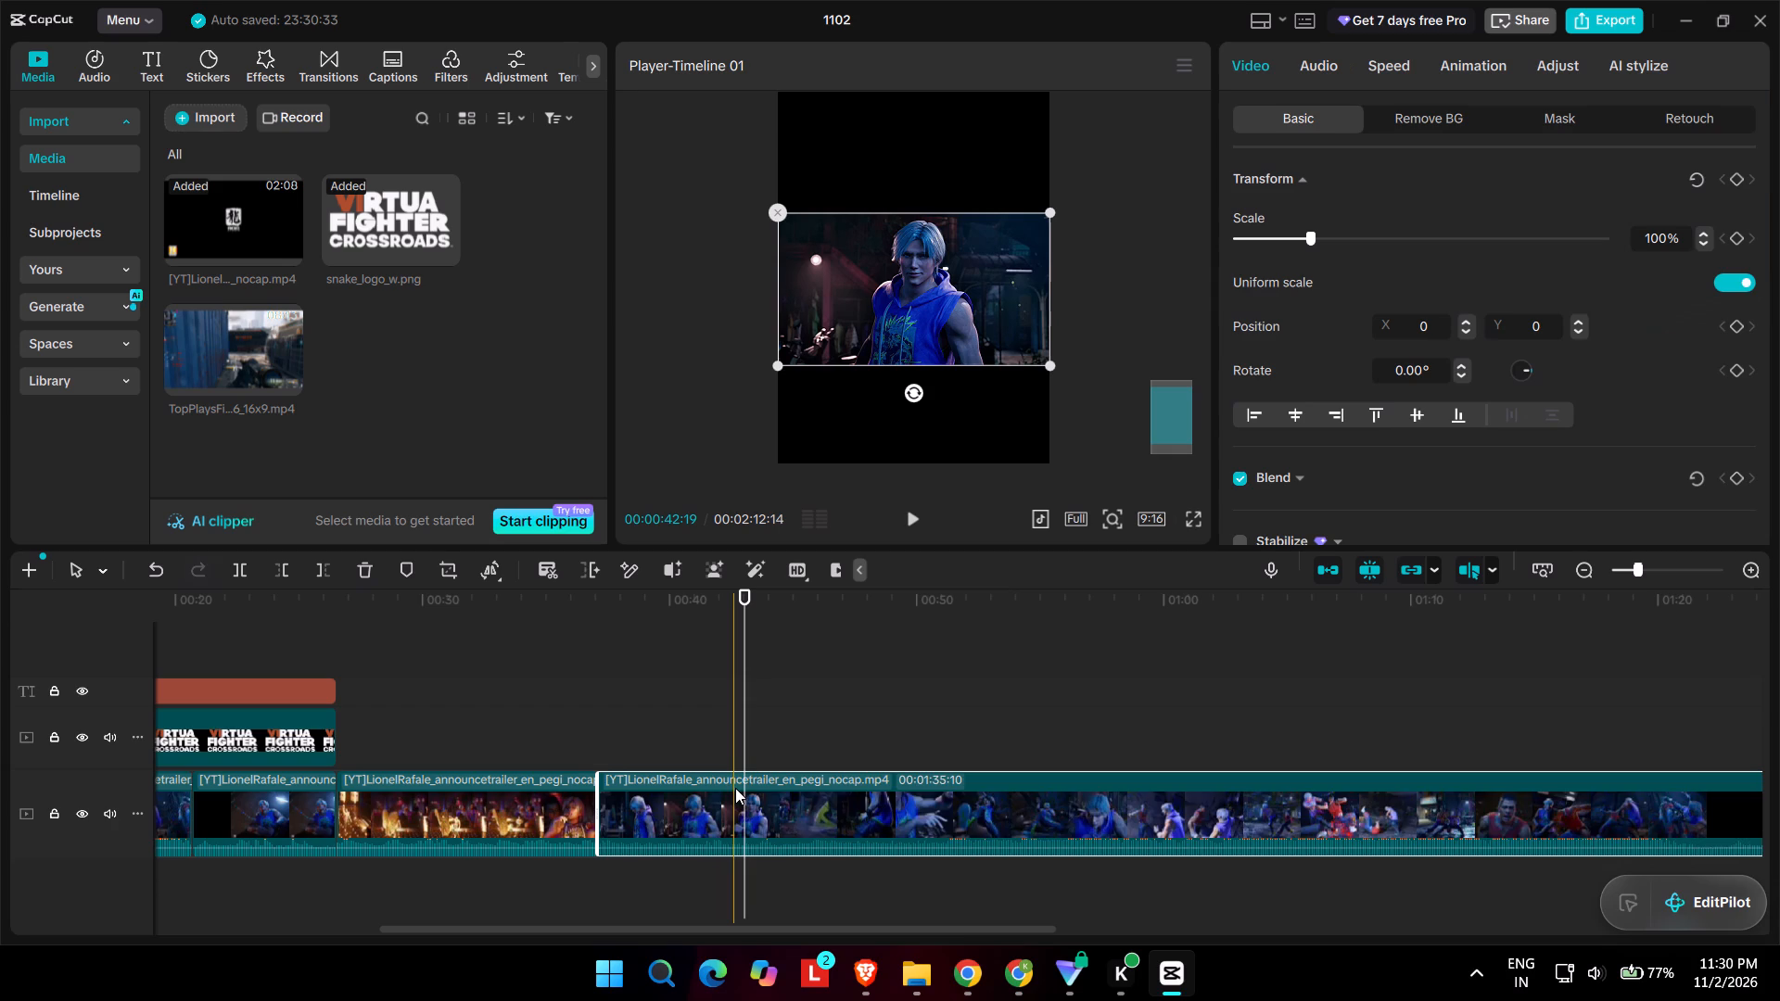
{"action": "key", "text": "ctrl+b"}
Split the trailer at 00:00:53:25, where the blue eye close-up starts, and delete the section between the previous cut and it.
{"action": "key", "text": "space"}
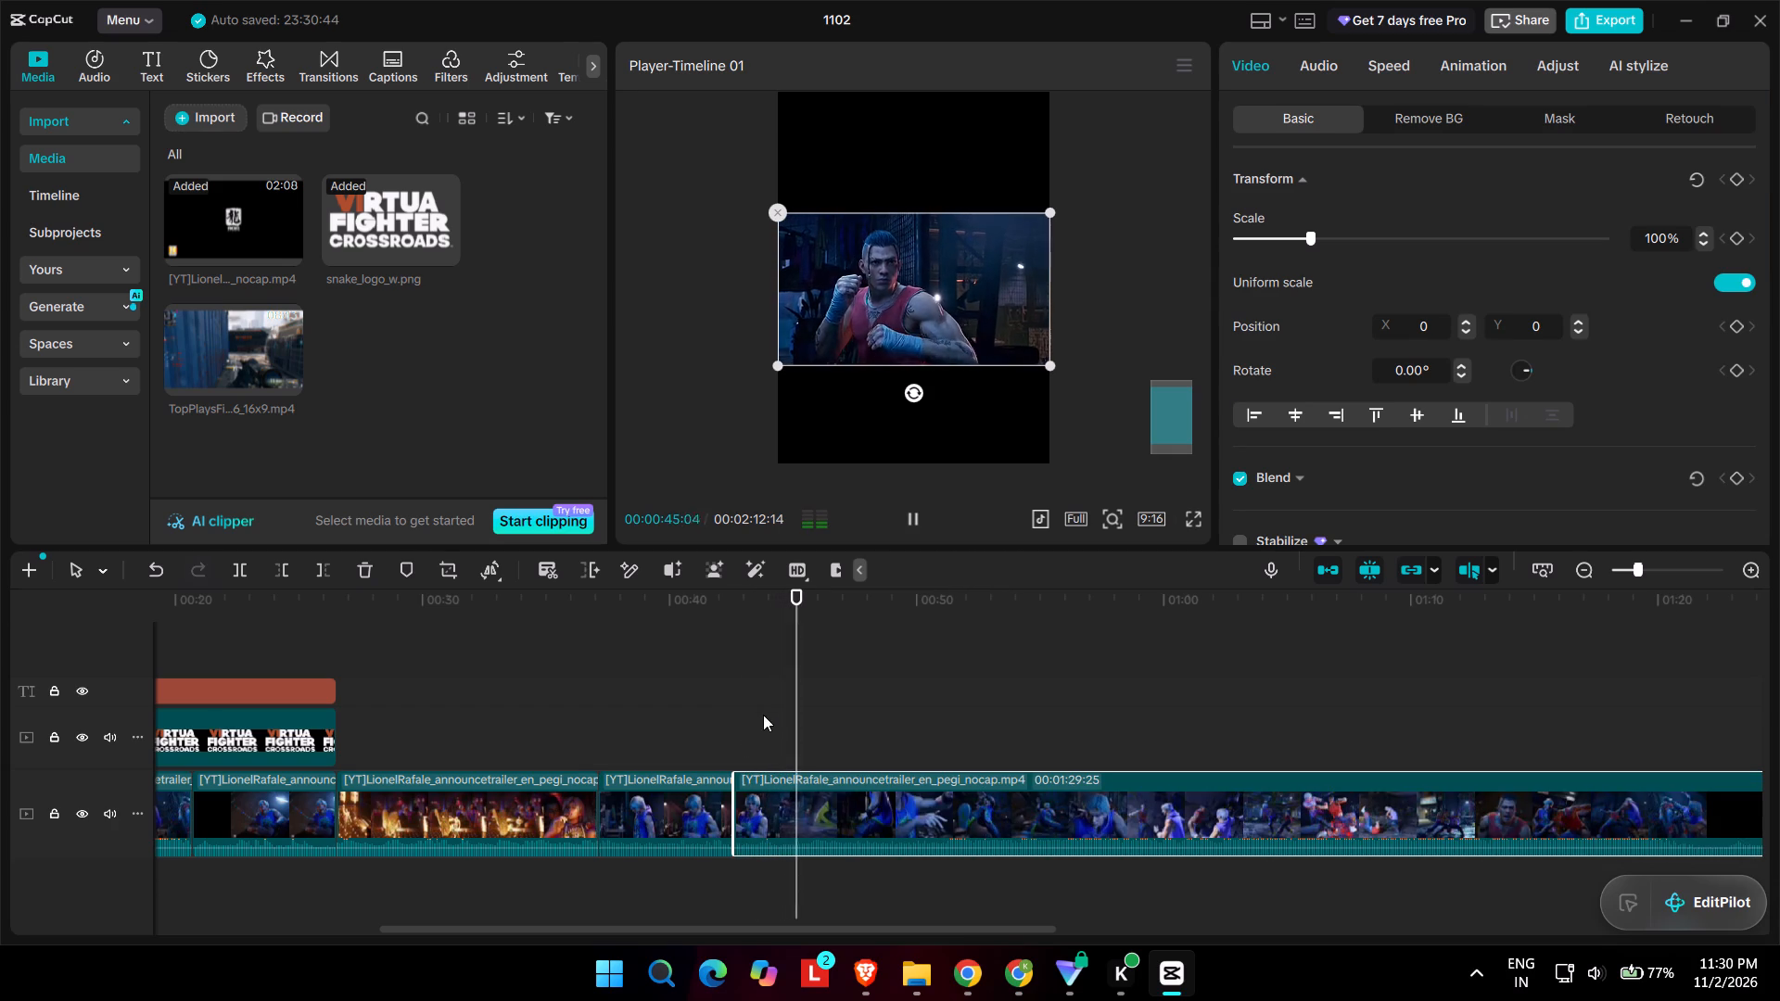
{"action": "left_click_drag", "start_coordinate": [814, 659], "coordinate": [1181, 667]}
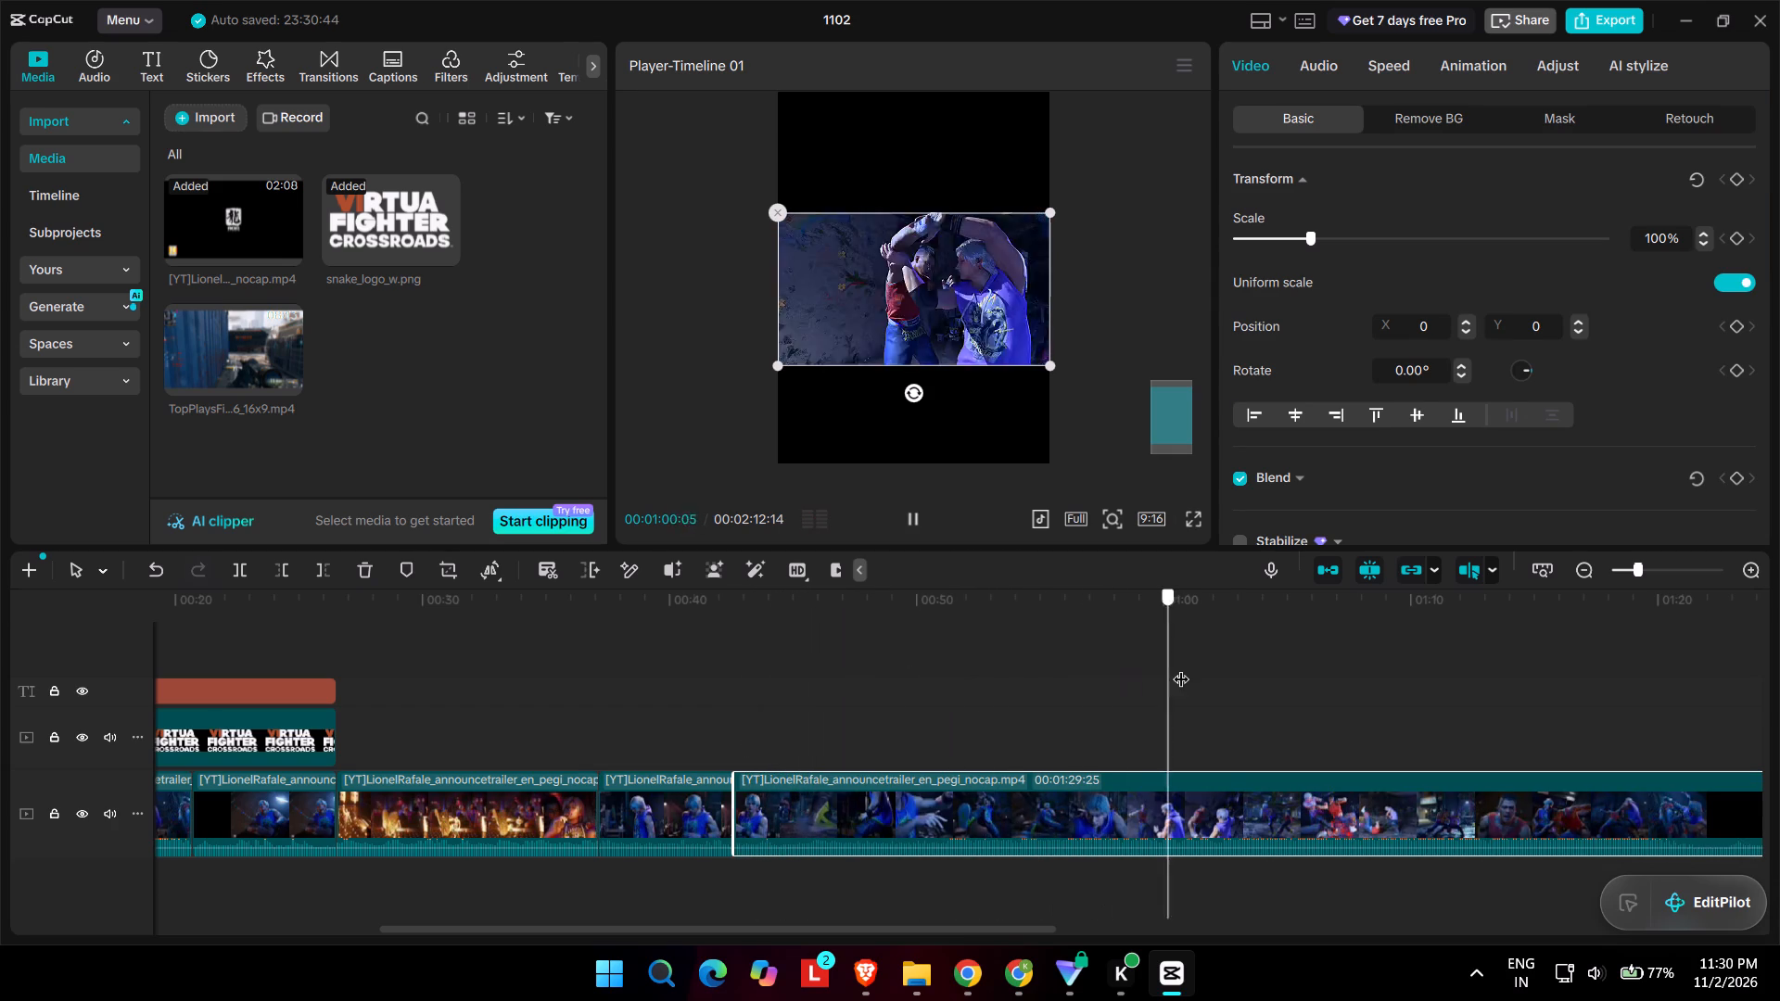
{"action": "left_click_drag", "start_coordinate": [1181, 667], "coordinate": [967, 647]}
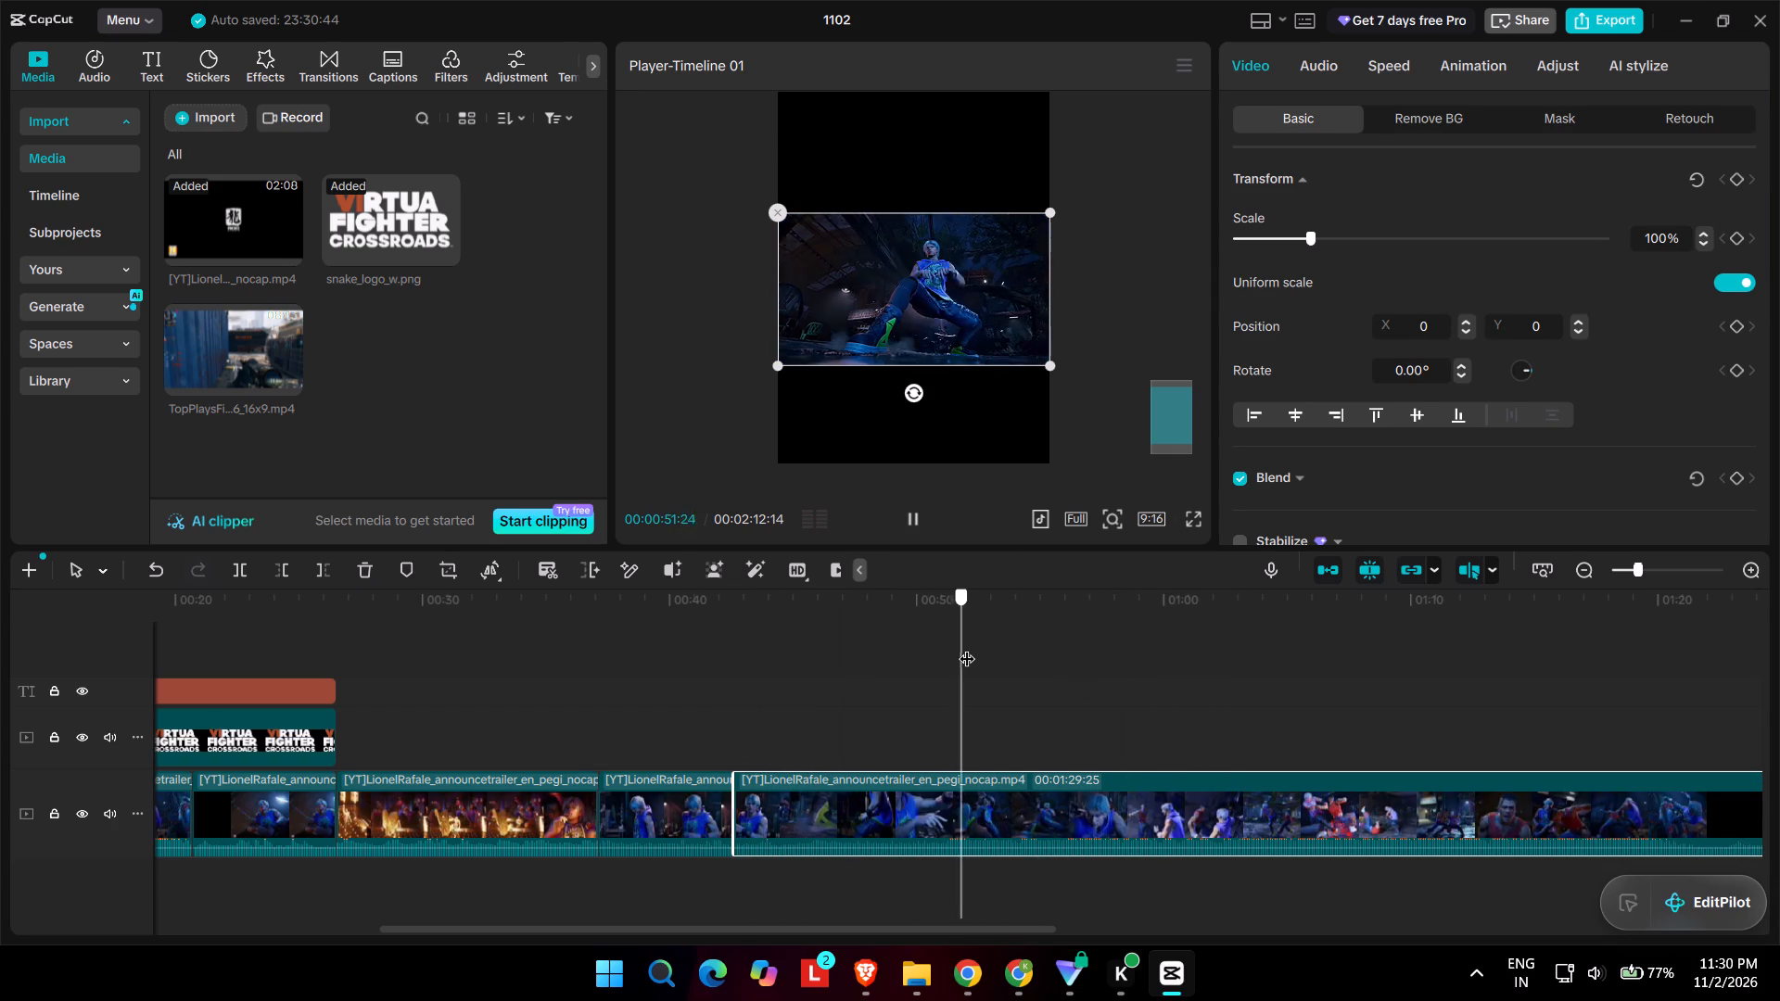
{"action": "left_click_drag", "start_coordinate": [967, 647], "coordinate": [977, 647]}
{"action": "key", "text": "space"}
{"action": "key", "text": "space"}
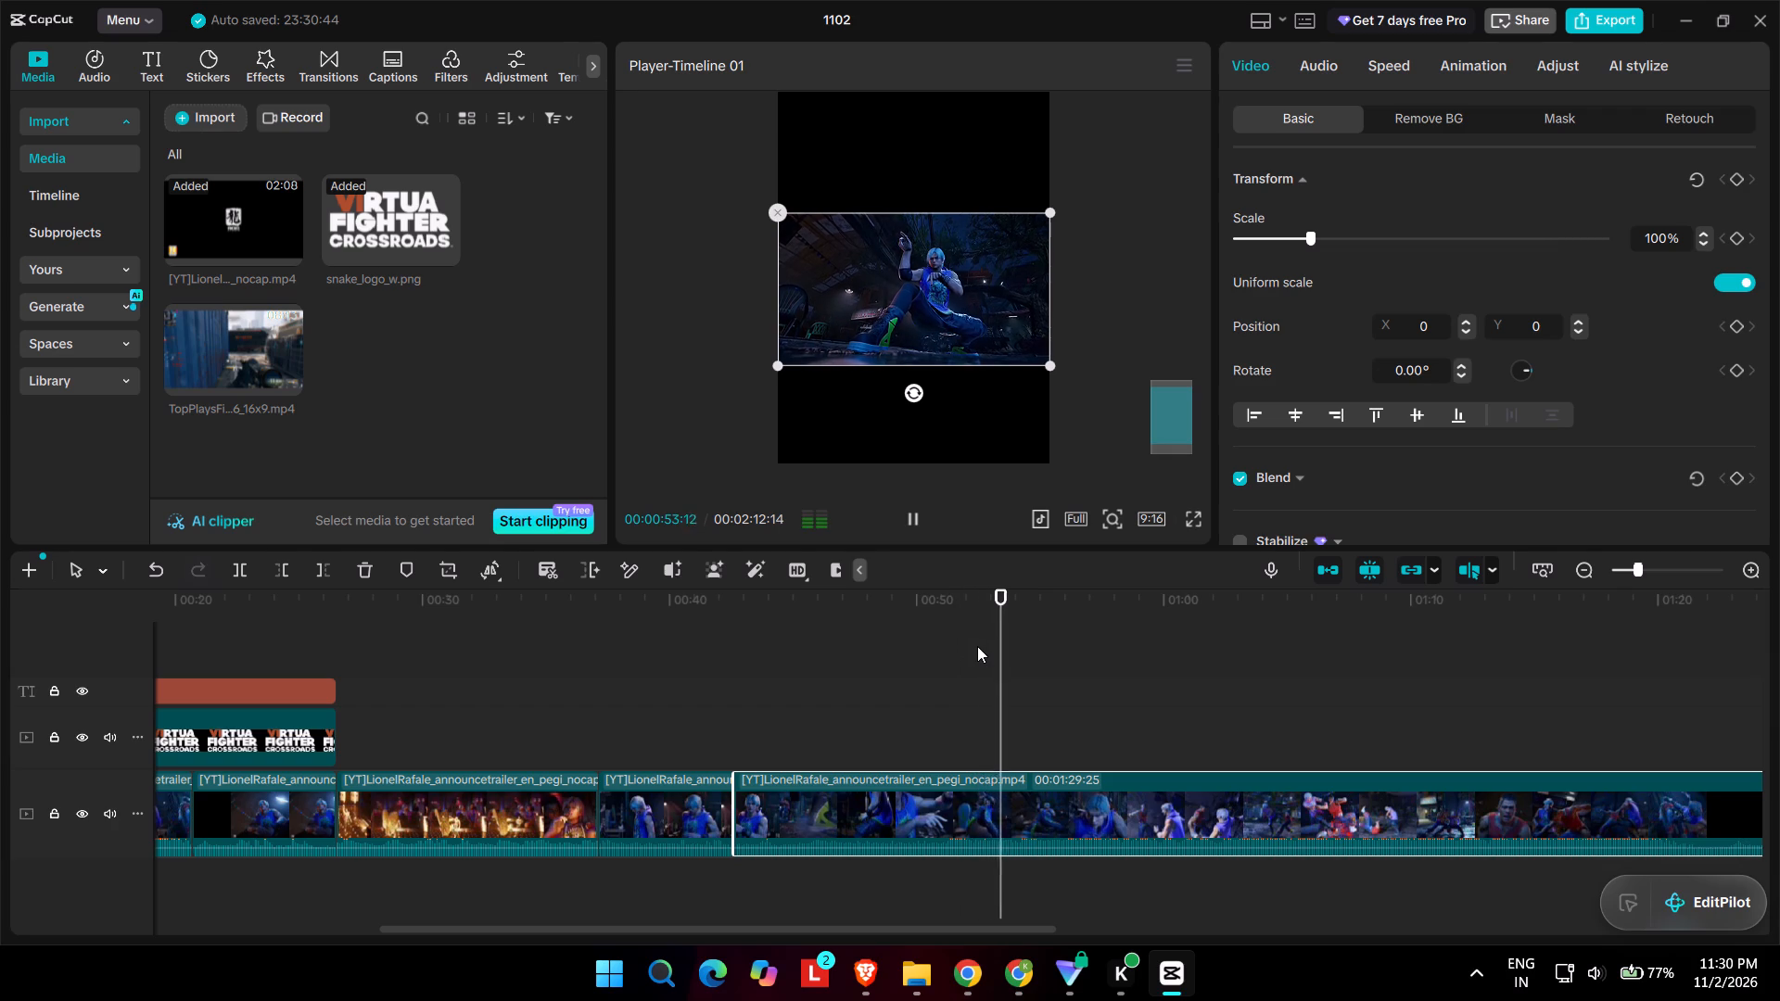
{"action": "key", "text": "space"}
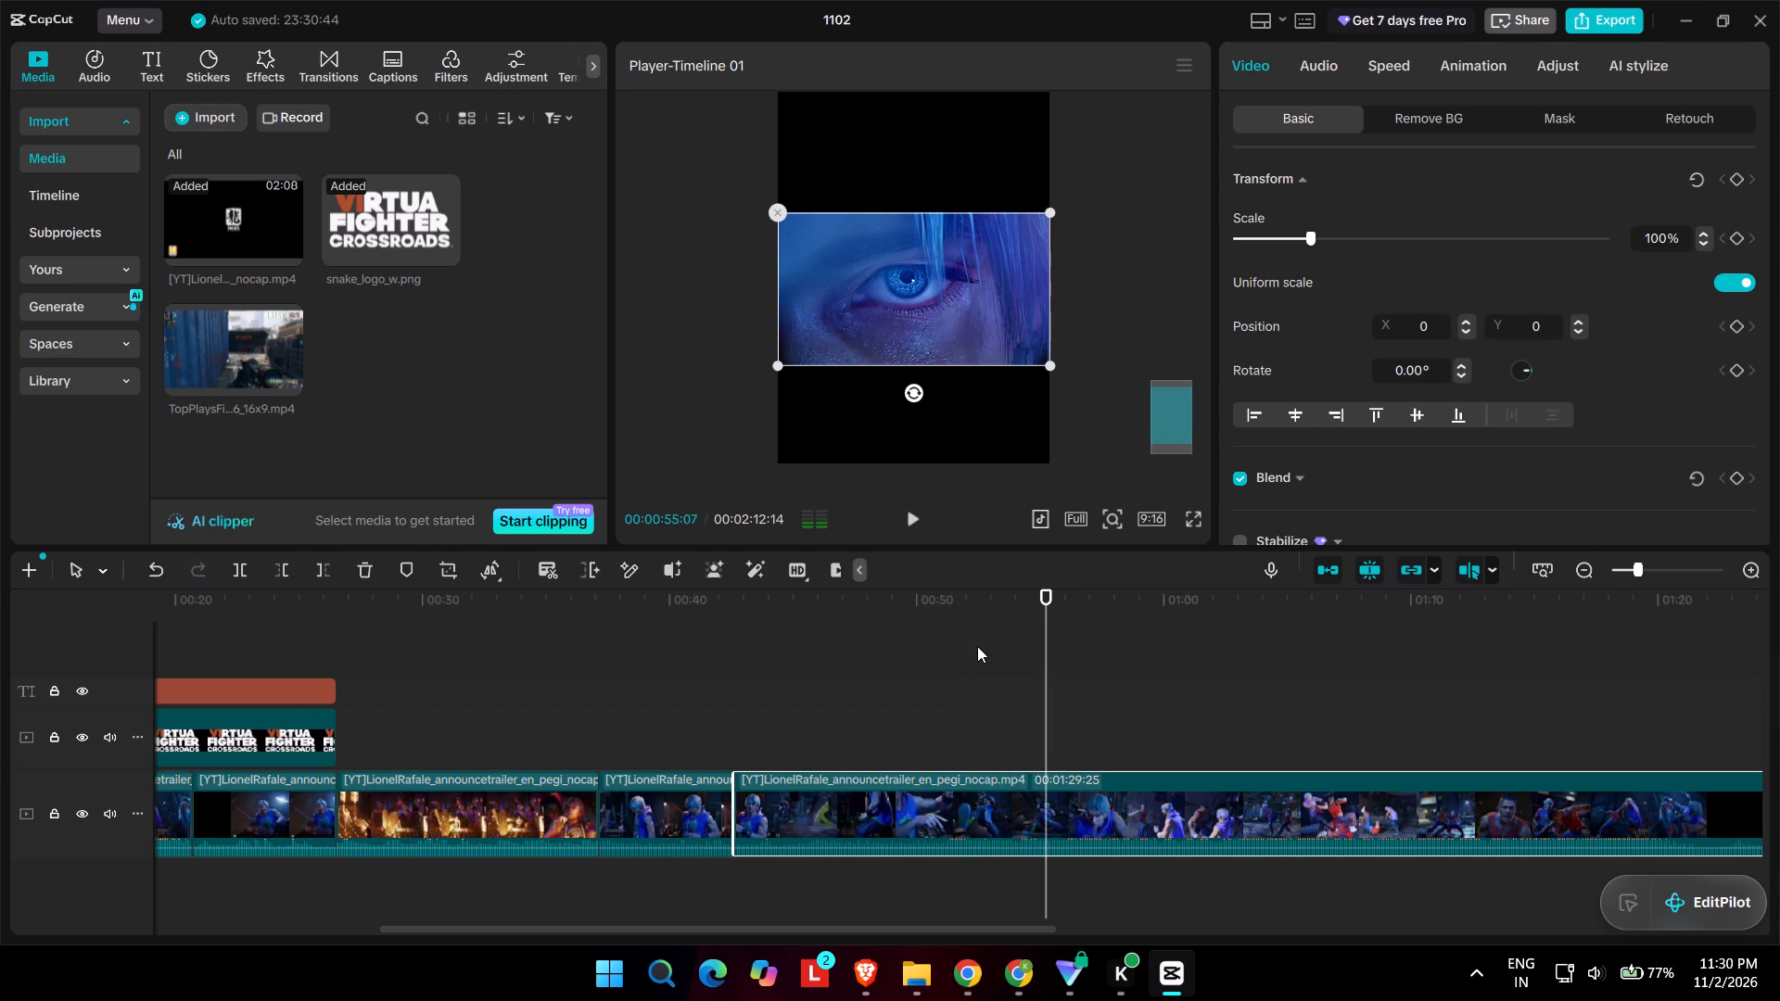
{"action": "left_click", "coordinate": [1028, 644]}
{"action": "left_click", "coordinate": [1020, 645]}
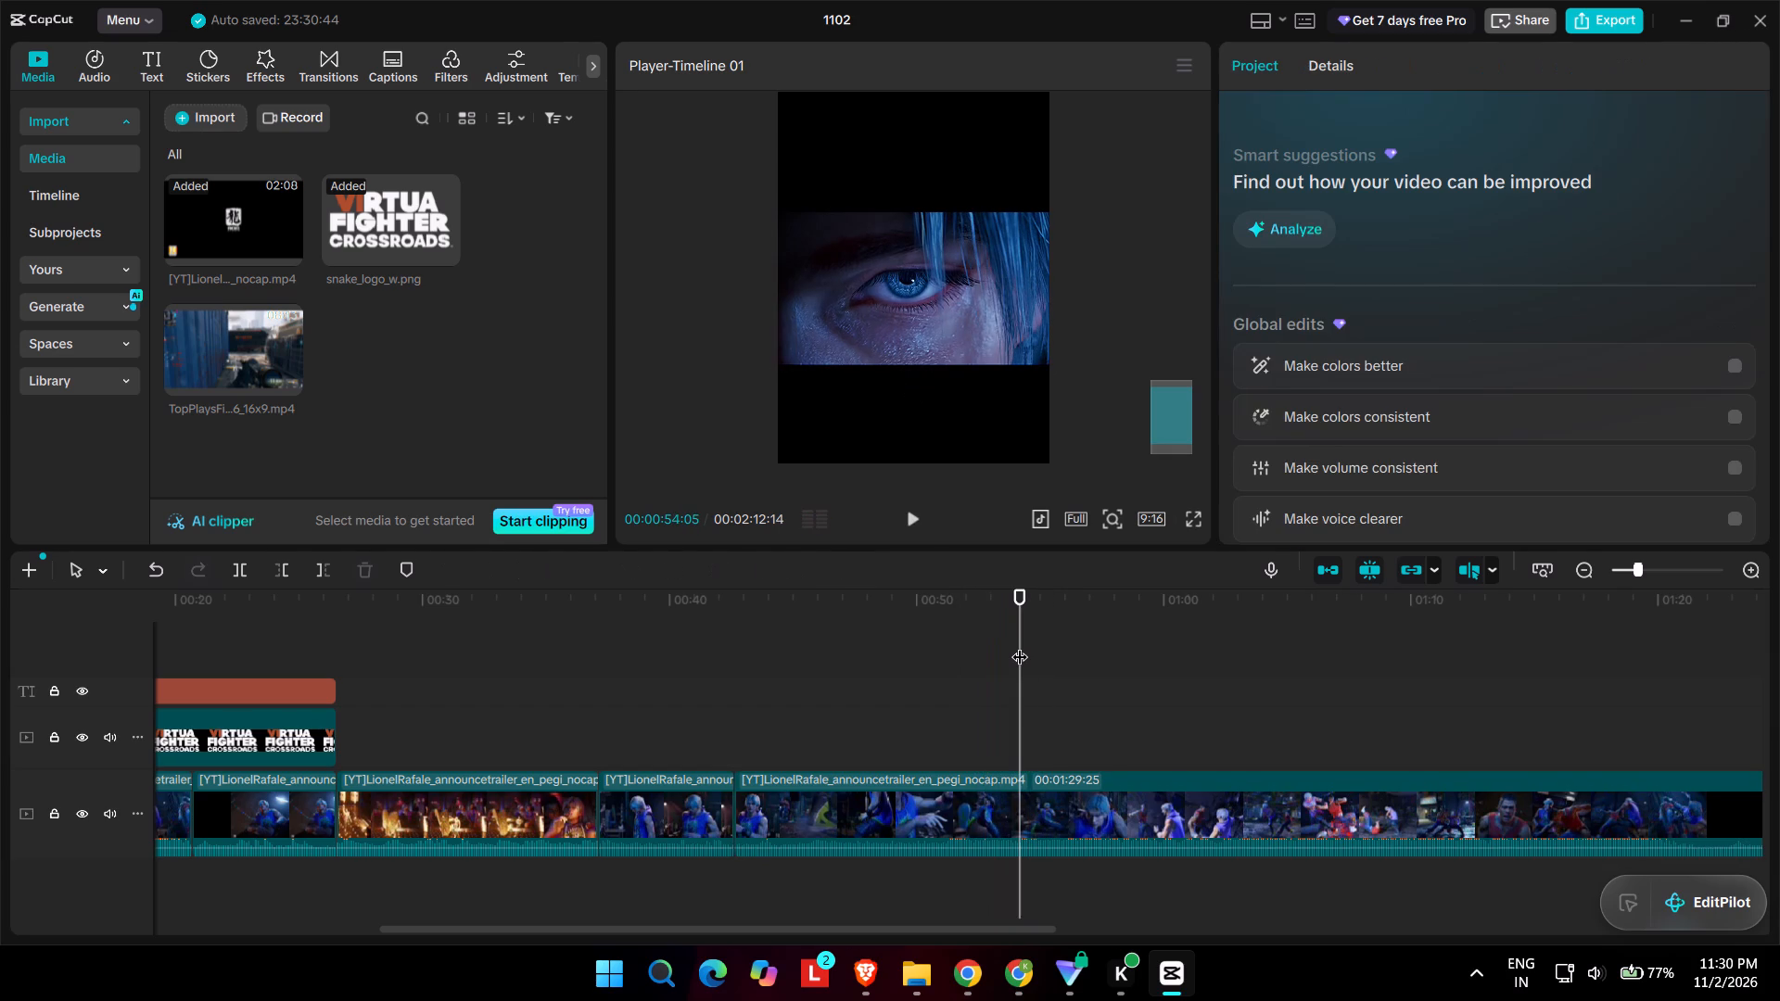
{"action": "left_click_drag", "start_coordinate": [1020, 645], "coordinate": [1007, 649]}
{"action": "key", "text": "Right"}
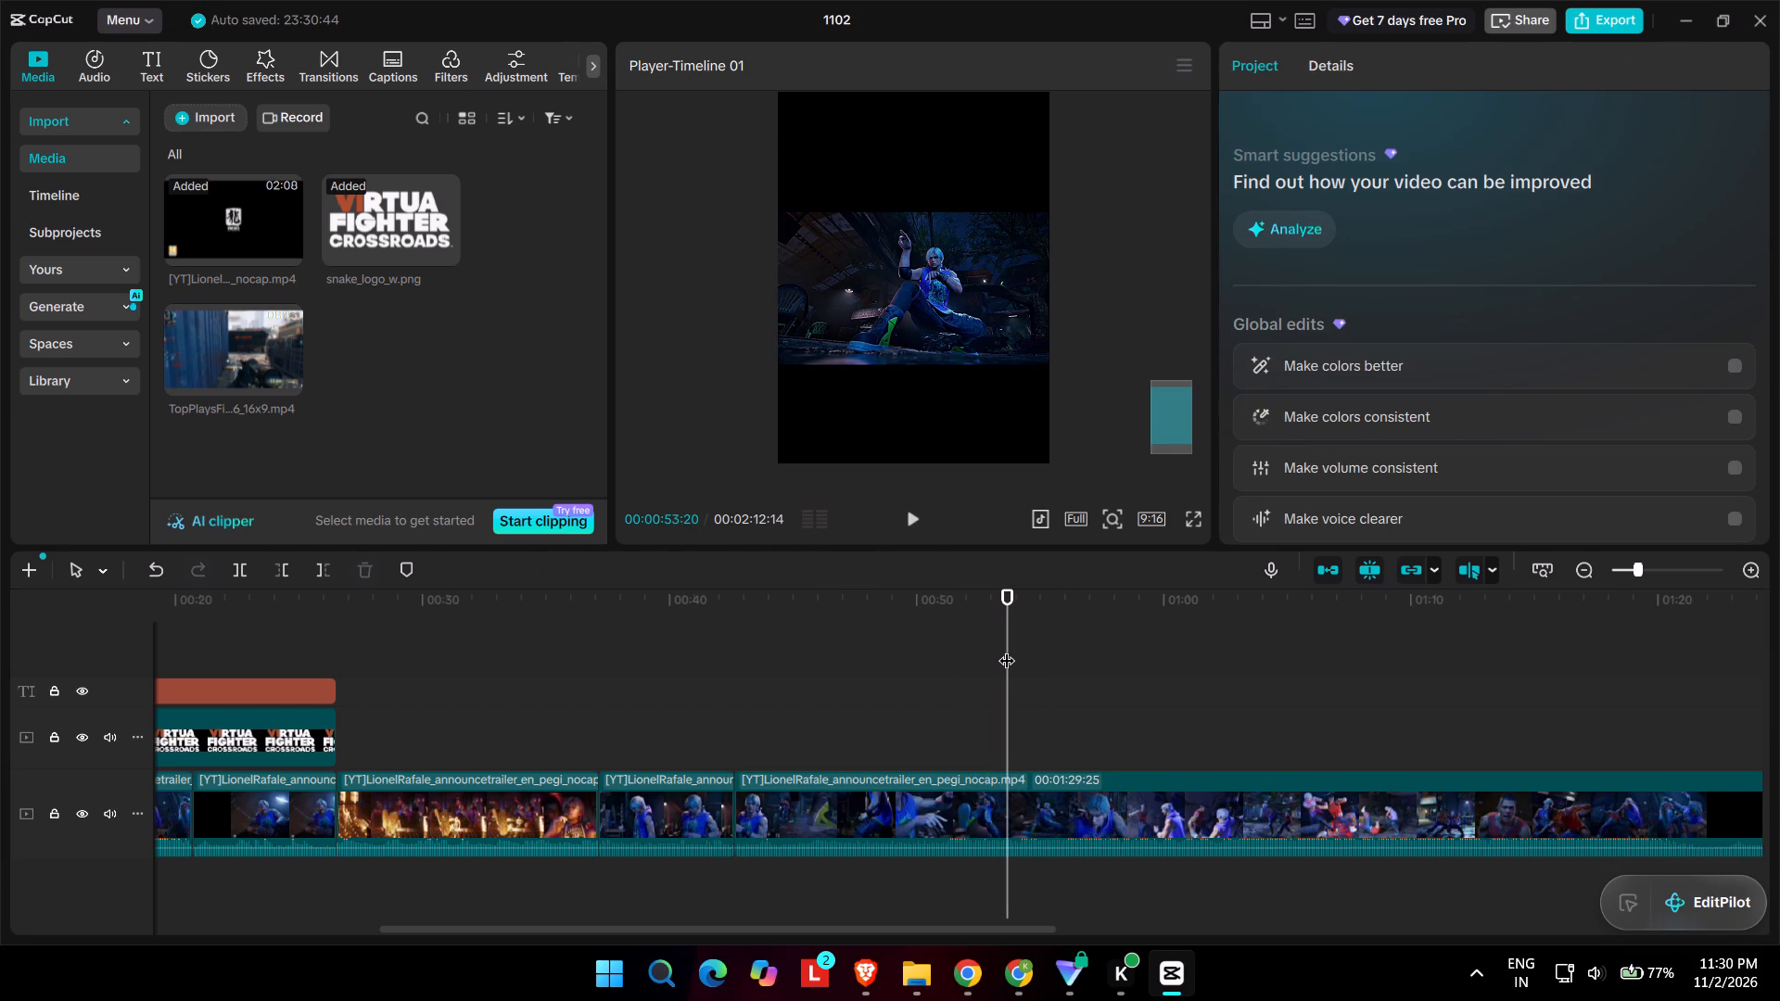
{"action": "key", "text": "Right"}
{"action": "key", "text": "Right"}
{"action": "key", "text": "Right"}
{"action": "key", "text": "Right"}
{"action": "key", "text": "Right"}
{"action": "key", "text": "Right"}
{"action": "key", "text": "Right"}
{"action": "key", "text": "Right"}
{"action": "key", "text": "Right"}
{"action": "key", "text": "Right"}
{"action": "key", "text": "Right"}
{"action": "key", "text": "Right"}
{"action": "key", "text": "Left"}
{"action": "key", "text": "Left"}
{"action": "key", "text": "Left"}
{"action": "key", "text": "Left"}
{"action": "key", "text": "Left"}
{"action": "key", "text": "Left"}
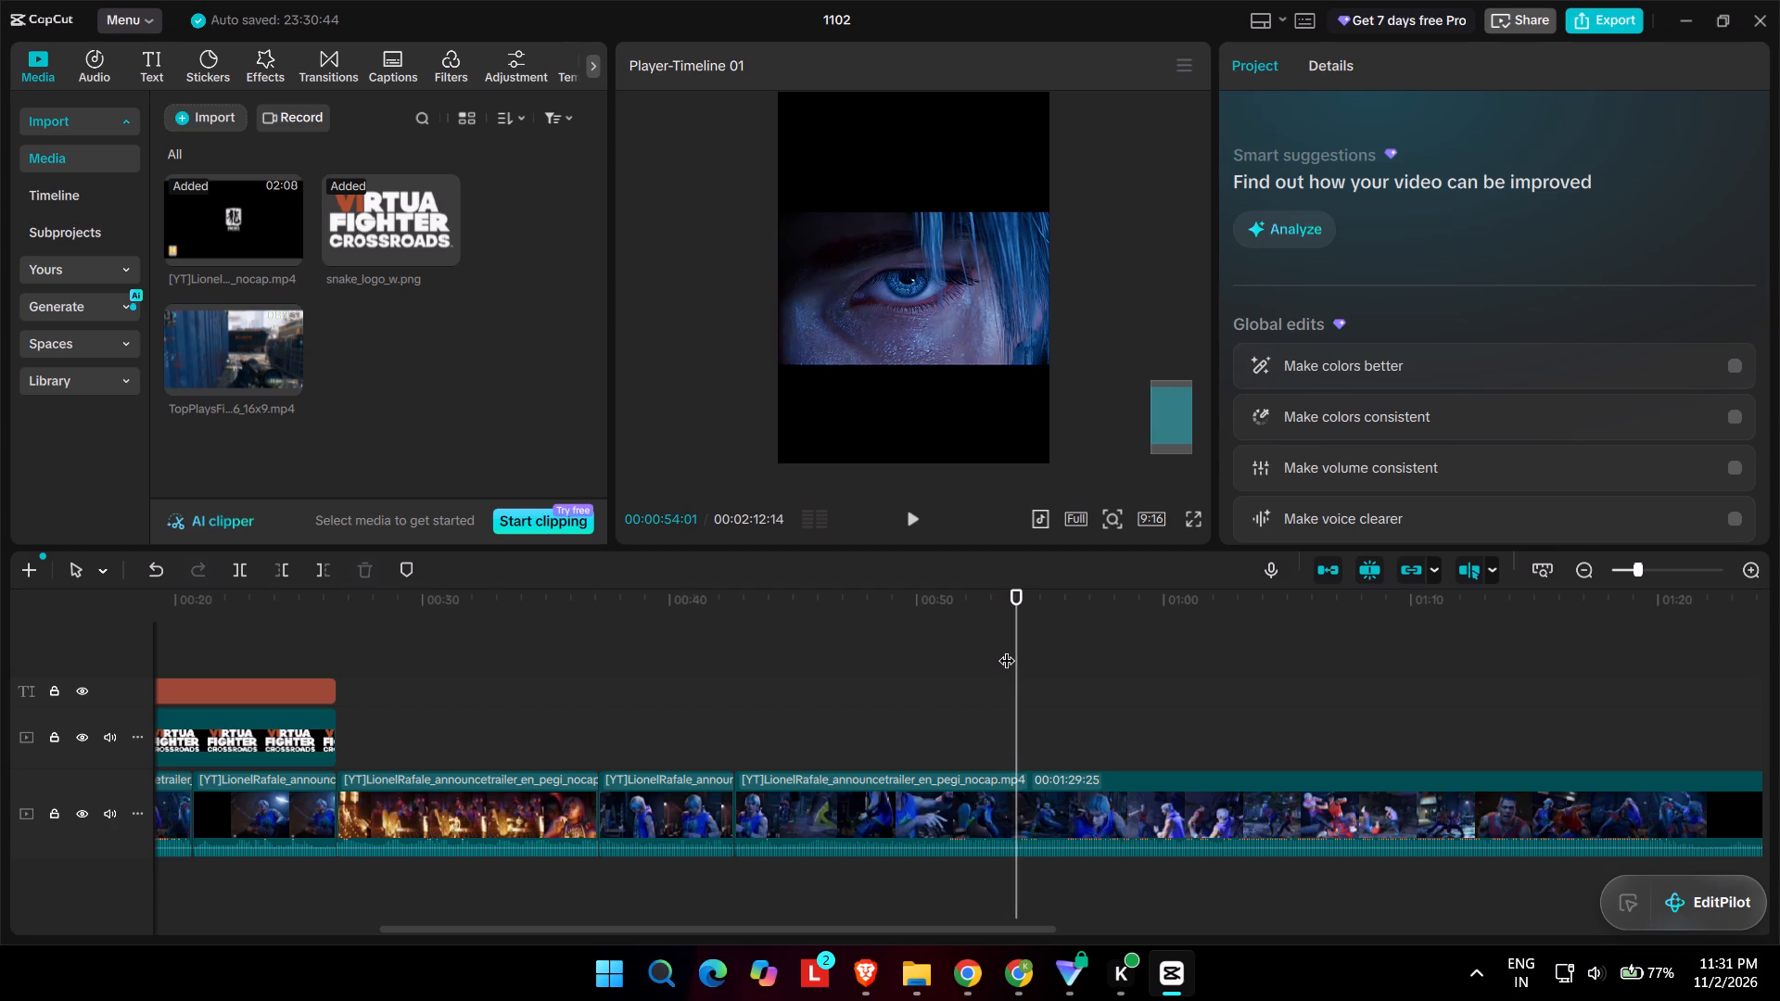
{"action": "key", "text": "Left"}
{"action": "key", "text": "Left"}
{"action": "key", "text": "Left"}
{"action": "key", "text": "Left"}
{"action": "key", "text": "Right"}
{"action": "key", "text": "Right"}
{"action": "key", "text": "Right"}
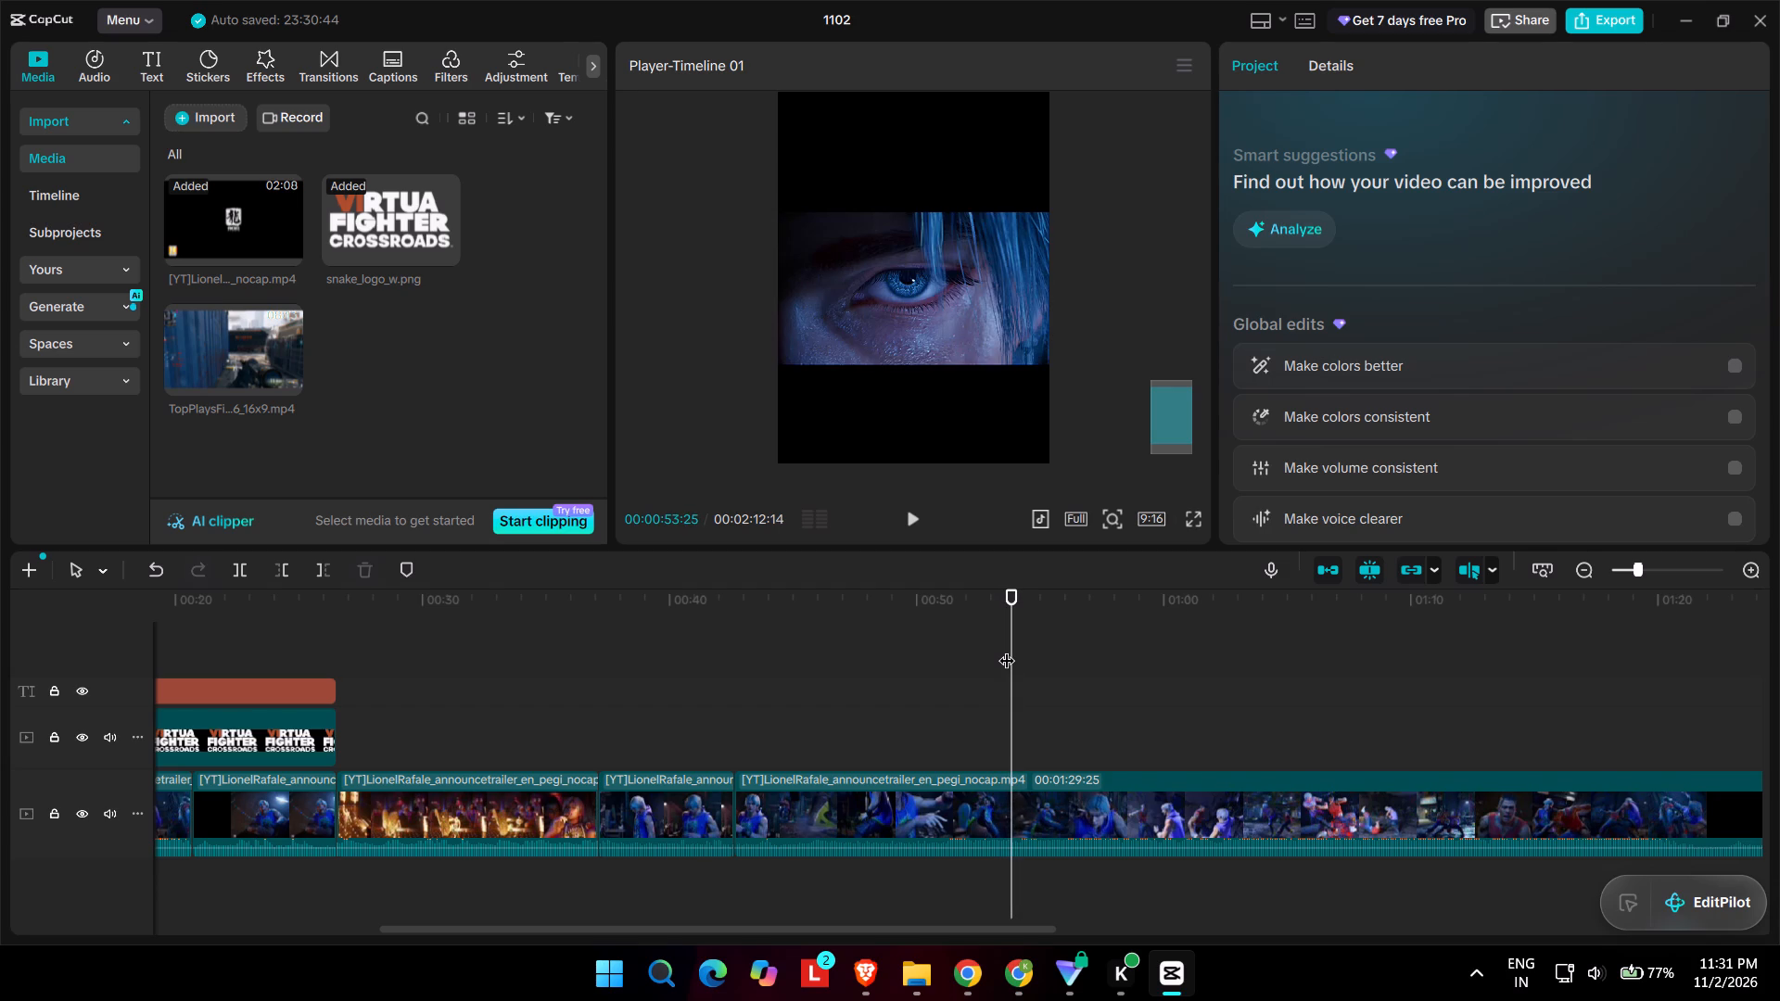
{"action": "left_click", "coordinate": [1011, 799]}
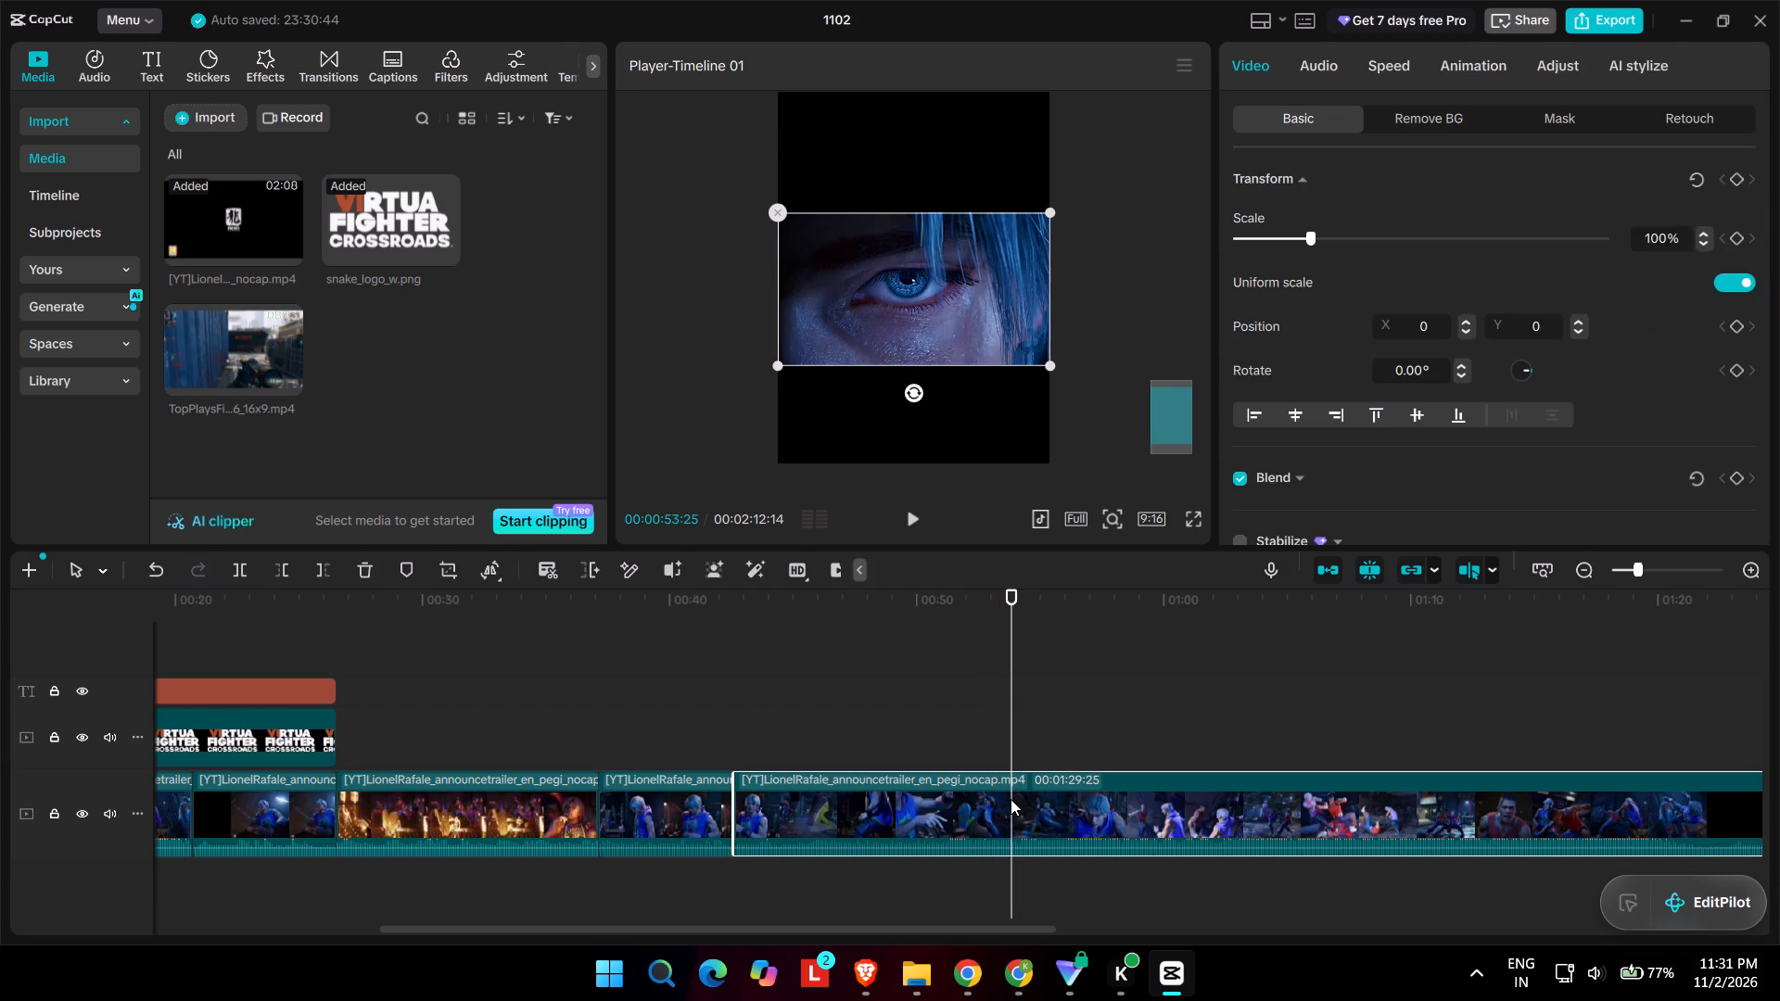
{"action": "key", "text": "ctrl+b"}
{"action": "left_click", "coordinate": [878, 799]}
{"action": "key", "text": "Delete"}
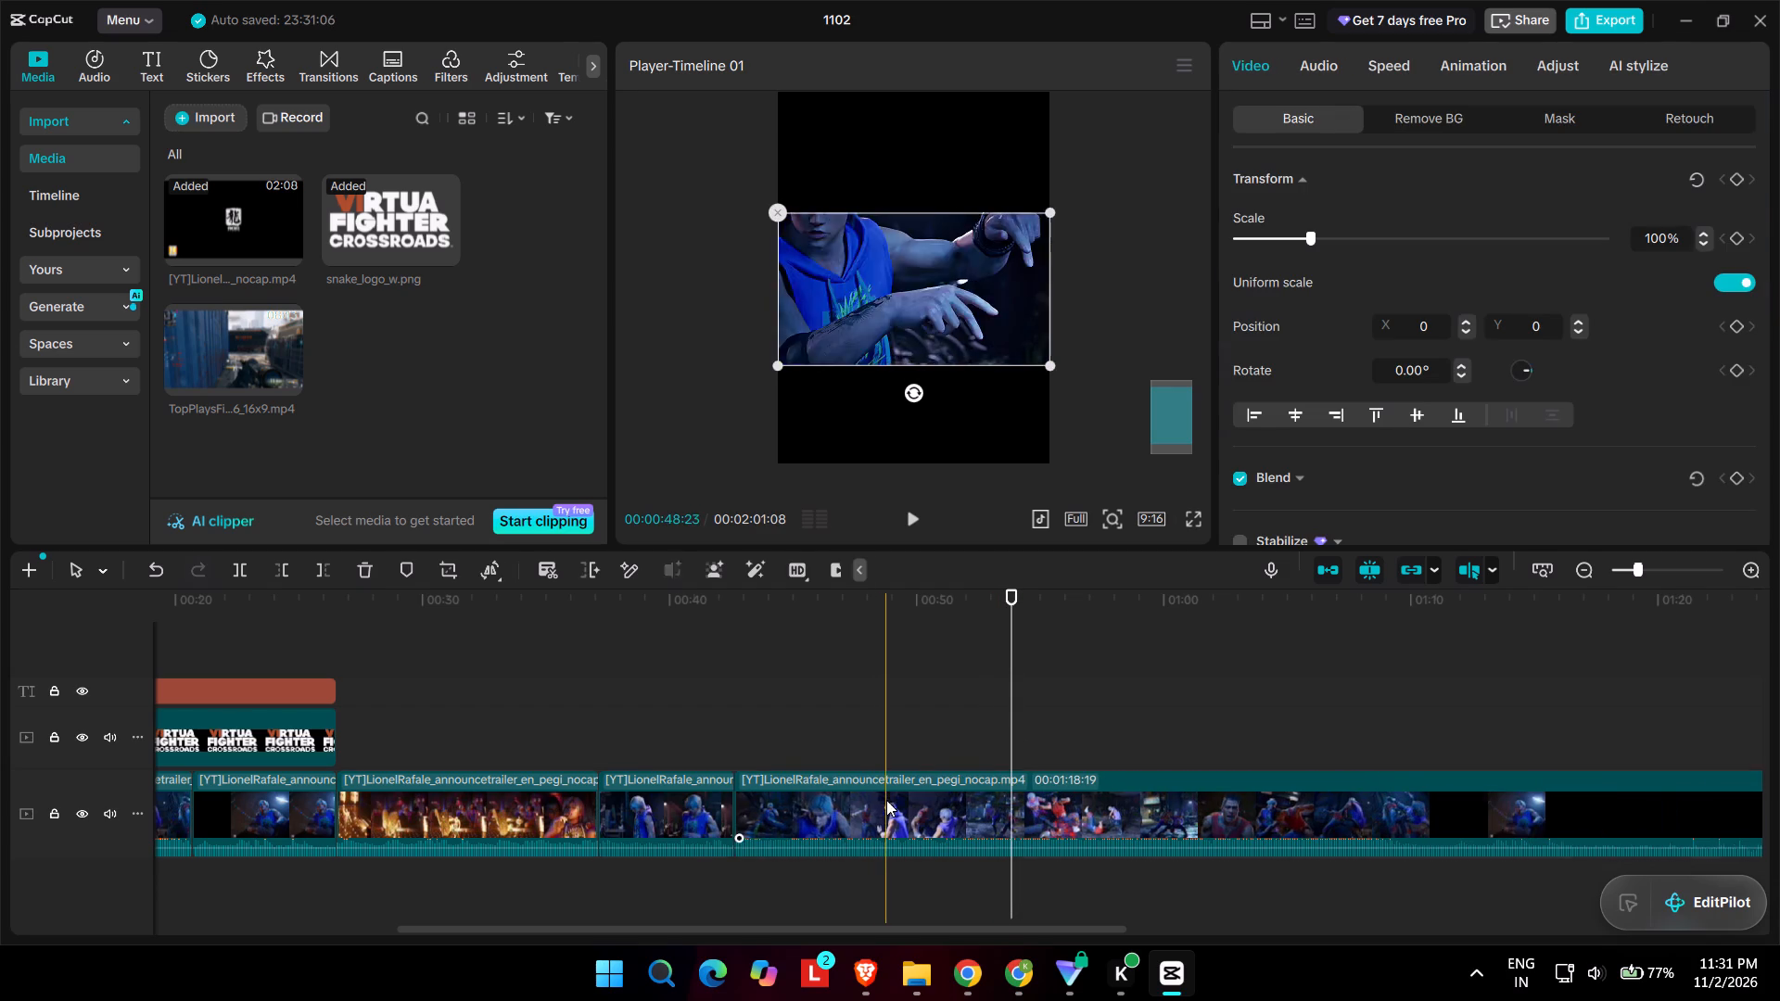
Preview the eye close-up and fight that follow the cut, and split the trailer at 00:00:49:05, as the blue-haired fighter bends over.
{"action": "left_click", "coordinate": [695, 691]}
{"action": "key", "text": "space"}
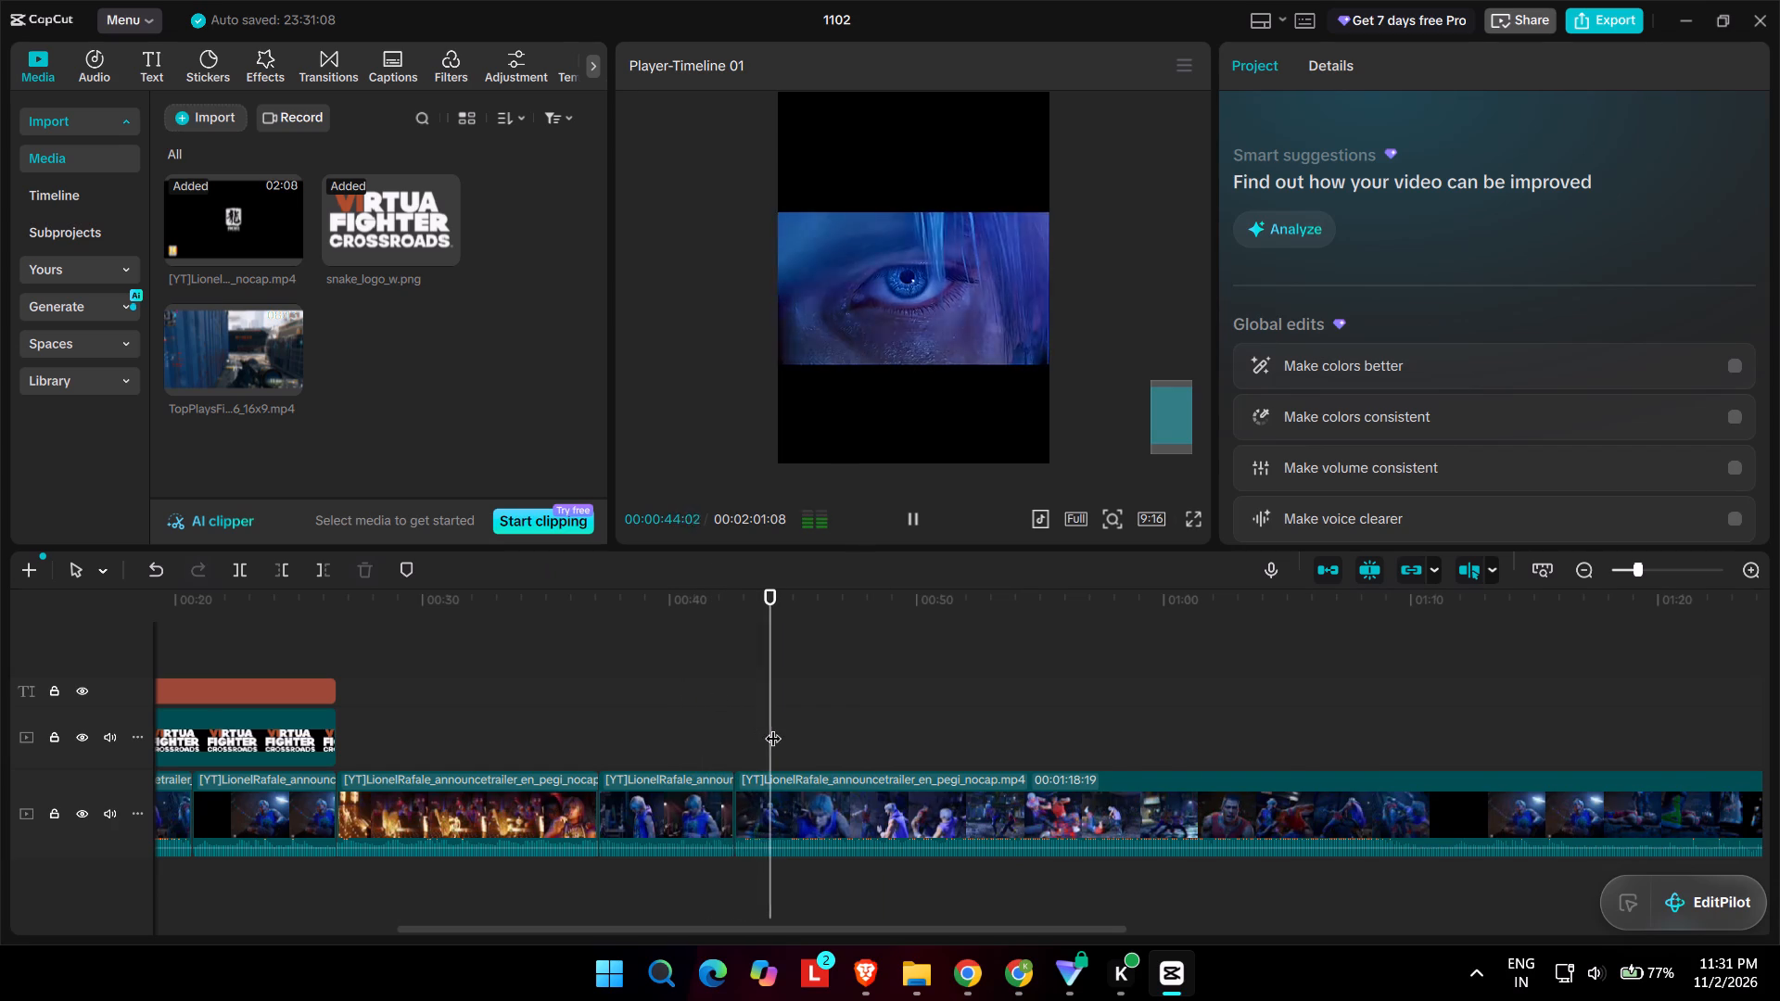
{"action": "key", "text": "space"}
{"action": "key", "text": "space"}
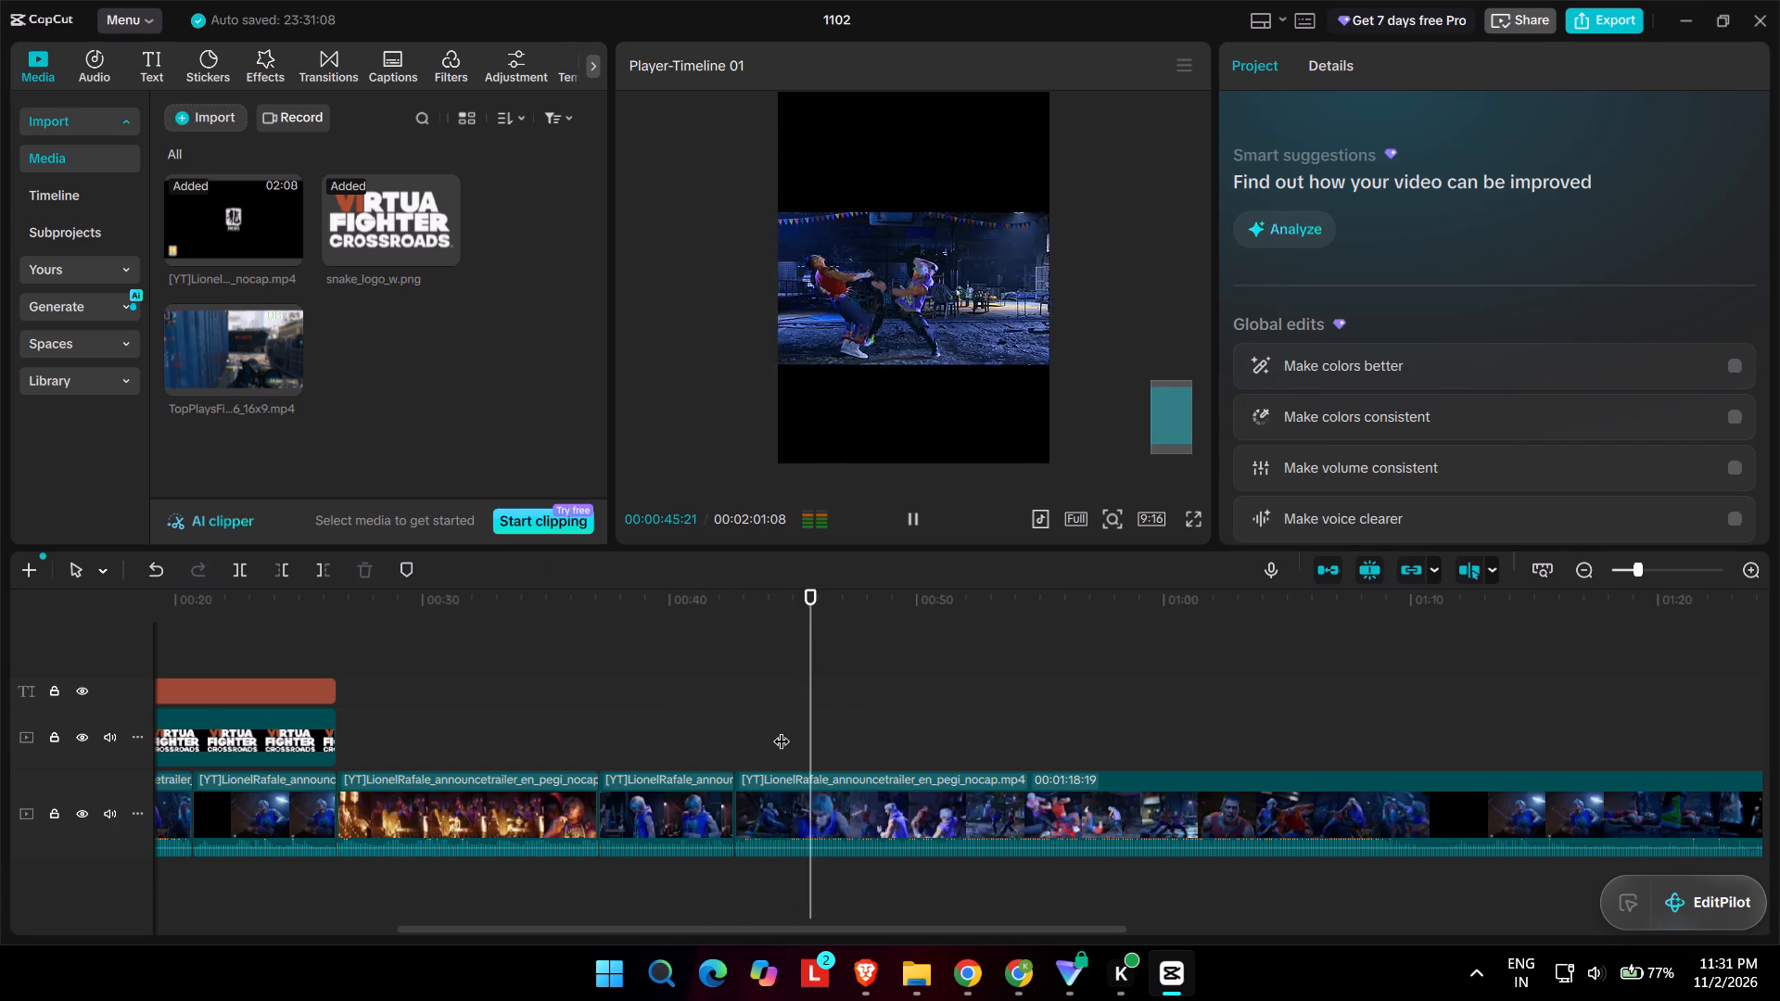
{"action": "key", "text": "space"}
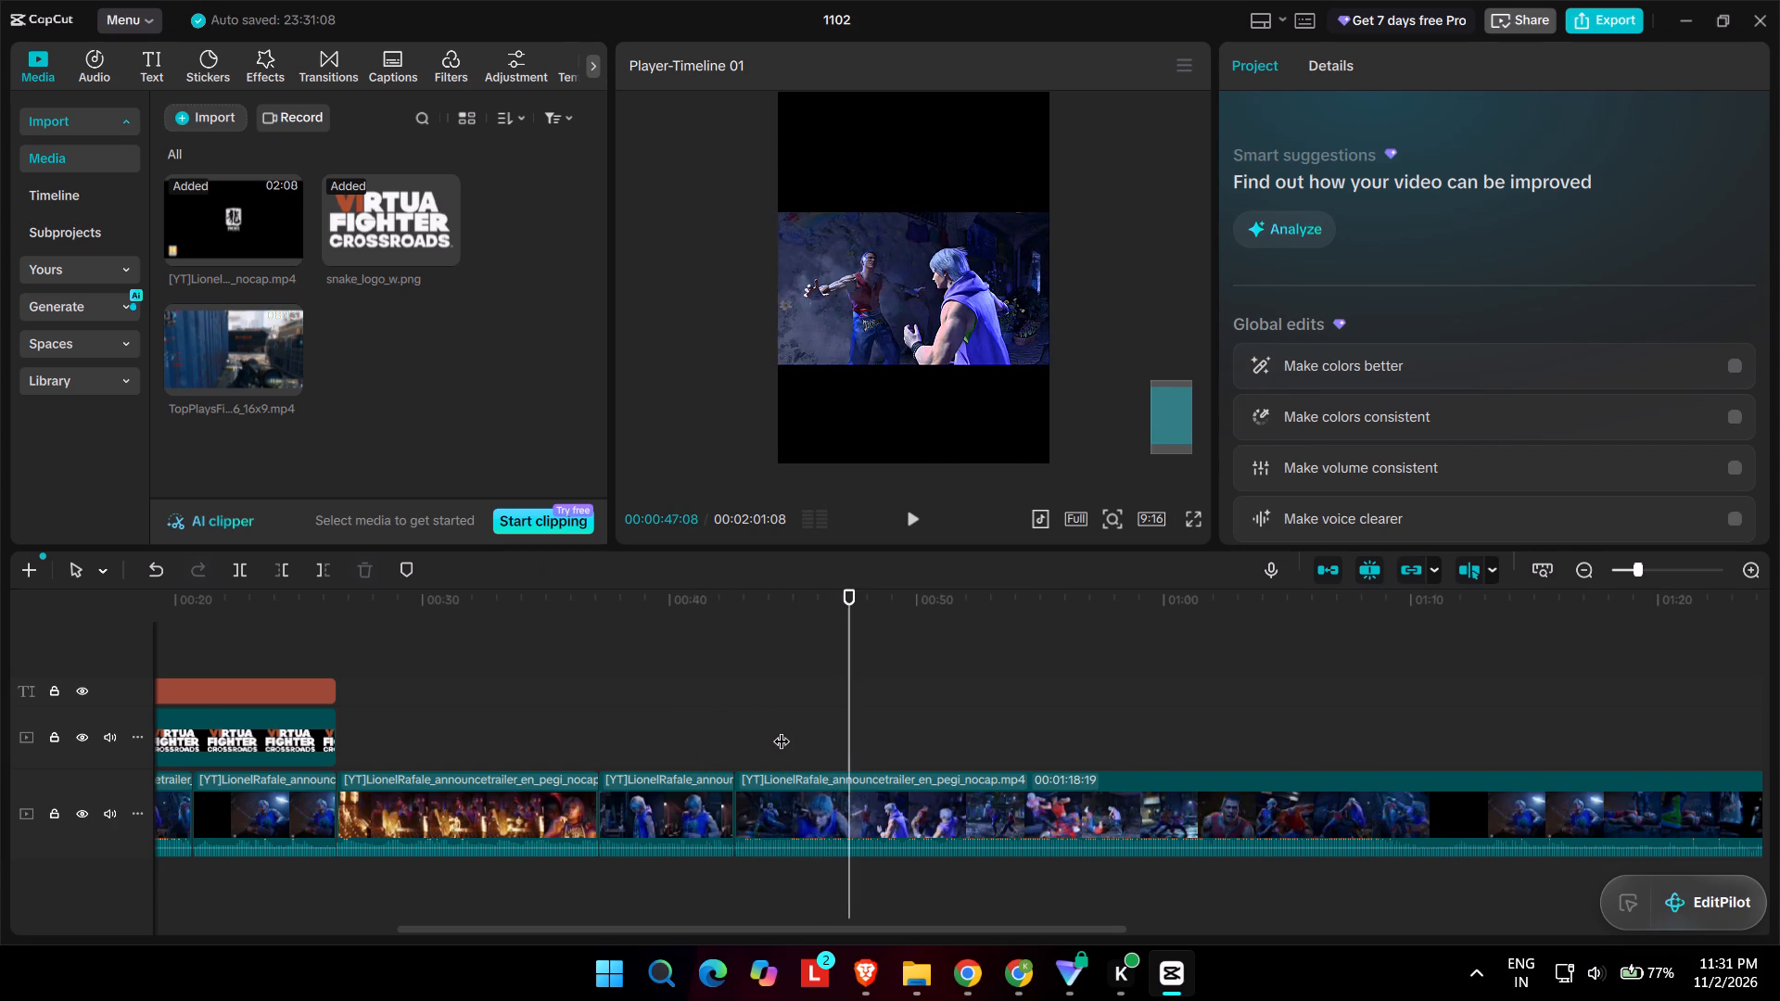
{"action": "key", "text": "space"}
{"action": "left_click_drag", "start_coordinate": [849, 729], "coordinate": [880, 733]}
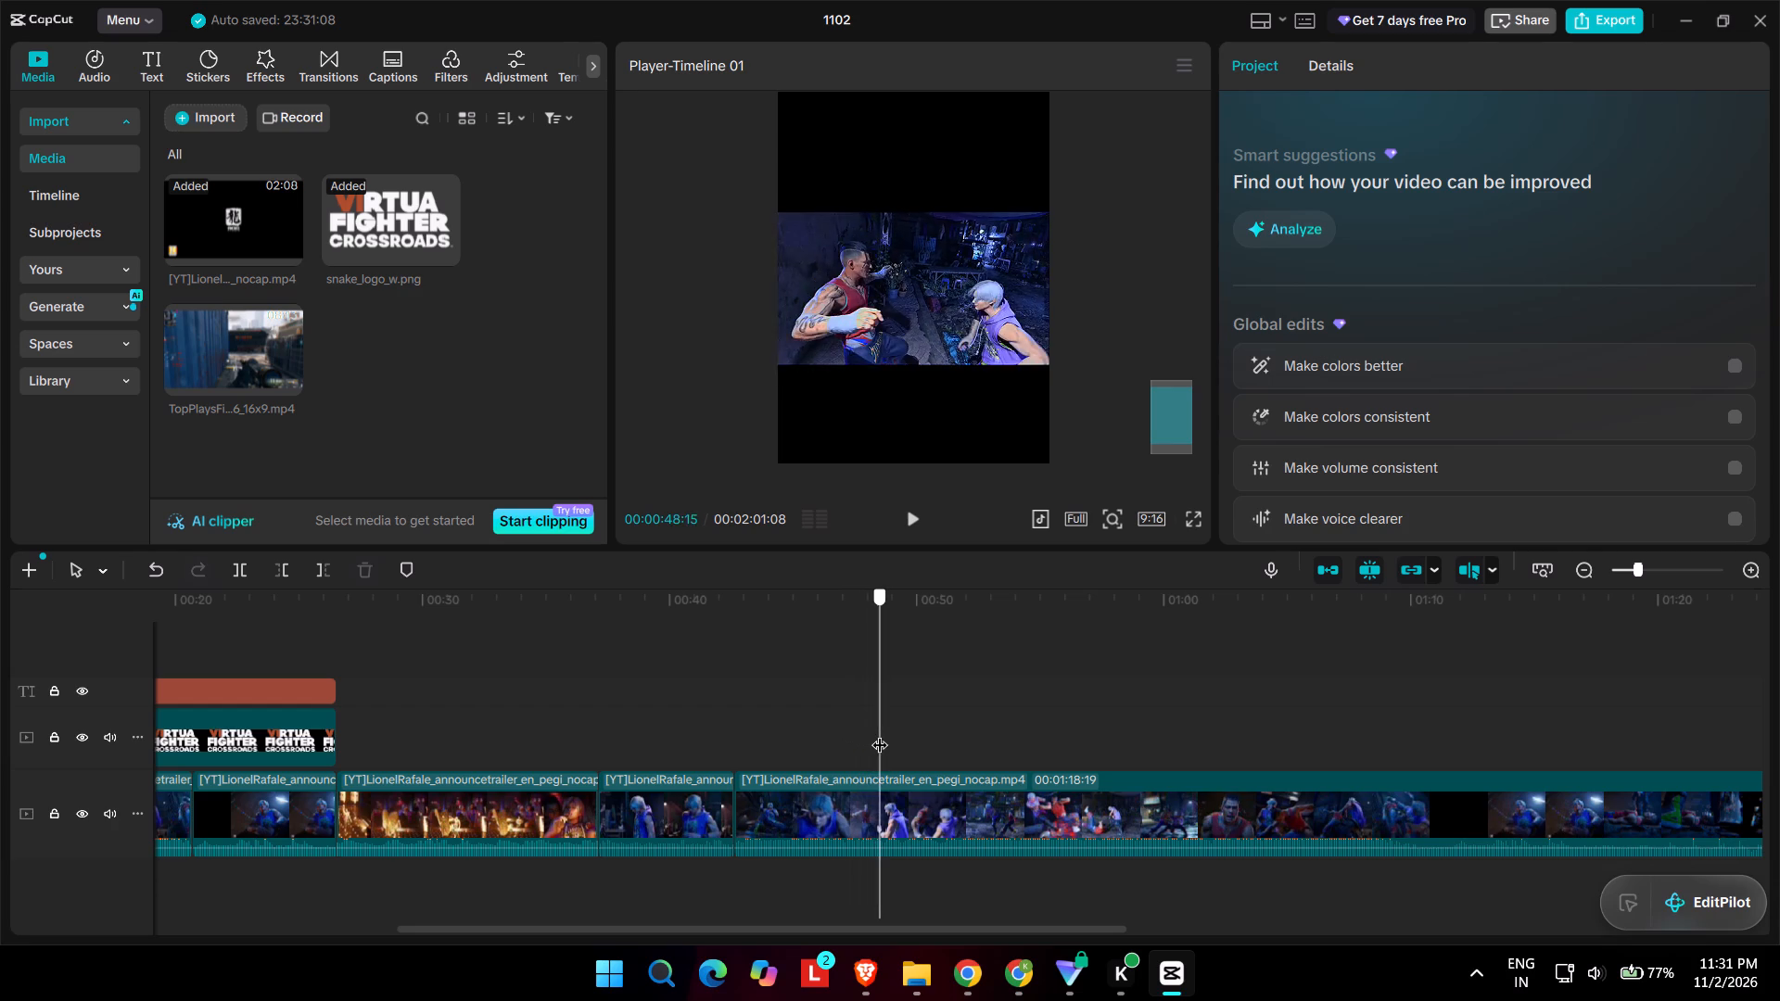
{"action": "left_click_drag", "start_coordinate": [880, 733], "coordinate": [907, 734]}
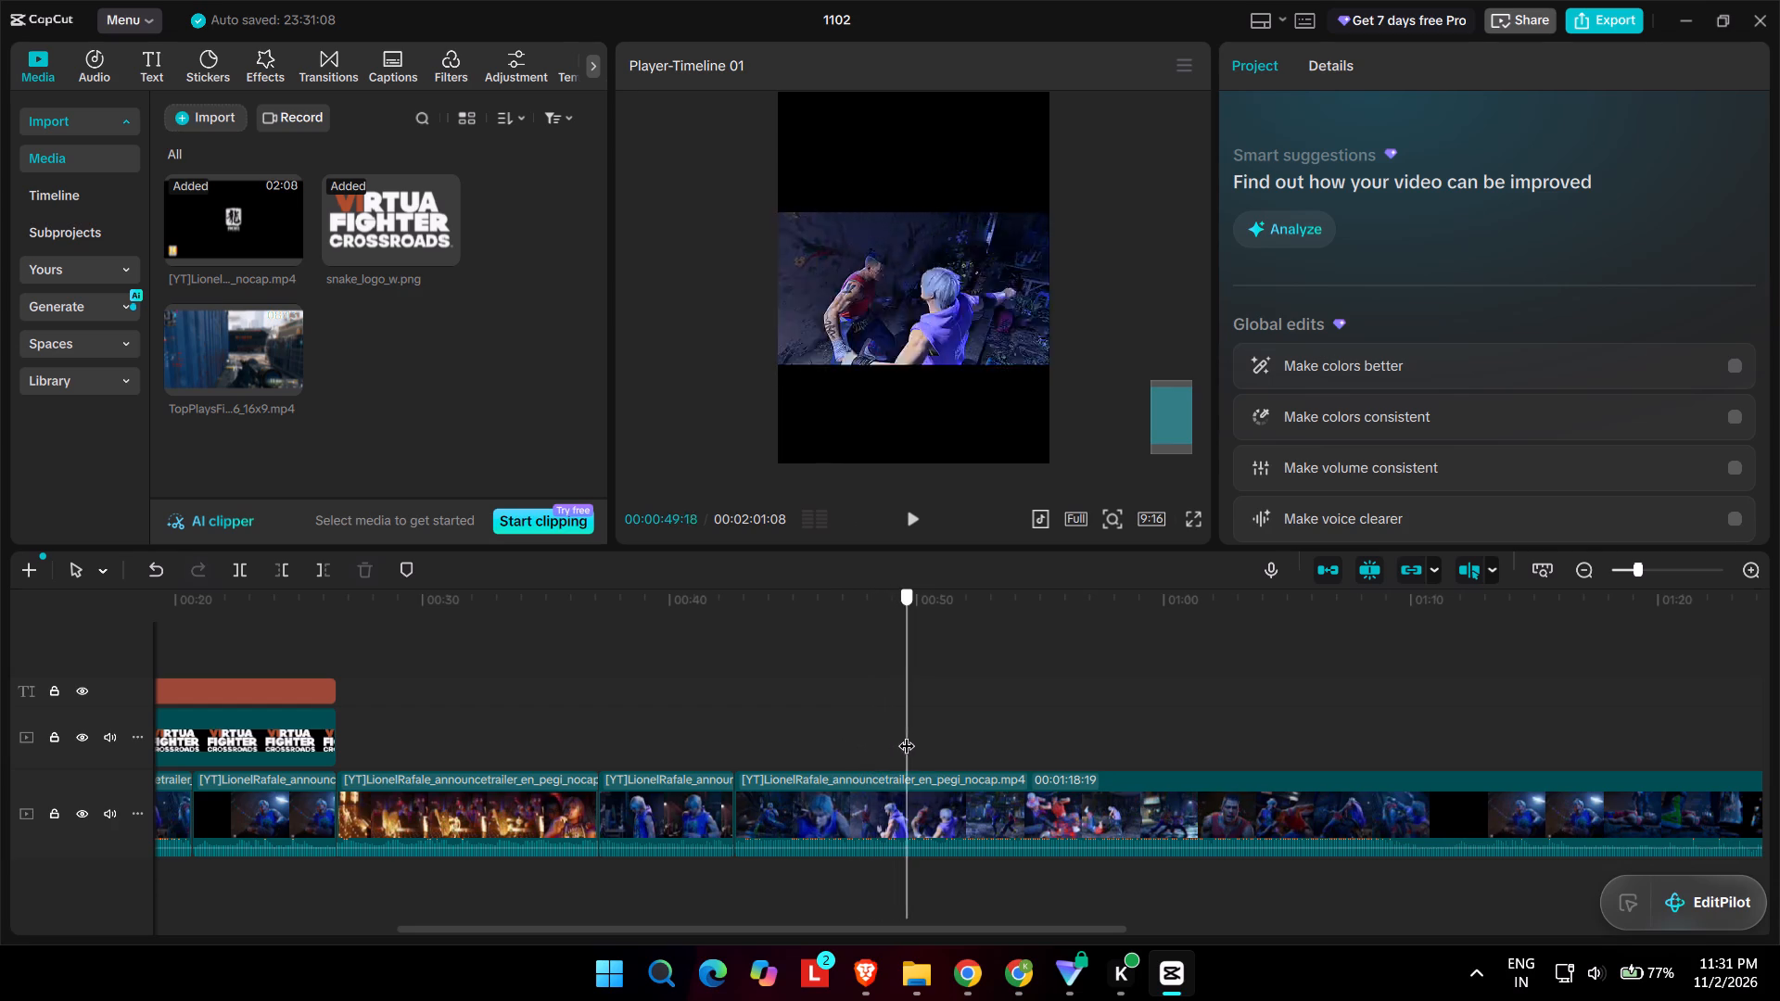
{"action": "left_click_drag", "start_coordinate": [907, 734], "coordinate": [874, 733]}
{"action": "key", "text": "space"}
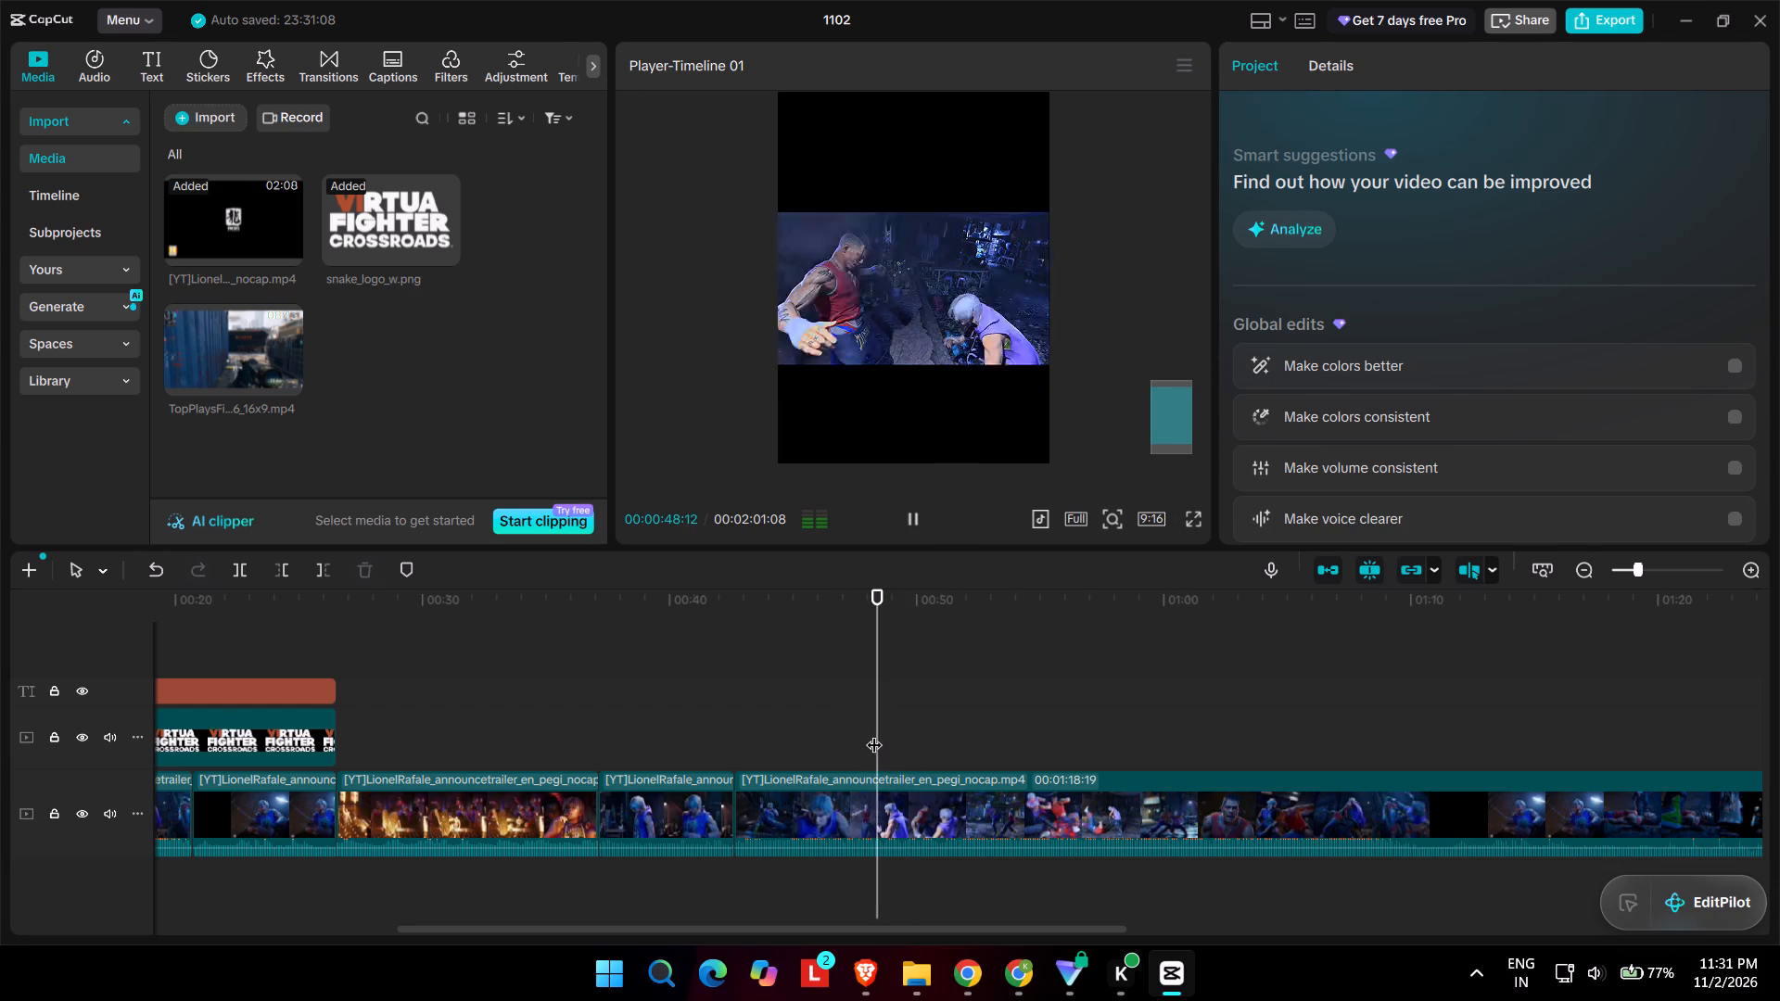
{"action": "key", "text": "space"}
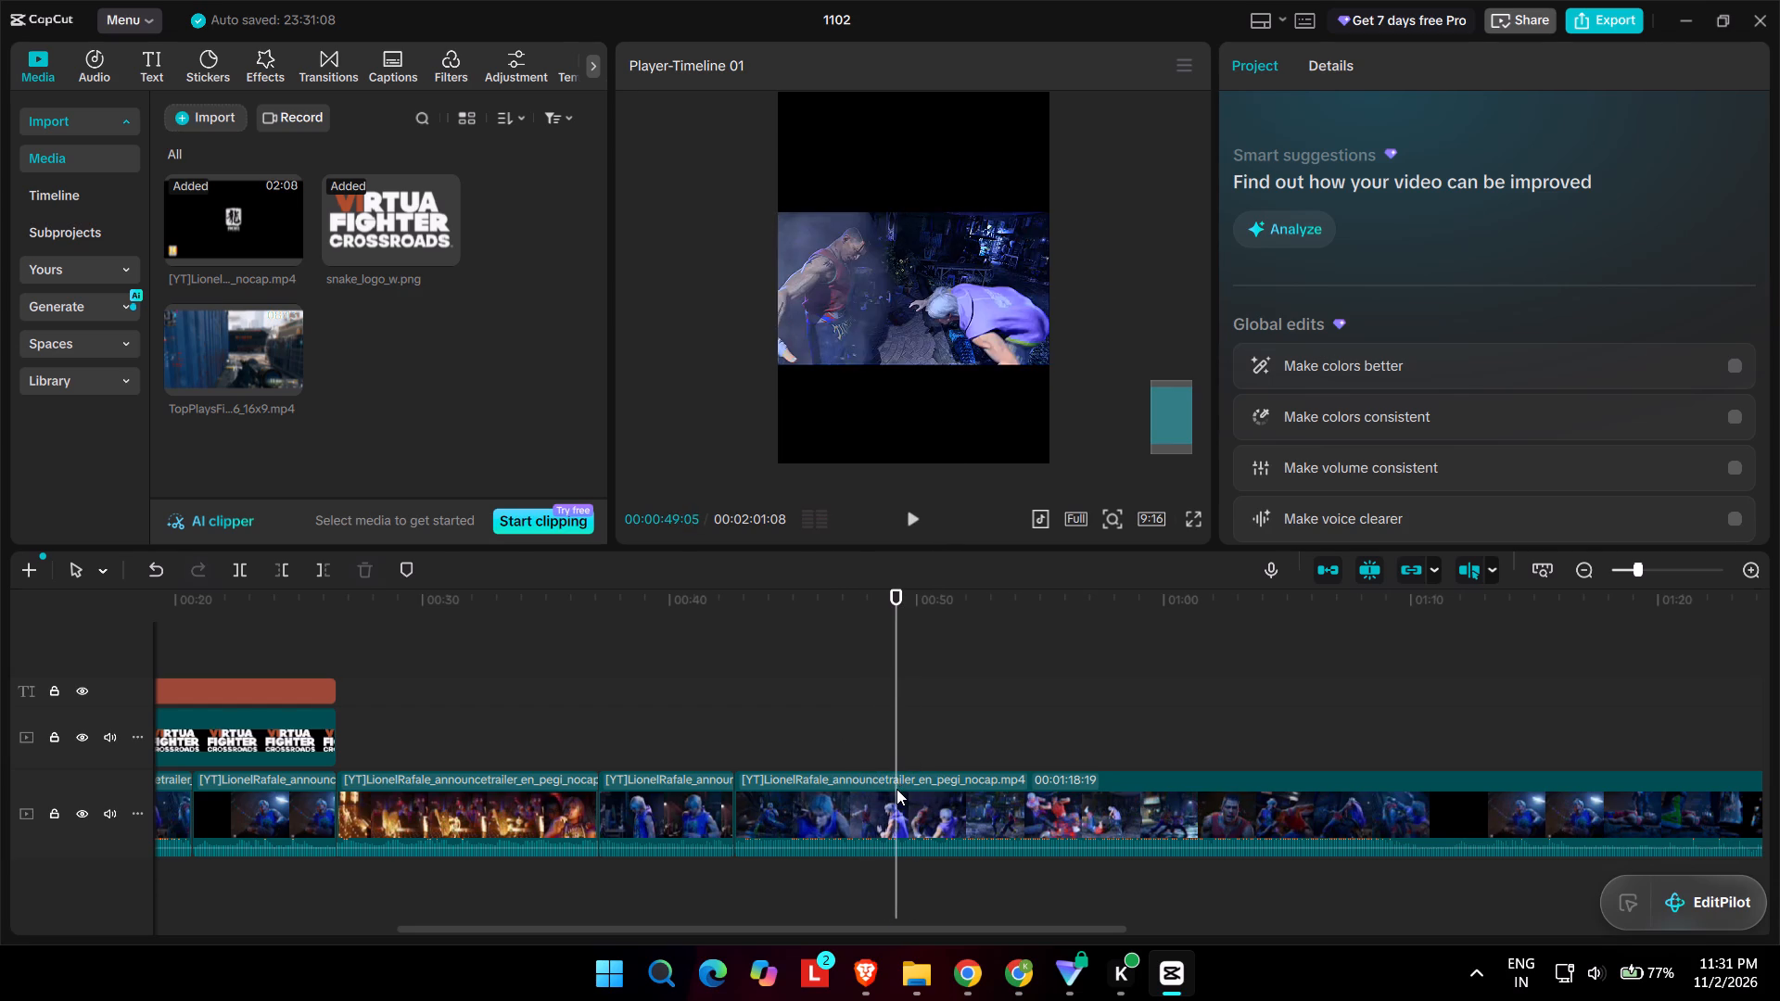
{"action": "left_click", "coordinate": [896, 789]}
{"action": "key", "text": "ctrl+b"}
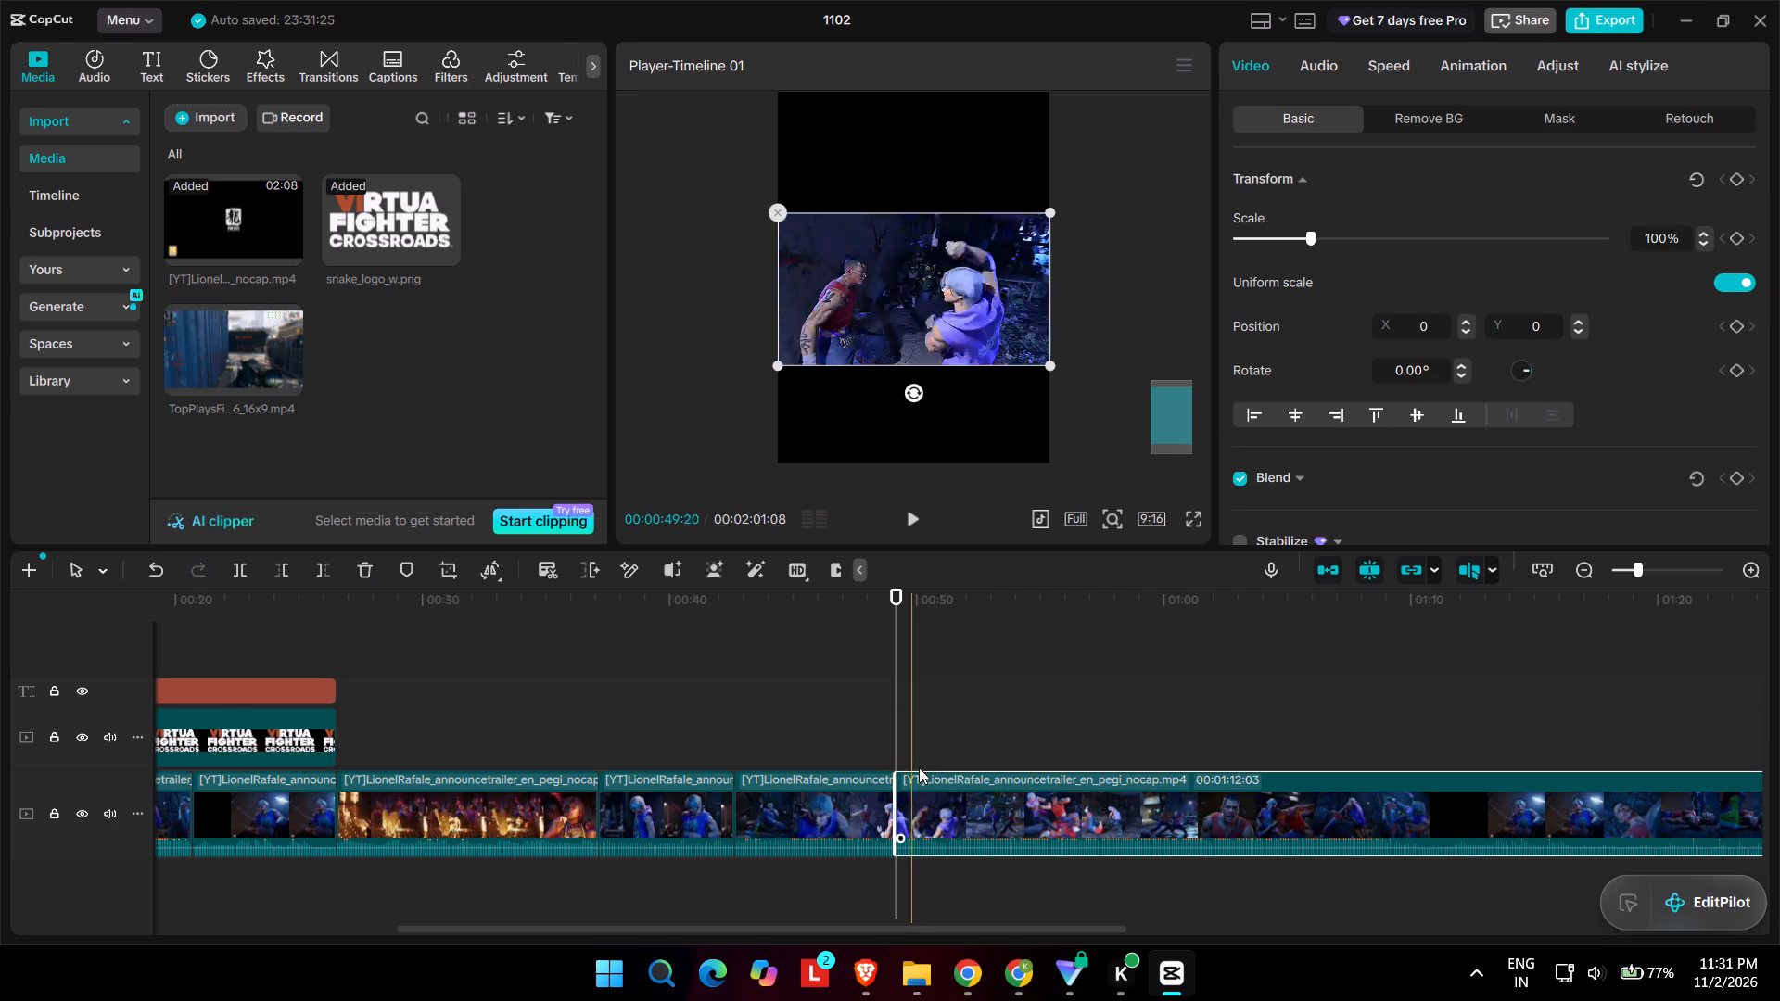
Split the trailer at 00:00:53:22, where the close grapple with the red-shirted fighter starts, and delete the section before it back to the last cut.
{"action": "left_click_drag", "start_coordinate": [892, 725], "coordinate": [1014, 722]}
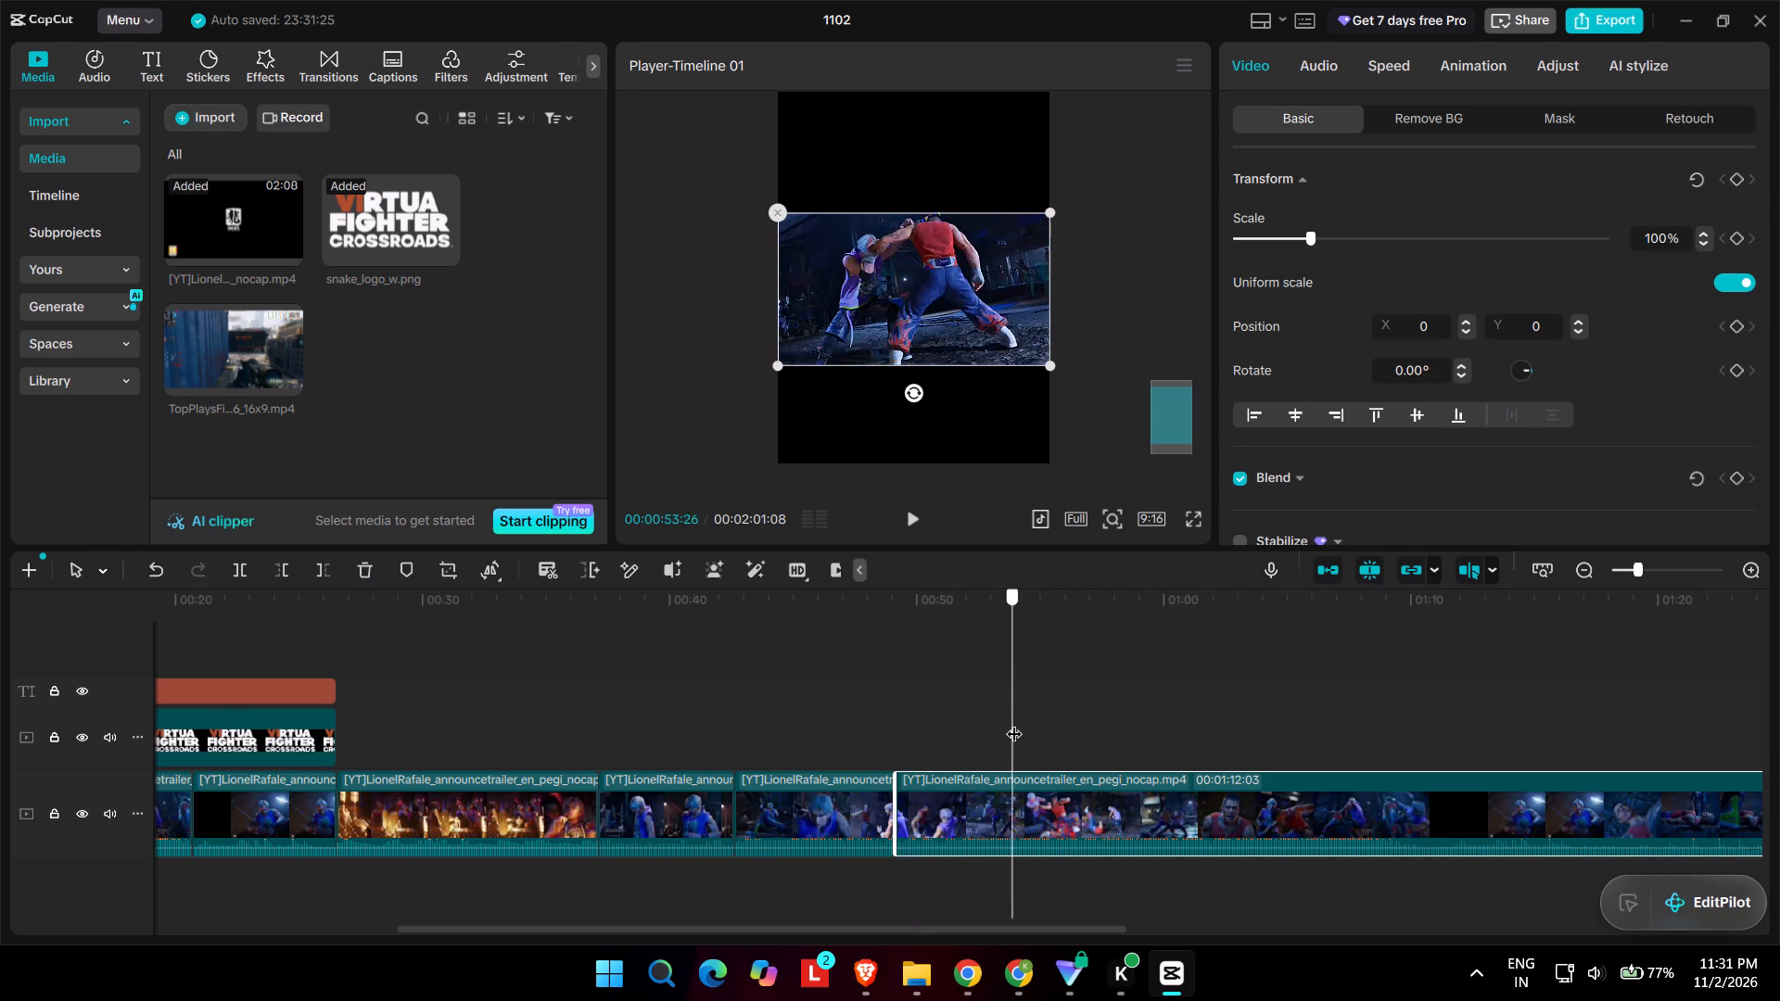
{"action": "left_click_drag", "start_coordinate": [1014, 722], "coordinate": [1008, 725]}
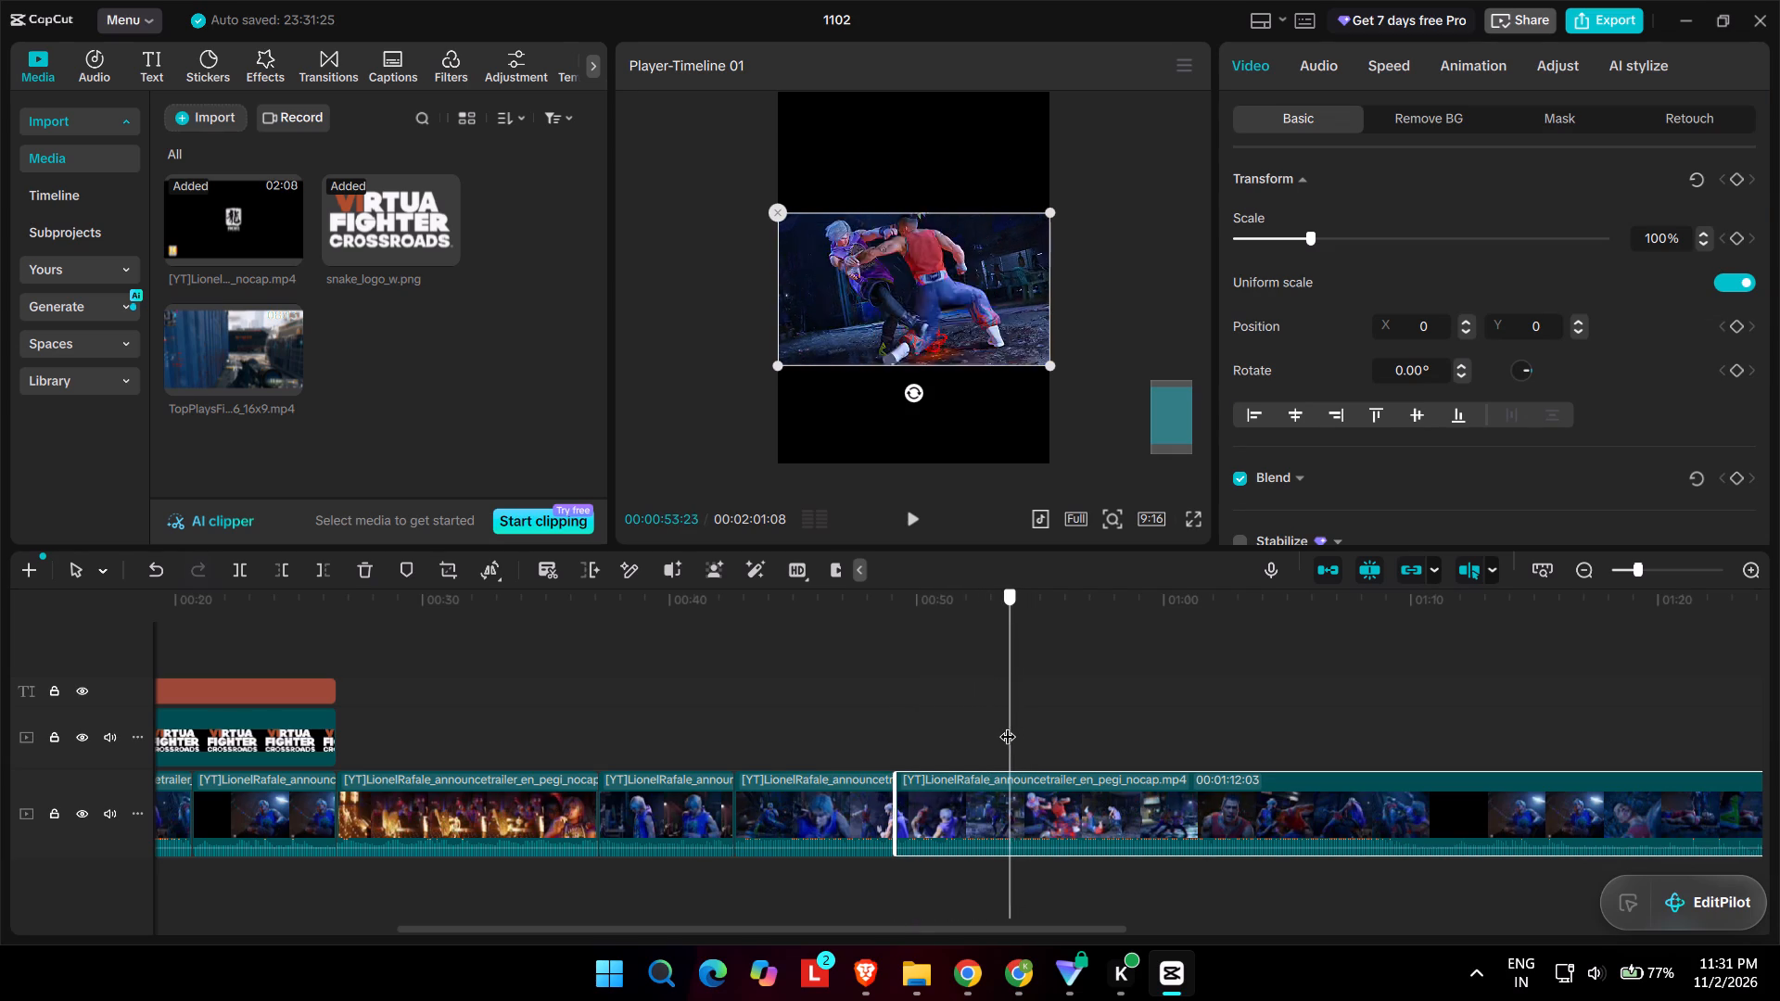
{"action": "left_click_drag", "start_coordinate": [1008, 725], "coordinate": [1005, 728]}
{"action": "key", "text": "Right"}
{"action": "key", "text": "Right"}
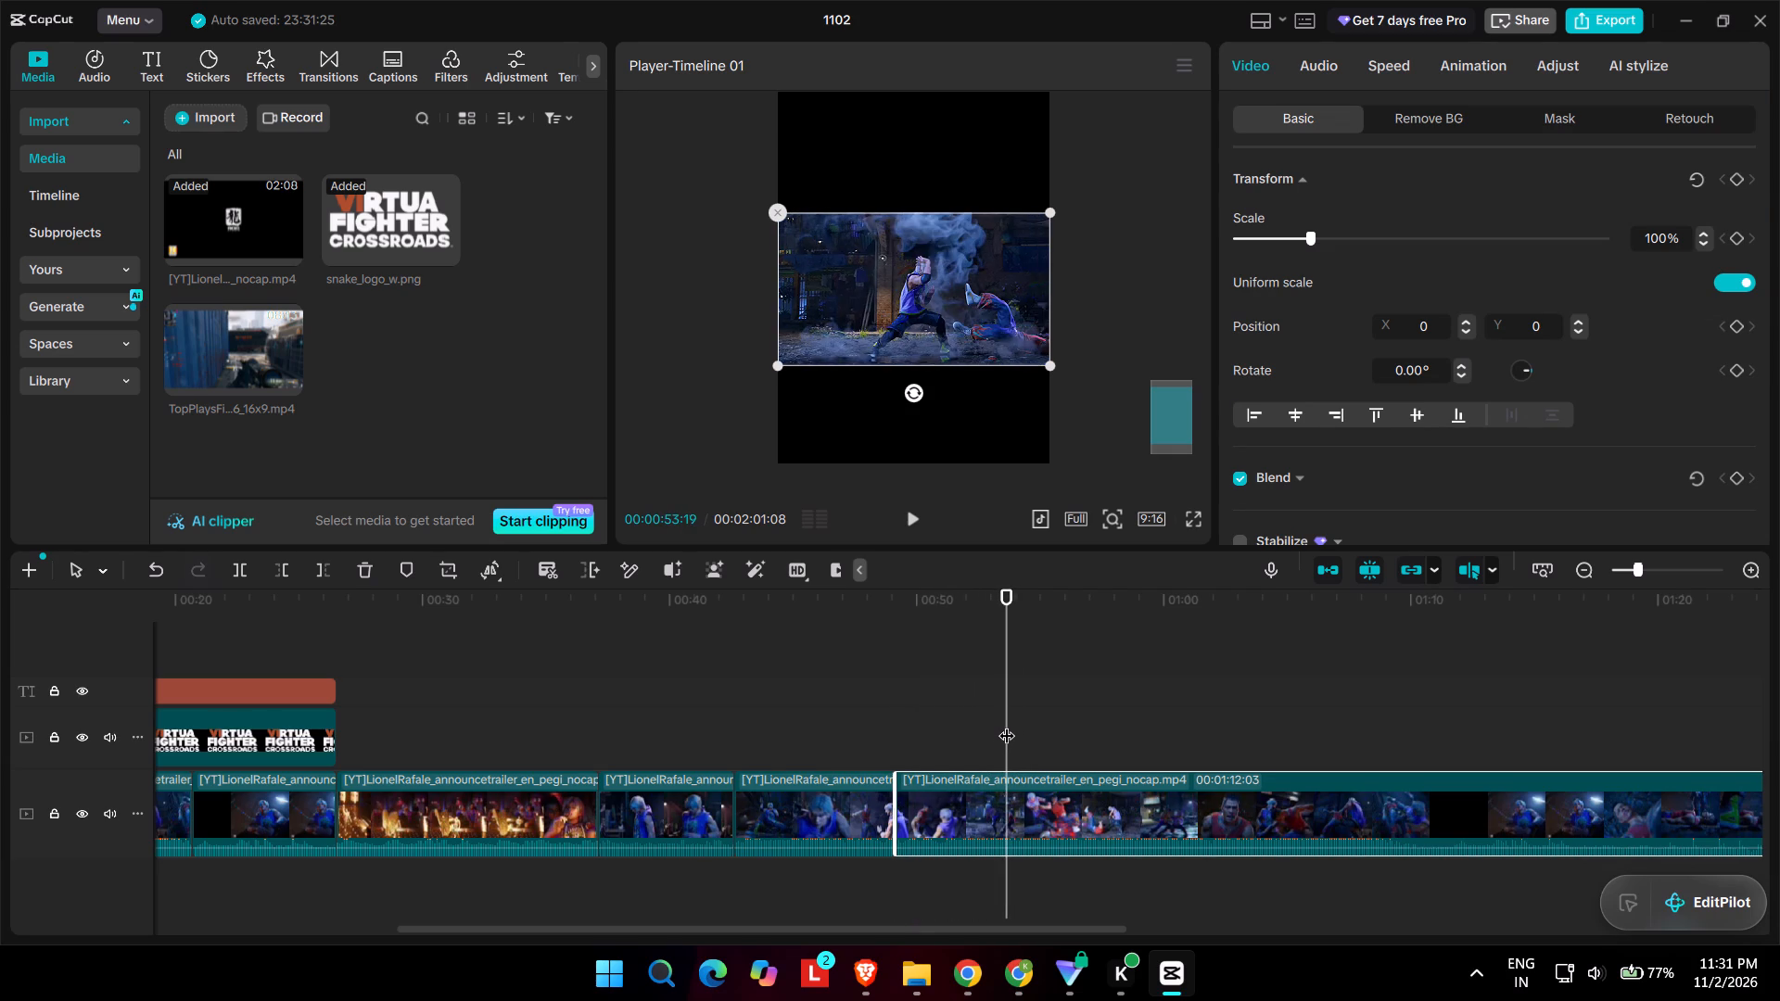
{"action": "key", "text": "Right"}
{"action": "key", "text": "Right"}
{"action": "key", "text": "Right"}
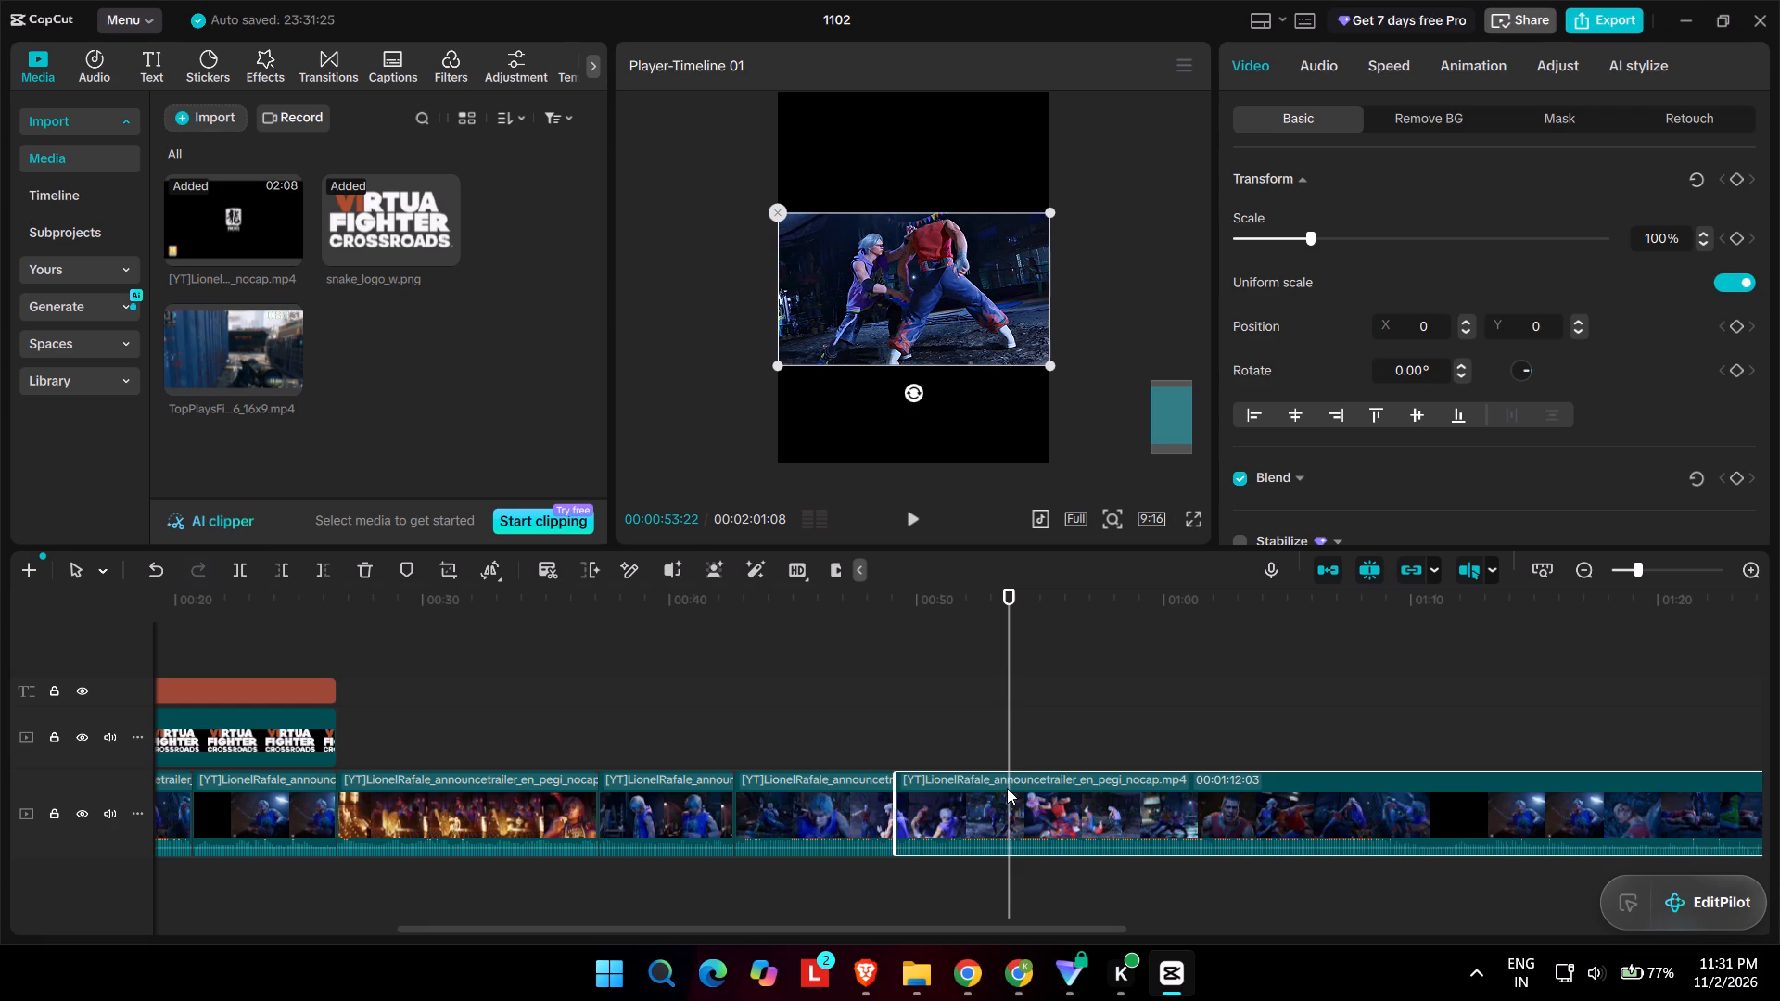
{"action": "key", "text": "ctrl+b"}
{"action": "left_click", "coordinate": [968, 787]}
{"action": "key", "text": "Delete"}
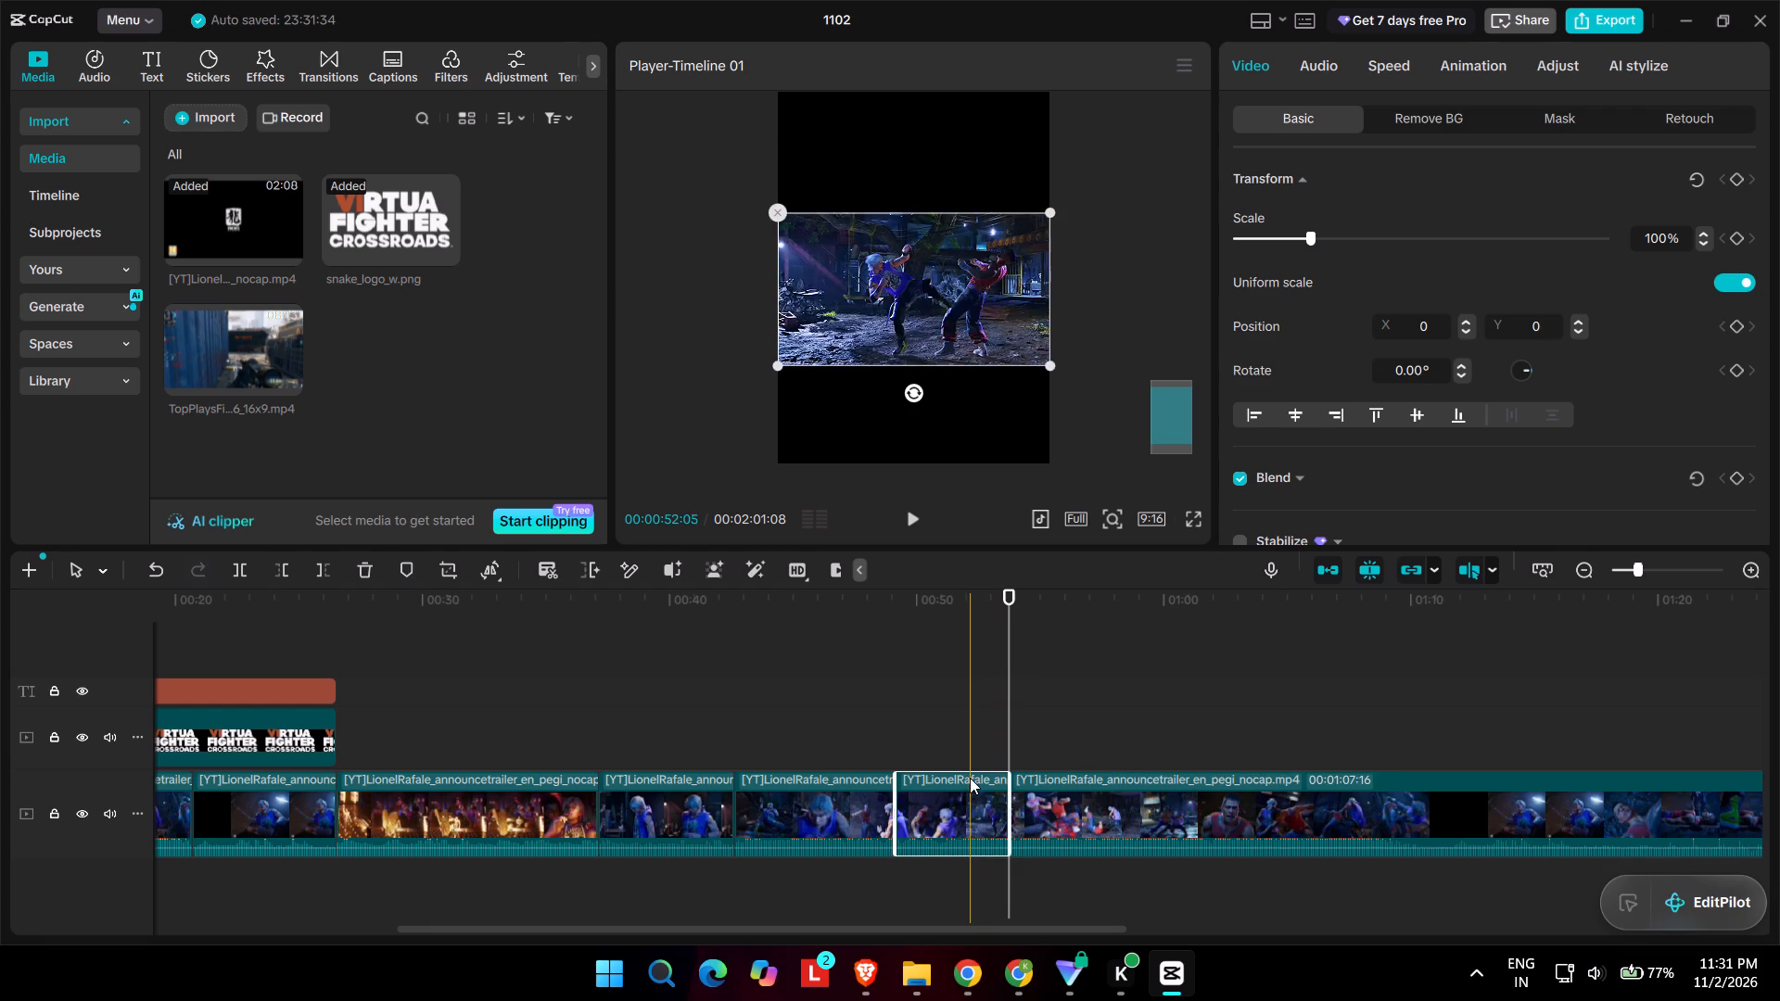
Preview the new join and split the trailer at 00:00:50:16, at the end of the grapple shot before the wide view.
{"action": "left_click", "coordinate": [897, 696]}
{"action": "key", "text": "space"}
{"action": "key", "text": "space"}
{"action": "key", "text": "space"}
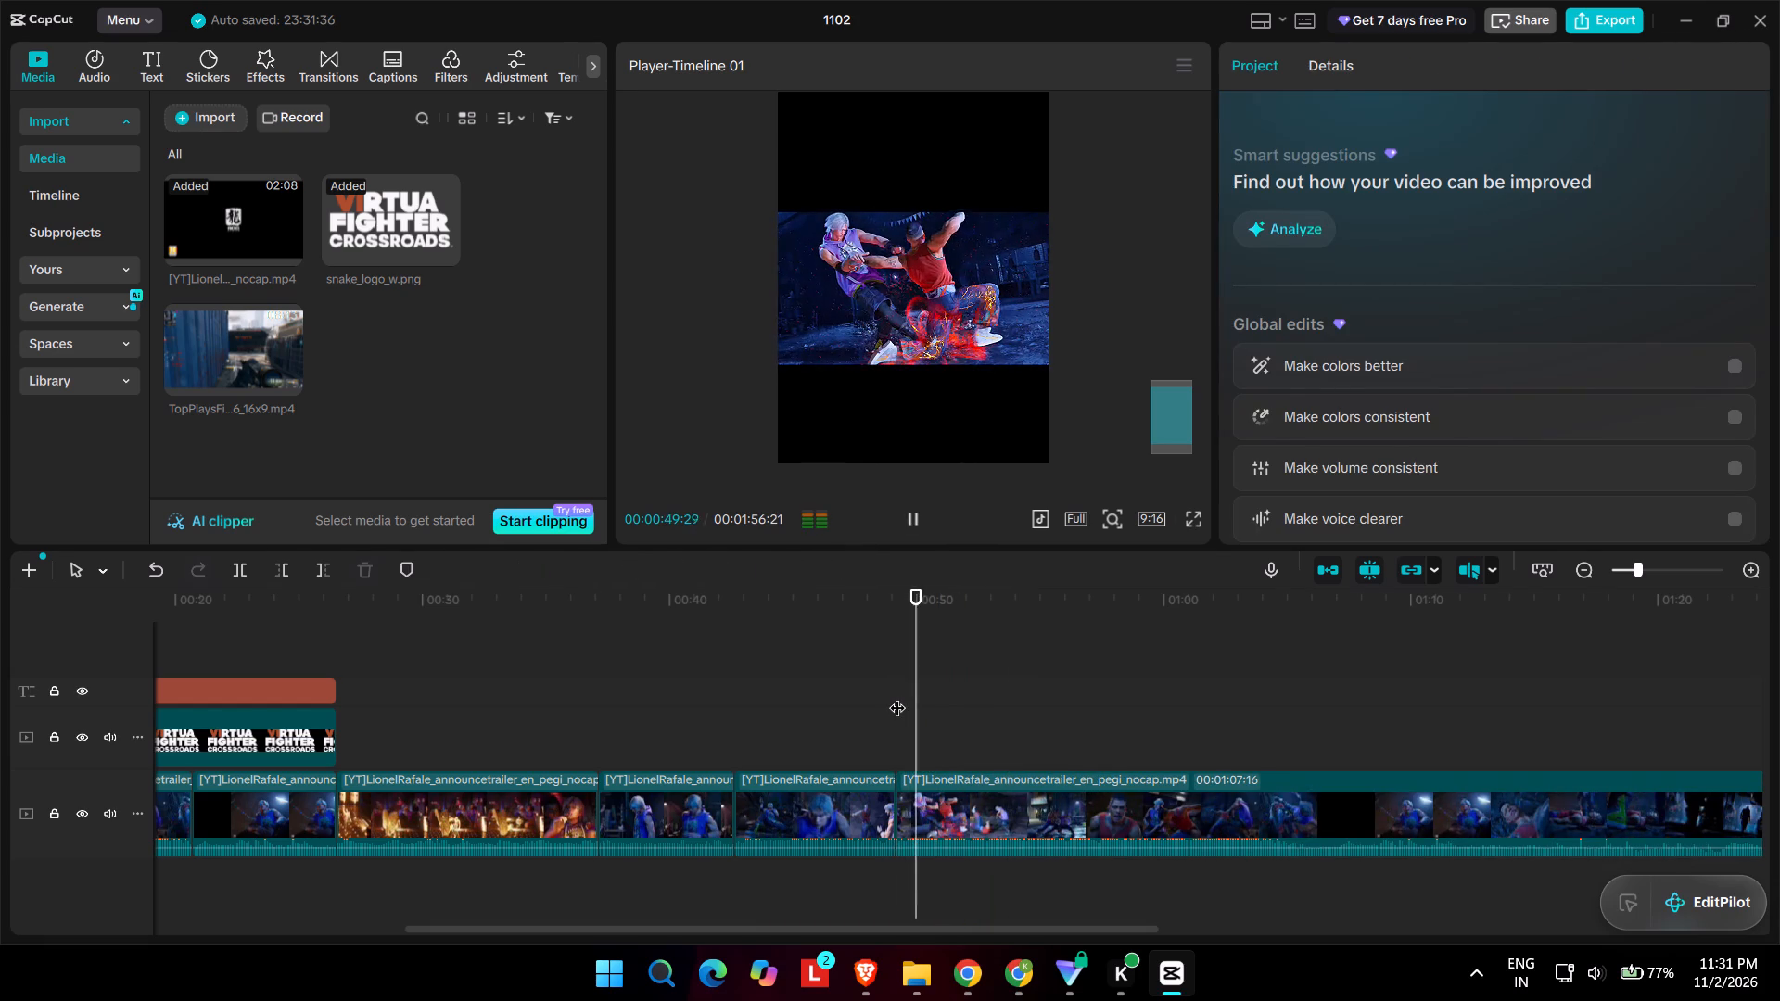
{"action": "key", "text": "space"}
{"action": "left_click", "coordinate": [927, 767]}
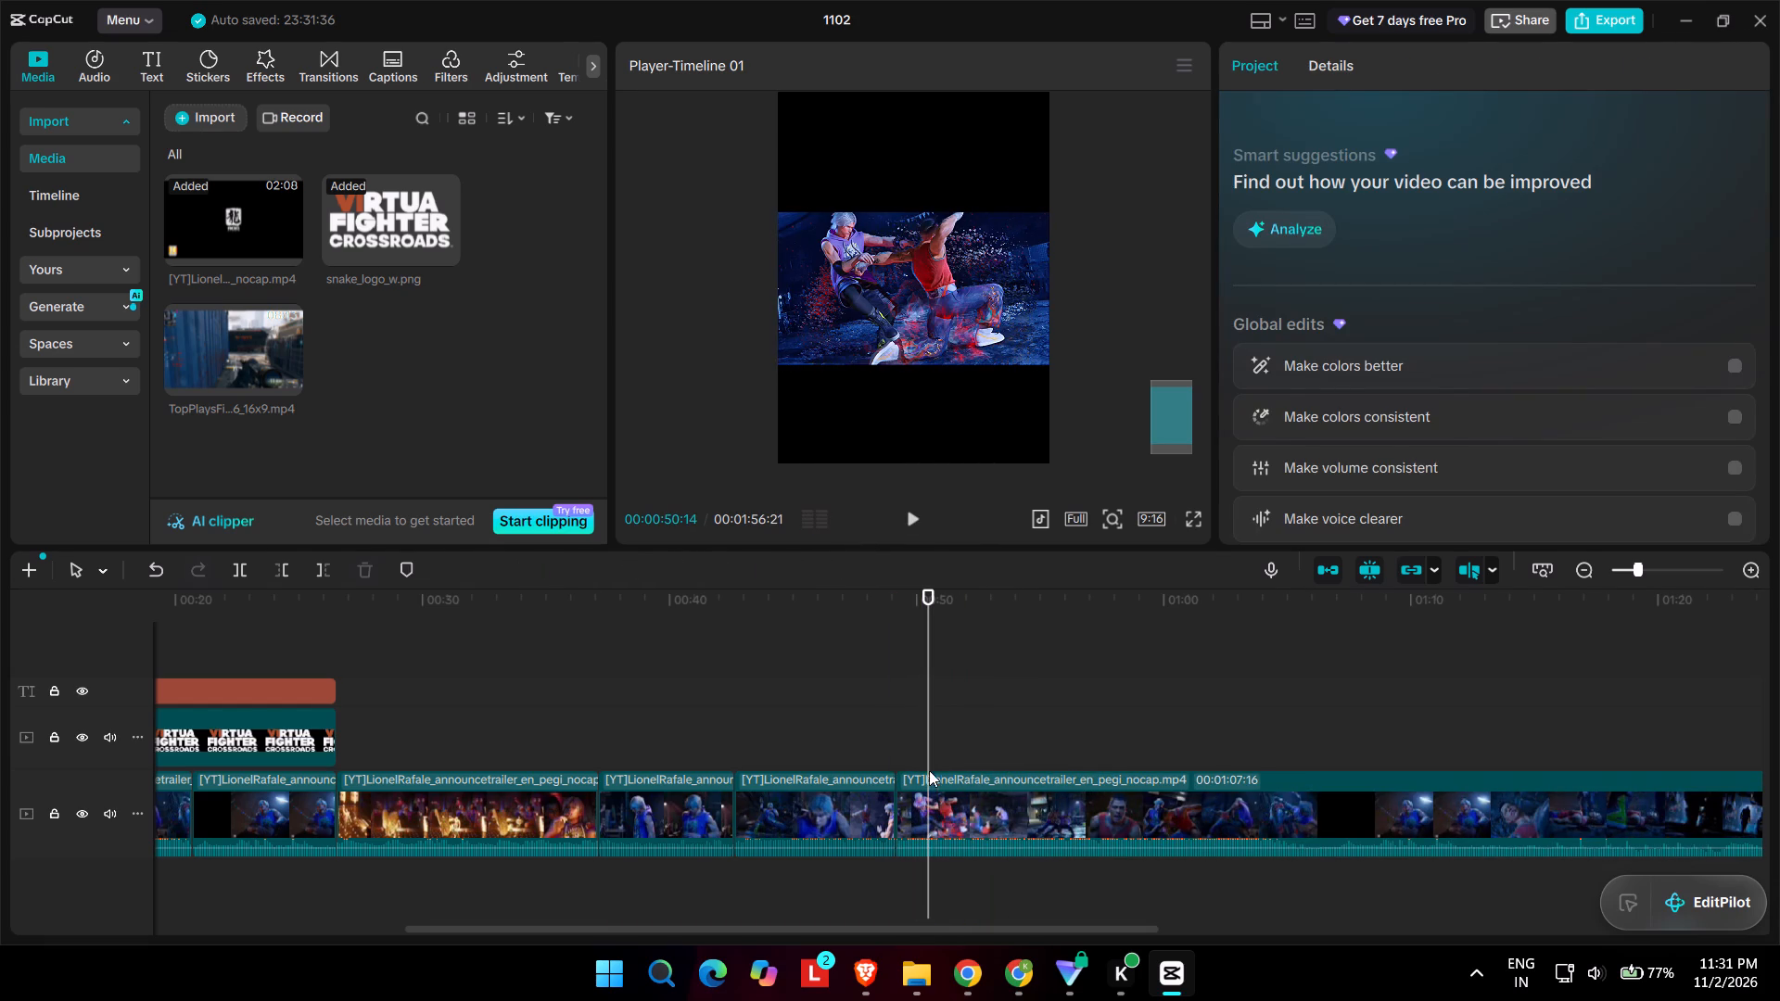
{"action": "left_click", "coordinate": [931, 790]}
{"action": "left_click", "coordinate": [930, 729]}
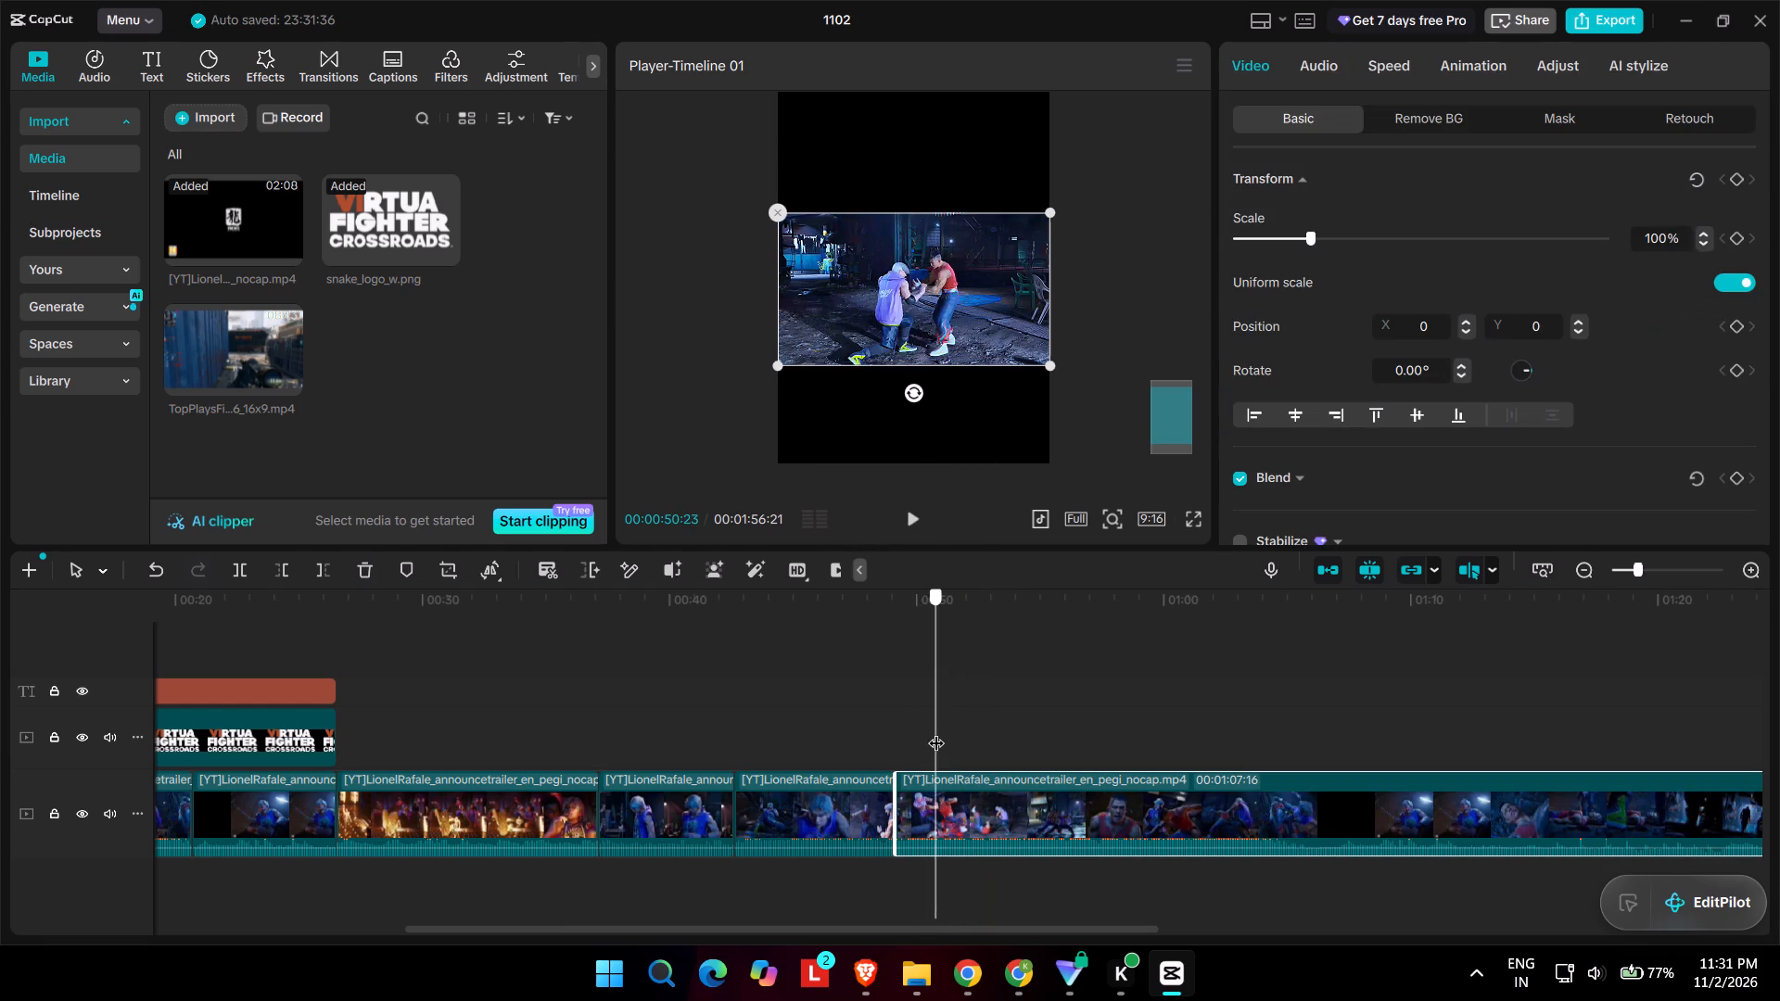
{"action": "key", "text": "Left"}
{"action": "key", "text": "Left"}
{"action": "key", "text": "Left"}
{"action": "key", "text": "Left"}
{"action": "key", "text": "Left"}
{"action": "key", "text": "Left"}
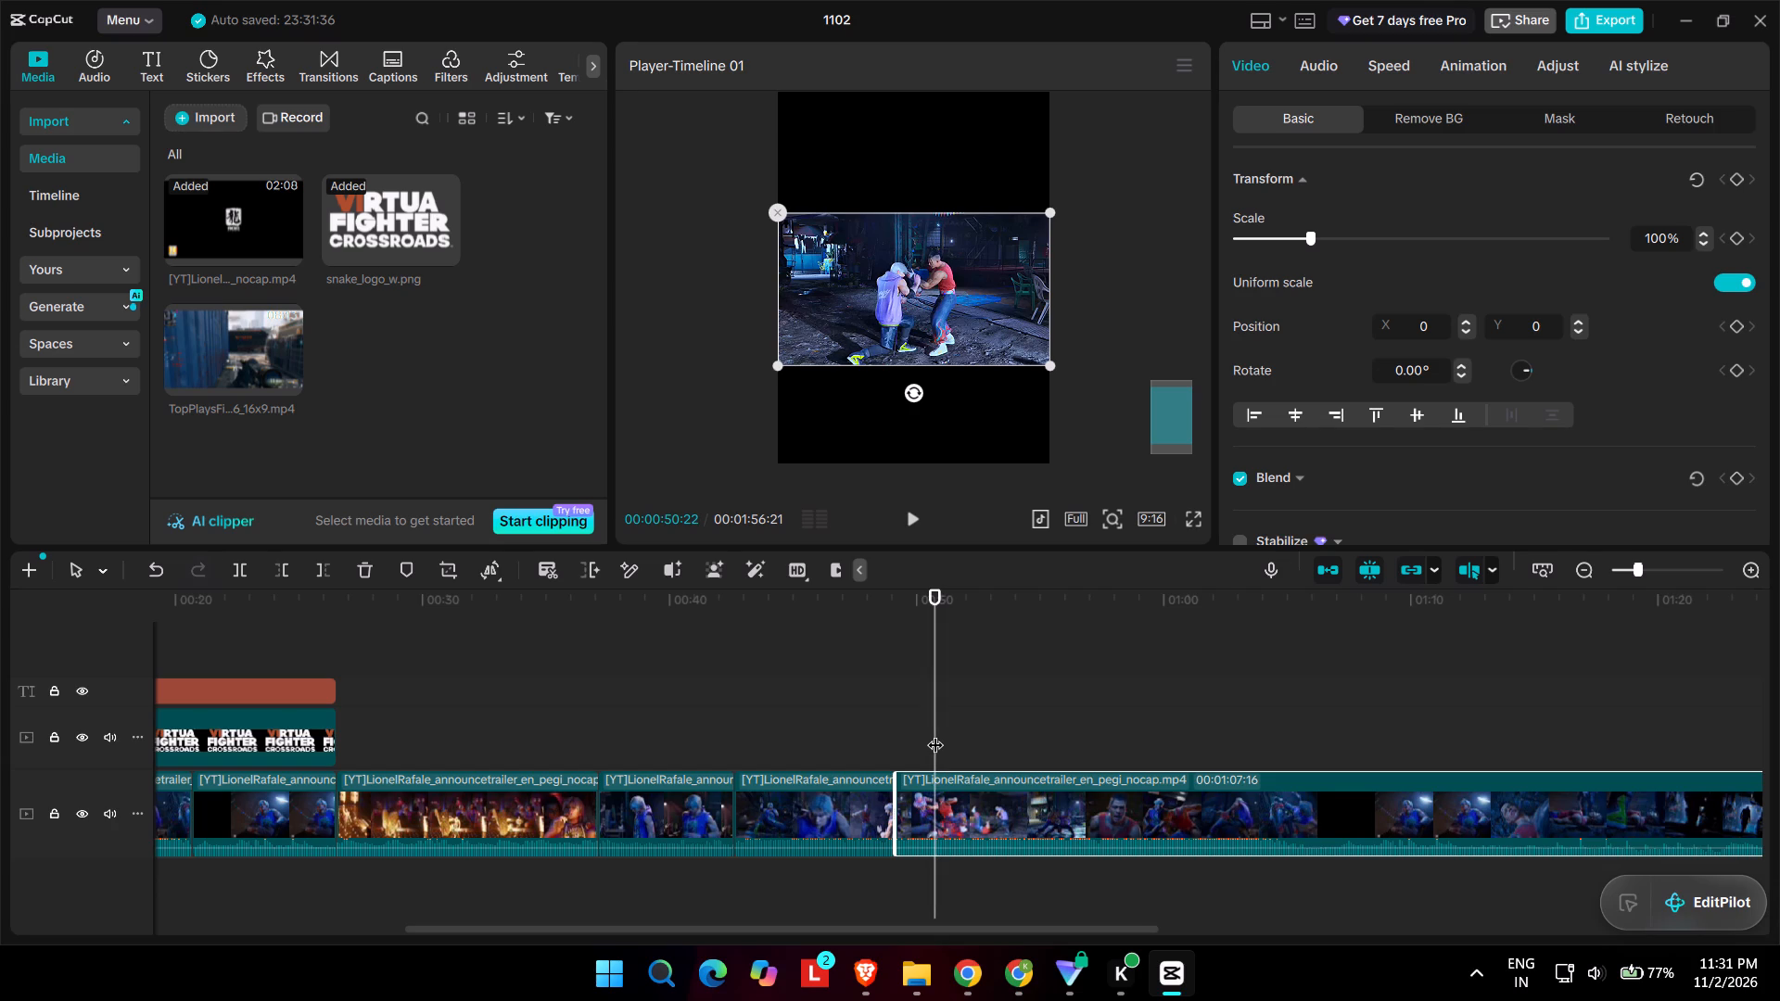
{"action": "key", "text": "Left"}
{"action": "key", "text": "Left"}
{"action": "key", "text": "Left"}
{"action": "key", "text": "Left"}
{"action": "key", "text": "Right"}
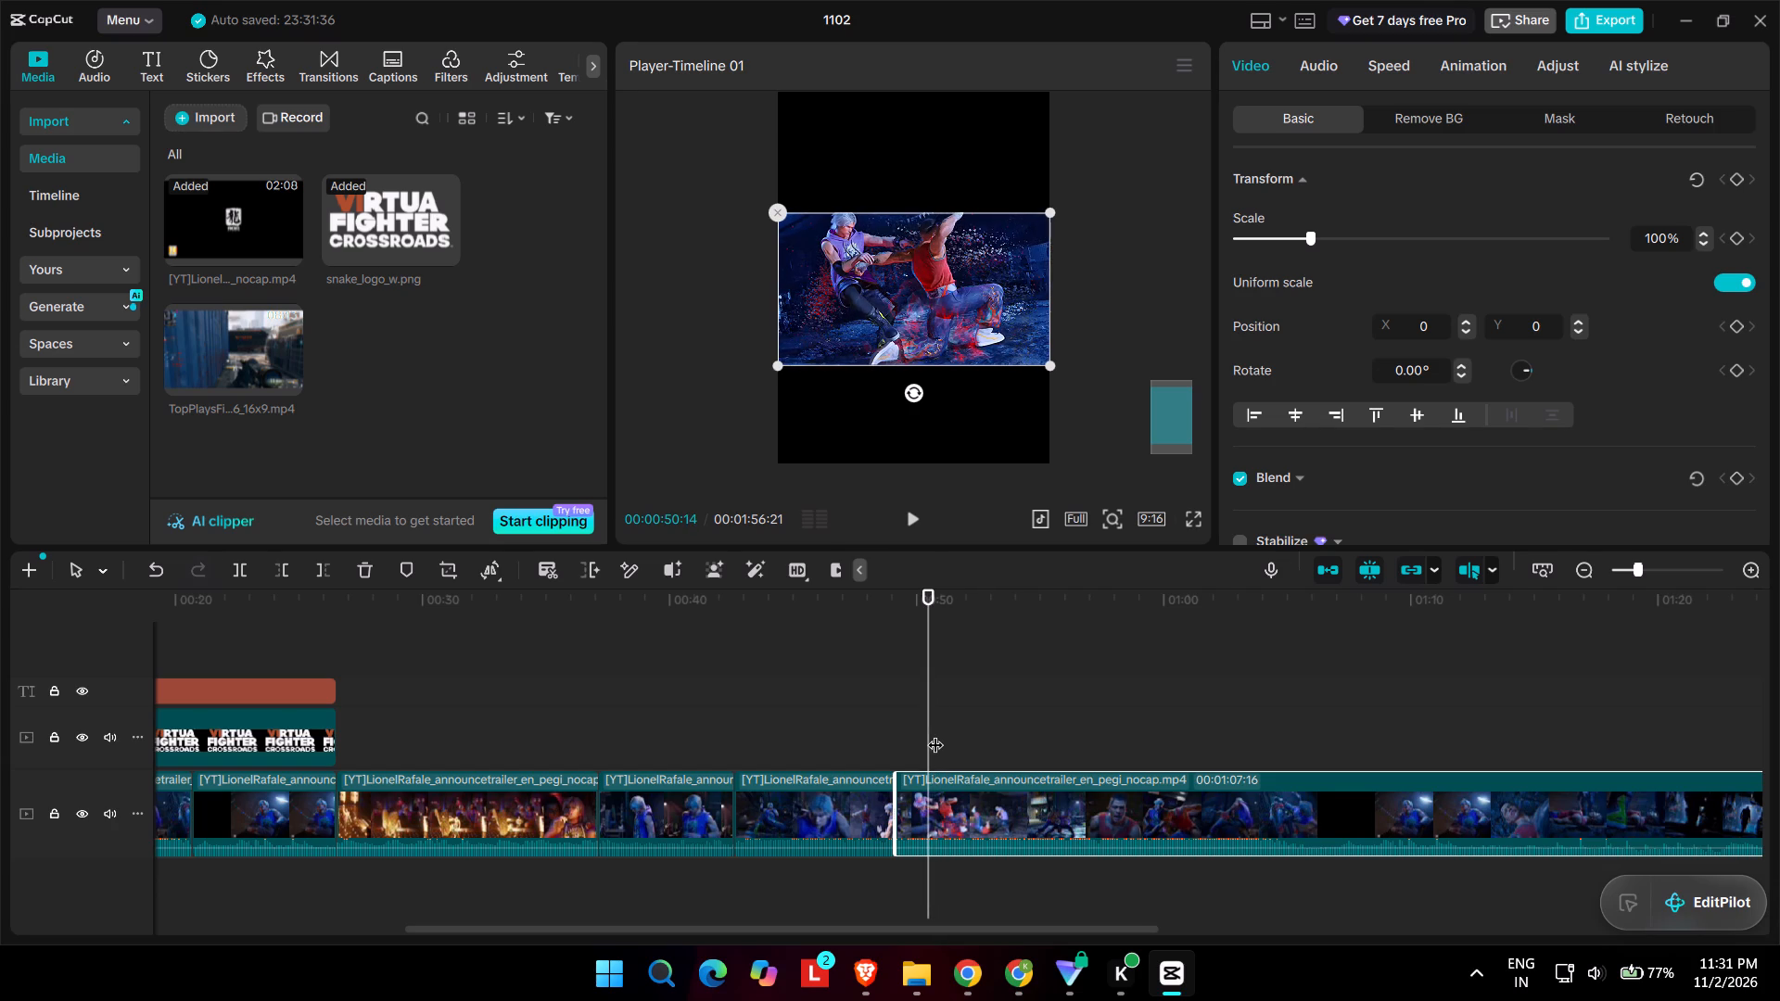
{"action": "key", "text": "Right"}
{"action": "key", "text": "Right"}
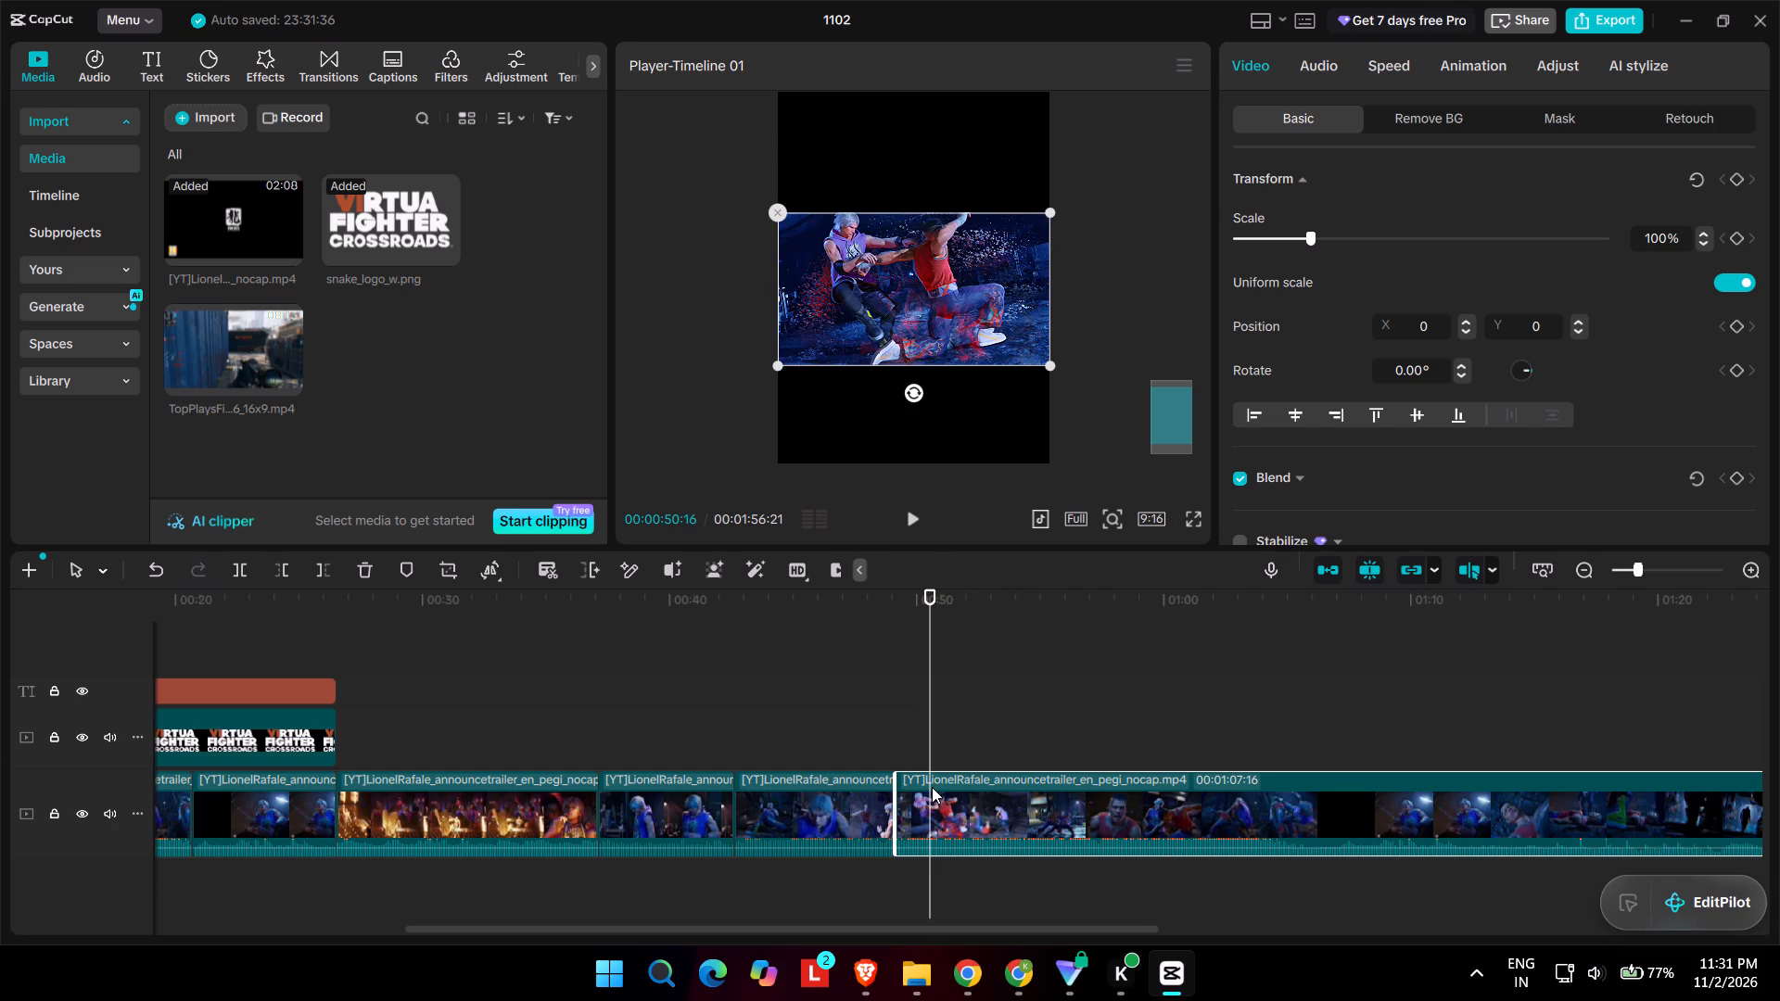
{"action": "key", "text": "ctrl+b"}
Split the trailer at 00:01:07:02, in the black gap after the fight, and delete the fight section before it back to the last cut.
{"action": "left_click_drag", "start_coordinate": [934, 736], "coordinate": [1227, 741]}
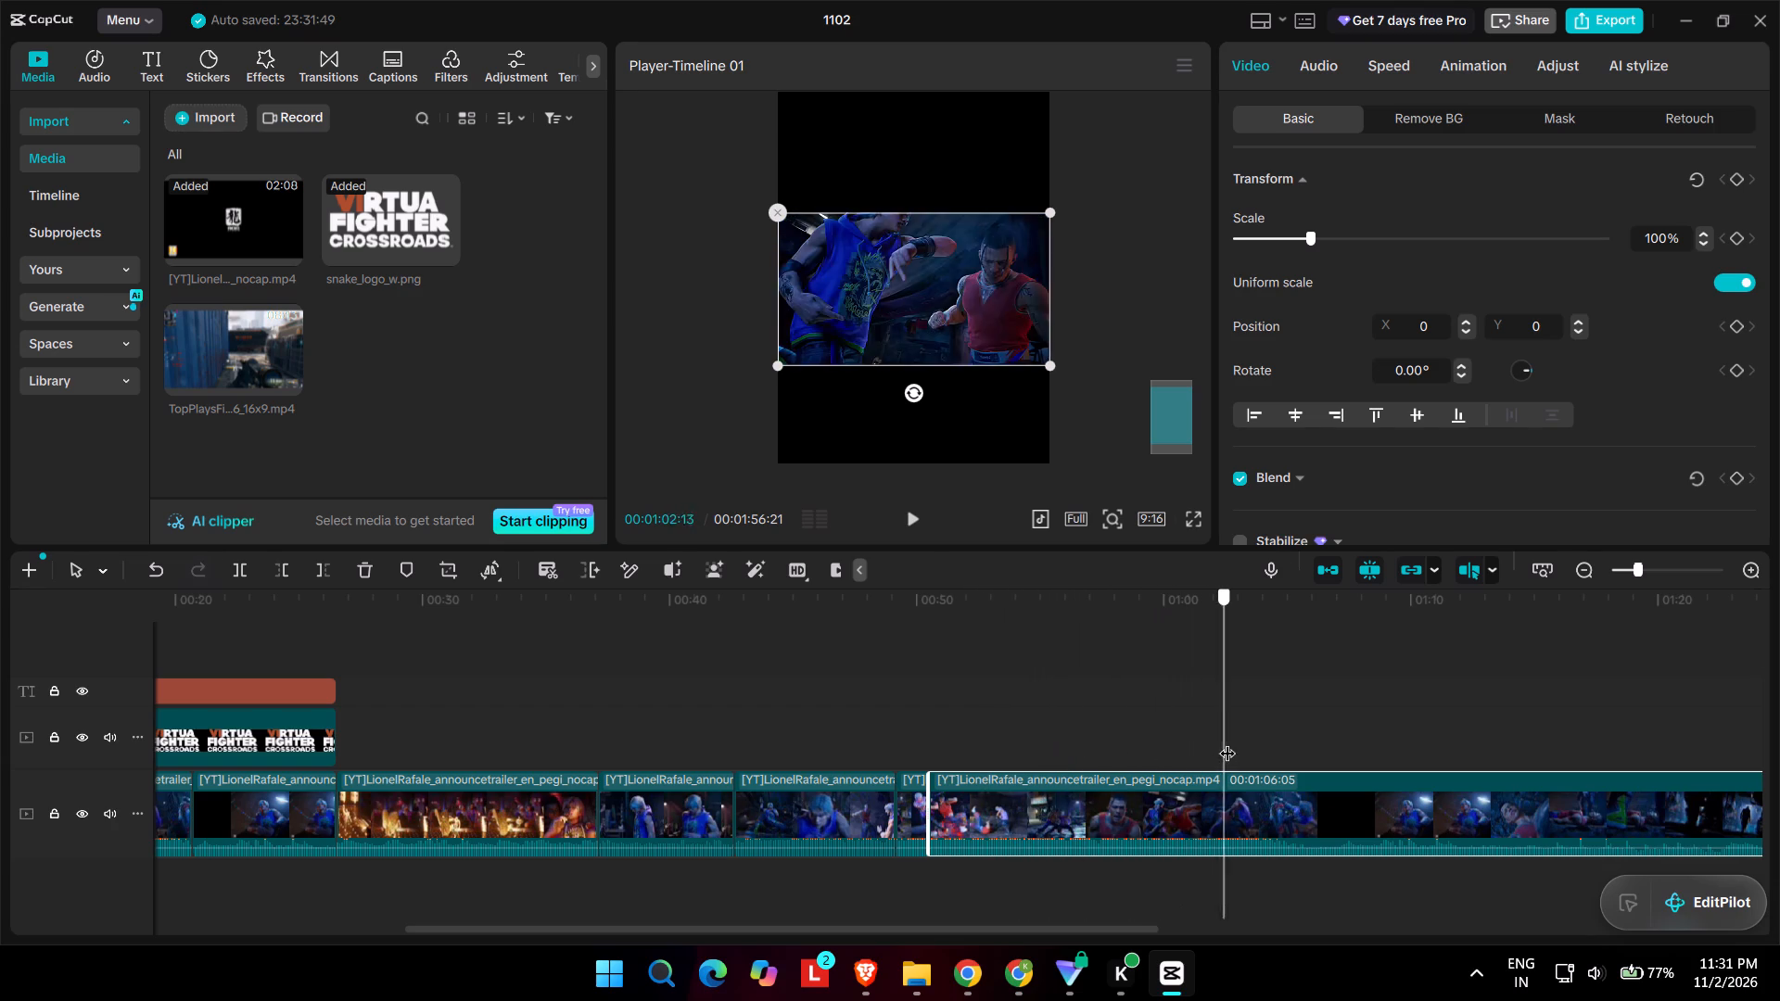
{"action": "left_click_drag", "start_coordinate": [1227, 741], "coordinate": [1390, 735]}
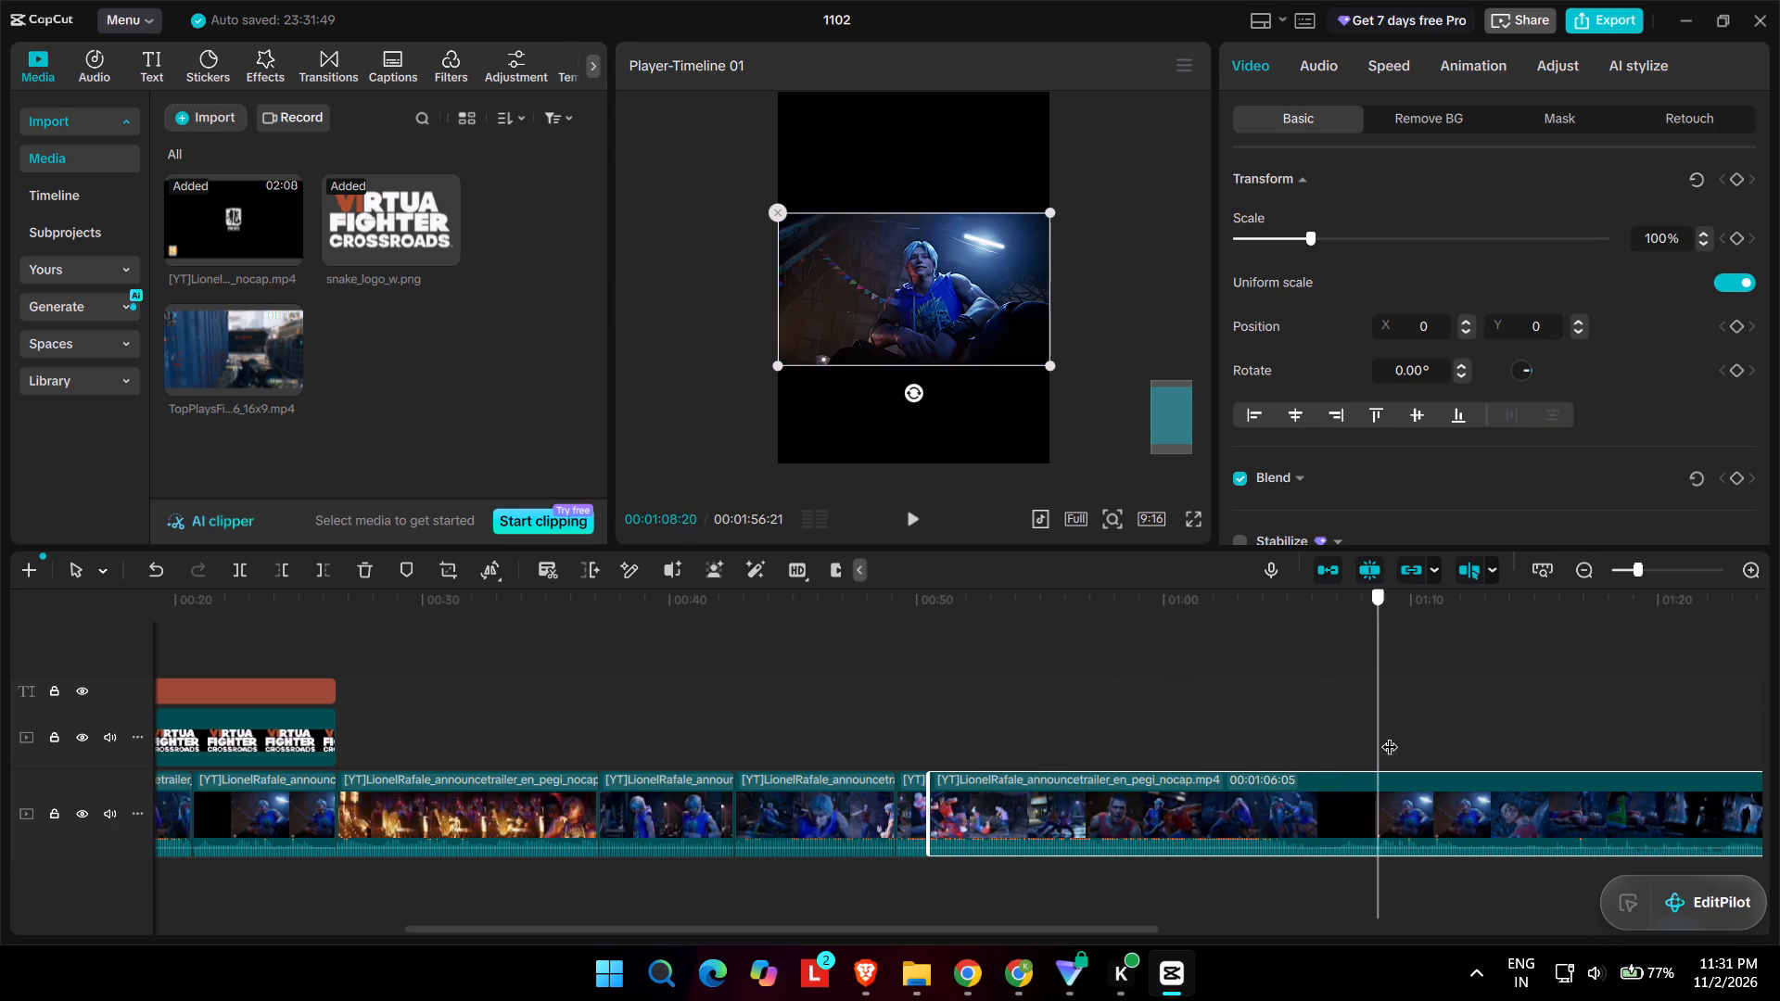
{"action": "left_click_drag", "start_coordinate": [1390, 735], "coordinate": [1318, 723]}
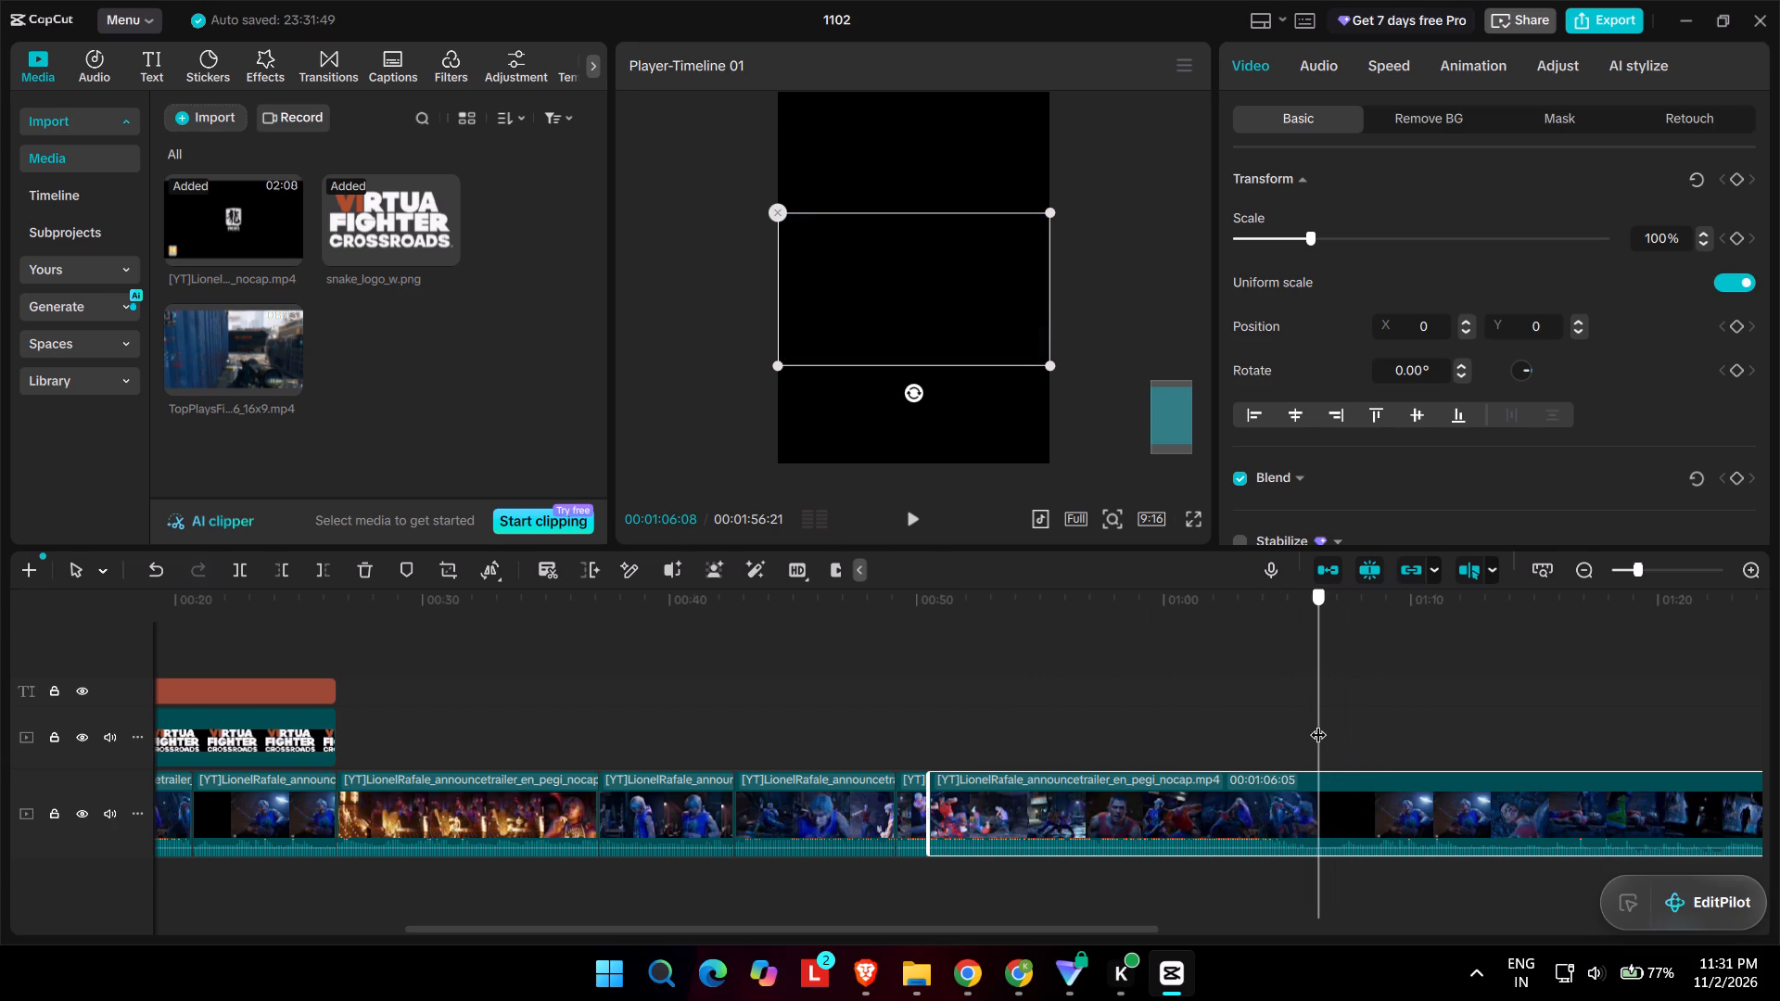
{"action": "left_click_drag", "start_coordinate": [1318, 723], "coordinate": [1339, 719]}
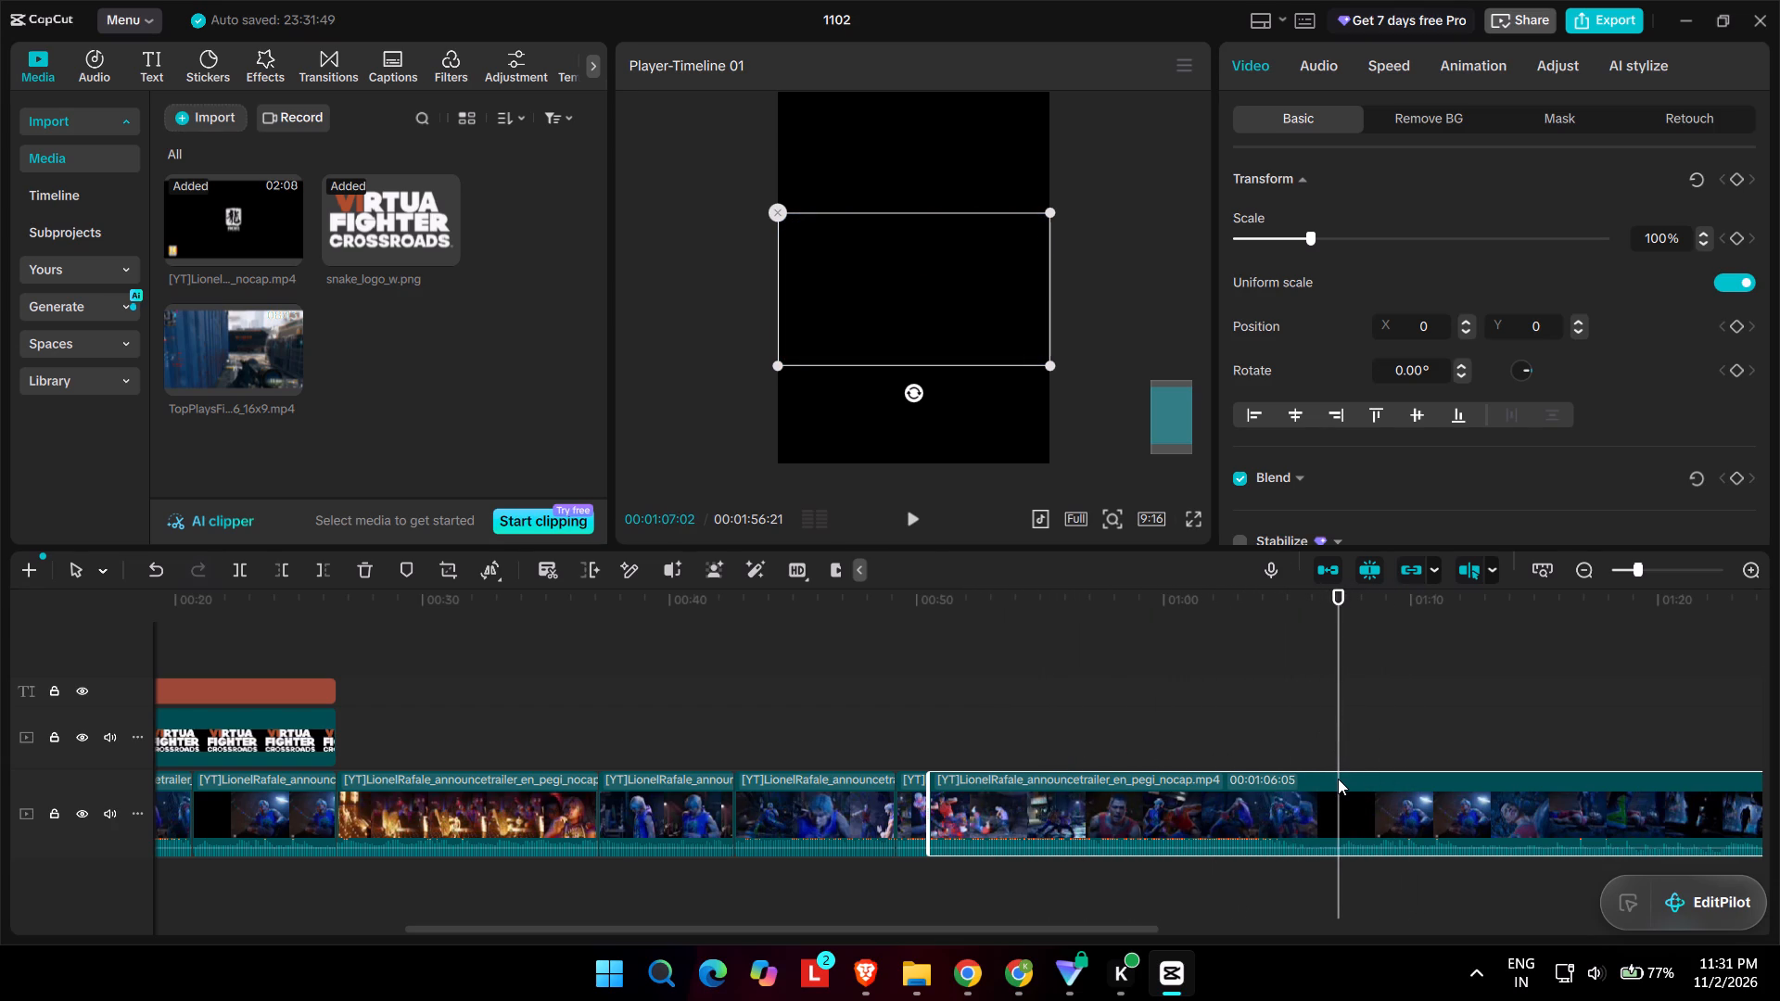
{"action": "key", "text": "ctrl+b"}
{"action": "left_click", "coordinate": [1274, 796]}
{"action": "key", "text": "Delete"}
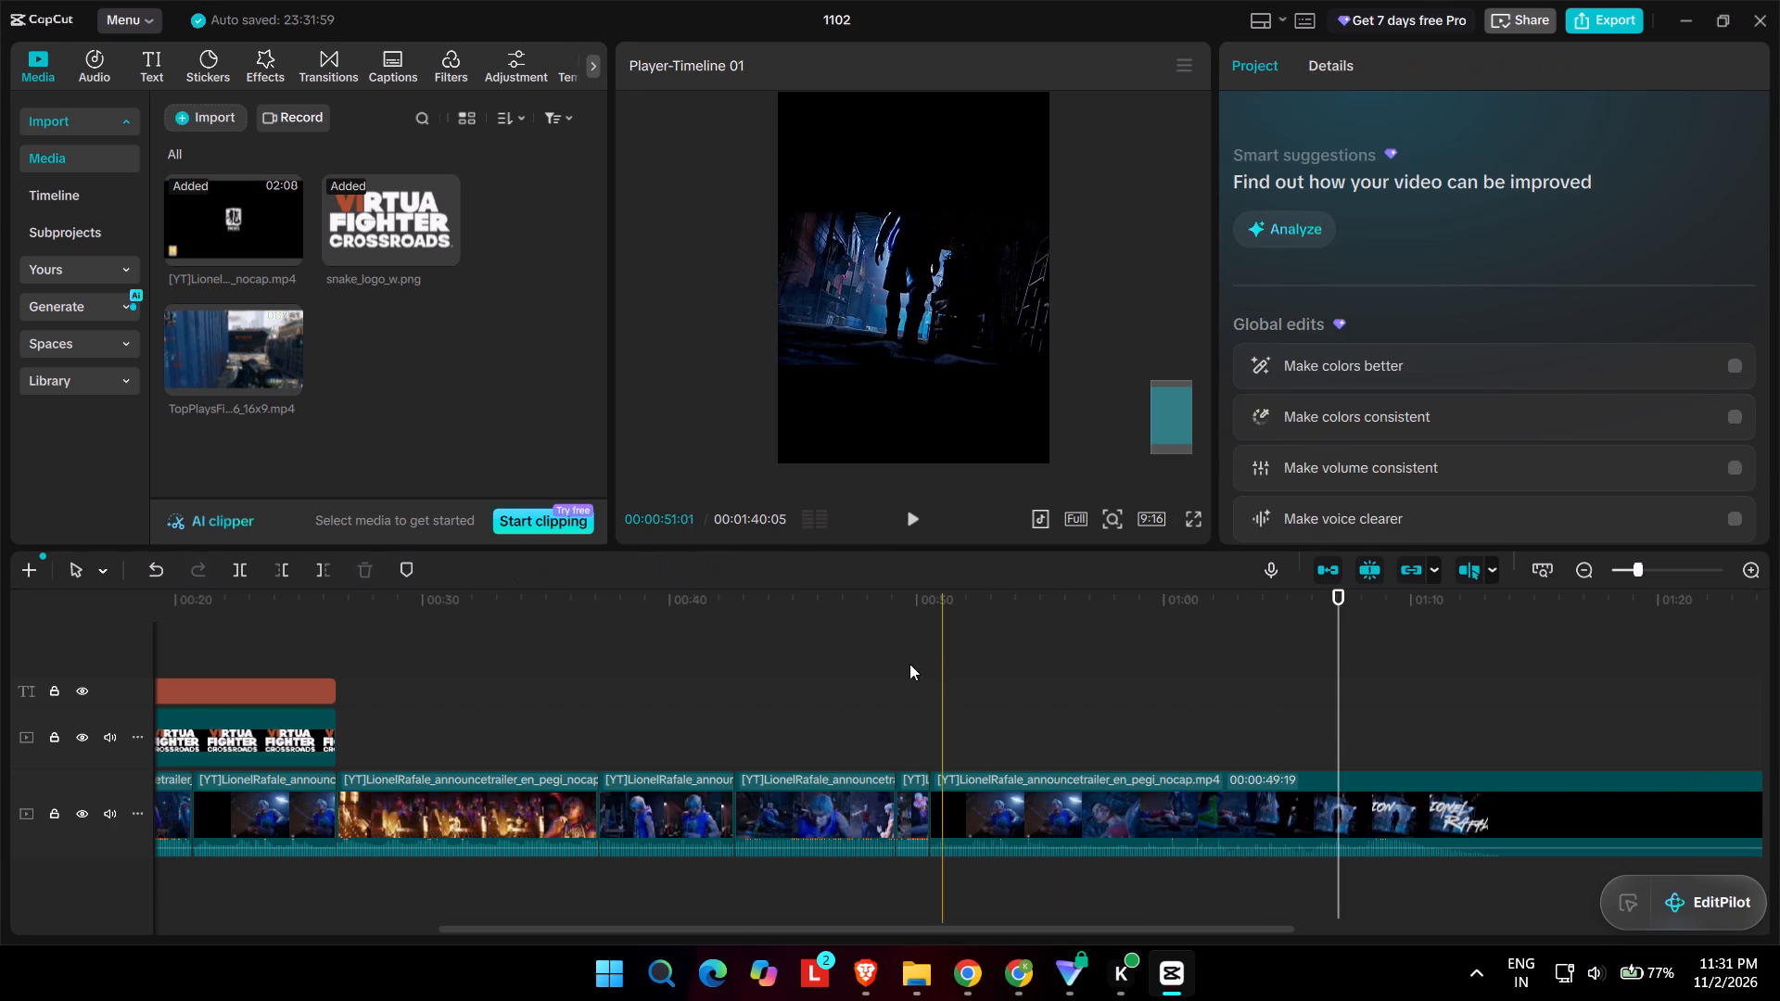
Preview the footage after the last cut and split the trailer at 00:00:56:13, at the end of the seated blue-haired fighter's shot.
{"action": "left_click", "coordinate": [897, 657]}
{"action": "key", "text": "space"}
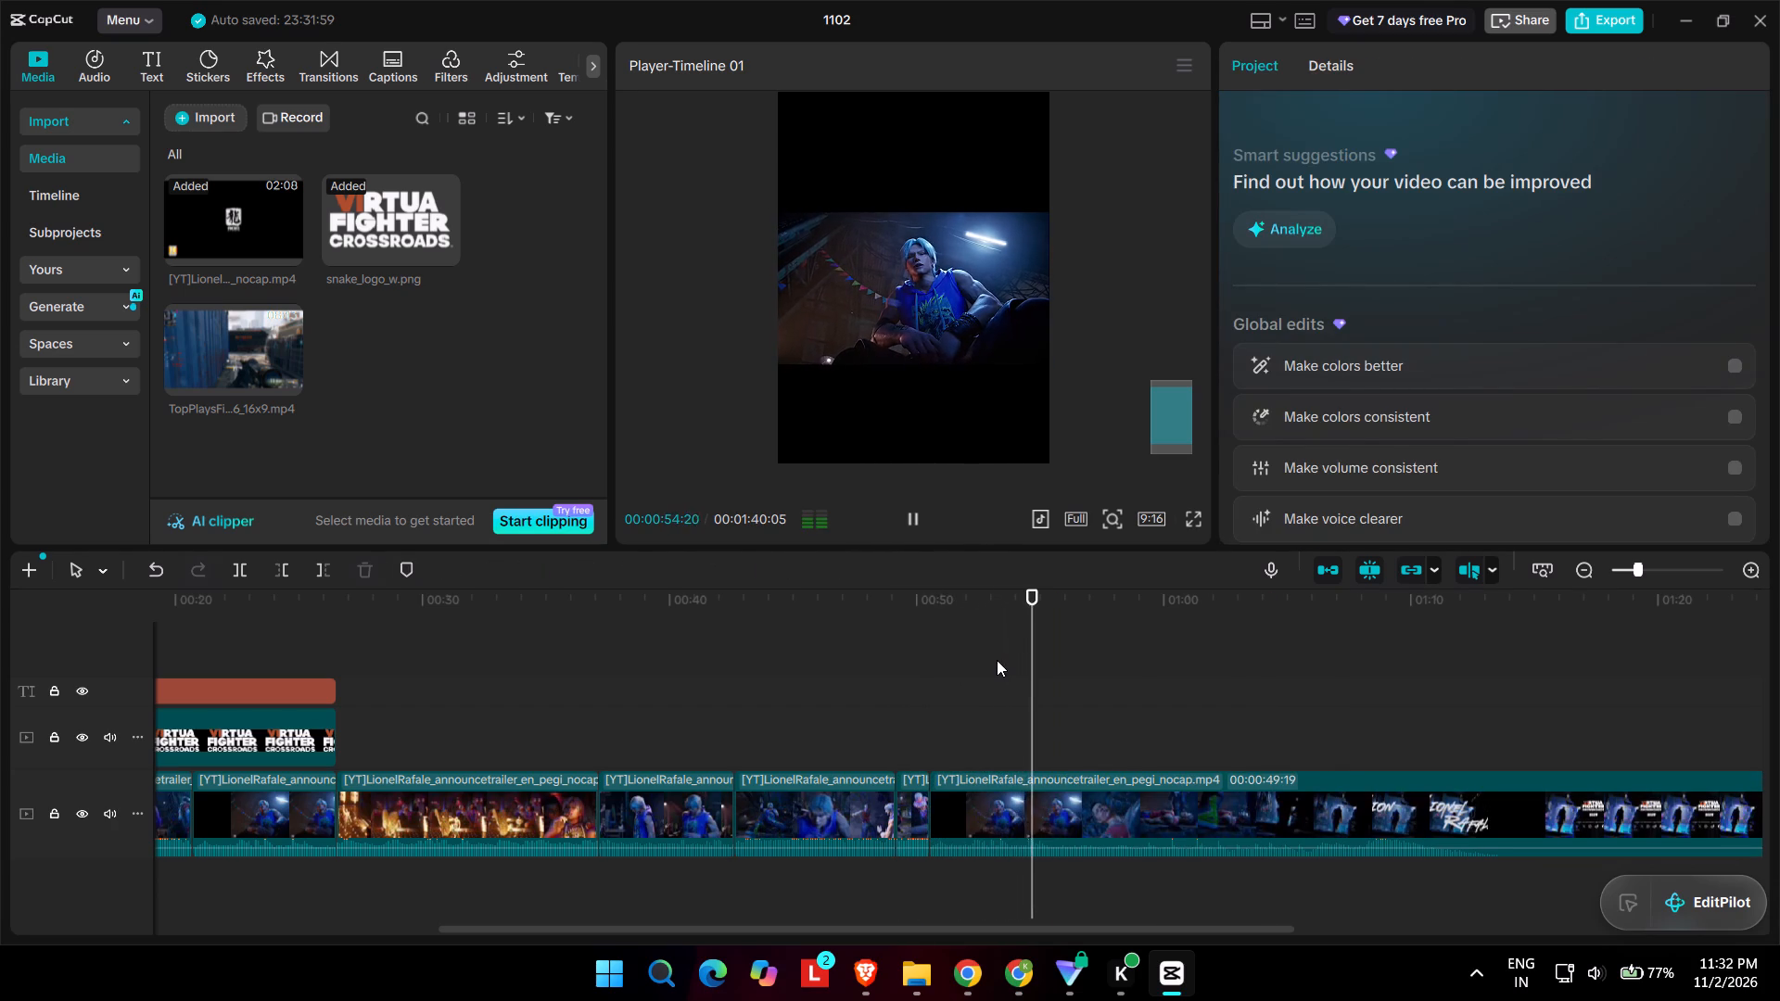
{"action": "key", "text": "space"}
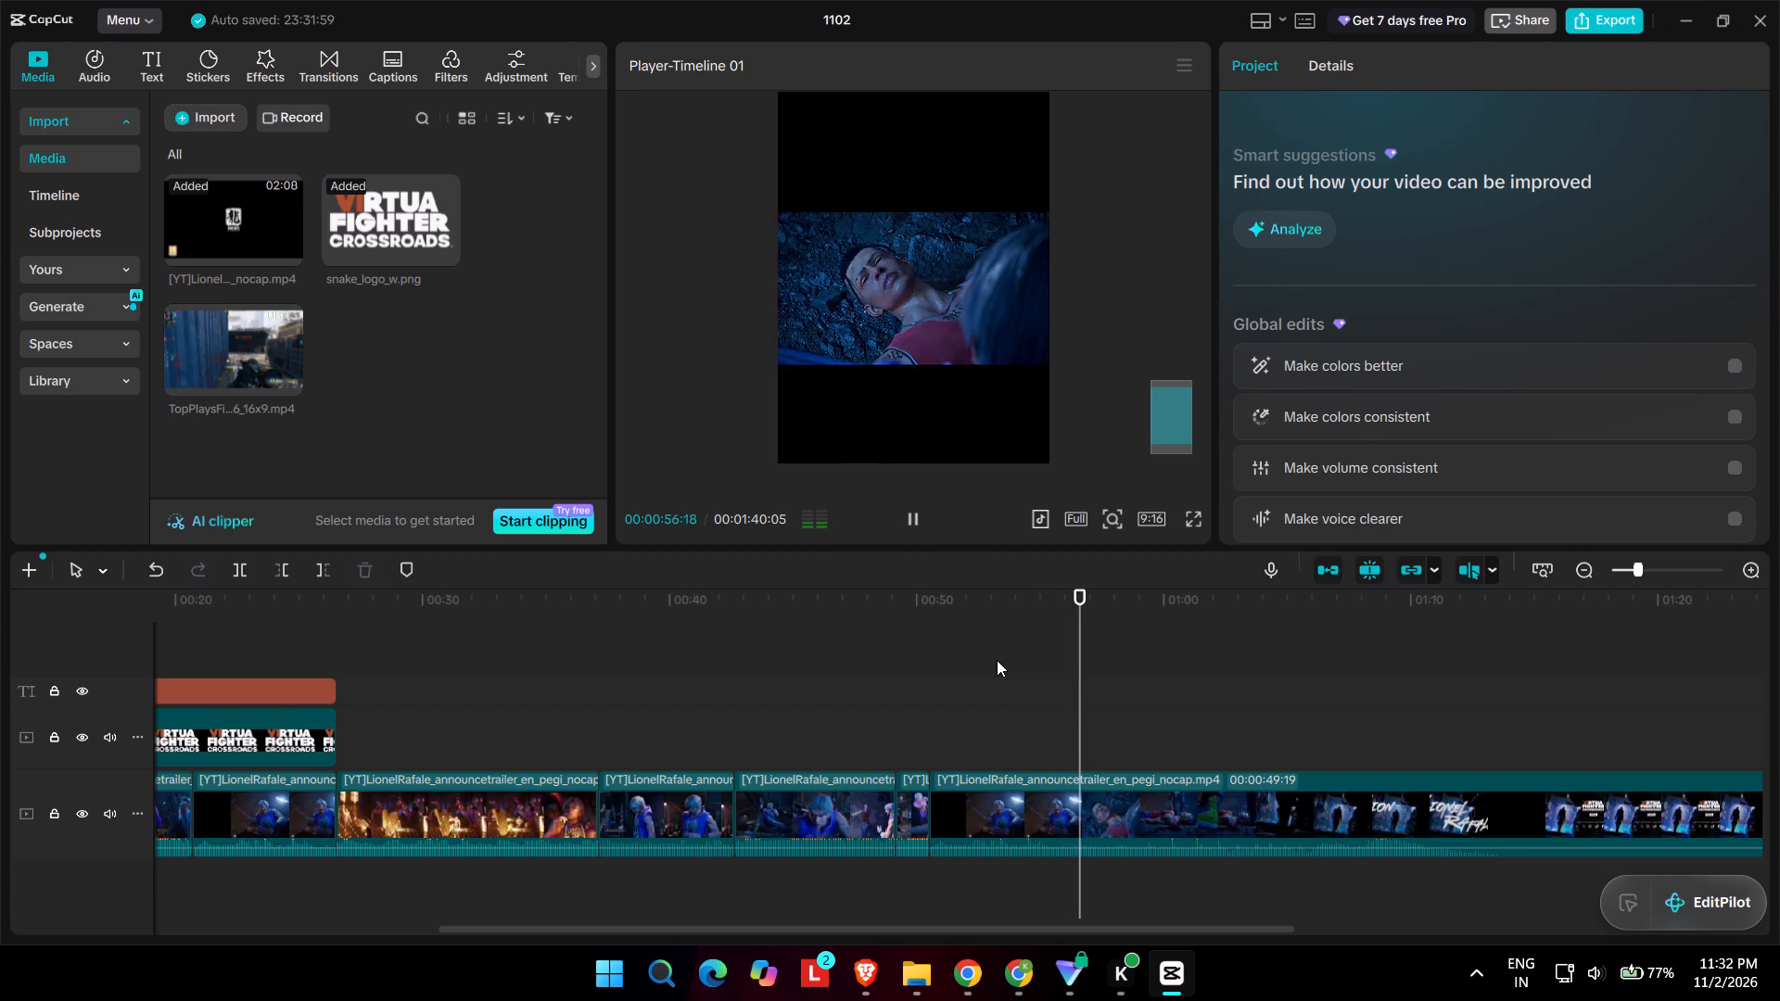
{"action": "left_click", "coordinate": [1072, 717]}
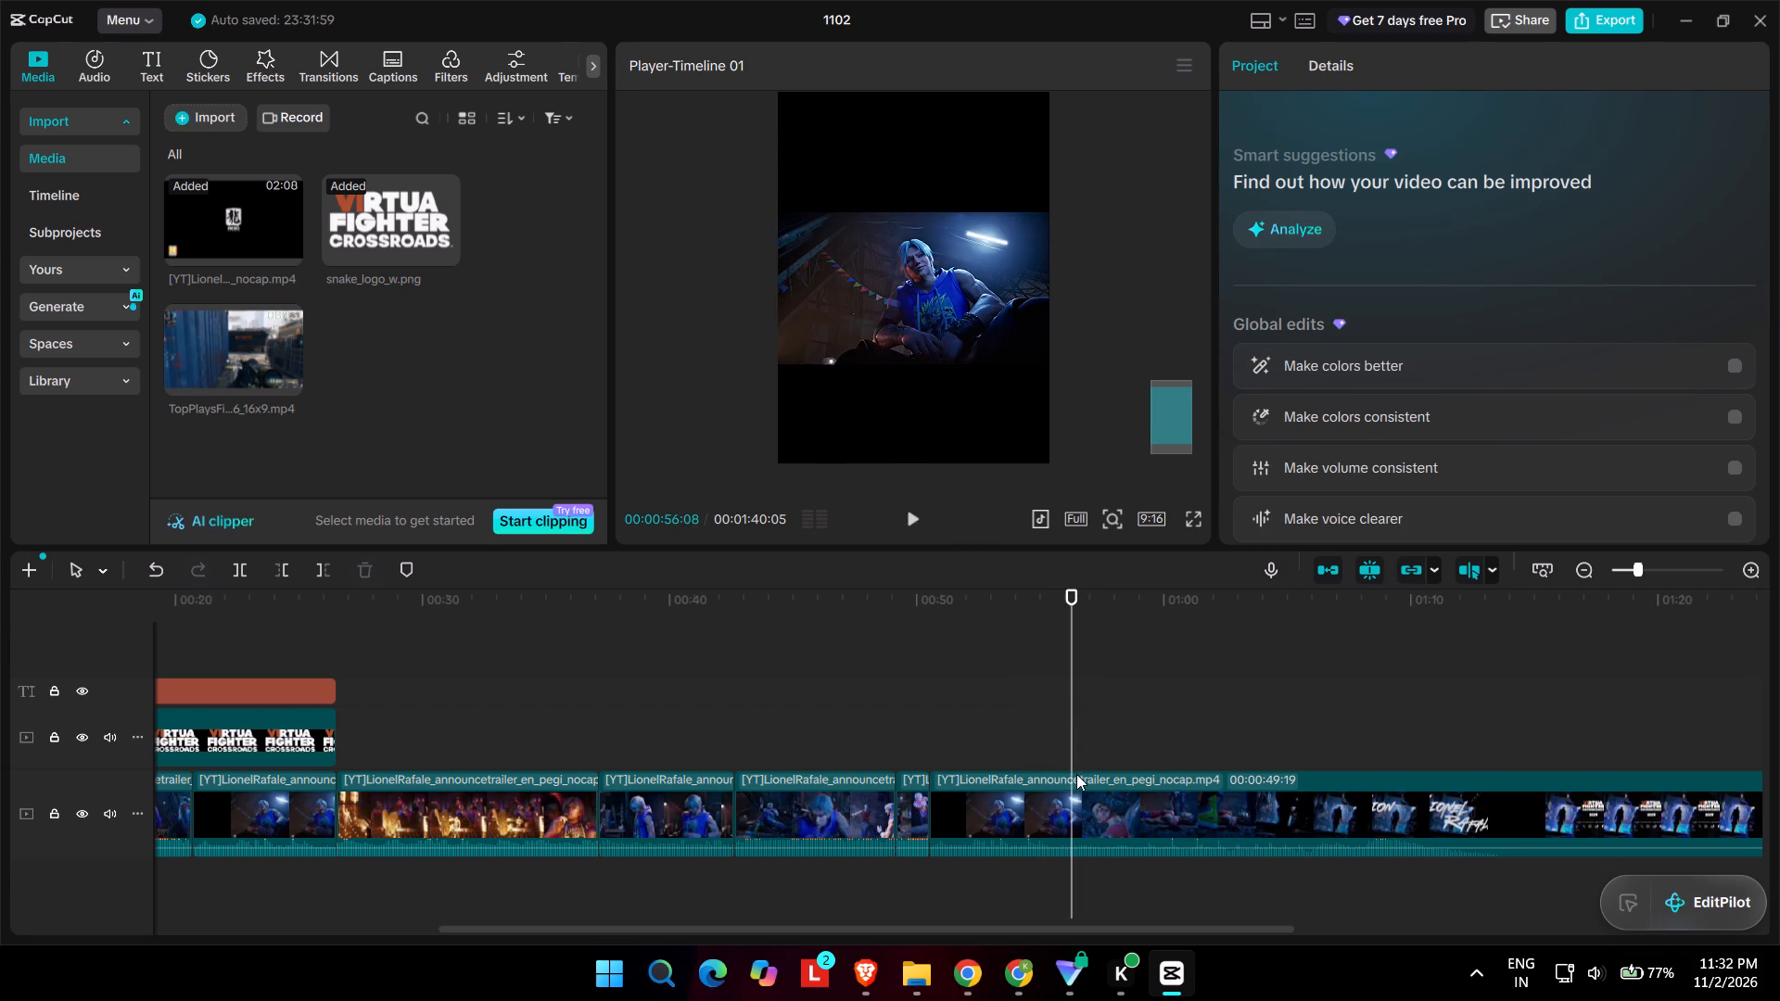
{"action": "key", "text": "space"}
{"action": "key", "text": "space"}
{"action": "left_click", "coordinate": [1075, 779]}
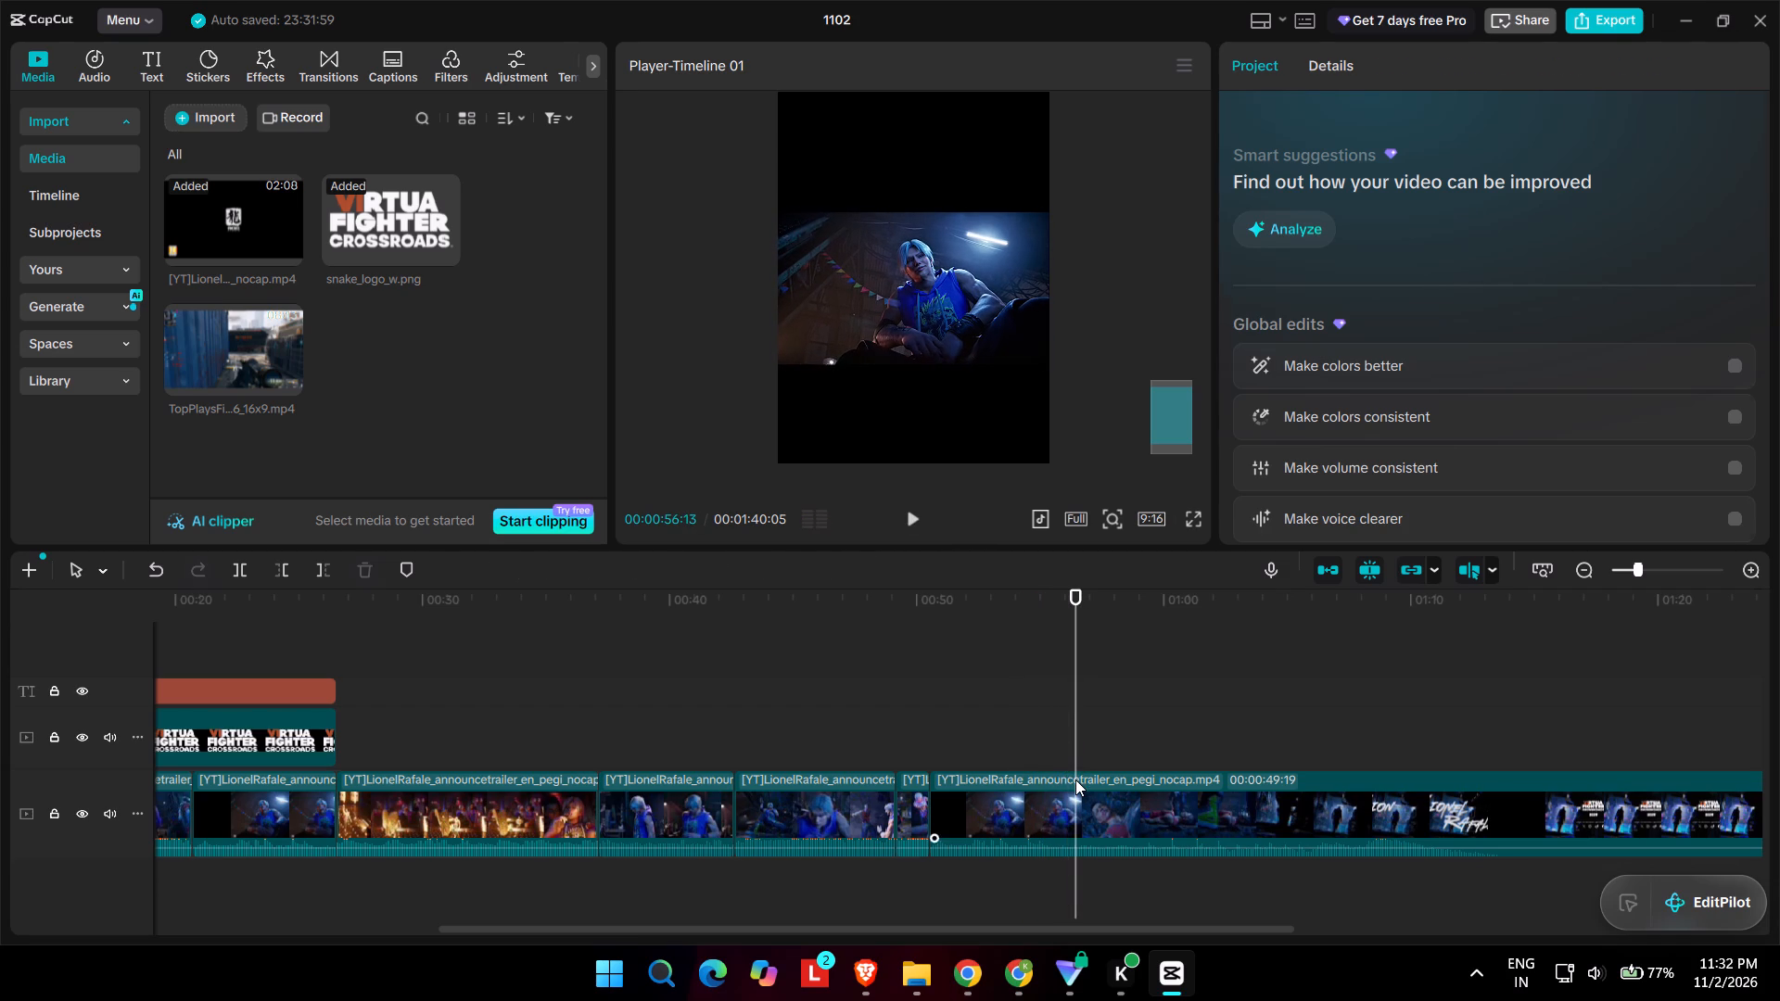
{"action": "key", "text": "ctrl+b"}
Split the trailer at 00:01:04:20, just before the LIONEL RAFALE title, and delete the section before it back to the last cut.
{"action": "key", "text": "space"}
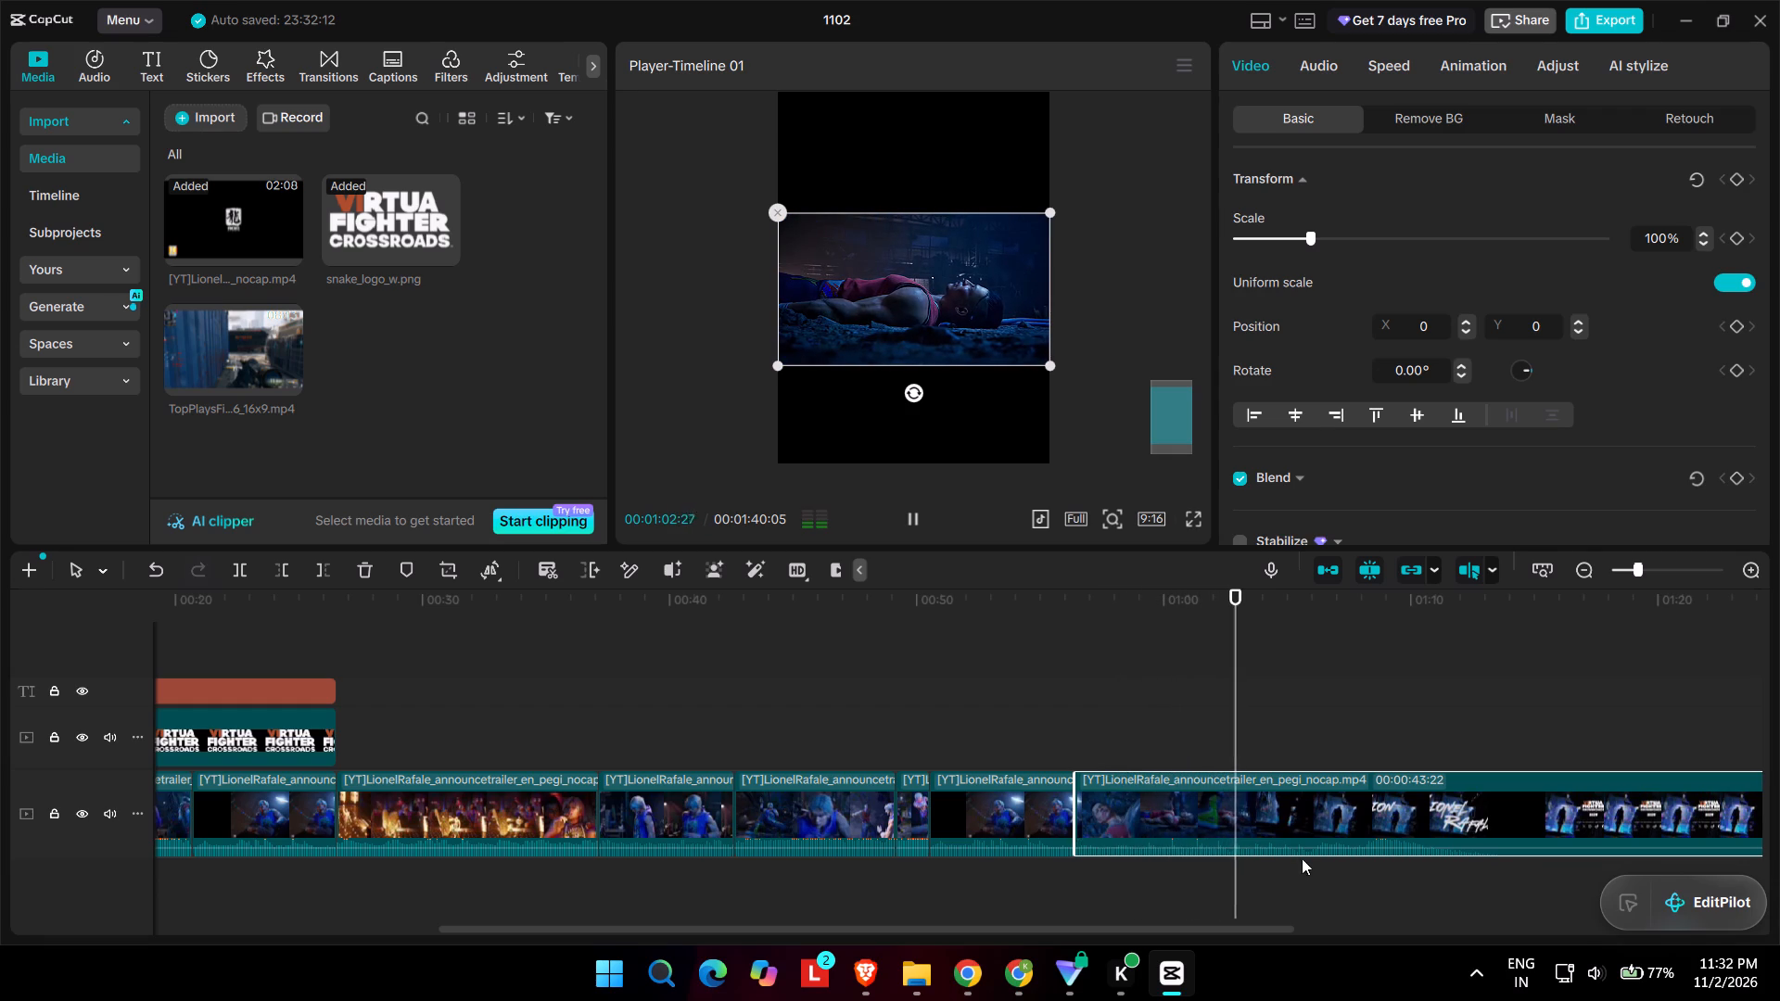
{"action": "scroll", "coordinate": [1266, 729], "scroll_direction": "left", "scroll_amount": 1}
{"action": "scroll", "coordinate": [1266, 729], "scroll_direction": "down", "scroll_amount": 4, "text": "ctrl"}
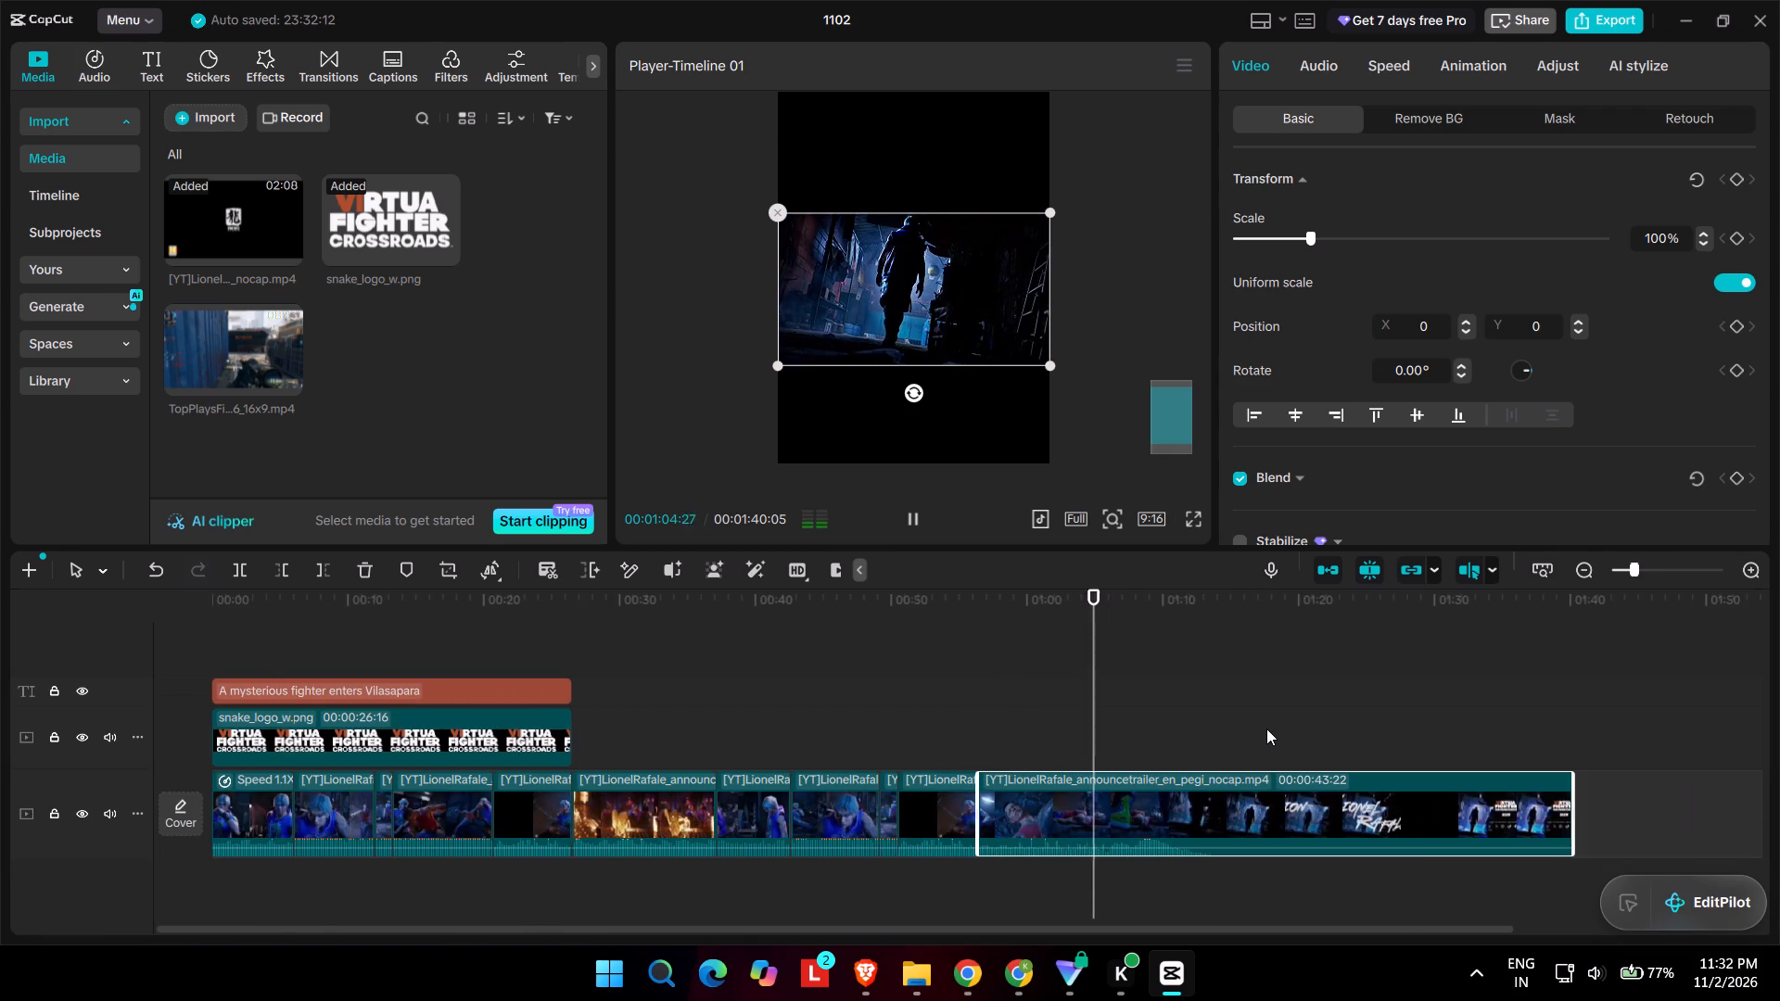
{"action": "scroll", "coordinate": [1266, 729], "scroll_direction": "down", "scroll_amount": 2, "text": "ctrl"}
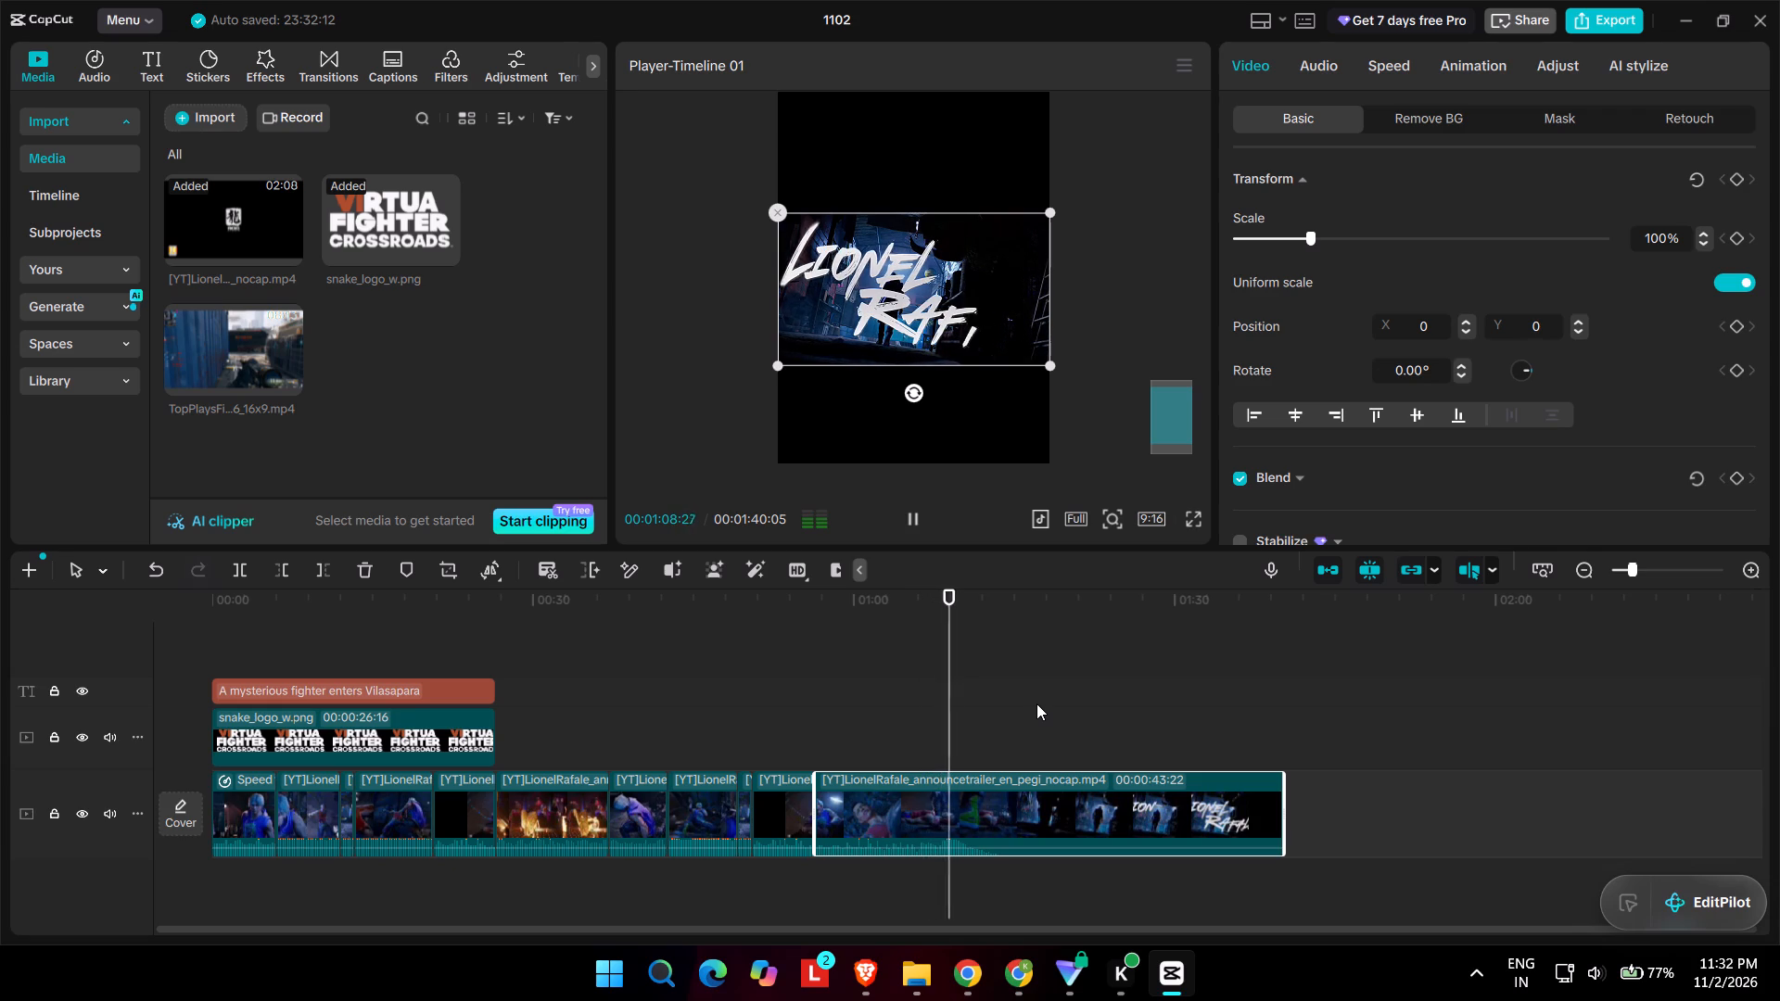
{"action": "left_click_drag", "start_coordinate": [960, 707], "coordinate": [947, 715]}
{"action": "left_click", "coordinate": [947, 715]}
{"action": "key", "text": "space"}
{"action": "key", "text": "space"}
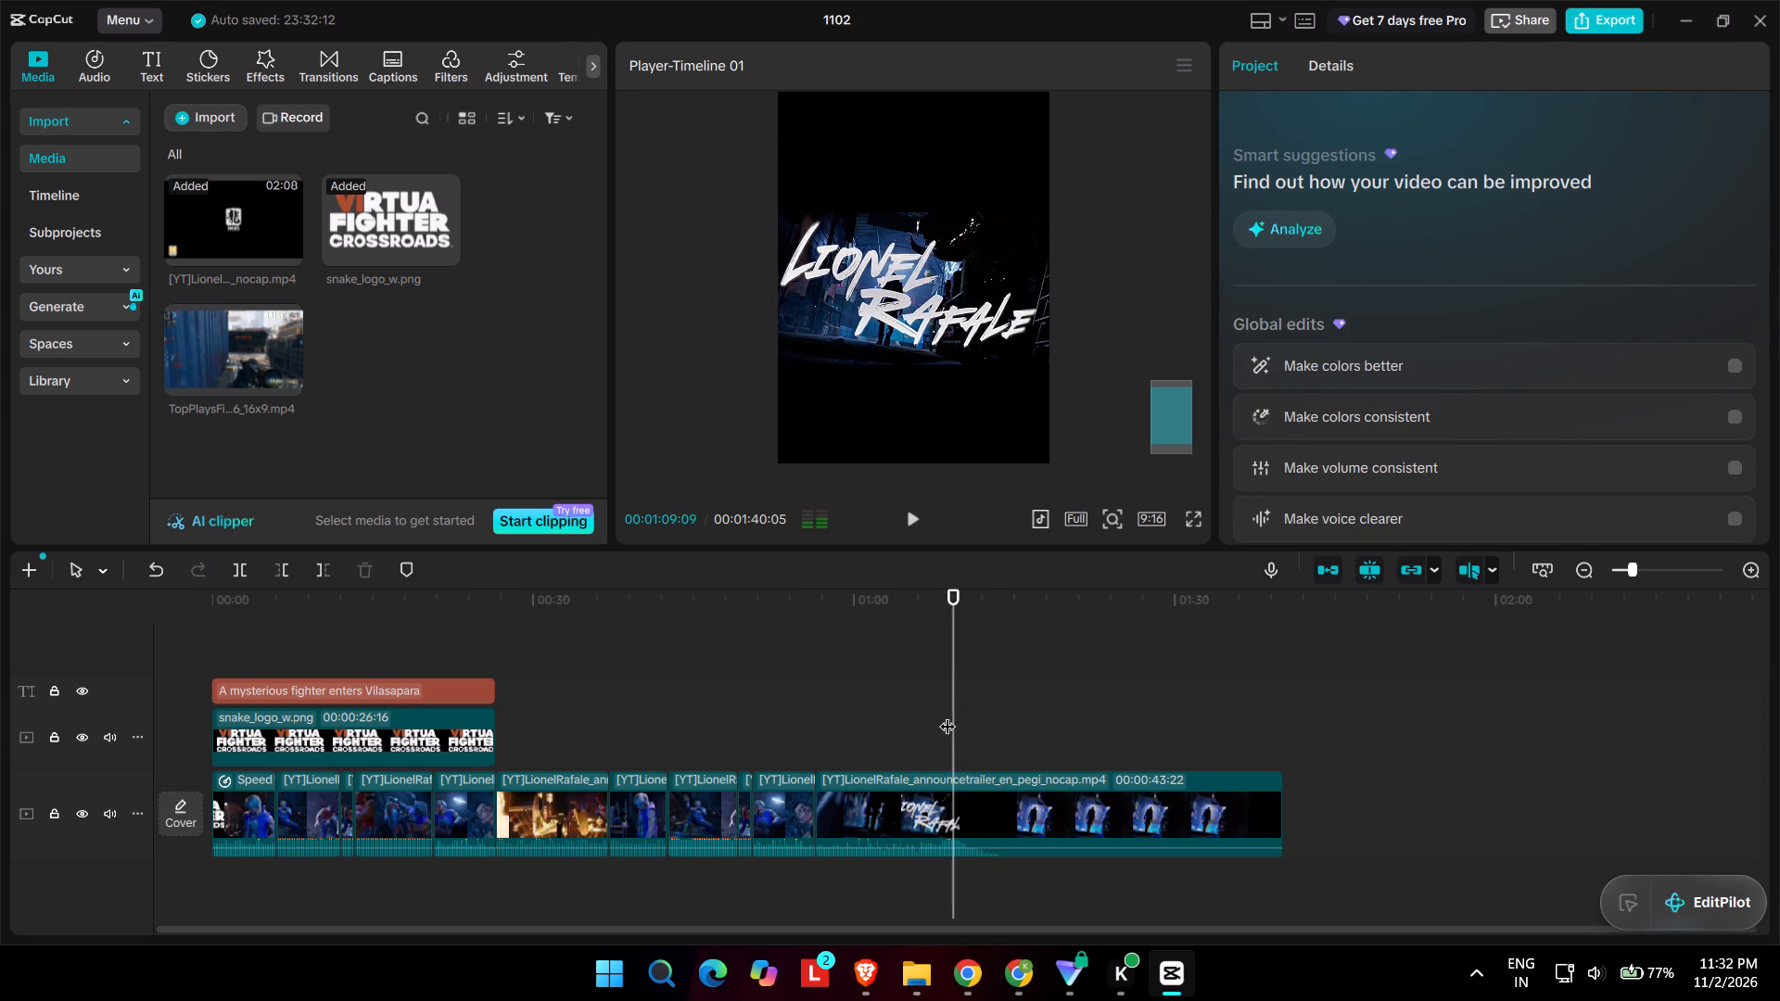
{"action": "left_click", "coordinate": [933, 715]}
{"action": "left_click_drag", "start_coordinate": [933, 715], "coordinate": [914, 717]}
{"action": "left_click_drag", "start_coordinate": [913, 717], "coordinate": [904, 722]}
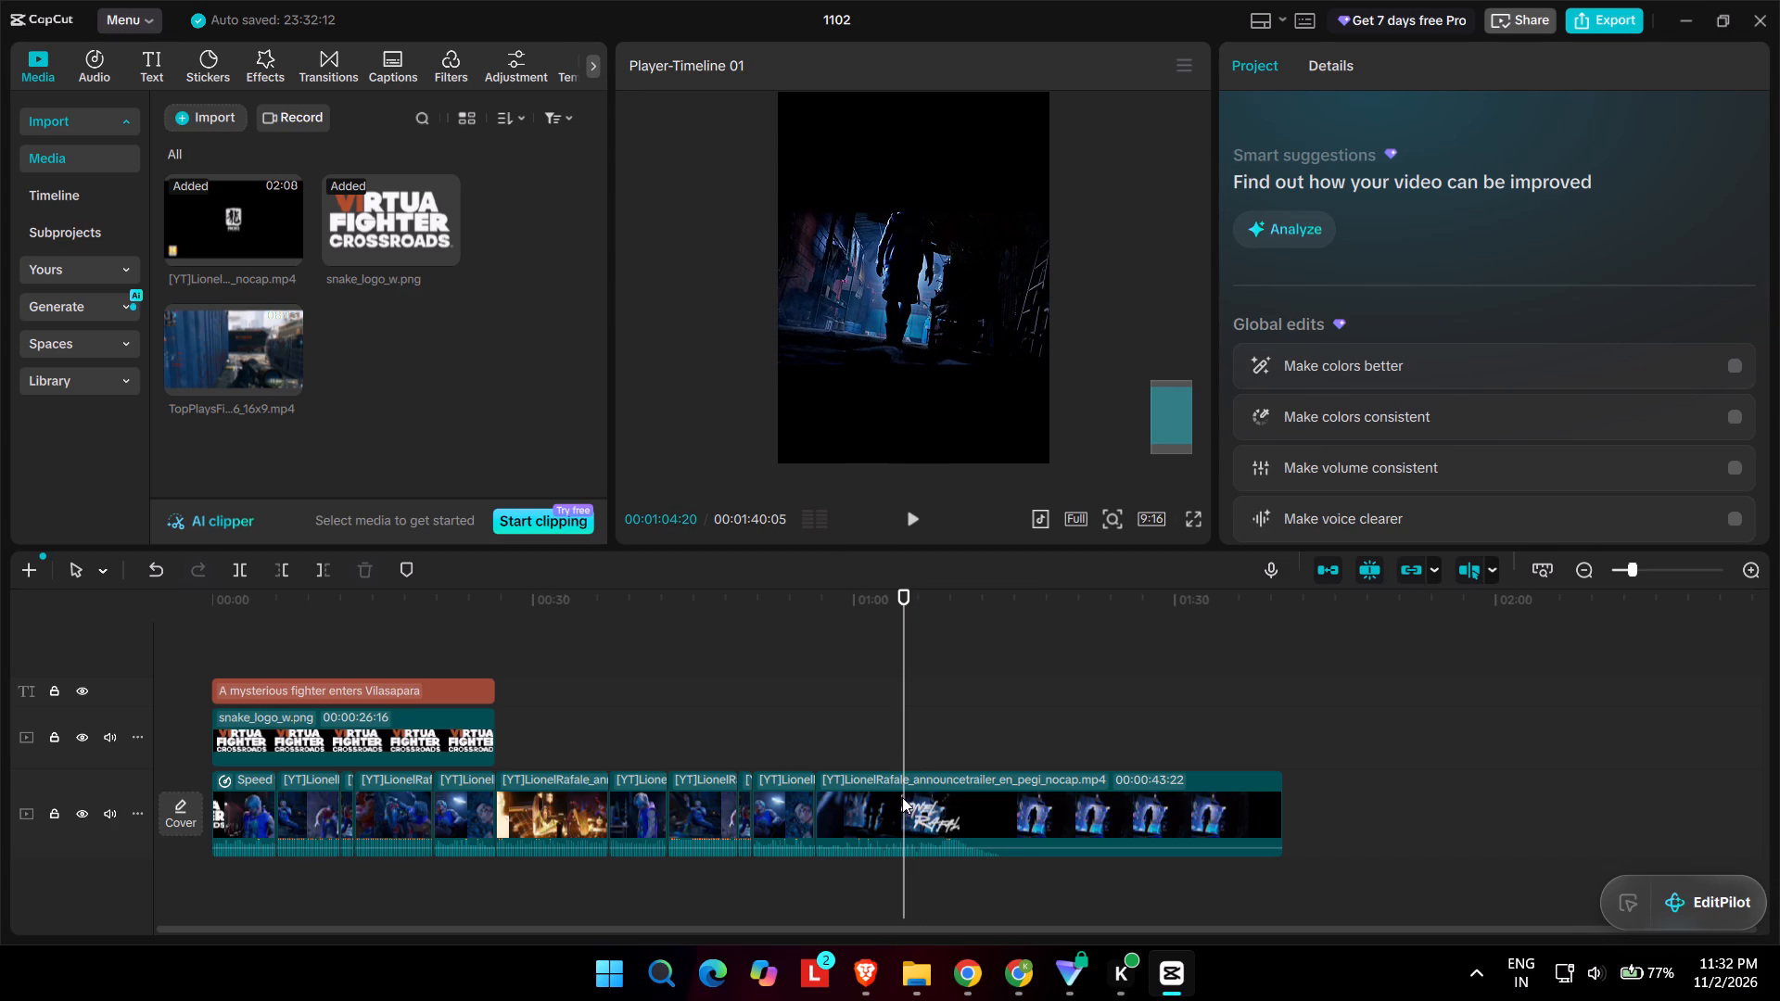
{"action": "left_click", "coordinate": [902, 797], "text": "ctrl"}
{"action": "key", "text": "ctrl+b"}
{"action": "left_click", "coordinate": [889, 799]}
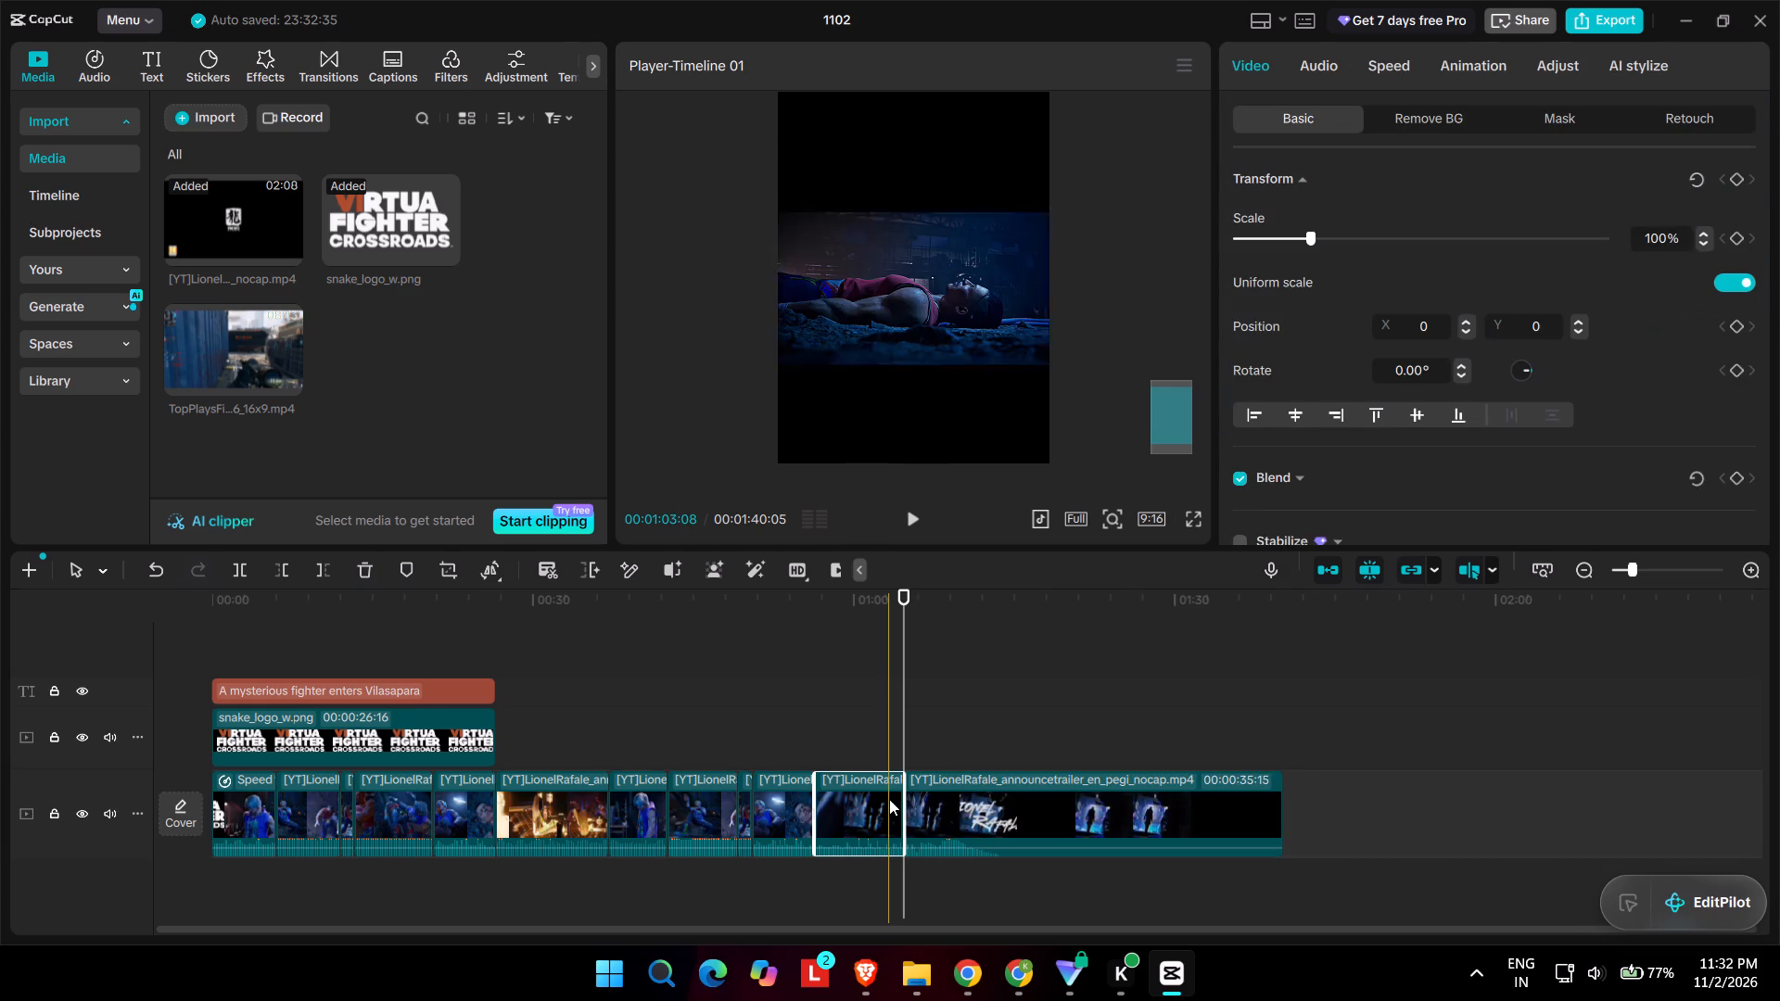
{"action": "key", "text": "Delete"}
Preview the new join, split the trailer at 00:01:03:19 during the LIONEL RAFALE title, and delete everything after it.
{"action": "left_click", "coordinate": [805, 709]}
{"action": "key", "text": "space"}
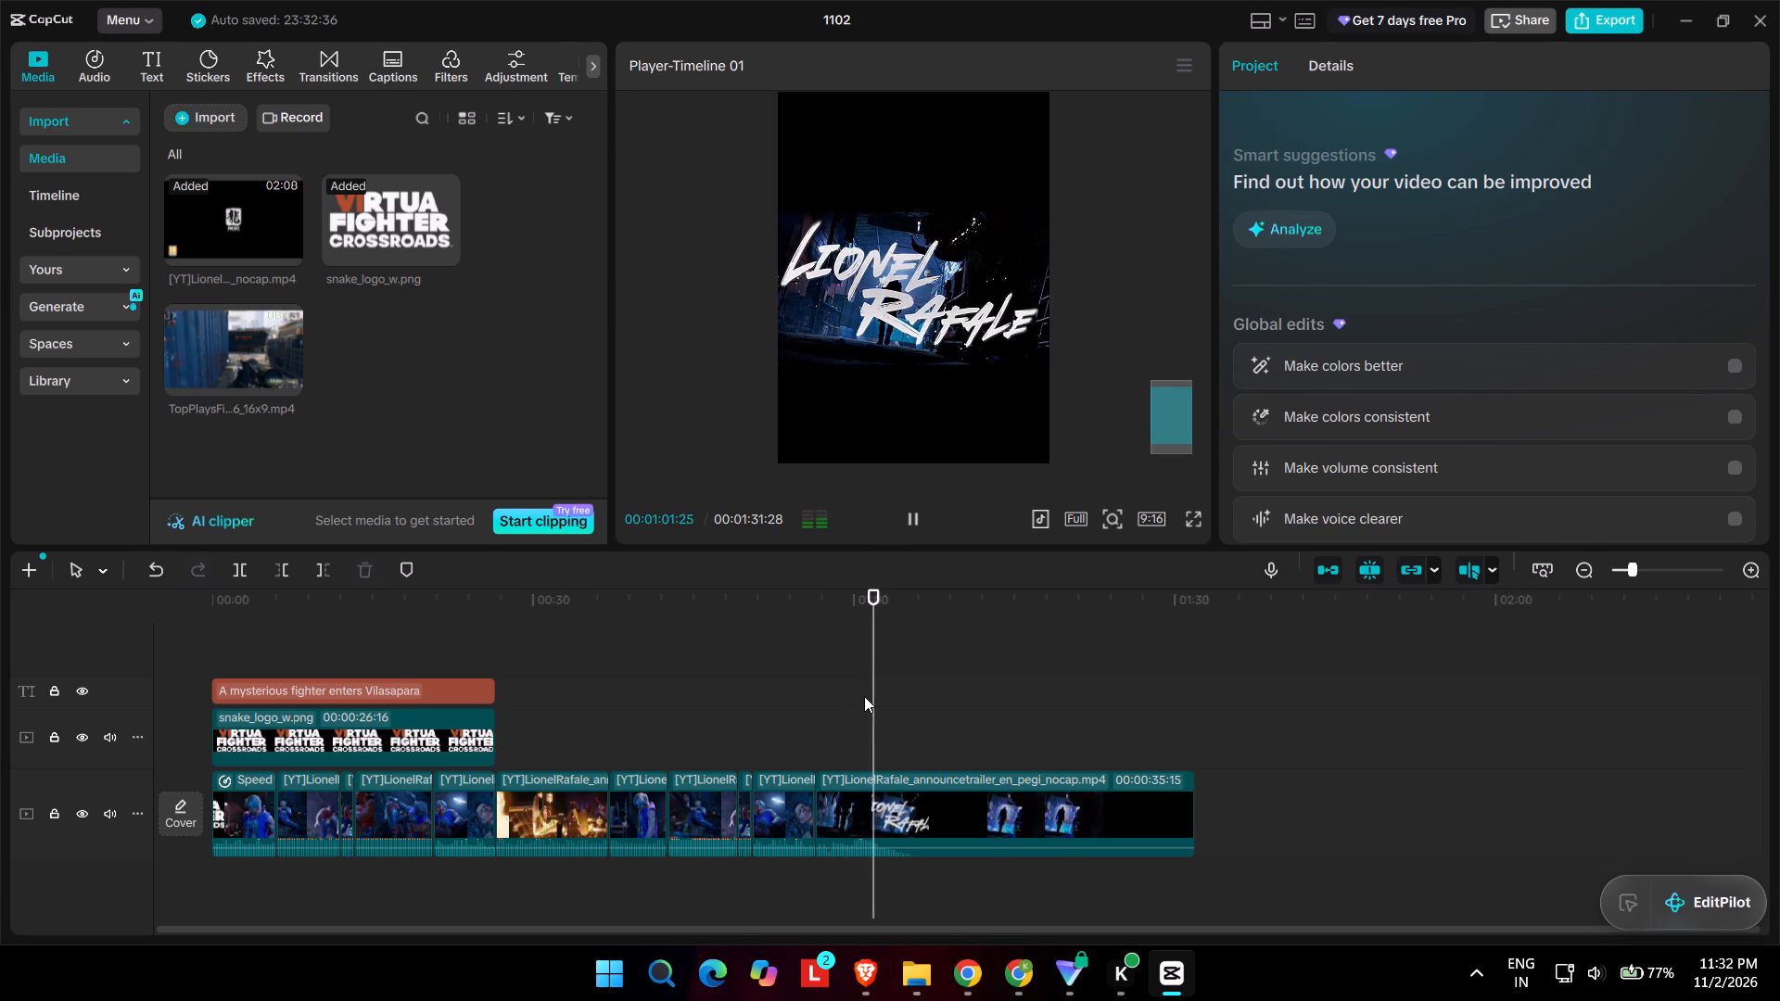
{"action": "left_click", "coordinate": [896, 803]}
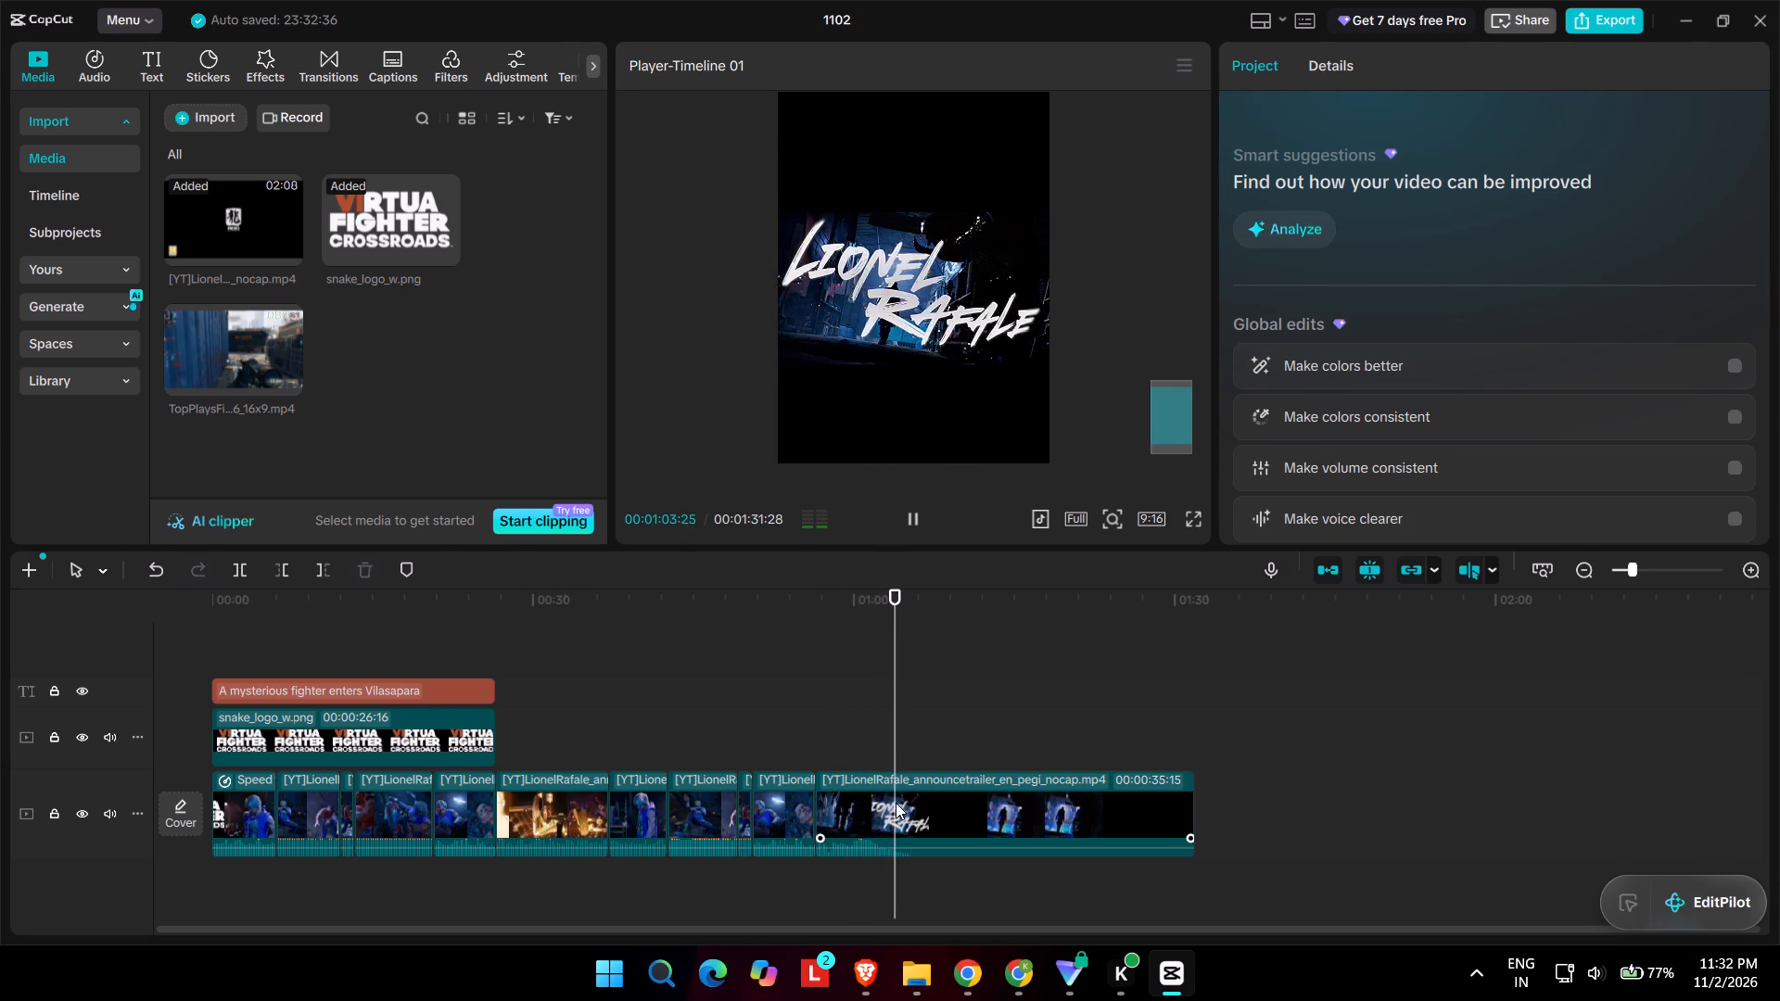
{"action": "left_click", "coordinate": [893, 738]}
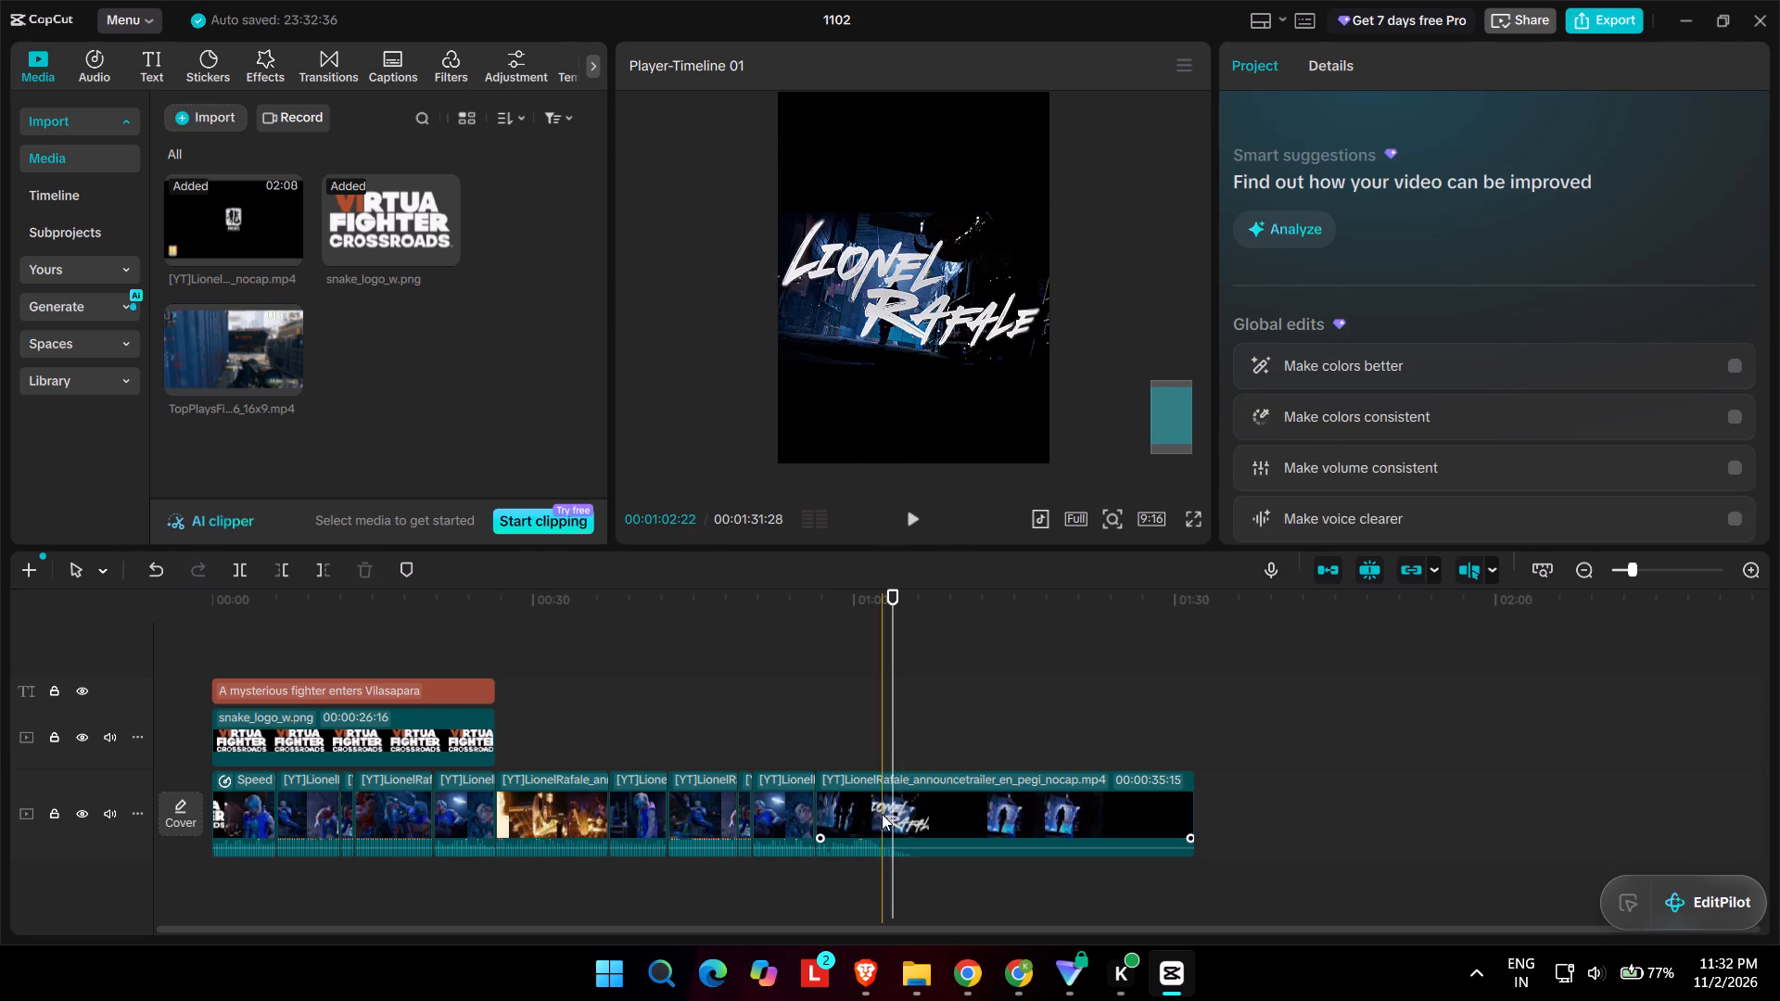
{"action": "left_click", "coordinate": [891, 800], "text": "ctrl"}
{"action": "key", "text": "ctrl+b"}
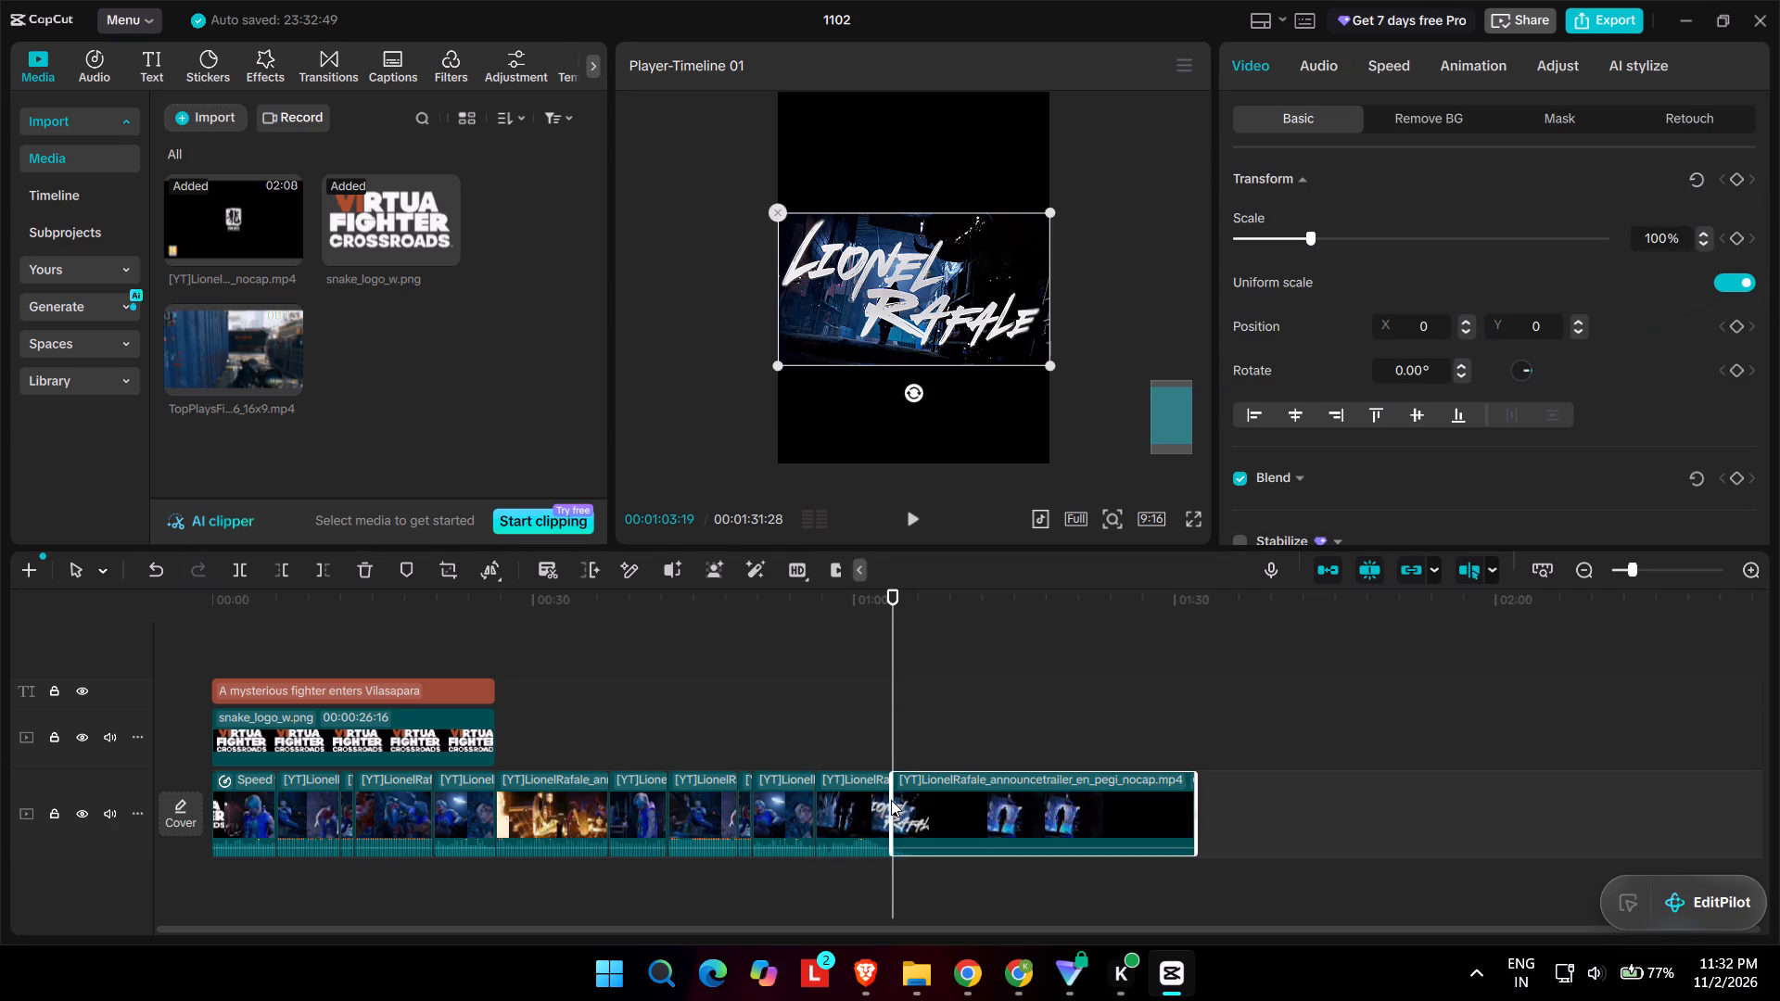
{"action": "key", "text": "Delete"}
Move the five old enlarged fight clips behind the newly trimmed footage, slide the headline text off them, and delete those clips.
{"action": "left_click_drag", "start_coordinate": [525, 713], "coordinate": [874, 846]}
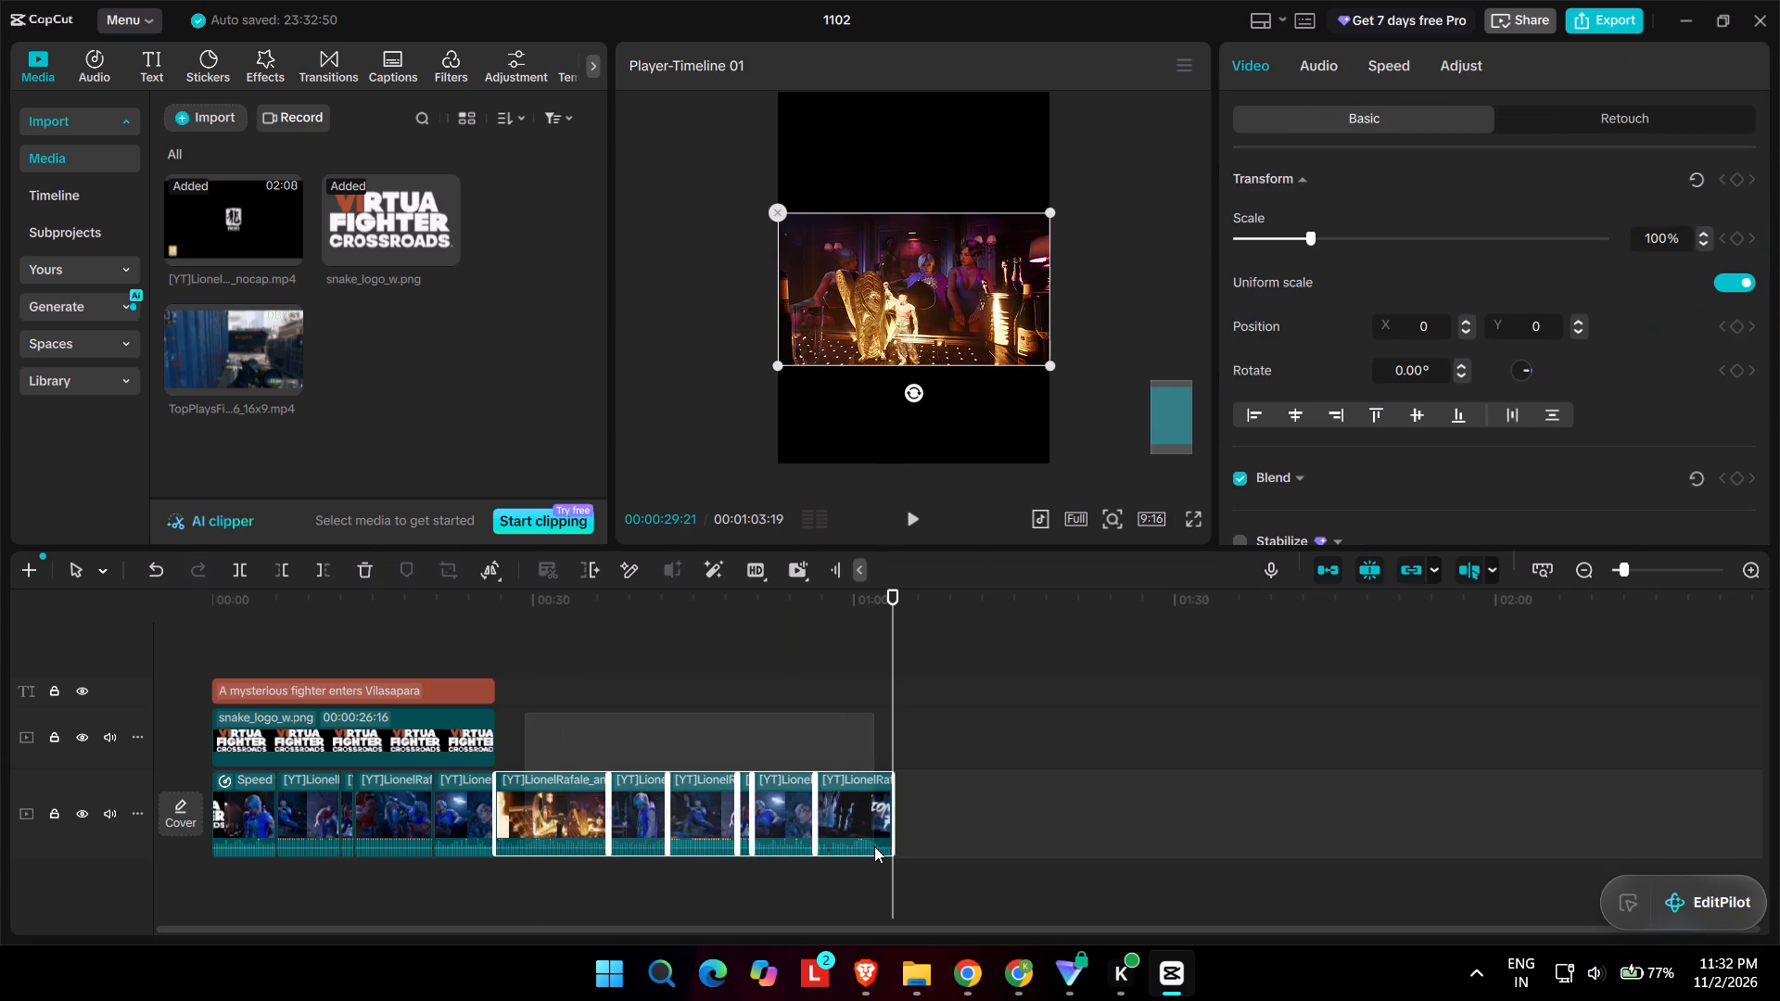
{"action": "left_click_drag", "start_coordinate": [874, 846], "coordinate": [875, 846]}
{"action": "left_click", "coordinate": [426, 879]}
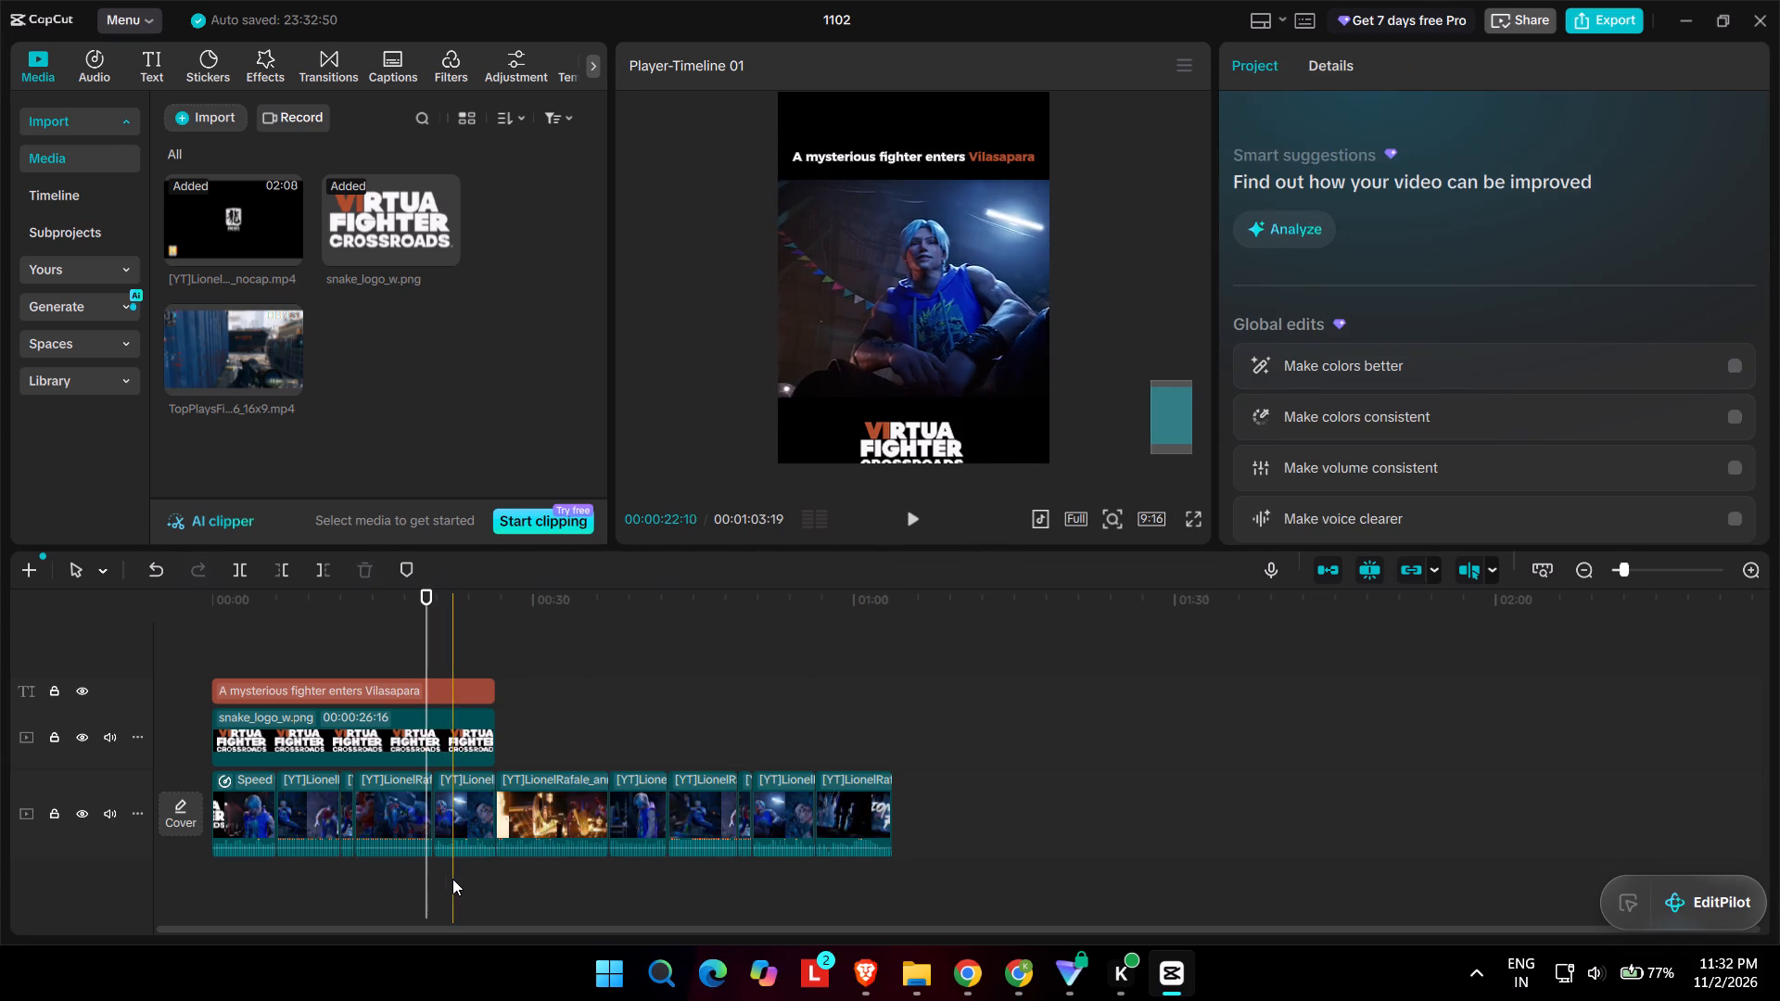
{"action": "left_click_drag", "start_coordinate": [452, 879], "coordinate": [217, 810]}
{"action": "left_click_drag", "start_coordinate": [460, 823], "coordinate": [461, 823]}
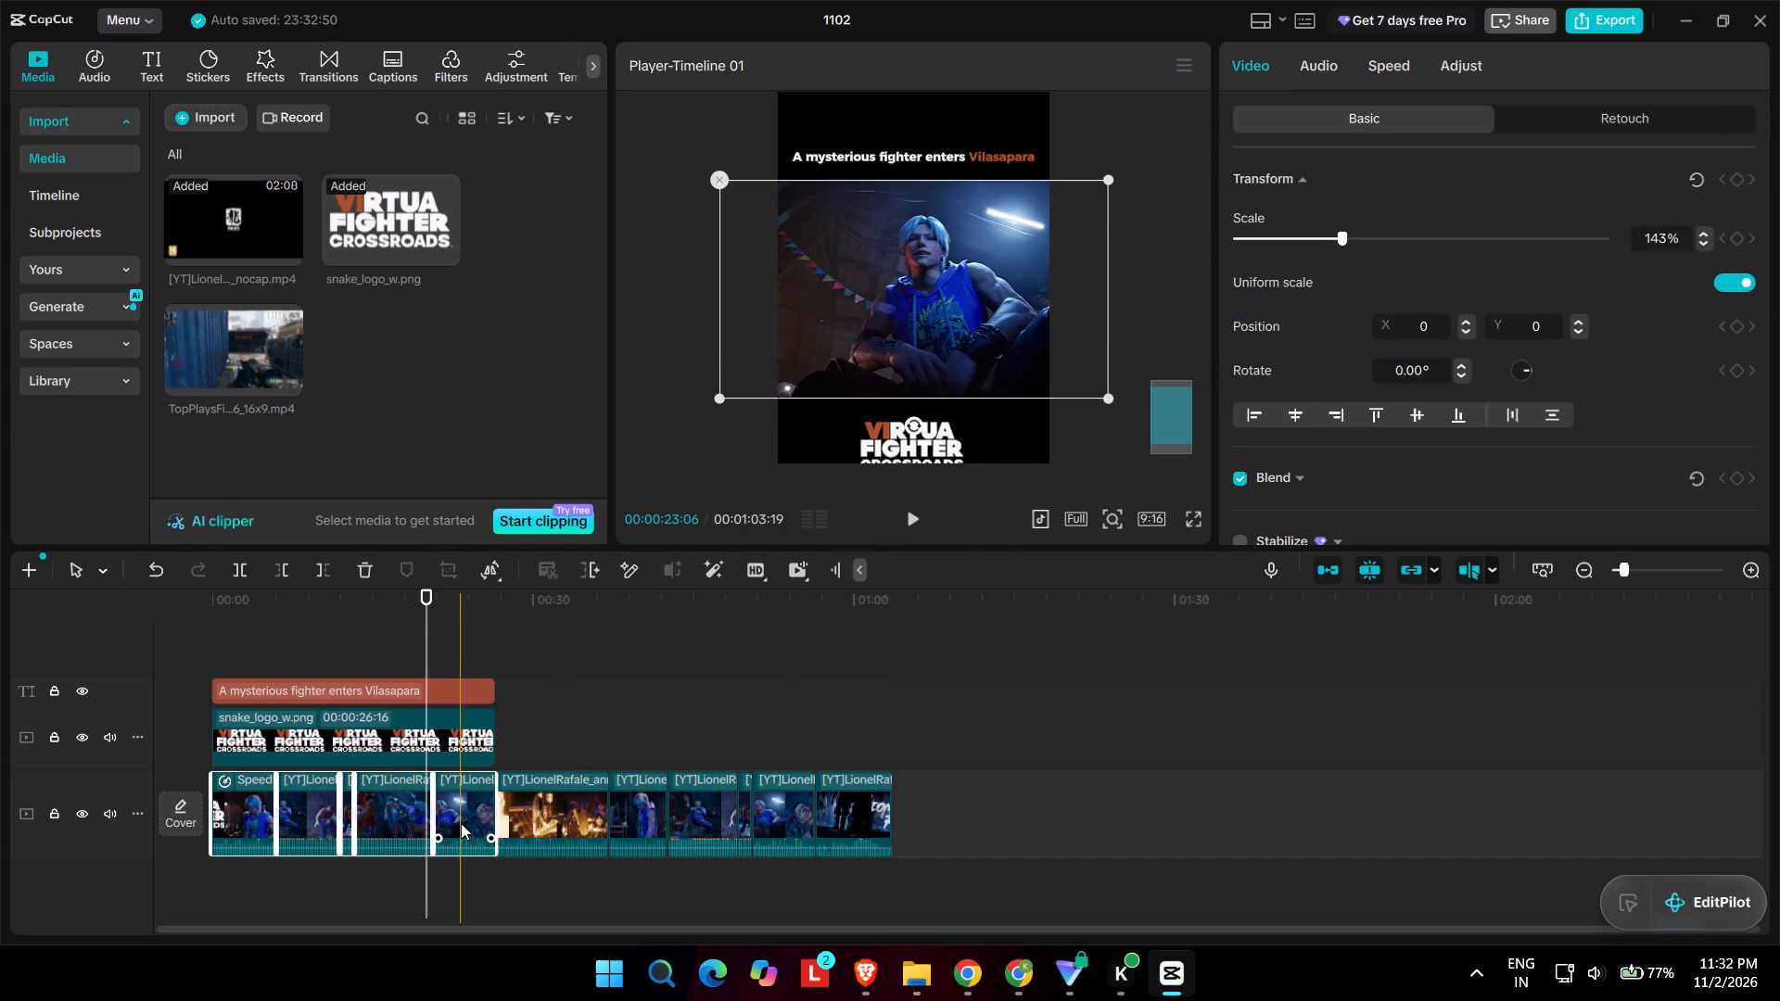
{"action": "left_click_drag", "start_coordinate": [461, 823], "coordinate": [1171, 797]}
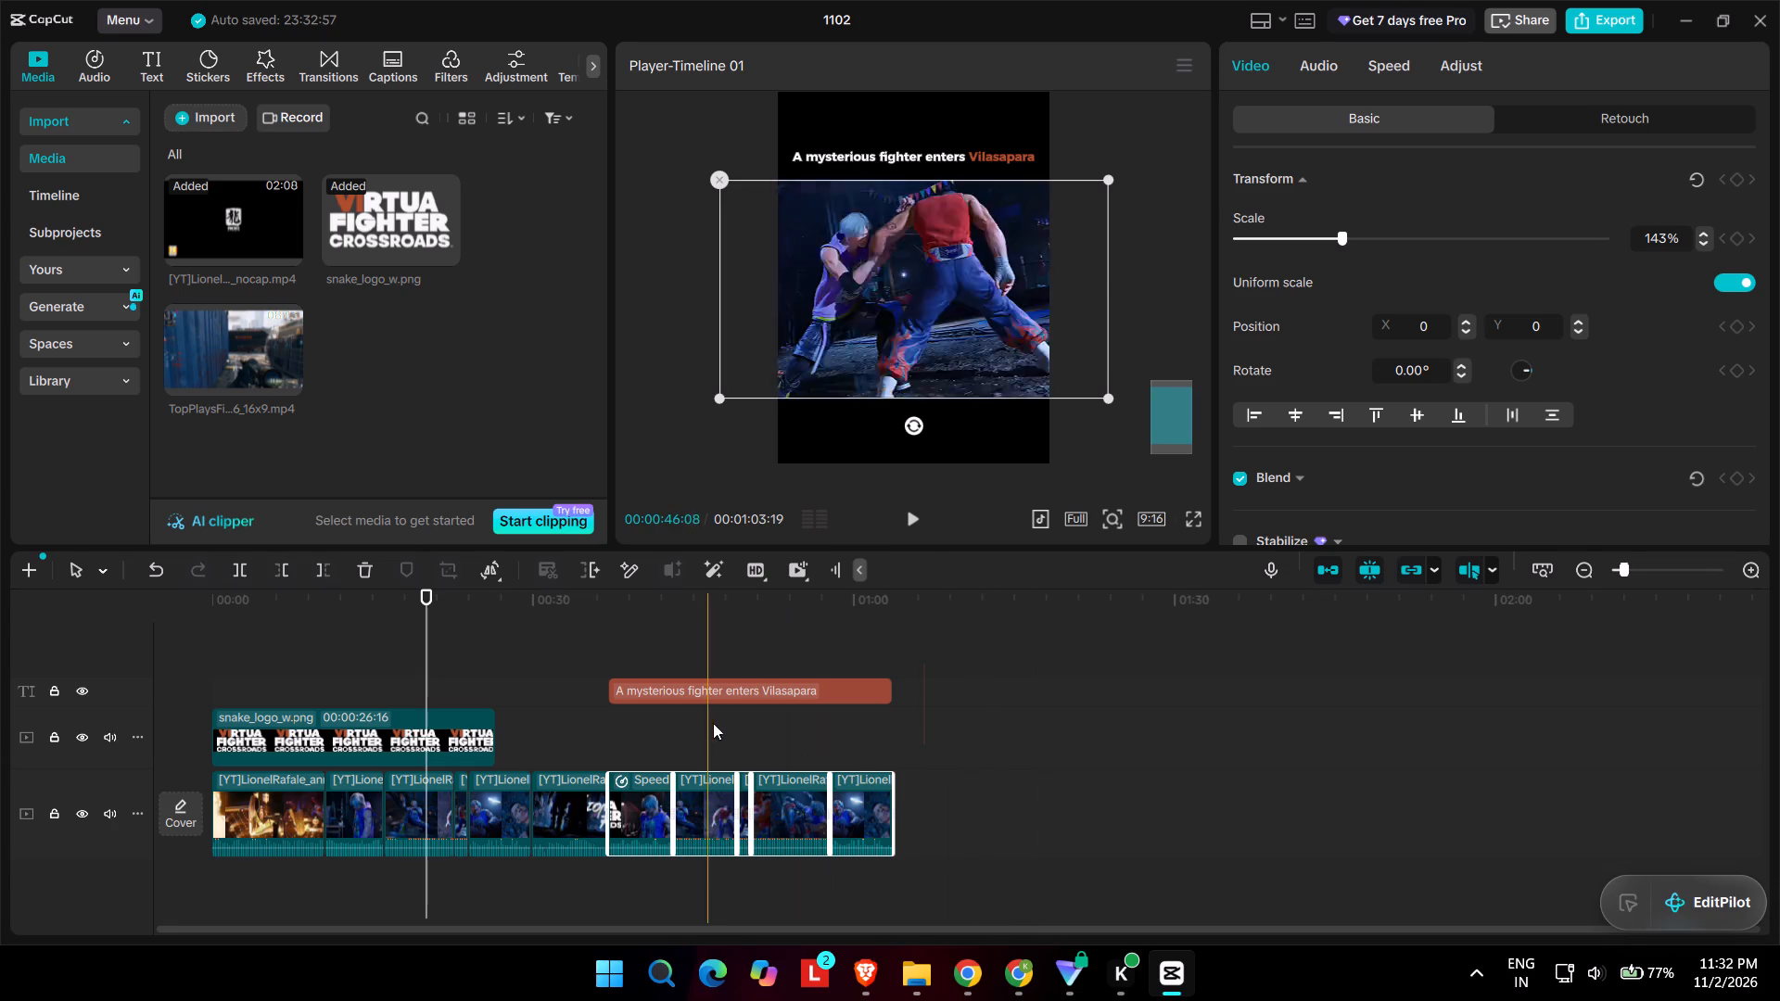
{"action": "left_click", "coordinate": [716, 684]}
{"action": "left_click_drag", "start_coordinate": [716, 684], "coordinate": [437, 672]}
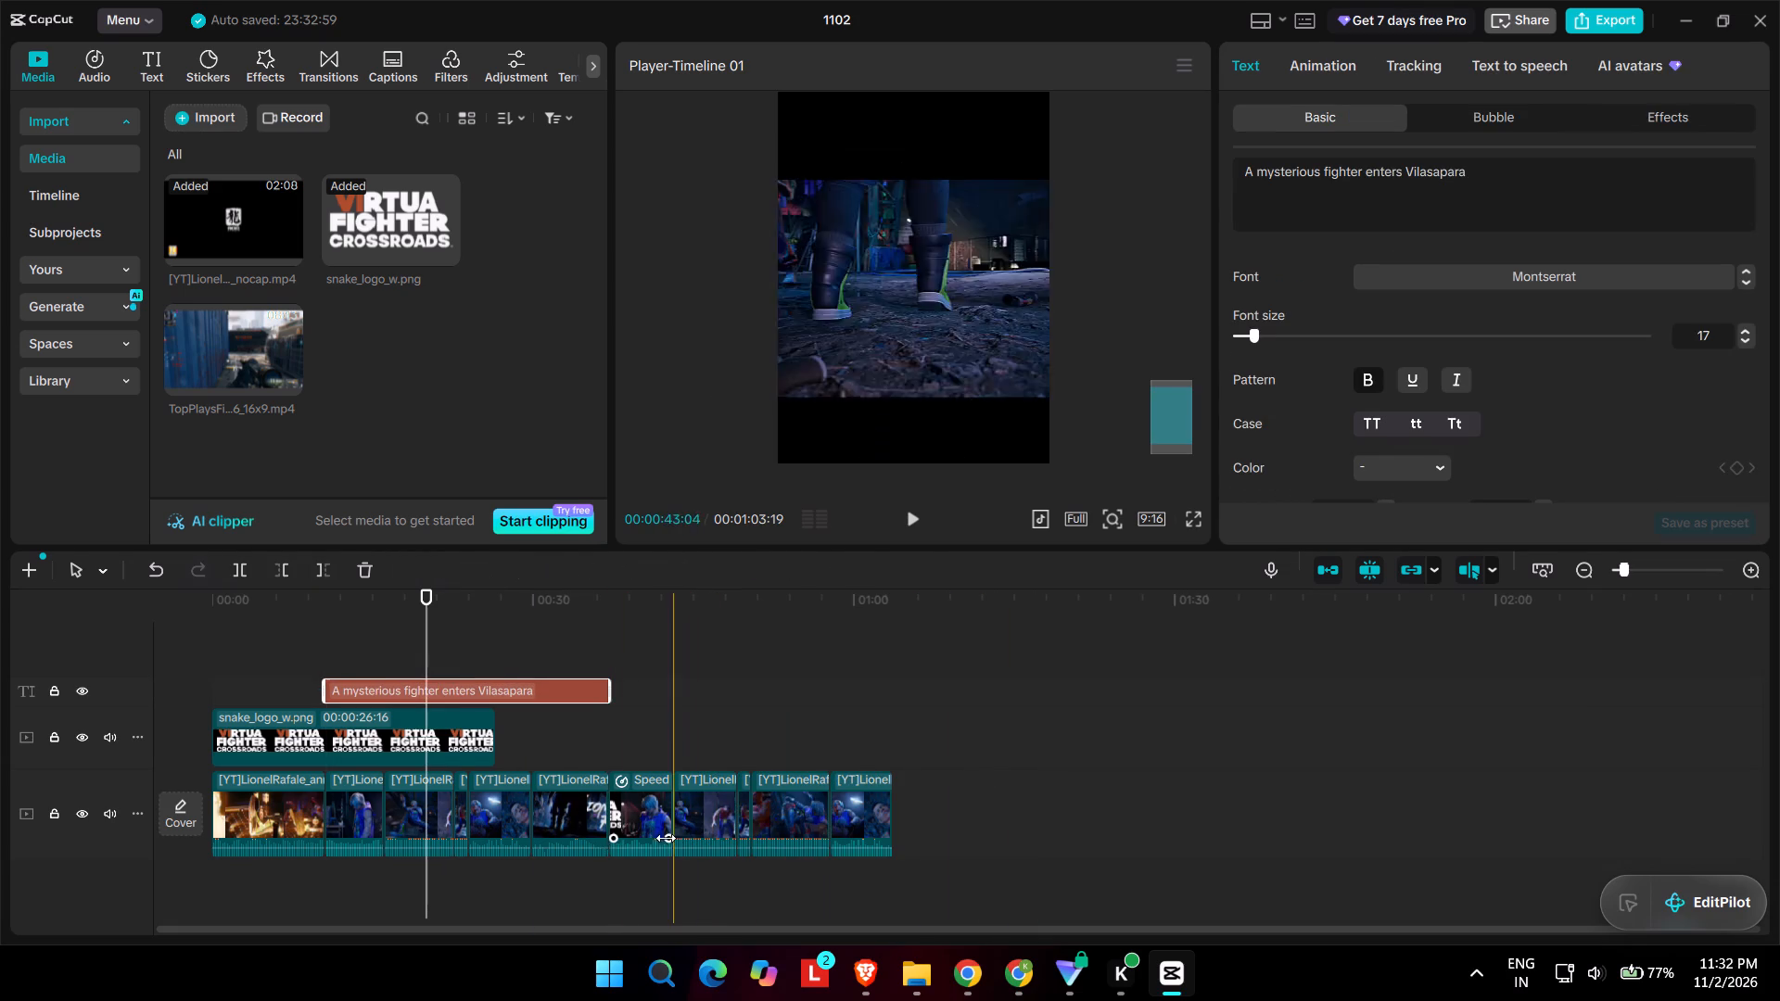
{"action": "left_click_drag", "start_coordinate": [655, 883], "coordinate": [897, 820]}
{"action": "key", "text": "Delete"}
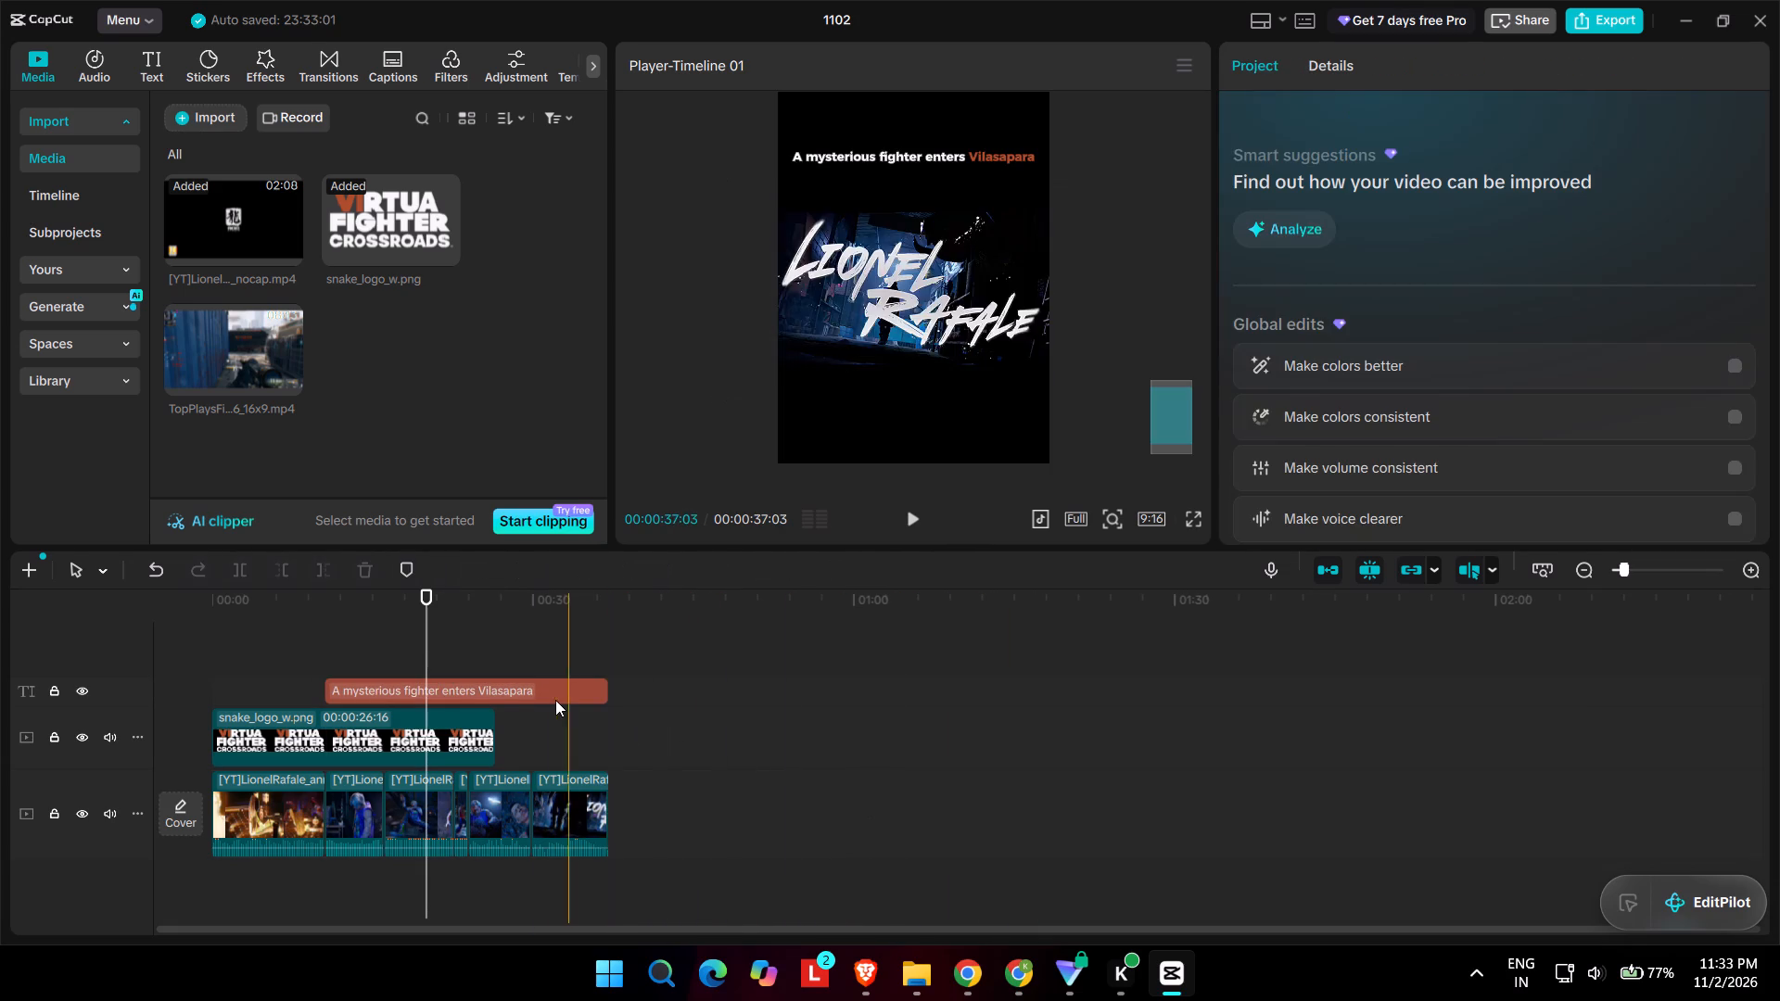
Move the headline text to the start and extend it together with the logo to the end of the footage at 00:00:37:03.
{"action": "left_click_drag", "start_coordinate": [551, 700], "coordinate": [426, 694]}
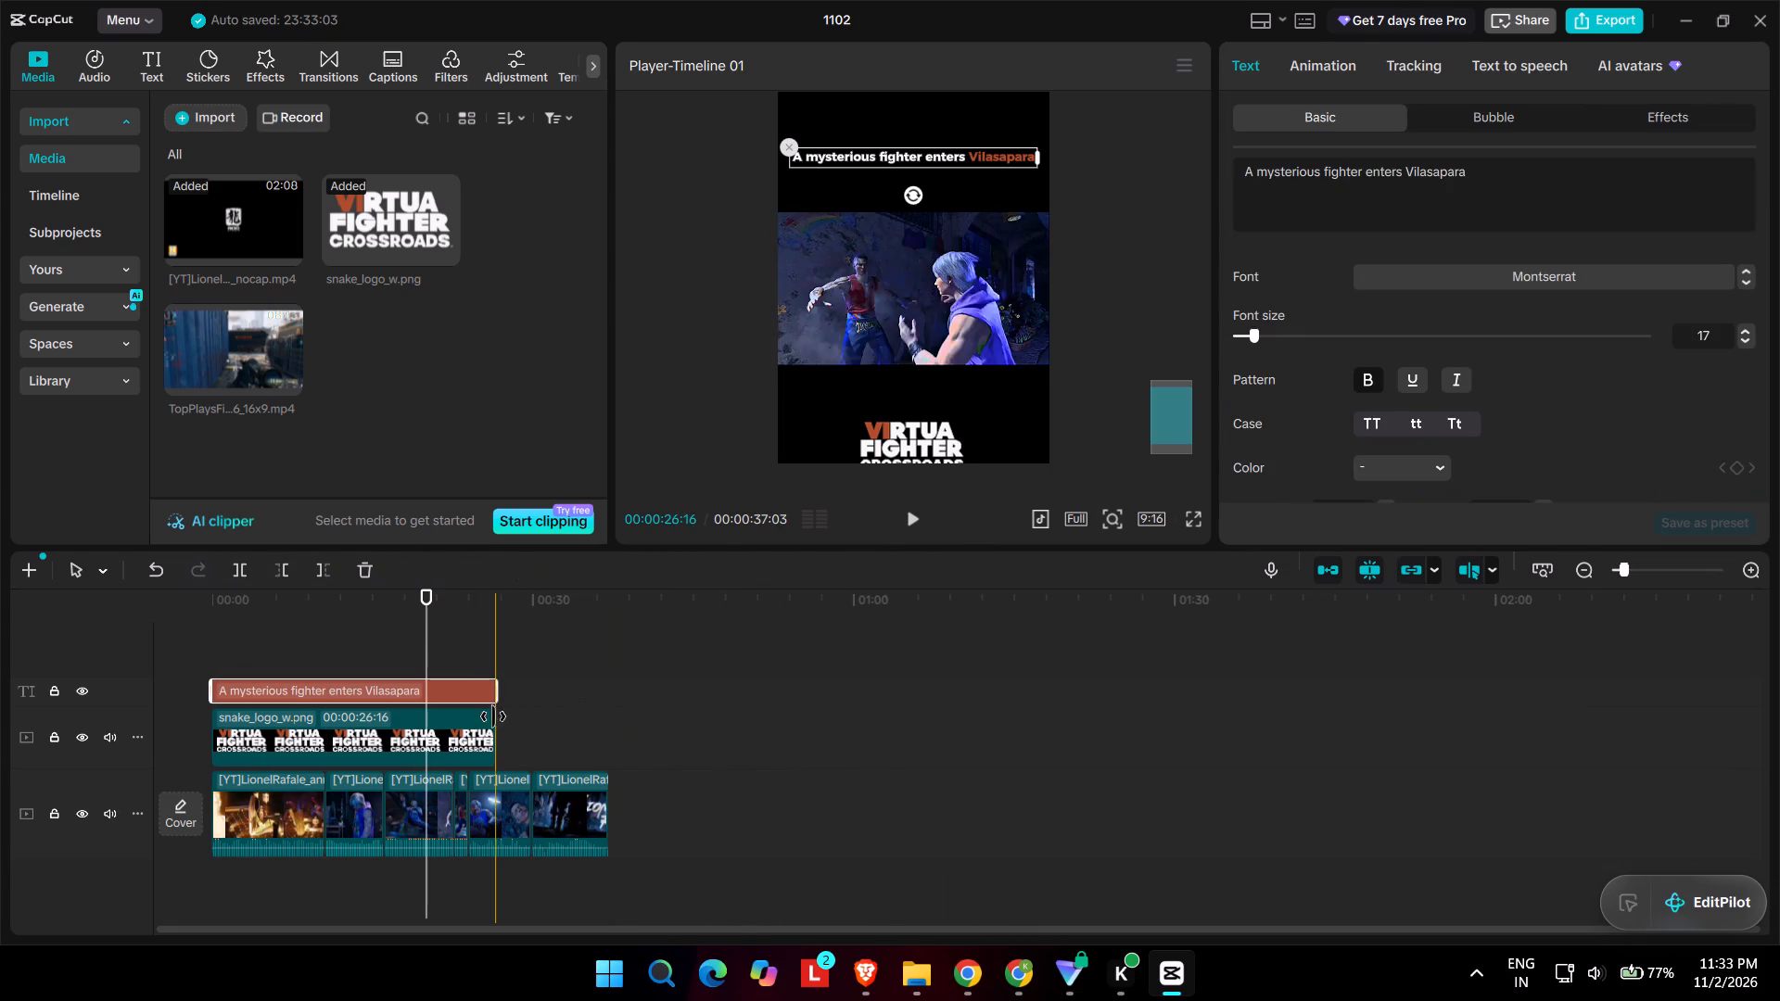
{"action": "left_click", "coordinate": [489, 731], "text": "ctrl"}
{"action": "left_click", "coordinate": [487, 701], "text": "ctrl"}
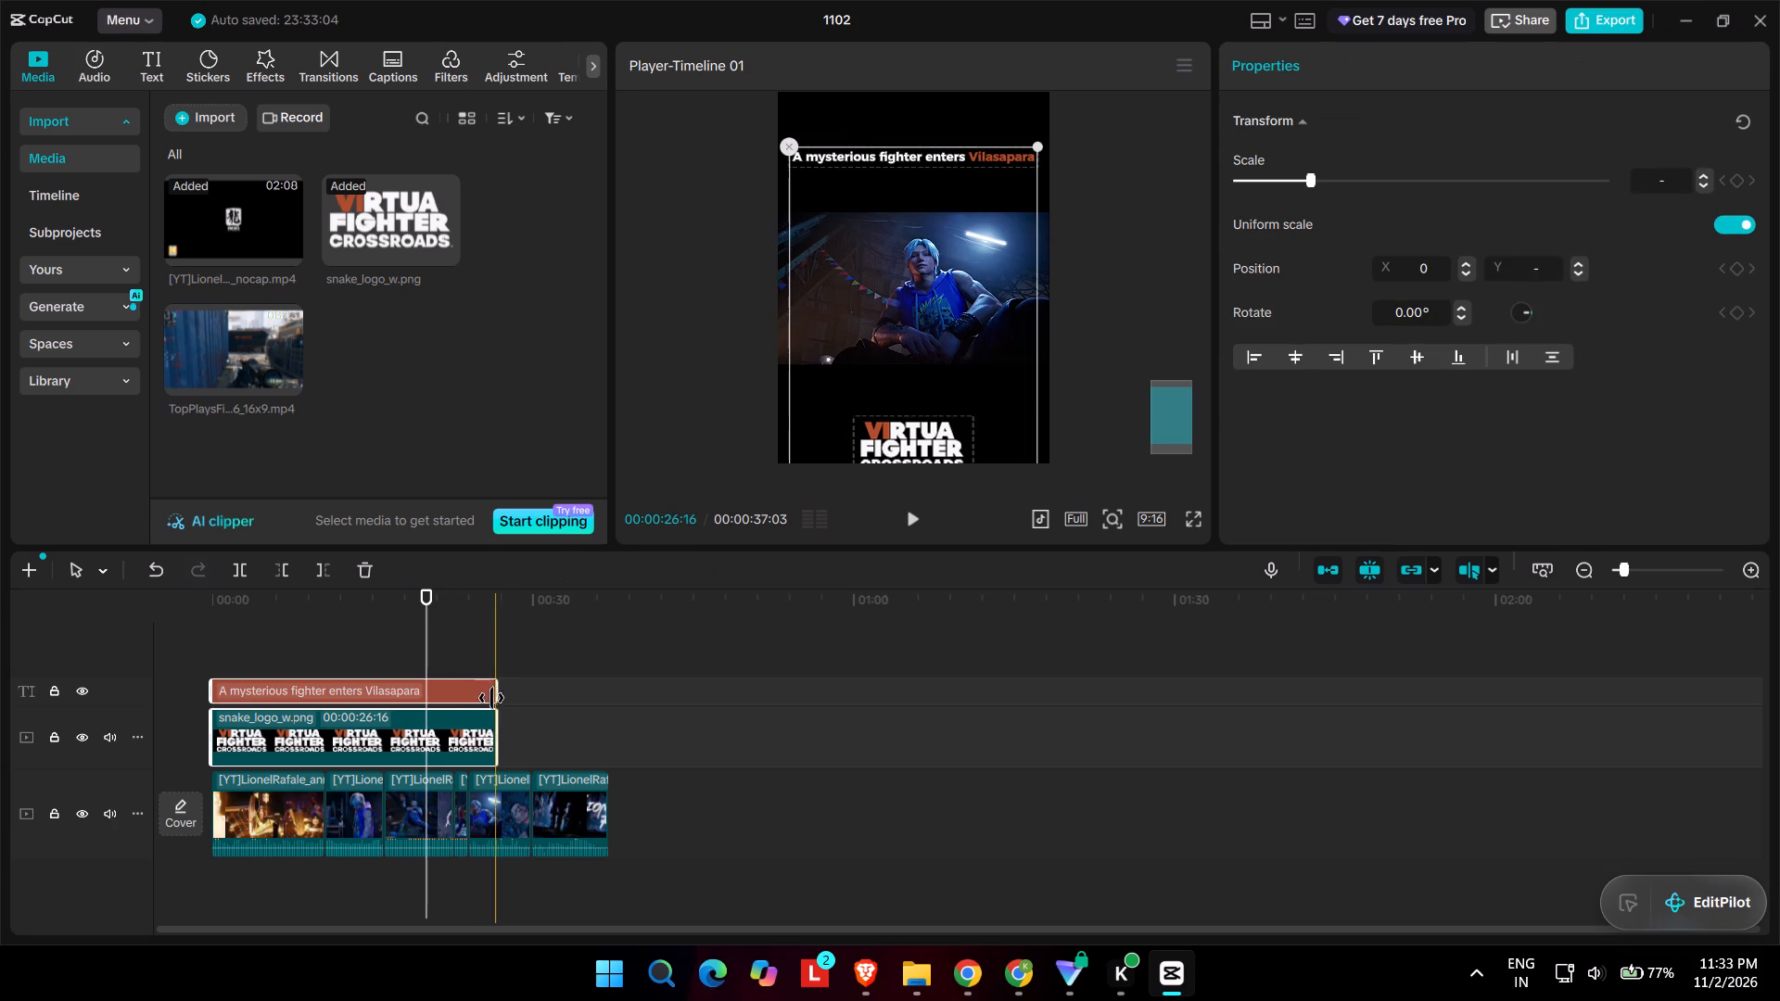
{"action": "left_click_drag", "start_coordinate": [498, 698], "coordinate": [610, 708], "text": "ctrl"}
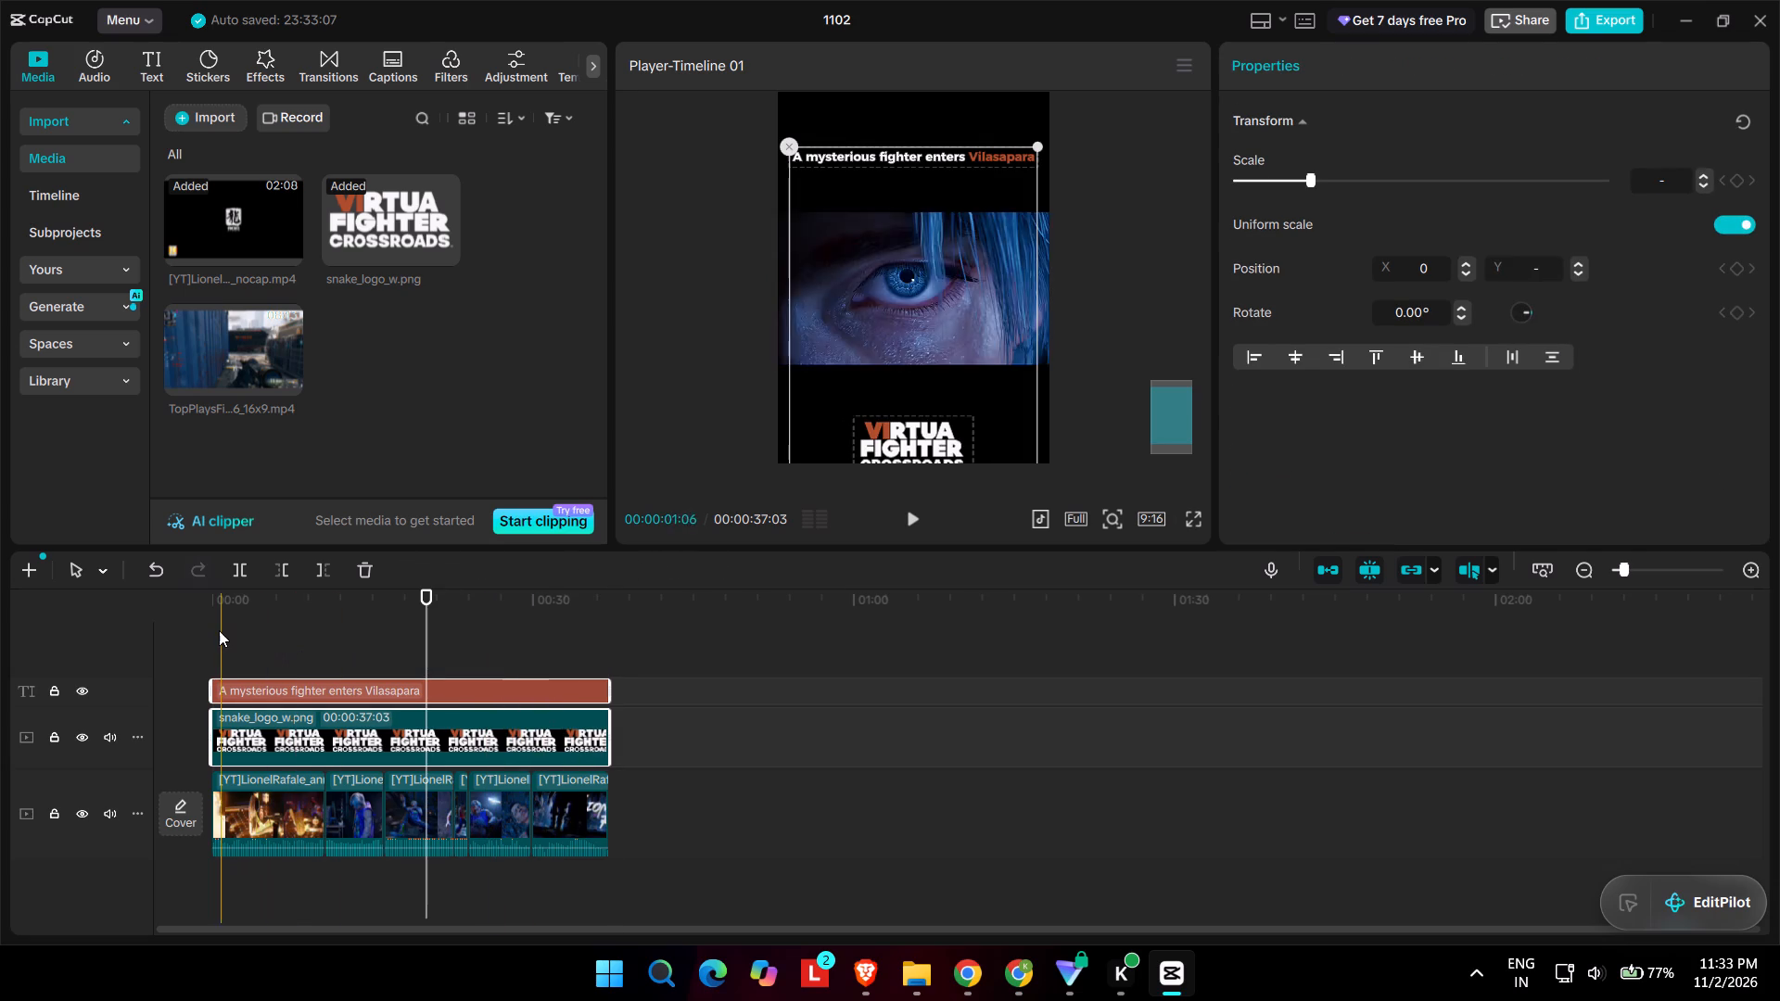
Preview the opening and add a "MY FATHER" text on its own track, running from about 1 to 2 seconds.
{"action": "left_click", "coordinate": [219, 630]}
{"action": "key", "text": "space"}
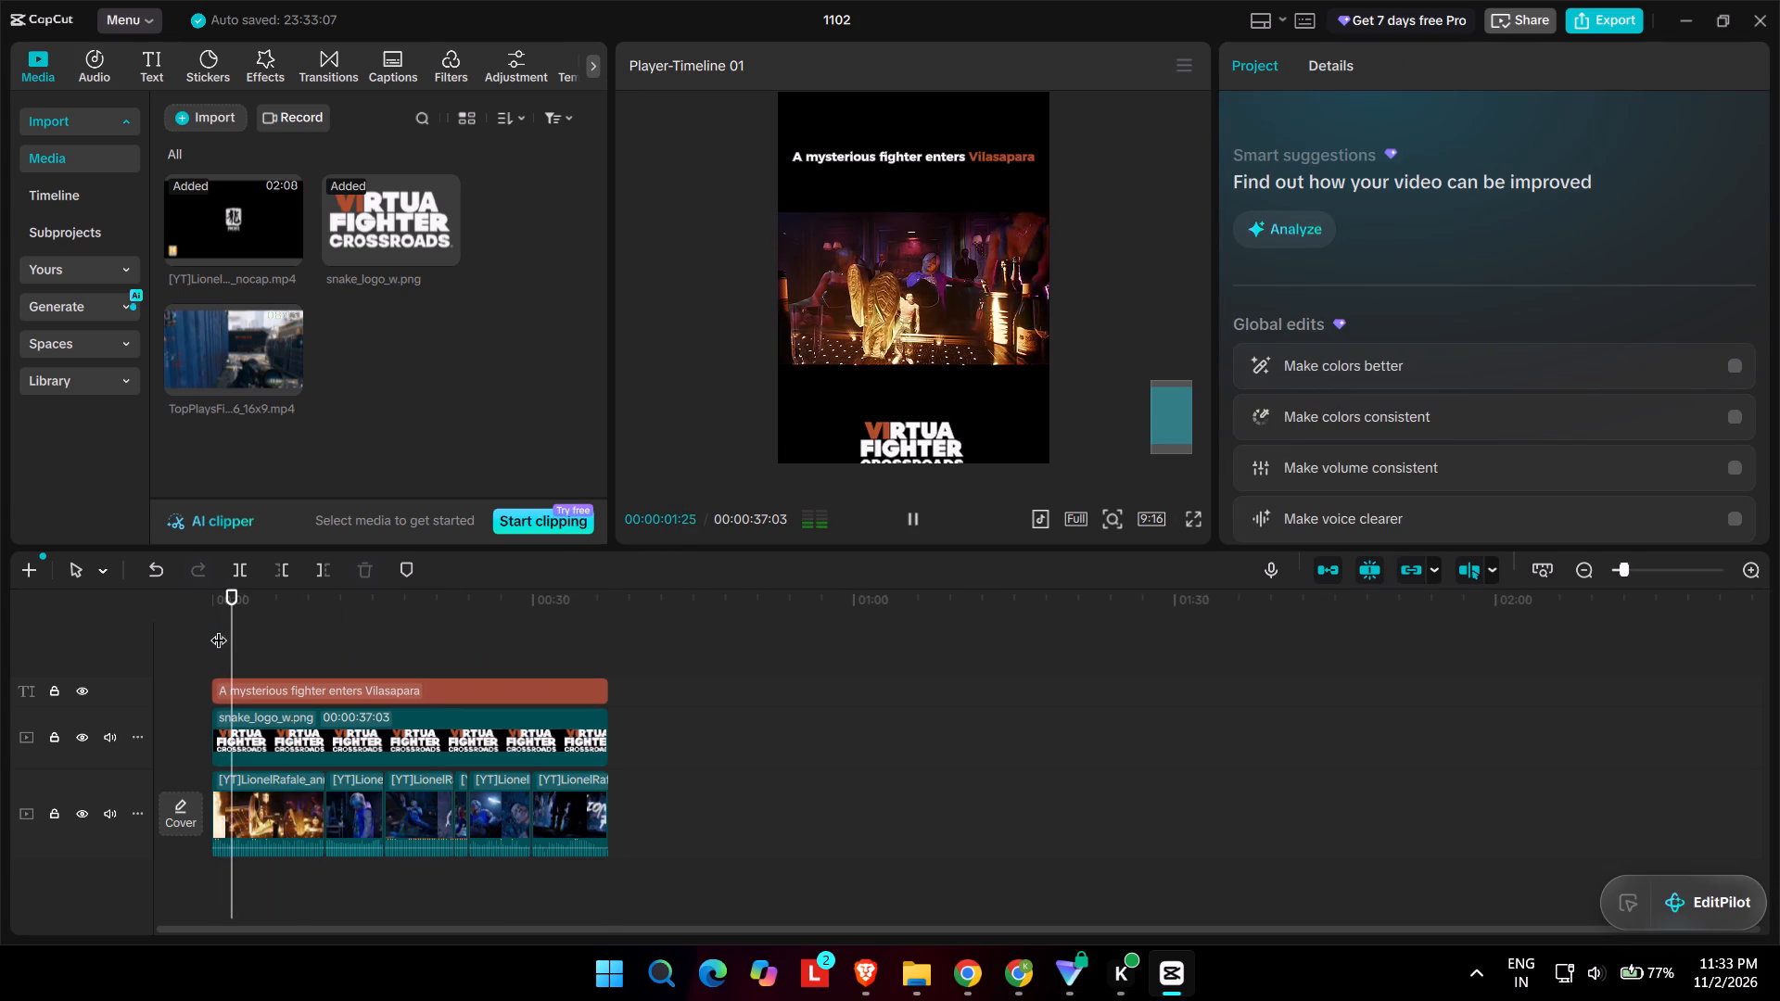
{"action": "key", "text": "space"}
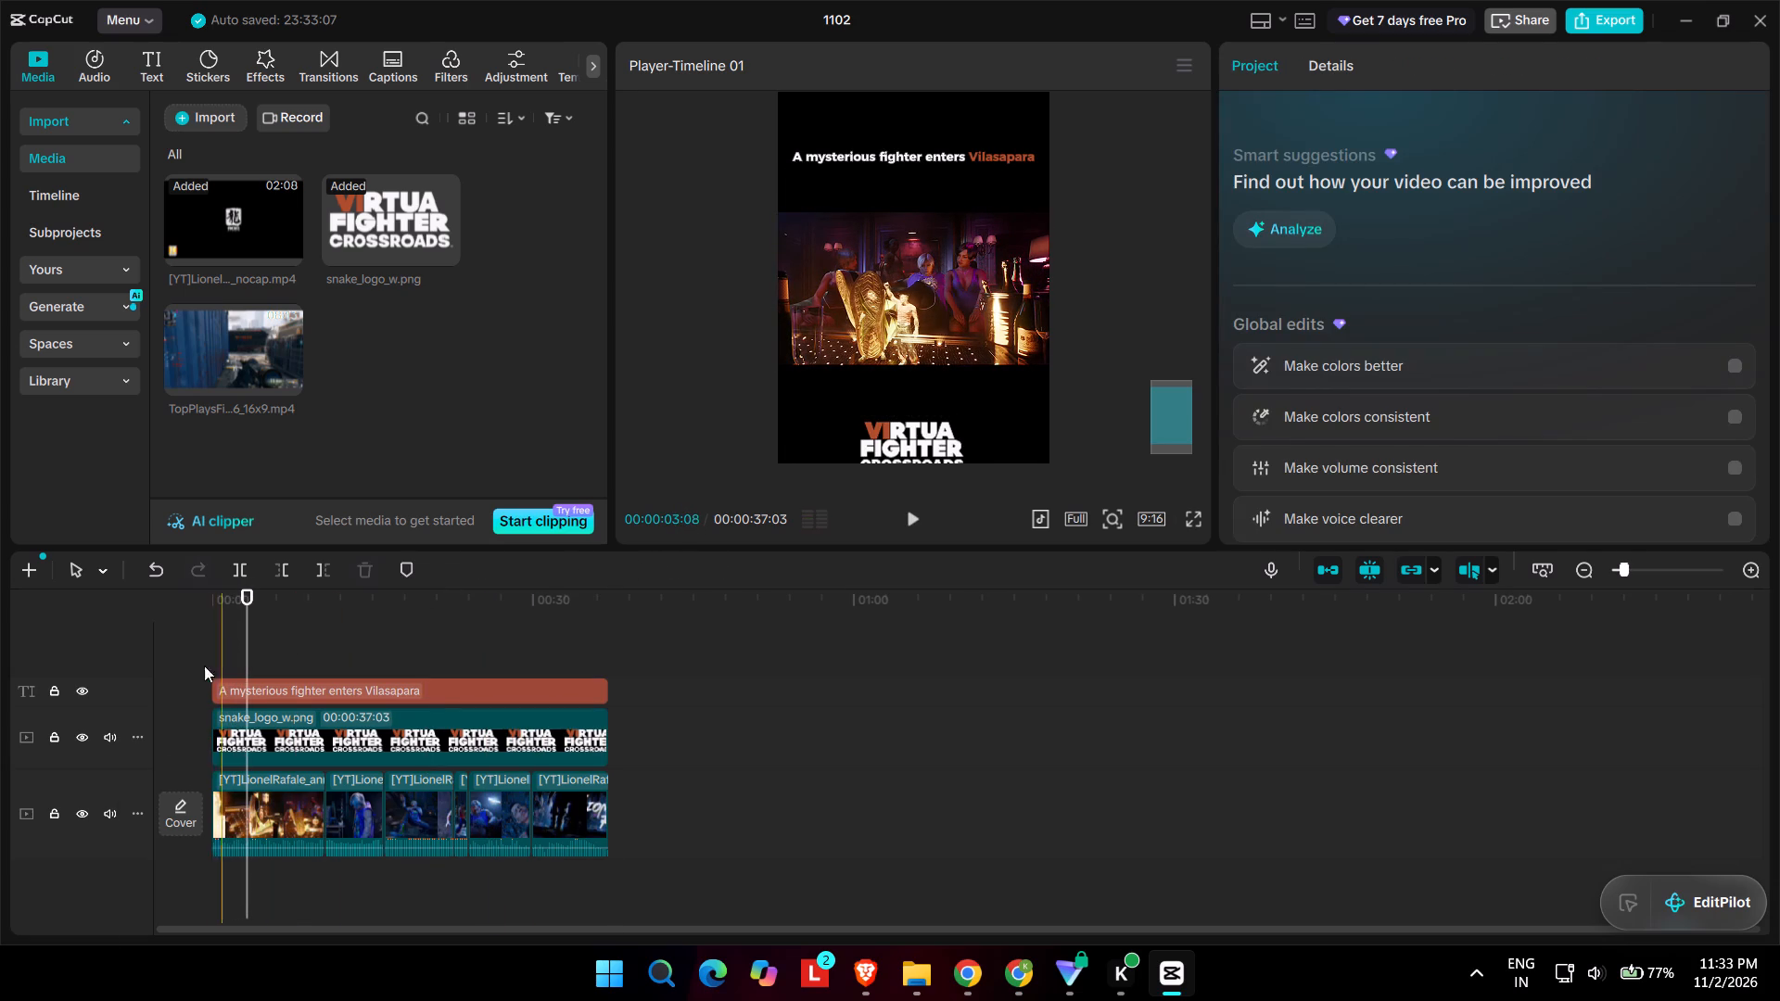
{"action": "left_click", "coordinate": [162, 71]}
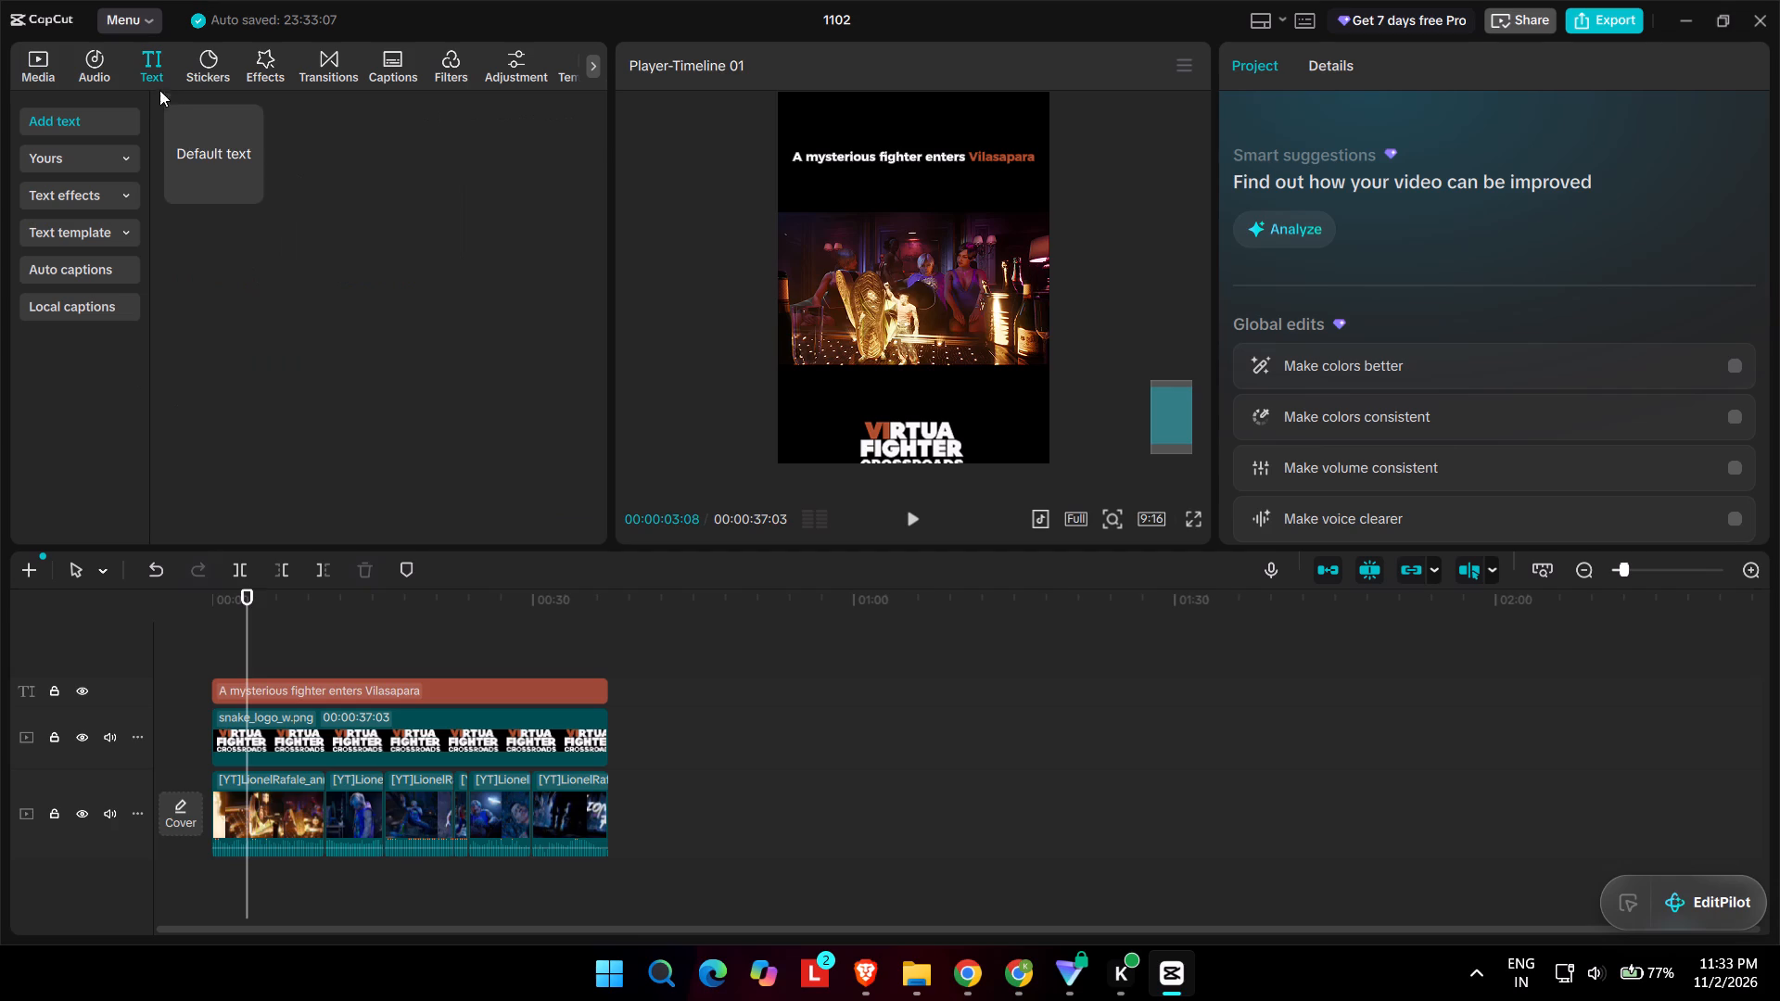
{"action": "left_click_drag", "start_coordinate": [192, 148], "coordinate": [223, 663]}
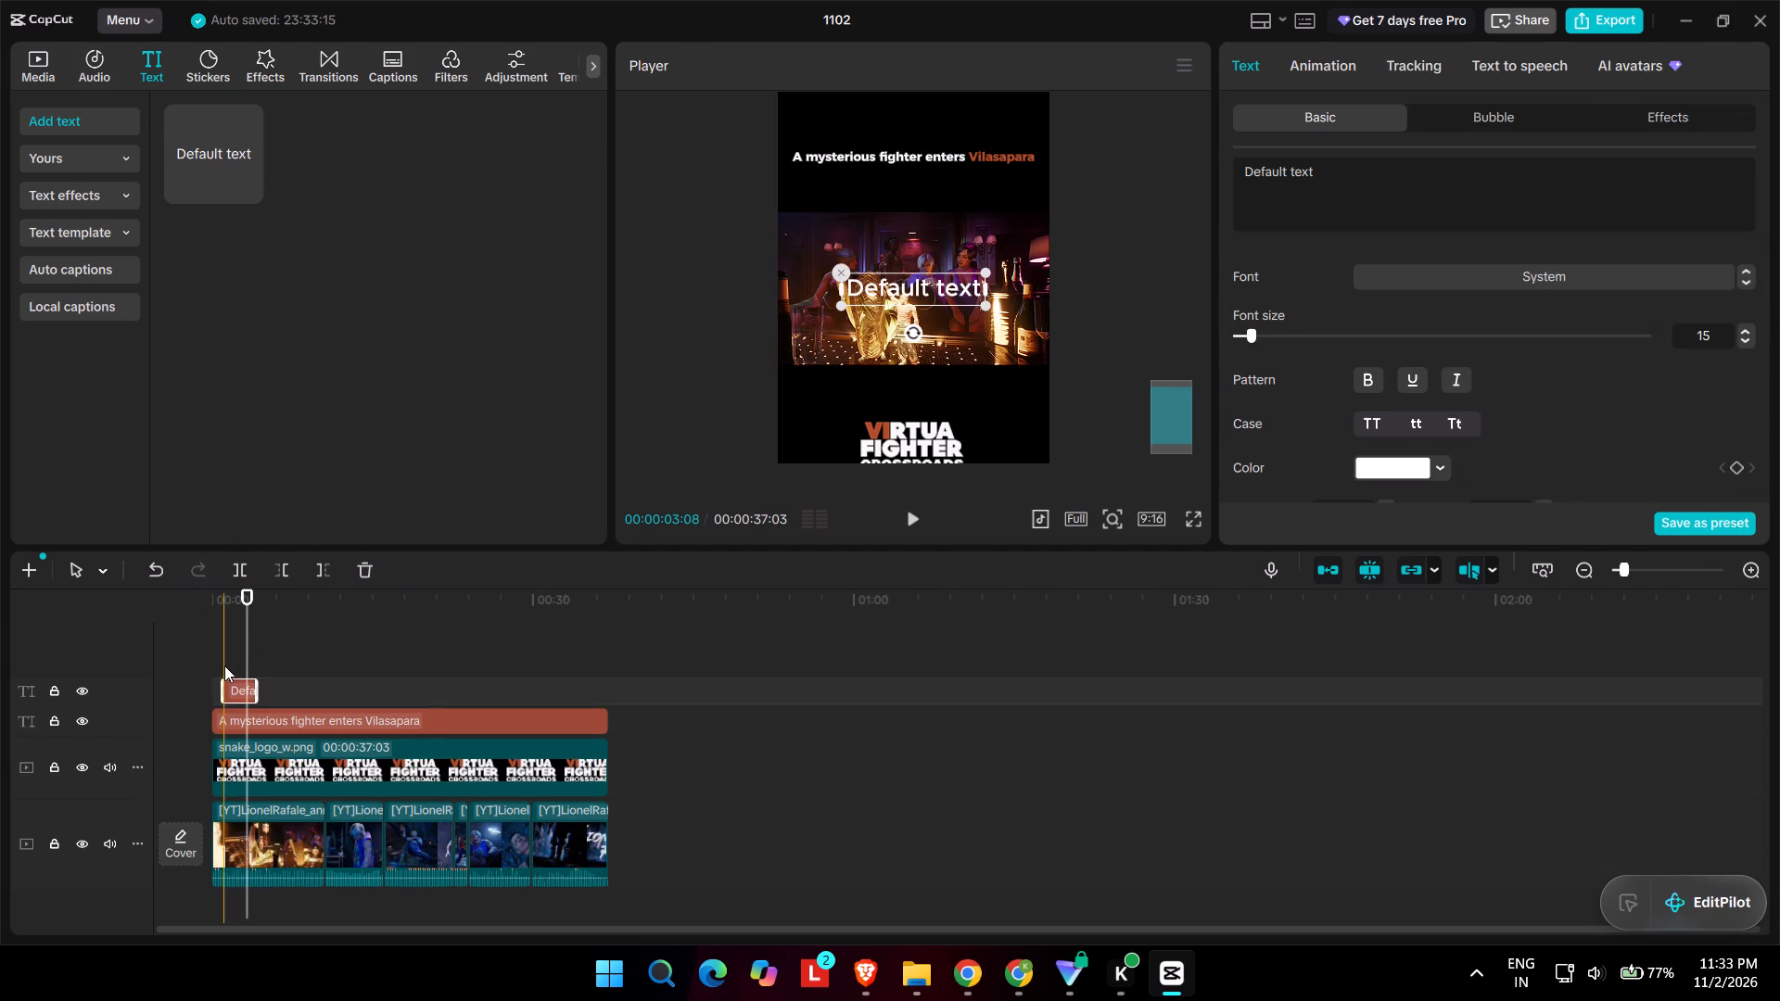
{"action": "scroll", "coordinate": [225, 668], "scroll_direction": "up", "scroll_amount": 13, "text": "ctrl"}
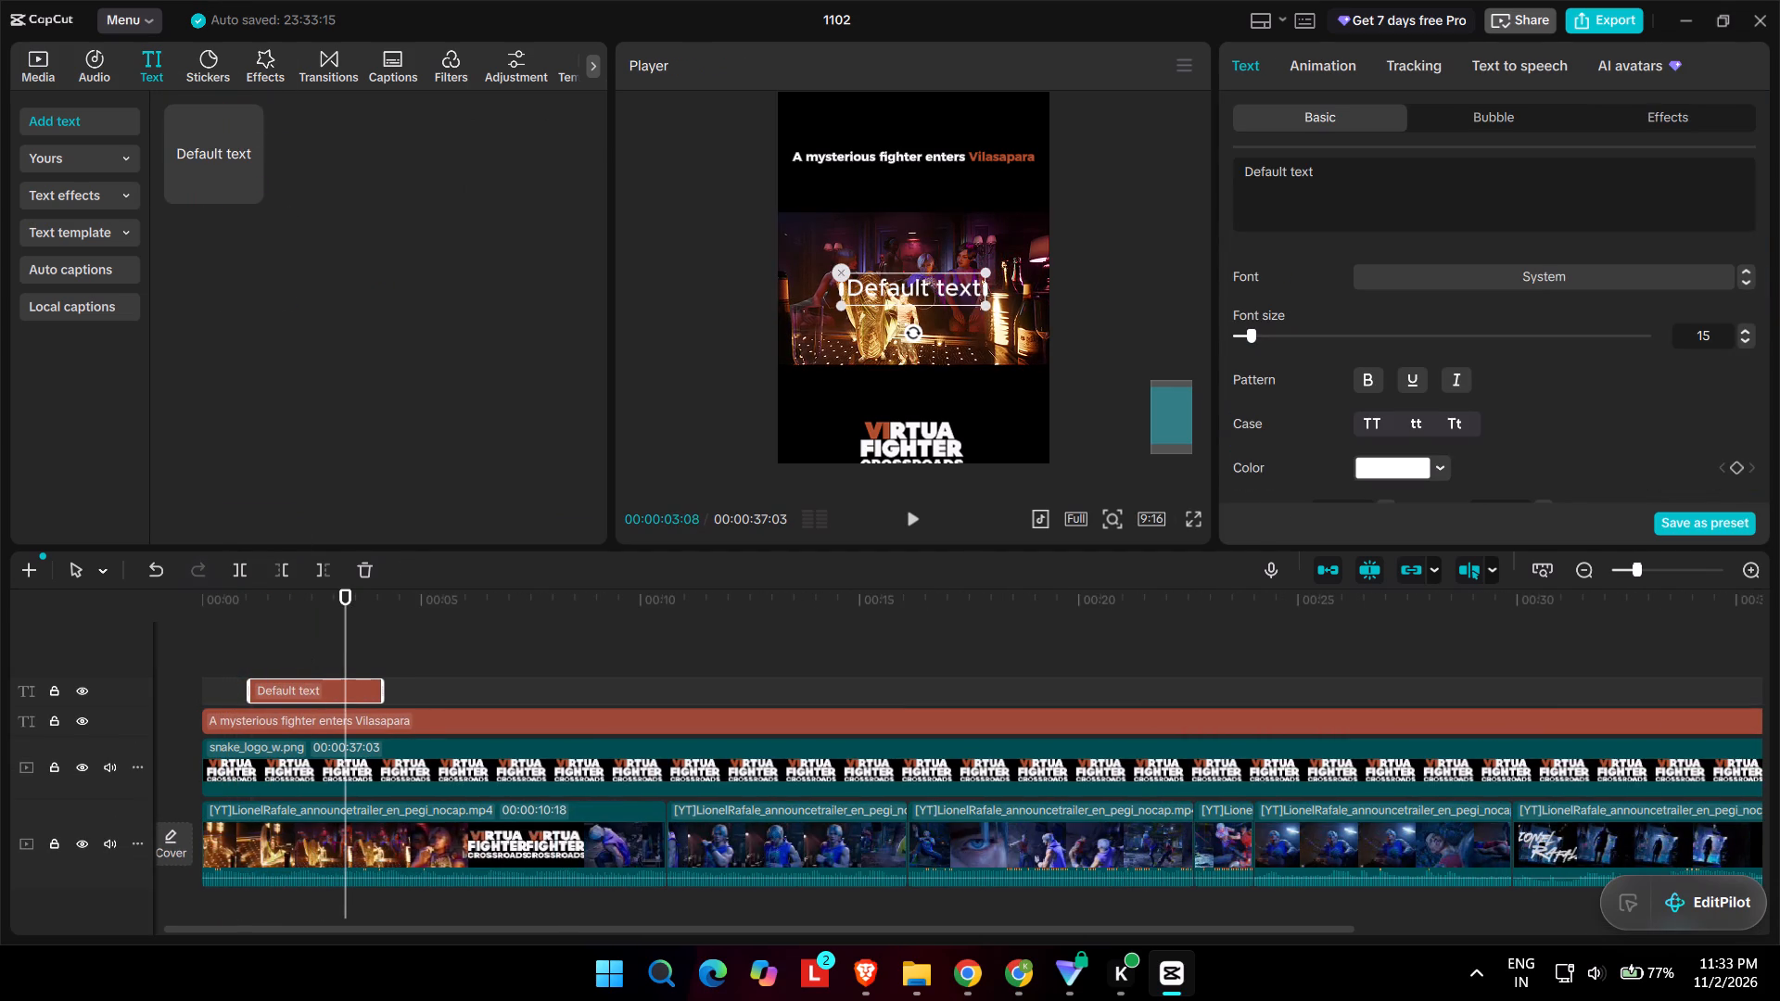
{"action": "left_click_drag", "start_coordinate": [1363, 194], "coordinate": [1230, 174]}
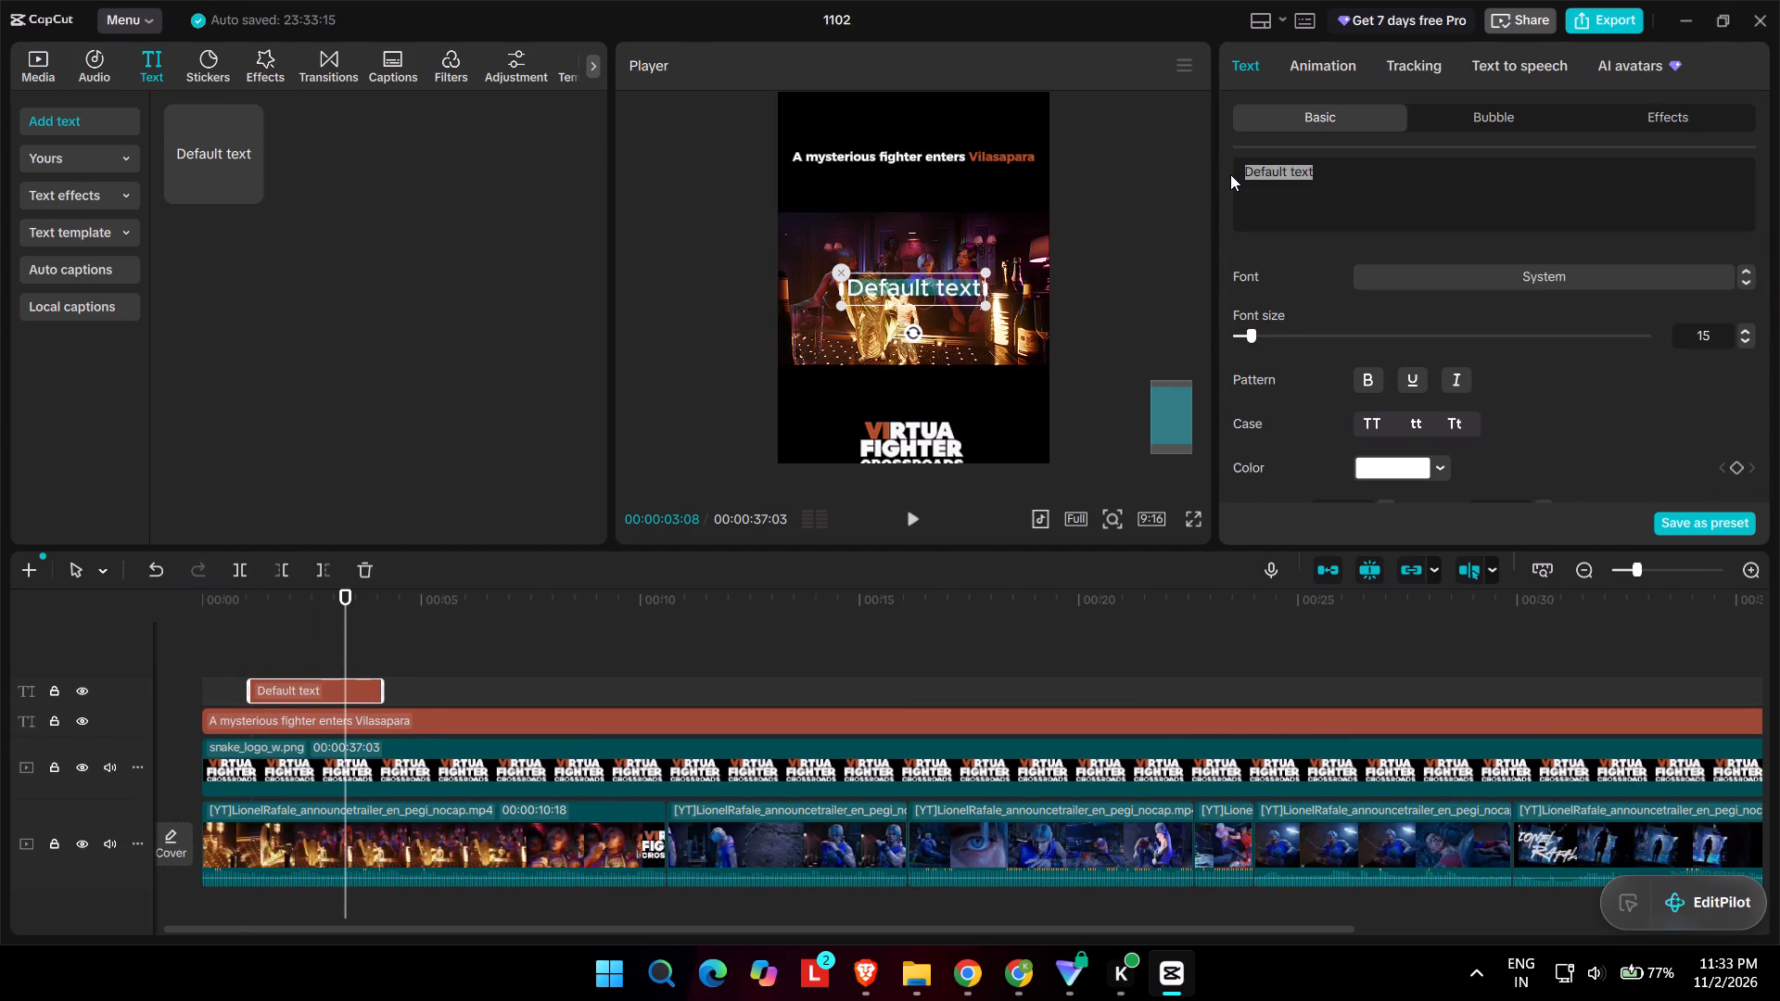
{"action": "key", "text": "m"}
{"action": "key", "text": "y"}
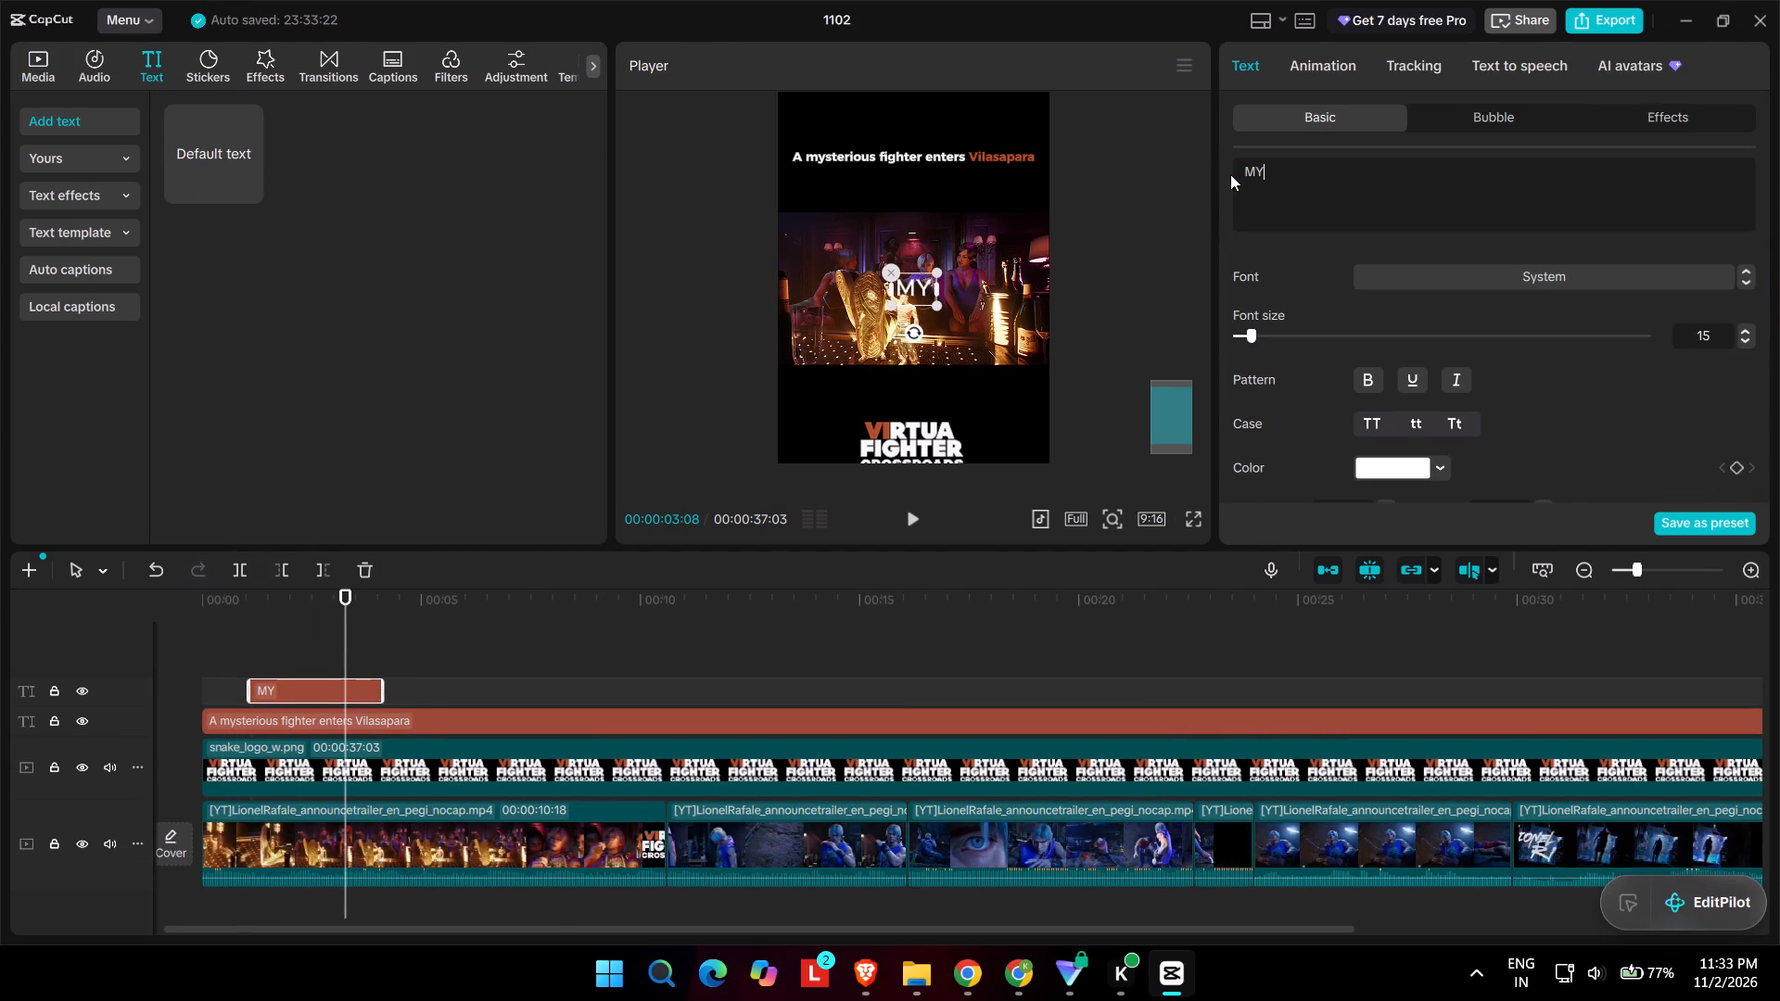
{"action": "key", "text": "BackSpace"}
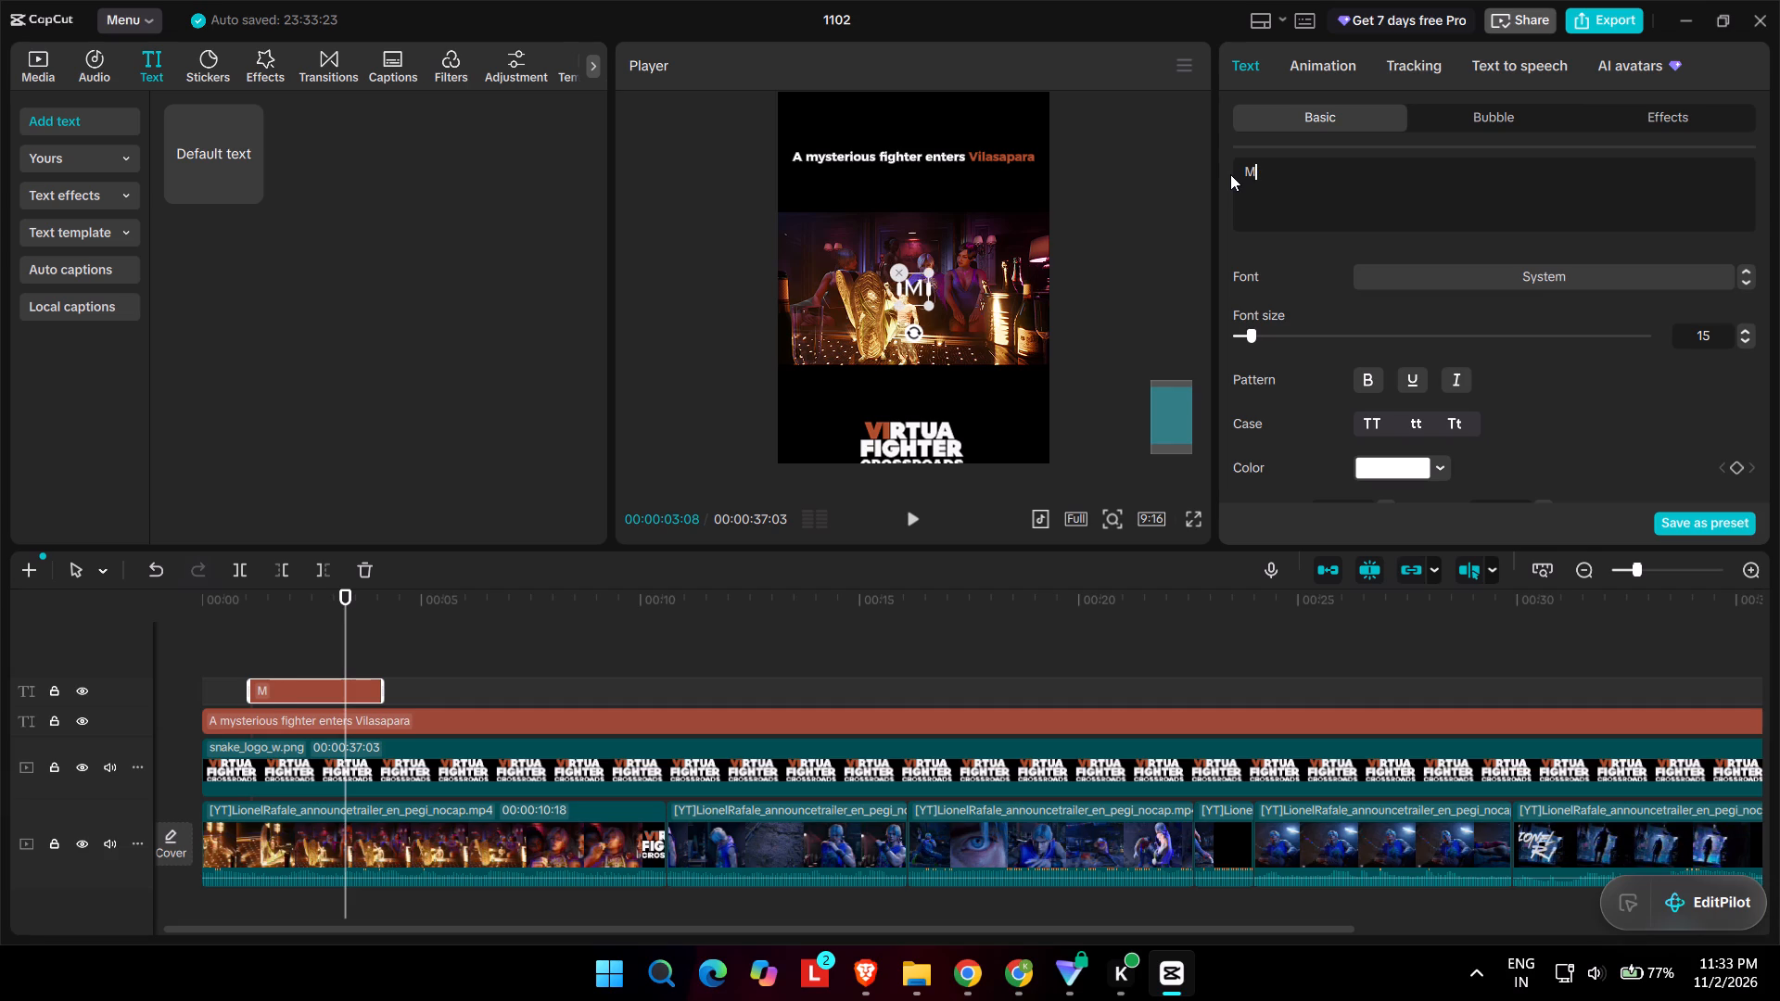
{"action": "type", "text": "Y FATHER"}
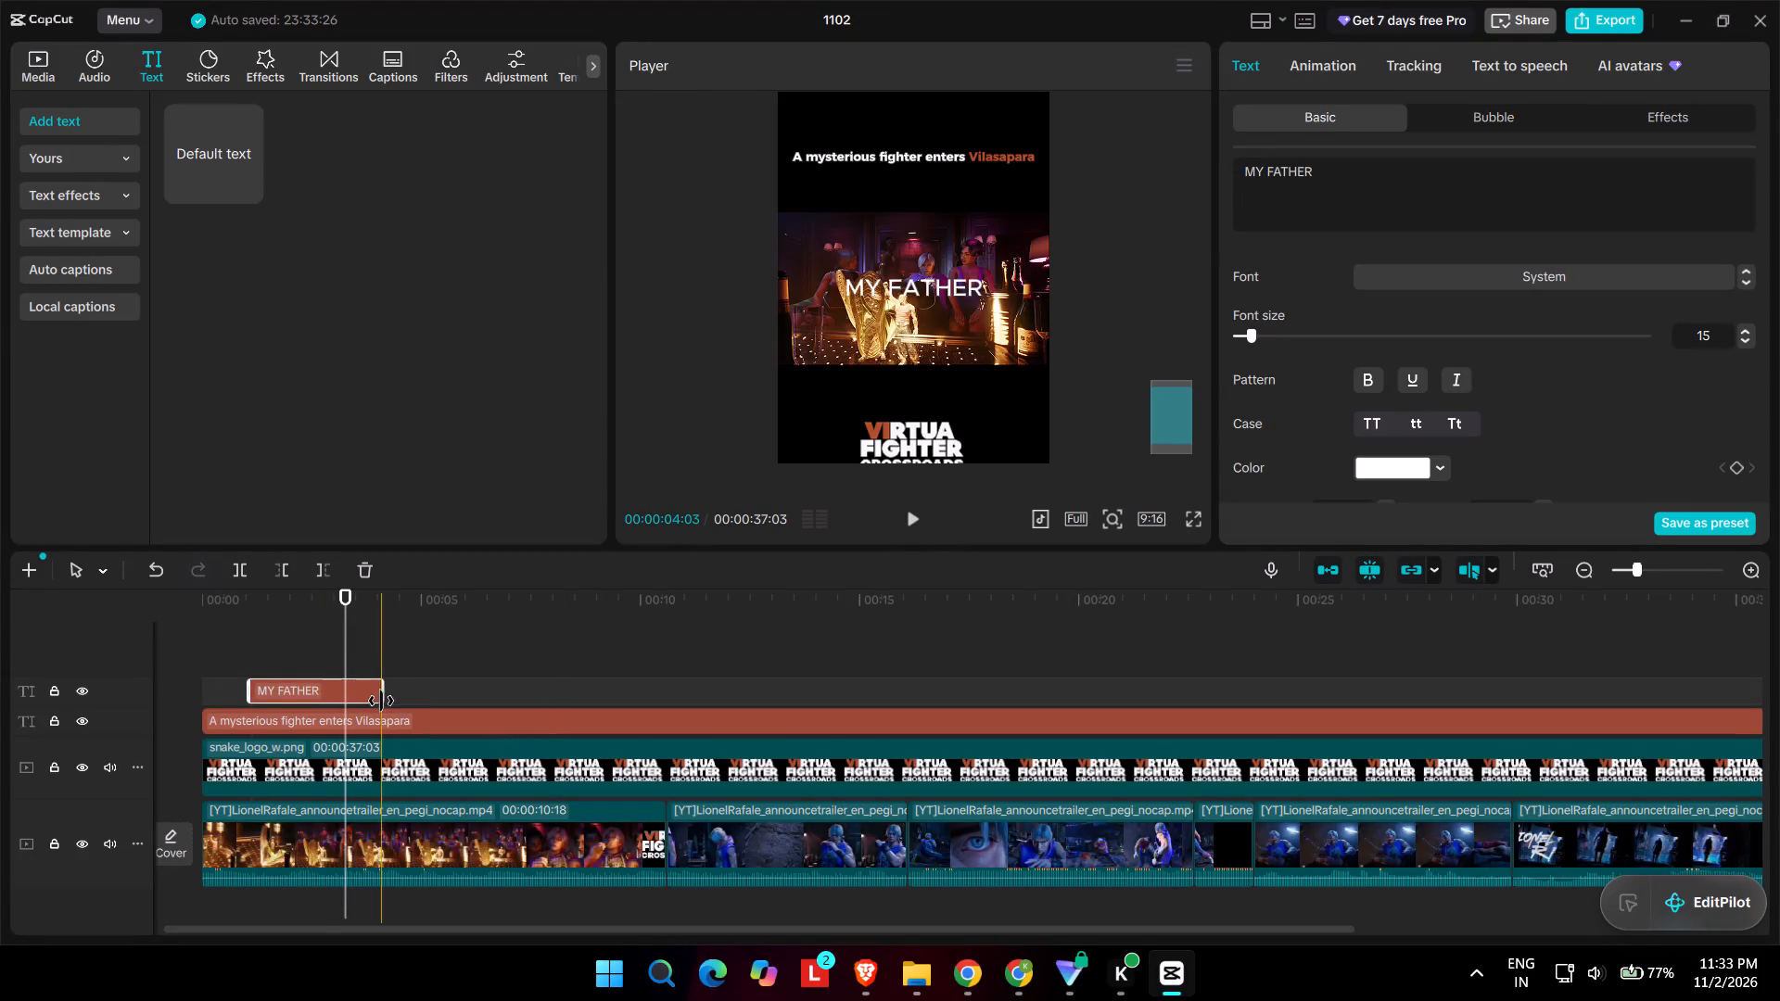
{"action": "left_click_drag", "start_coordinate": [377, 691], "coordinate": [300, 691]}
Duplicate the "MY FATHER" text right after itself, extend the copy to about 7 seconds, and change its wording to "HE HAD IT ALL".
{"action": "key", "text": "ctrl+c"}
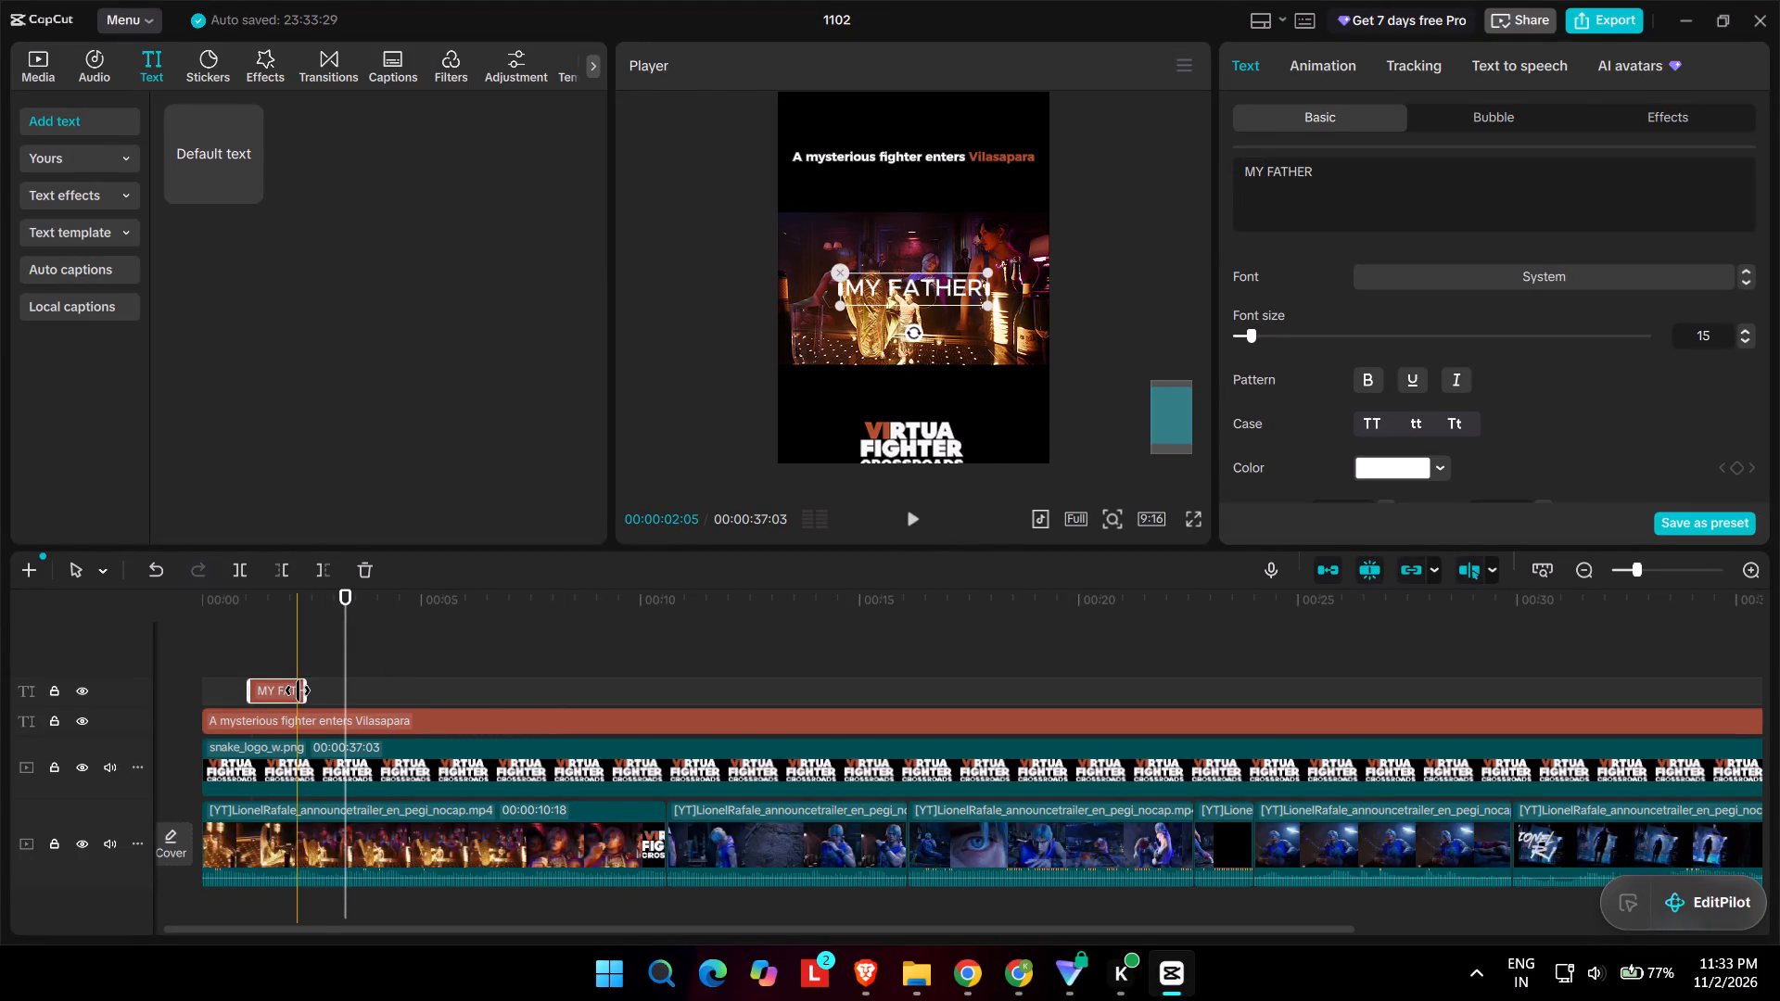
{"action": "key", "text": "ctrl+v"}
{"action": "left_click_drag", "start_coordinate": [325, 696], "coordinate": [340, 710]}
{"action": "left_click_drag", "start_coordinate": [335, 689], "coordinate": [328, 719]}
{"action": "left_click_drag", "start_coordinate": [354, 690], "coordinate": [496, 691]}
{"action": "left_click_drag", "start_coordinate": [1354, 180], "coordinate": [1213, 172]}
{"action": "type", "text": "HE HAD IT ALL"}
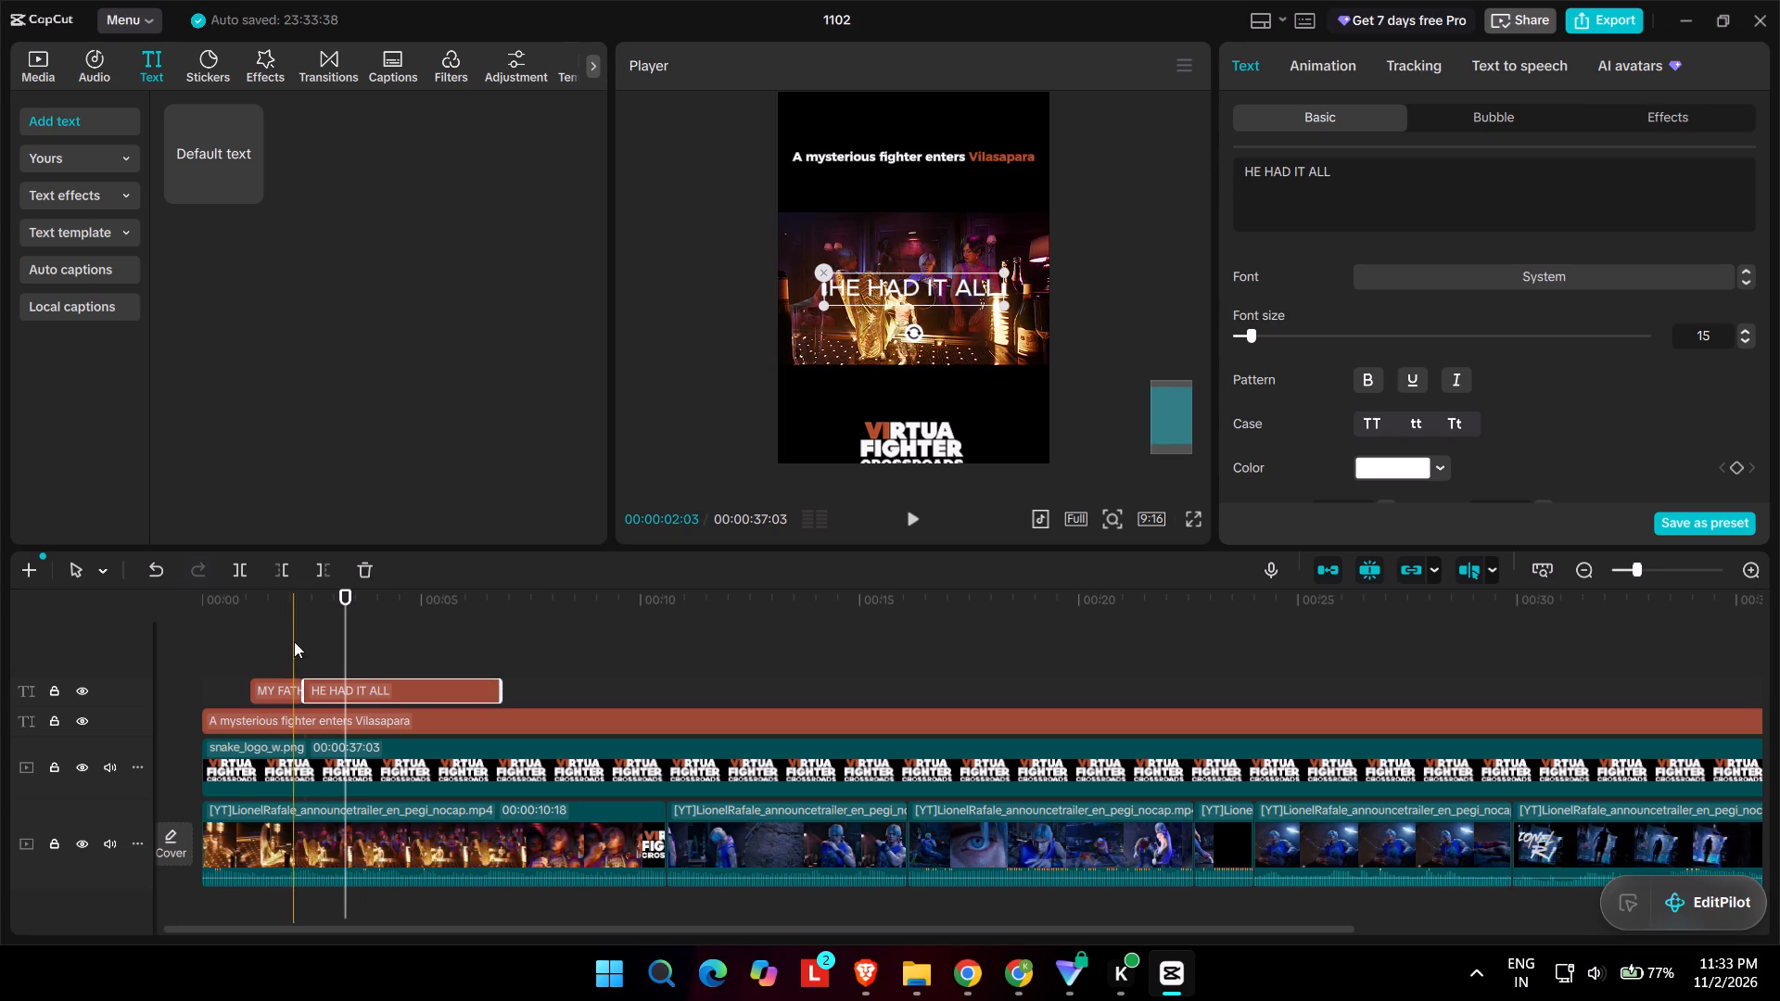
Preview the opening line and trim the start of the "MY FATHER" text to about 2 seconds.
{"action": "left_click", "coordinate": [247, 638]}
{"action": "key", "text": "space"}
{"action": "key", "text": "space"}
{"action": "key", "text": "space"}
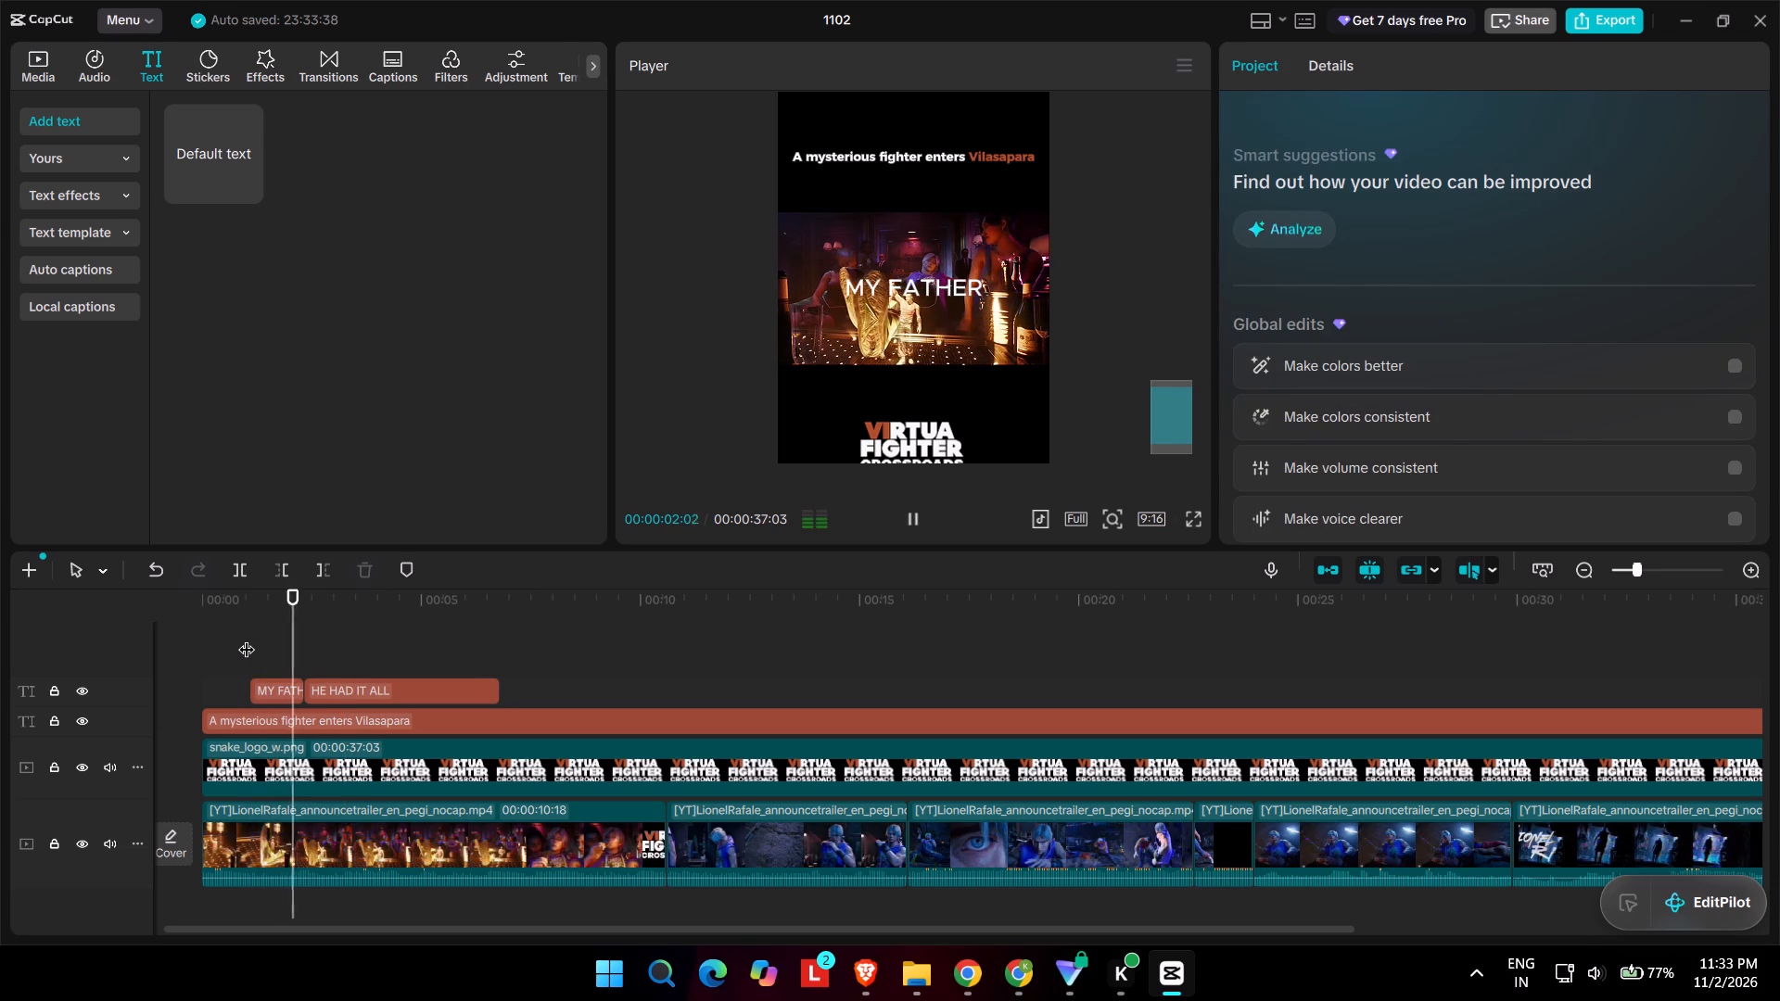
{"action": "key", "text": "space"}
{"action": "left_click", "coordinate": [267, 680]}
{"action": "left_click_drag", "start_coordinate": [251, 694], "coordinate": [286, 694]}
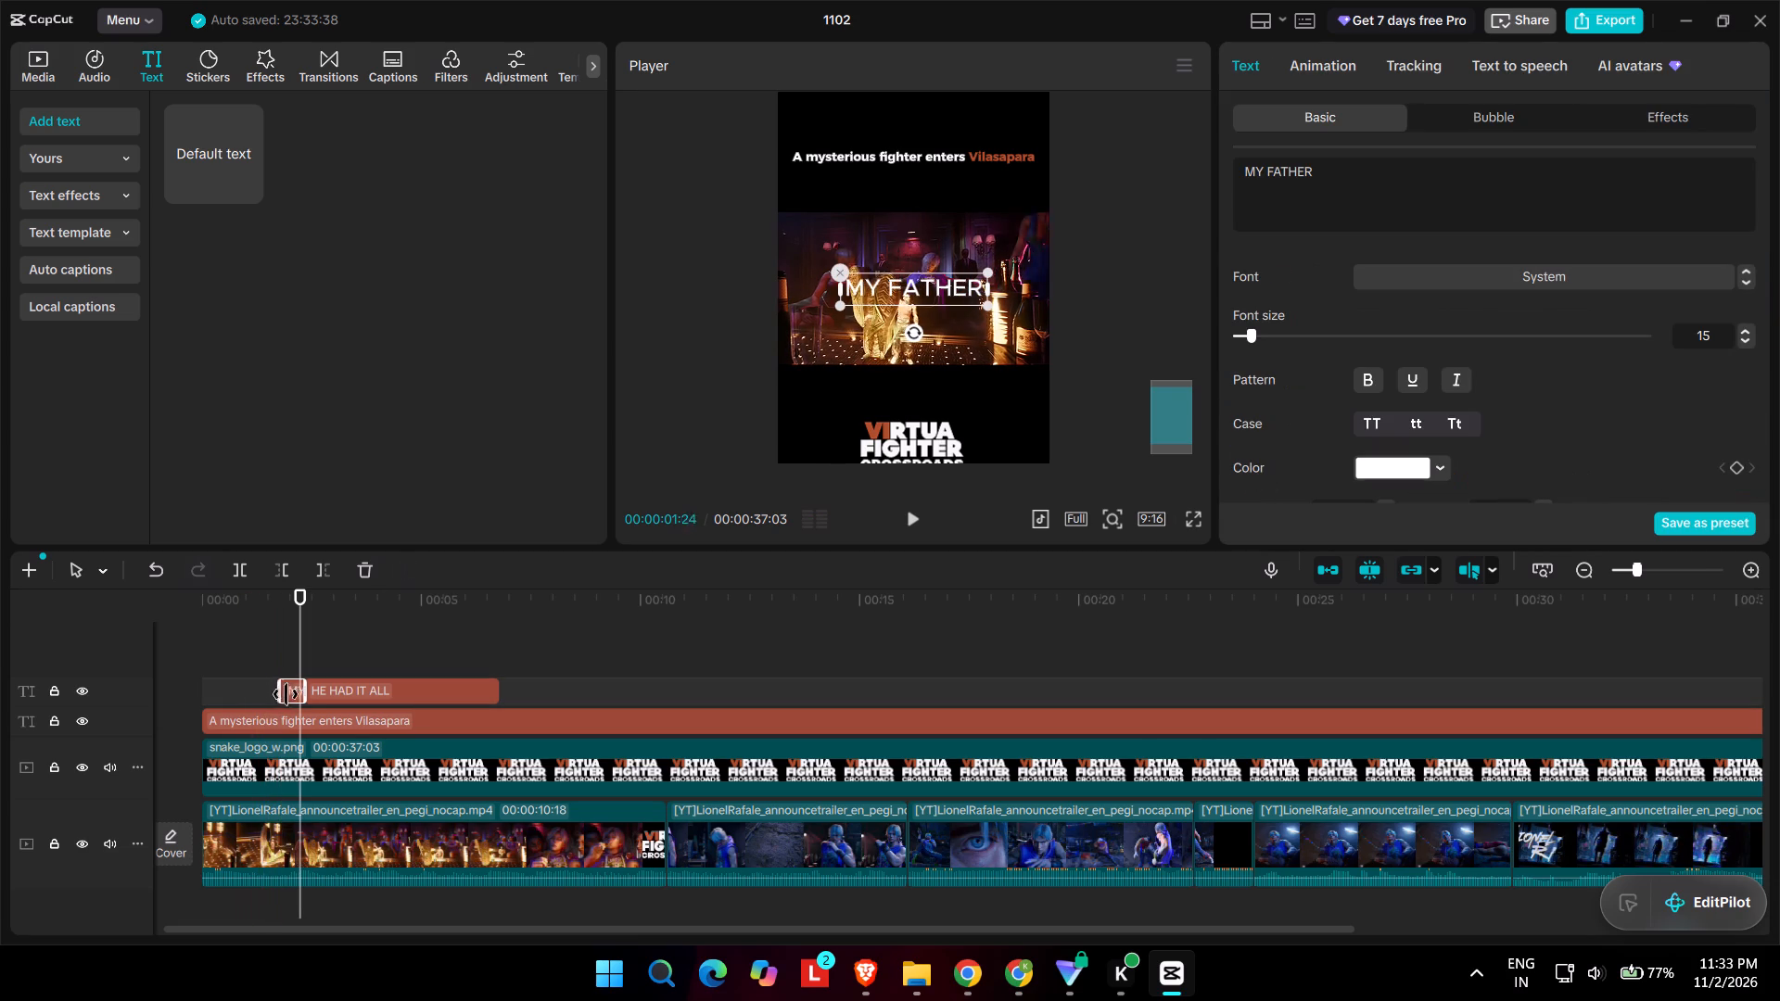
{"action": "left_click_drag", "start_coordinate": [286, 694], "coordinate": [292, 698]}
Preview the second line and trim the start of the "HE HAD IT ALL" text to about 3.2 seconds.
{"action": "left_click", "coordinate": [289, 644]}
{"action": "key", "text": "space"}
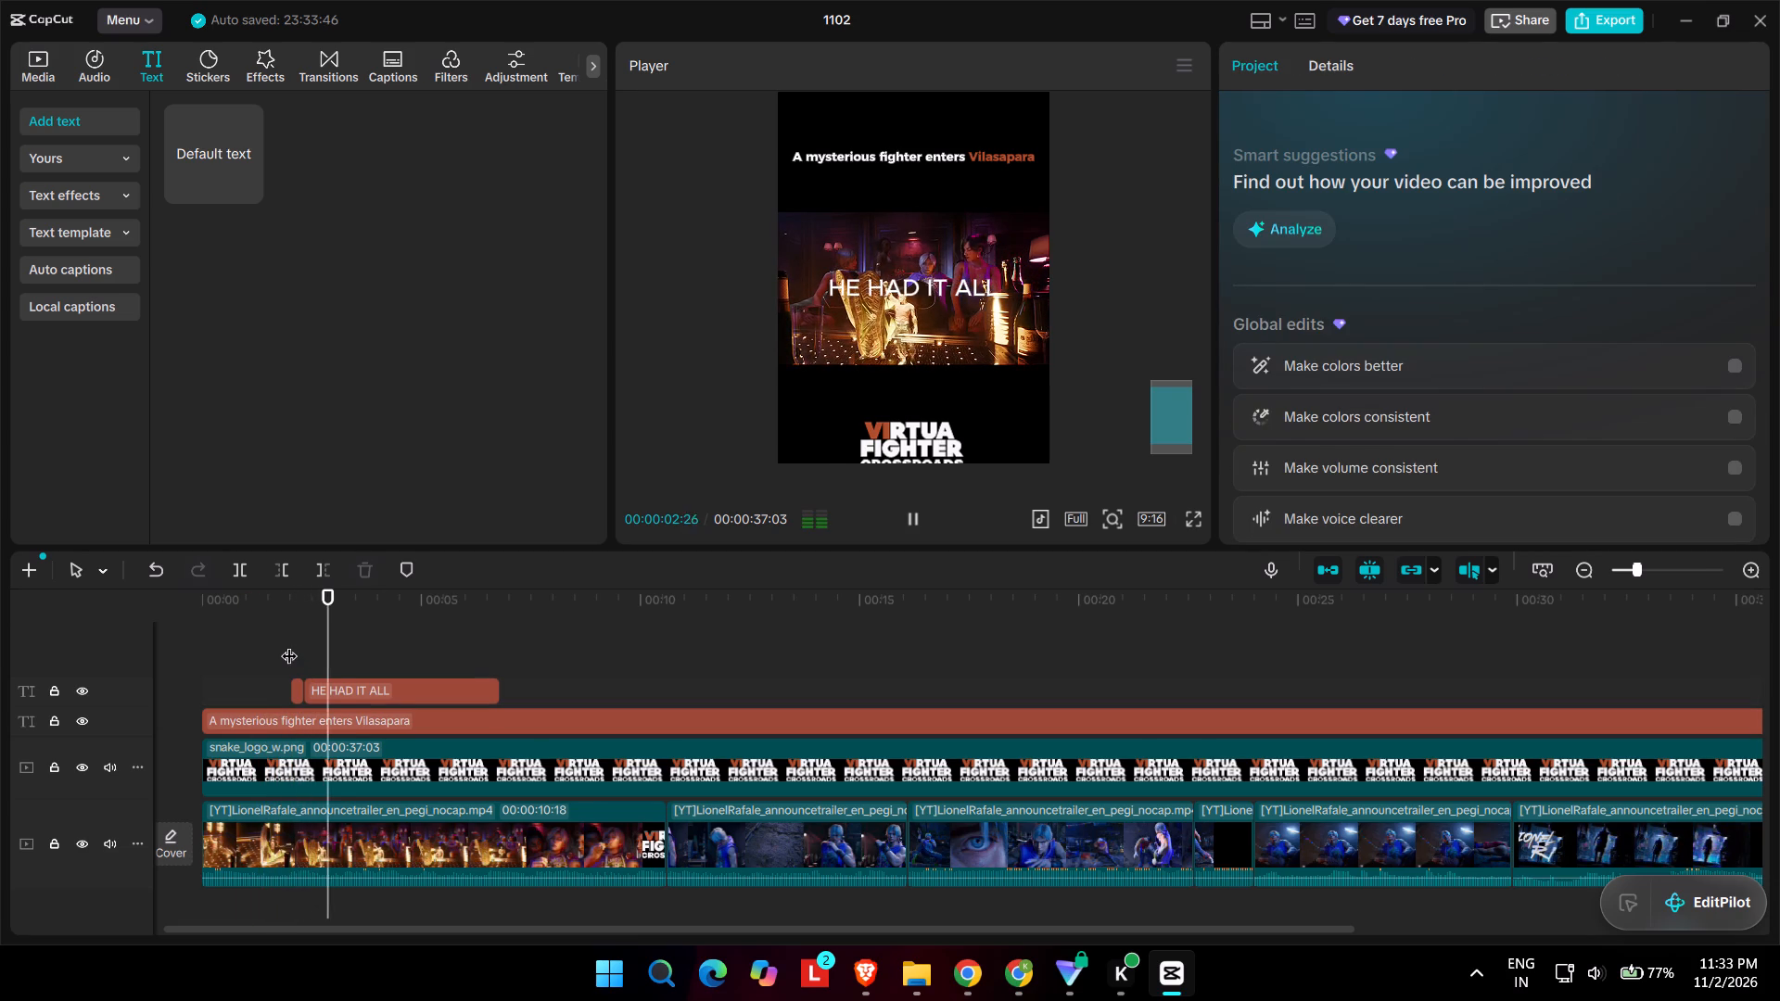
{"action": "key", "text": "space"}
{"action": "key", "text": "space"}
{"action": "key", "text": "space"}
{"action": "left_click", "coordinate": [324, 676]}
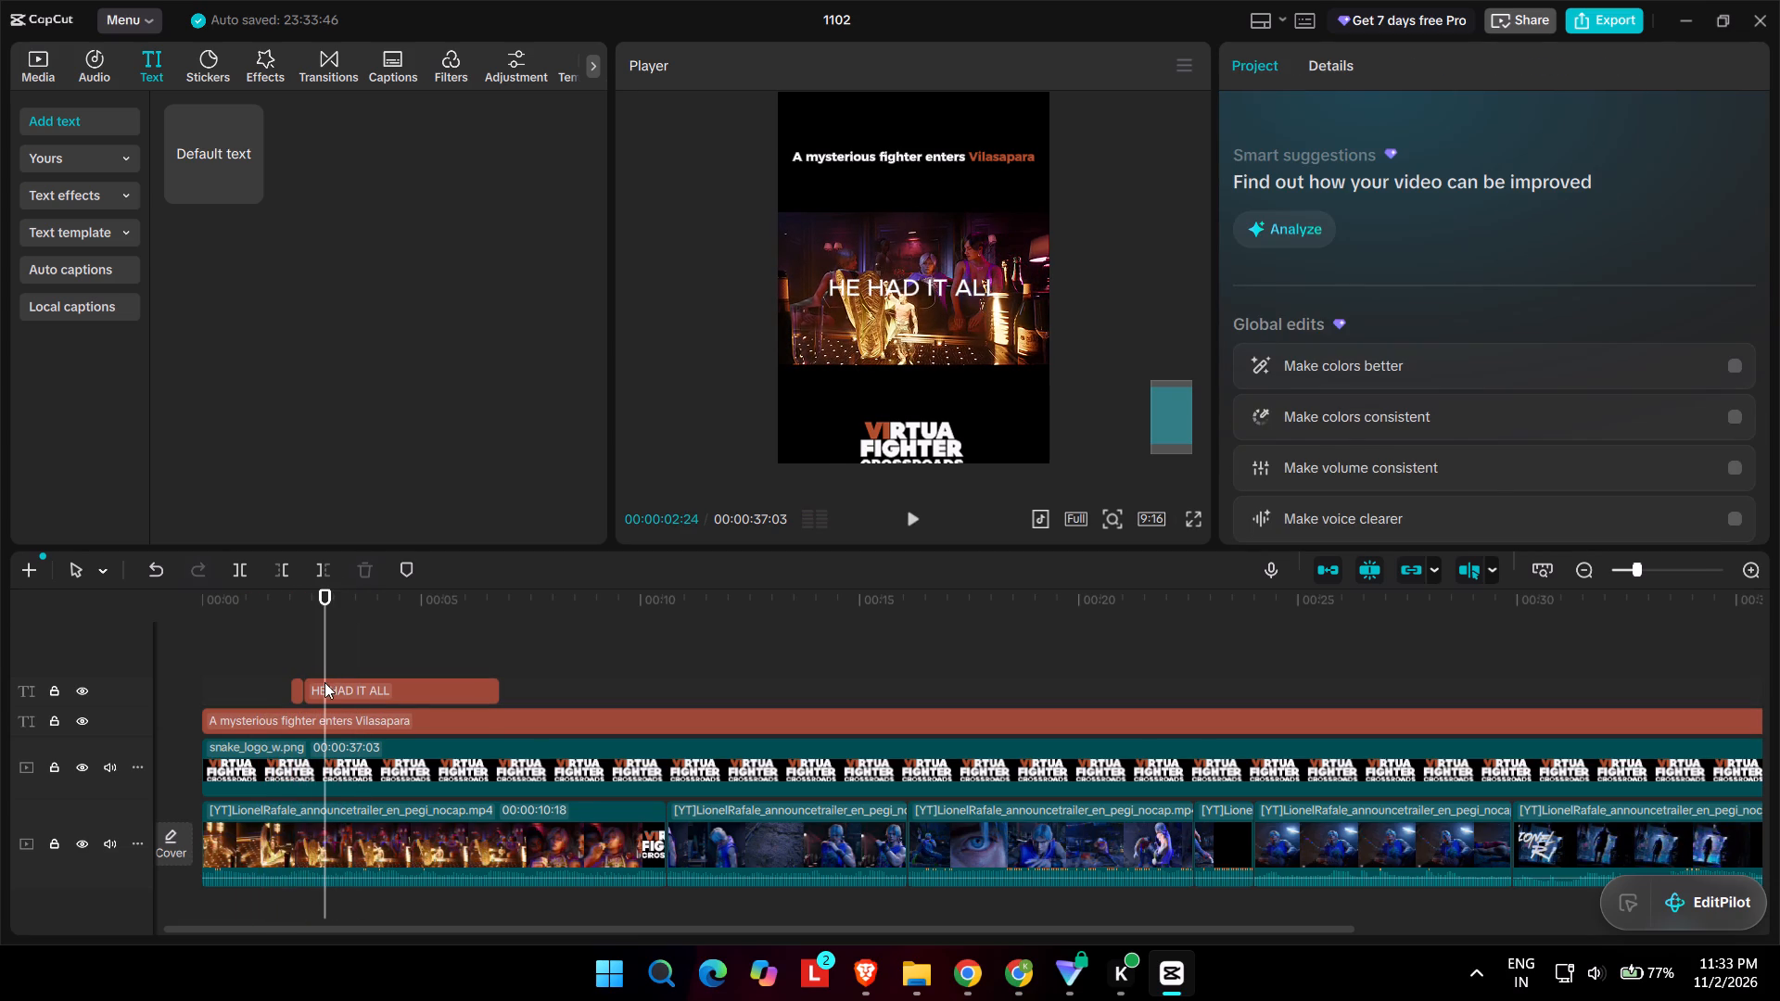
{"action": "left_click", "coordinate": [324, 682]}
{"action": "left_click_drag", "start_coordinate": [308, 691], "coordinate": [346, 691]}
Listen to the spoken line and change the second subtitle's wording to "HE WAS THE GUY WHO HAD IT ALL".
{"action": "key", "text": "space"}
{"action": "left_click", "coordinate": [326, 651]}
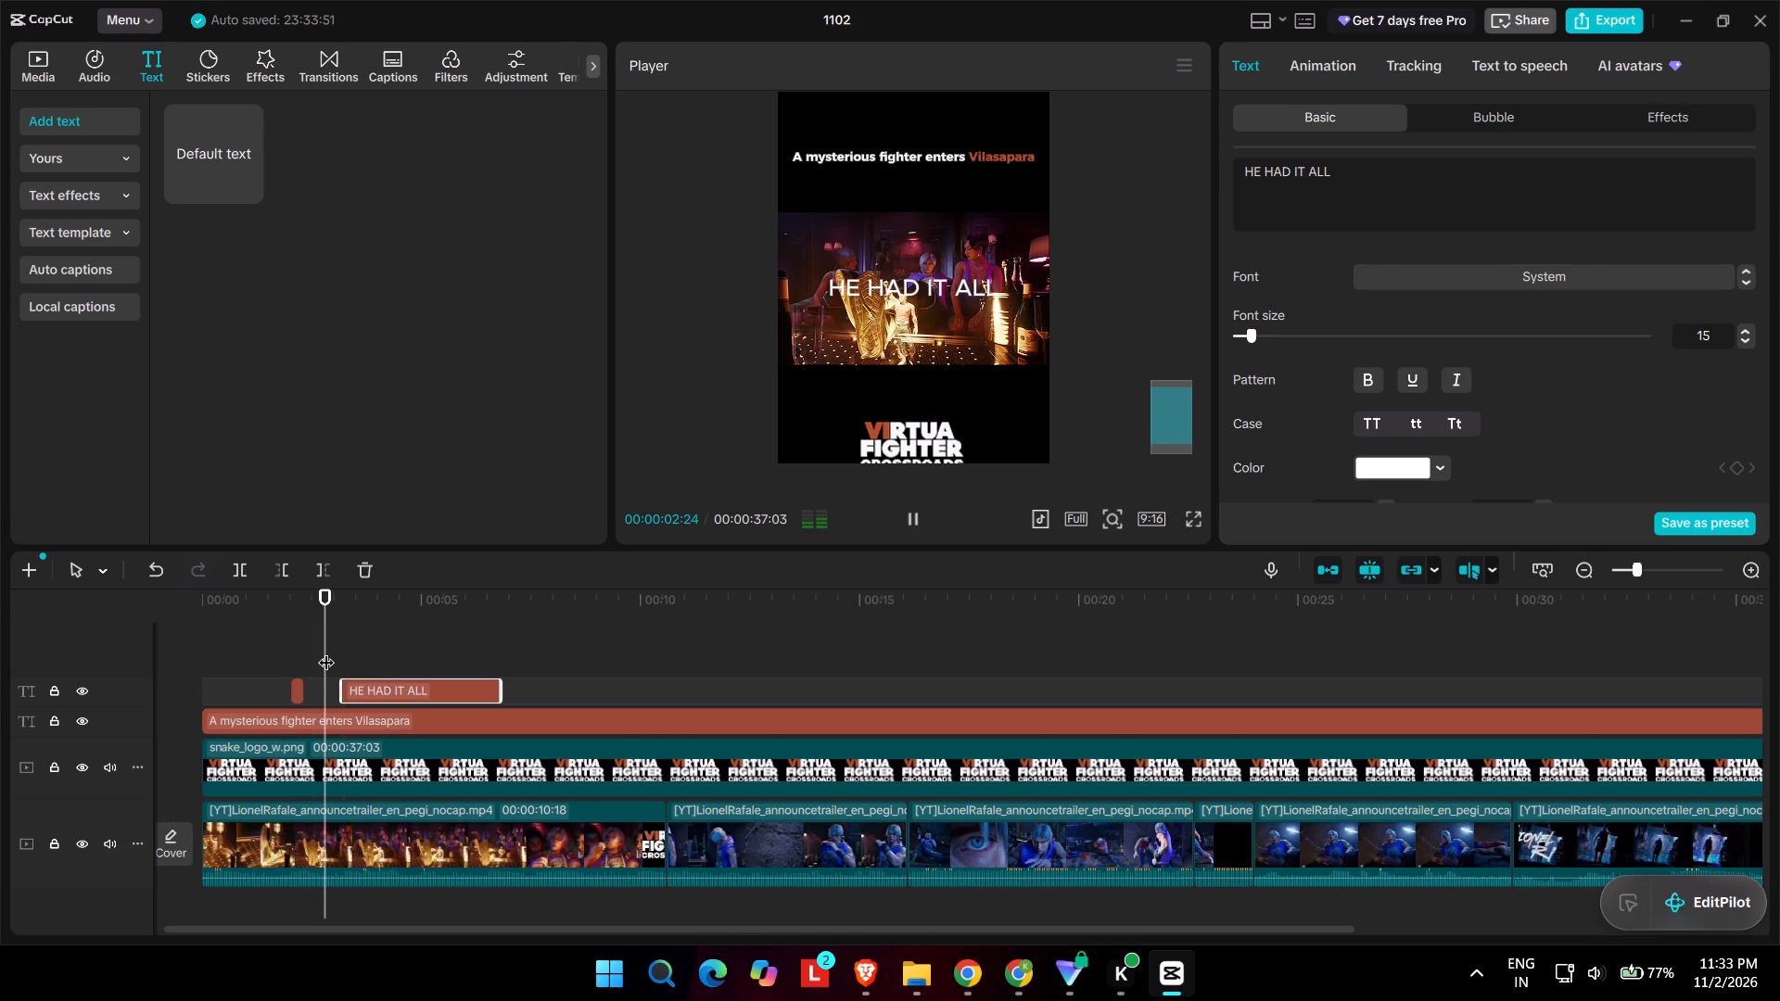
{"action": "key", "text": "space"}
{"action": "key", "text": "space"}
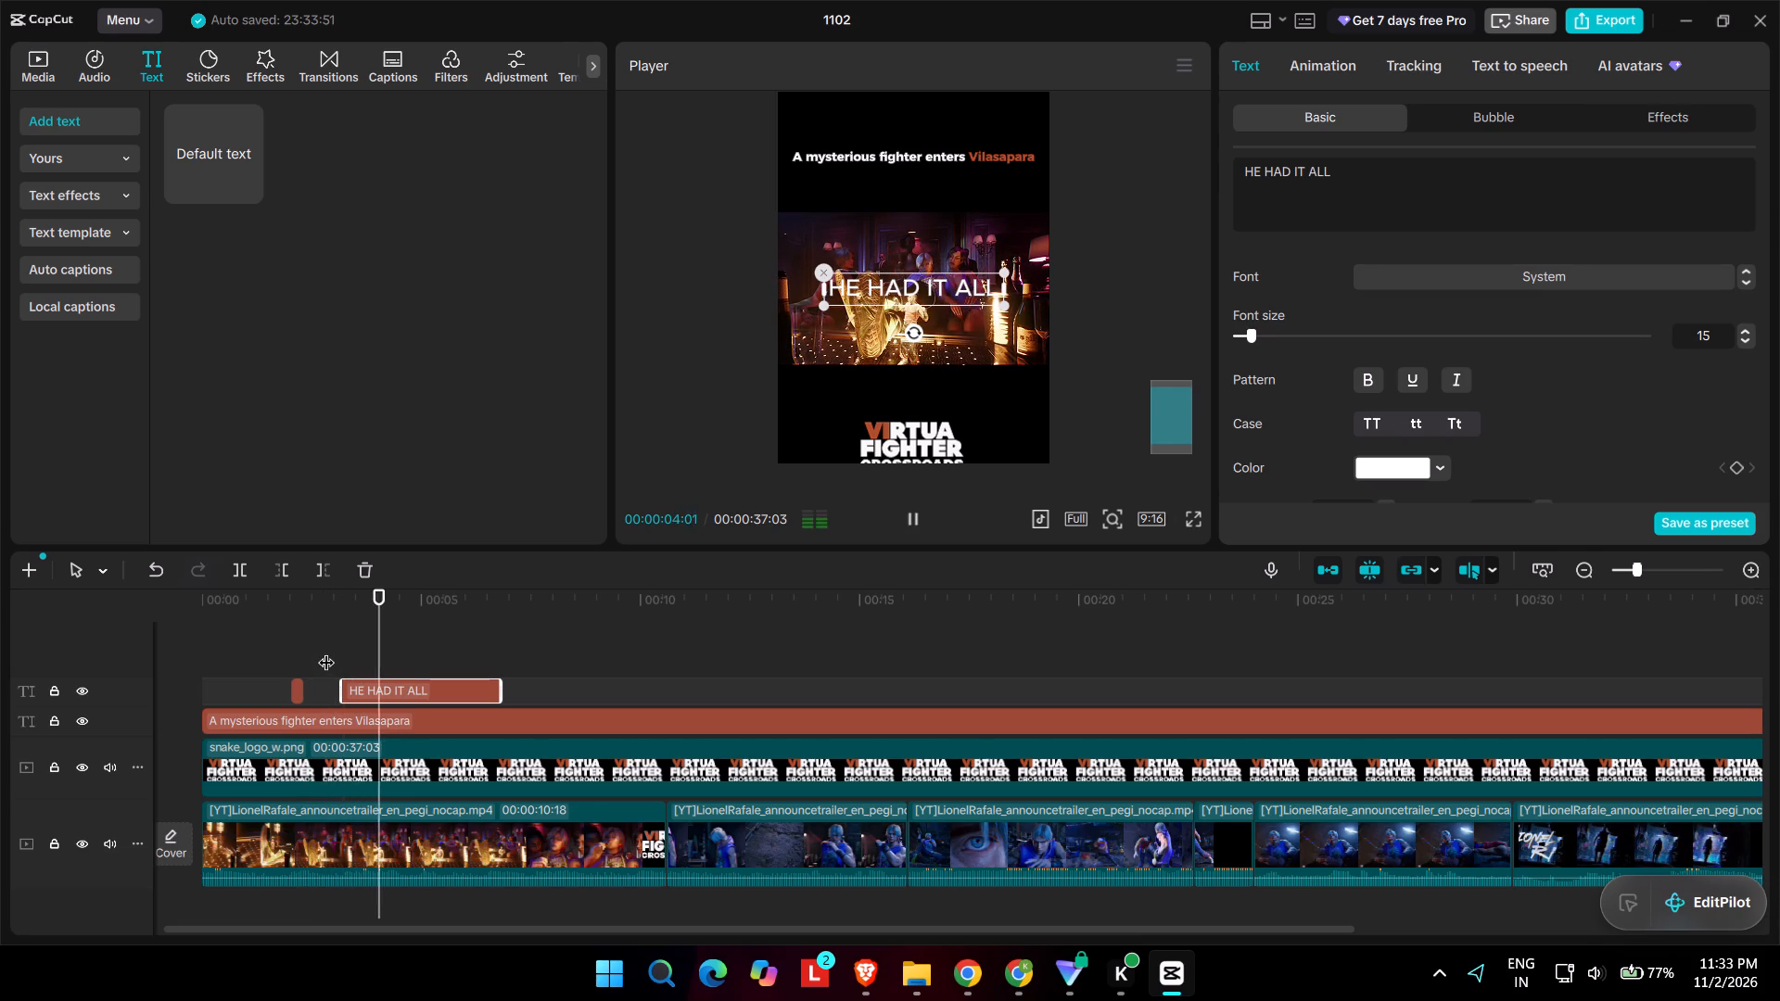
{"action": "key", "text": "space"}
{"action": "left_click", "coordinate": [359, 679]}
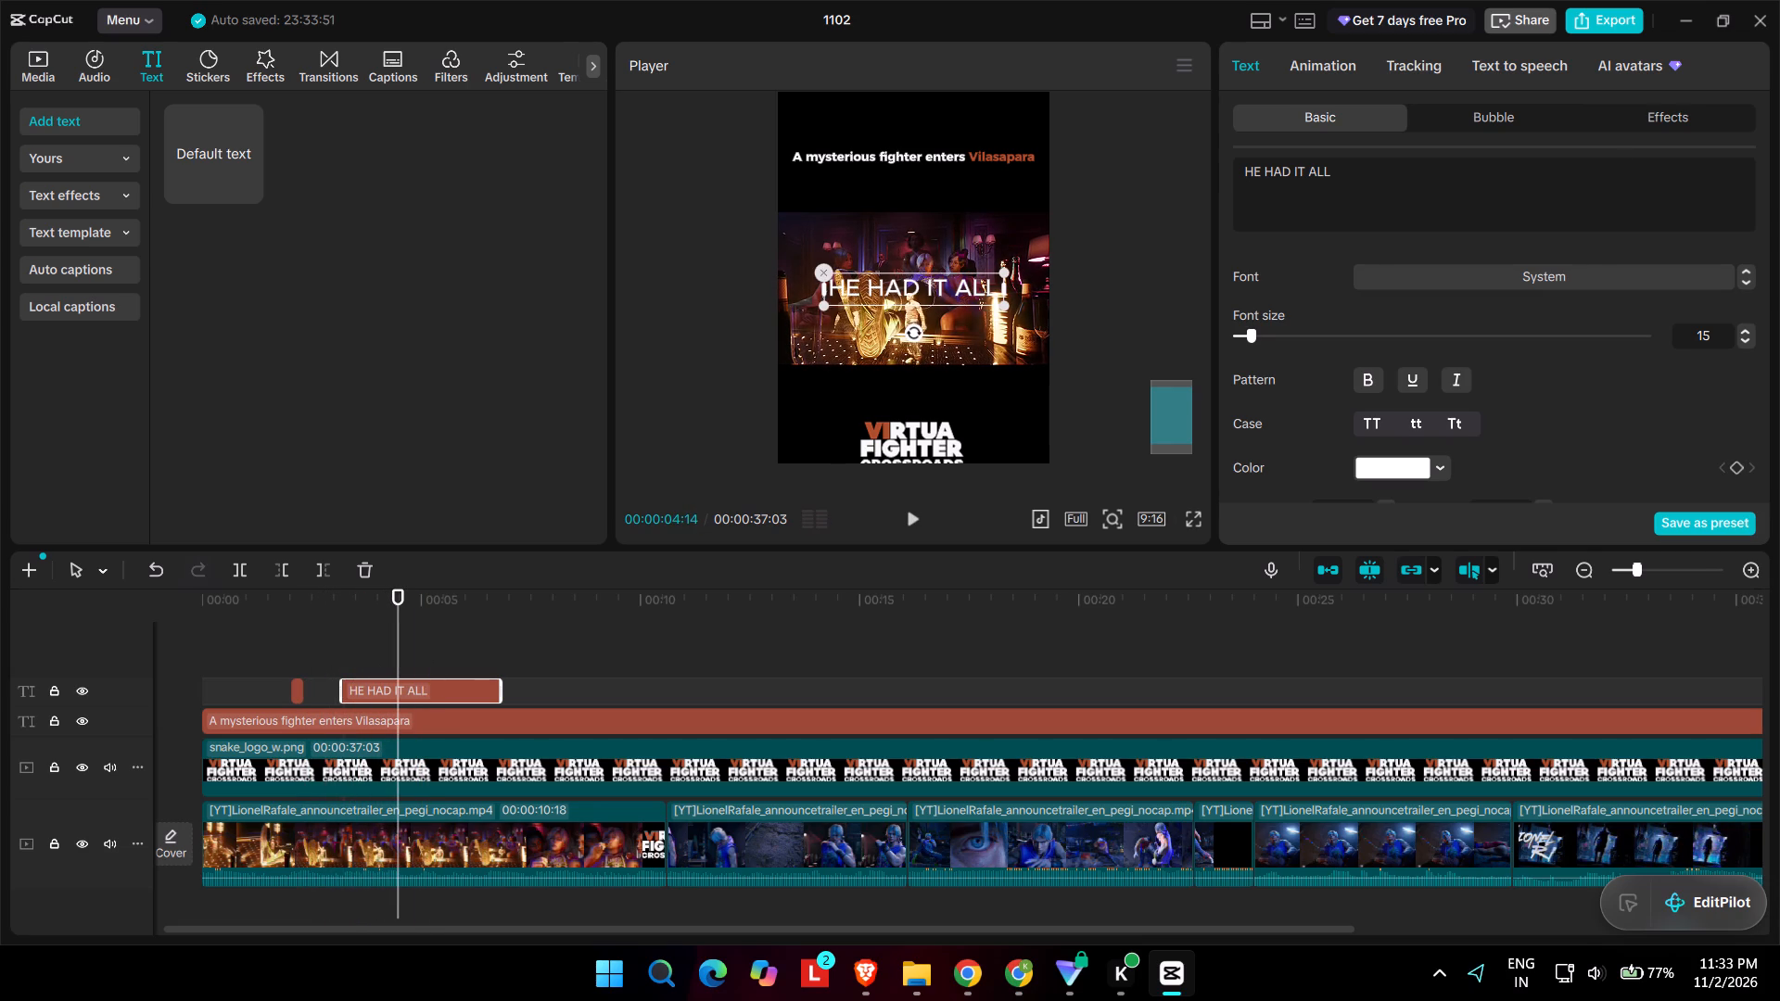
{"action": "left_click", "coordinate": [1265, 170]}
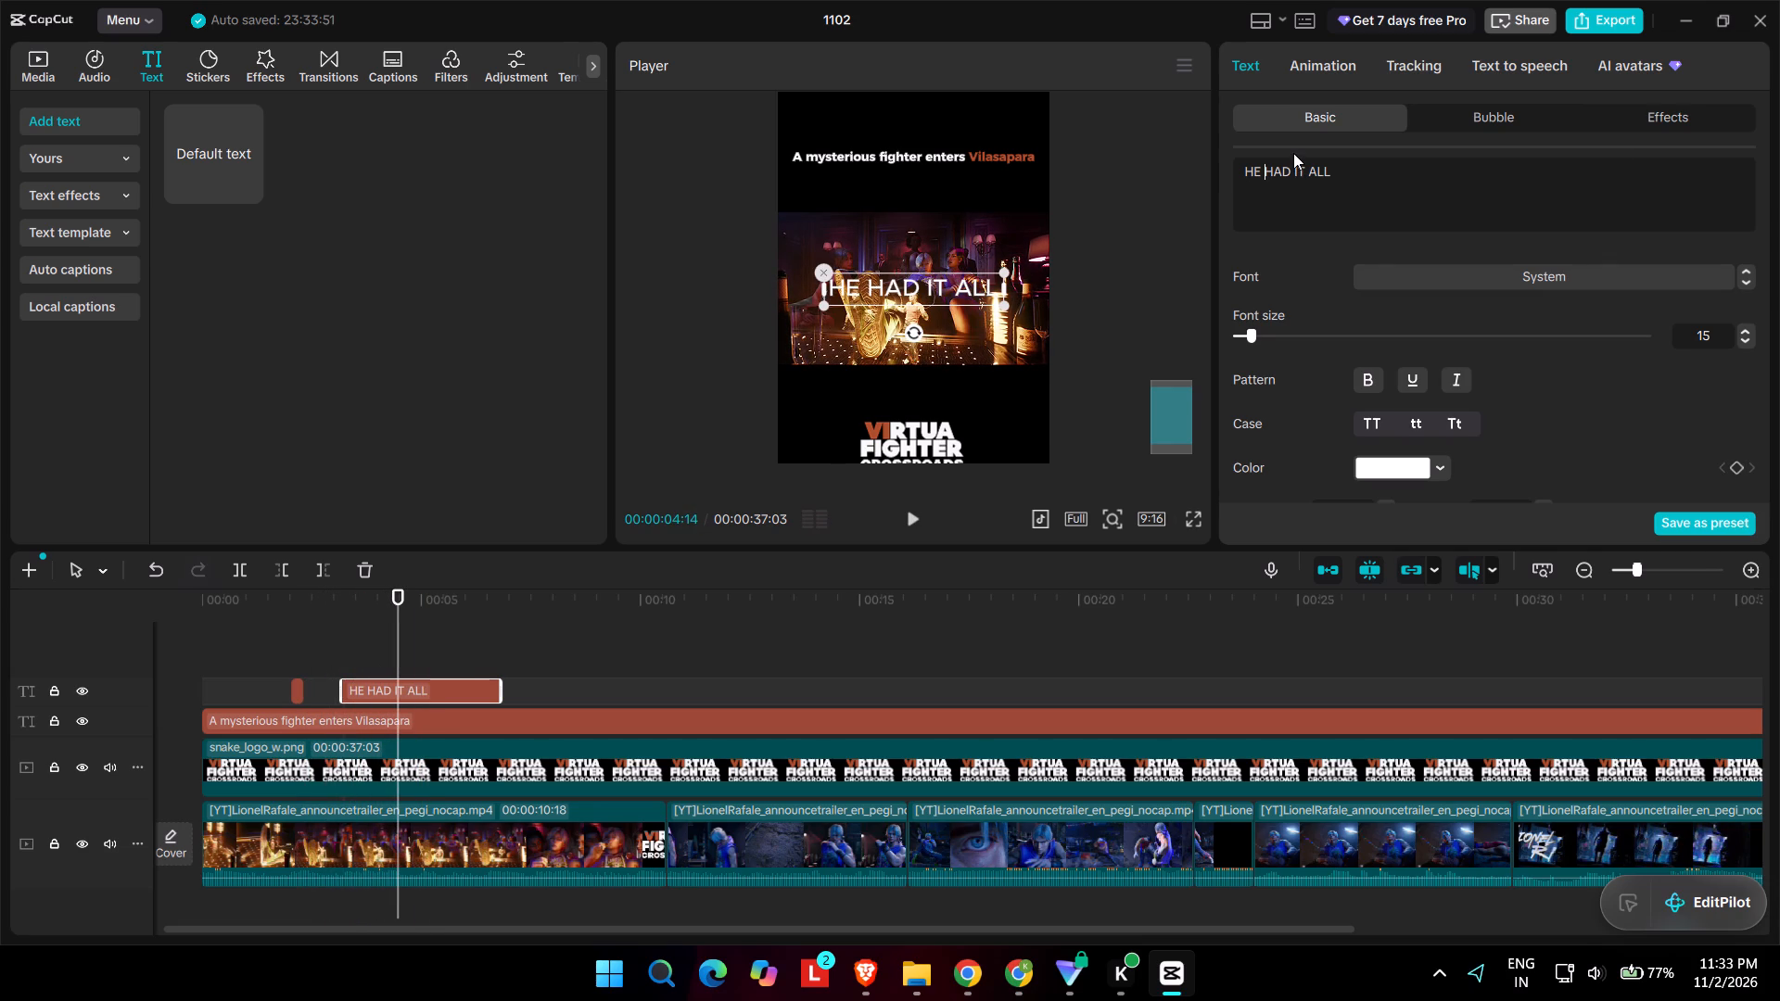
{"action": "type", "text": "WAS THE GUY"}
{"action": "key", "text": "space"}
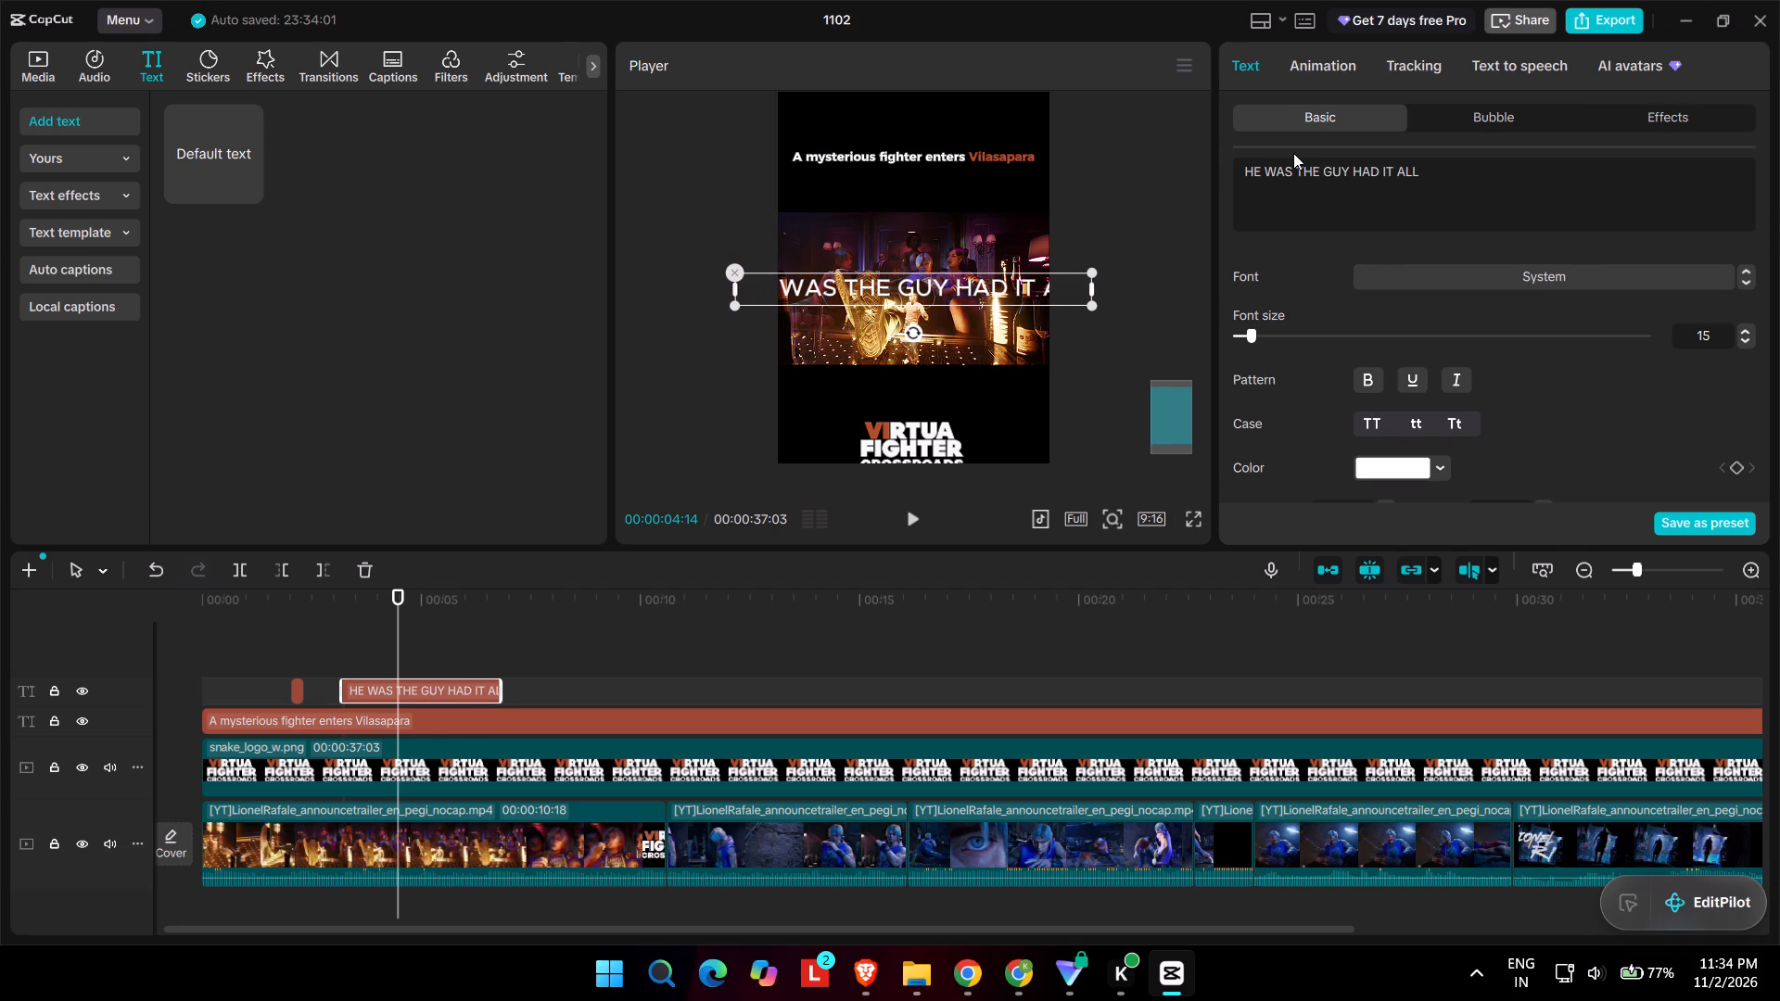
{"action": "type", "text": "WHO"}
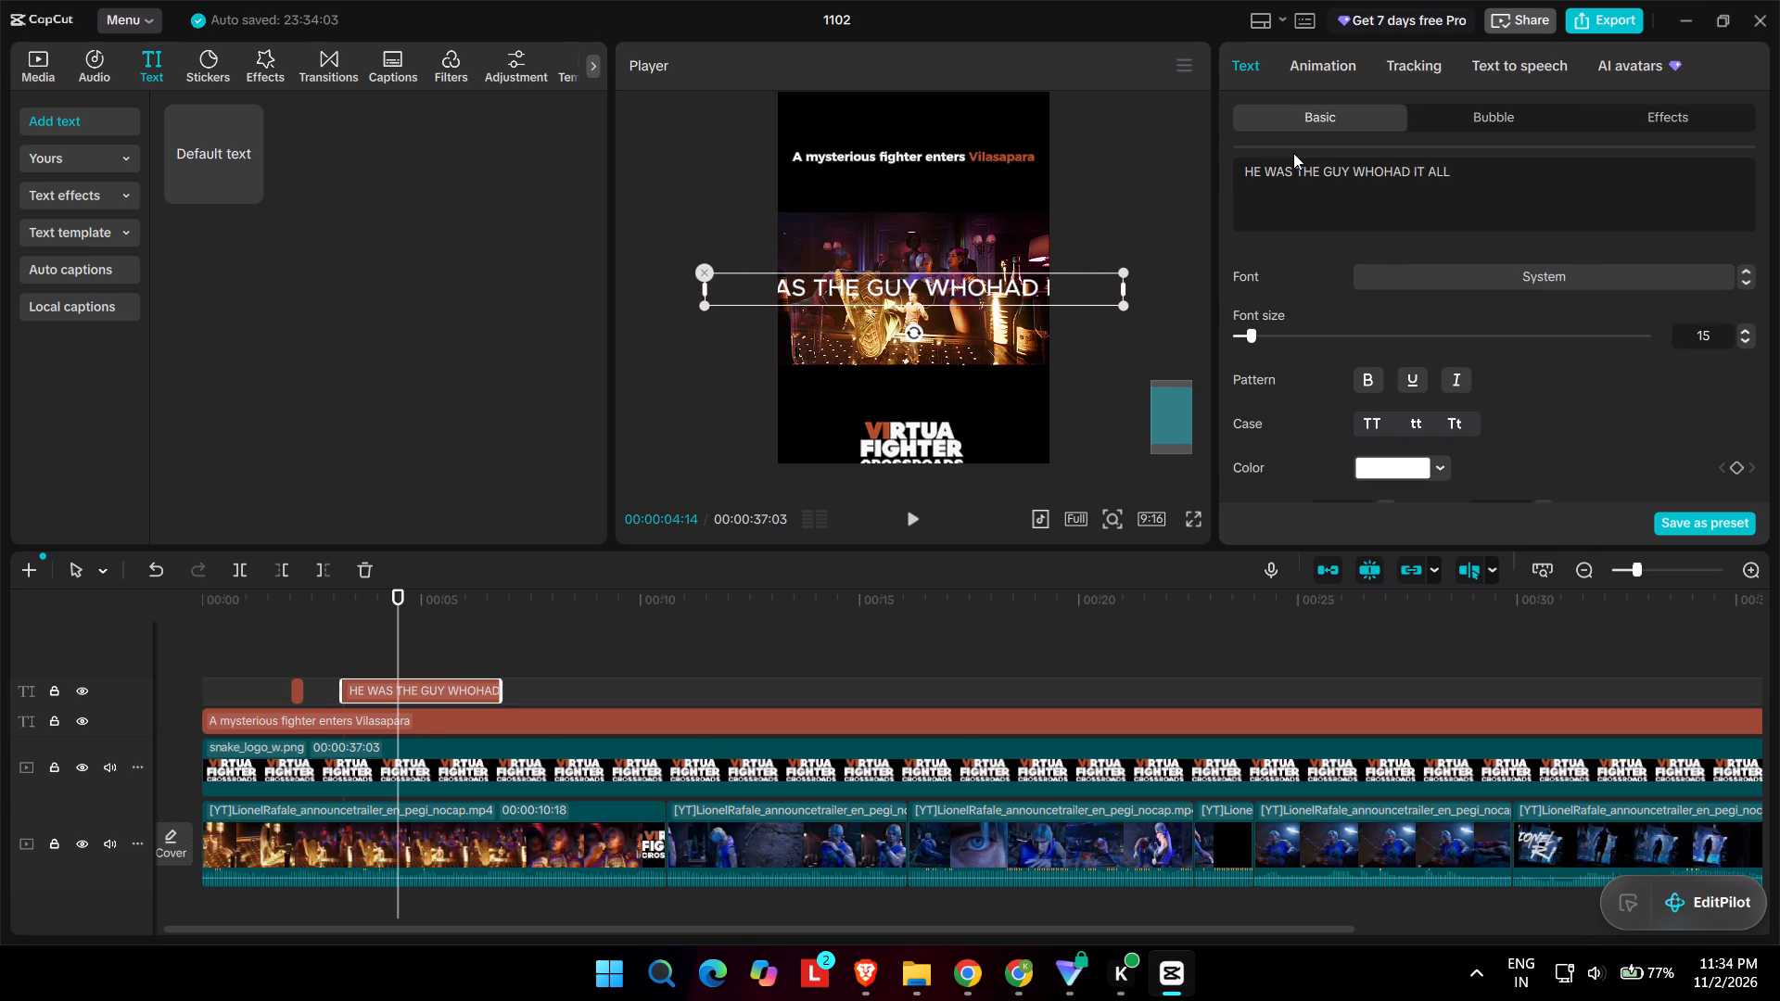
{"action": "key", "text": "space"}
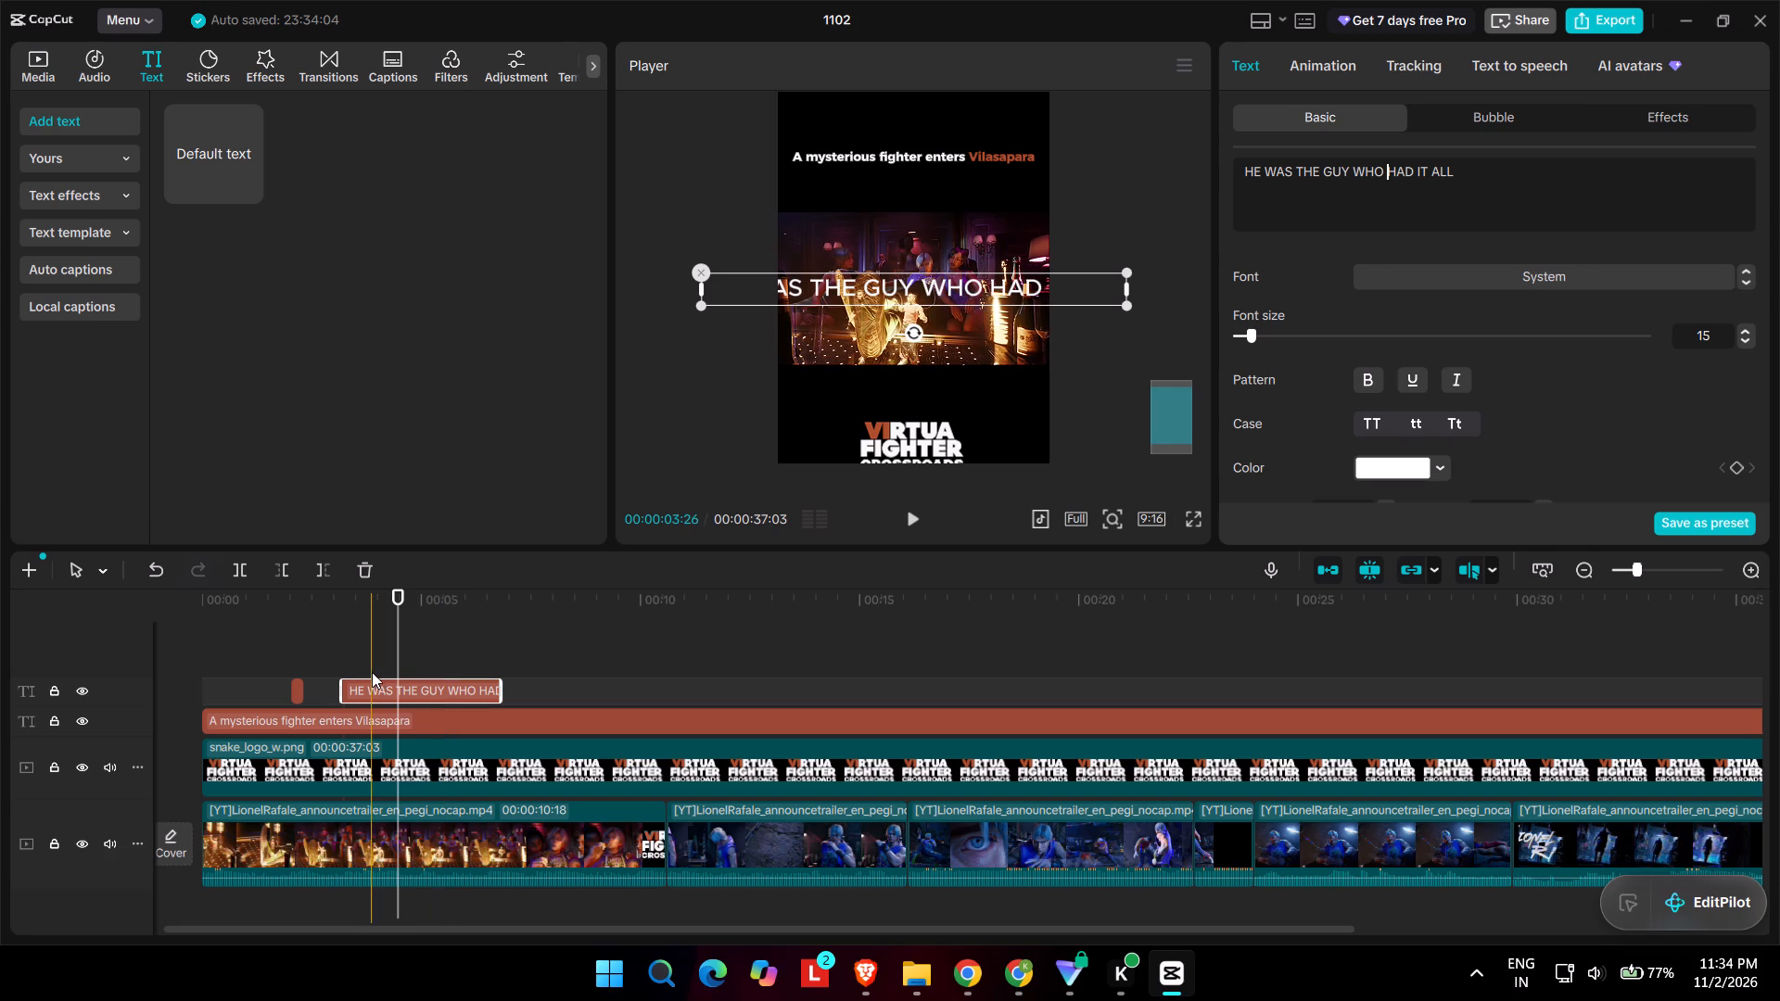
Preview the second subtitle and trim its end to where the line finishes, at 00:00:04:17.
{"action": "left_click", "coordinate": [327, 636]}
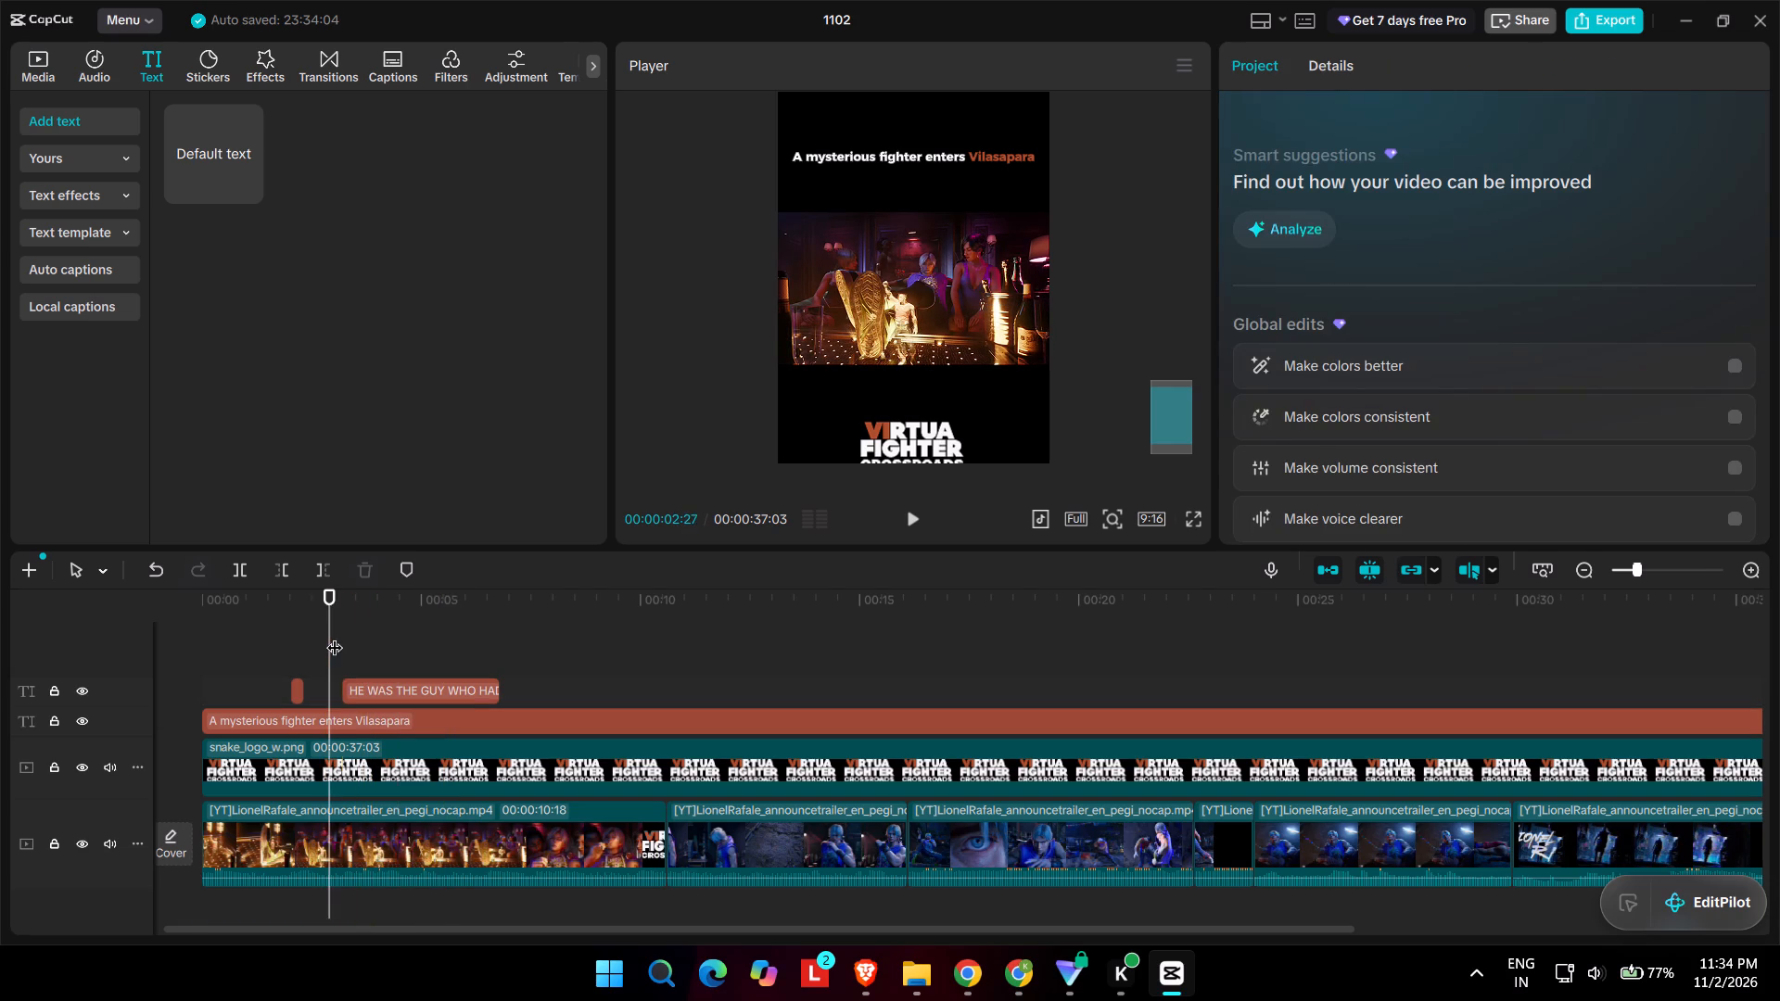
{"action": "left_click", "coordinate": [336, 636]}
{"action": "key", "text": "space"}
{"action": "key", "text": "space"}
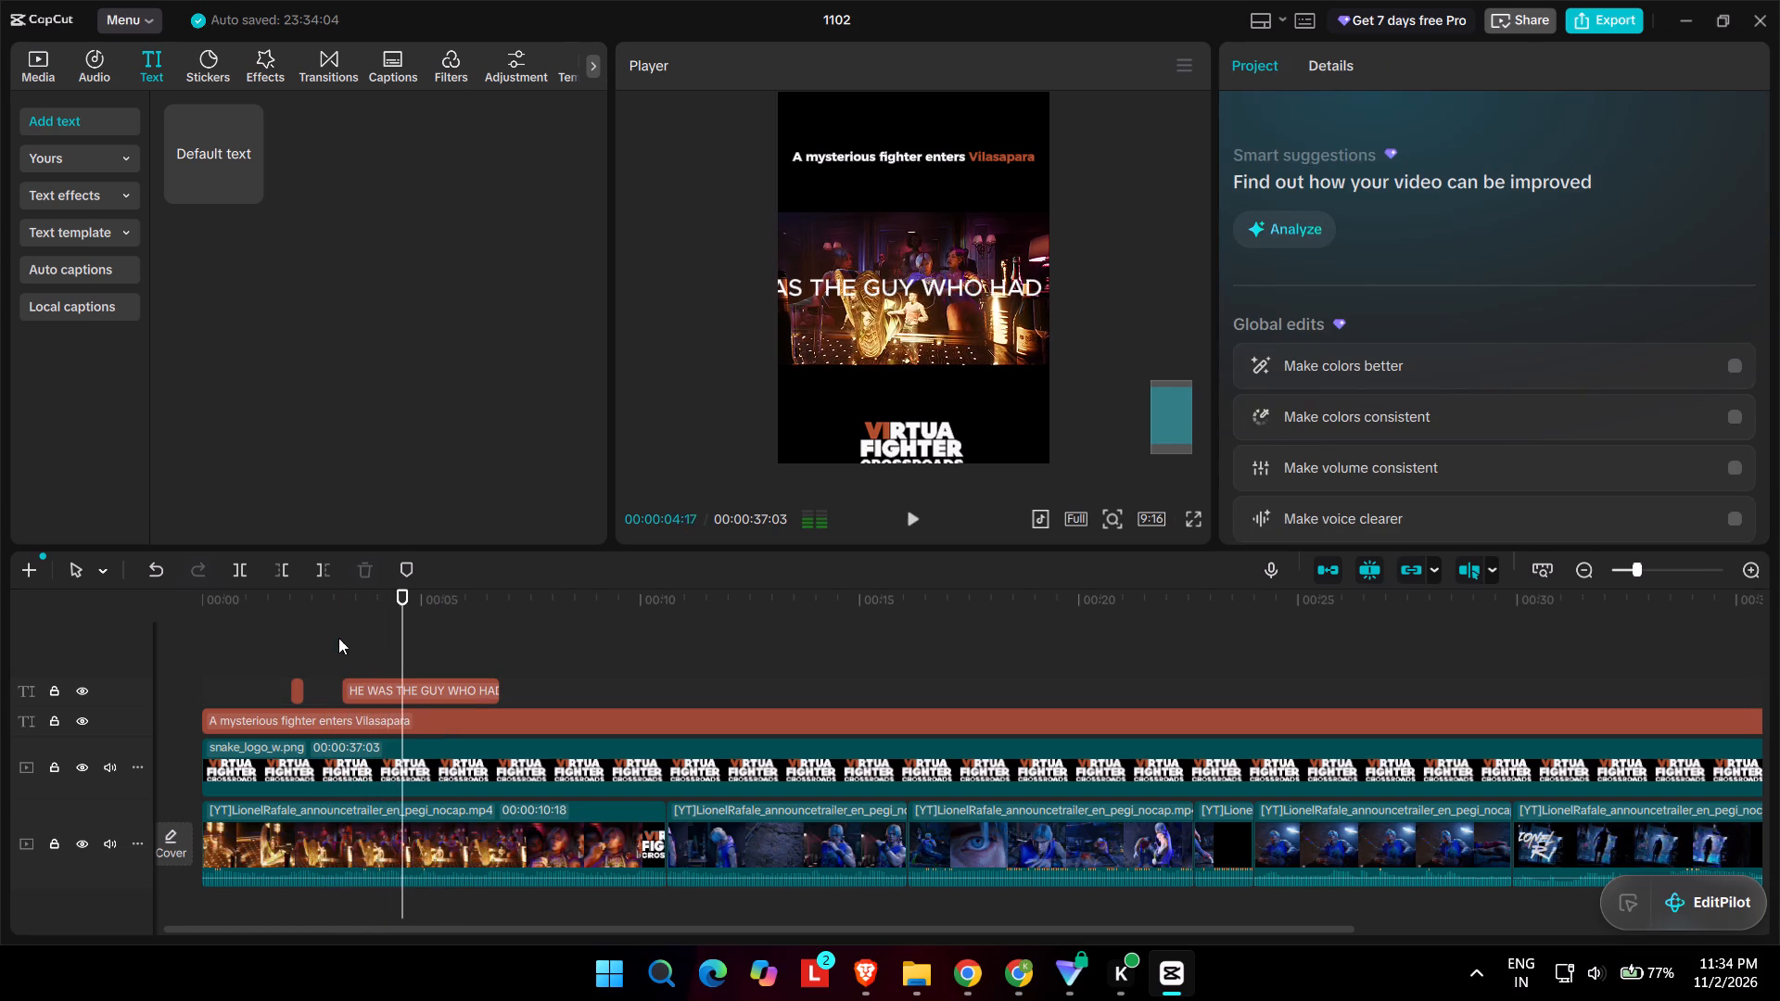
{"action": "left_click", "coordinate": [400, 686]}
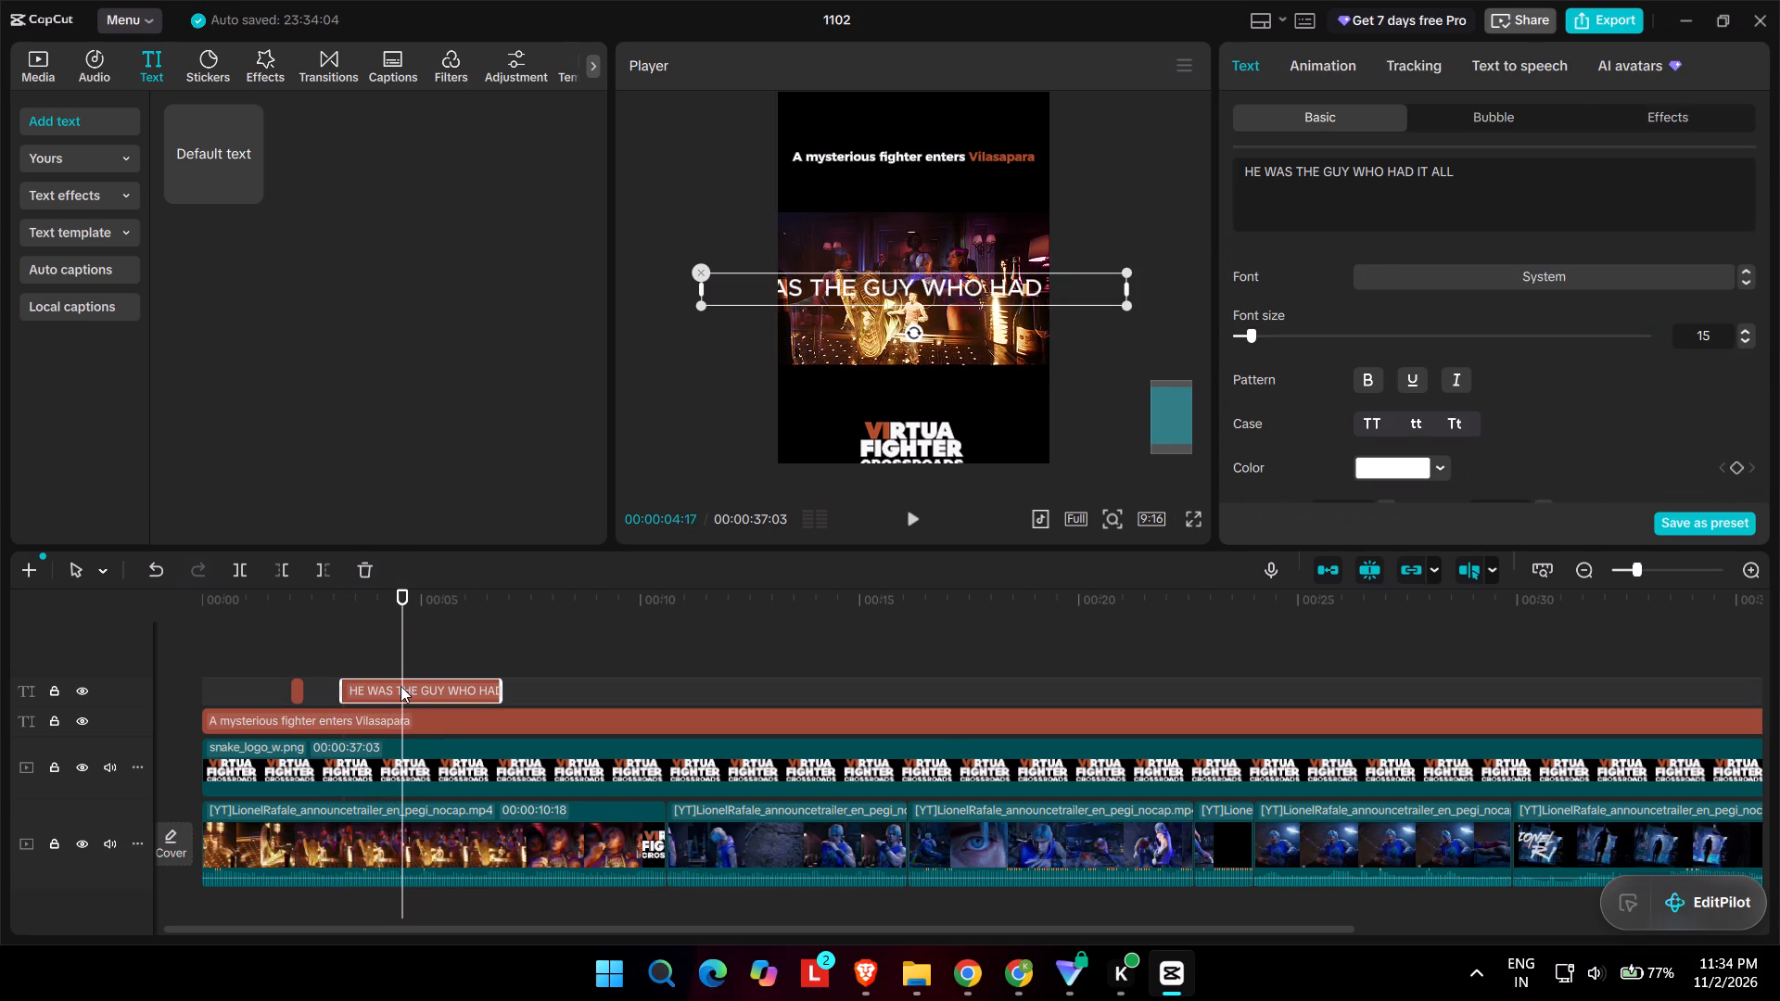
{"action": "left_click_drag", "start_coordinate": [497, 688], "coordinate": [411, 683]}
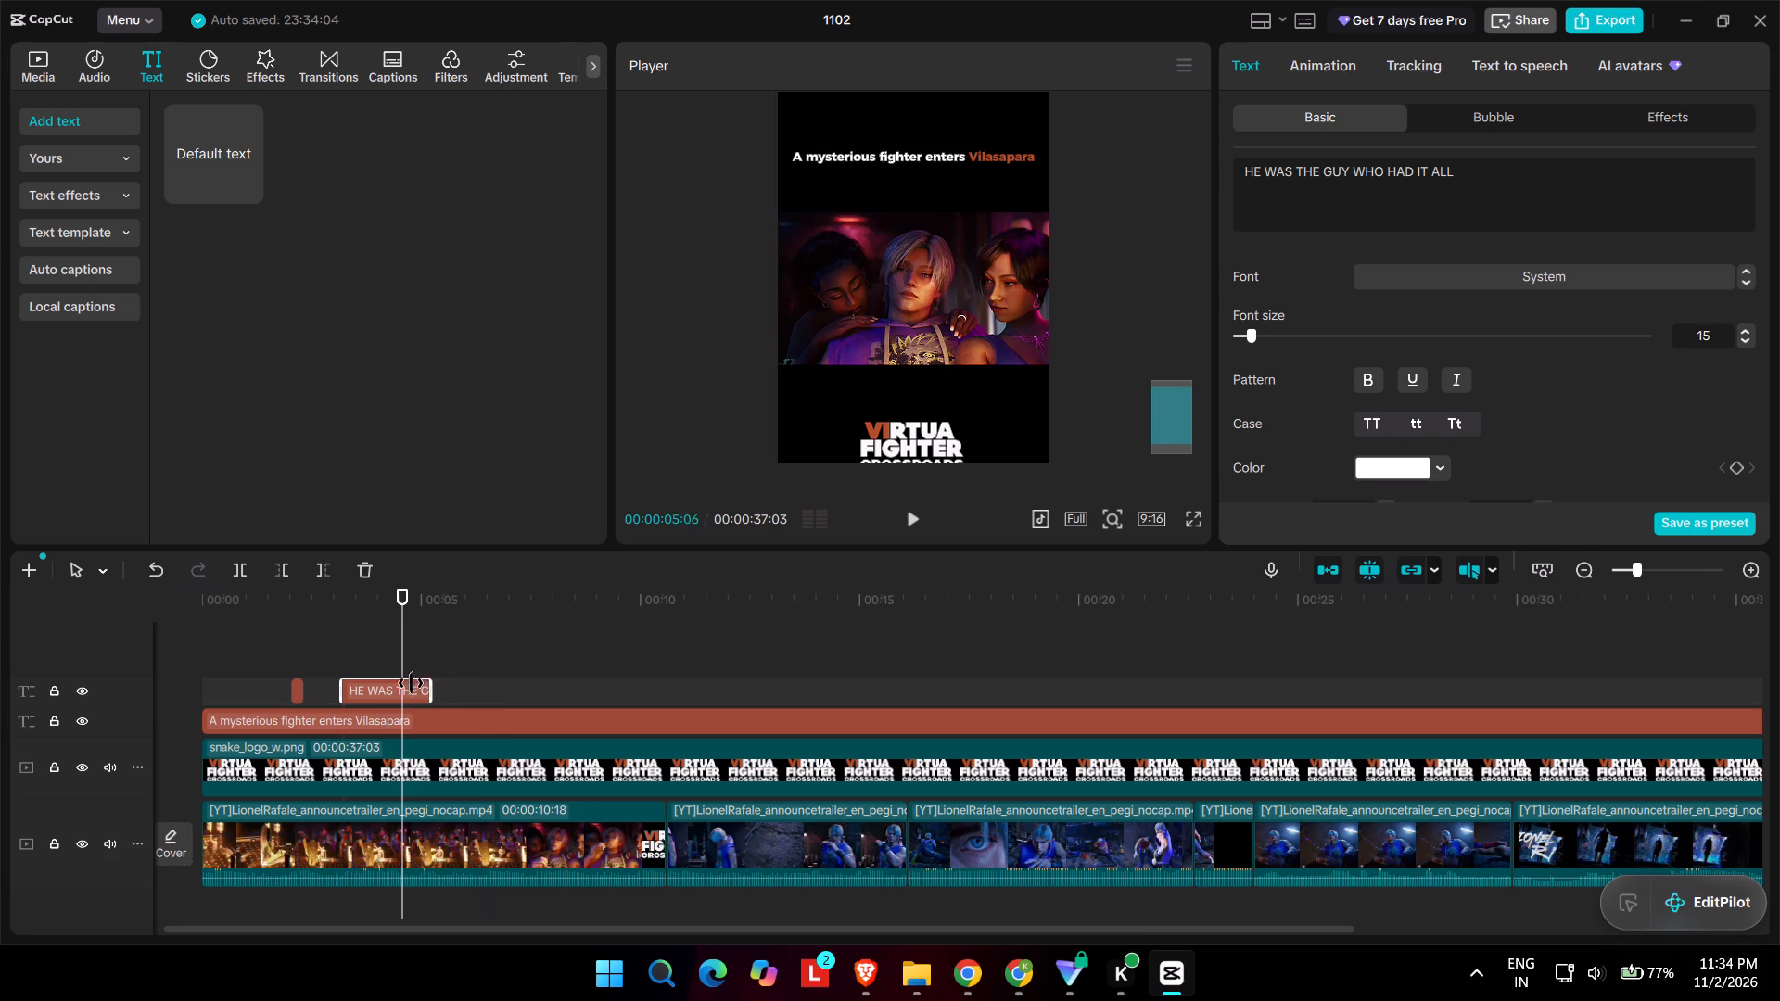
{"action": "left_click_drag", "start_coordinate": [411, 683], "coordinate": [395, 689]}
Split the "HE WAS THE GUY WHO HAD IT ALL" text into four pieces, at about 00:00:03:15, 00:00:03:24 and 00:00:04:05.
{"action": "scroll", "coordinate": [374, 680], "scroll_direction": "up", "scroll_amount": 11, "text": "ctrl"}
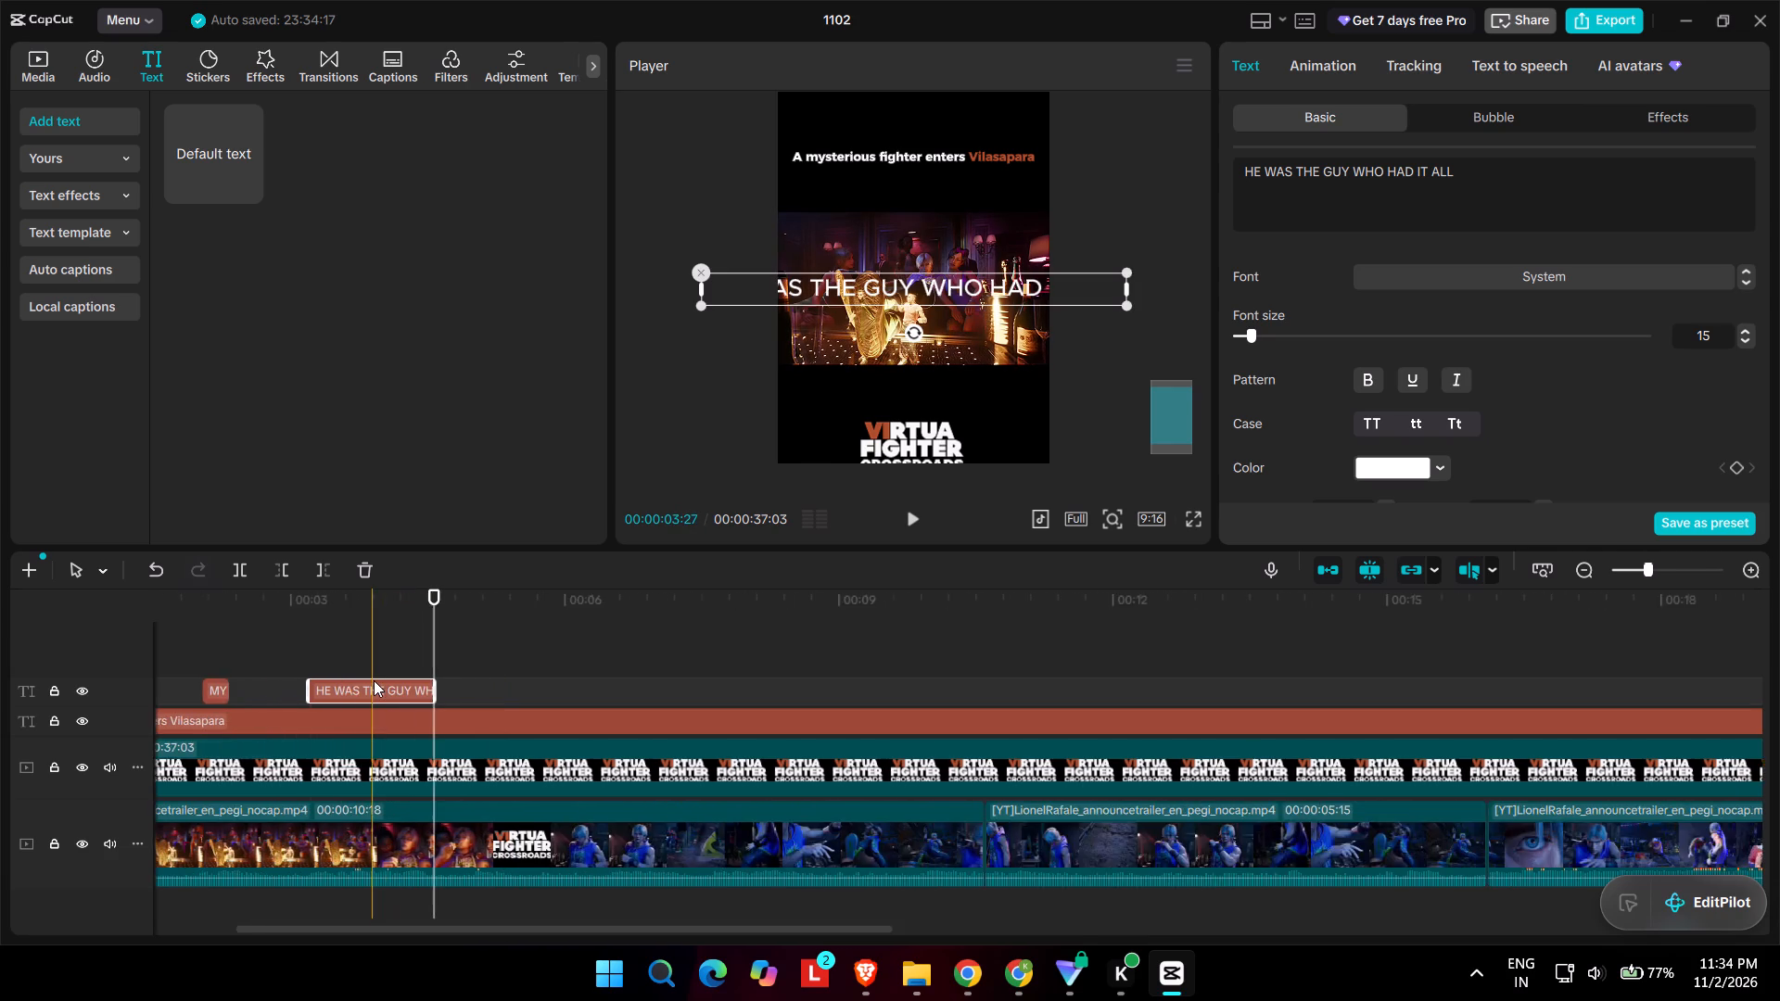
{"action": "scroll", "coordinate": [374, 680], "scroll_direction": "up", "scroll_amount": 8, "text": "ctrl"}
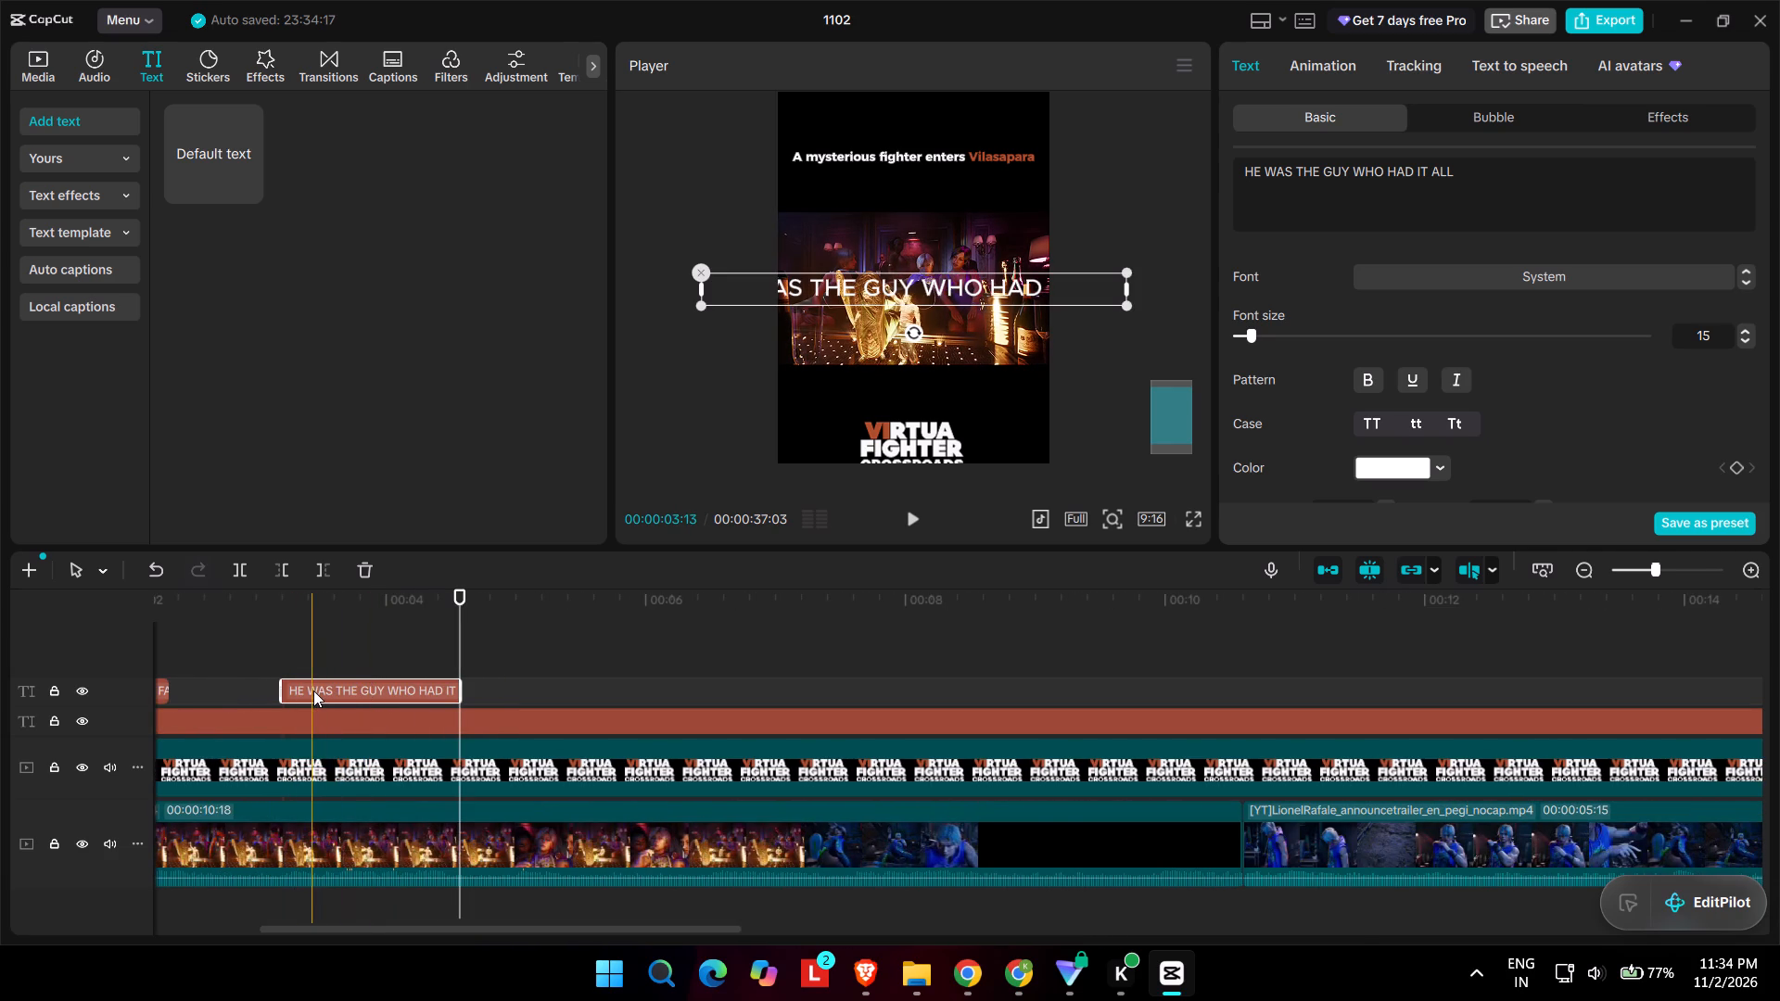
{"action": "key", "text": "ctrl+v"}
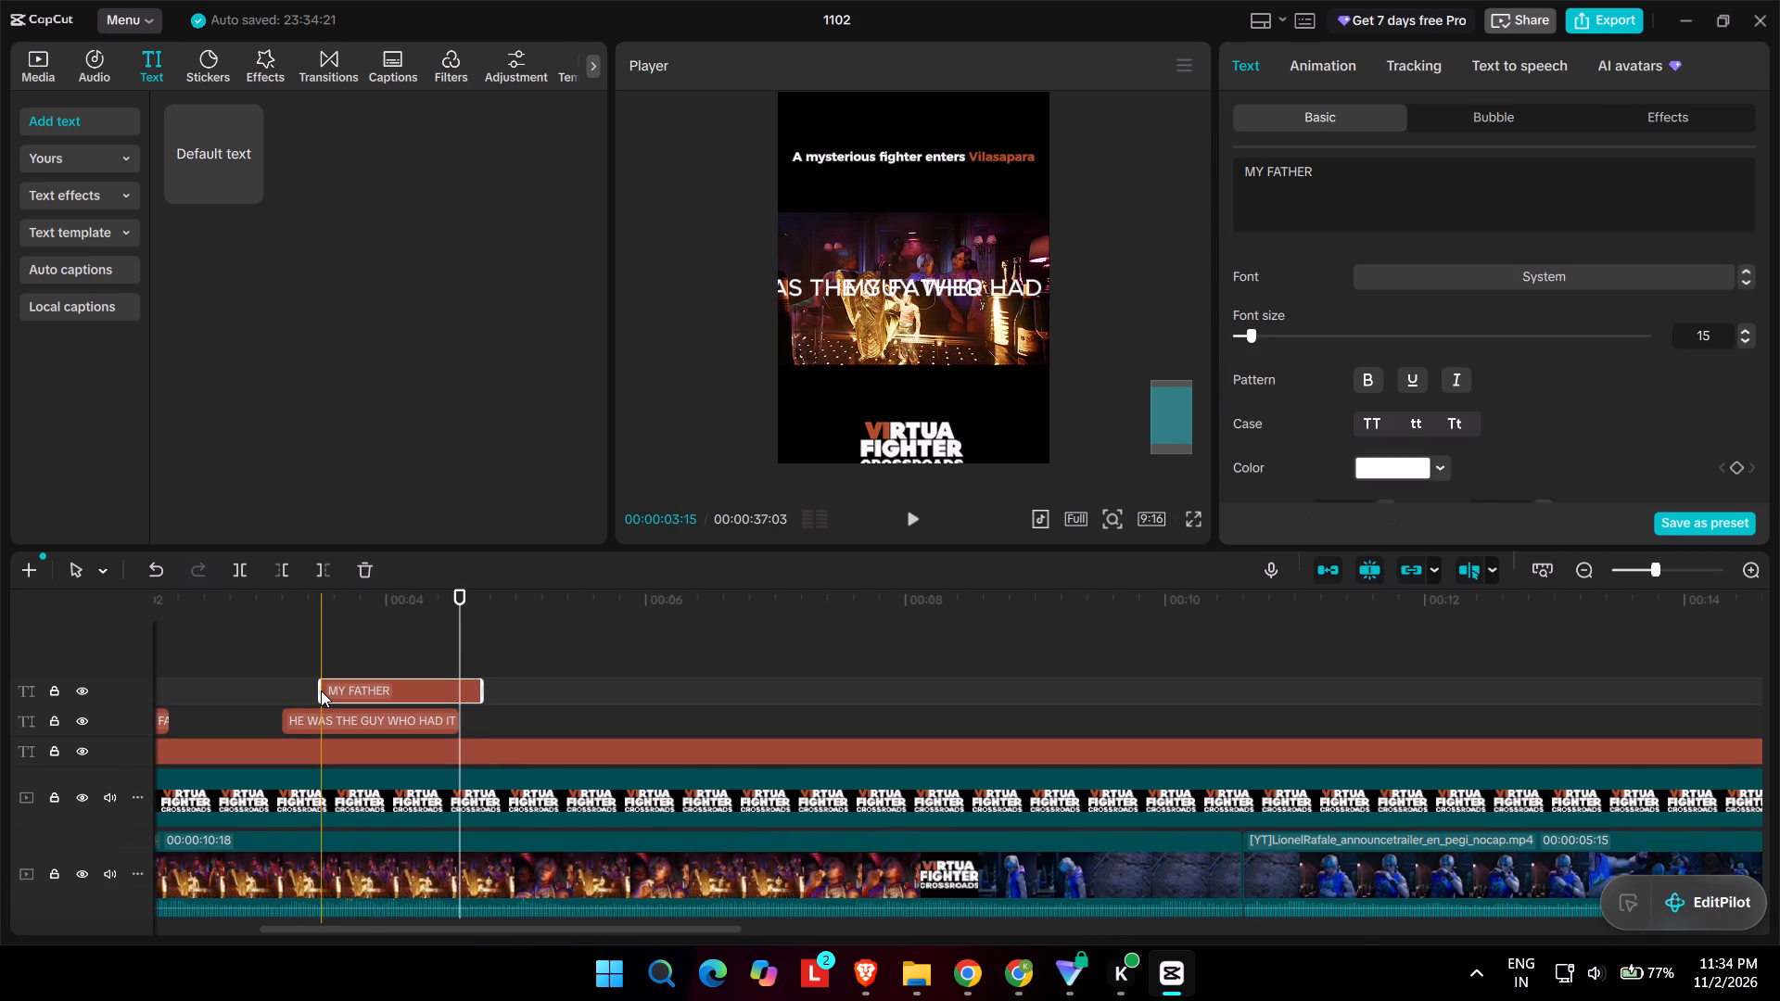
{"action": "key", "text": "ctrl+z"}
{"action": "left_click", "coordinate": [321, 683], "text": "ctrl"}
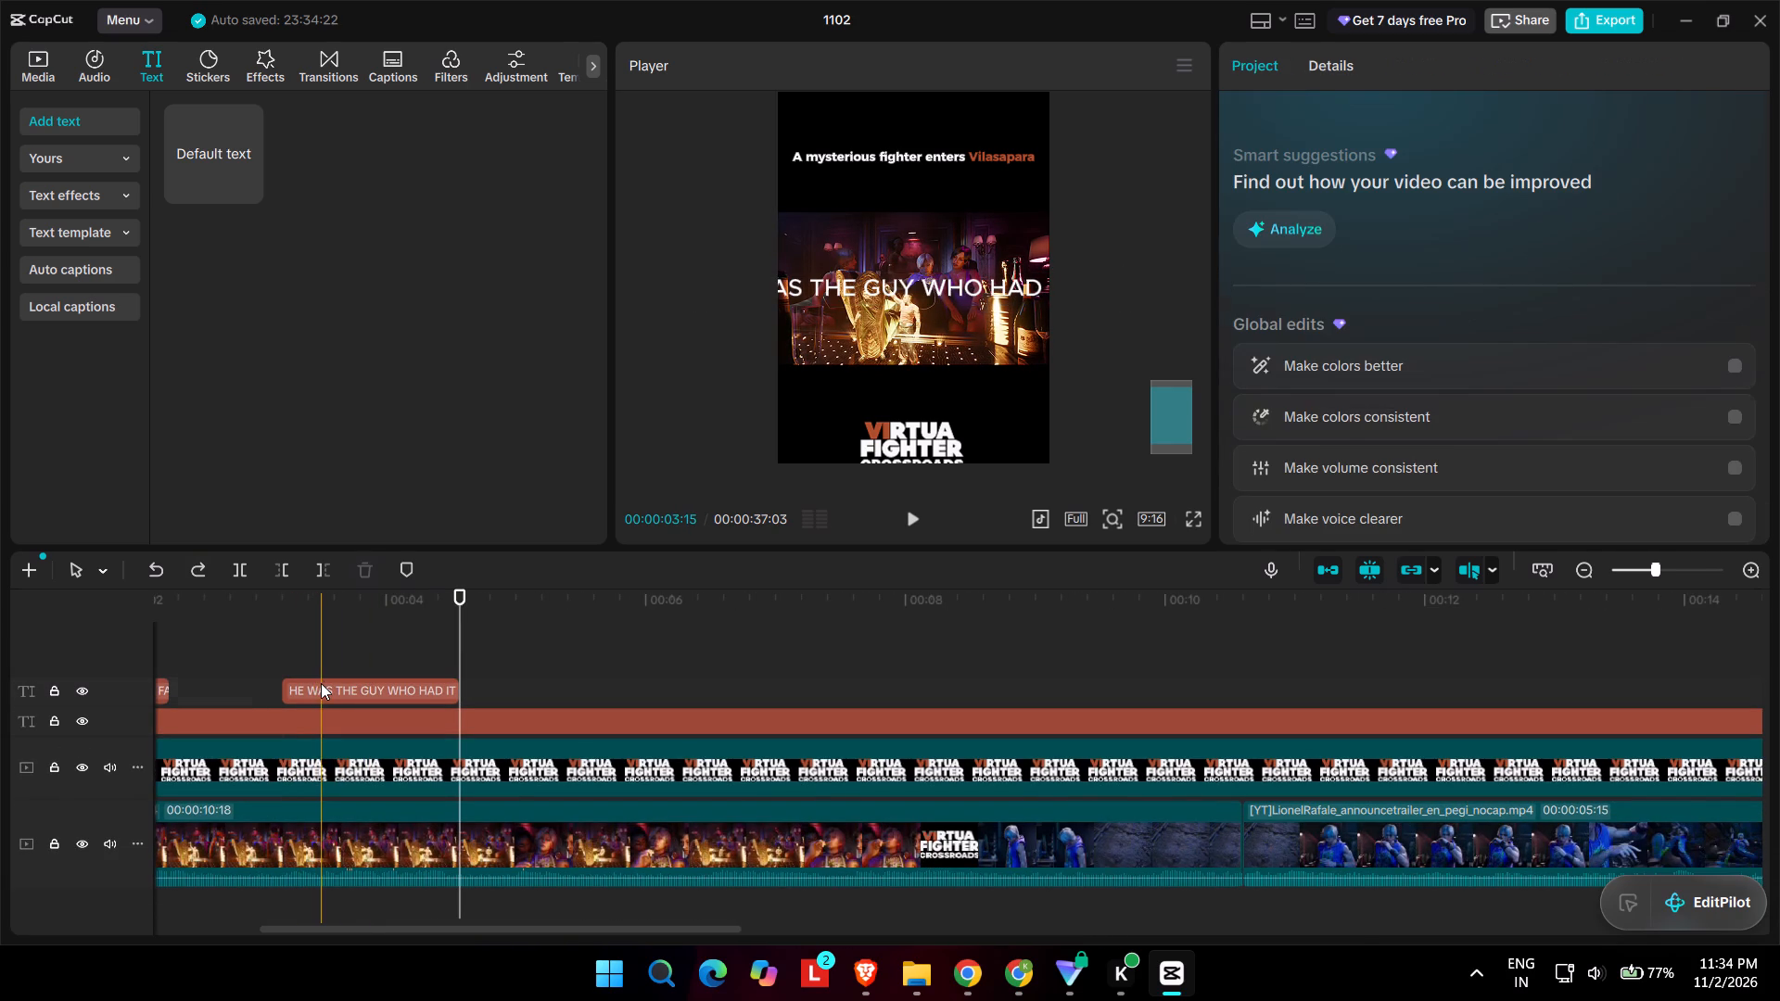
{"action": "key", "text": "ctrl+b"}
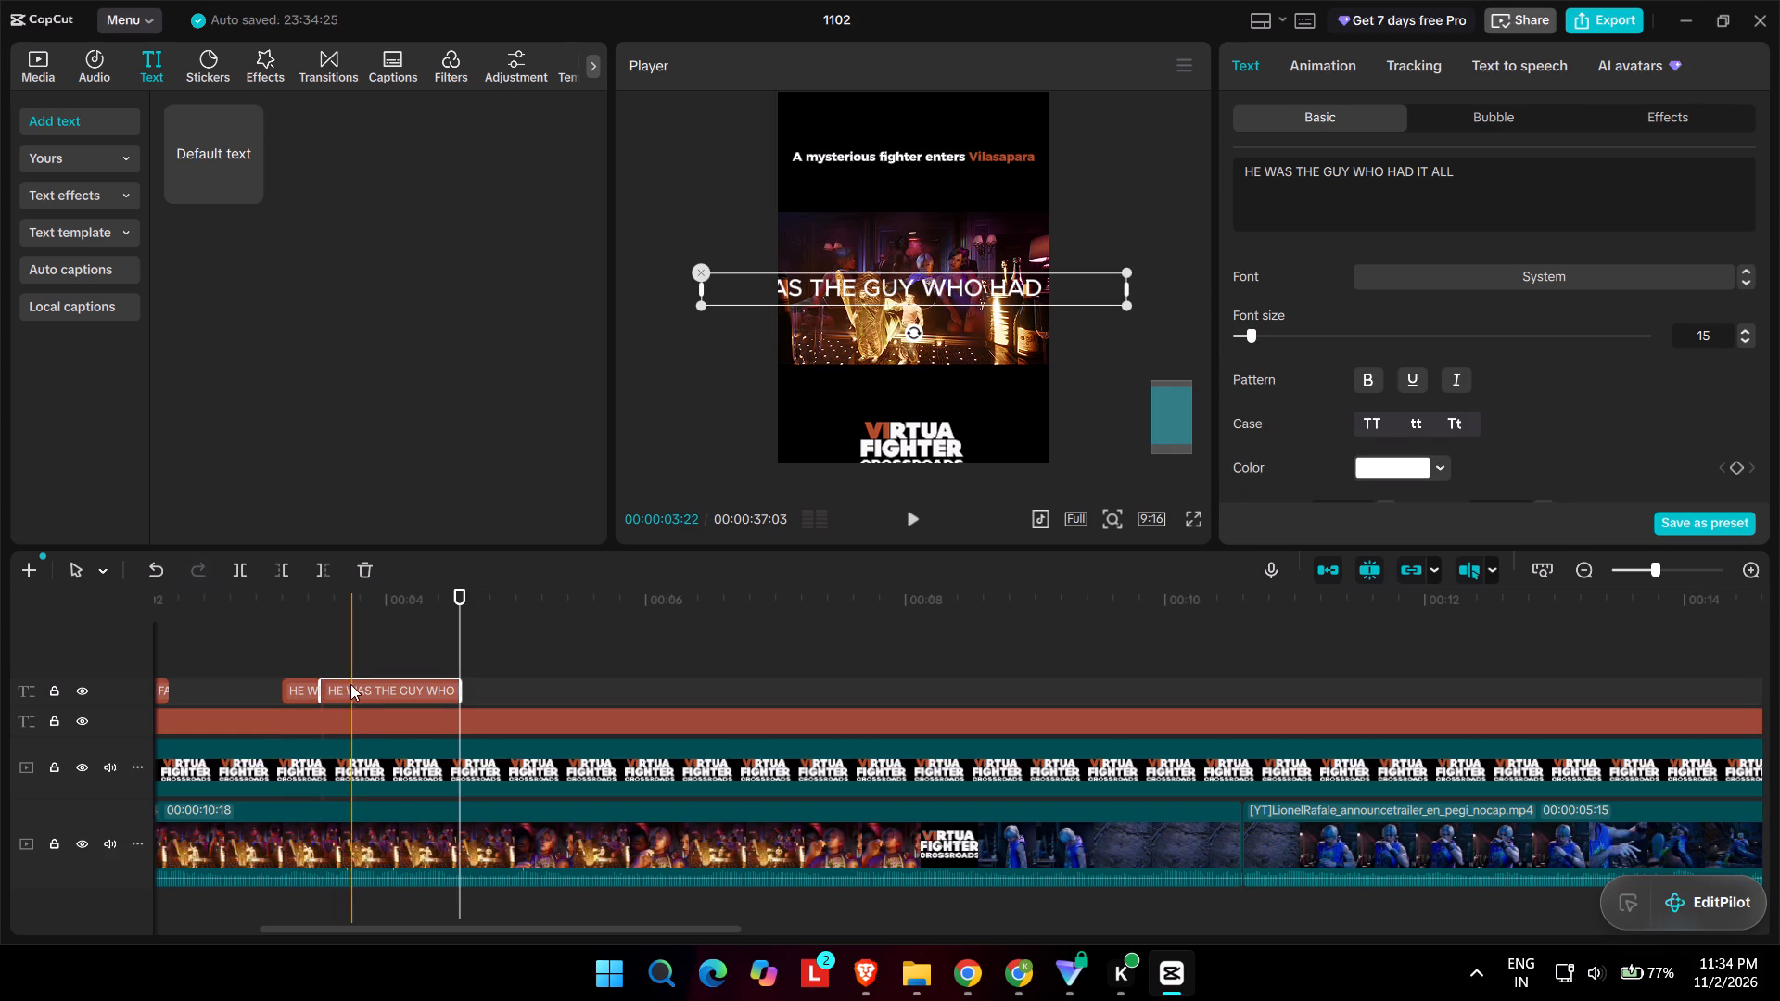
{"action": "key", "text": "ctrl+b"}
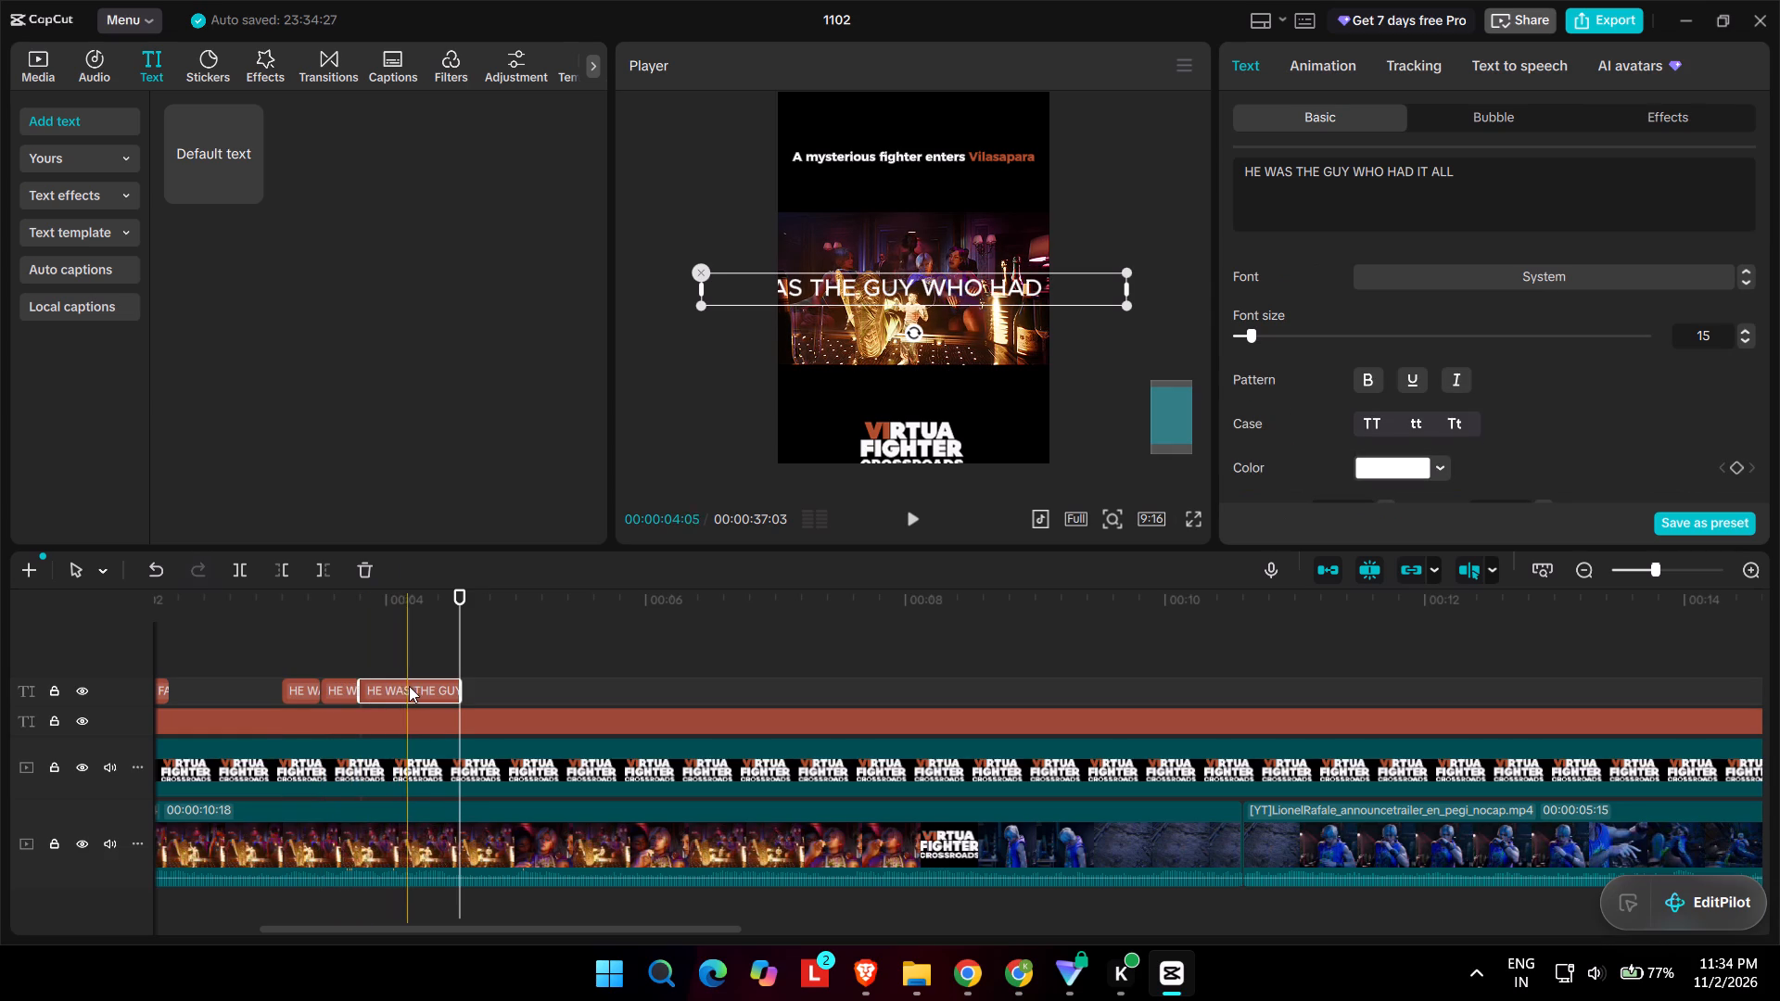
{"action": "key", "text": "ctrl+b"}
Shorten the wording of the first split subtitle piece to "HE WAS".
{"action": "left_click", "coordinate": [291, 690]}
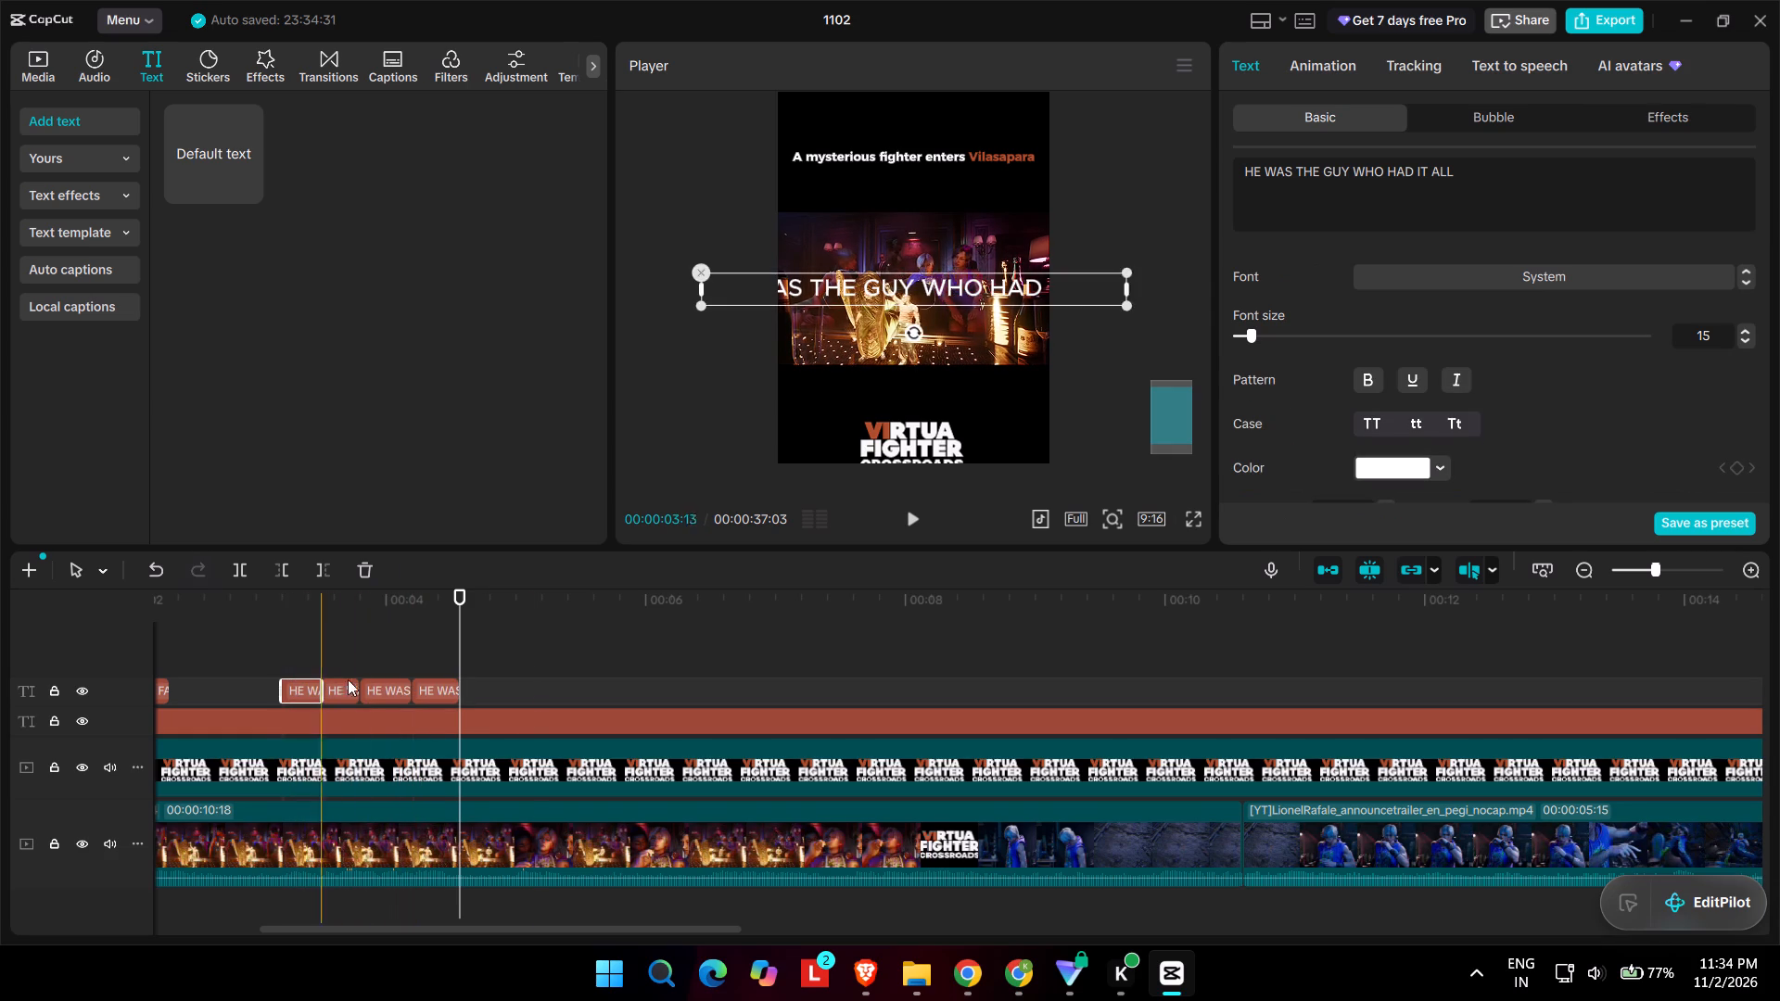
{"action": "left_click_drag", "start_coordinate": [1296, 171], "coordinate": [1704, 169]}
{"action": "key", "text": "BackSpace"}
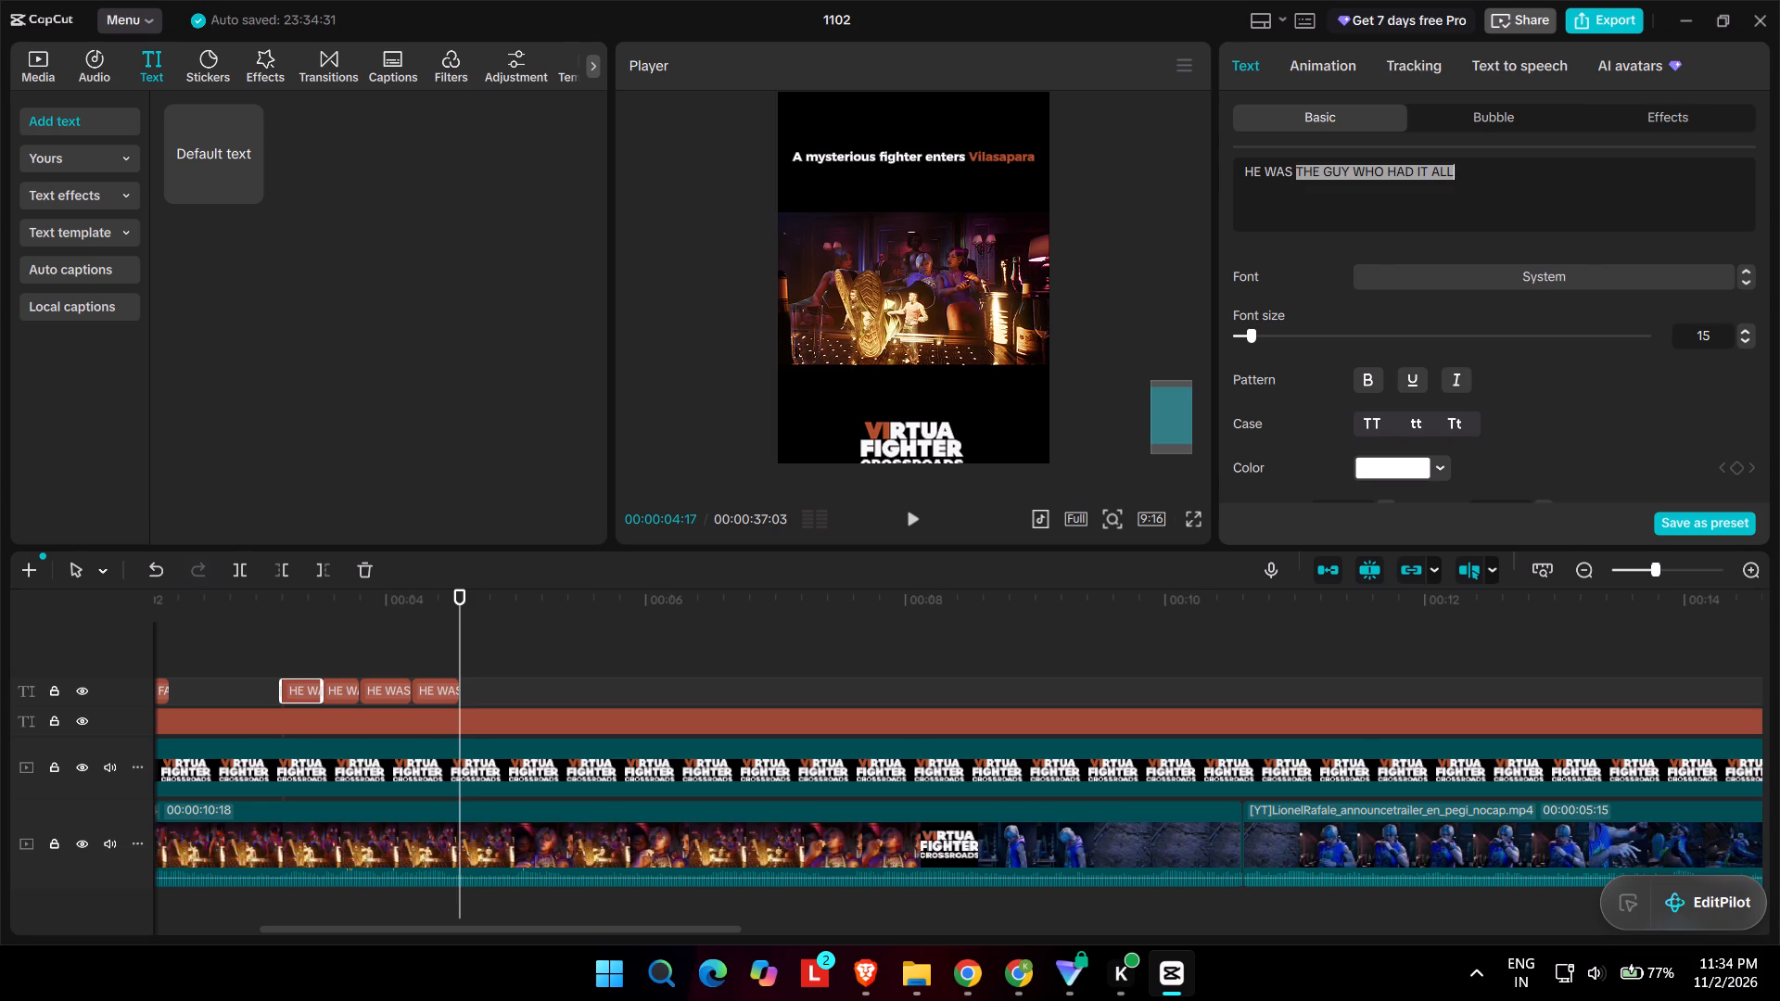
{"action": "key", "text": "BackSpace"}
Shorten the wording of the second split subtitle piece to "THE GUY".
{"action": "left_click", "coordinate": [352, 687]}
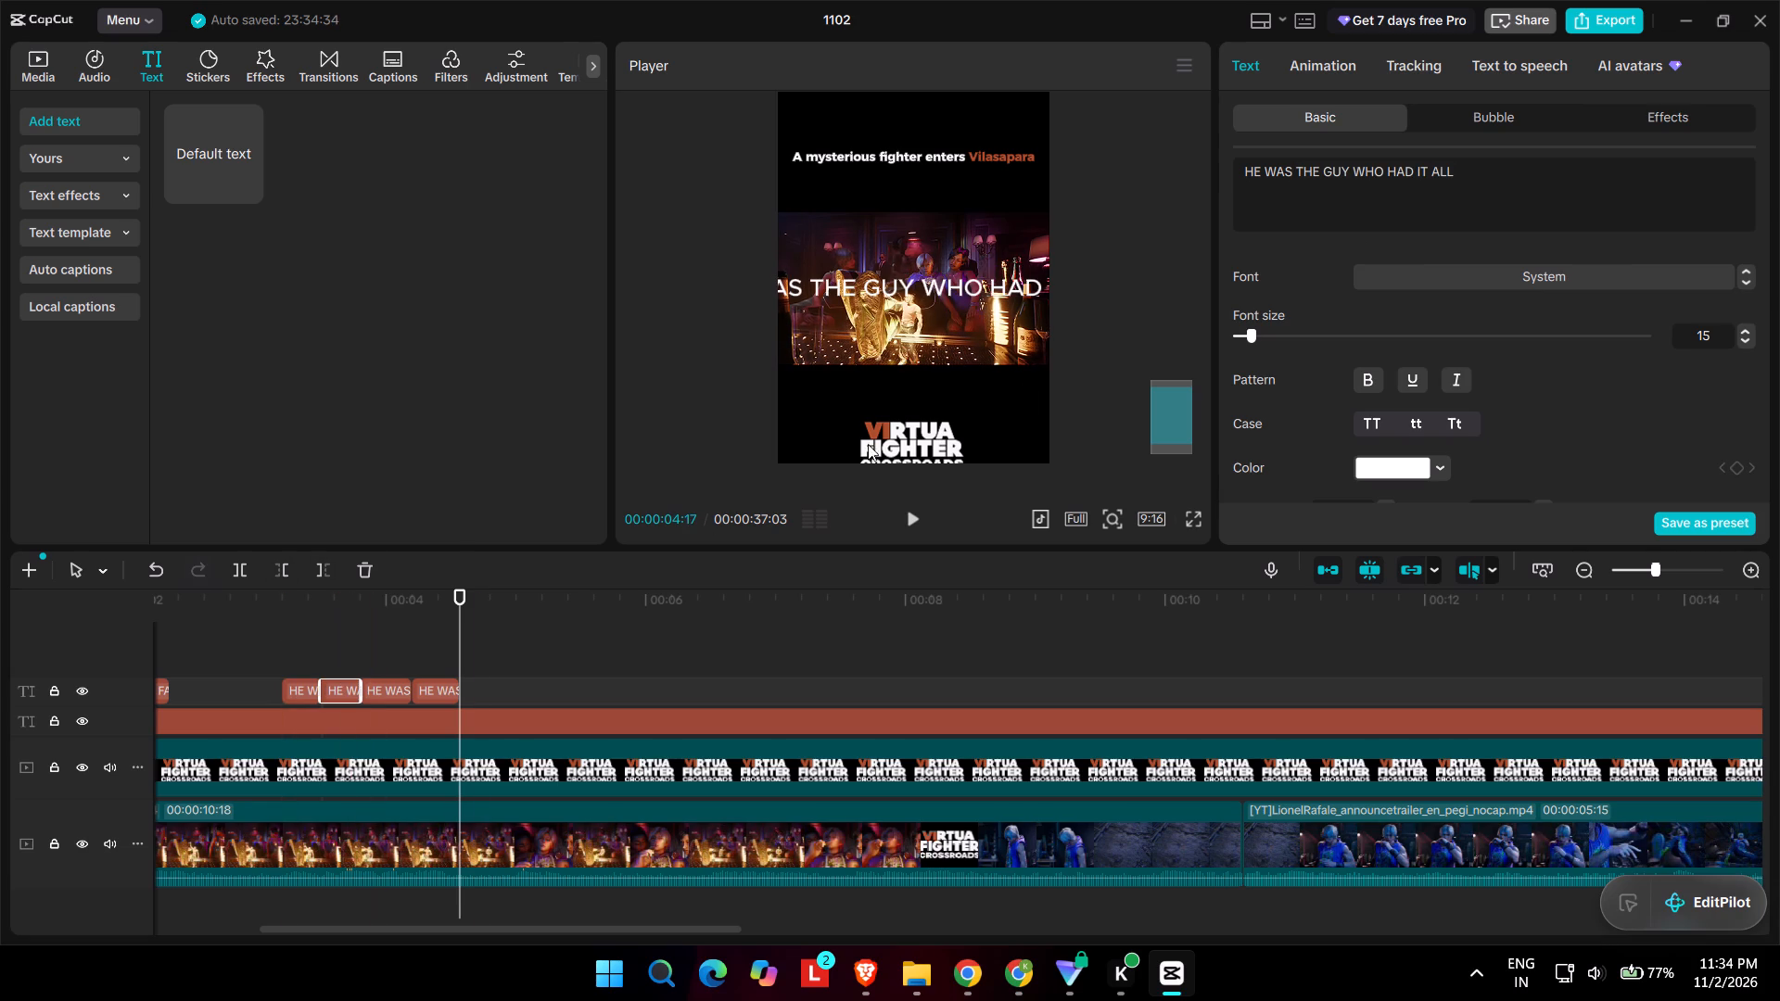
{"action": "left_click_drag", "start_coordinate": [1353, 173], "coordinate": [1653, 180]}
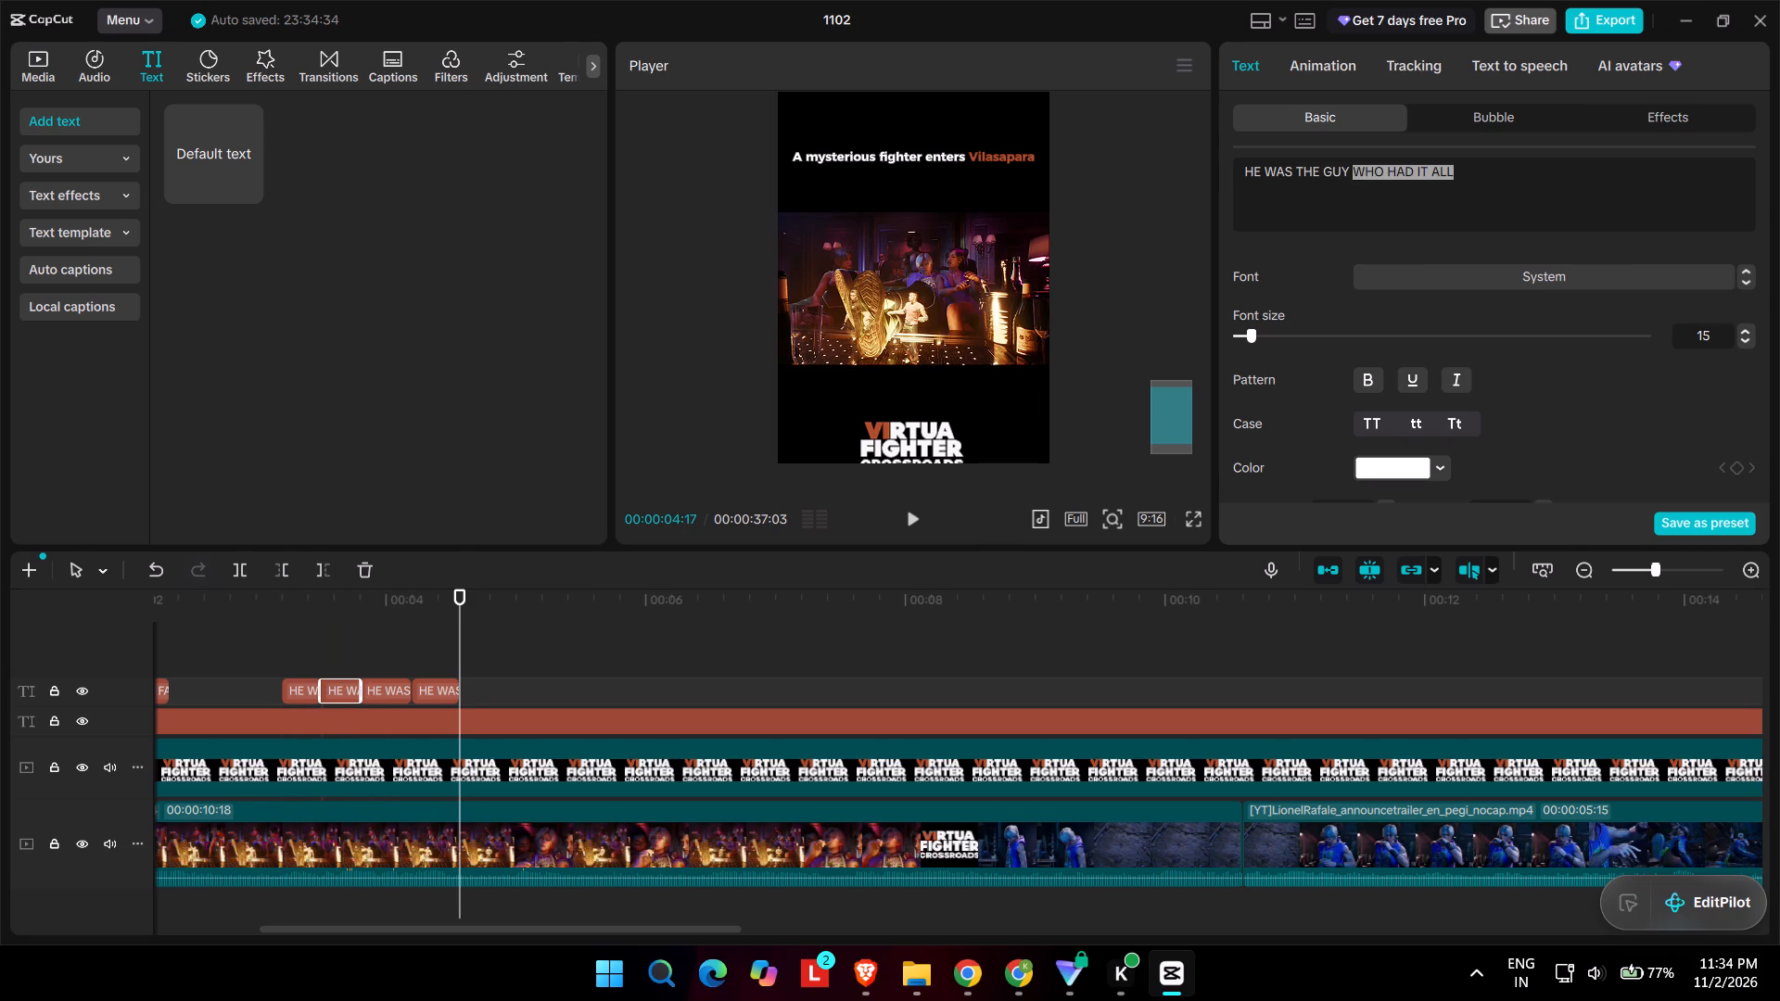
{"action": "key", "text": "BackSpace"}
{"action": "key", "text": "BackSpace"}
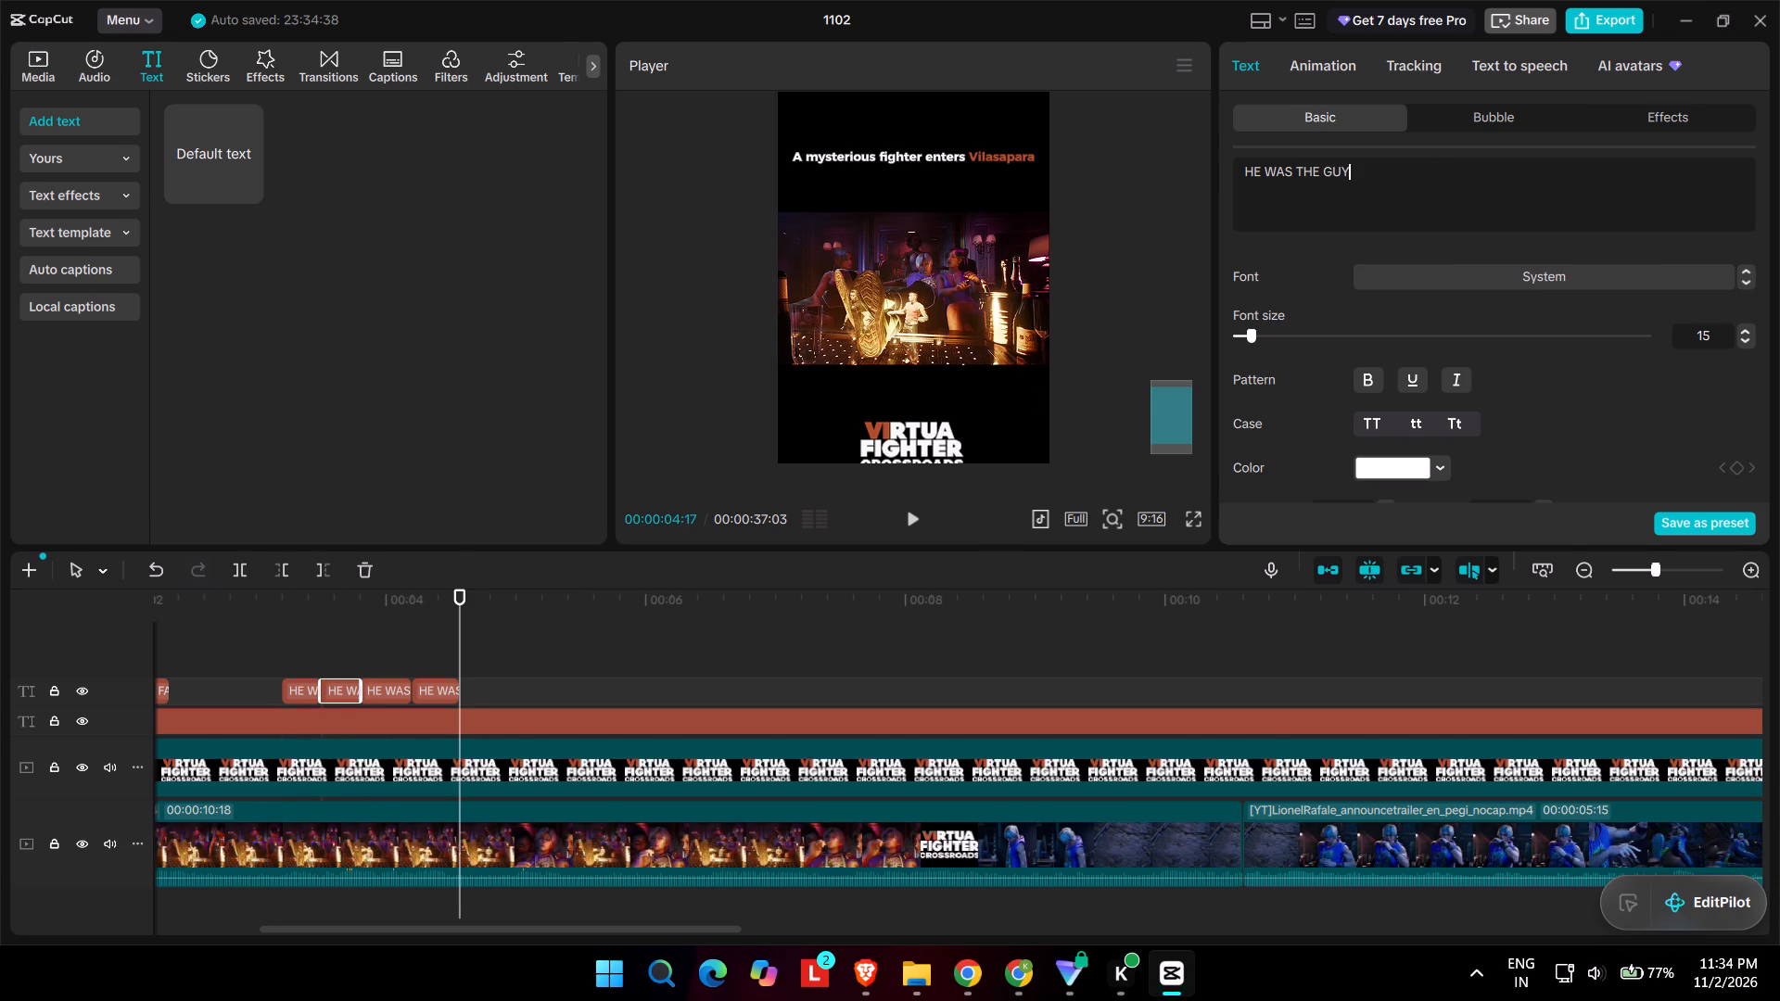
{"action": "left_click_drag", "start_coordinate": [1296, 171], "coordinate": [1042, 184]}
{"action": "key", "text": "BackSpace"}
{"action": "key", "text": "ctrl+z"}
{"action": "left_click_drag", "start_coordinate": [1294, 169], "coordinate": [1214, 174]}
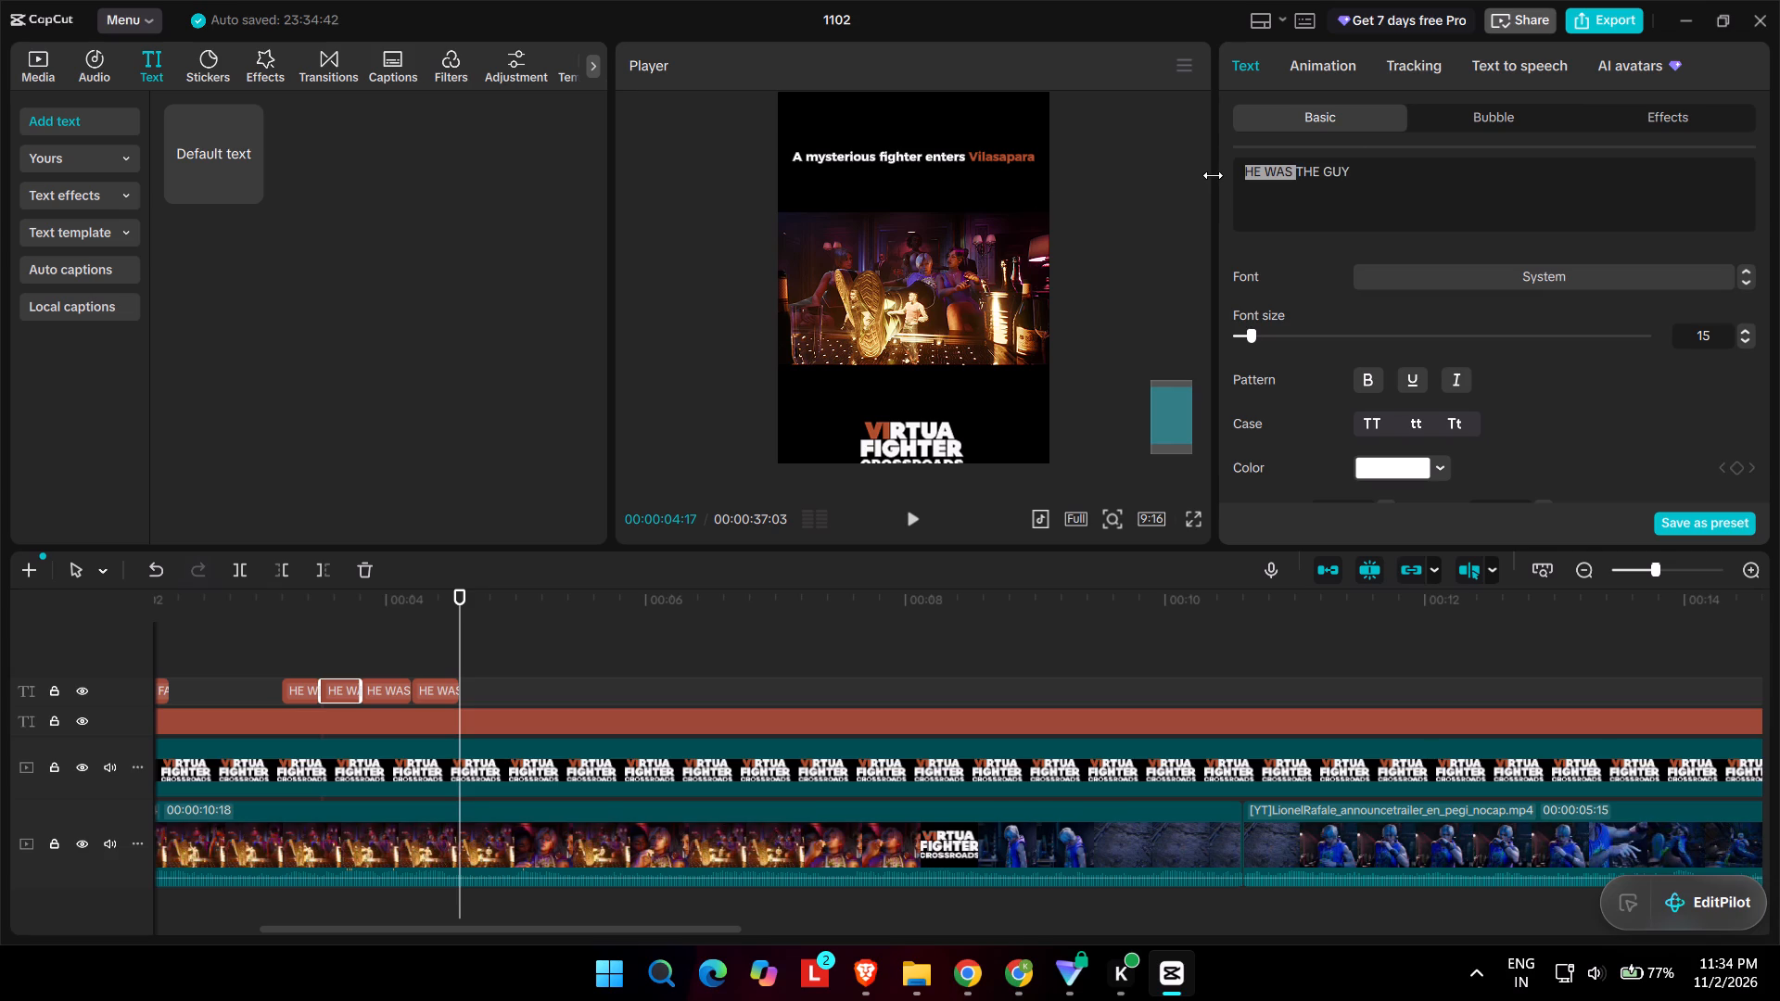
{"action": "key", "text": "BackSpace"}
Shorten the wording of the third split subtitle piece to "WHO HAD".
{"action": "left_click", "coordinate": [372, 685]}
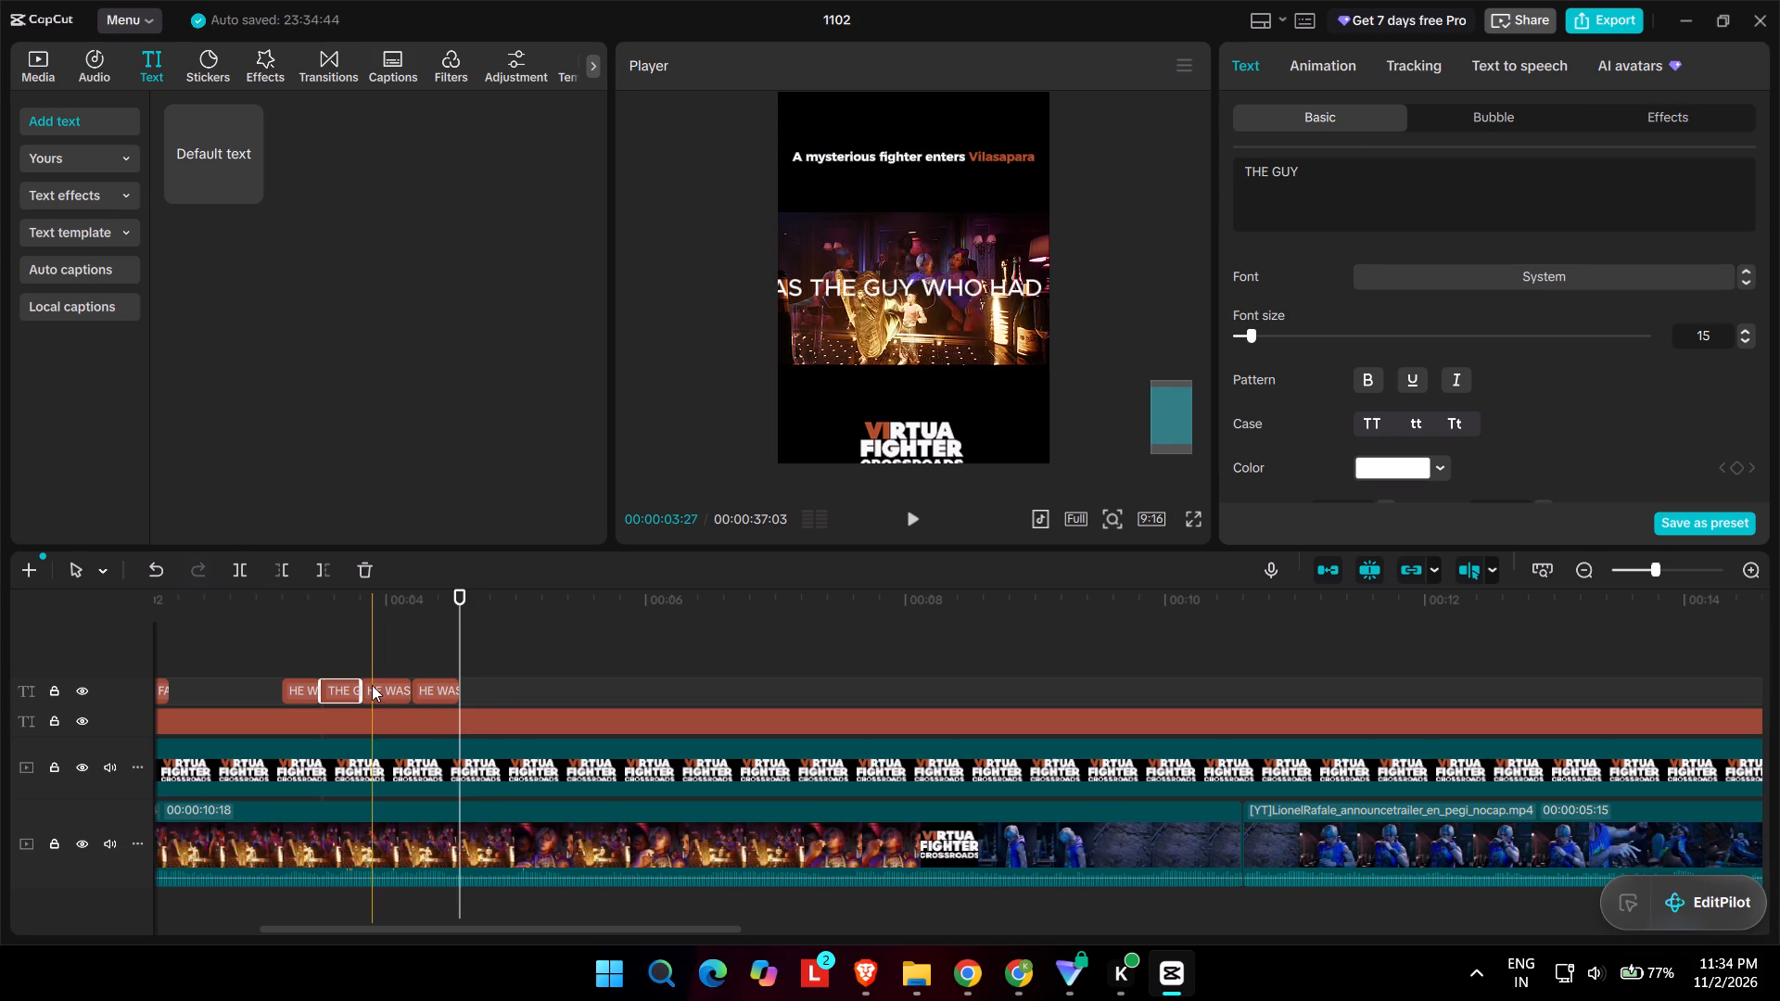
{"action": "left_click_drag", "start_coordinate": [1354, 171], "coordinate": [1146, 169]}
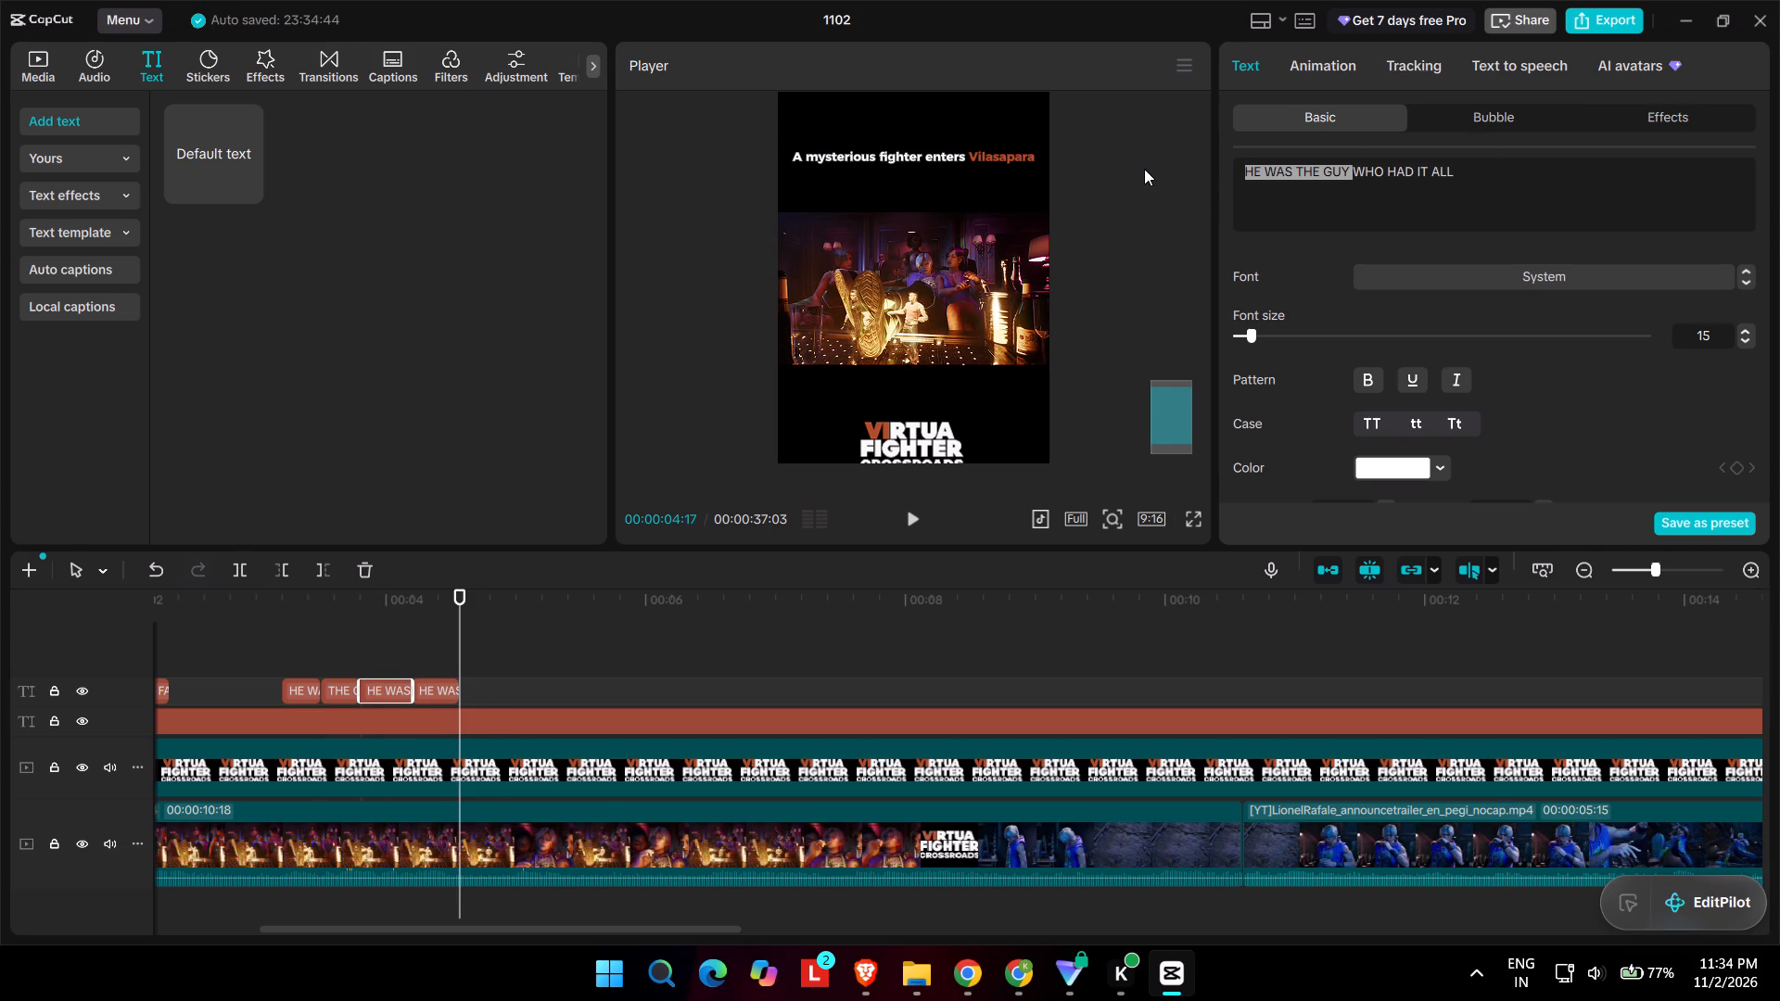
{"action": "key", "text": "BackSpace"}
{"action": "left_click_drag", "start_coordinate": [1307, 170], "coordinate": [1463, 188]}
{"action": "key", "text": "BackSpace"}
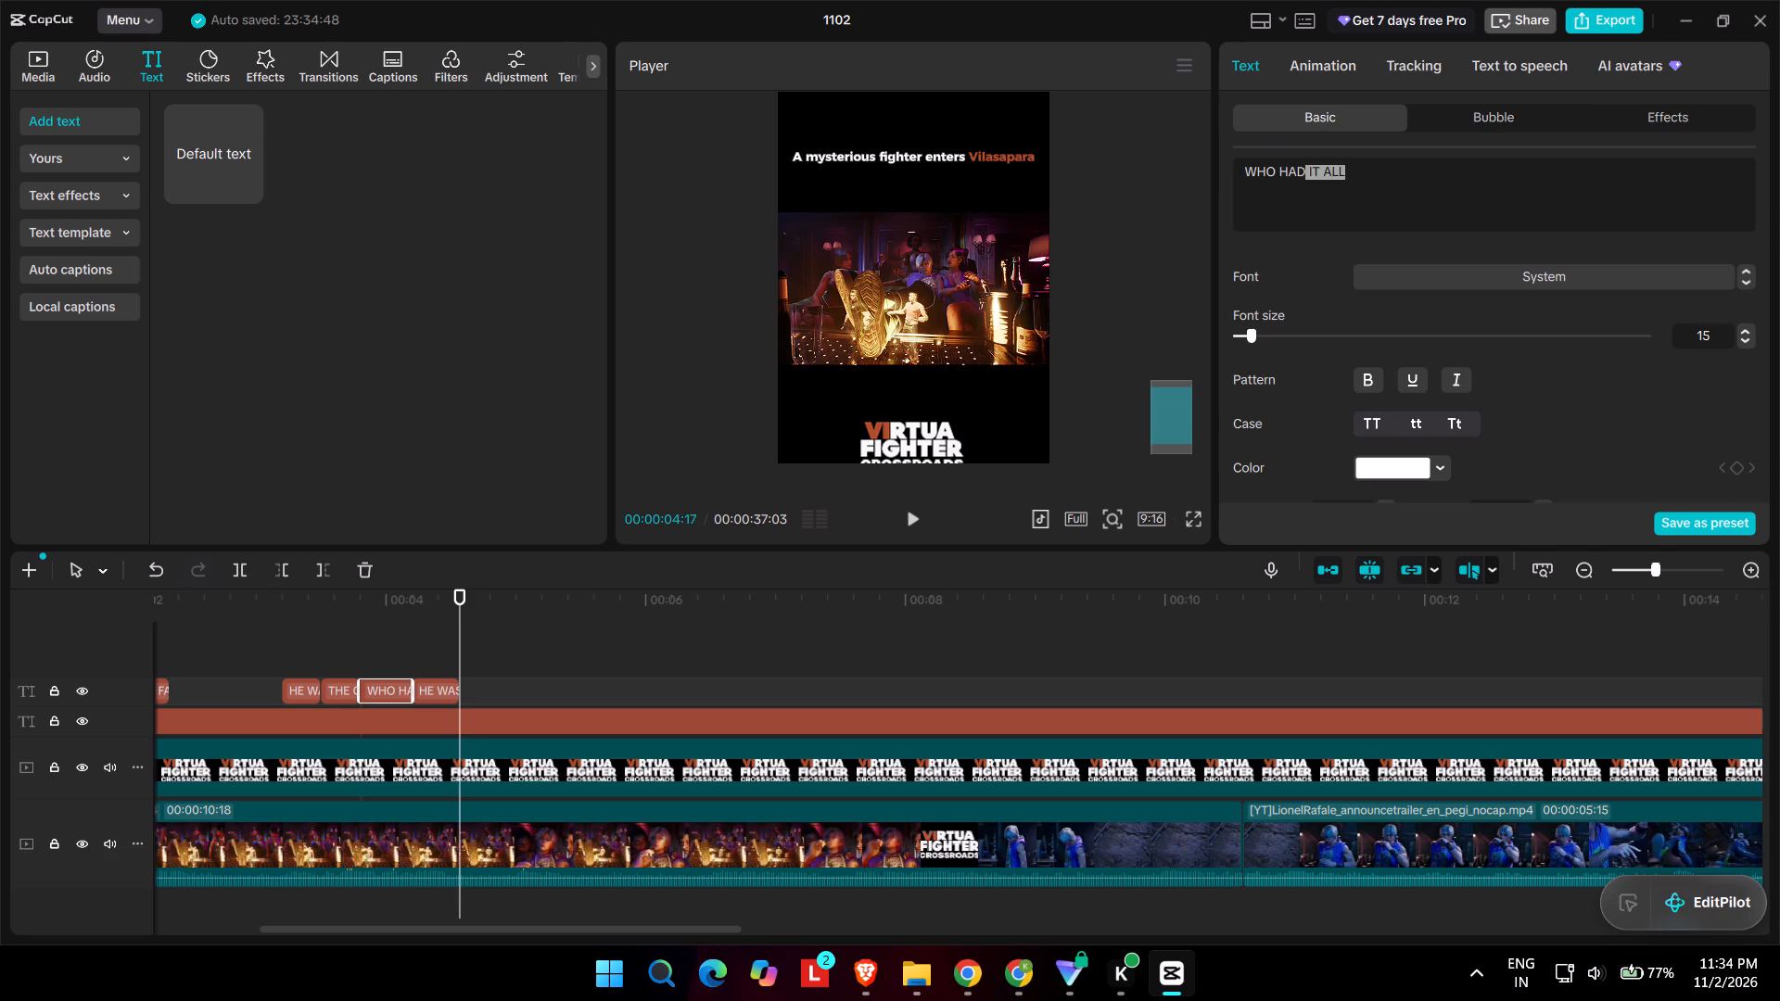
Shorten the wording of the last split subtitle piece to "IT ALL." with a closing period.
{"action": "left_click", "coordinate": [442, 691]}
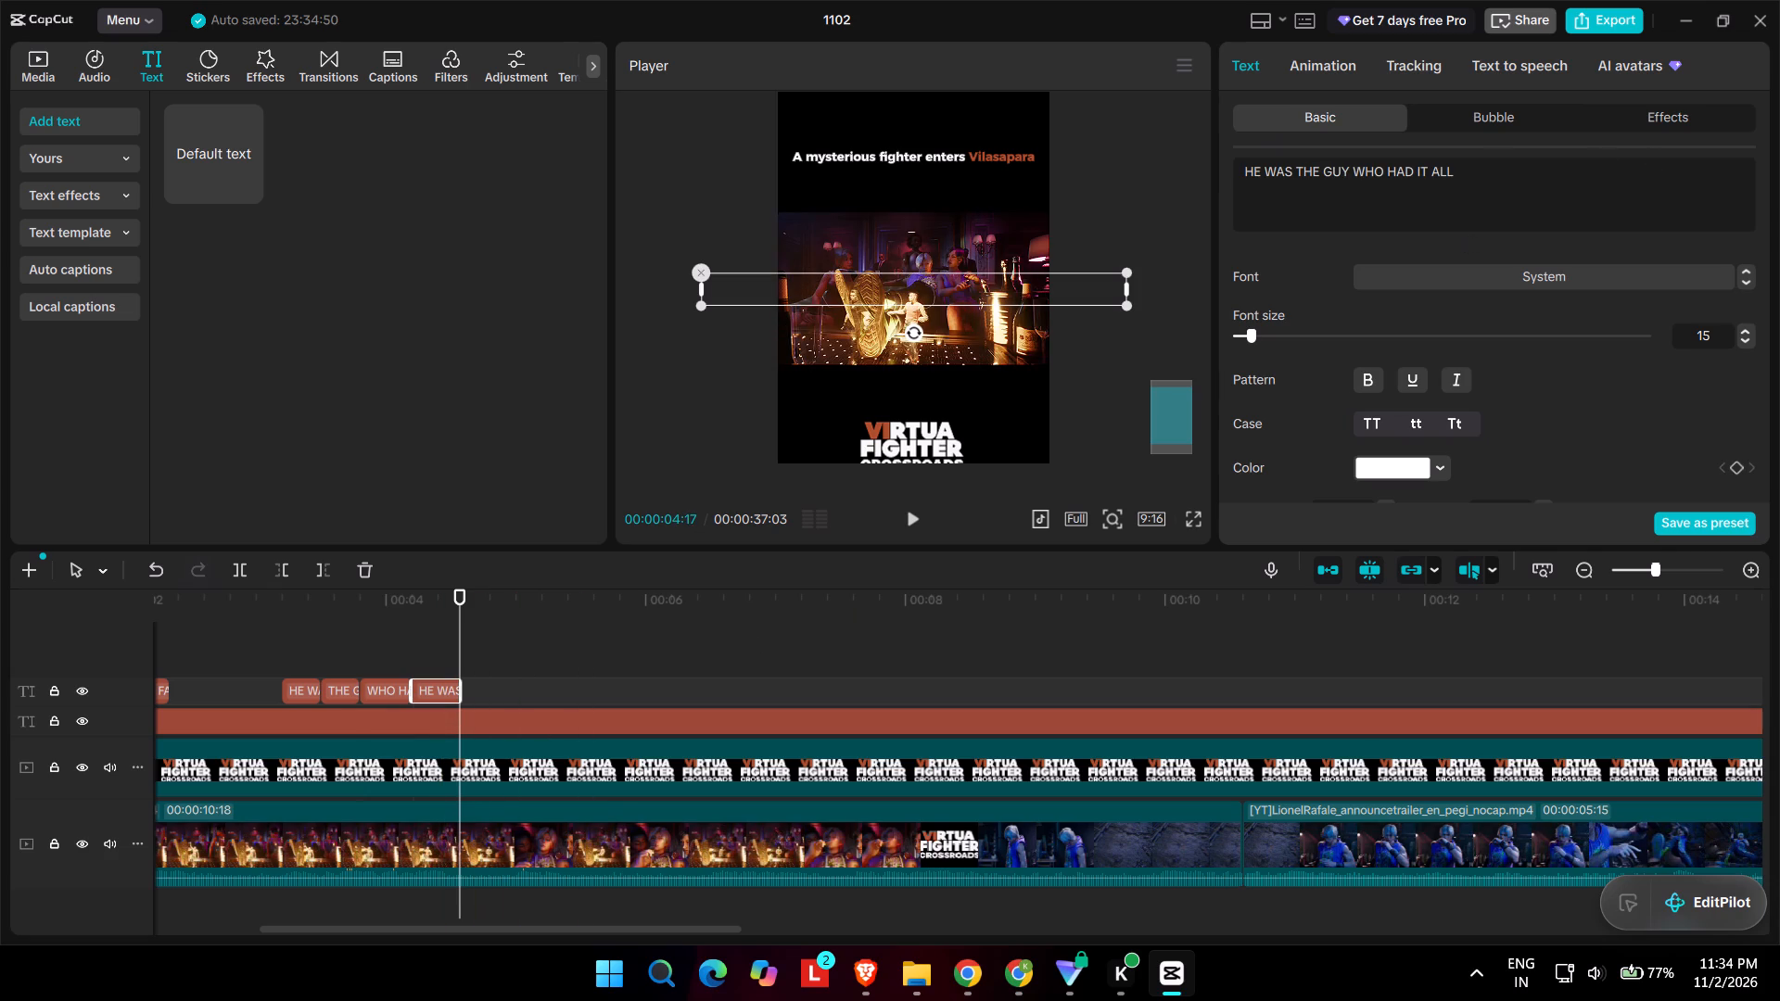
{"action": "left_click_drag", "start_coordinate": [1417, 172], "coordinate": [1138, 155]}
{"action": "key", "text": "BackSpace"}
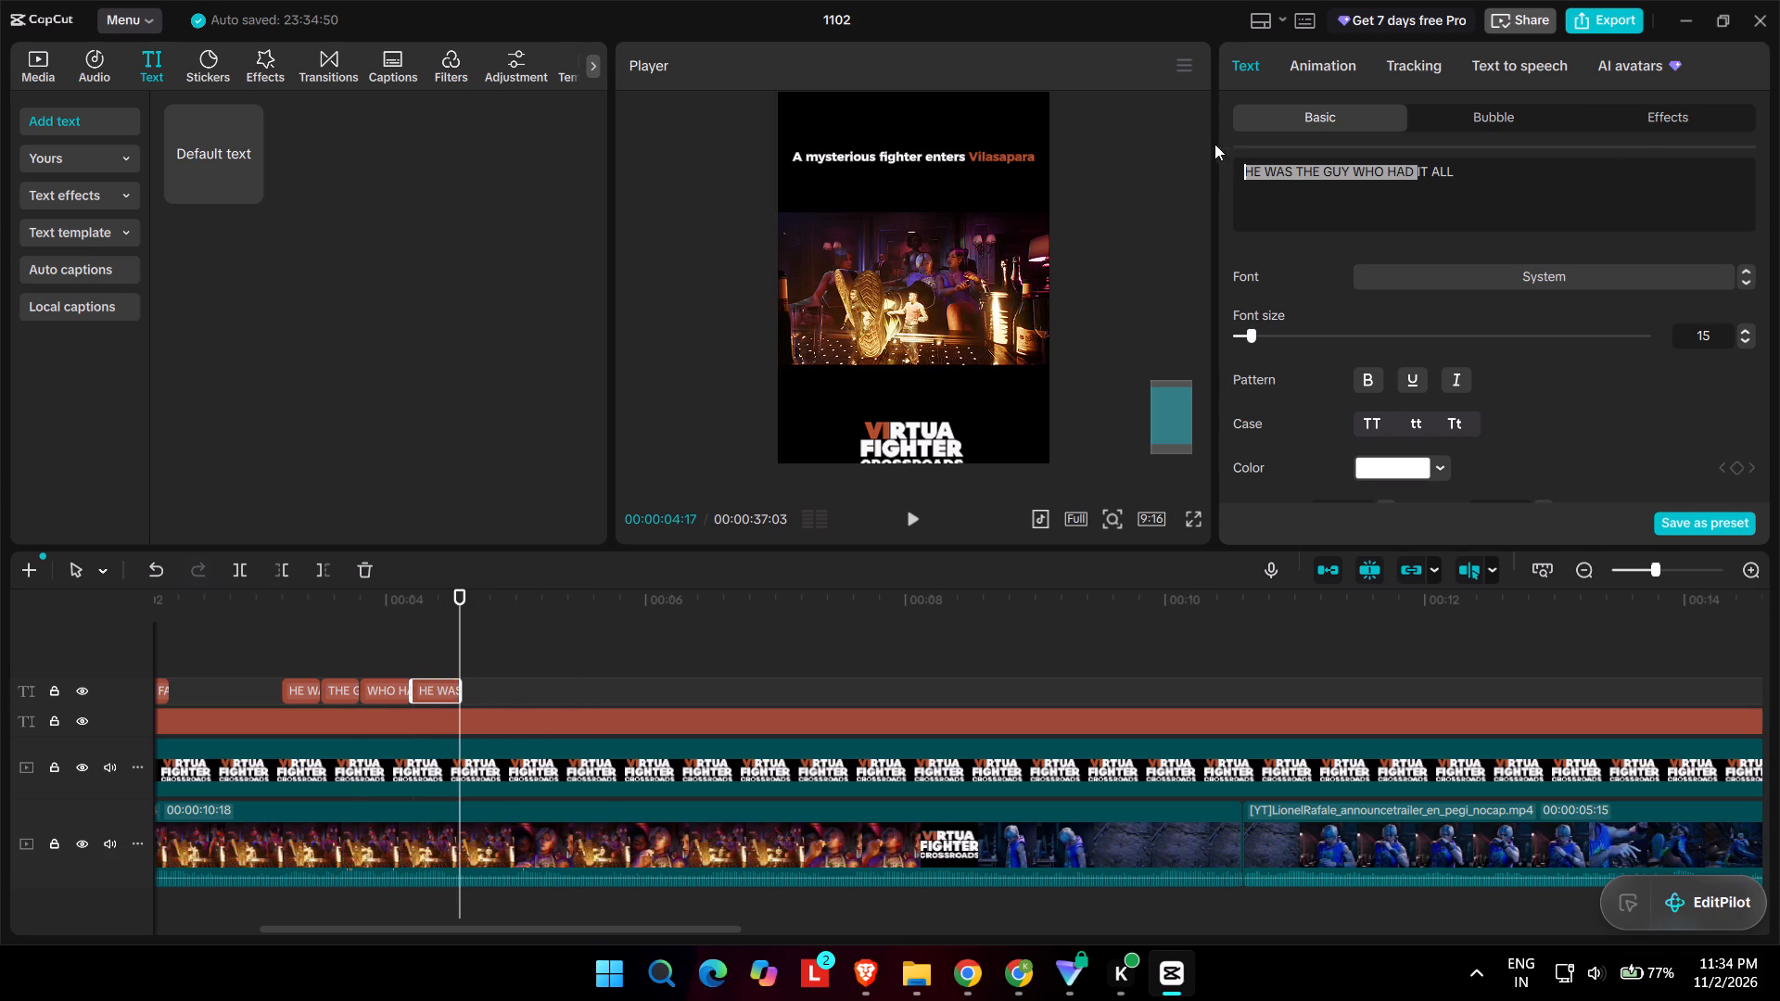
{"action": "left_click", "coordinate": [1351, 184]}
{"action": "key", "text": "period"}
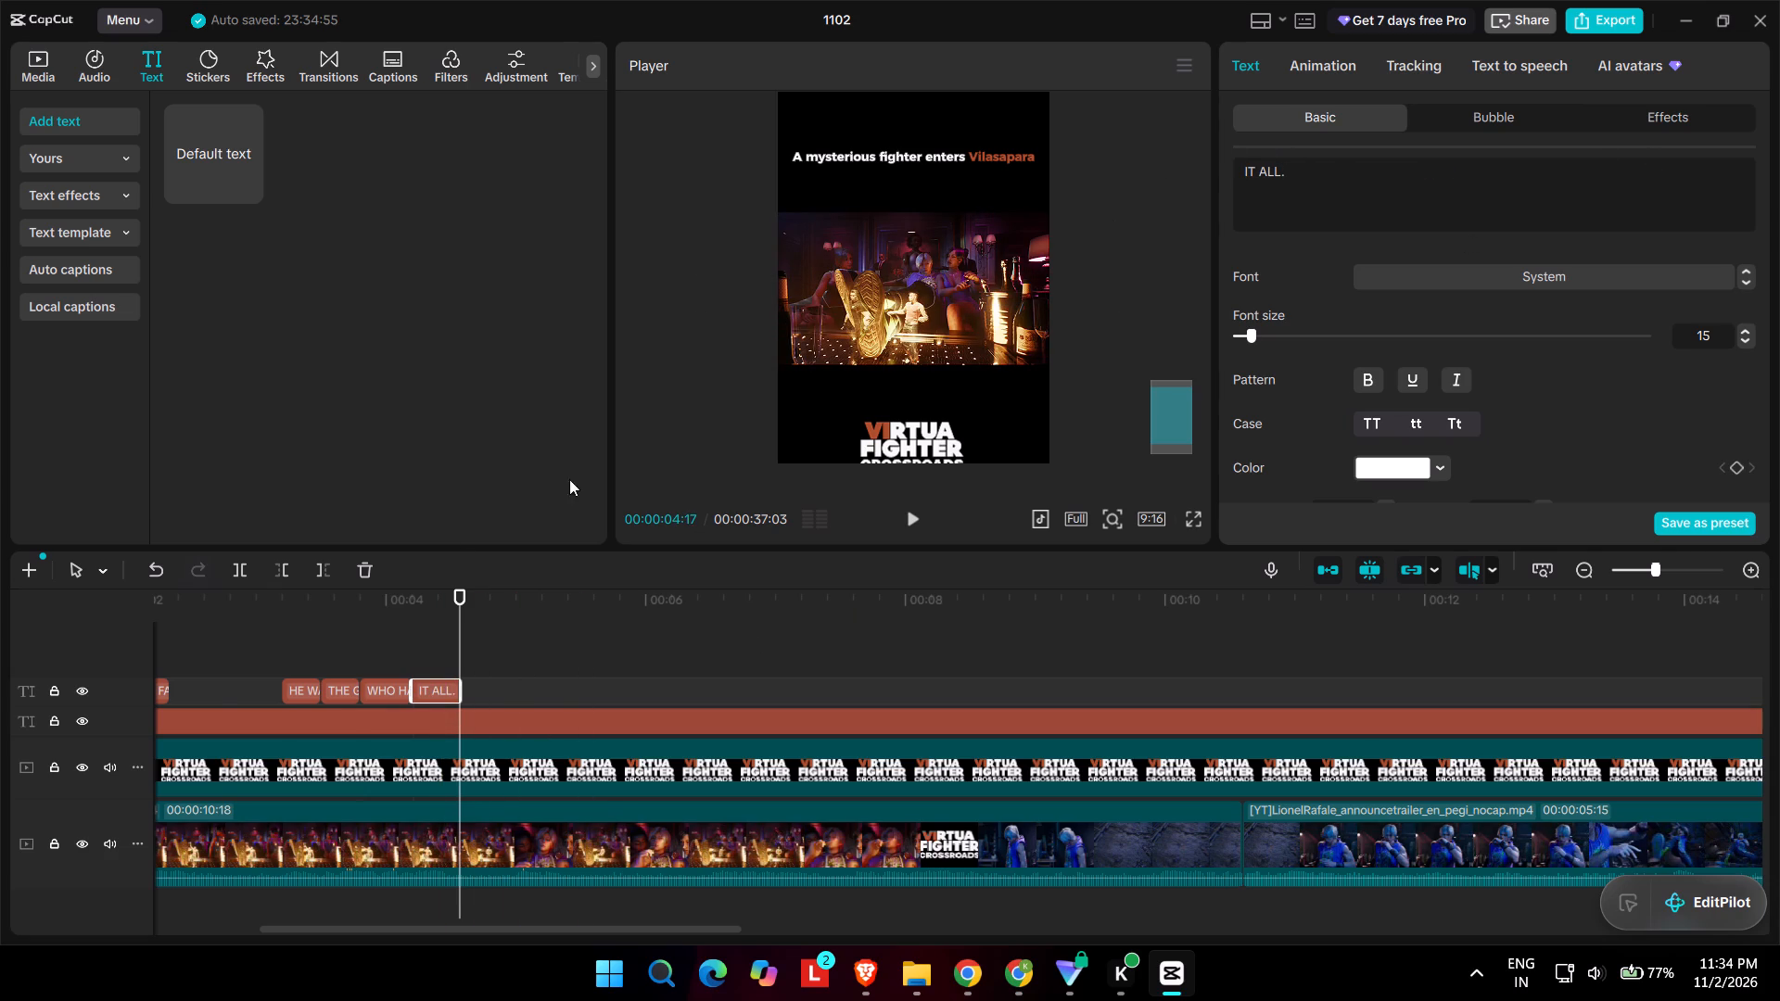
Trim the end of the "HE WAS" subtitle to about 3:12 and move "THE GUY" earlier so it follows directly.
{"action": "left_click", "coordinate": [268, 651]}
{"action": "key", "text": "space"}
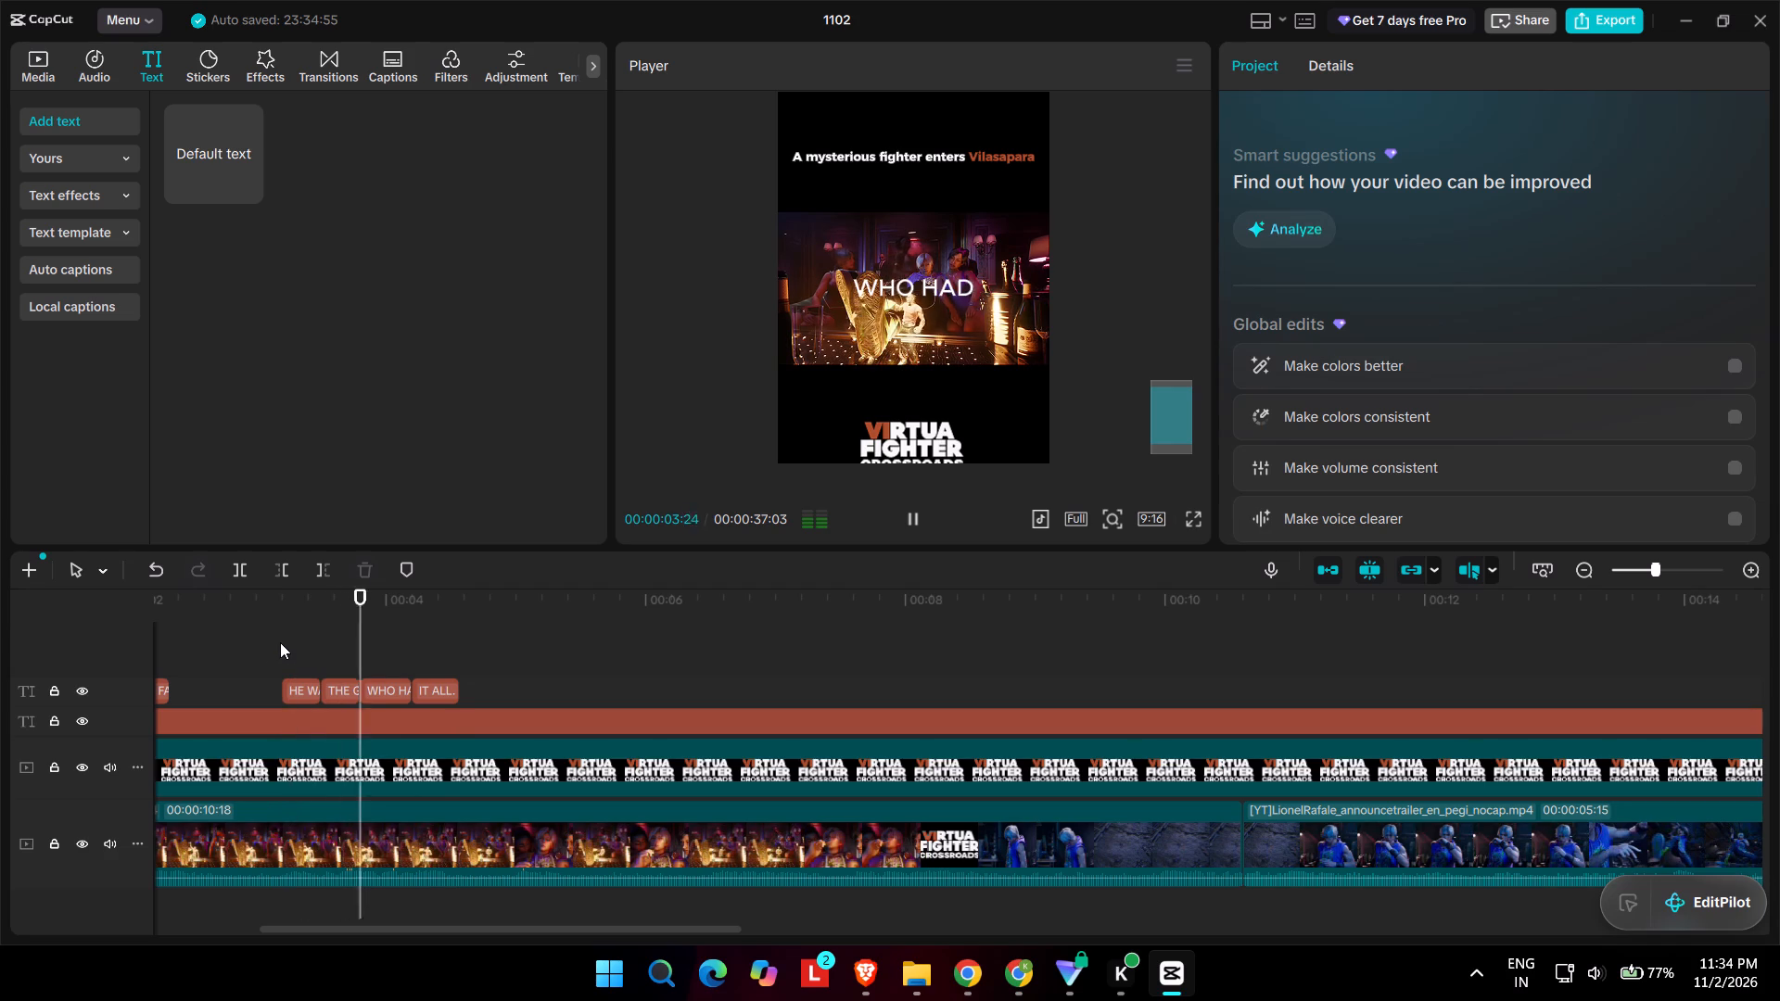
{"action": "key", "text": "space"}
{"action": "left_click", "coordinate": [283, 646]}
{"action": "scroll", "coordinate": [283, 646], "scroll_direction": "up", "scroll_amount": 9, "text": "ctrl"}
{"action": "left_click", "coordinate": [256, 630]}
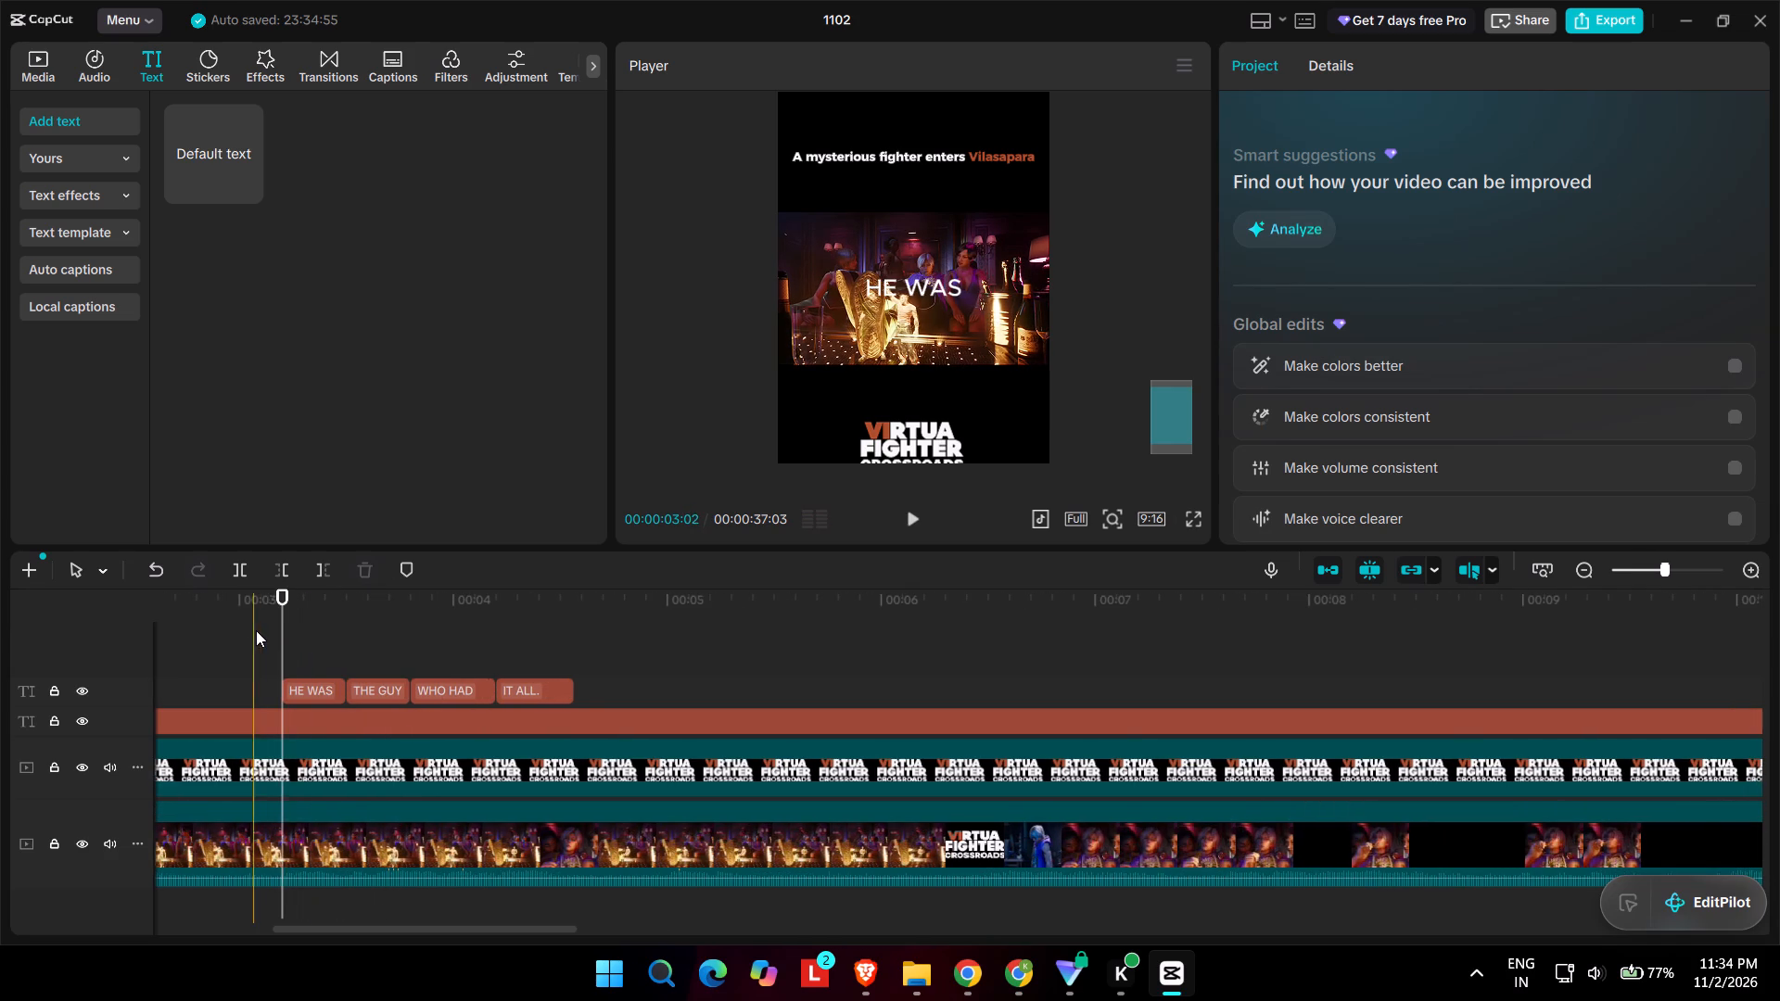
{"action": "key", "text": "space"}
{"action": "key", "text": "space"}
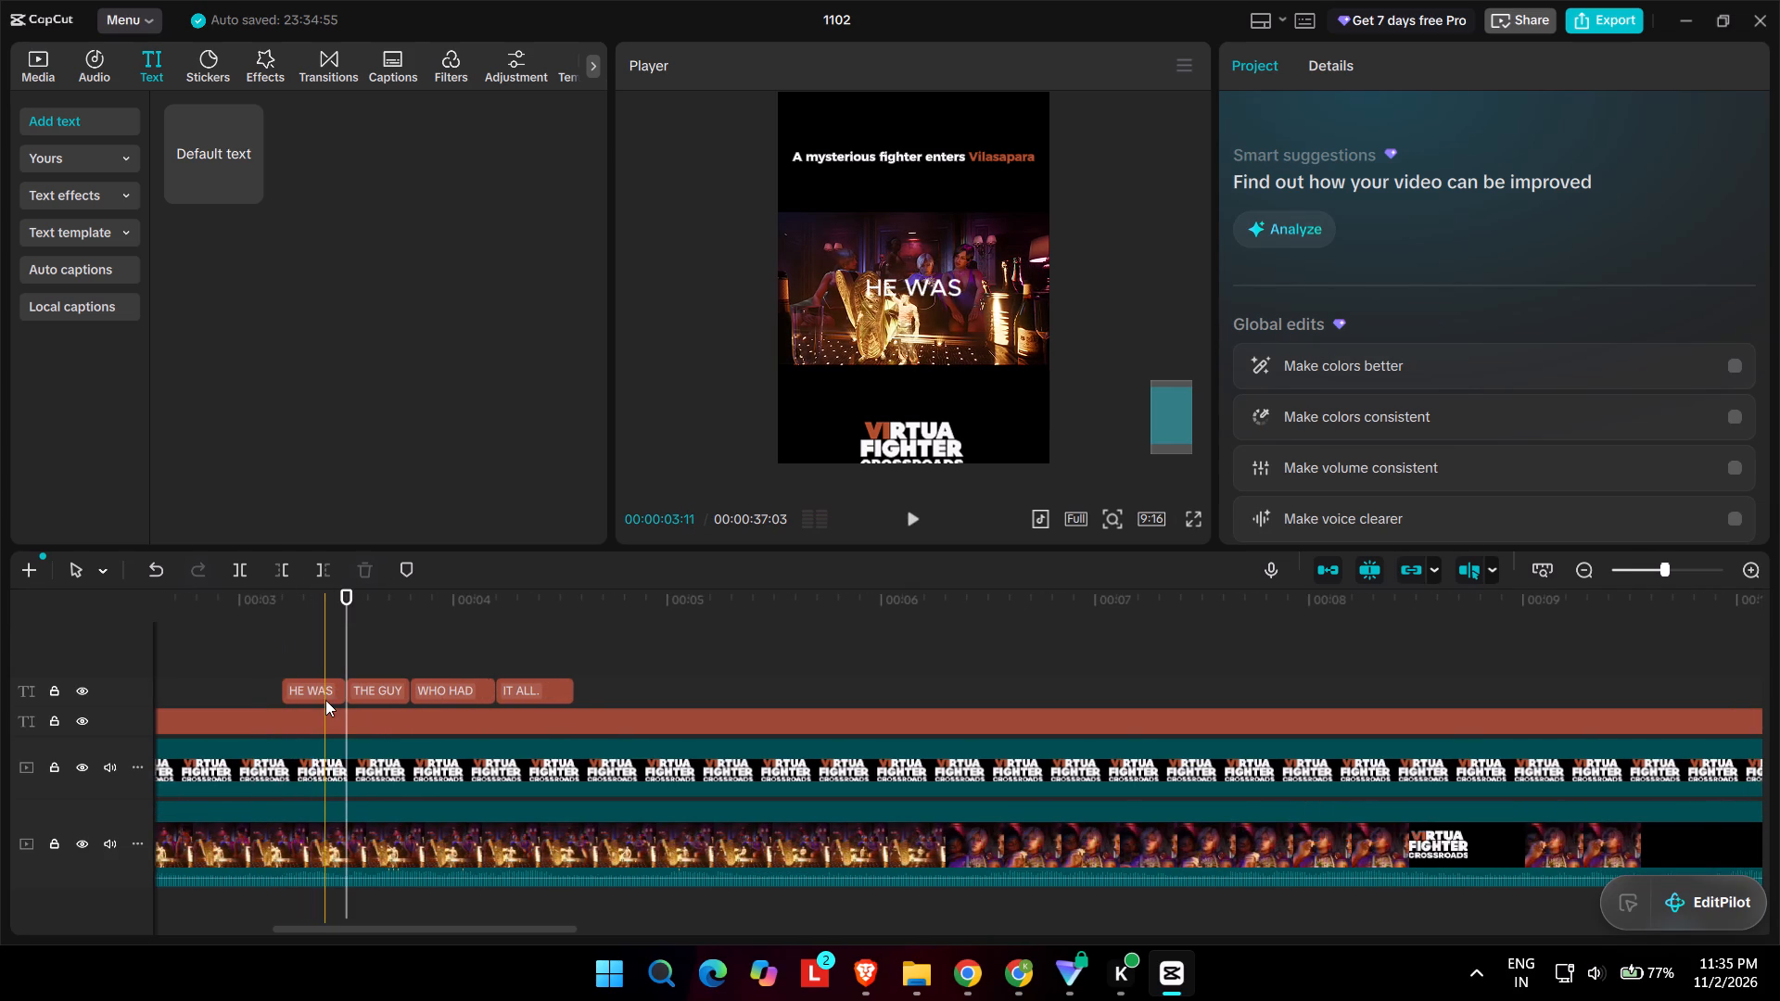
{"action": "left_click", "coordinate": [348, 690]}
{"action": "left_click", "coordinate": [338, 687]}
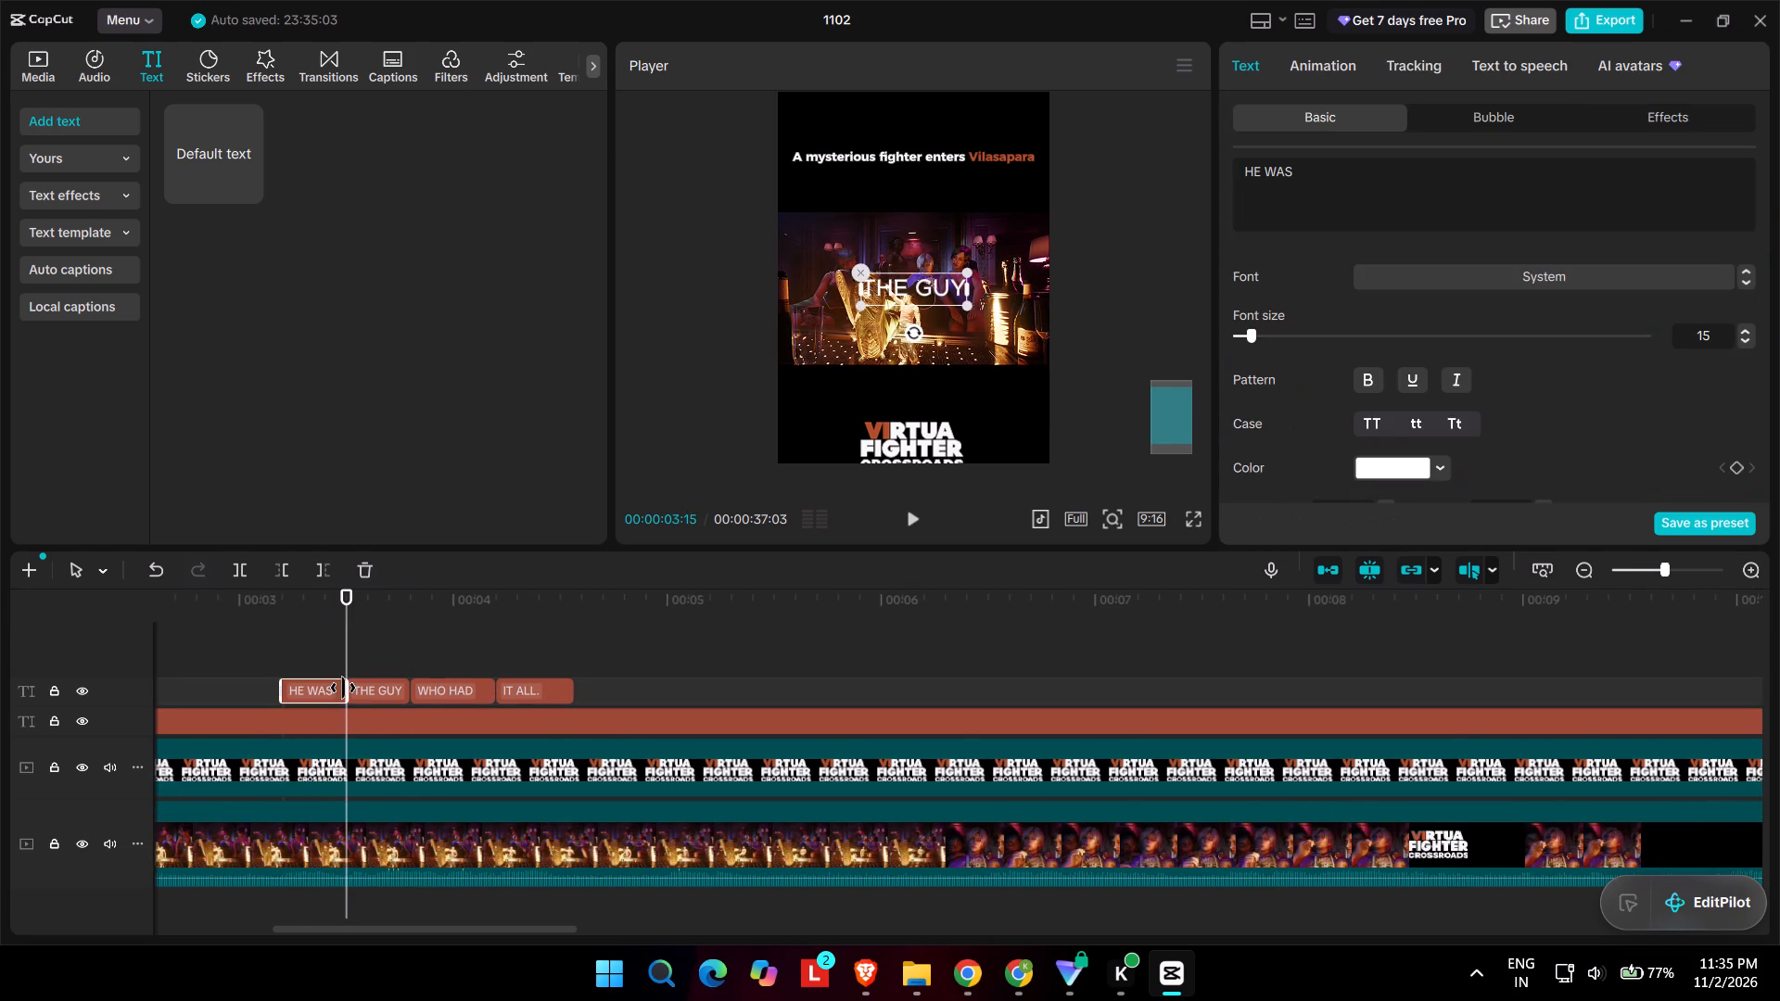
{"action": "left_click_drag", "start_coordinate": [343, 688], "coordinate": [324, 687]}
{"action": "left_click_drag", "start_coordinate": [367, 697], "coordinate": [350, 695]}
{"action": "left_click", "coordinate": [277, 652]}
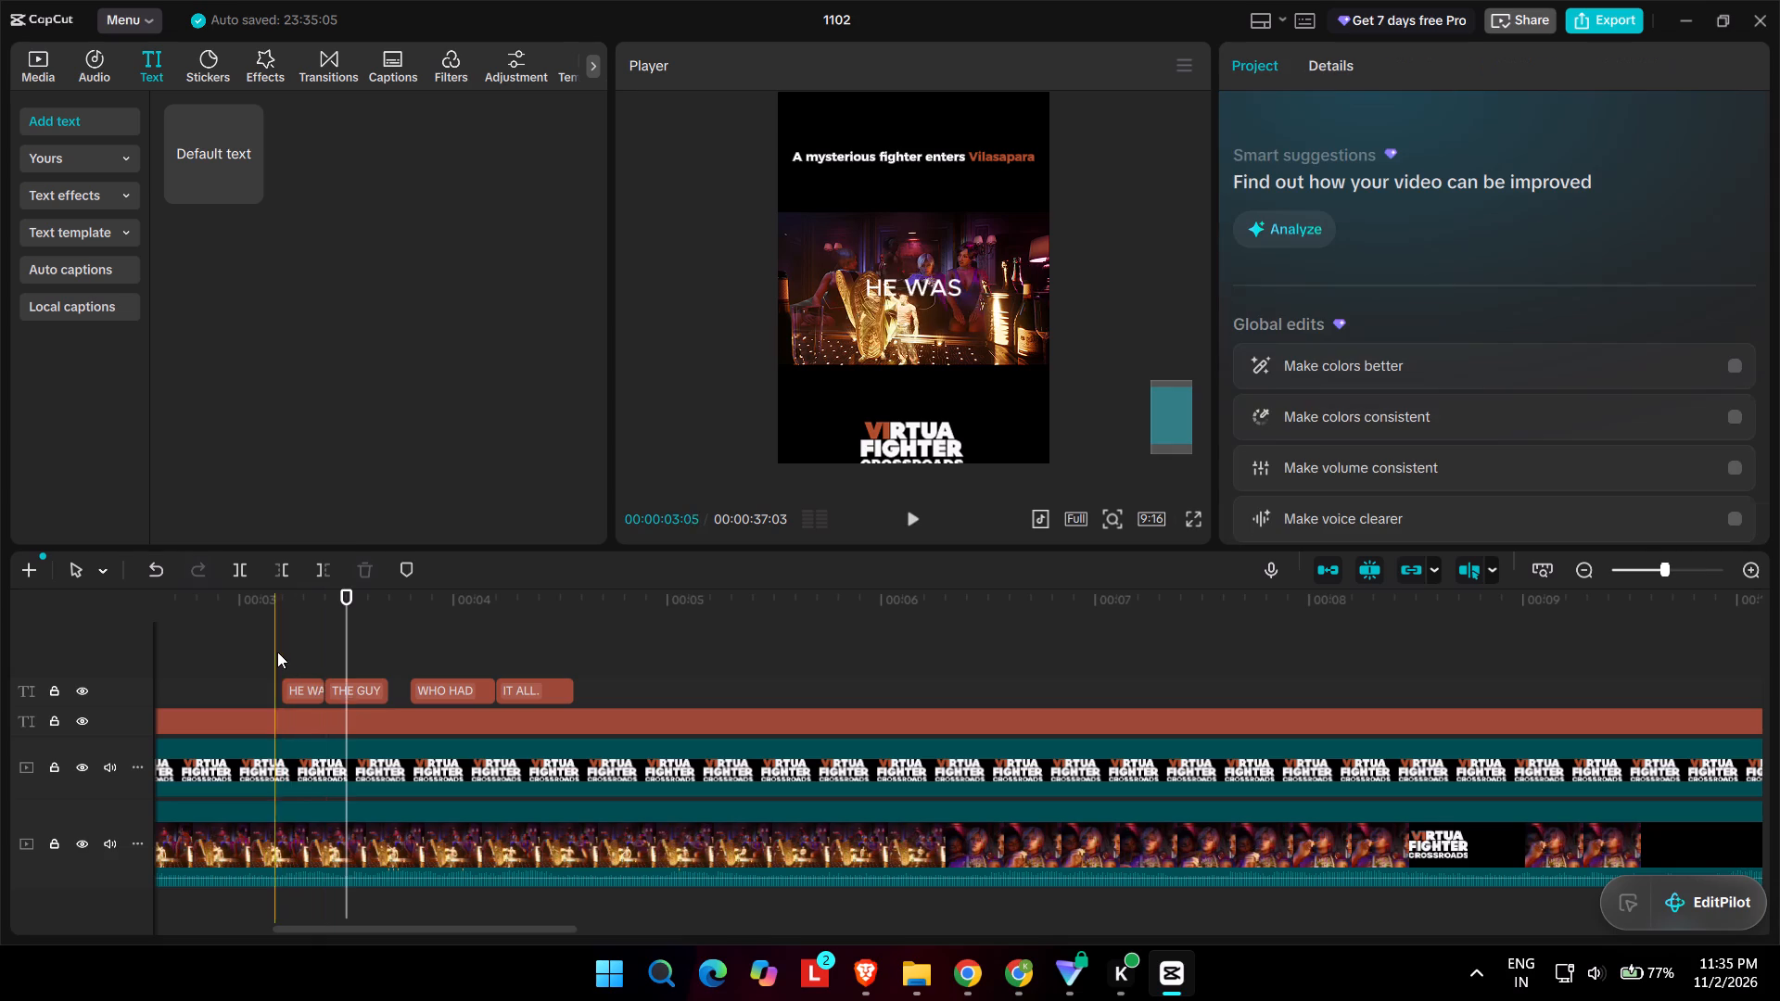
Play back the subtitle line, move "WHO HAD" slightly earlier and shorten its end to match the speech.
{"action": "key", "text": "space"}
{"action": "key", "text": "space"}
{"action": "key", "text": "space"}
{"action": "key", "text": "space"}
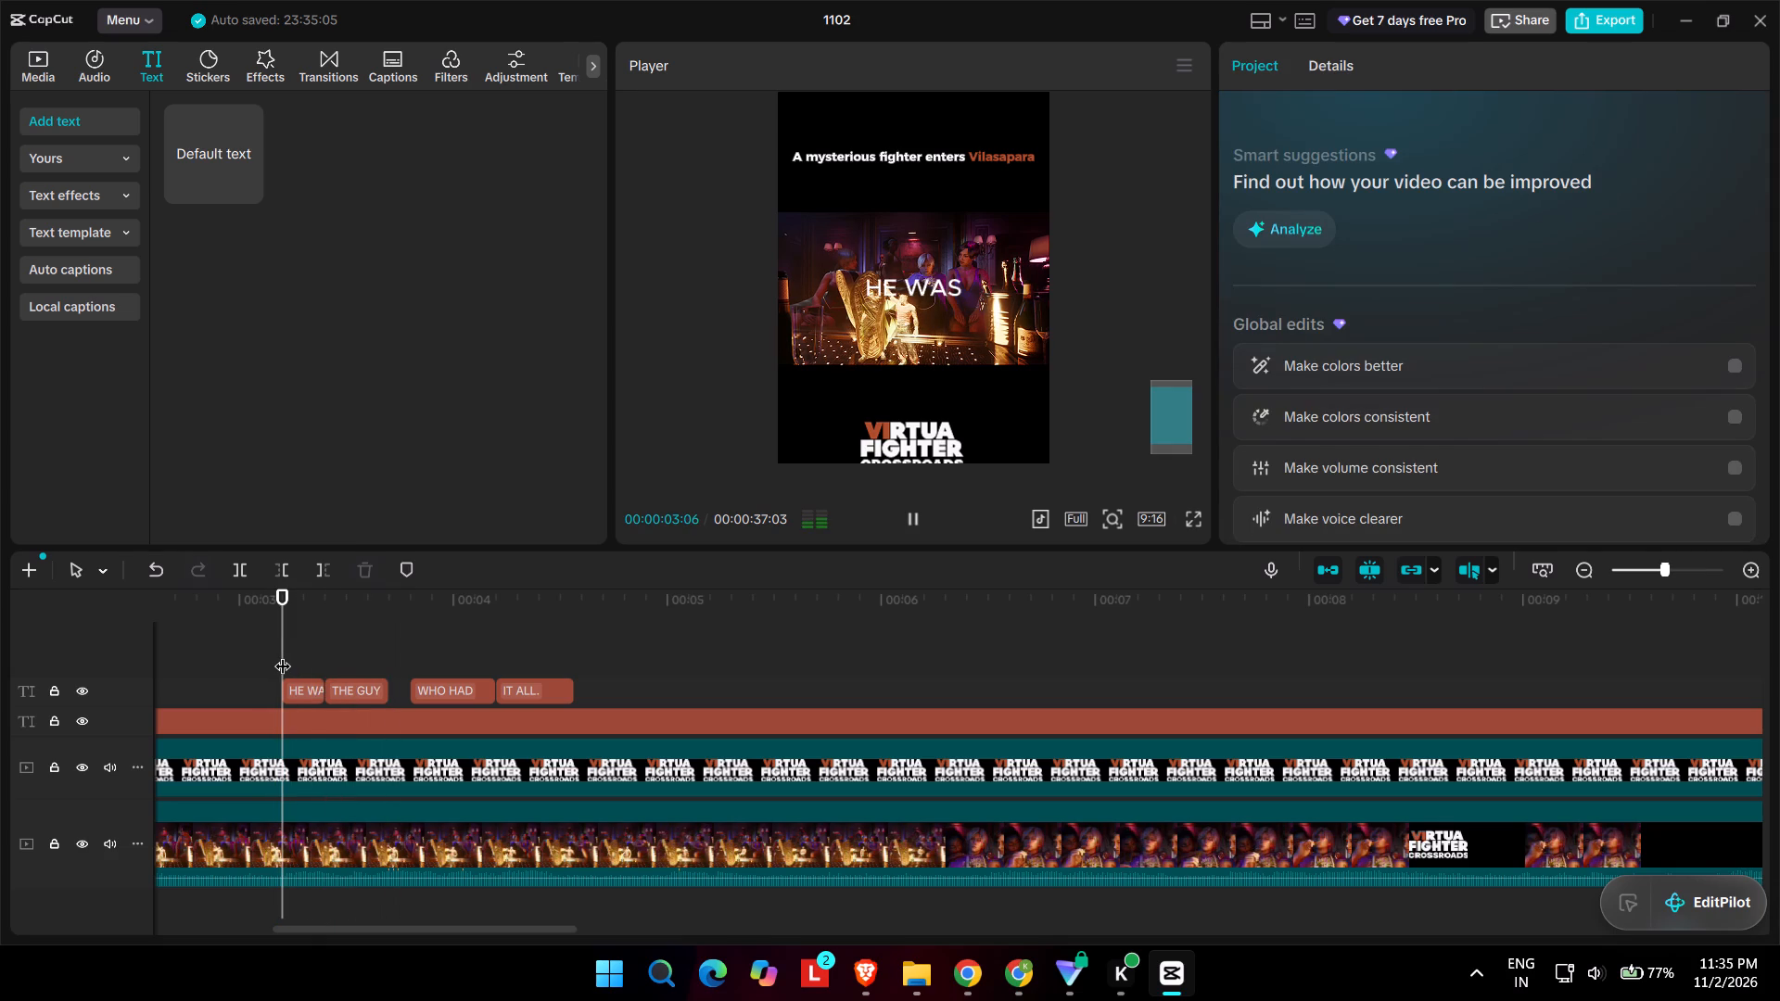
{"action": "left_click", "coordinate": [230, 656]}
{"action": "key", "text": "space"}
{"action": "key", "text": "space"}
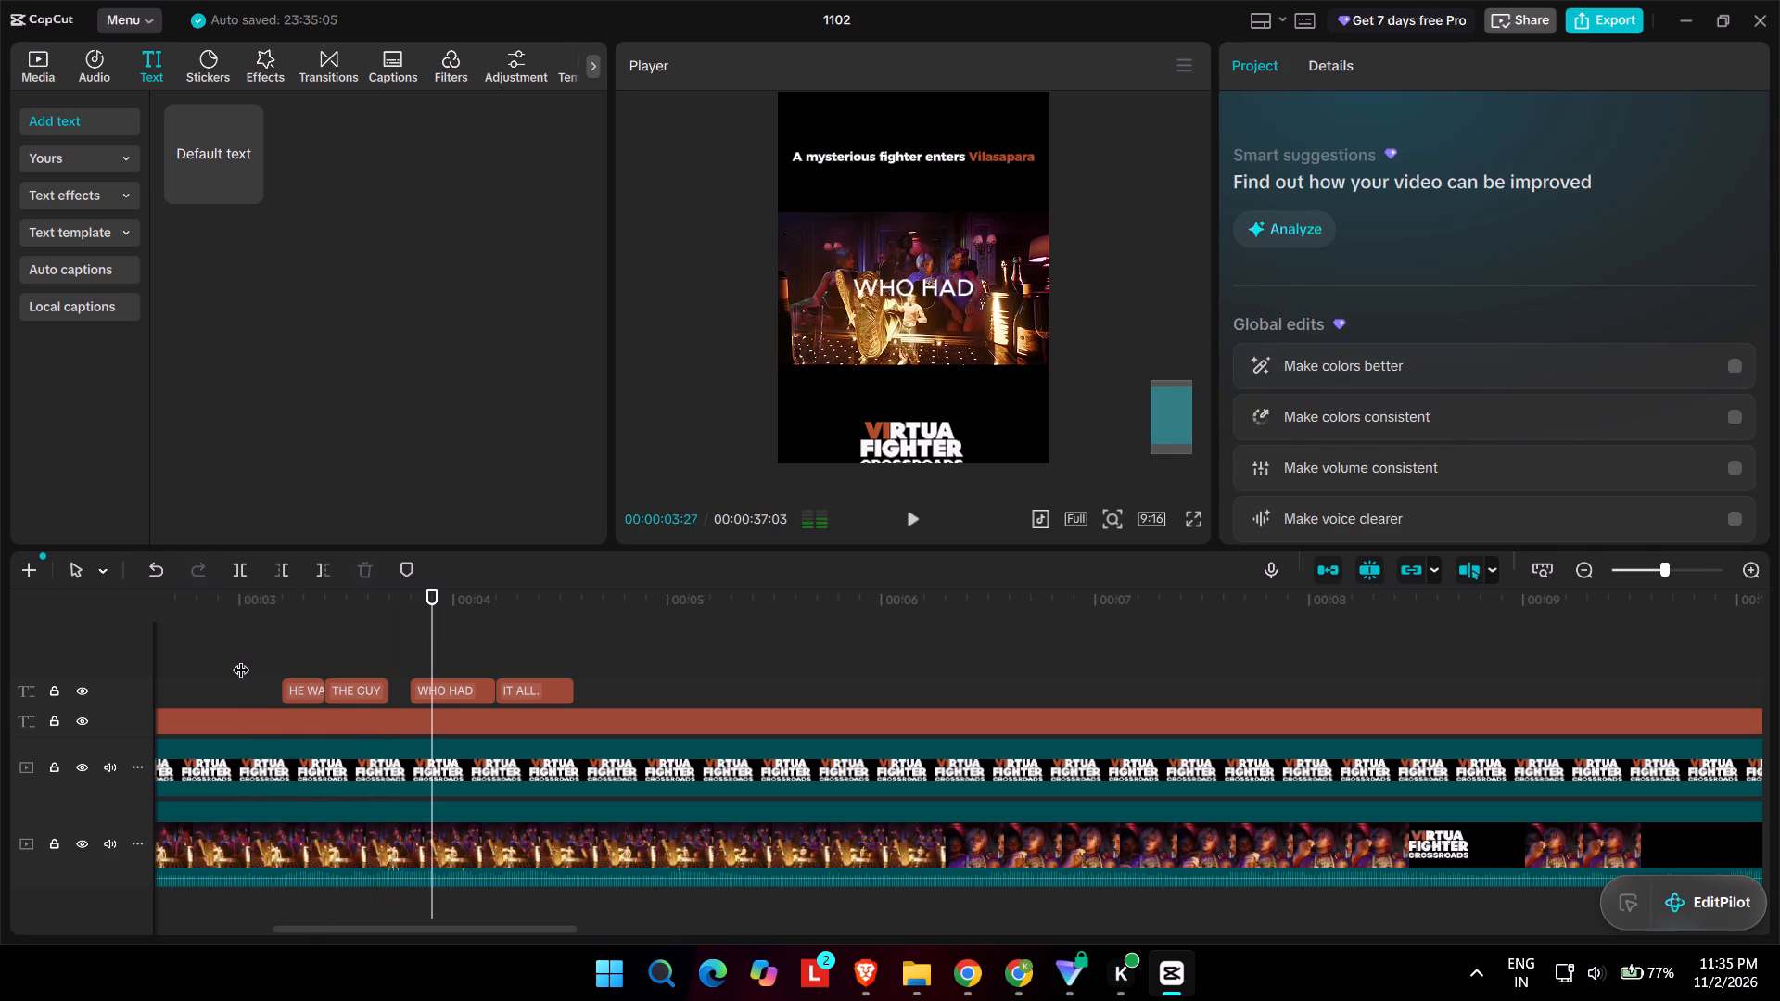
{"action": "left_click", "coordinate": [264, 659]}
{"action": "key", "text": "space"}
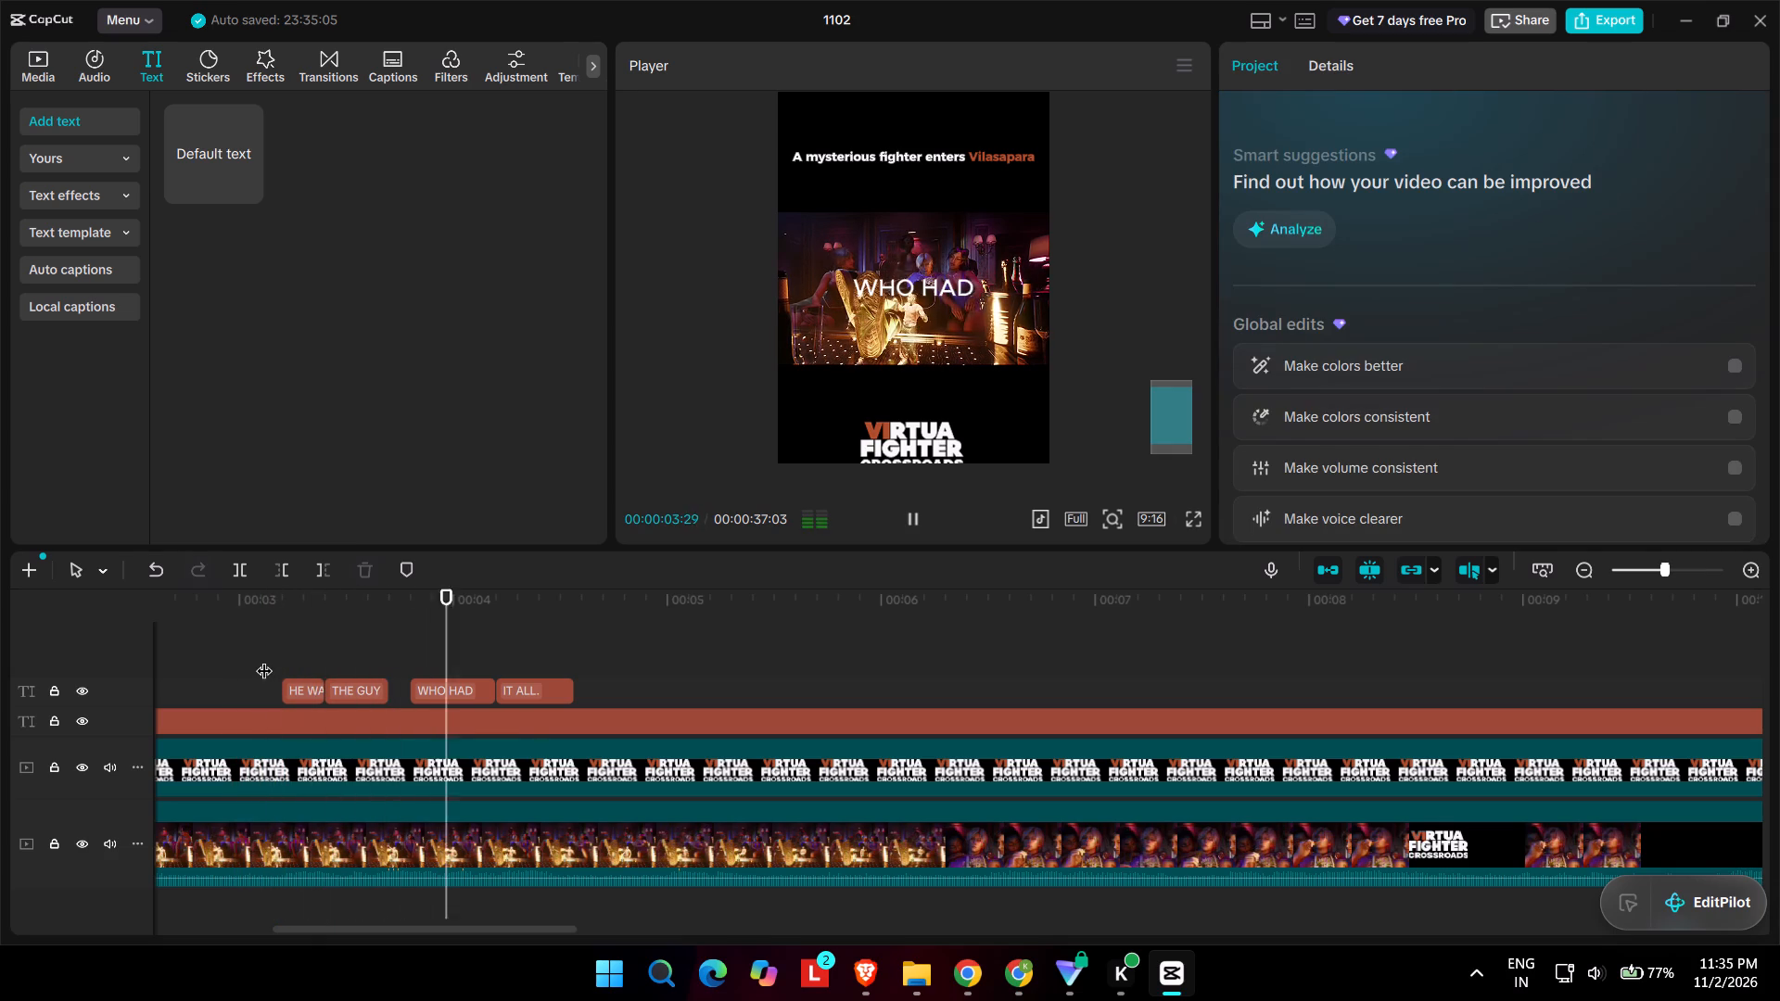
{"action": "key", "text": "space"}
{"action": "scroll", "coordinate": [317, 668], "scroll_direction": "up", "scroll_amount": 7, "text": "ctrl"}
{"action": "left_click", "coordinate": [608, 686]}
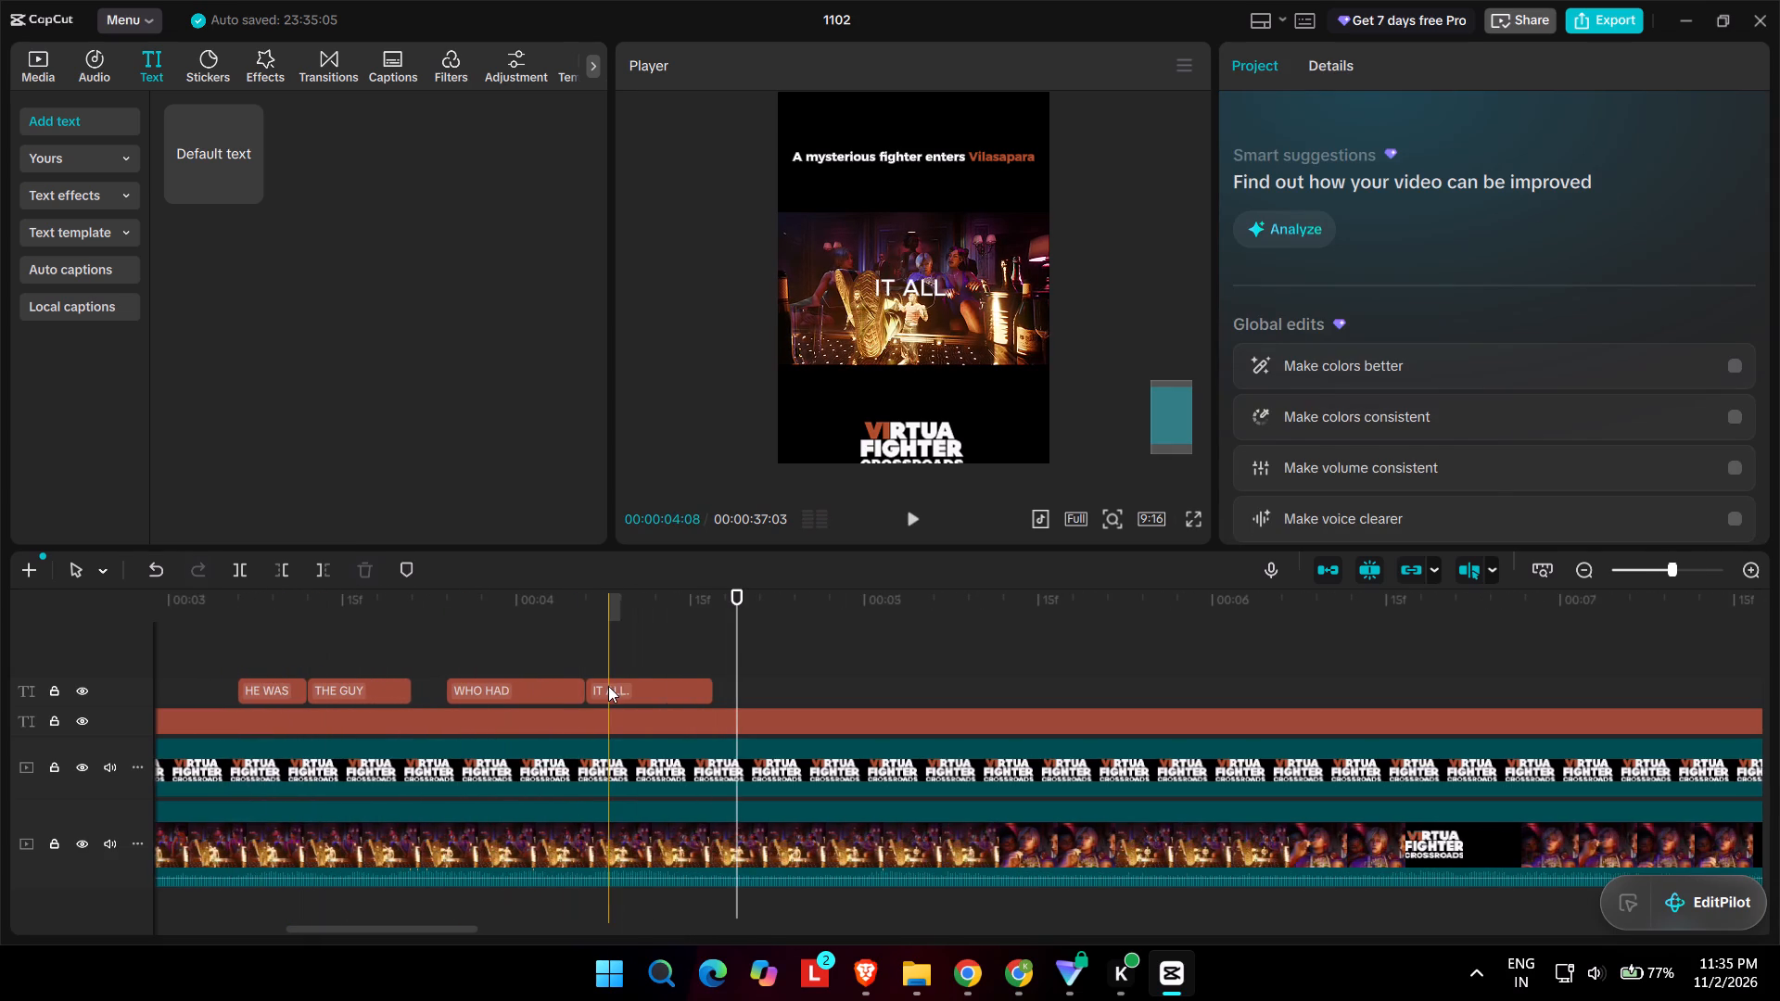
{"action": "left_click", "coordinate": [539, 688]}
{"action": "left_click_drag", "start_coordinate": [534, 691], "coordinate": [524, 691]}
{"action": "left_click", "coordinate": [524, 691]}
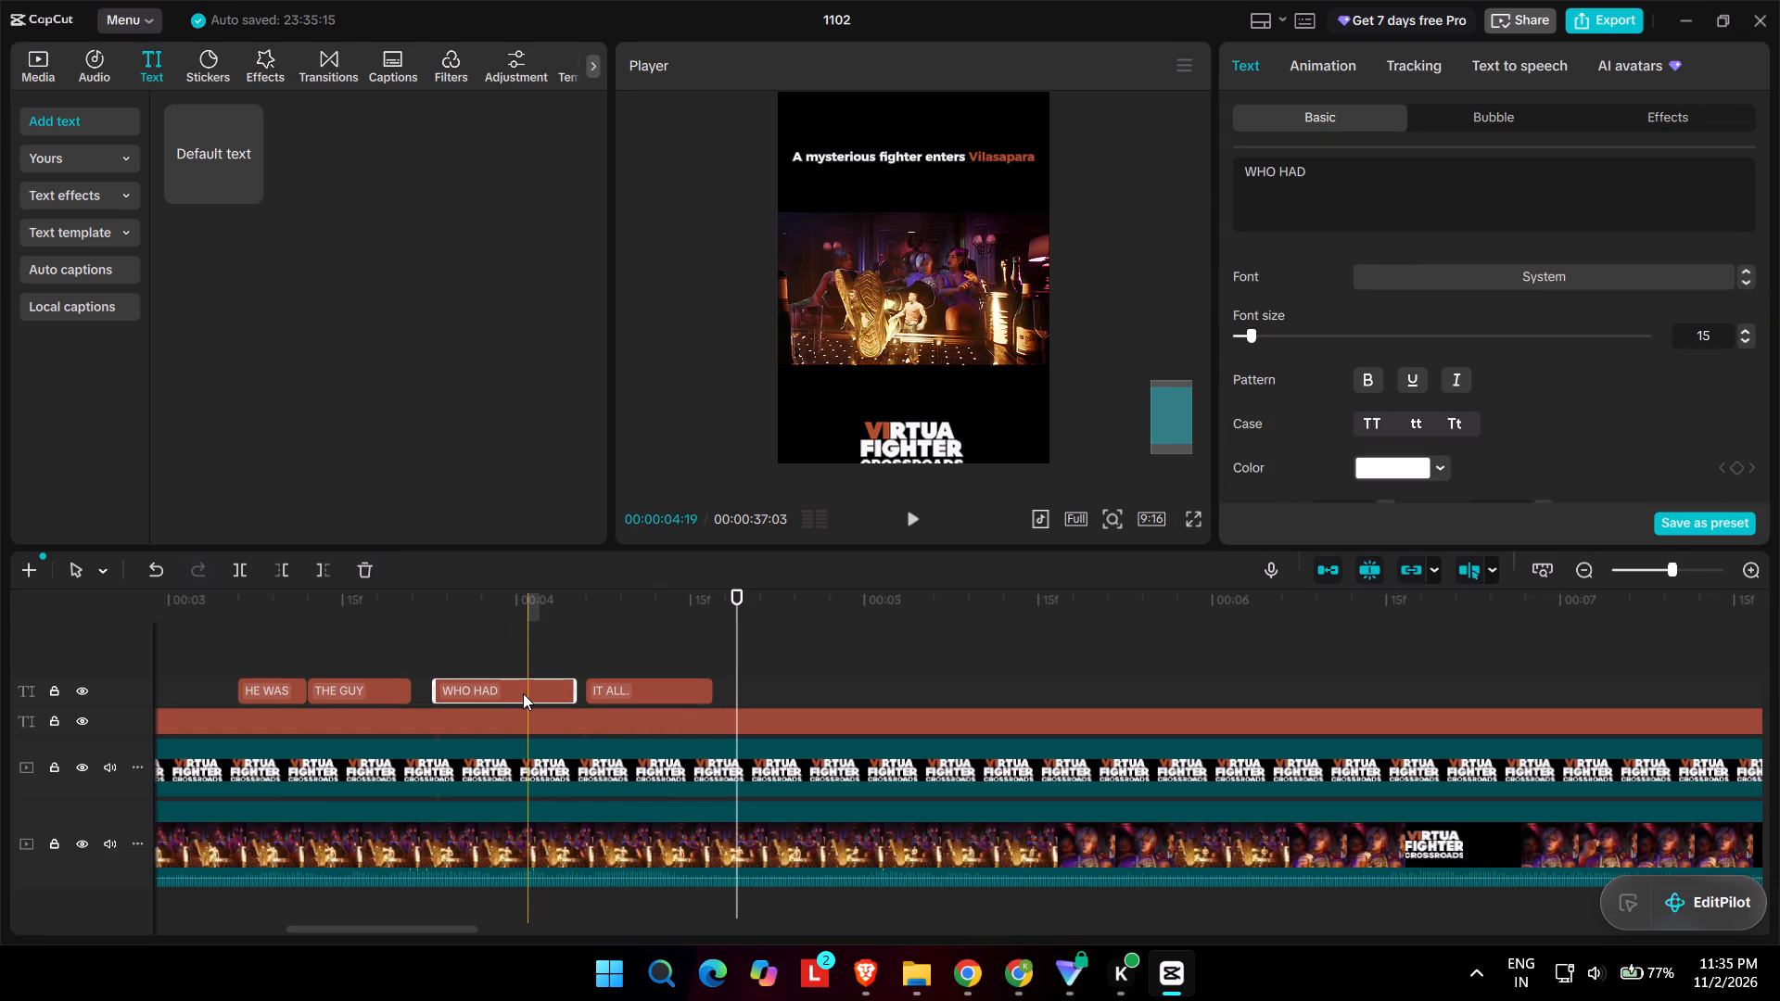
{"action": "left_click_drag", "start_coordinate": [573, 694], "coordinate": [553, 695]}
Move the "IT ALL." subtitle slightly earlier, extend its end to about 4:17, and play back the timing.
{"action": "left_click_drag", "start_coordinate": [610, 697], "coordinate": [595, 699]}
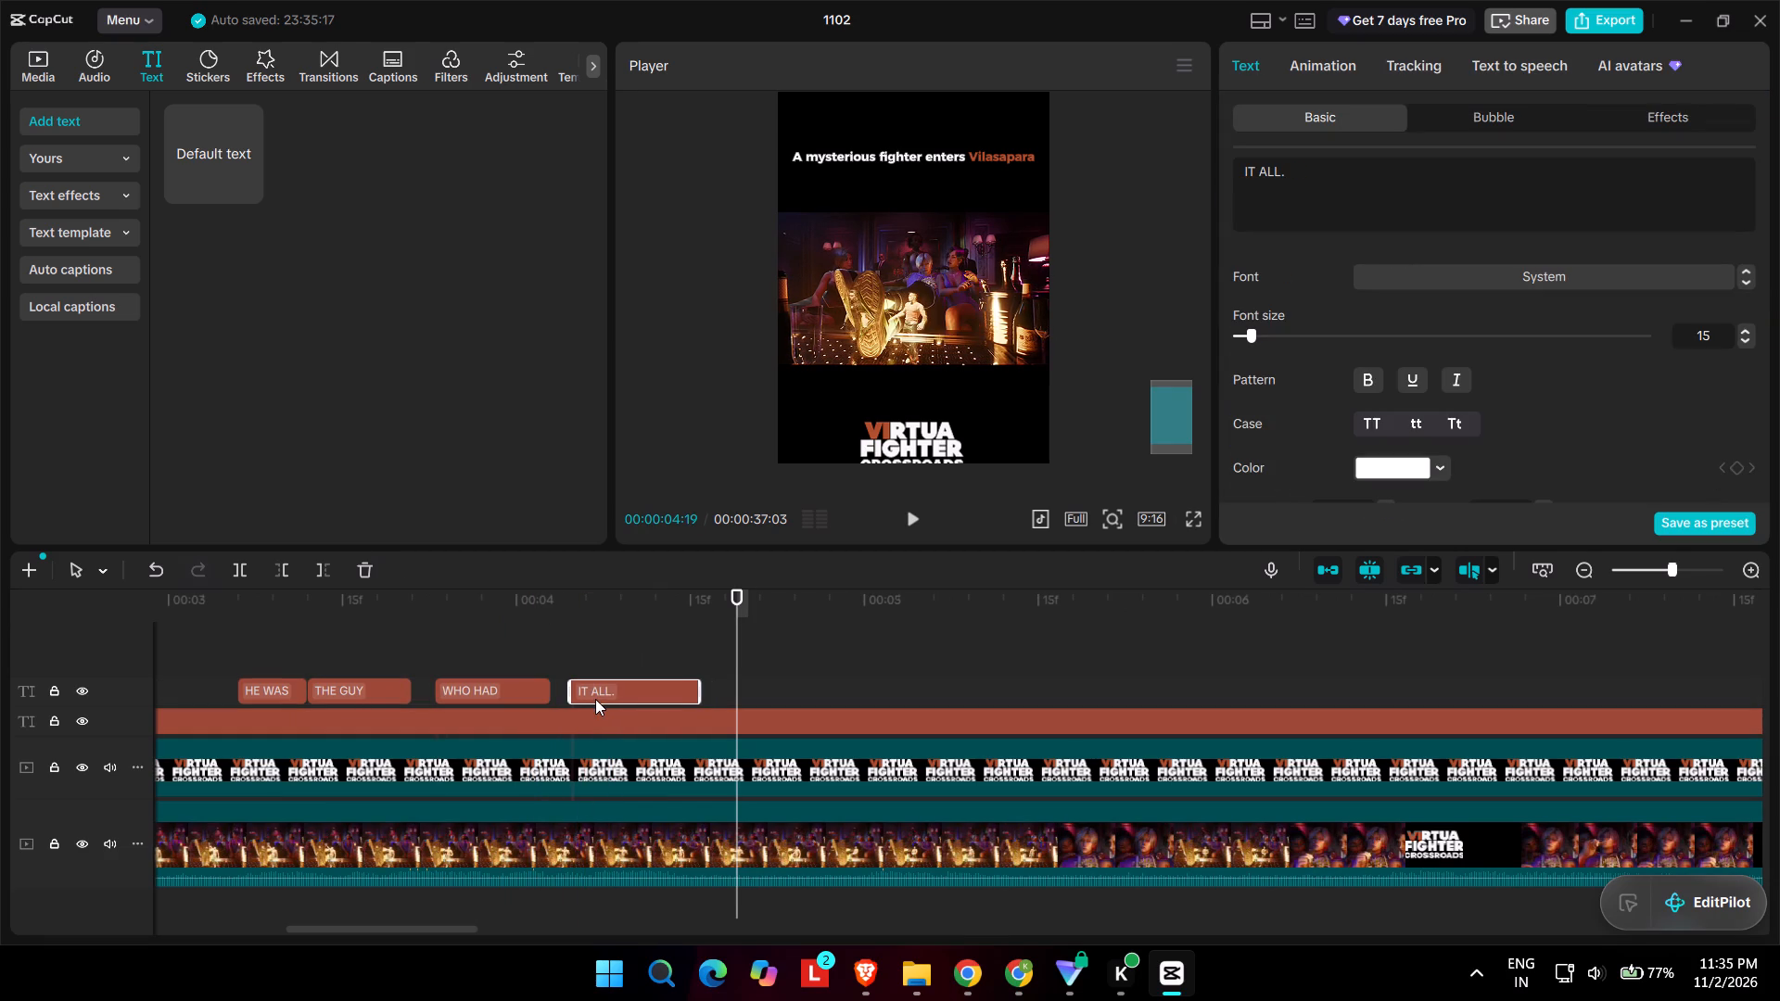
{"action": "left_click_drag", "start_coordinate": [595, 699], "coordinate": [591, 699]}
{"action": "left_click_drag", "start_coordinate": [691, 688], "coordinate": [704, 690]}
{"action": "left_click", "coordinate": [226, 623]}
{"action": "key", "text": "space"}
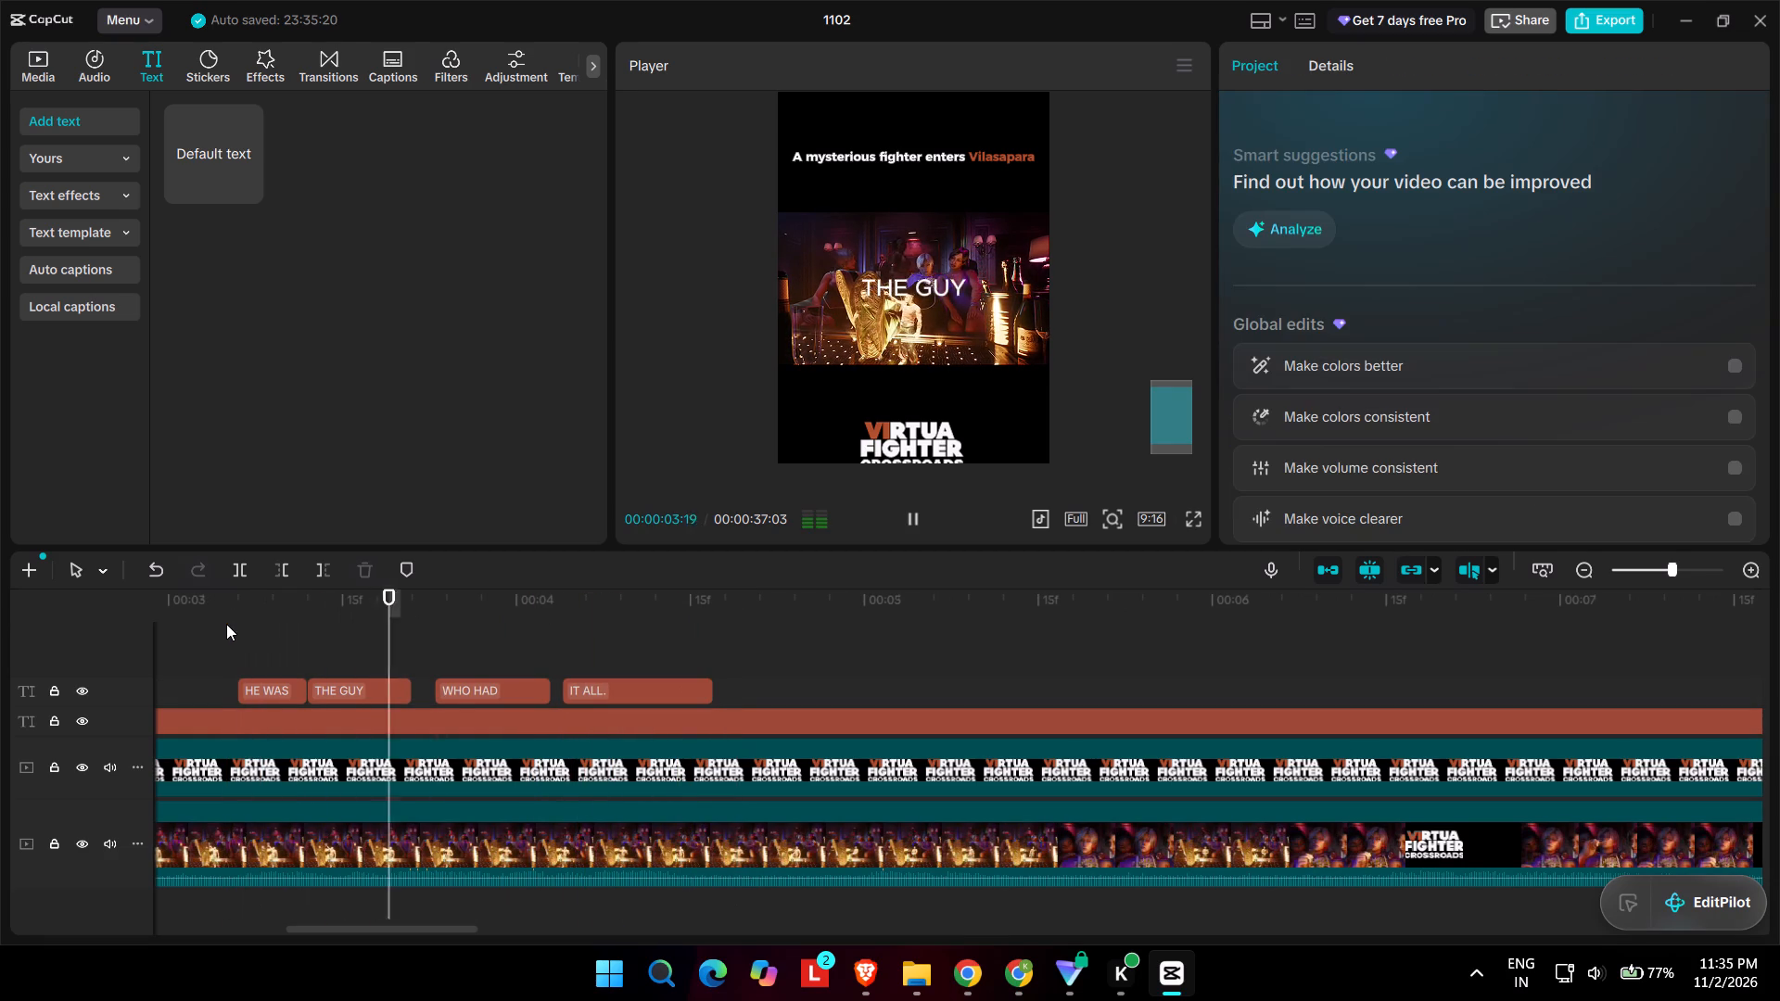
{"action": "key", "text": "space"}
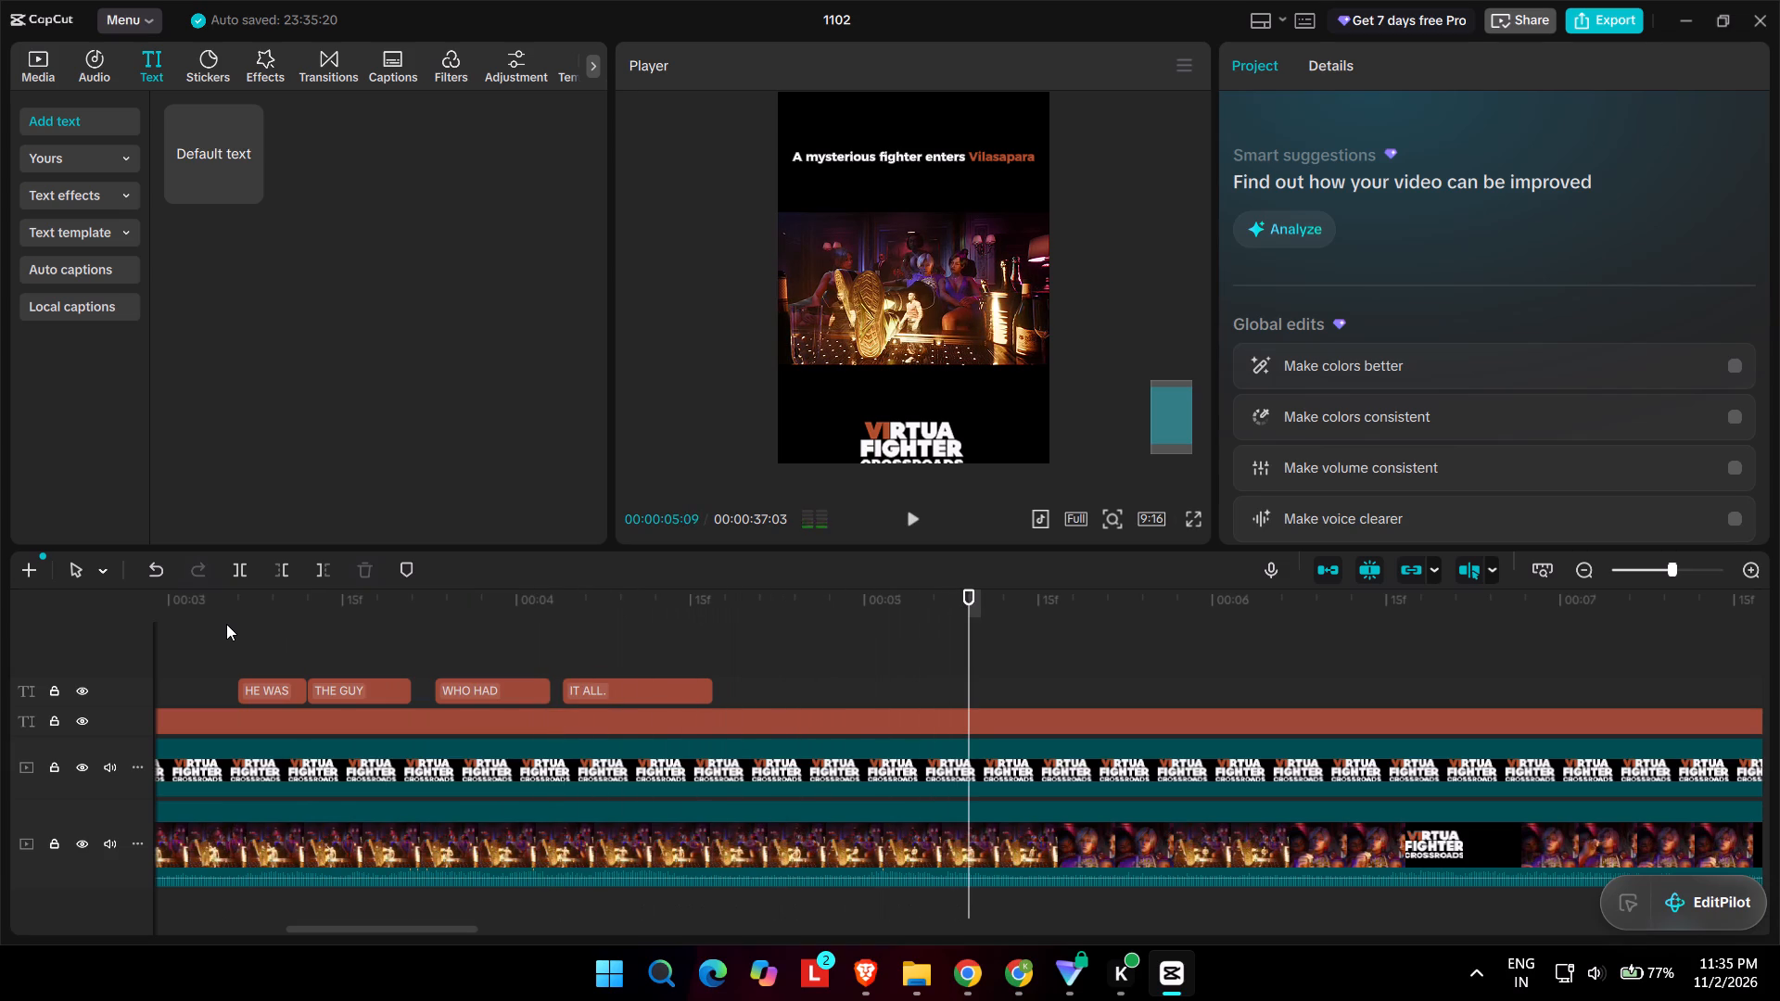
Paste a copied subtitle just before 5 seconds, reword it to "RIGHT", trim its end to about 5:08, and check playback.
{"action": "left_click", "coordinate": [878, 663]}
{"action": "left_click", "coordinate": [850, 680]}
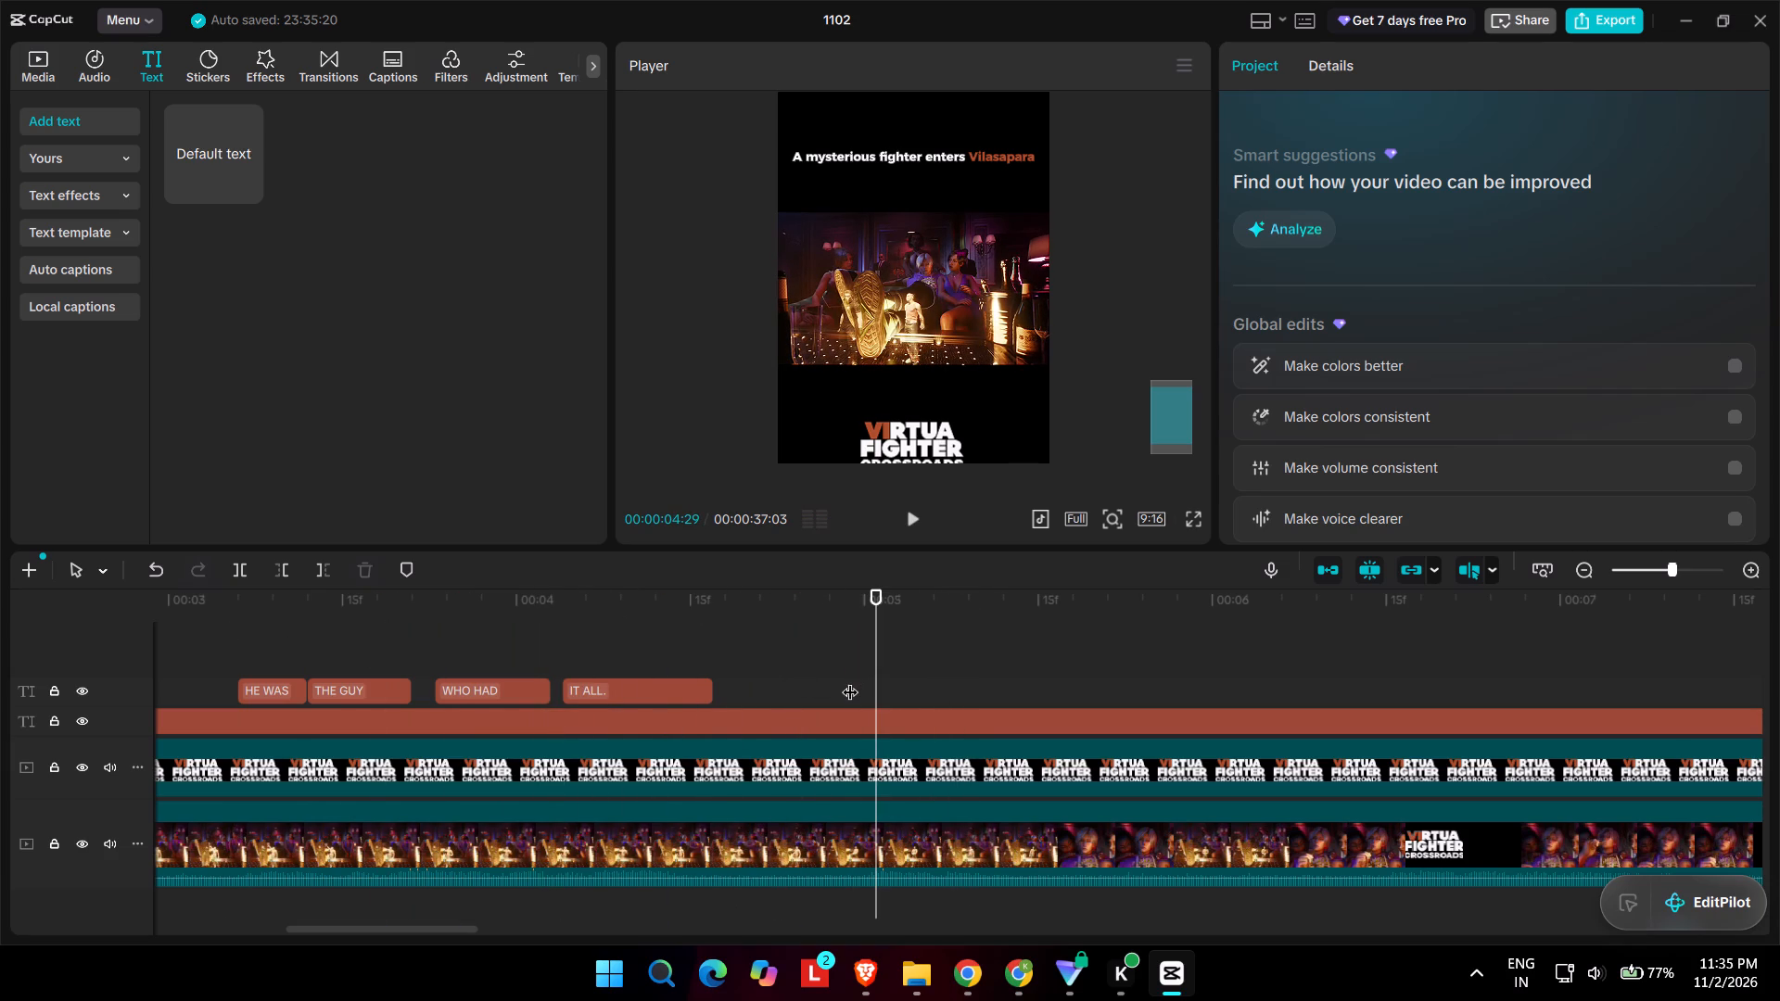
{"action": "key", "text": "ctrl+v"}
{"action": "left_click_drag", "start_coordinate": [1347, 172], "coordinate": [1227, 172]}
{"action": "type", "text": "RIGHT"}
{"action": "left_click_drag", "start_coordinate": [1288, 691], "coordinate": [1083, 704]}
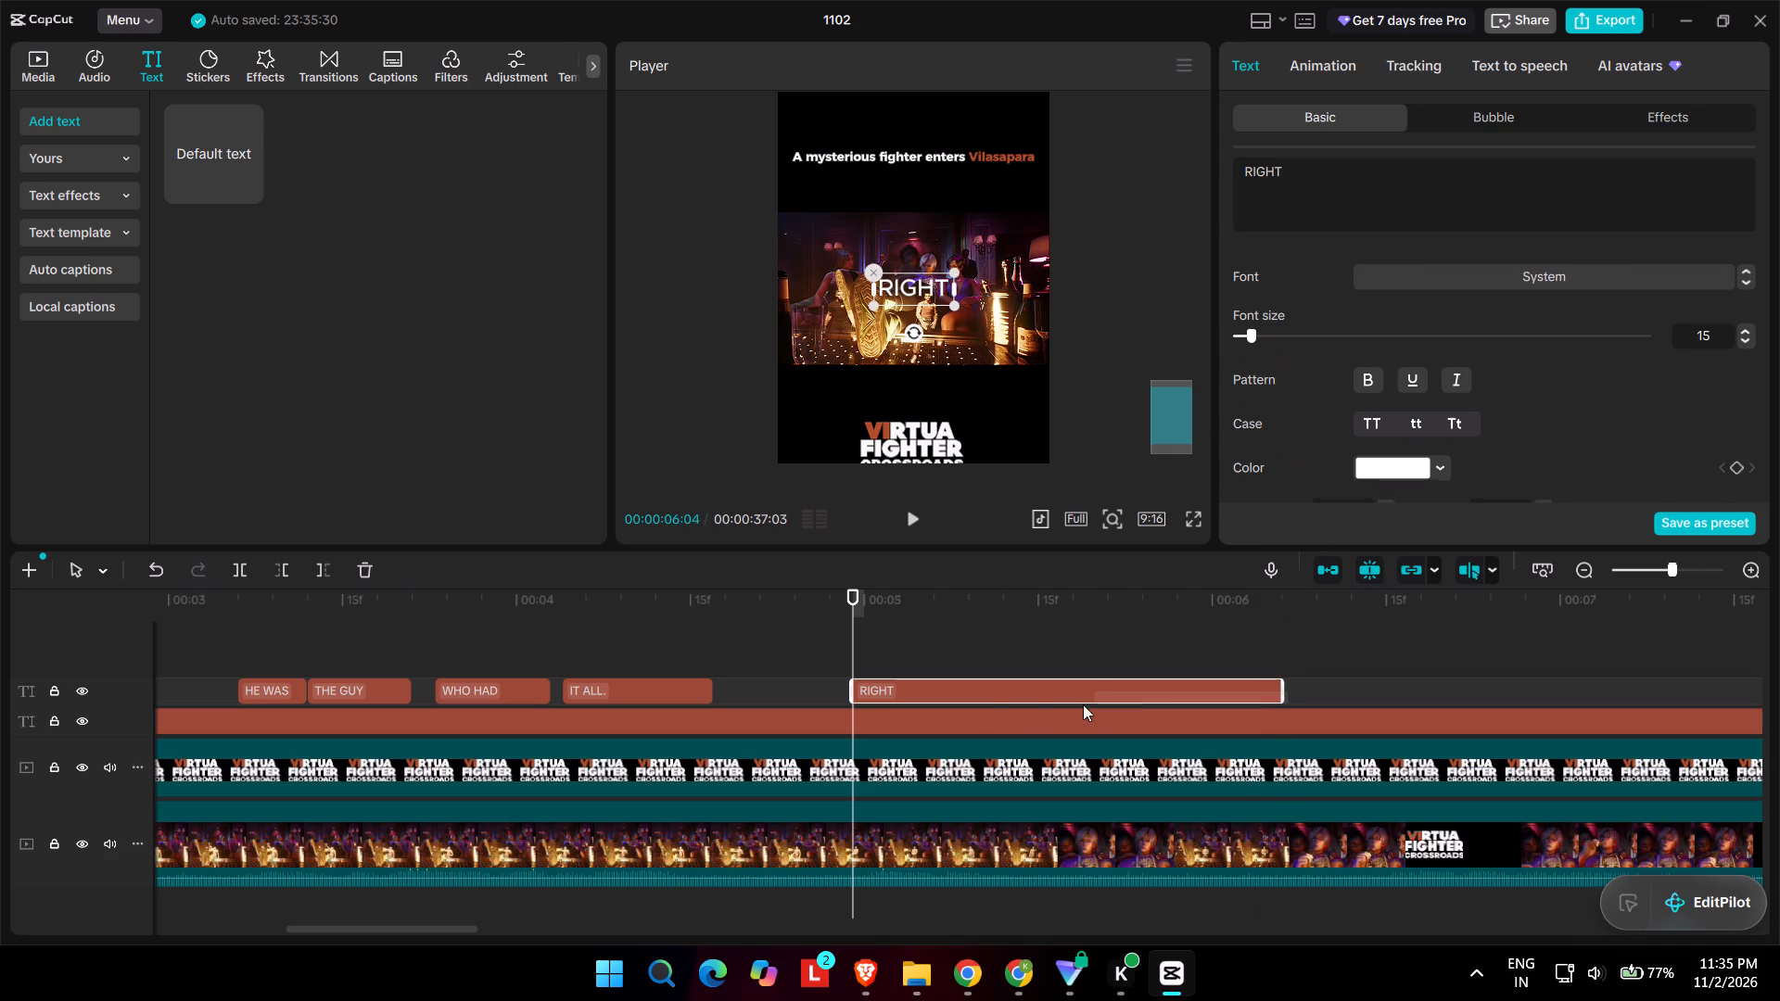
{"action": "left_click_drag", "start_coordinate": [1083, 704], "coordinate": [1017, 698]}
{"action": "left_click_drag", "start_coordinate": [1276, 692], "coordinate": [1011, 687]}
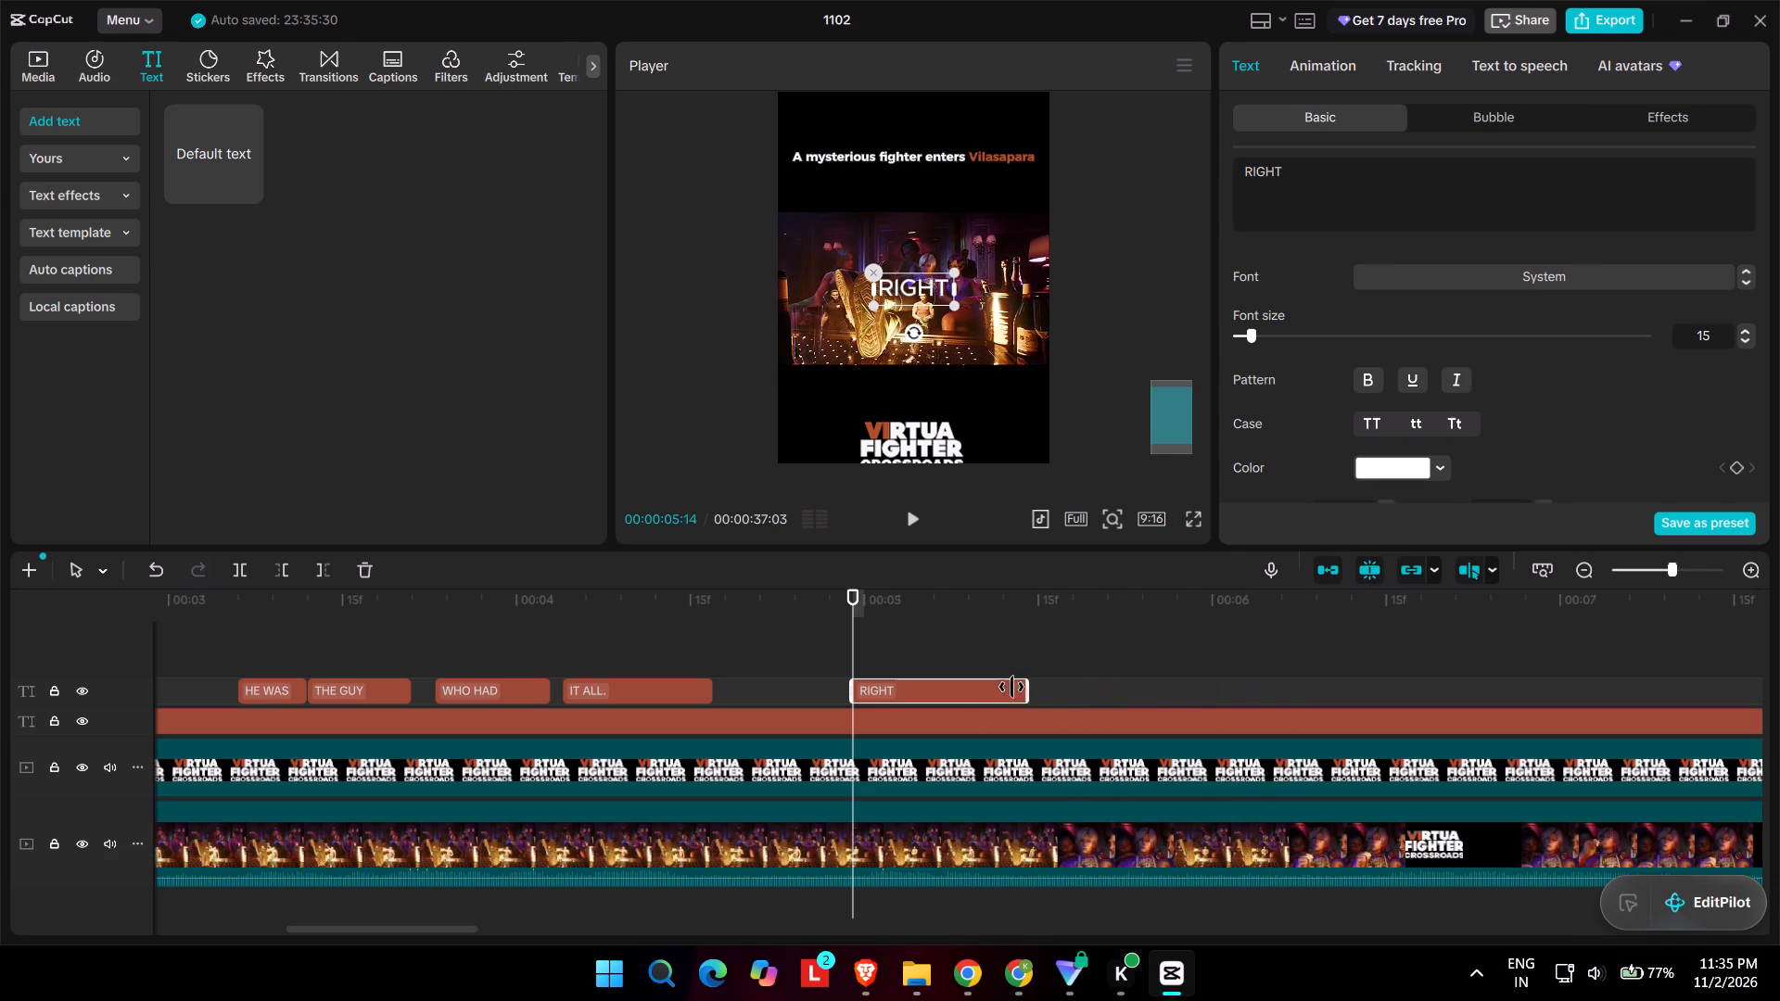
{"action": "left_click_drag", "start_coordinate": [1011, 687], "coordinate": [947, 690]}
{"action": "left_click", "coordinate": [836, 628]}
{"action": "key", "text": "space"}
{"action": "key", "text": "space"}
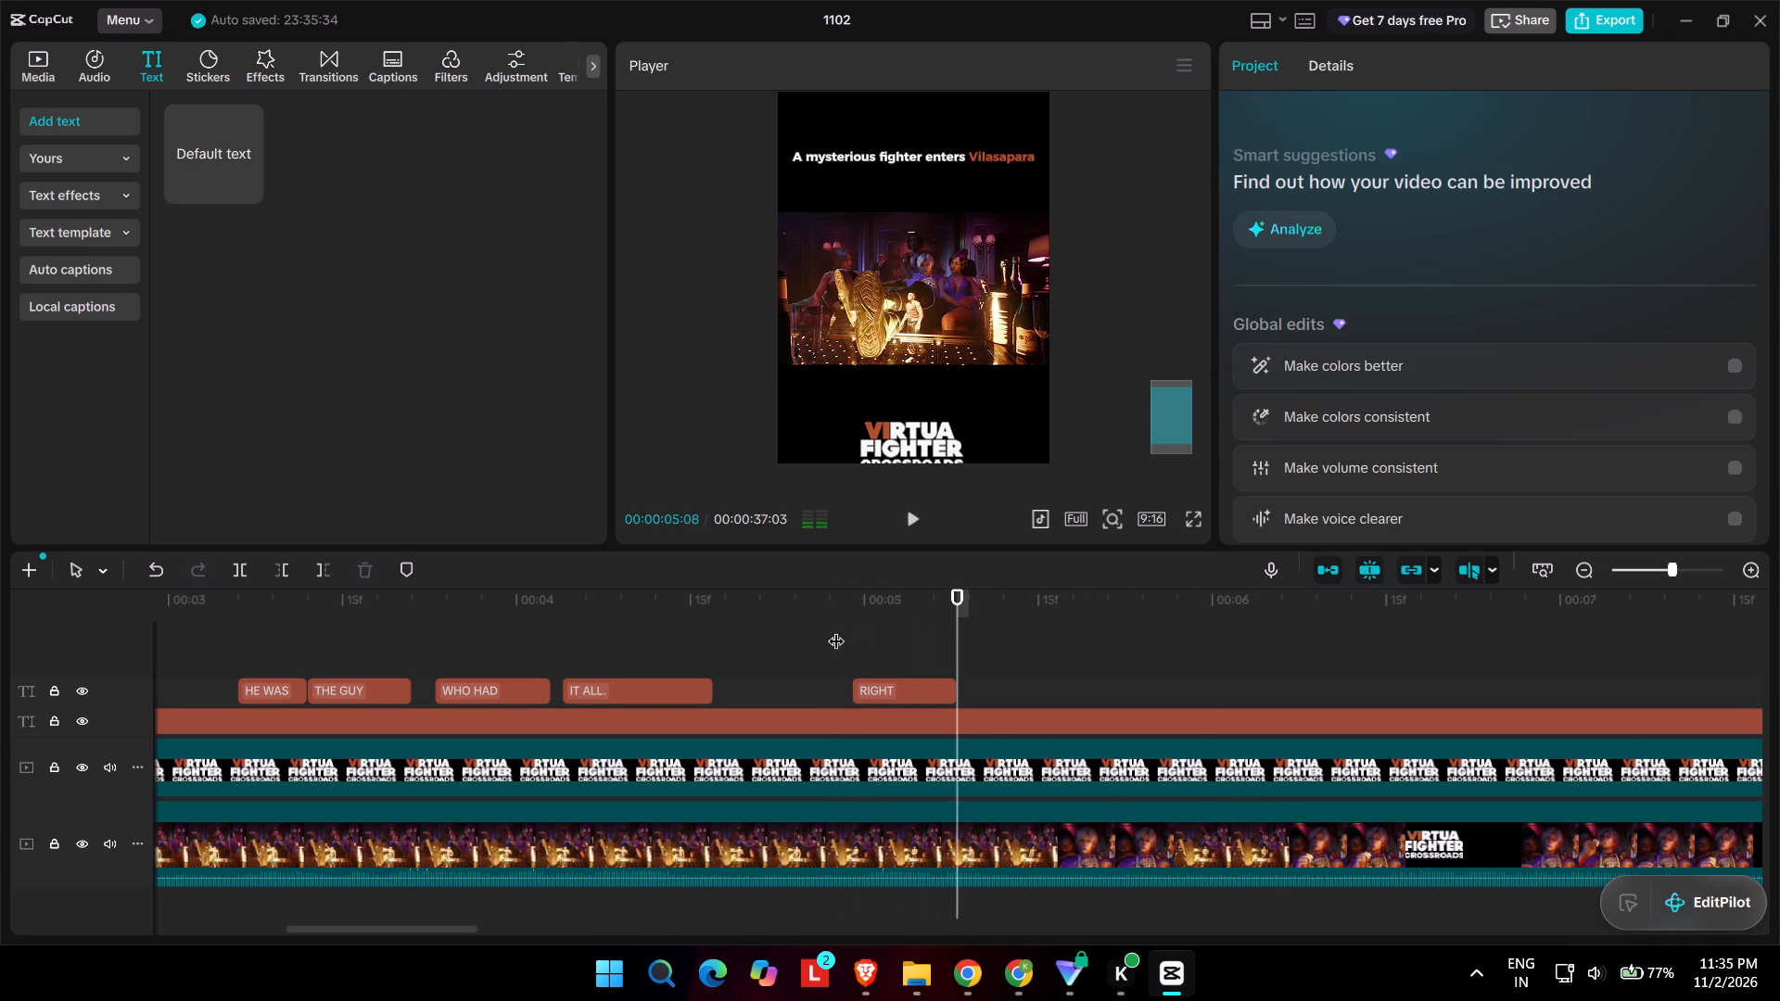
{"action": "key", "text": "space"}
{"action": "left_click", "coordinate": [821, 628]}
{"action": "key", "text": "space"}
{"action": "key", "text": "space"}
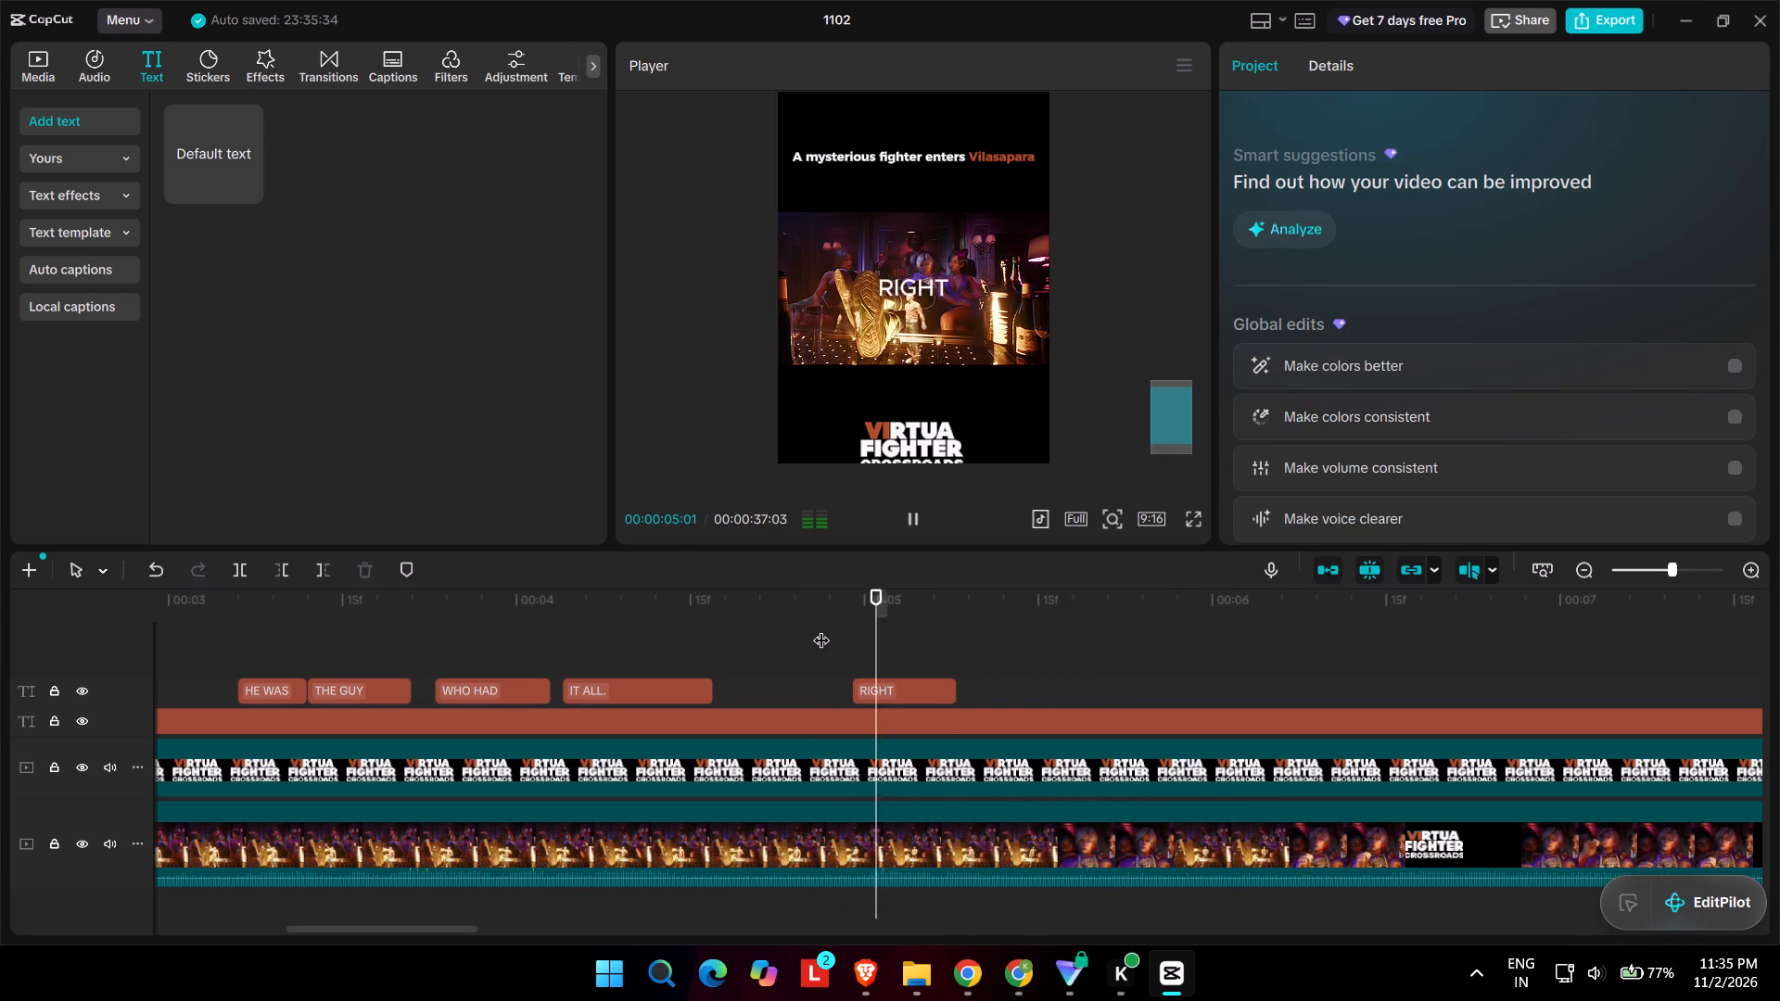
Paste another subtitle copy near 6 seconds and trim its start to about 6:14 to match the next spoken word.
{"action": "scroll", "coordinate": [989, 608], "scroll_direction": "left", "scroll_amount": 1}
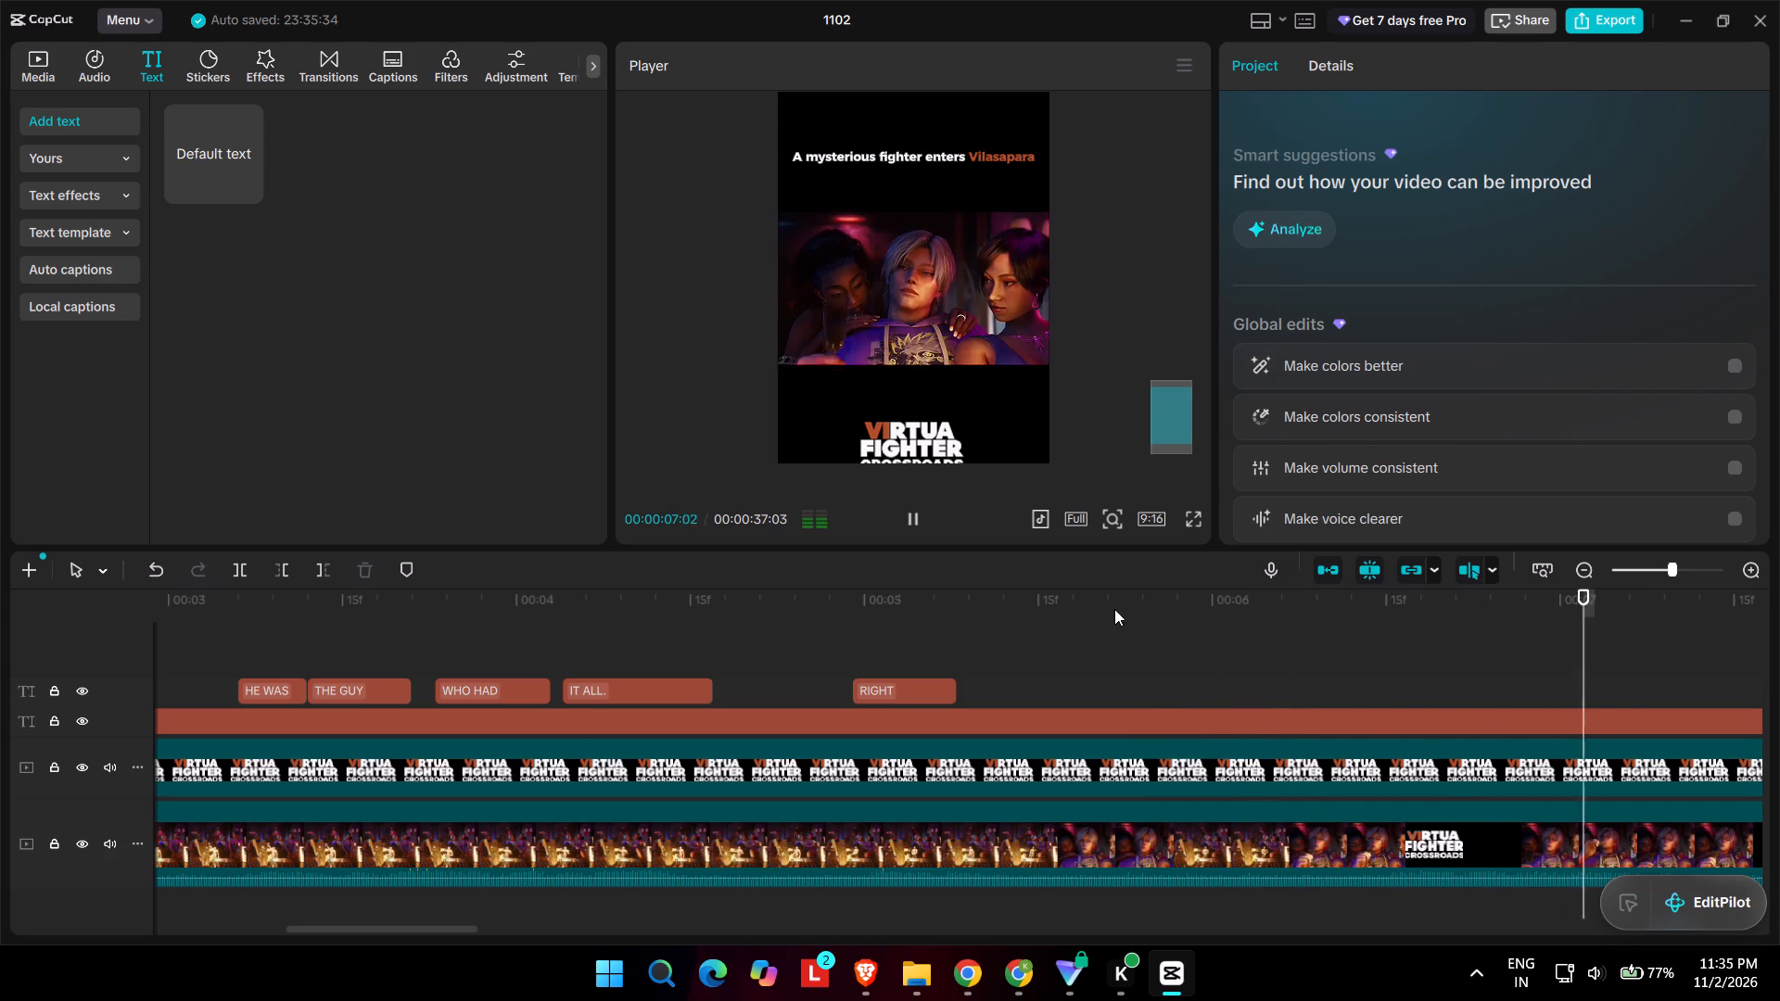
{"action": "key", "text": "space"}
{"action": "left_click", "coordinate": [1222, 654]}
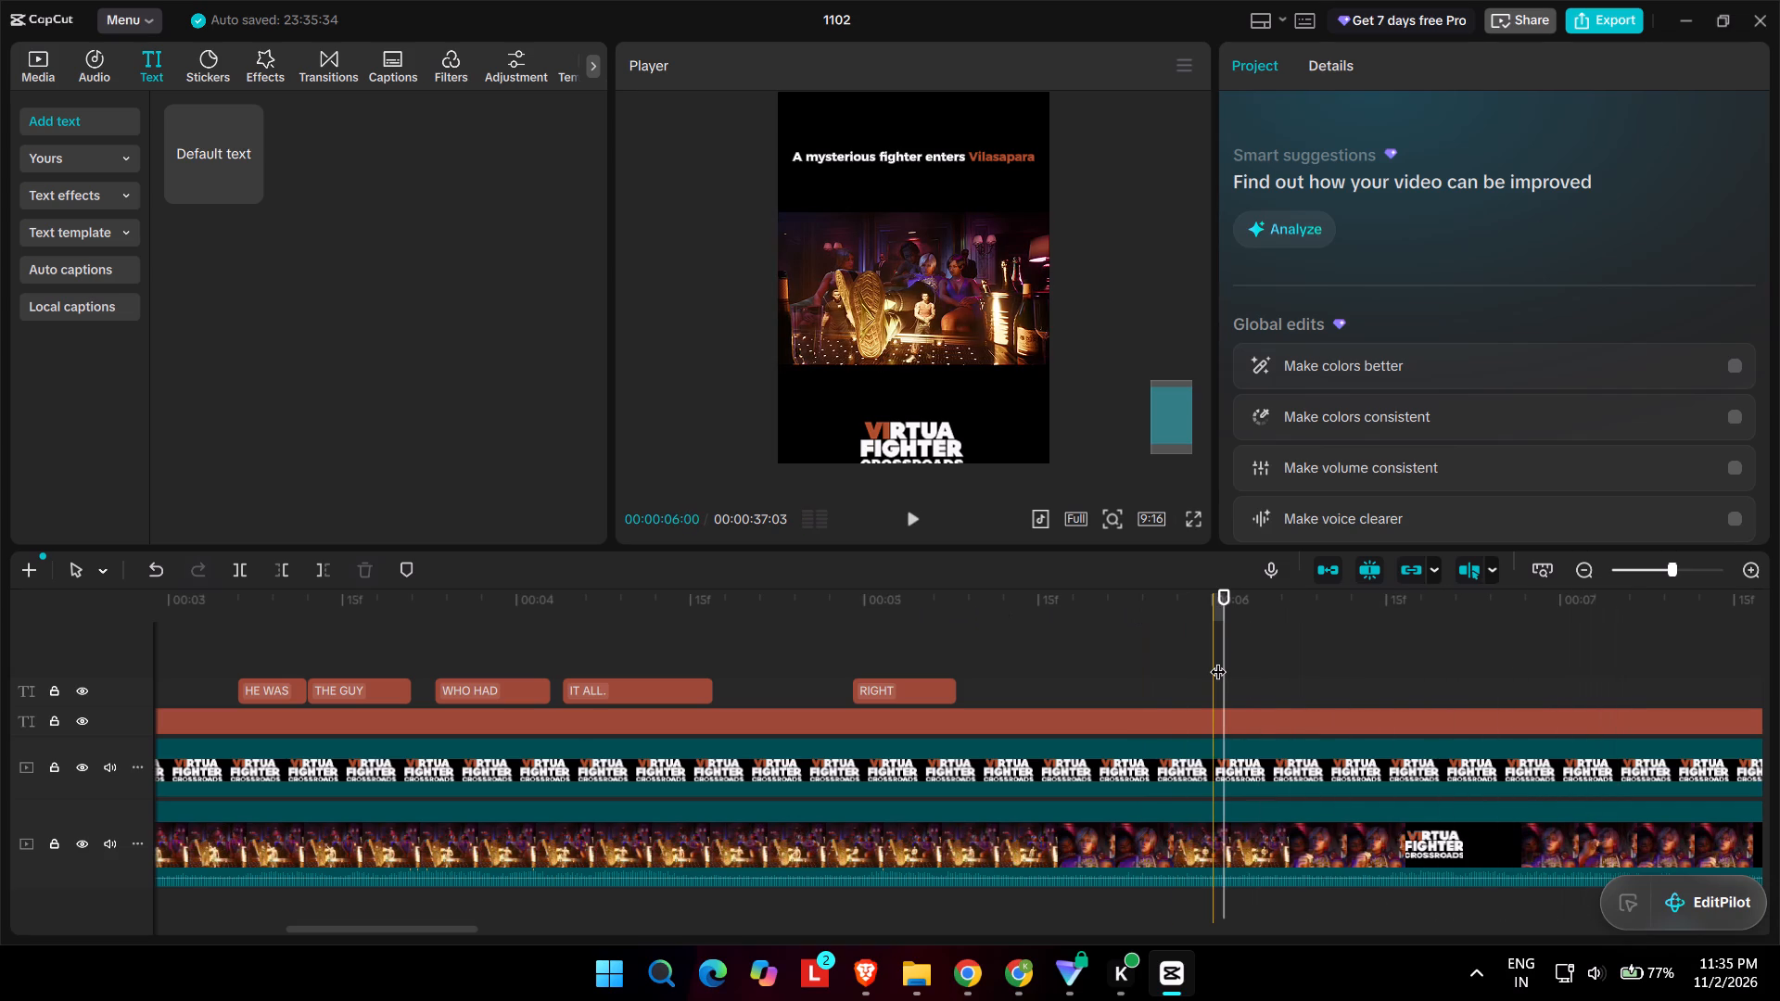
{"action": "key", "text": "ctrl+v"}
{"action": "left_click", "coordinate": [1171, 640]}
{"action": "key", "text": "space"}
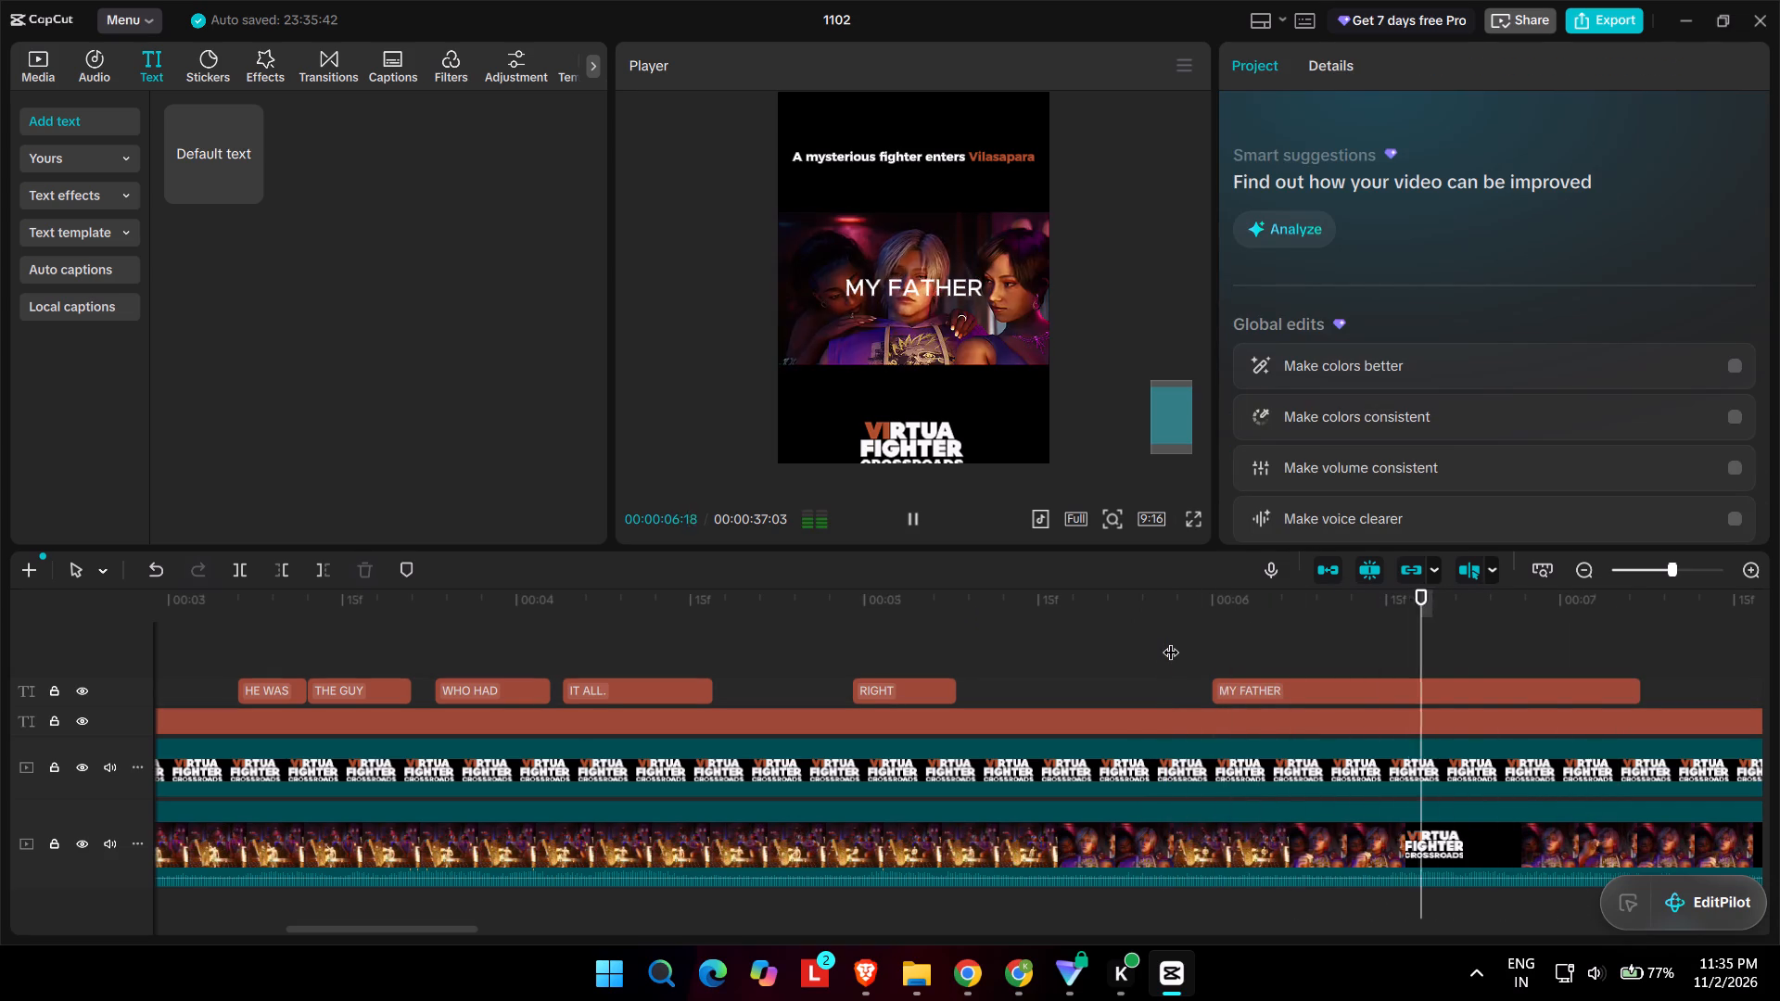
{"action": "key", "text": "space"}
{"action": "left_click", "coordinate": [1215, 684]}
{"action": "left_click_drag", "start_coordinate": [1215, 686], "coordinate": [1255, 689]}
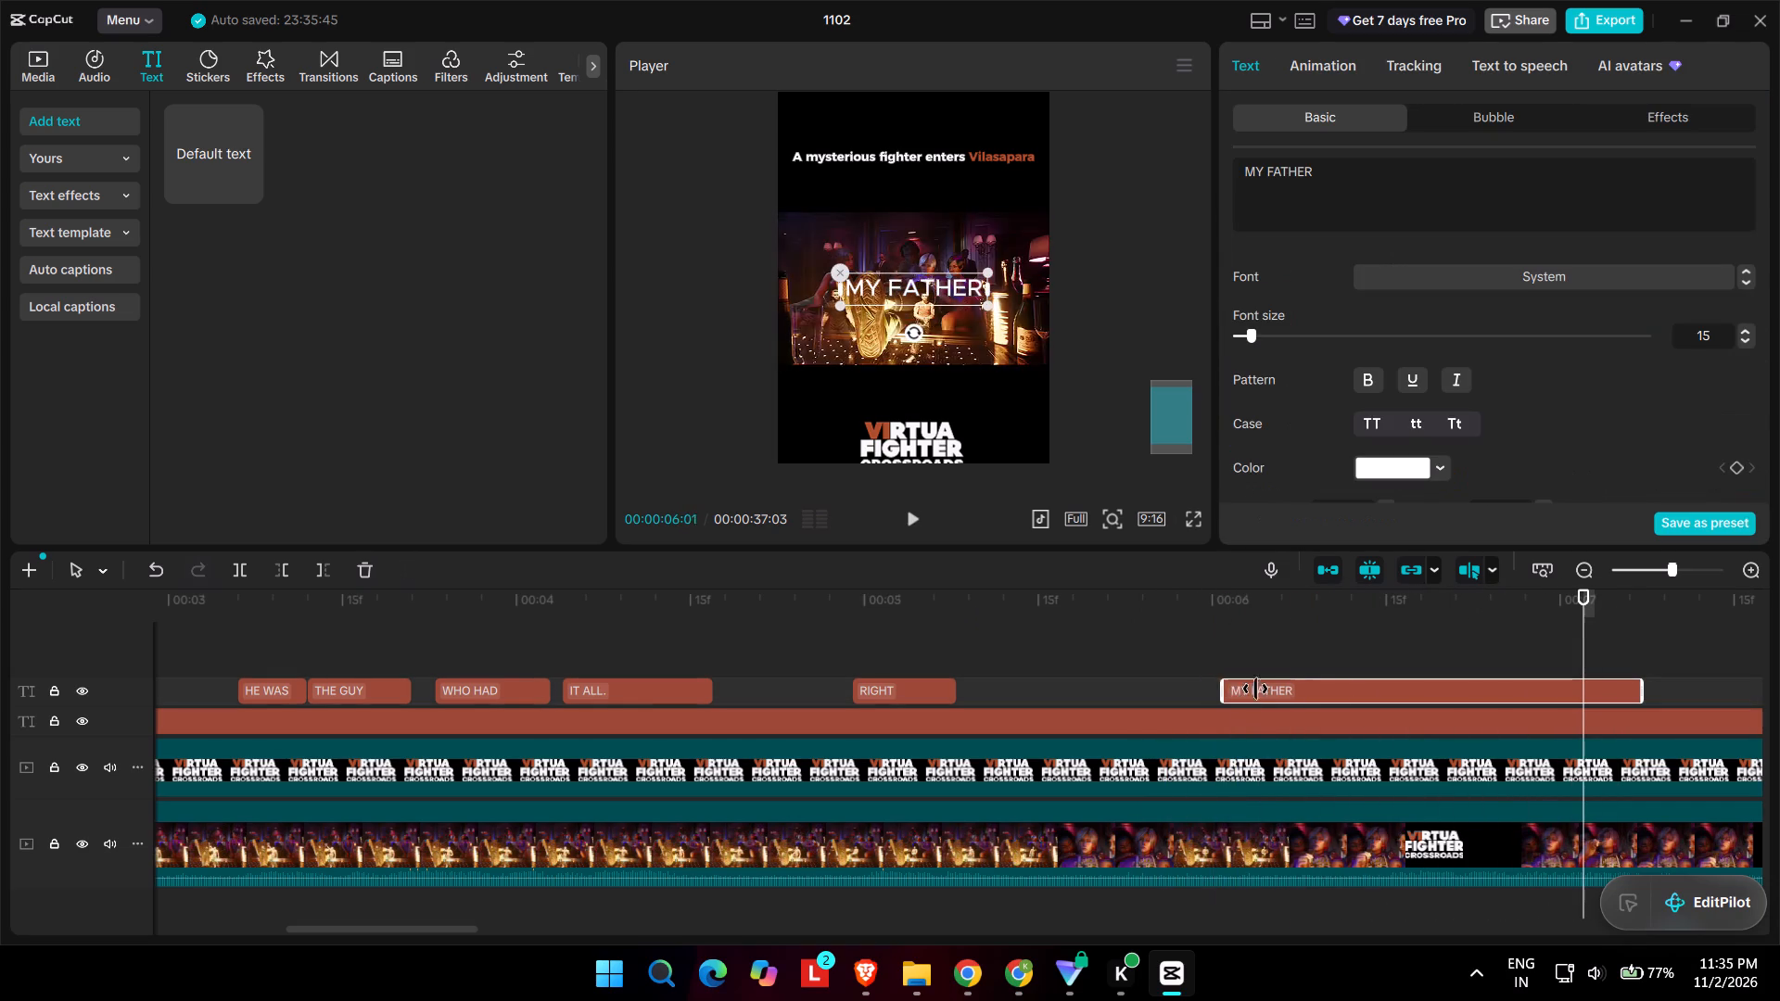
{"action": "left_click_drag", "start_coordinate": [1255, 689], "coordinate": [1379, 693]}
{"action": "left_click", "coordinate": [1335, 650]}
{"action": "key", "text": "space"}
{"action": "key", "text": "space"}
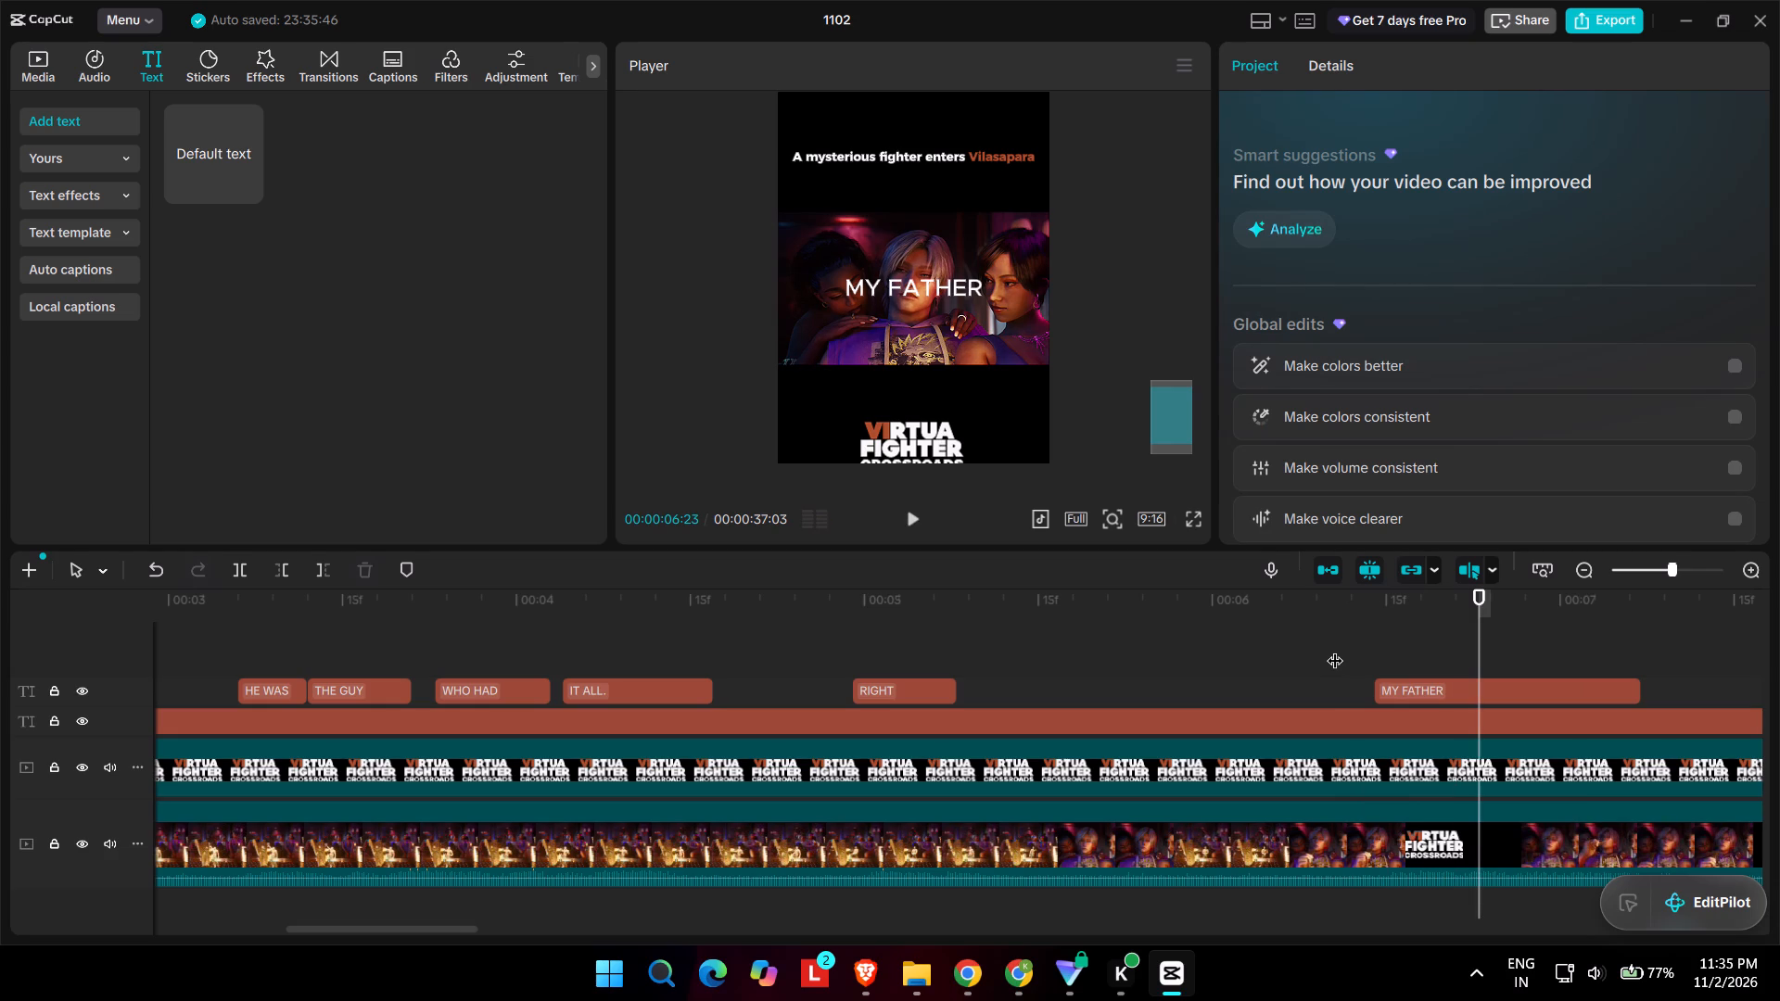
{"action": "key", "text": "space"}
{"action": "key", "text": "space"}
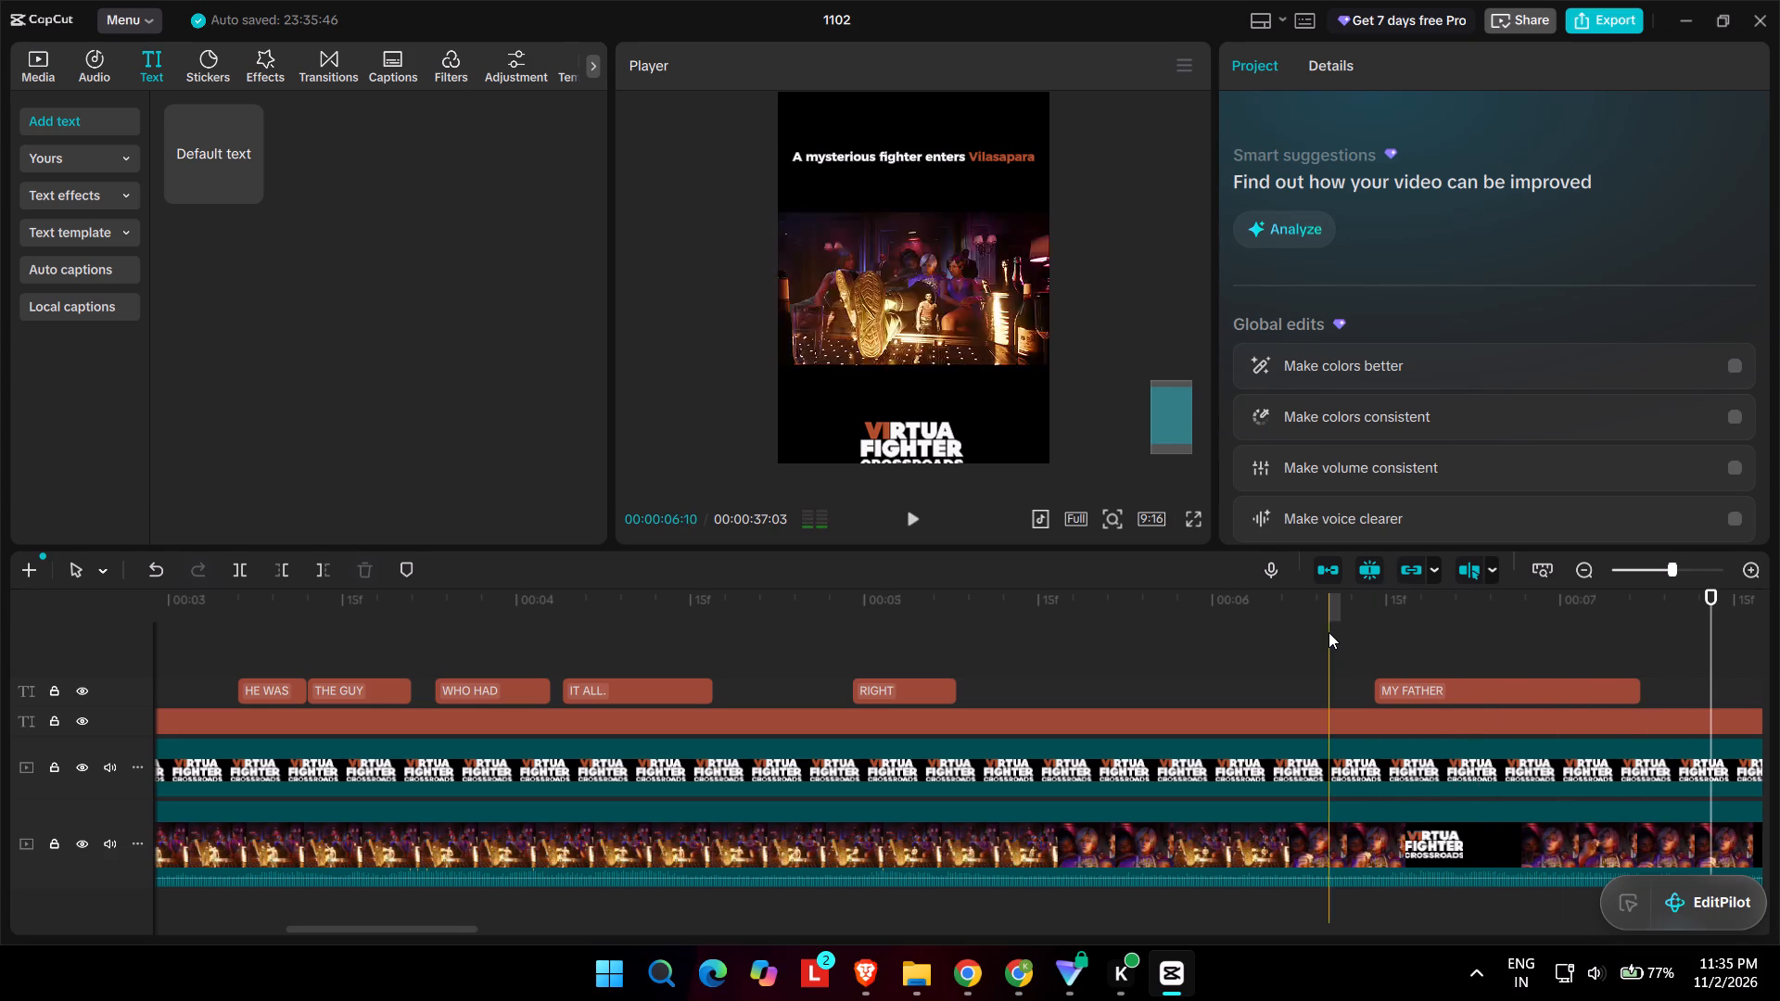
Change the wording of the newly pasted subtitle to "NATURALLY".
{"action": "left_click", "coordinate": [1442, 705]}
{"action": "left_click", "coordinate": [1442, 692]}
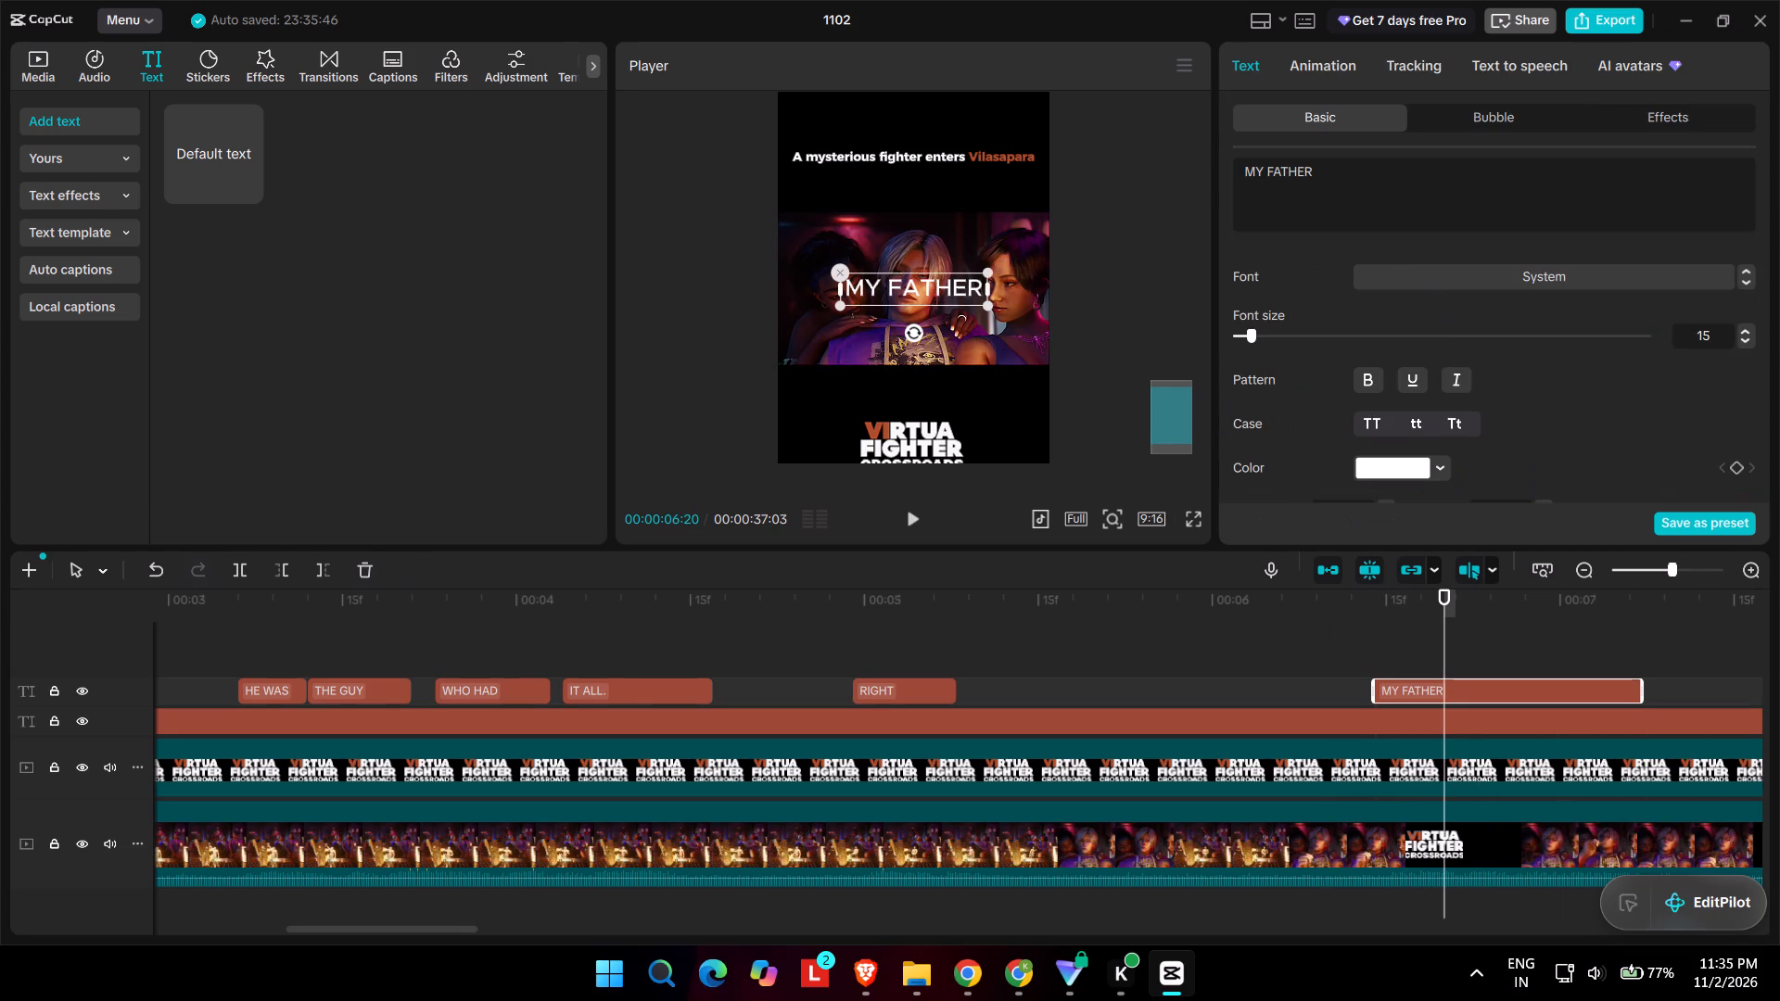
{"action": "triple_click", "coordinate": [1311, 191]}
{"action": "type", "text": "NATURALLY"}
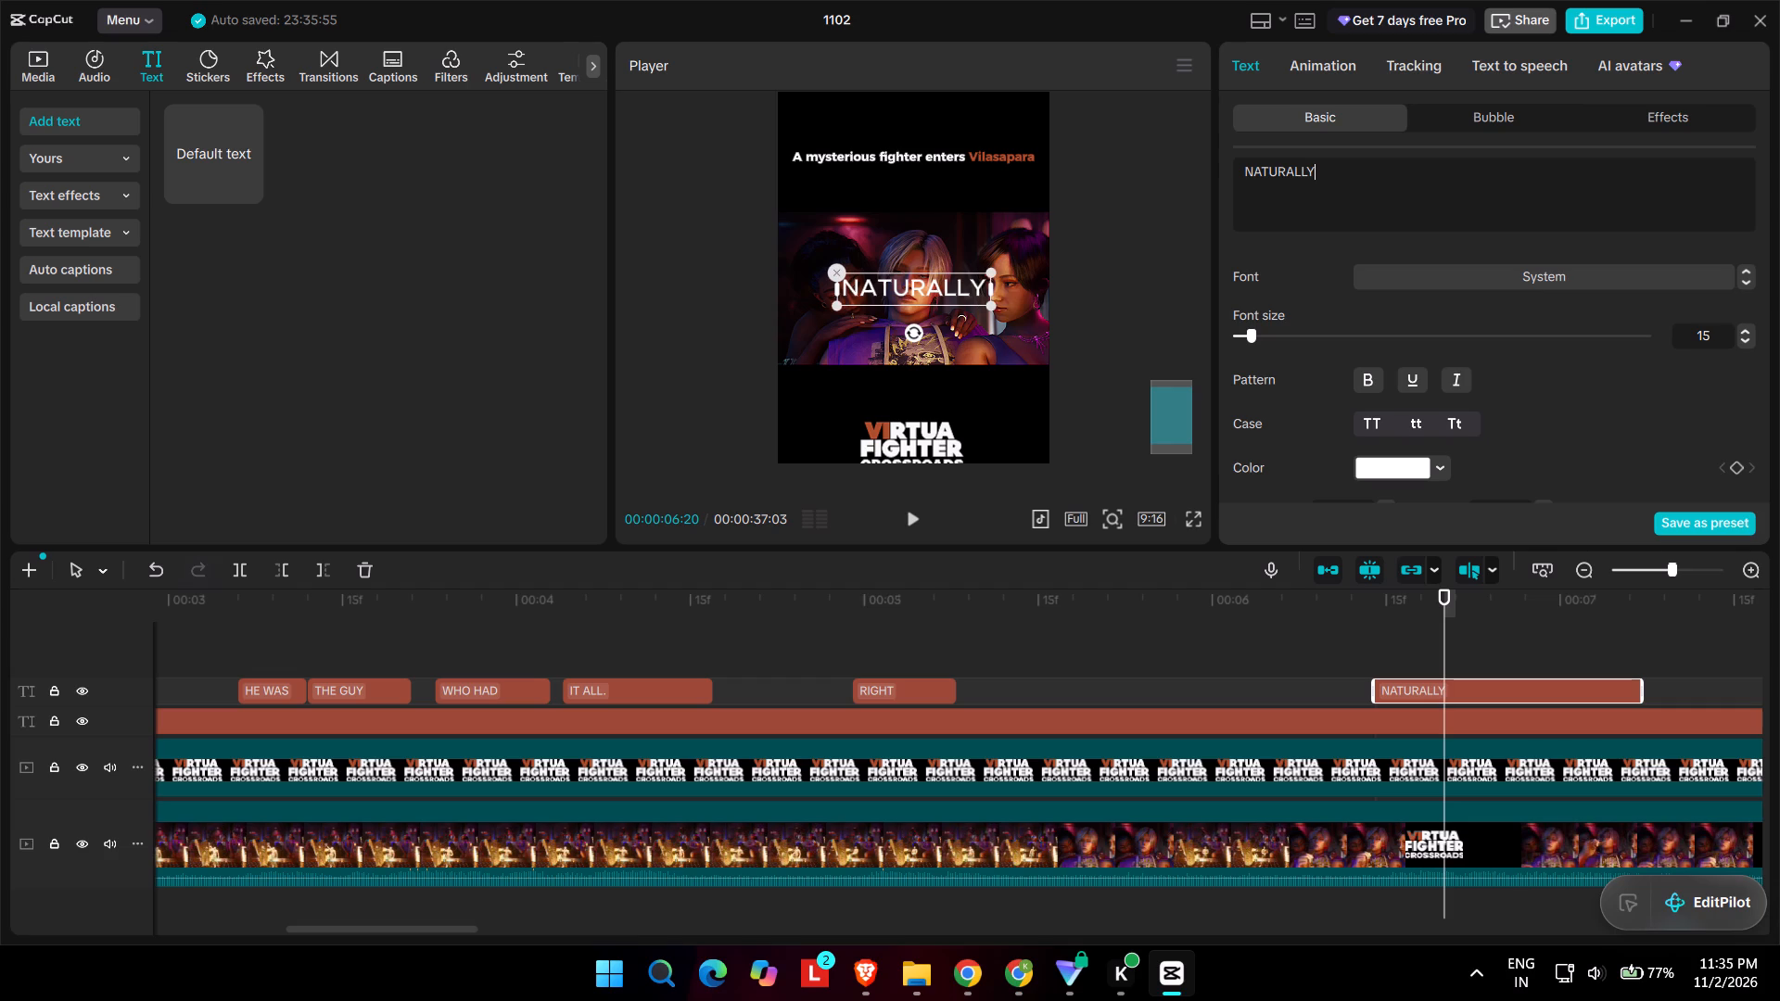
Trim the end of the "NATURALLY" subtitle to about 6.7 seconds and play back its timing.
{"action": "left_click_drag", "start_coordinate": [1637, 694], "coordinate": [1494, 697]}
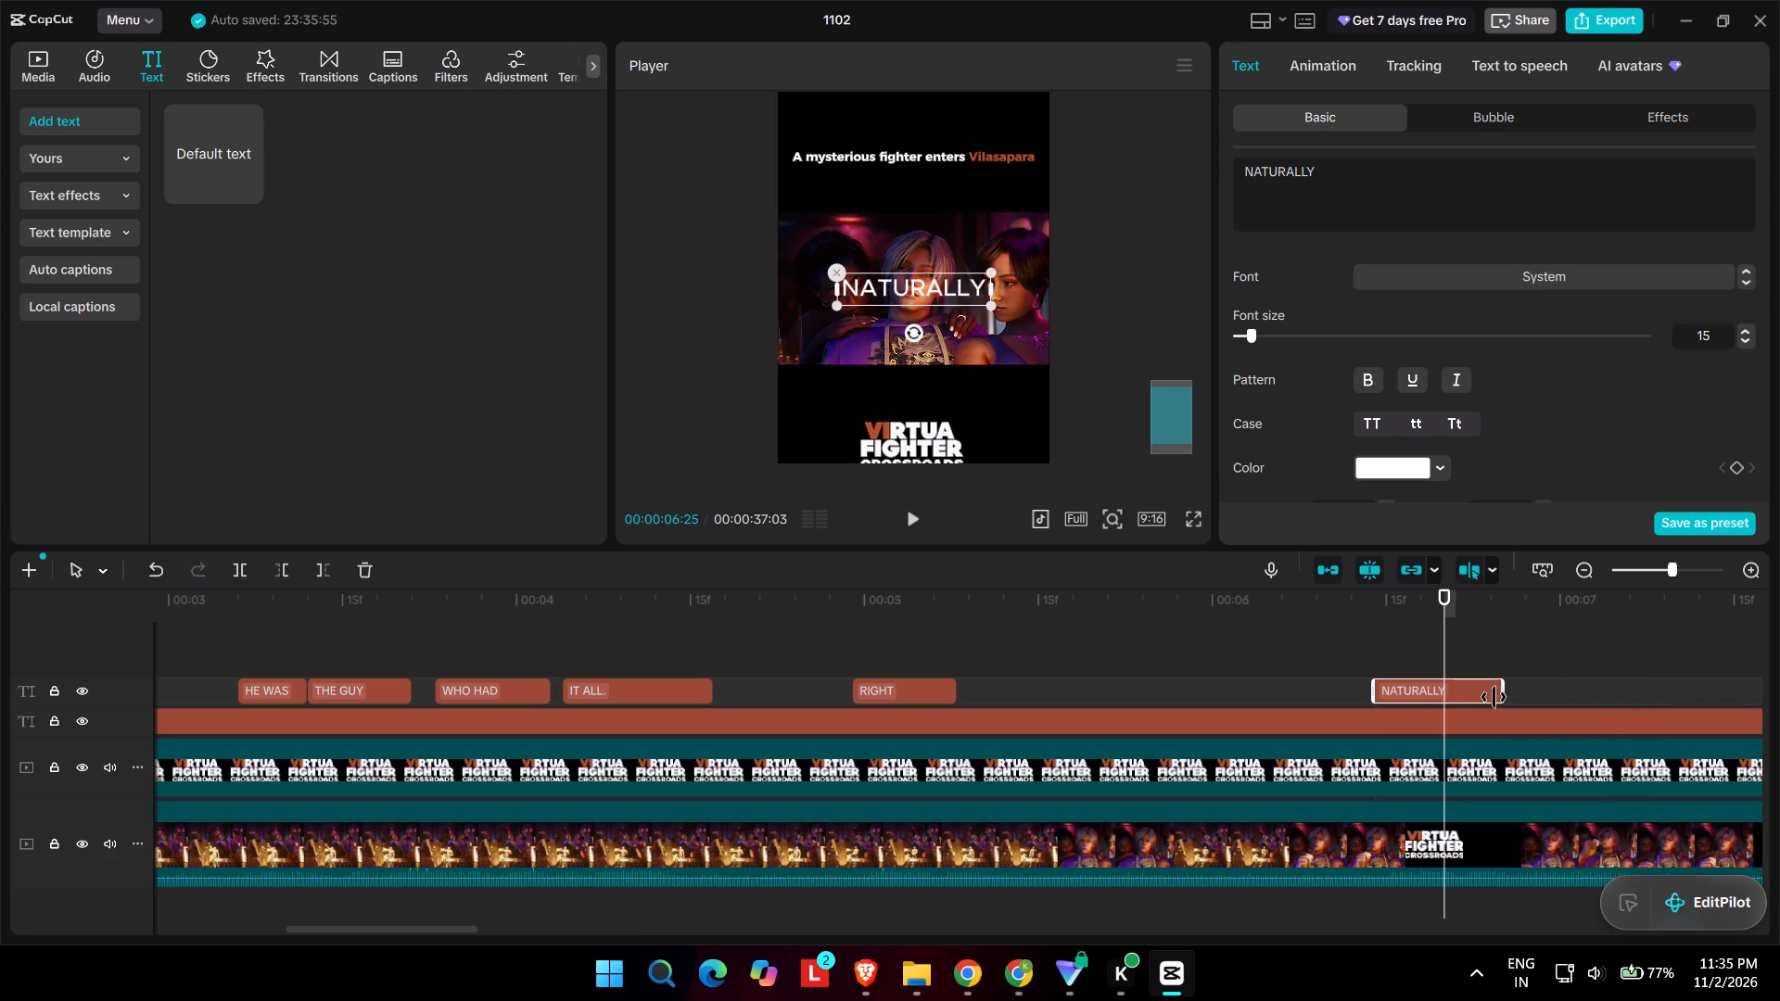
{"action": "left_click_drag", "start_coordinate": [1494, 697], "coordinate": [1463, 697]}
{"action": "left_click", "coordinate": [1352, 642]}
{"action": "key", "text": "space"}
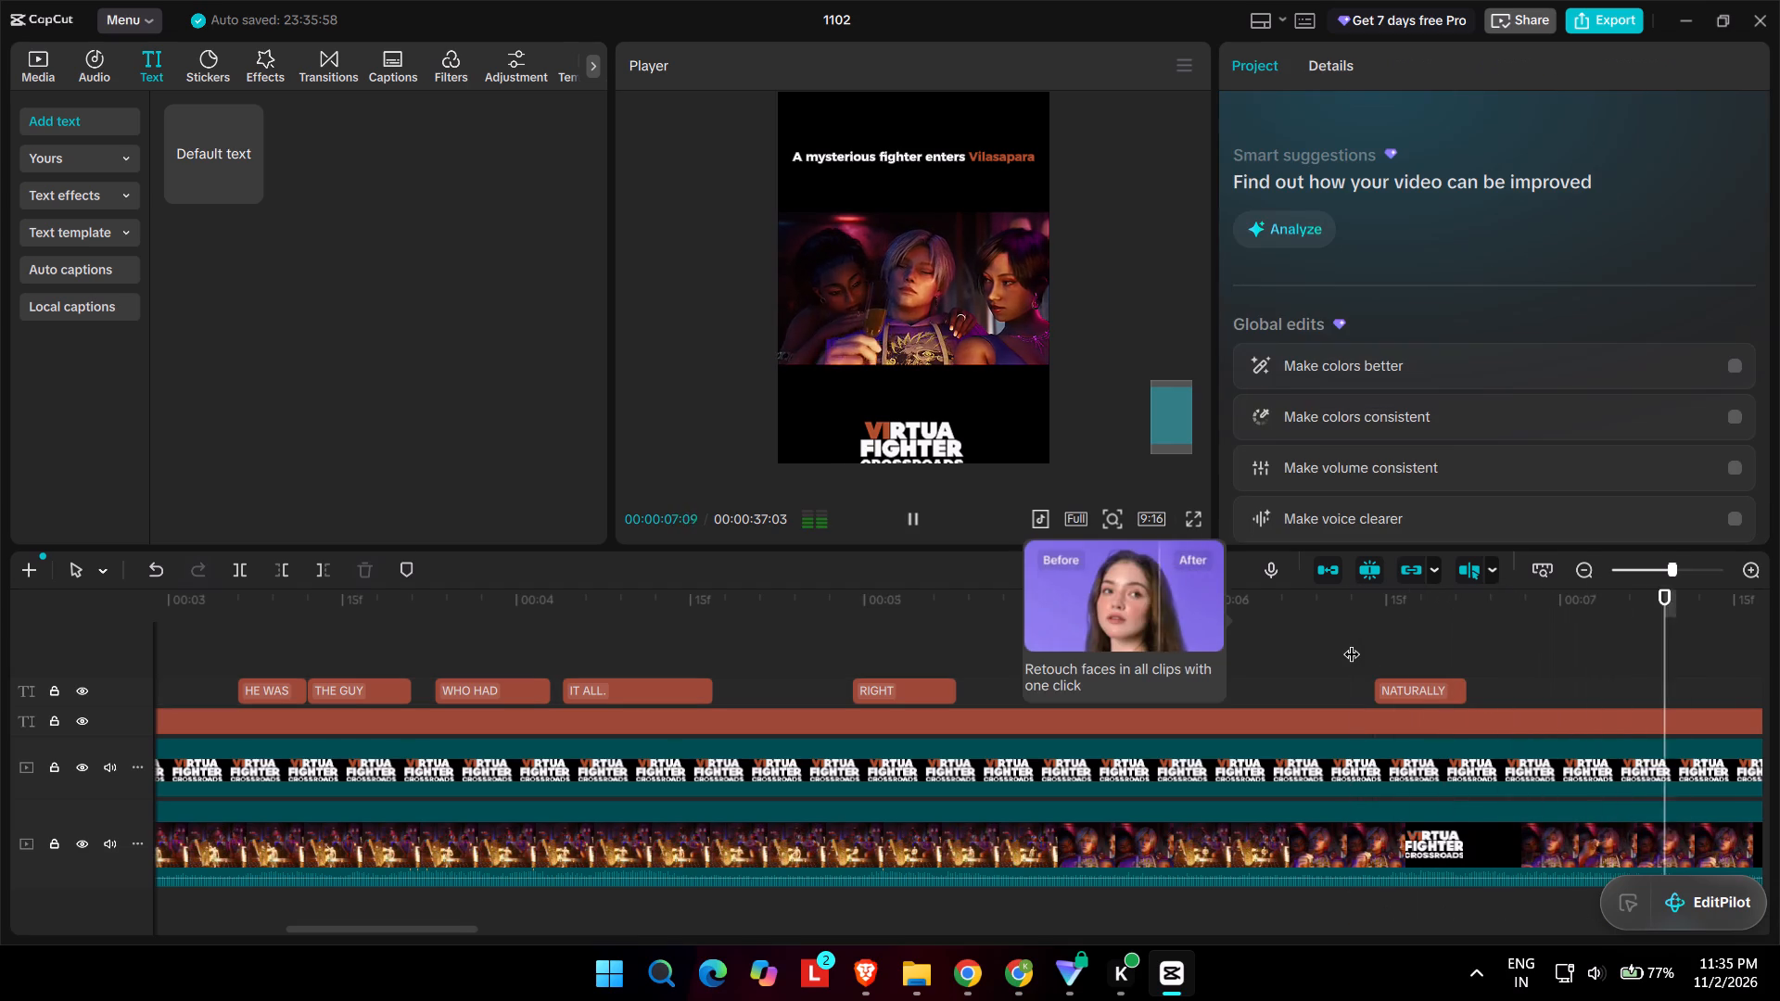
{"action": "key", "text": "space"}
Extend the end of the "NATURALLY" subtitle to about 7:00 and play back the section that follows.
{"action": "scroll", "coordinate": [430, 724], "scroll_direction": "down", "scroll_amount": 6, "text": "ctrl"}
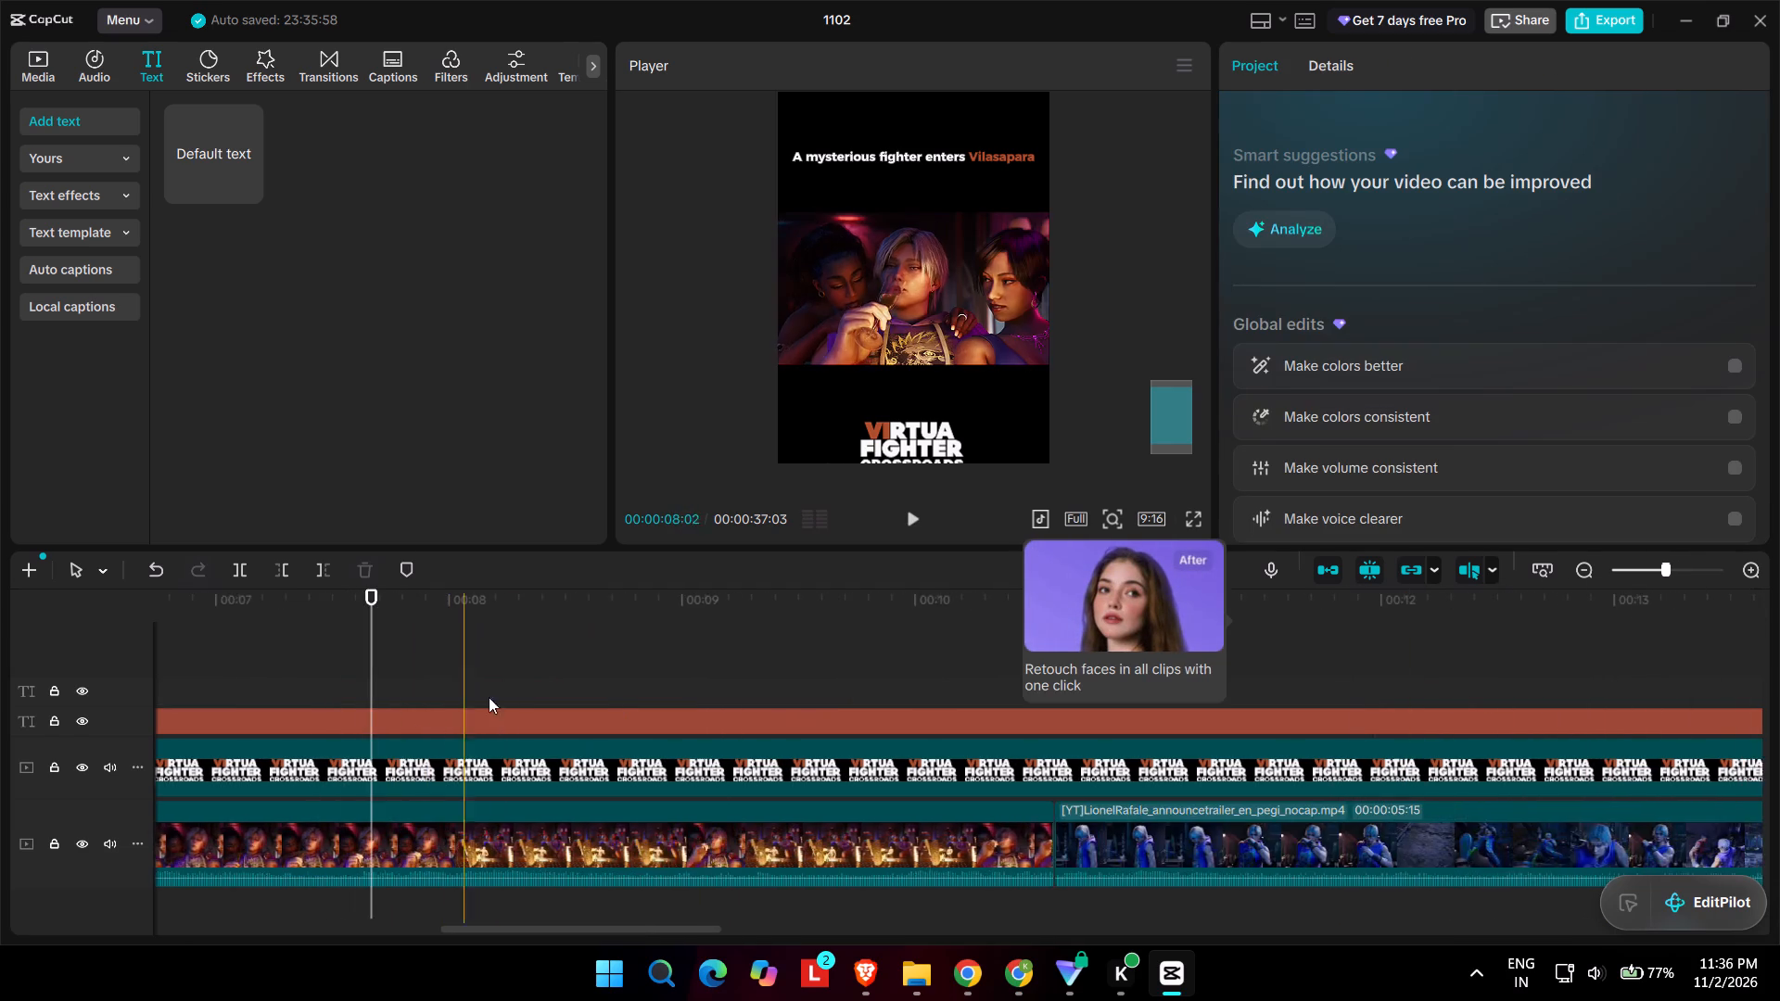
{"action": "scroll", "coordinate": [627, 678], "scroll_direction": "down", "scroll_amount": 5, "text": "ctrl"}
{"action": "left_click", "coordinate": [1277, 632]}
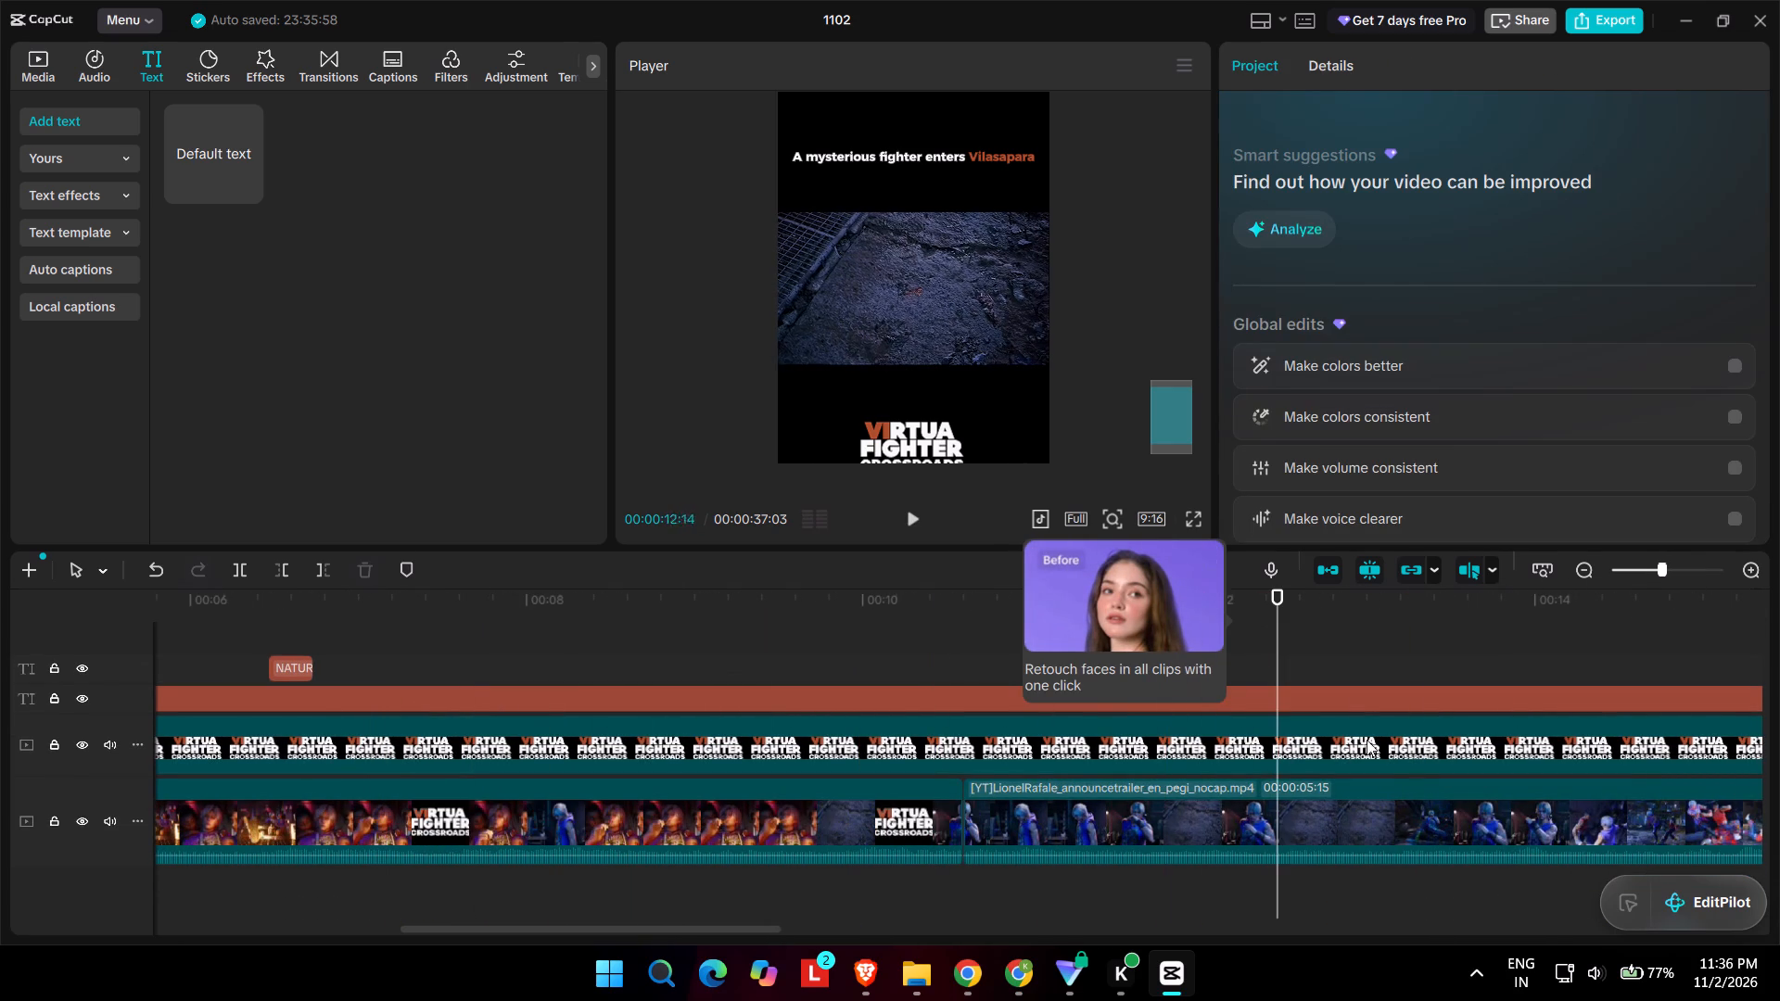
{"action": "left_click", "coordinate": [1093, 590]}
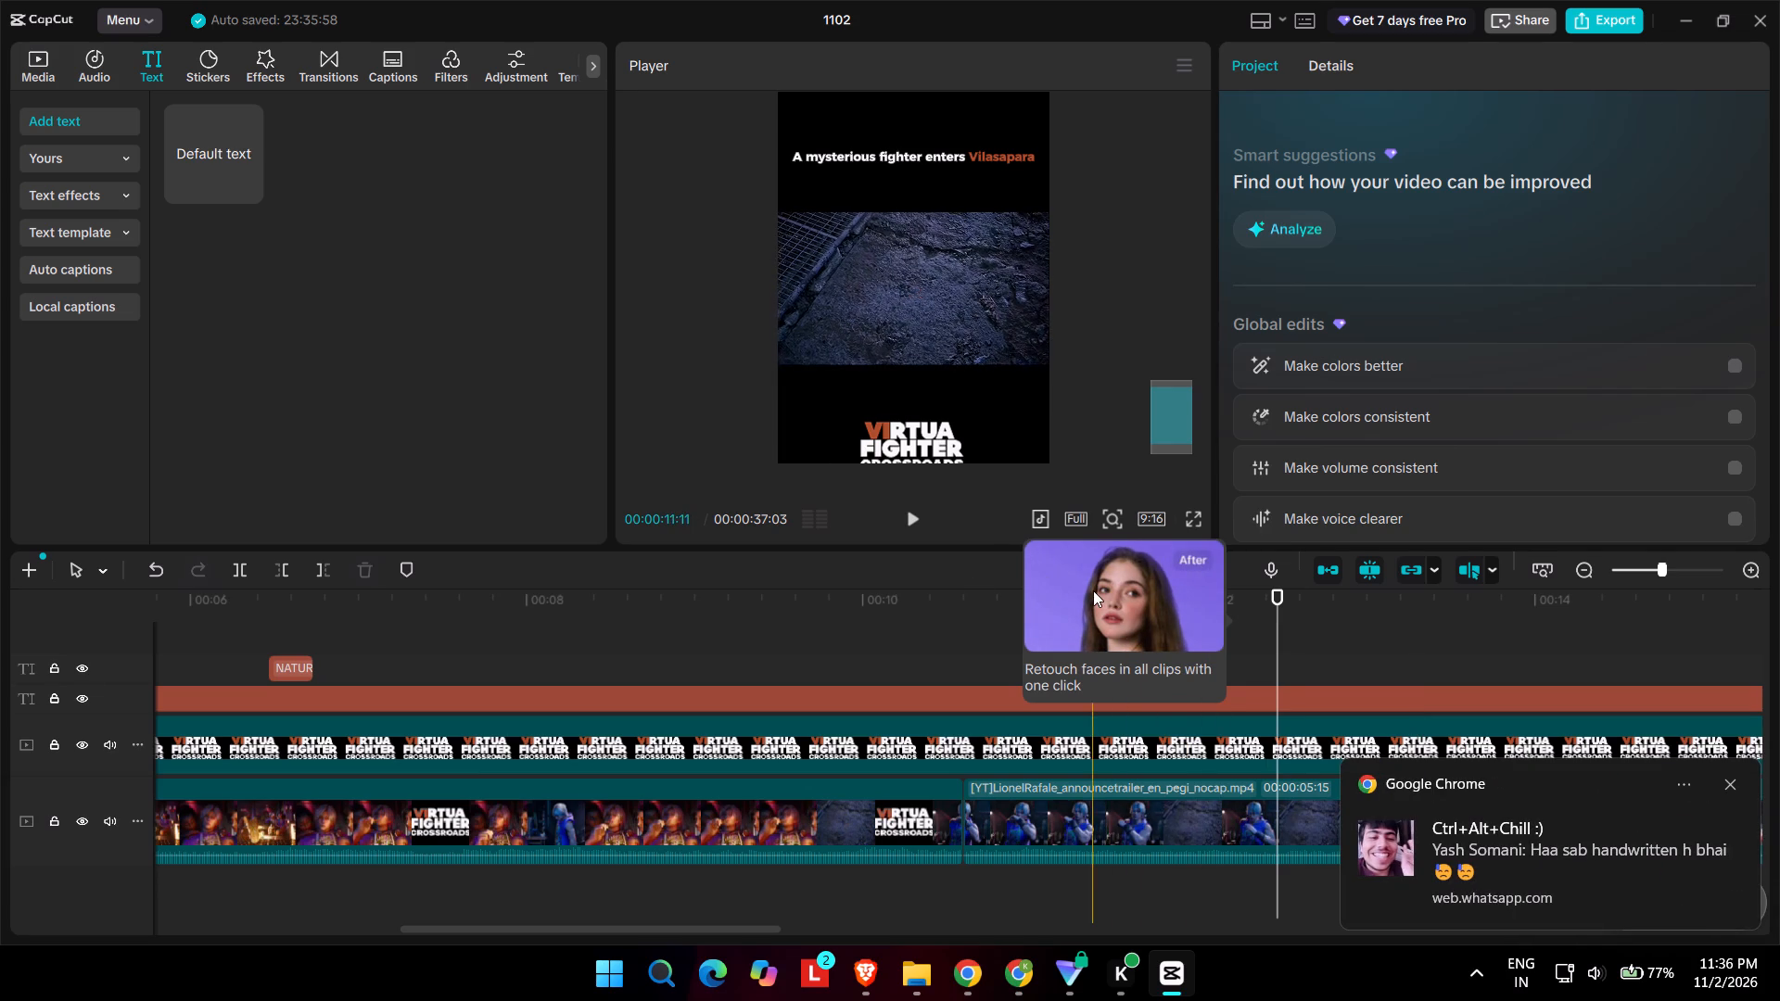
{"action": "left_click", "coordinate": [284, 678]}
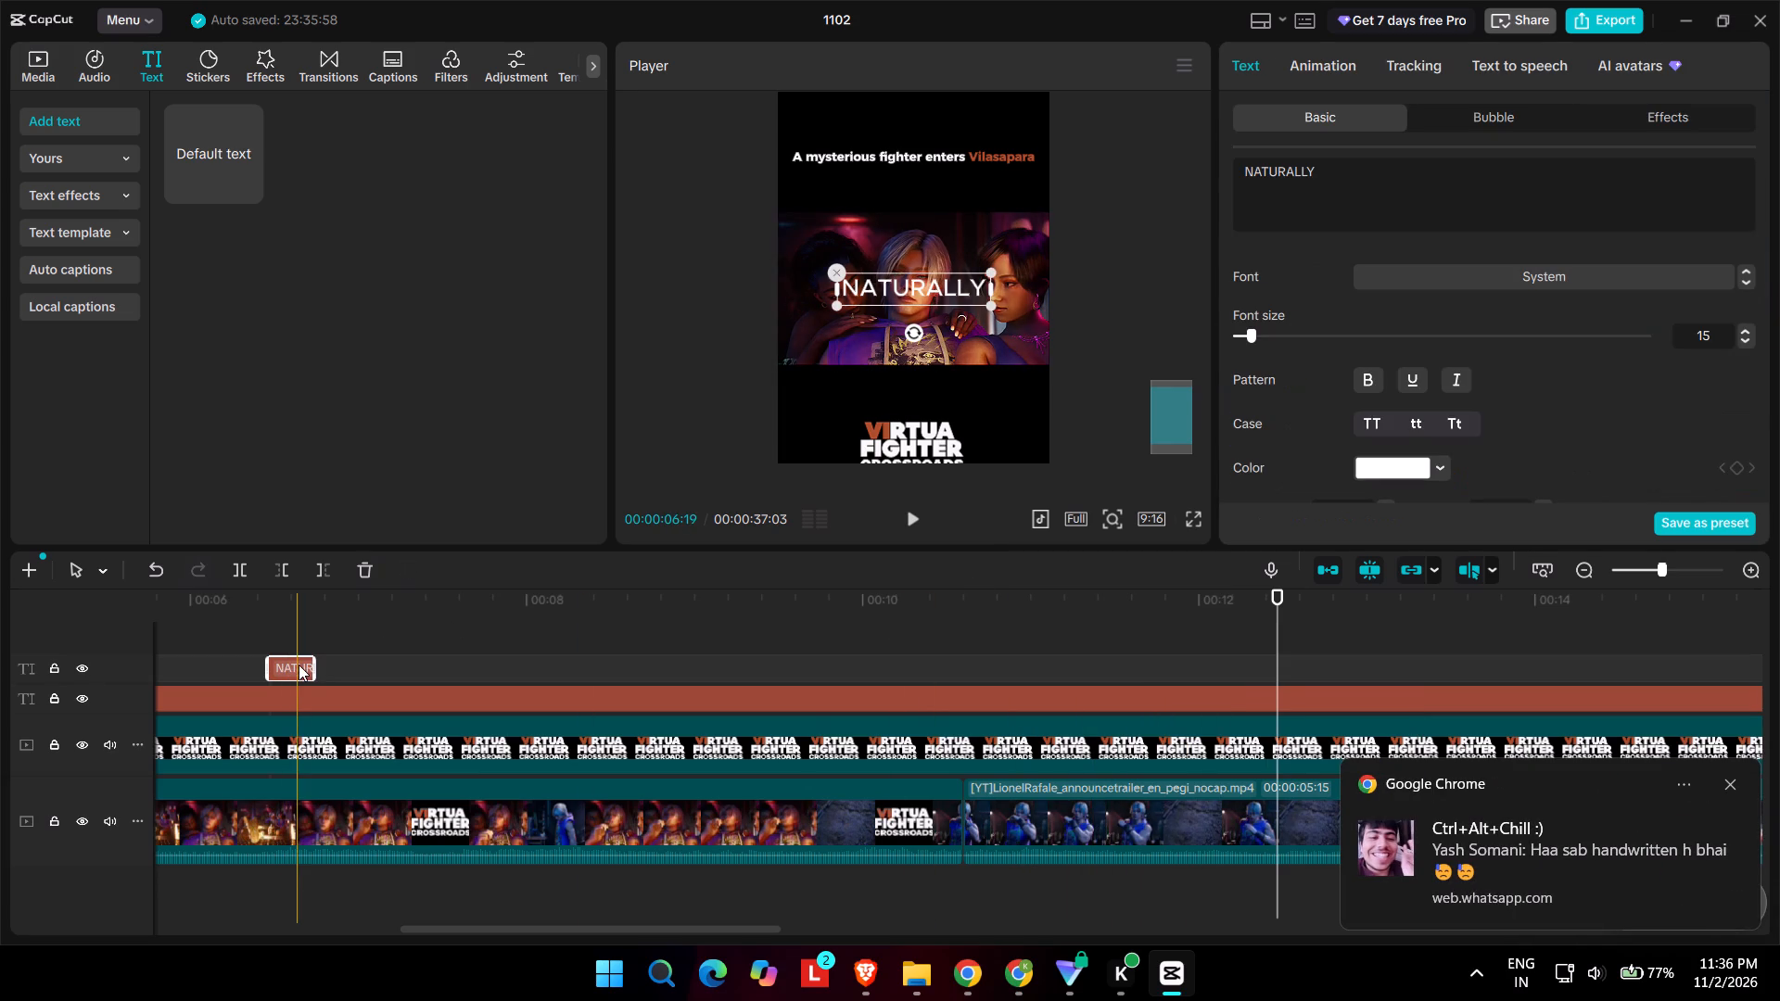
{"action": "left_click", "coordinate": [259, 620]}
{"action": "key", "text": "space"}
{"action": "key", "text": "space"}
{"action": "key", "text": "space"}
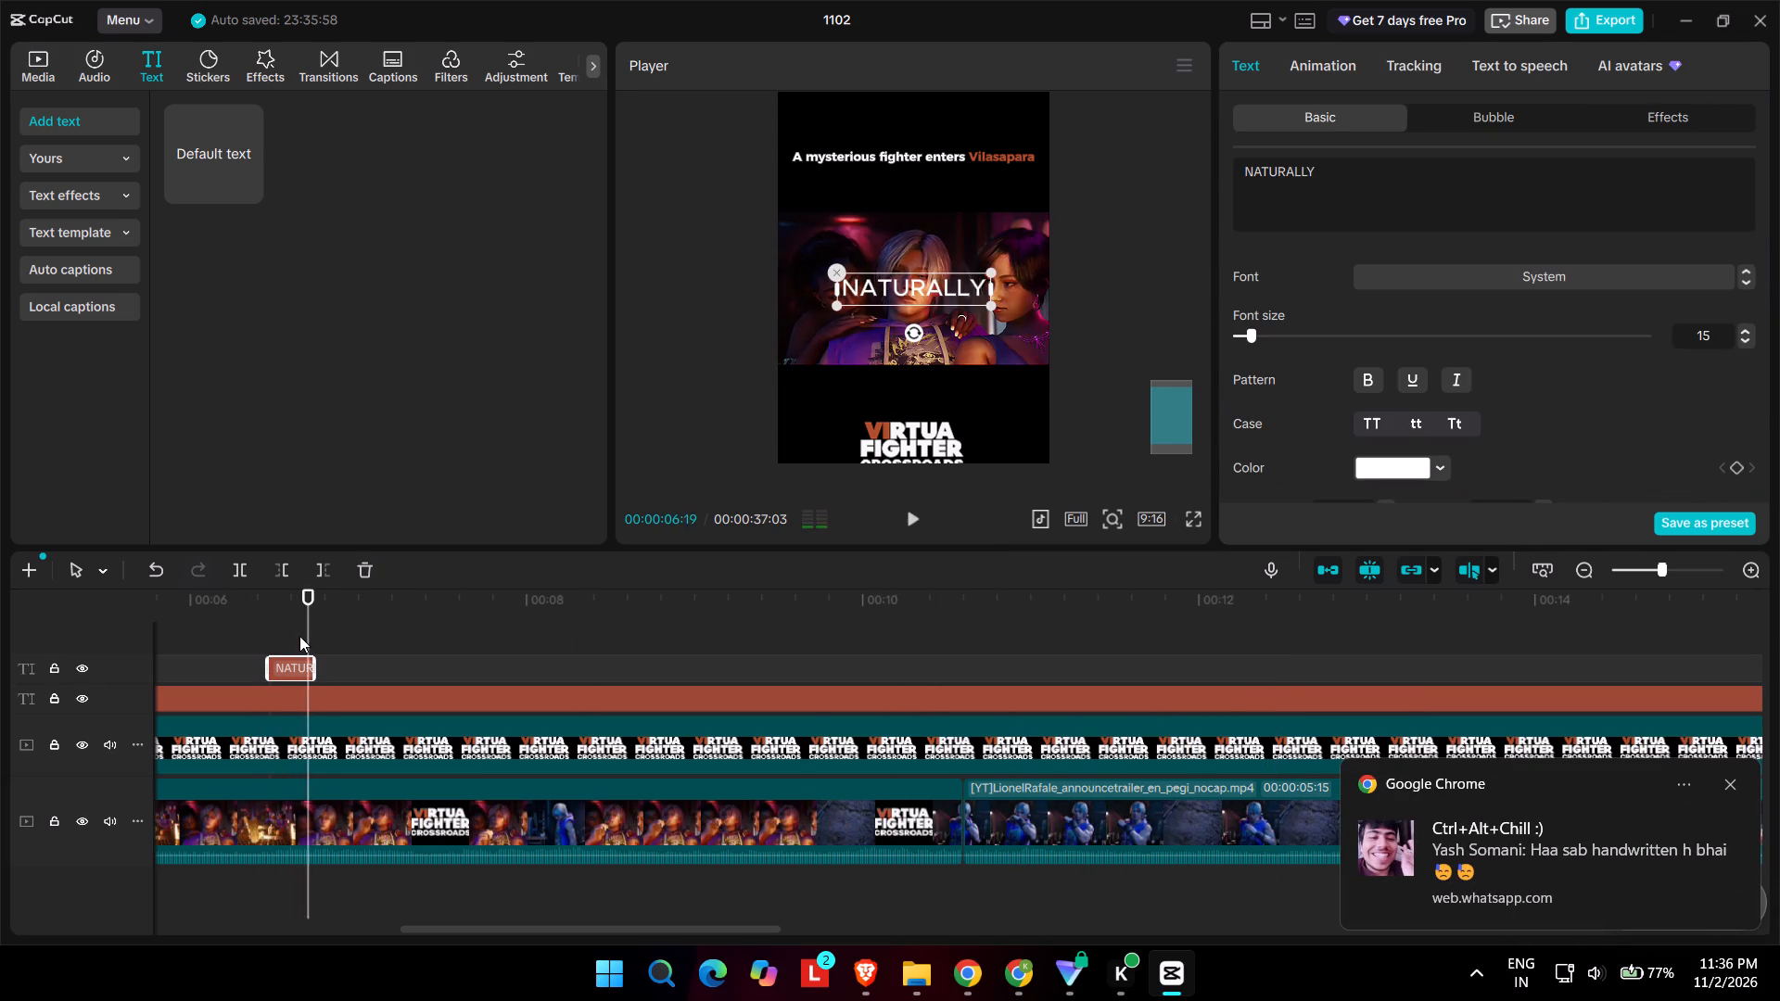
{"action": "key", "text": "space"}
{"action": "left_click_drag", "start_coordinate": [311, 667], "coordinate": [354, 673]}
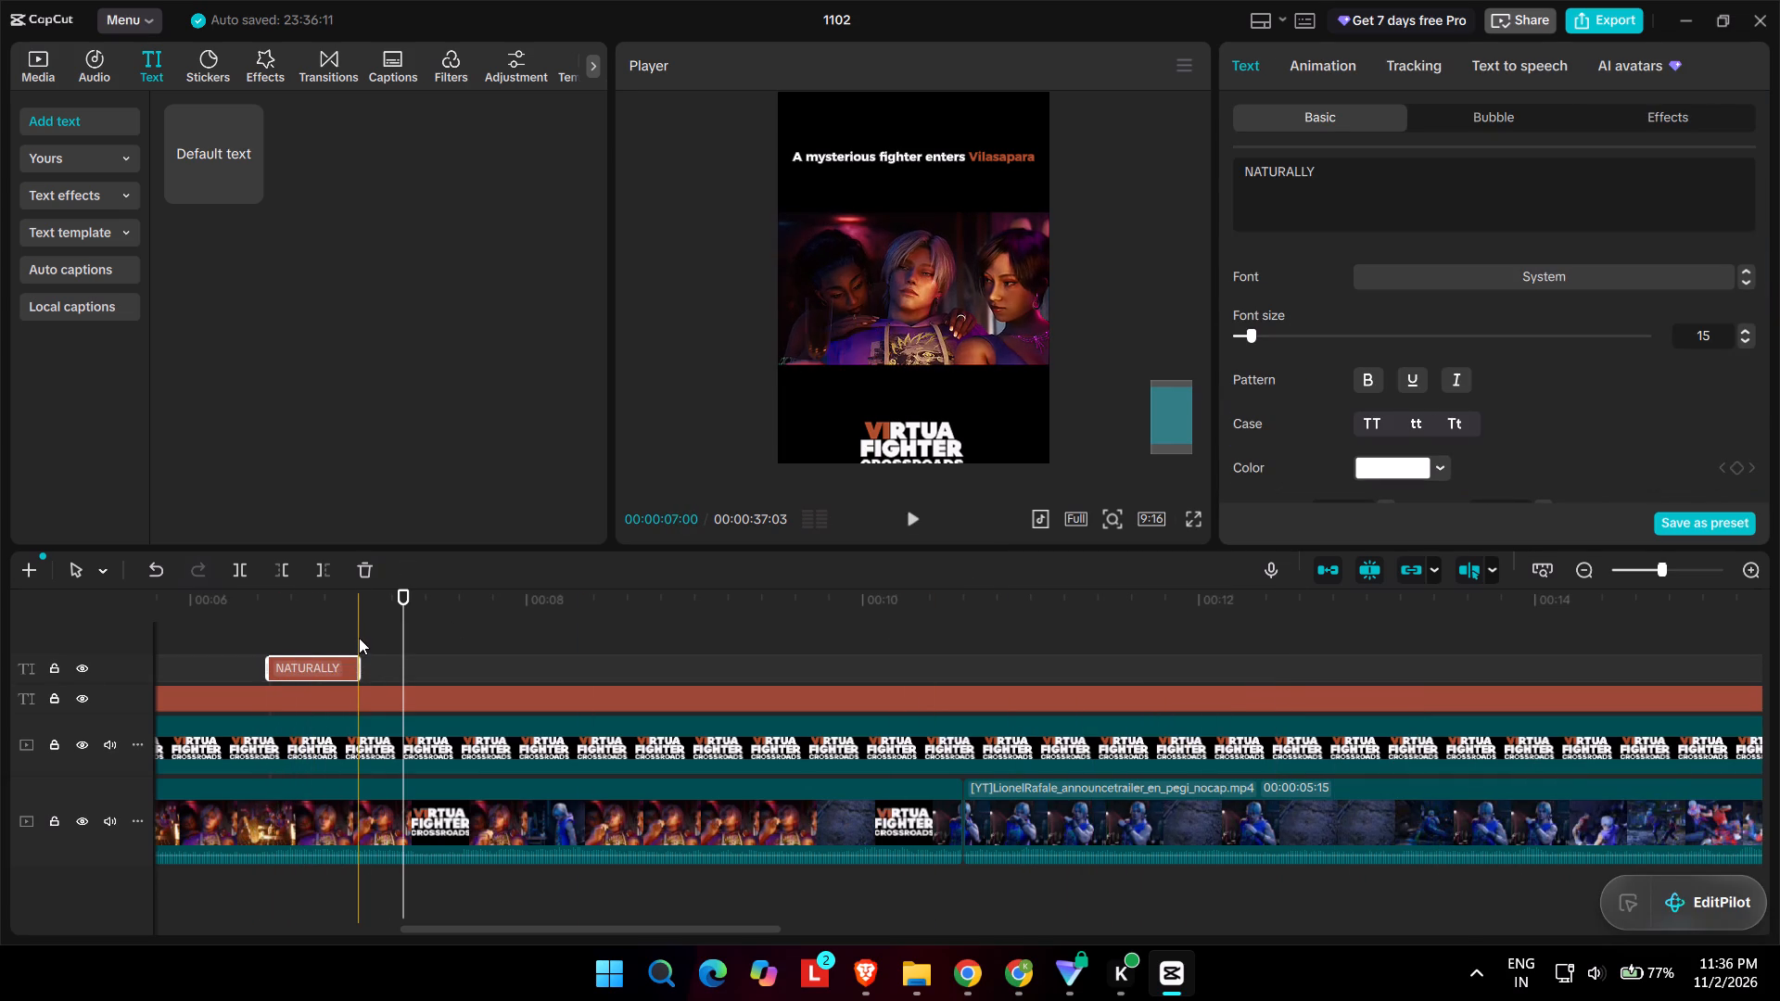
{"action": "key", "text": "space"}
{"action": "key", "text": "space"}
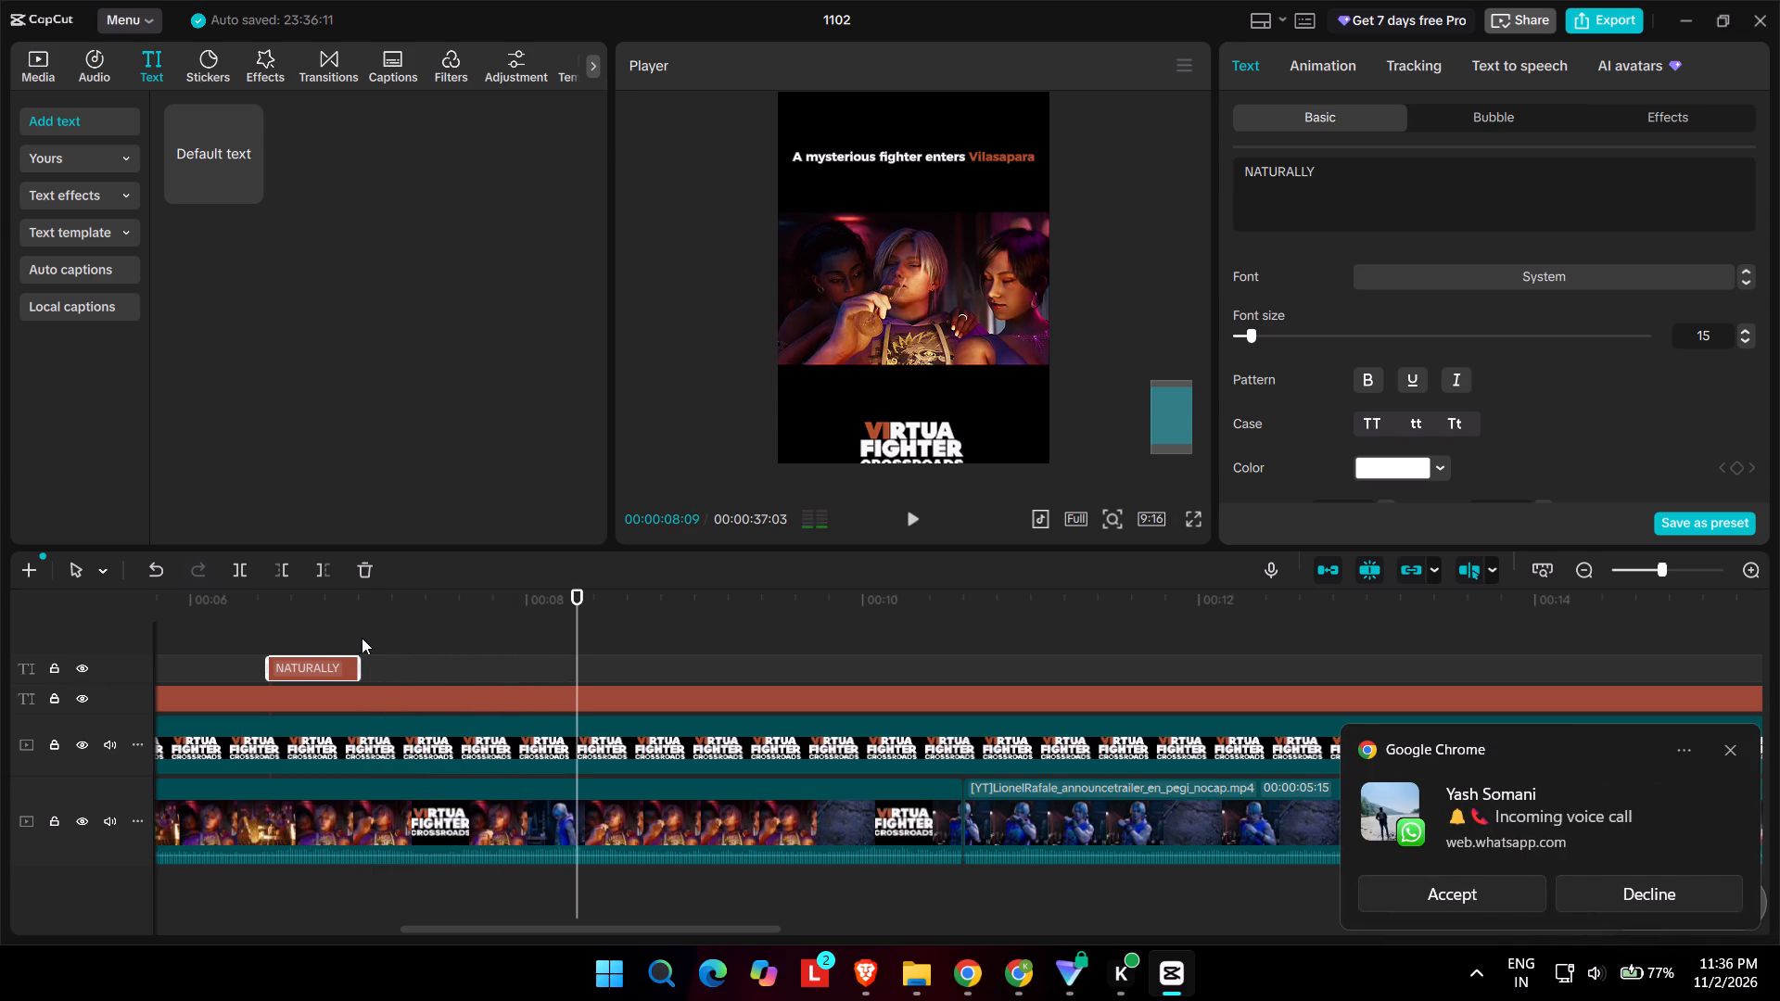
Paste another subtitle copy at about 7:11 and change its wording to "HE GAVE ME EVERYTHING".
{"action": "left_click", "coordinate": [418, 653]}
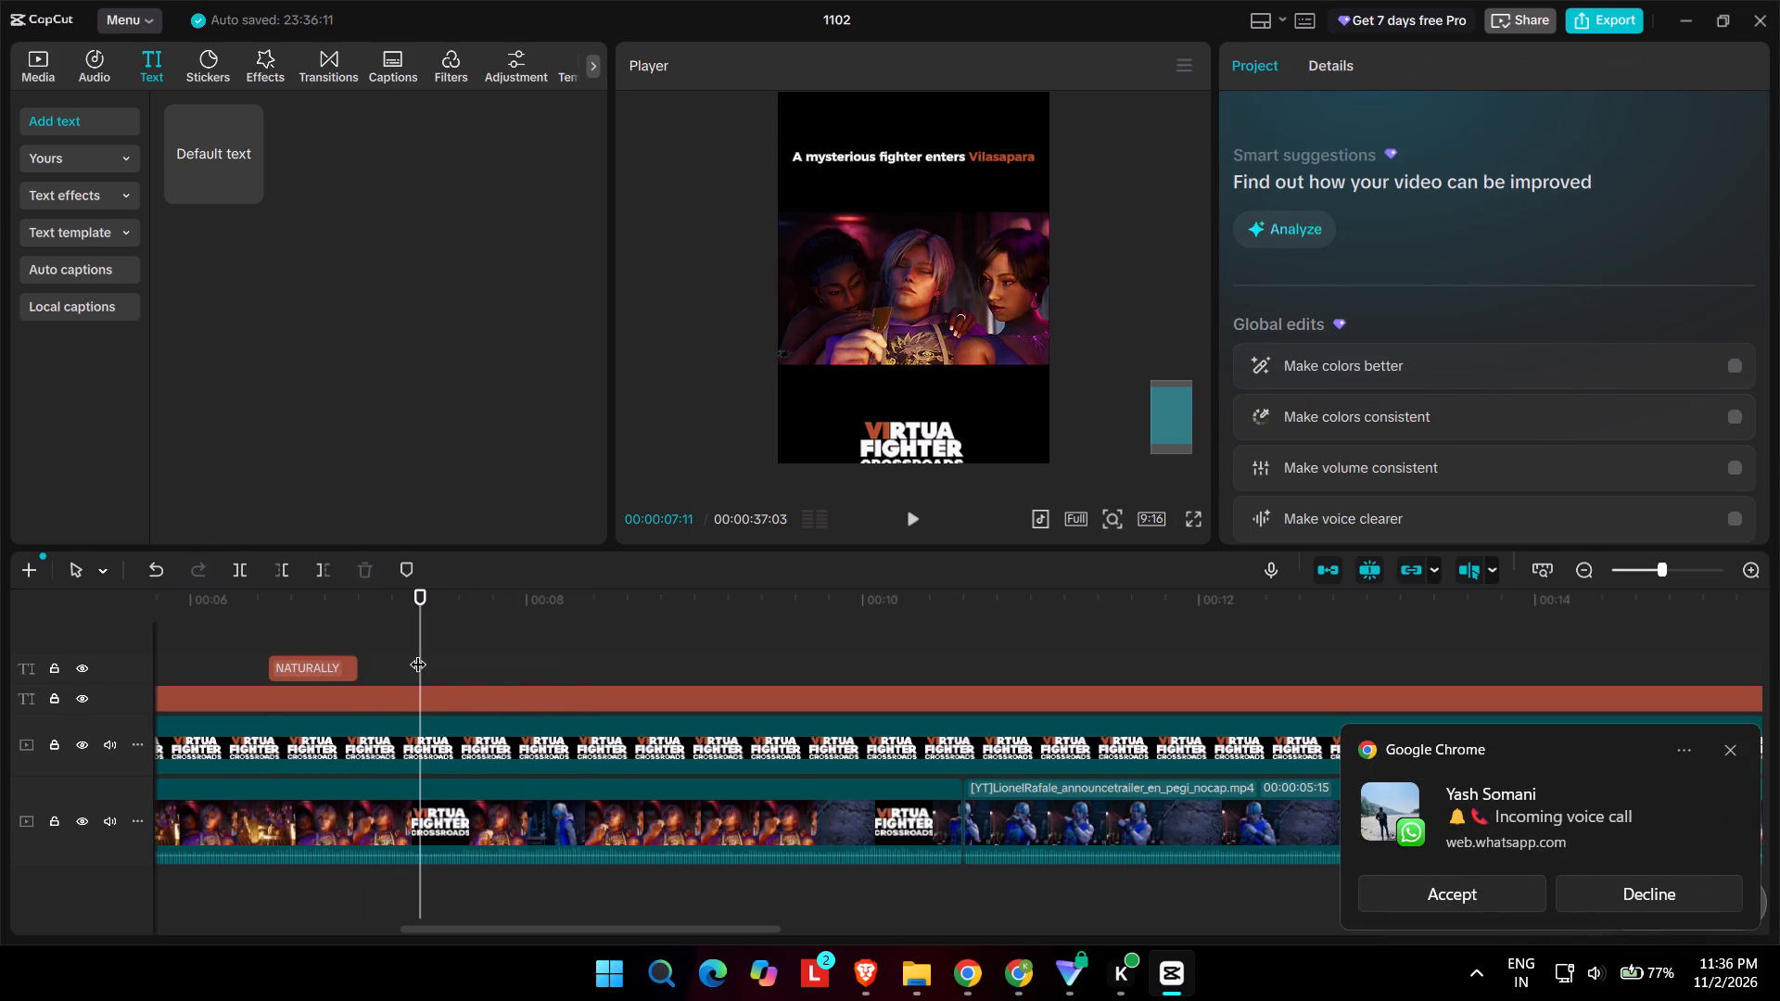
{"action": "key", "text": "ctrl+v"}
{"action": "left_click_drag", "start_coordinate": [1335, 169], "coordinate": [1295, 168]}
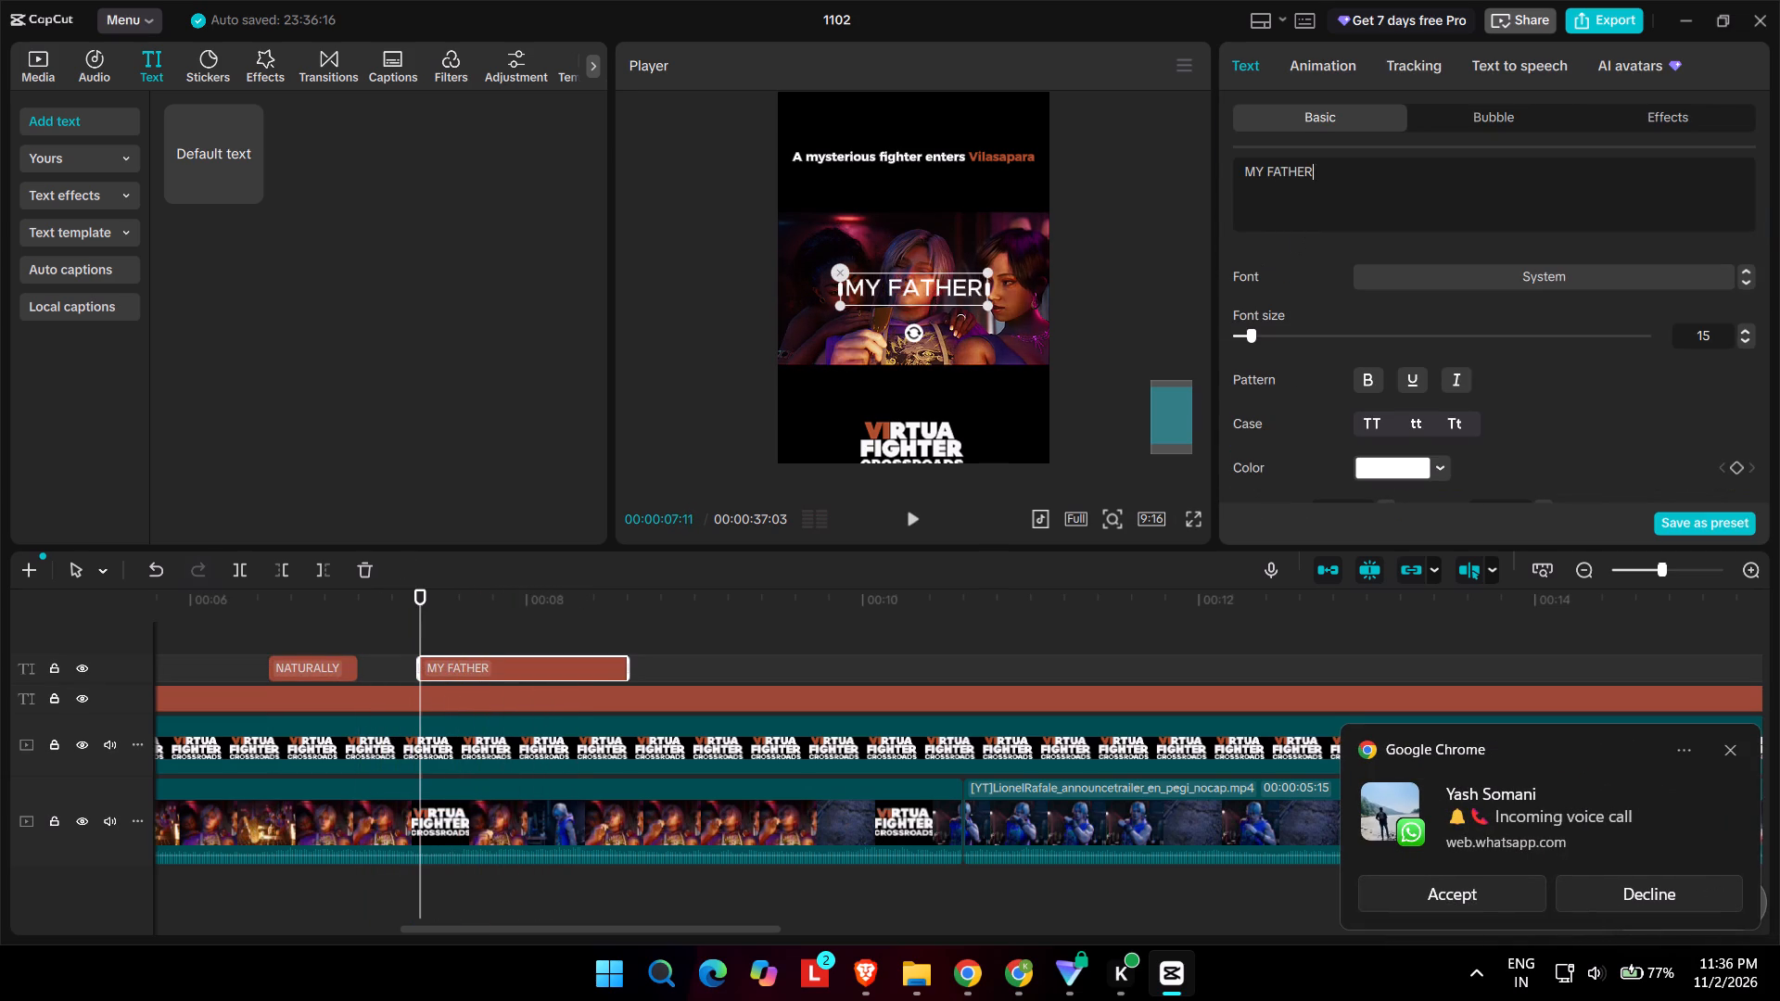
{"action": "left_click_drag", "start_coordinate": [1295, 168], "coordinate": [1233, 162]}
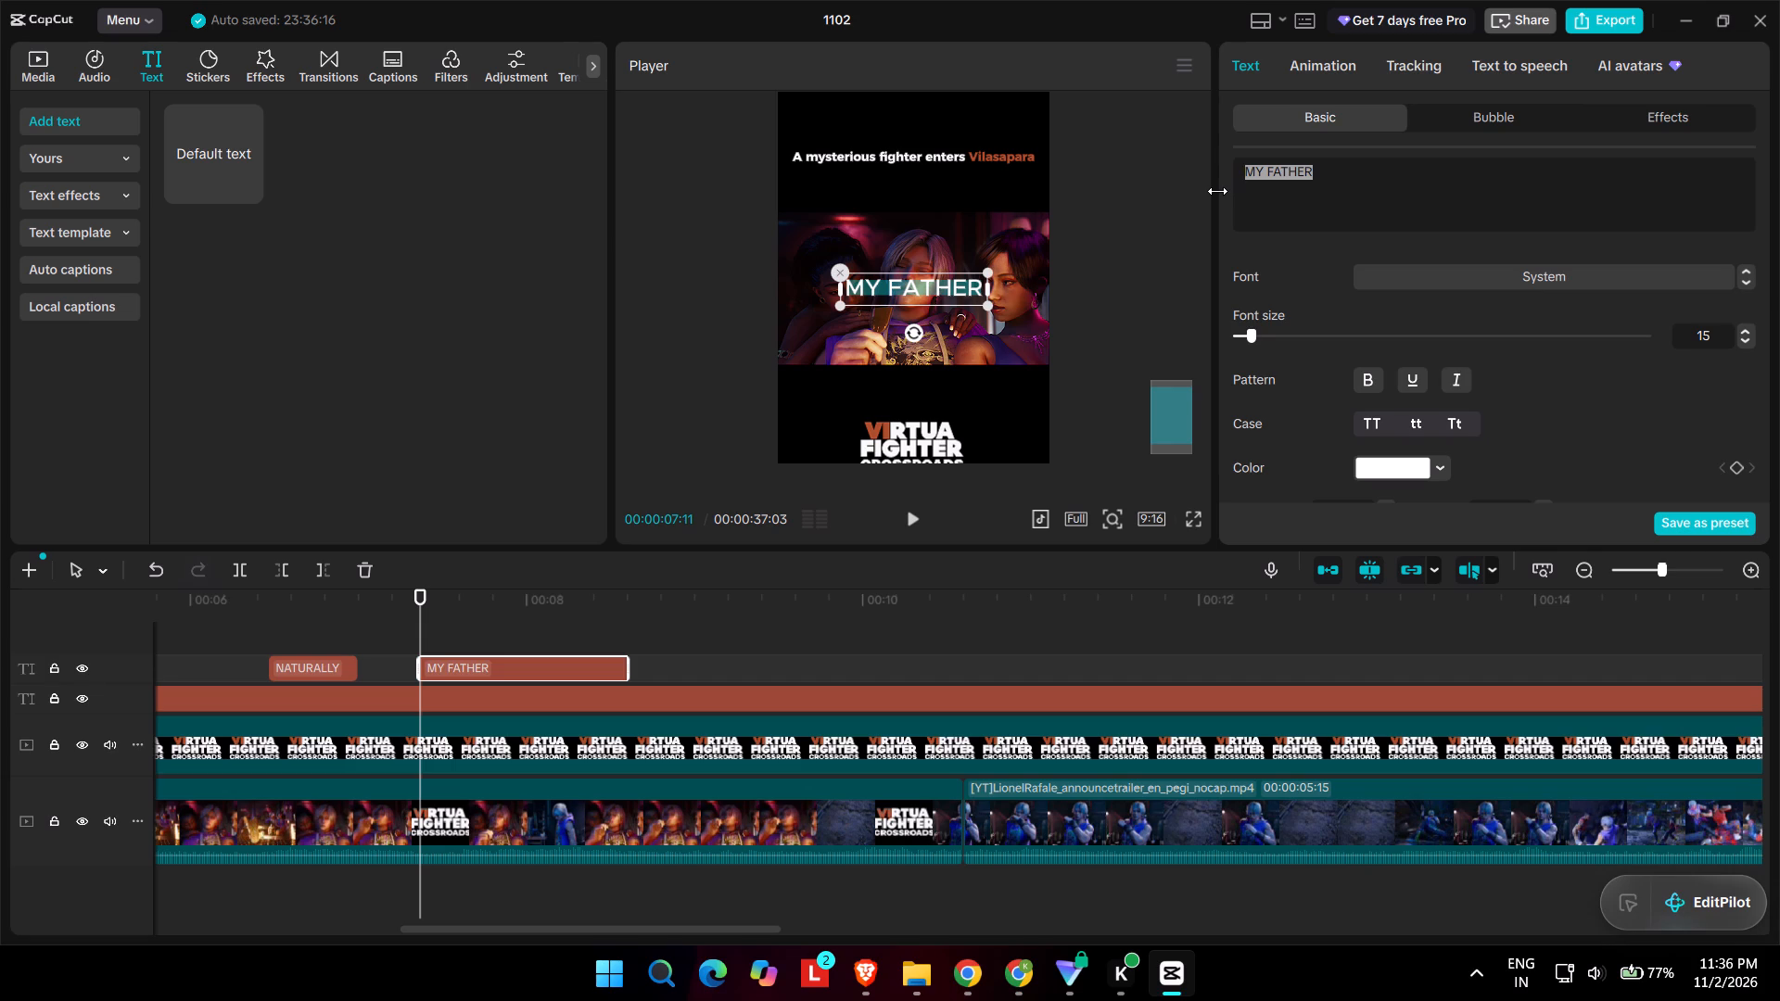
{"action": "type", "text": "HE GAVE"}
{"action": "key", "text": "space"}
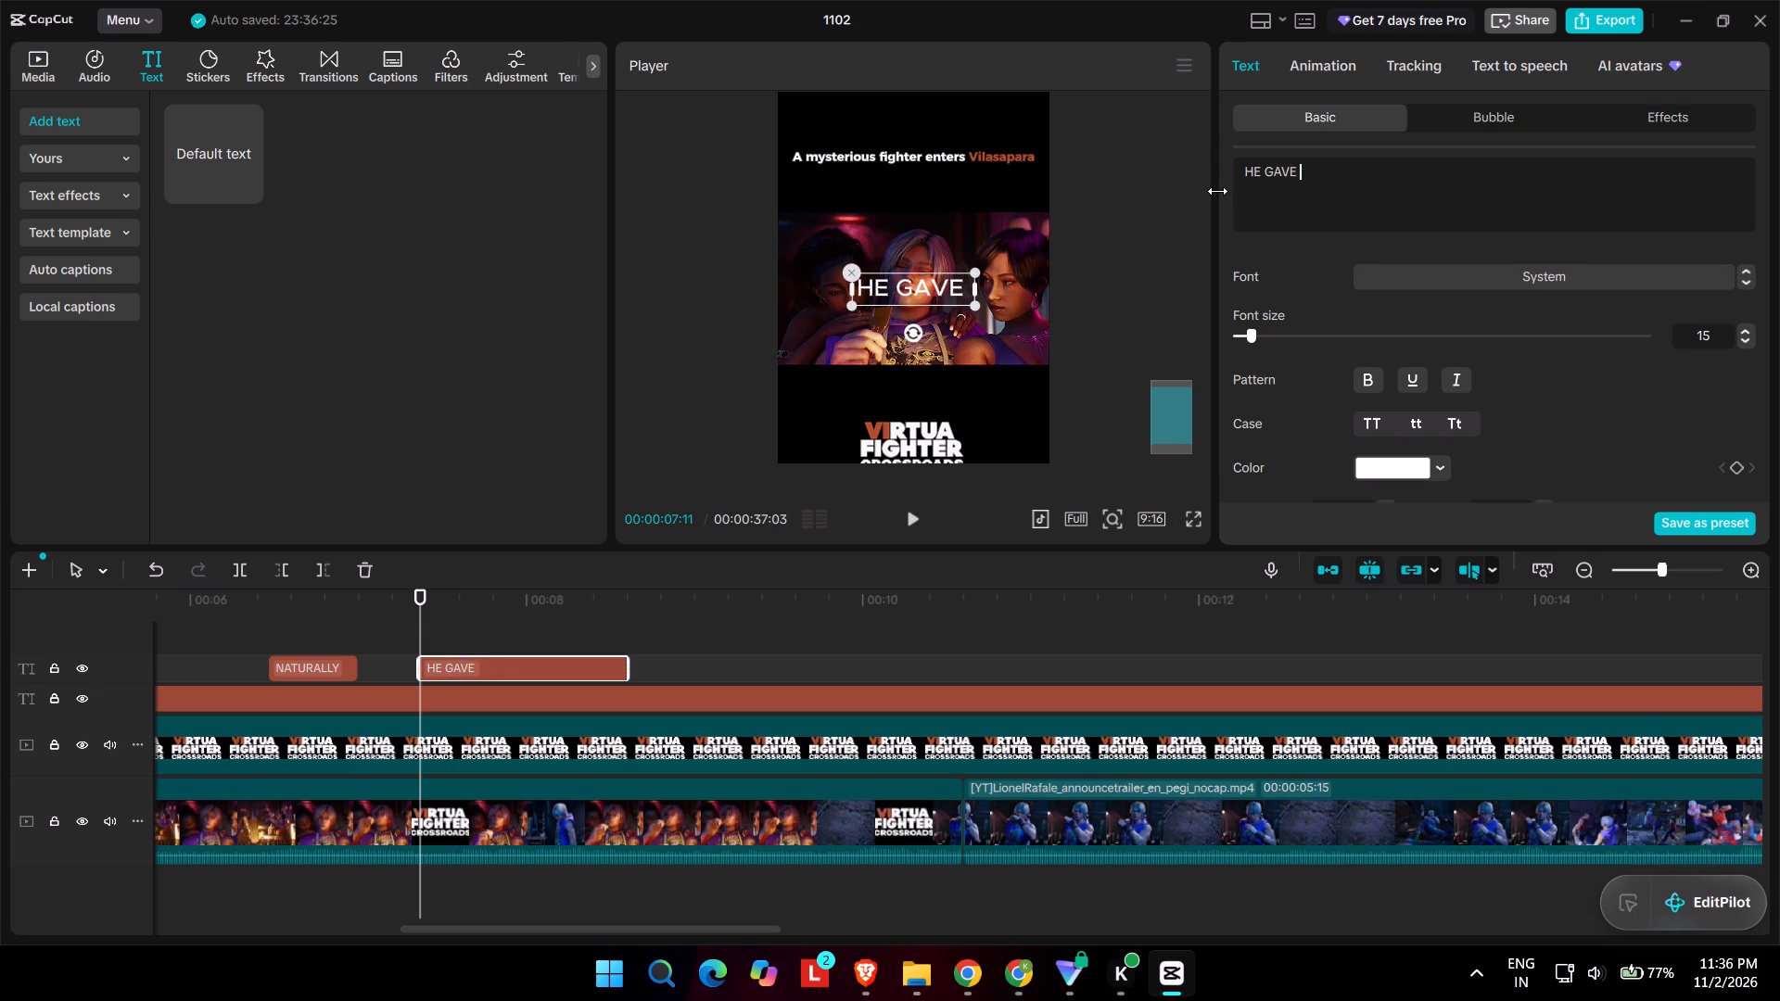
{"action": "type", "text": "ME"}
{"action": "key", "text": "space"}
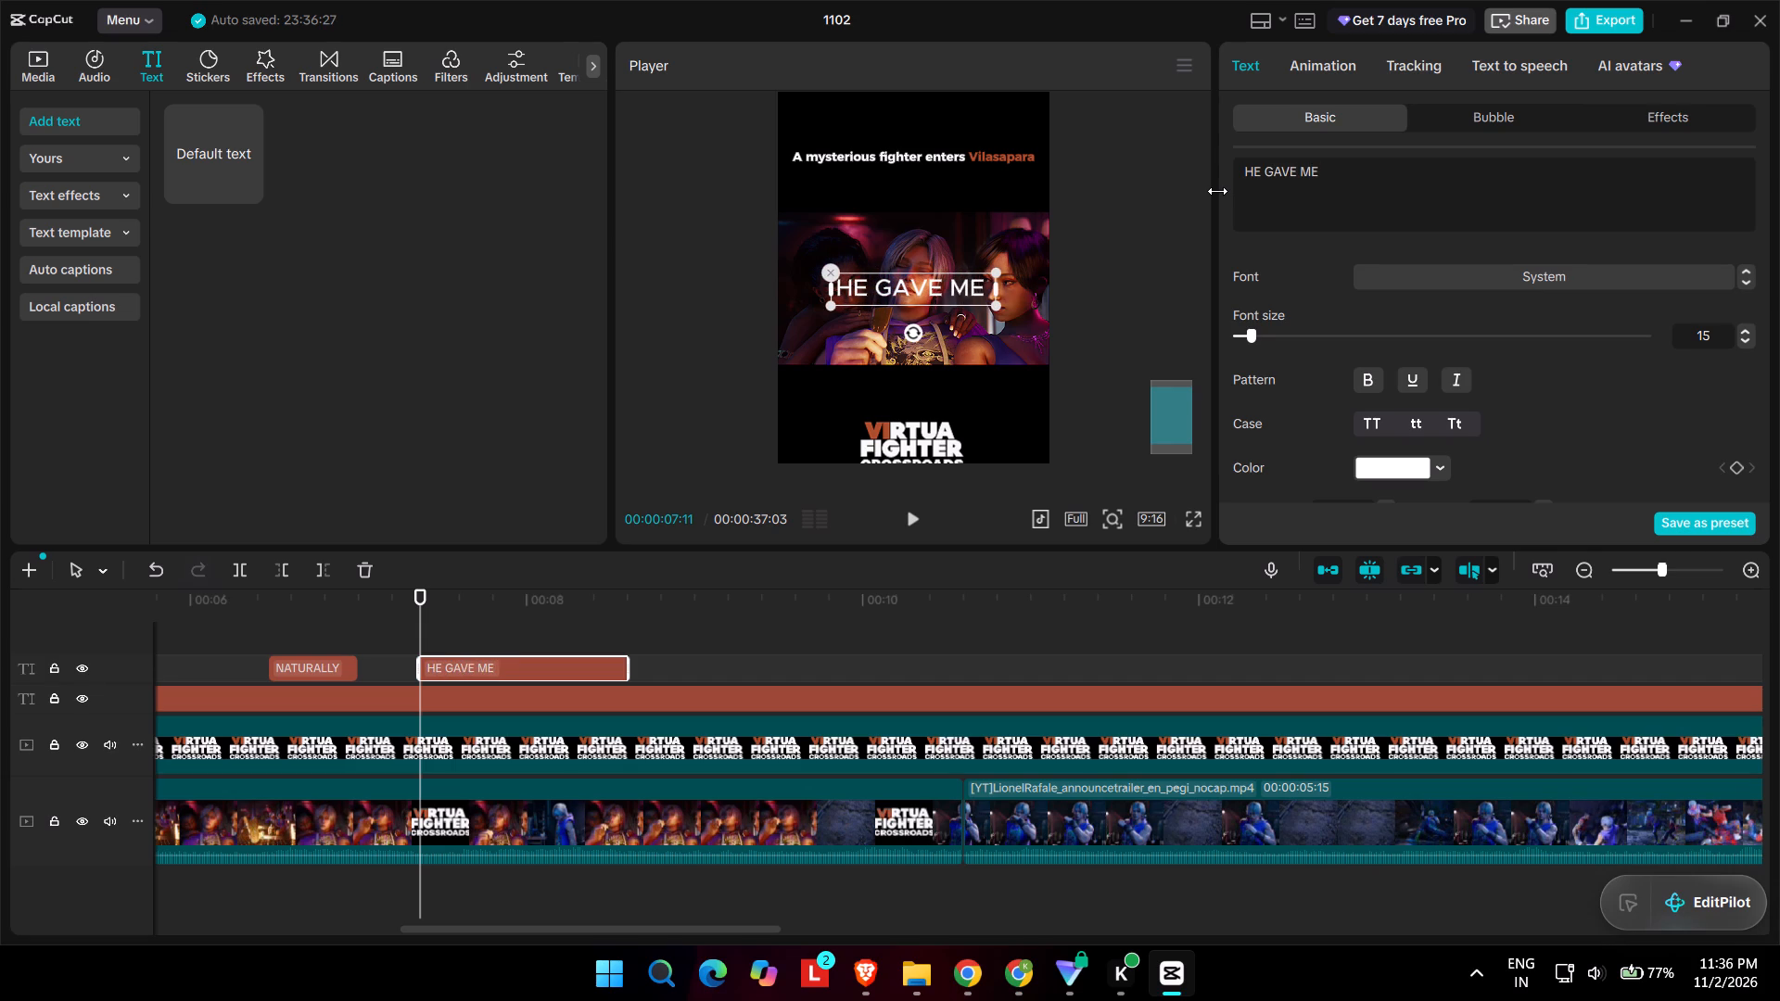
{"action": "type", "text": "EVERYTHING"}
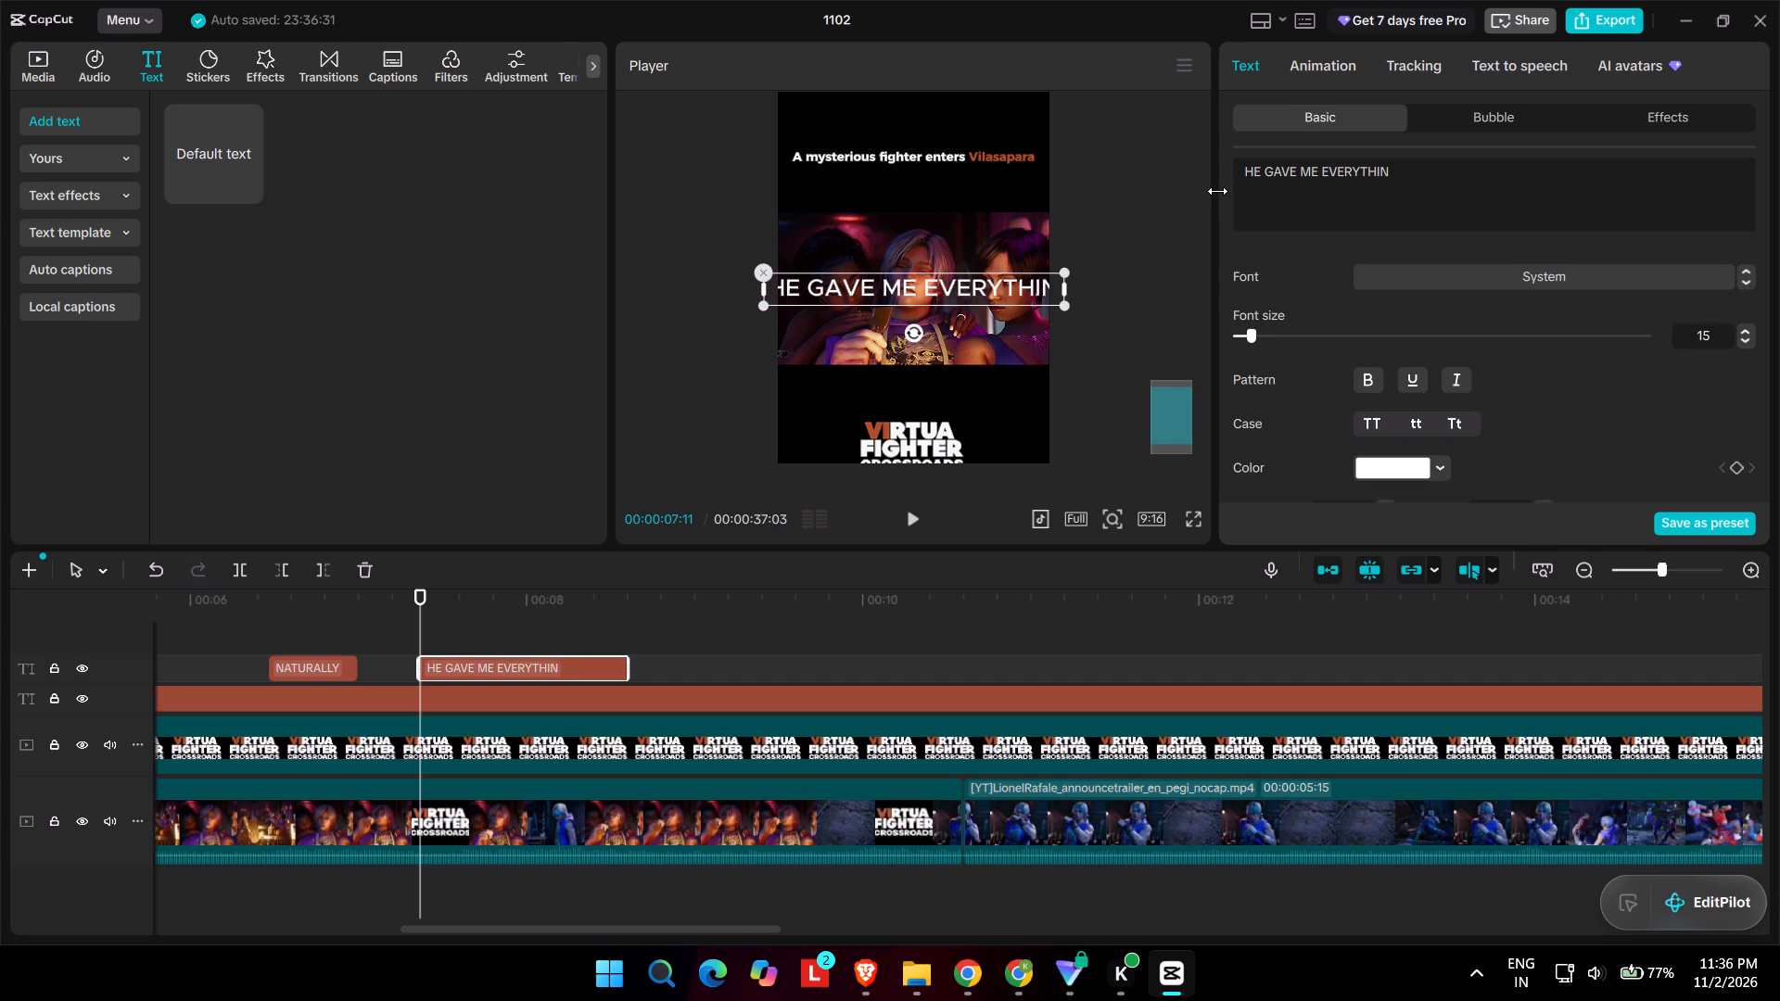
{"action": "key", "text": "space"}
{"action": "key", "text": "BackSpace"}
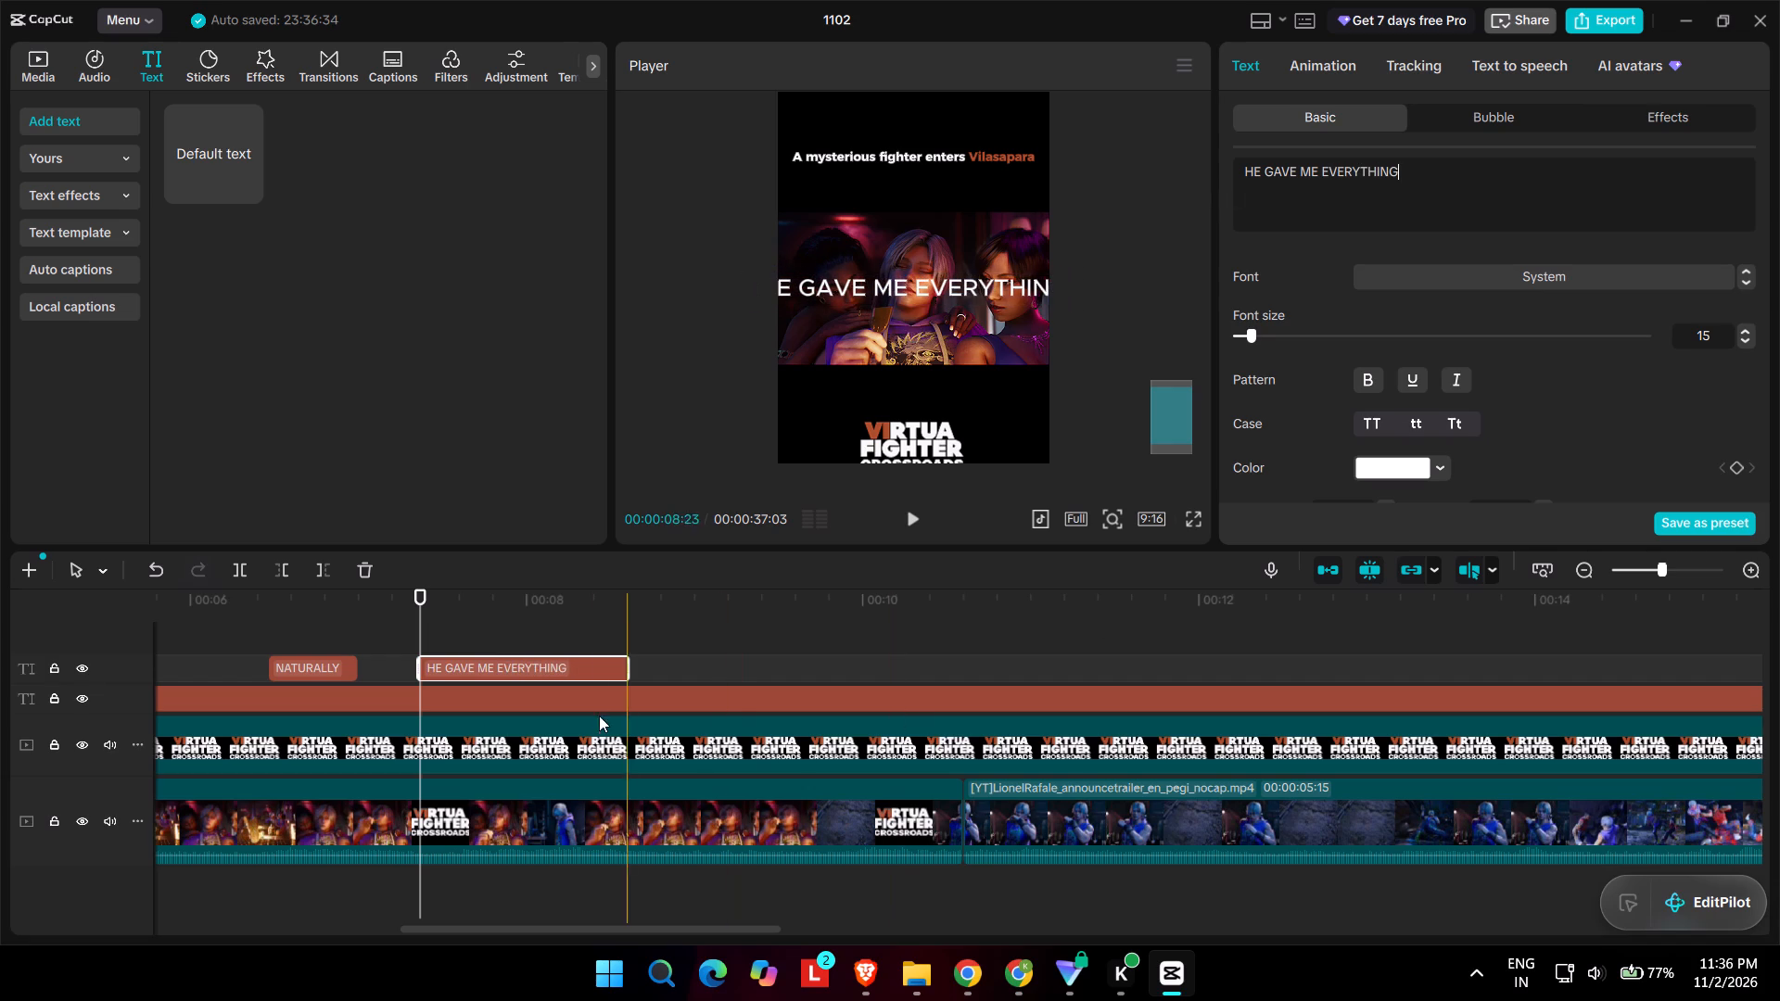
Play back the section from about 7 seconds repeatedly to check the "HE GAVE ME EVERYTHING" subtitle against the speech.
{"action": "left_click", "coordinate": [391, 615]}
{"action": "key", "text": "space"}
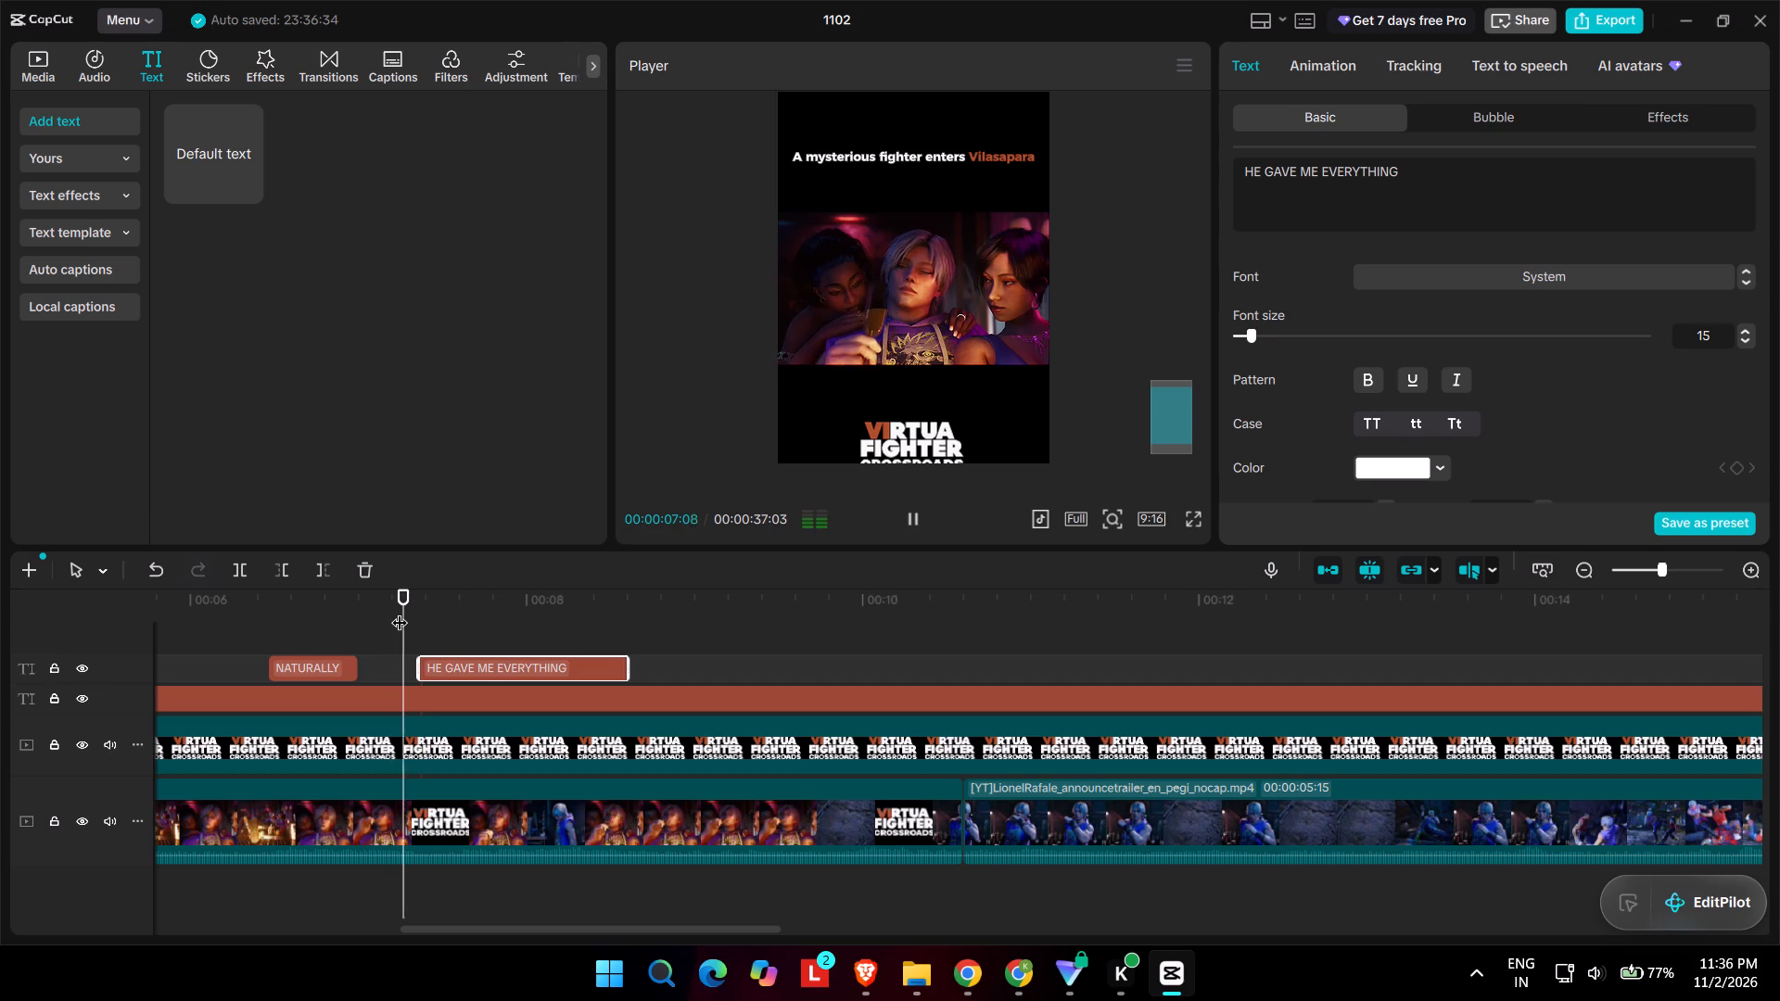
{"action": "key", "text": "space"}
{"action": "key", "text": "space"}
{"action": "key", "text": "space"}
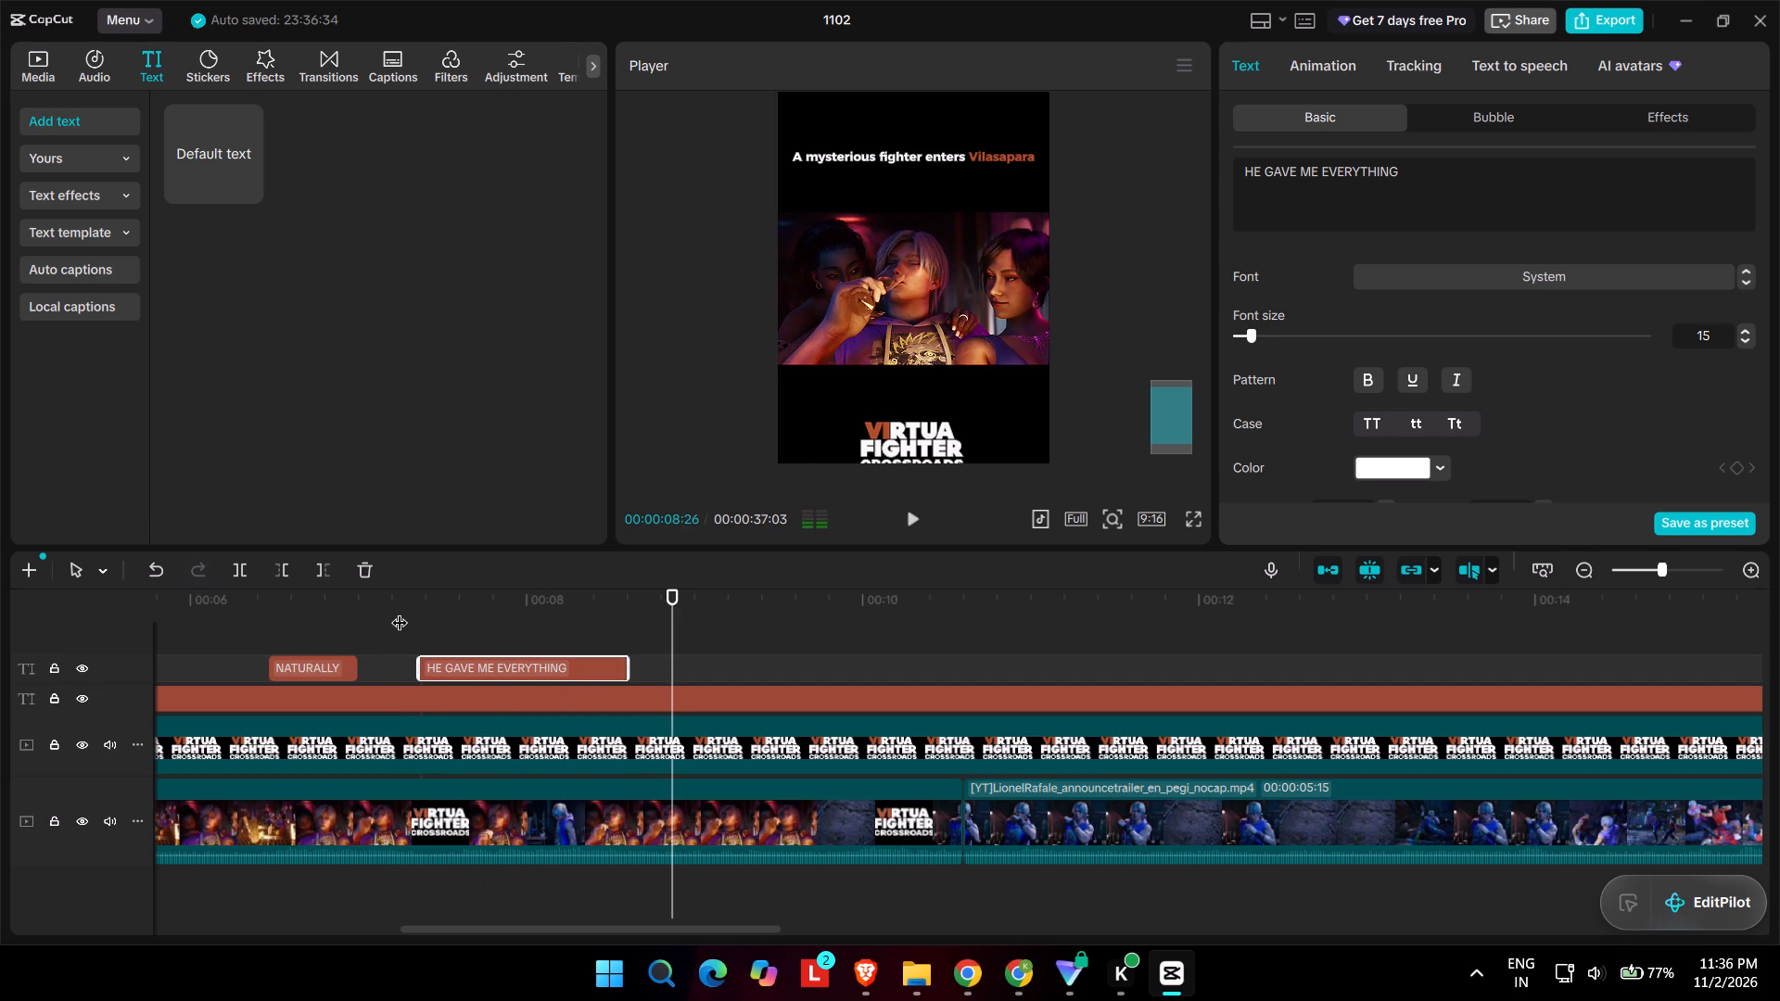
{"action": "key", "text": "space"}
{"action": "key", "text": "space"}
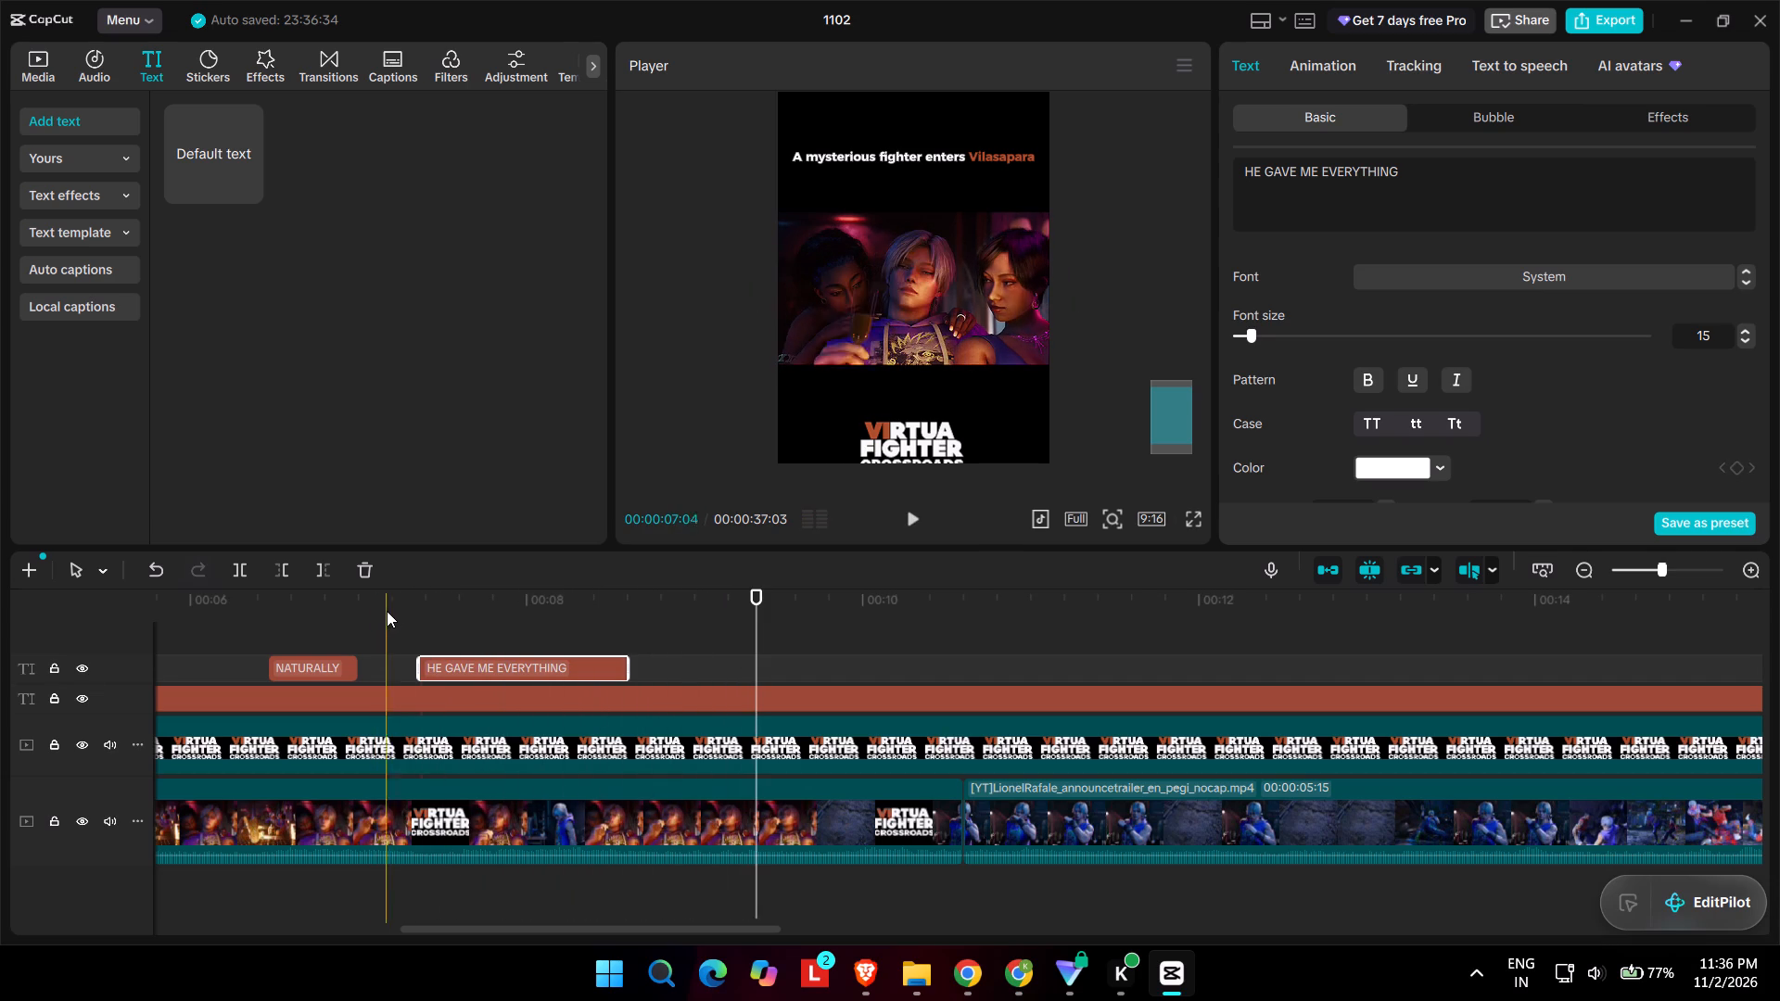
{"action": "left_click", "coordinate": [394, 606]}
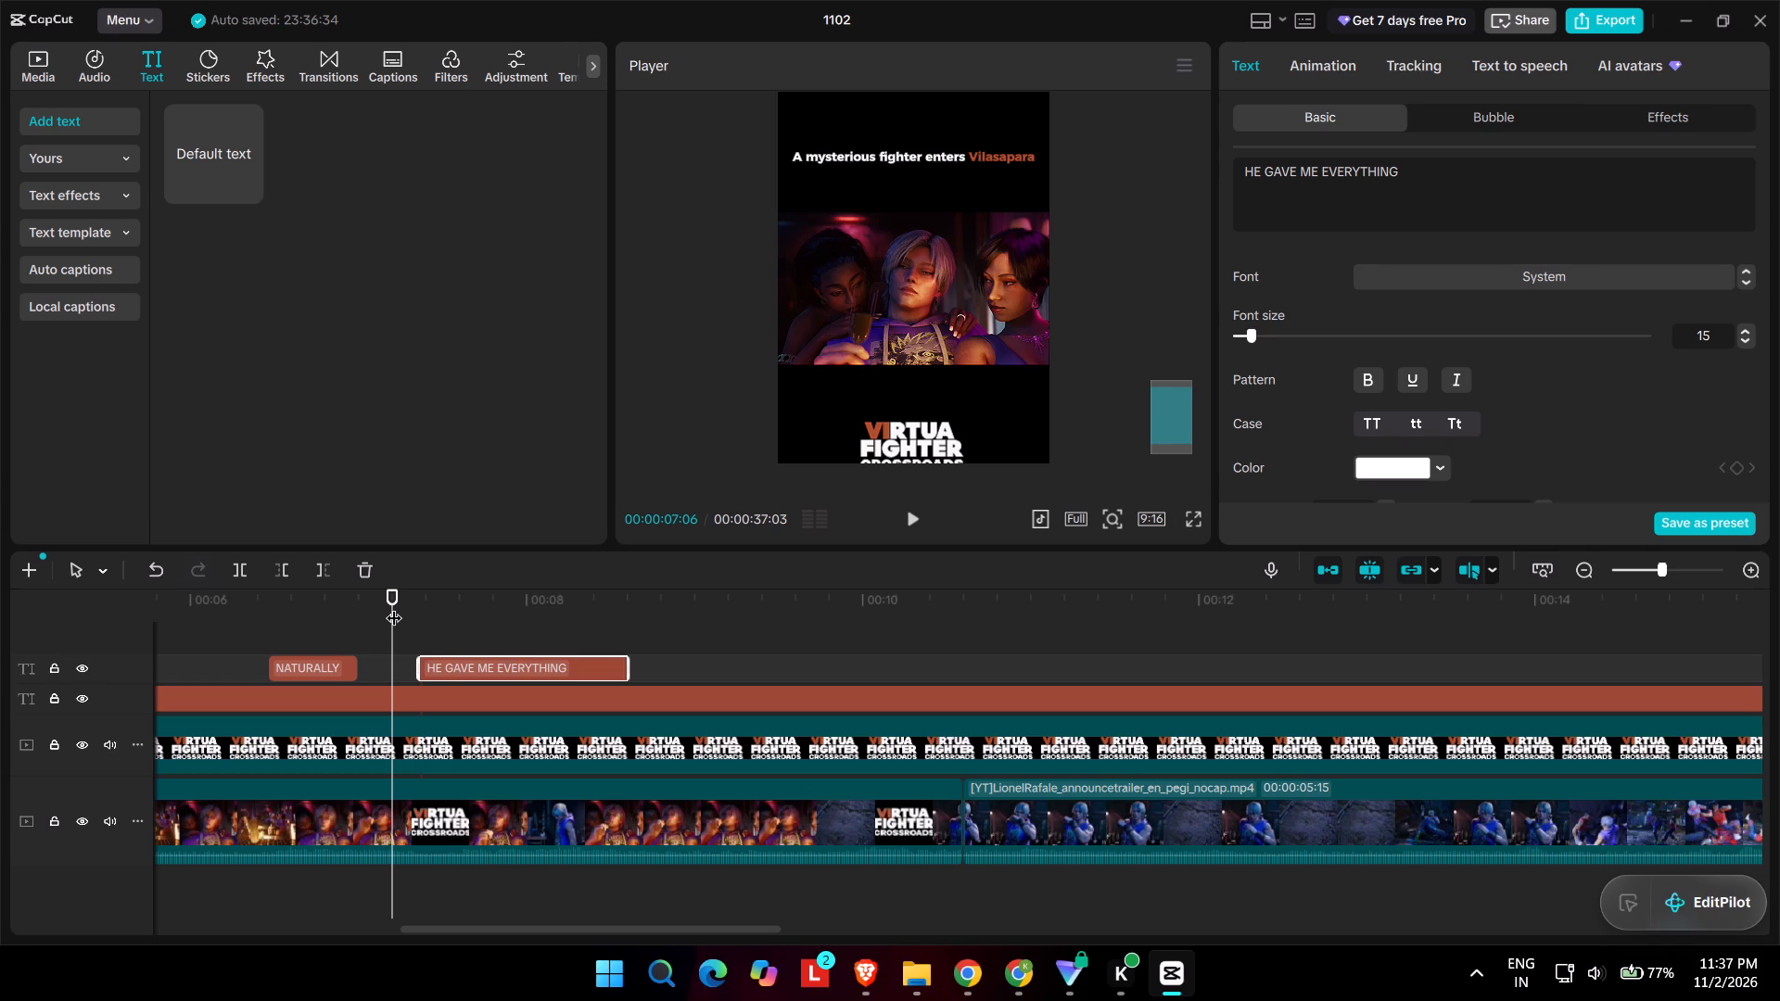
{"action": "key", "text": "space"}
{"action": "key", "text": "space"}
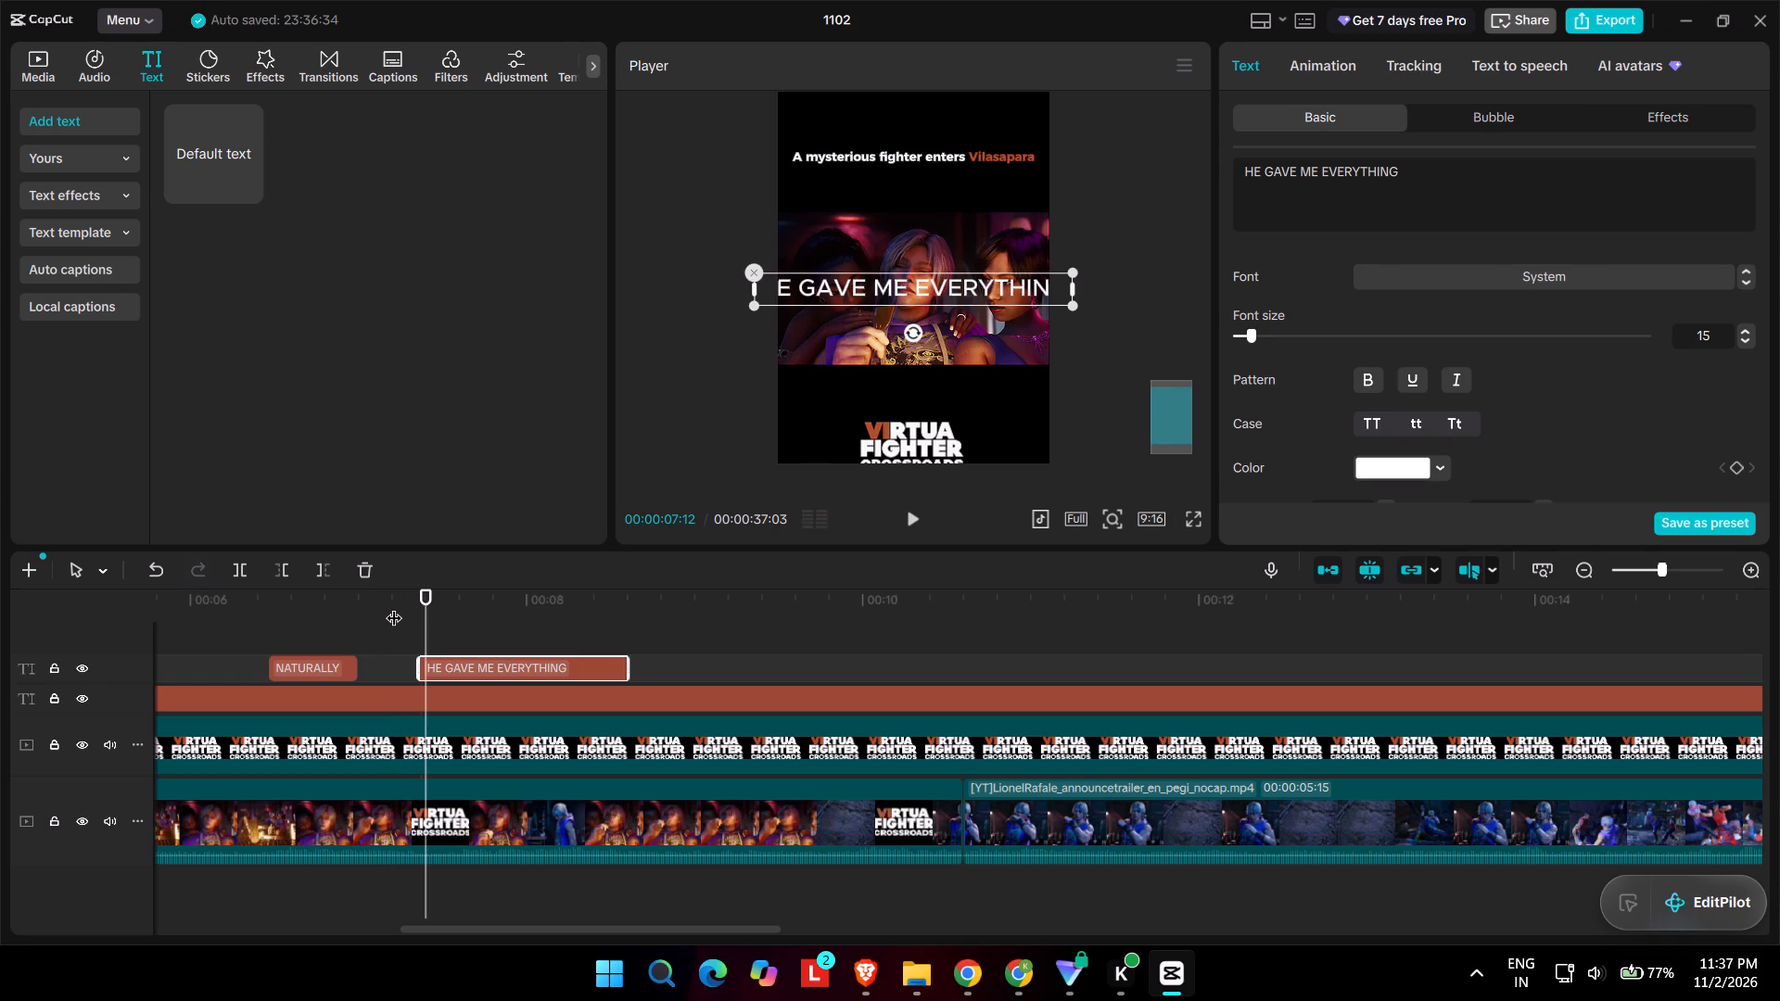
{"action": "key", "text": "space"}
{"action": "key", "text": "space"}
{"action": "key", "text": "space"}
{"action": "key", "text": "space"}
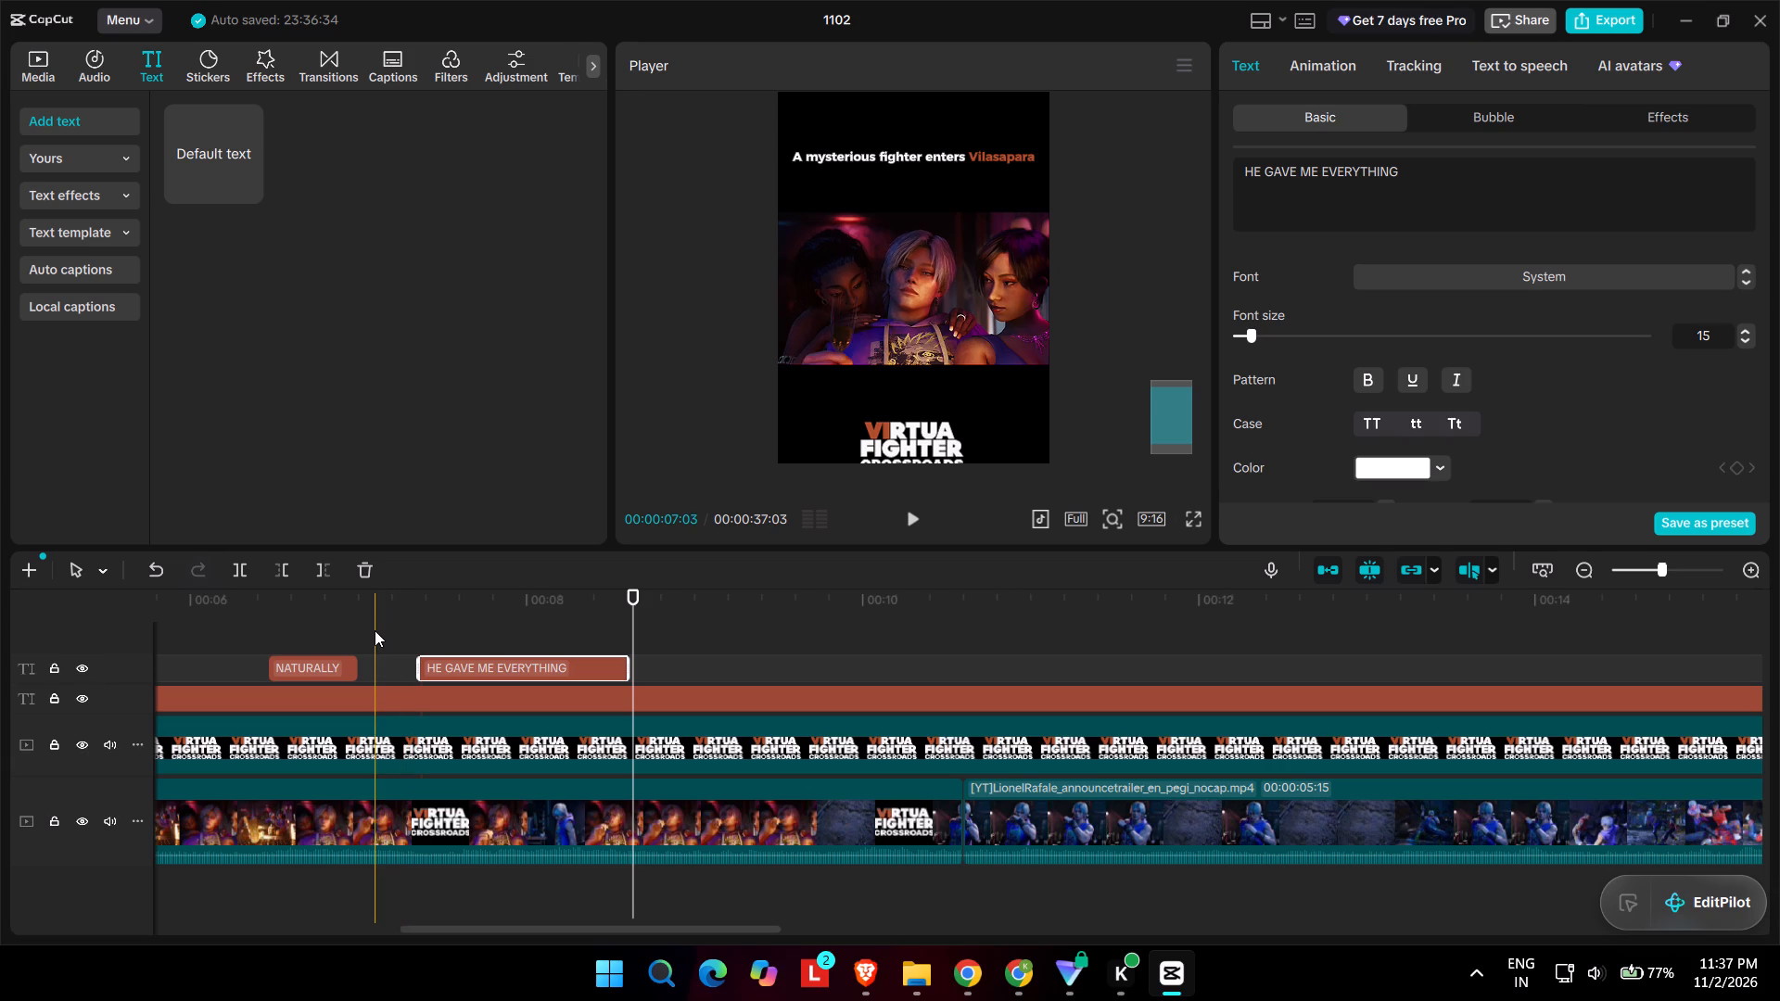
{"action": "key", "text": "space"}
{"action": "key", "text": "space"}
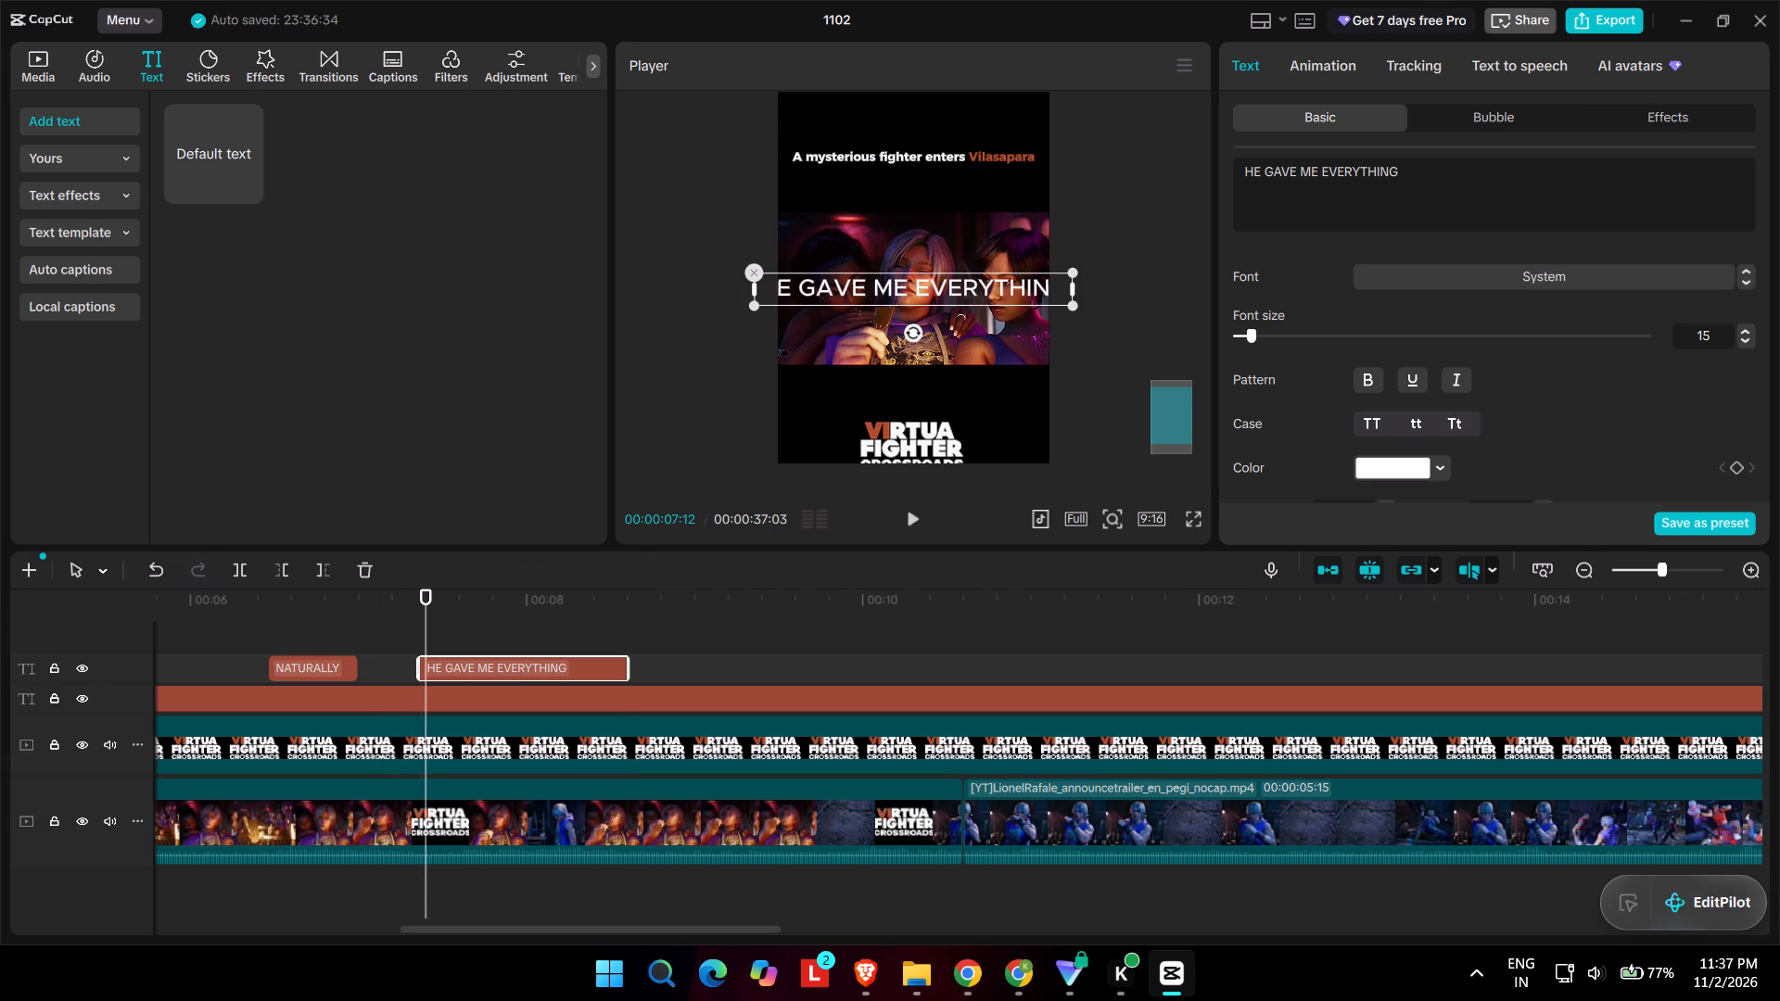
{"action": "left_click", "coordinate": [1749, 271]}
{"action": "left_click", "coordinate": [393, 617]}
{"action": "key", "text": "space"}
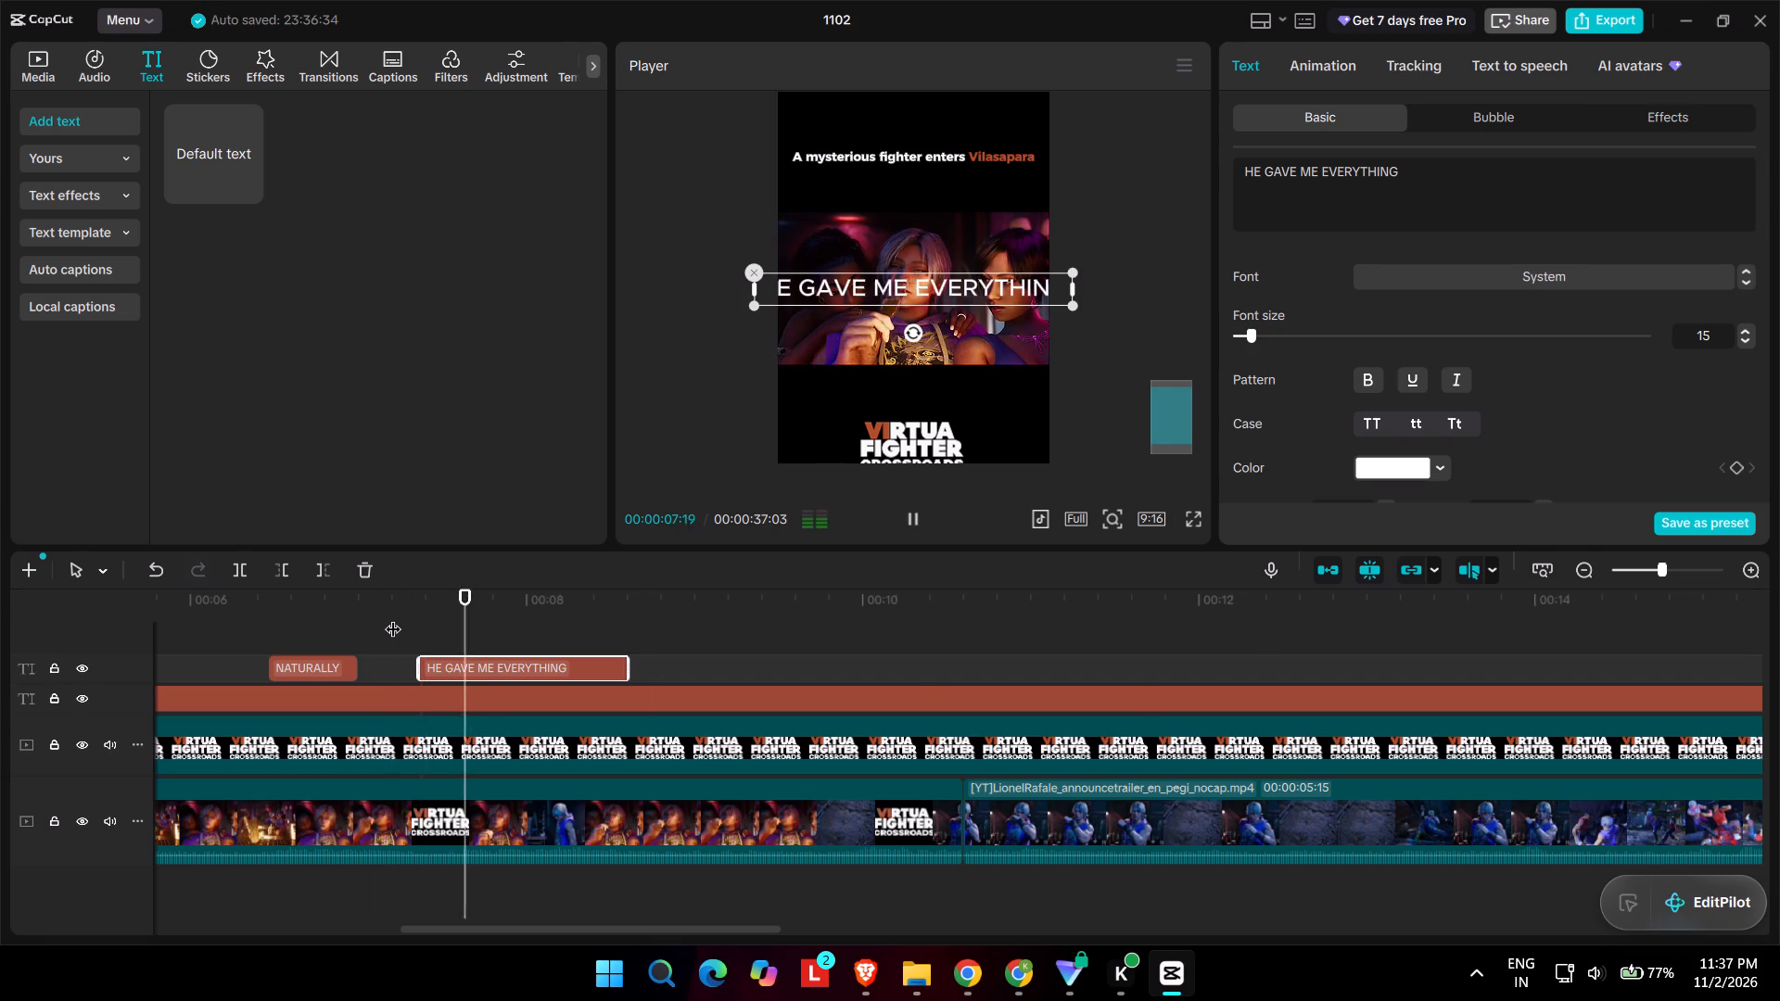
{"action": "key", "text": "space"}
{"action": "key", "text": "space"}
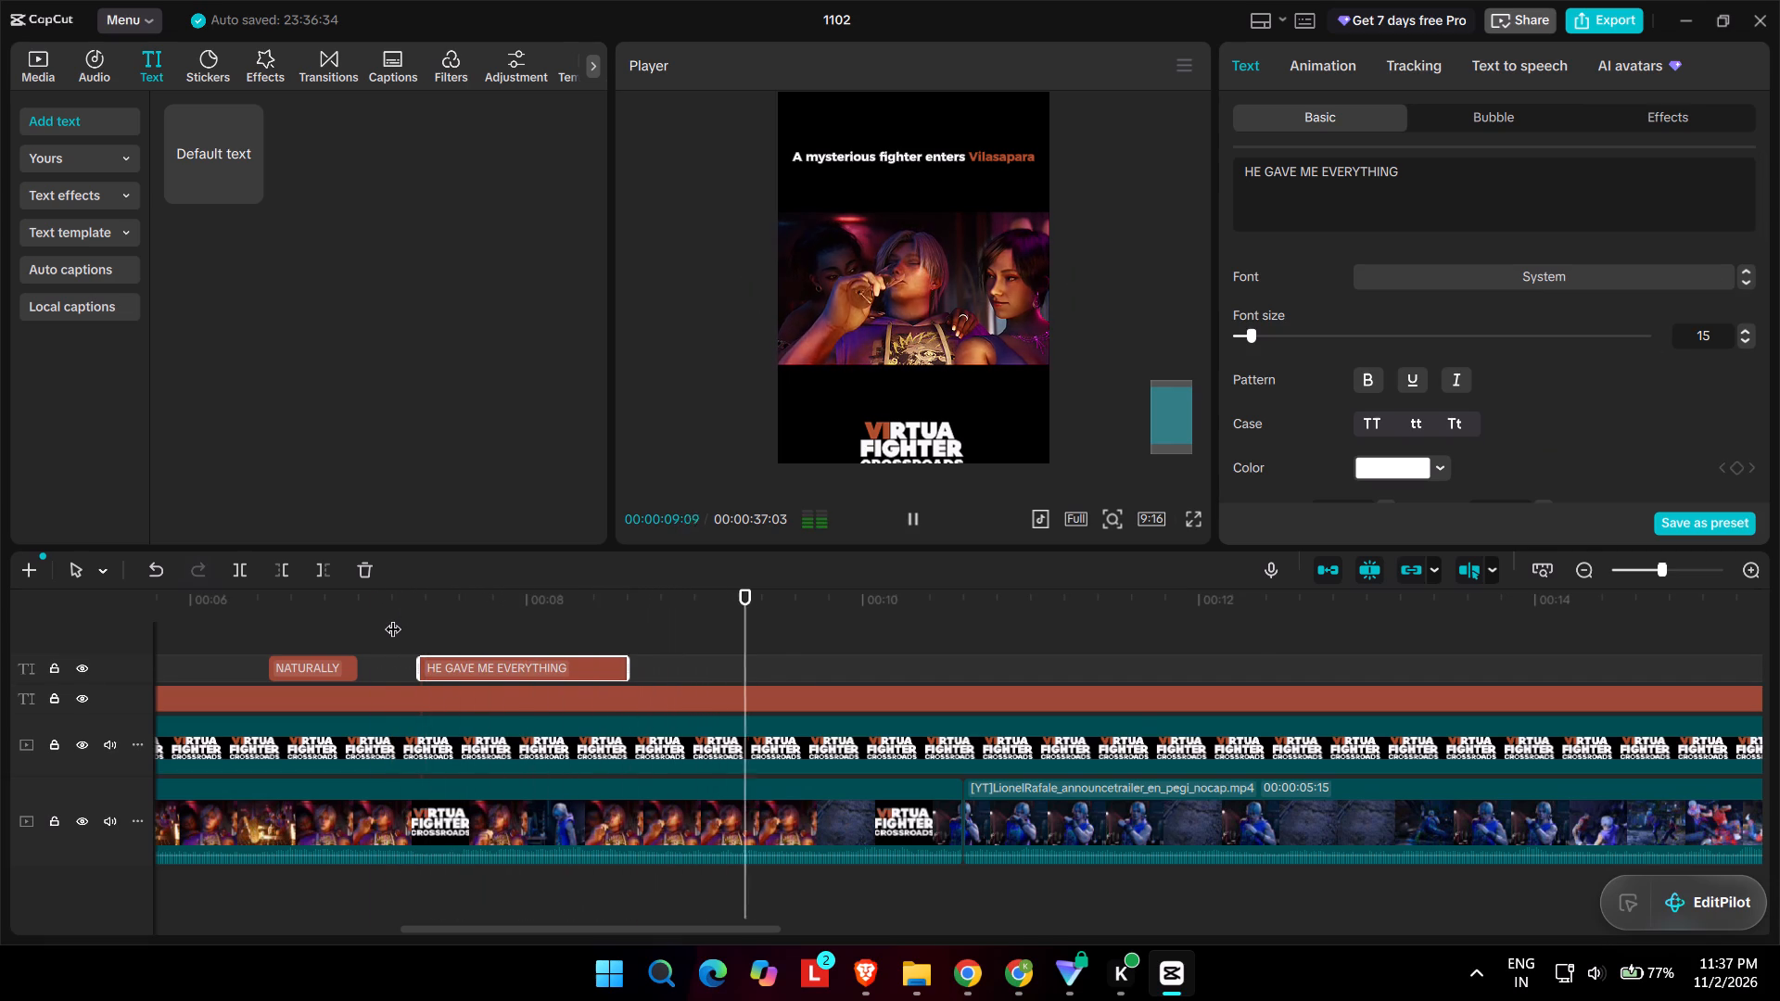
{"action": "key", "text": "space"}
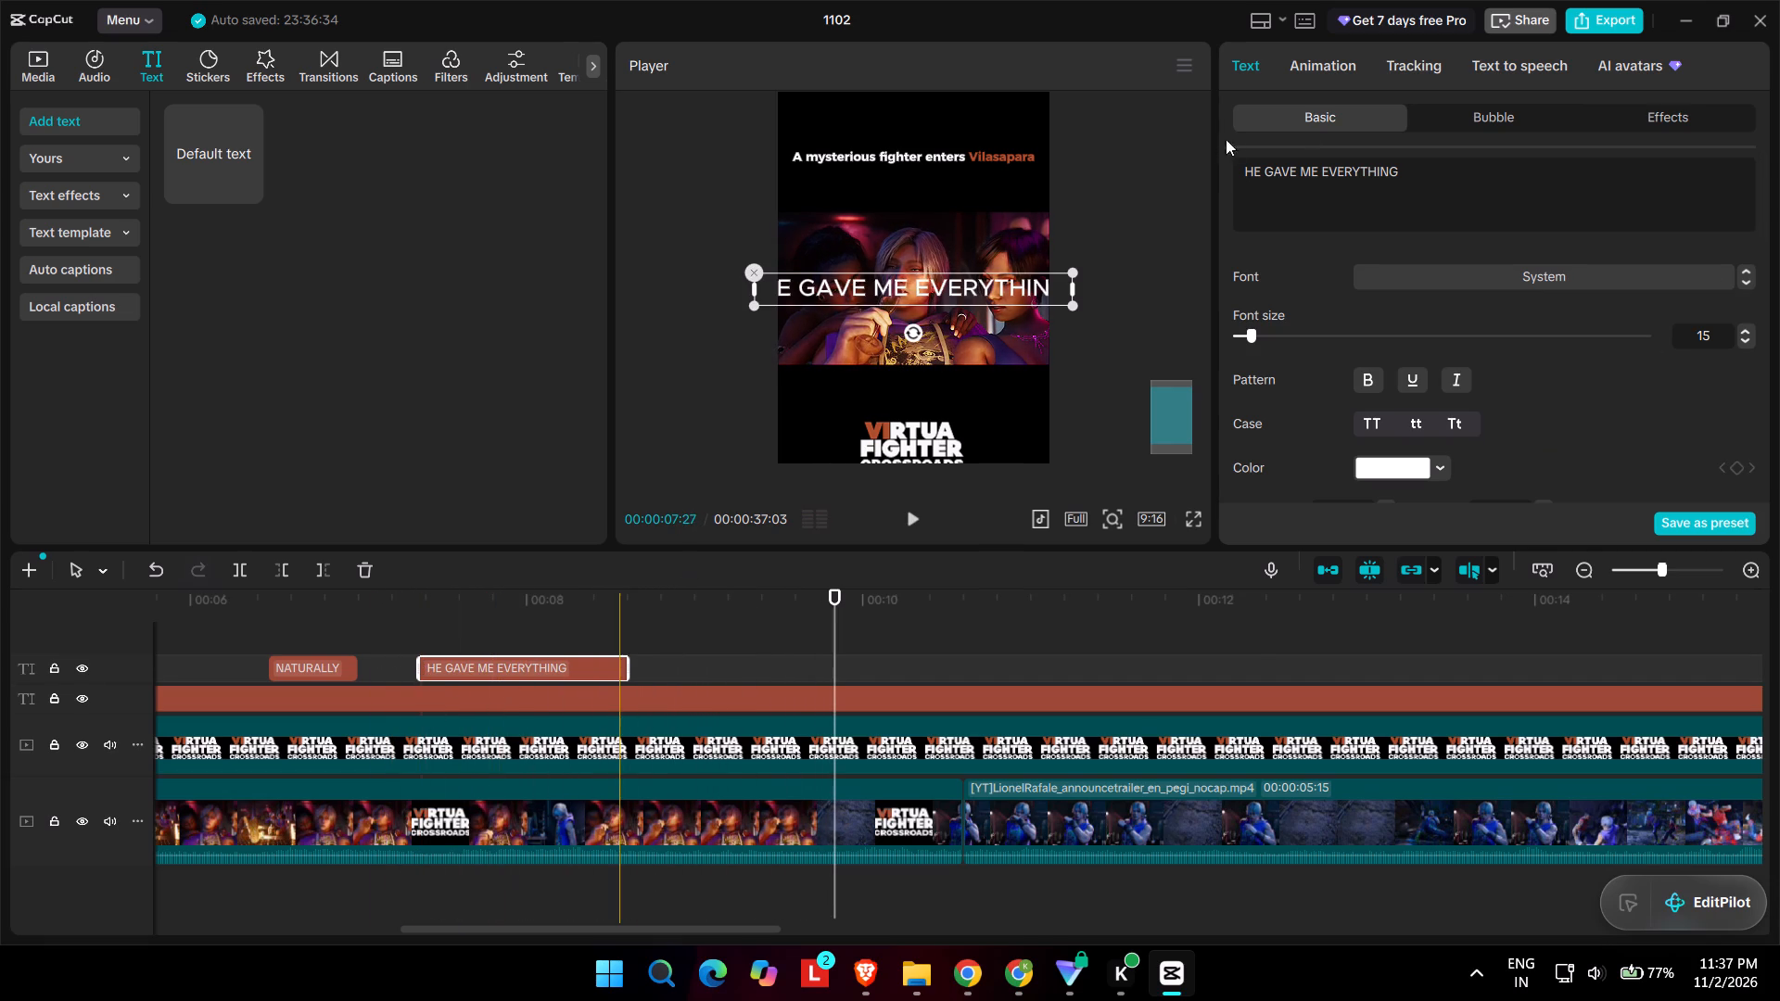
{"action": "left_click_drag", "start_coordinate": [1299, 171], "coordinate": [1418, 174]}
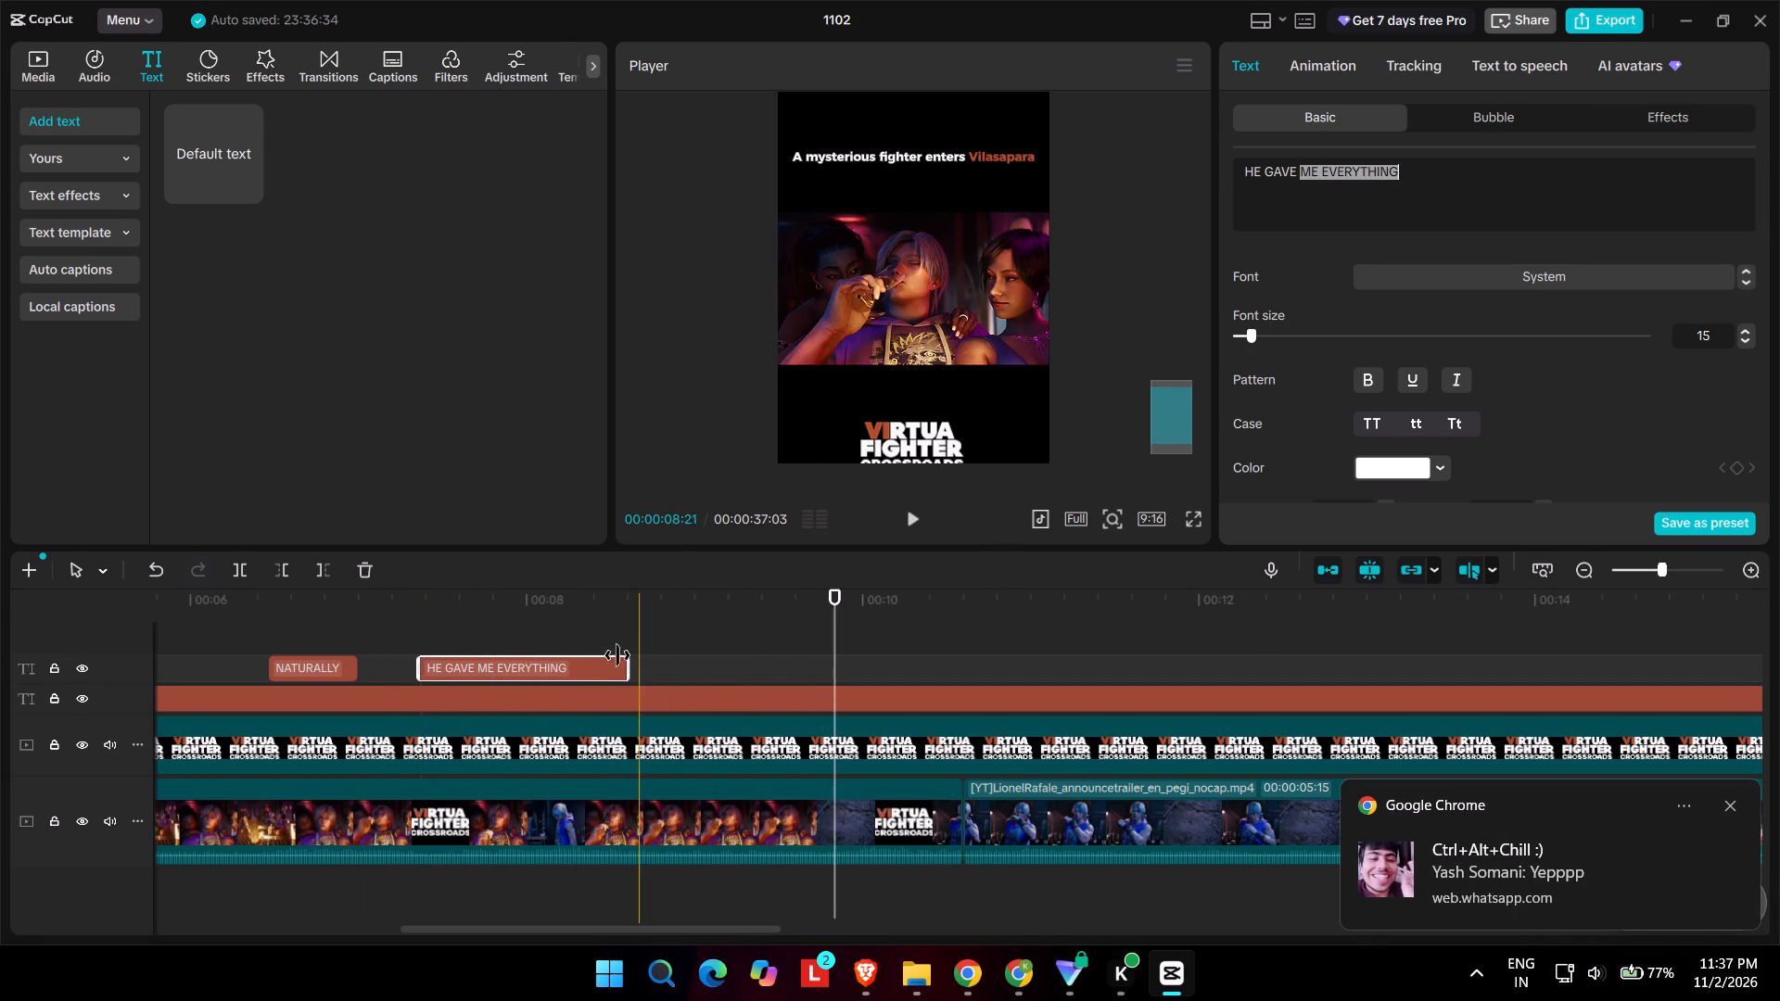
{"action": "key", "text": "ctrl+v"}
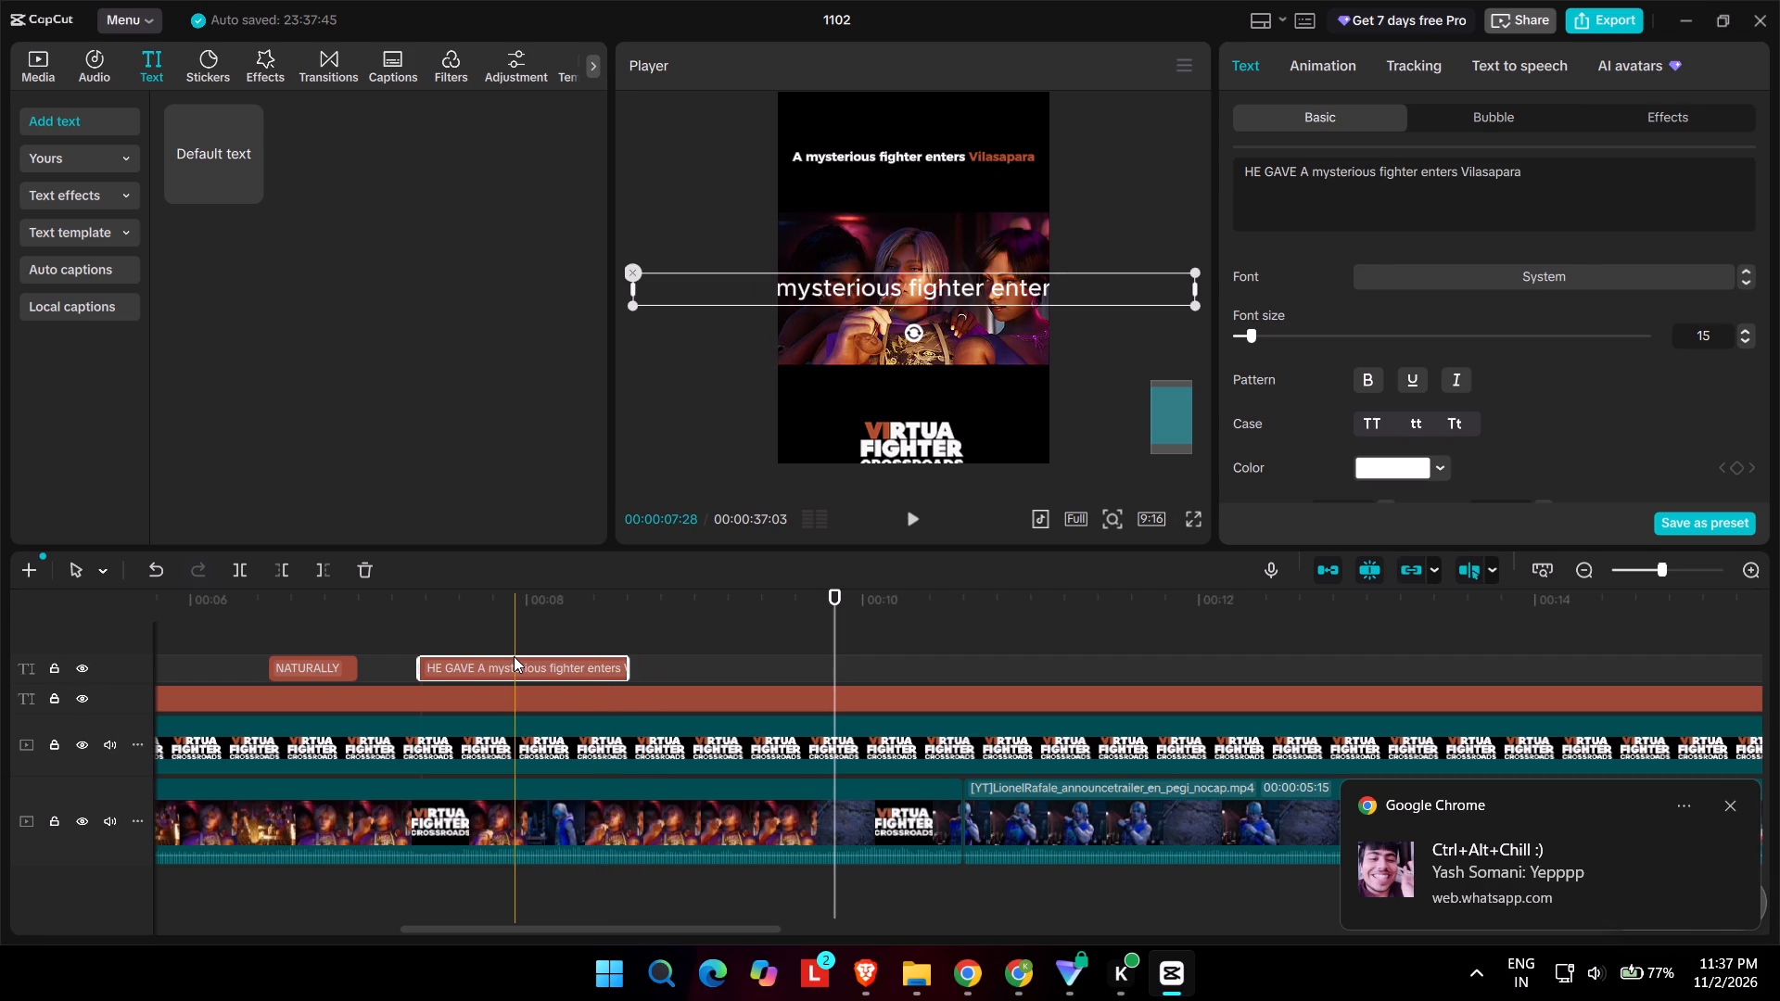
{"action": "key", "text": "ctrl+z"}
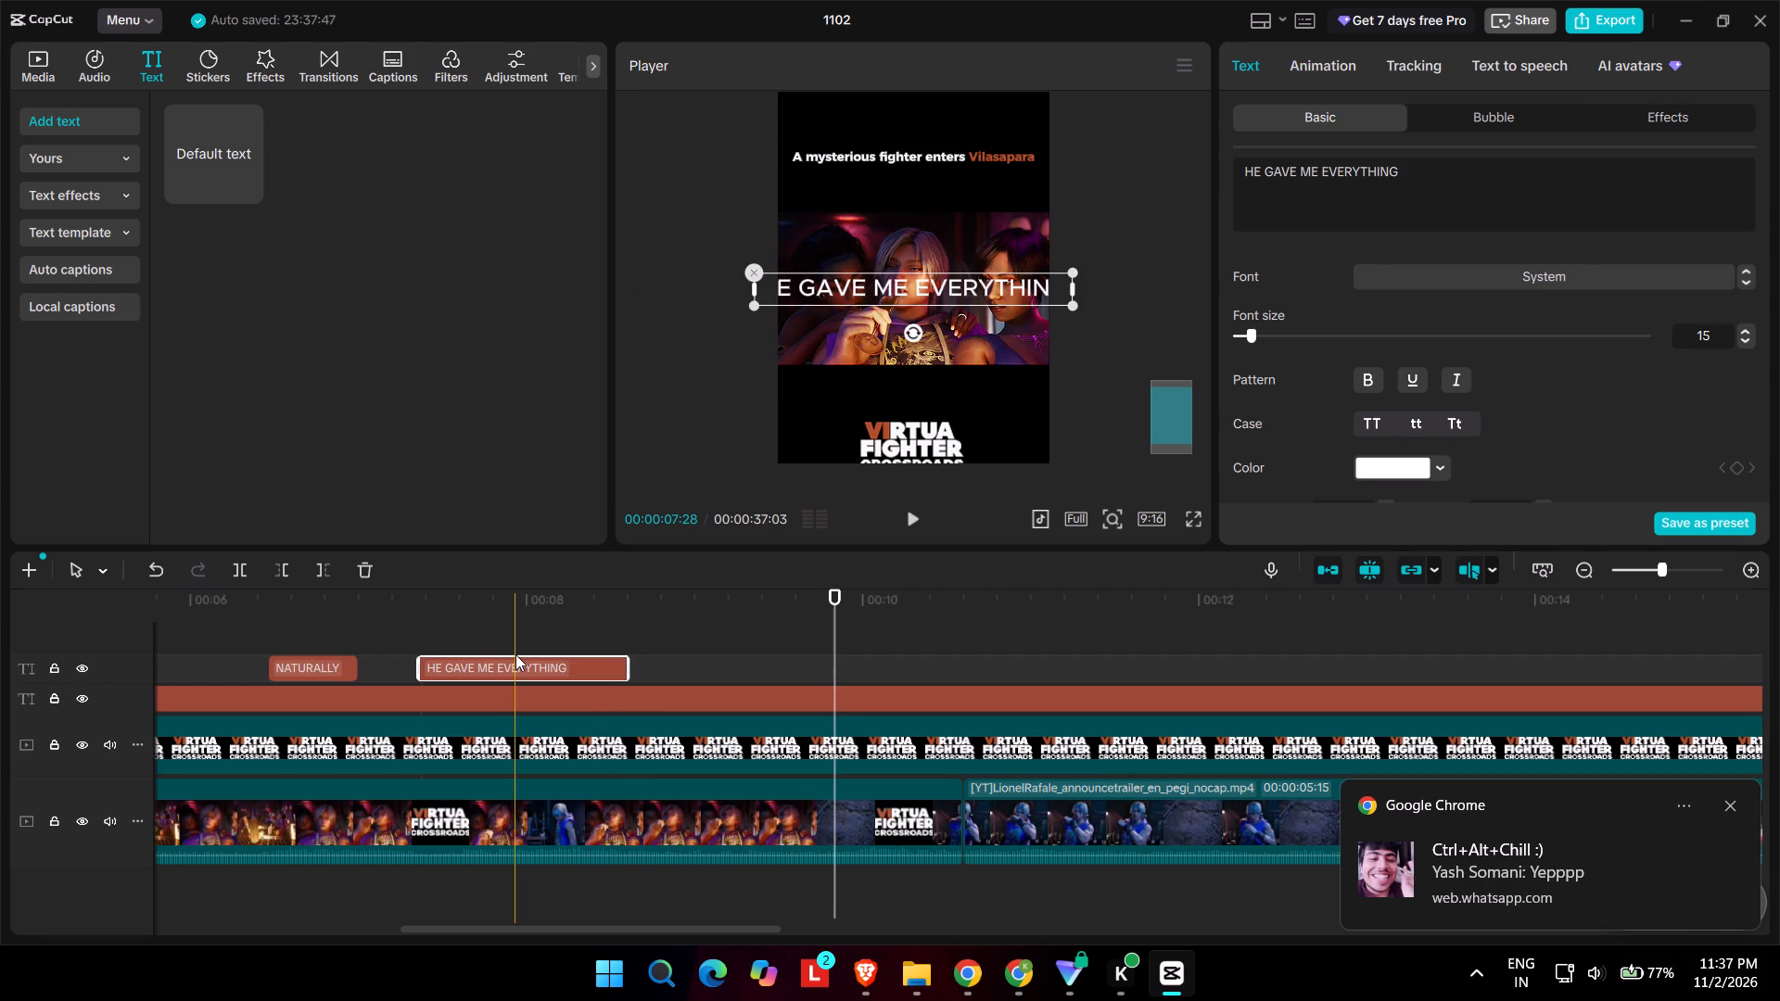
Split the "HE GAVE ME EVERYTHING" subtitle at about 7:28 into "HE GAVE" and "ME EVERYTHING", and play back the timing.
{"action": "key", "text": "ctrl+b"}
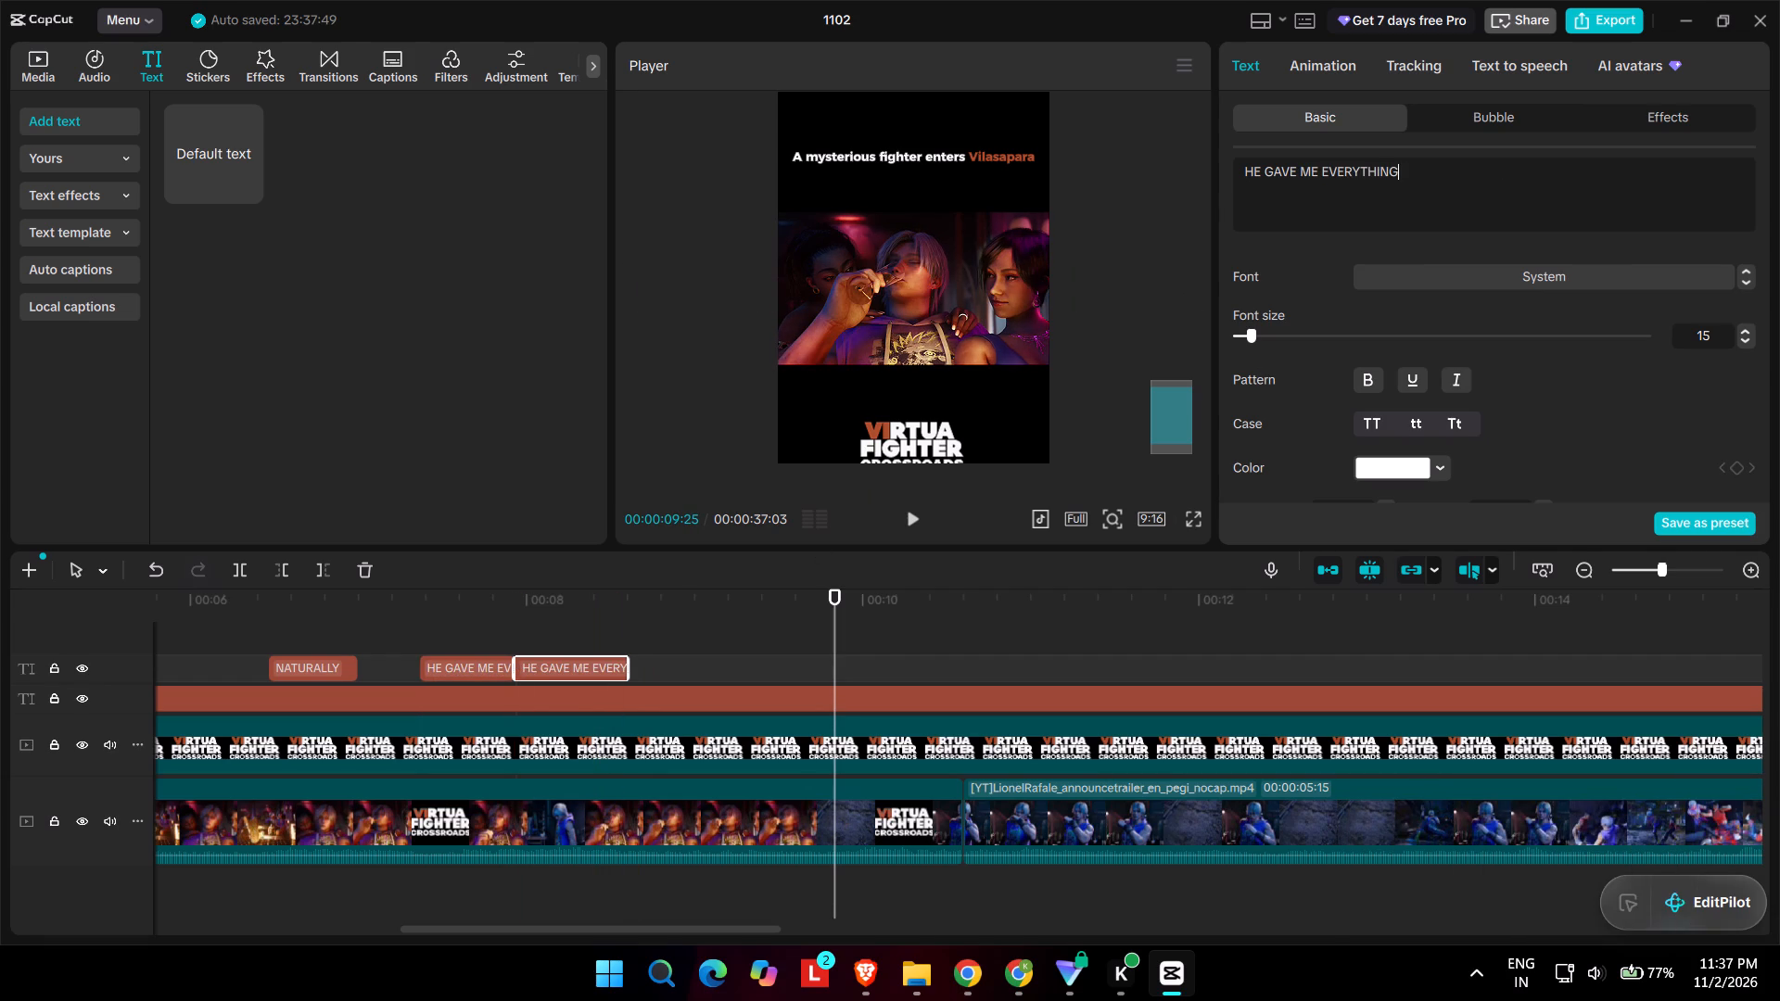
{"action": "left_click_drag", "start_coordinate": [1300, 175], "coordinate": [1196, 164]}
{"action": "key", "text": "BackSpace"}
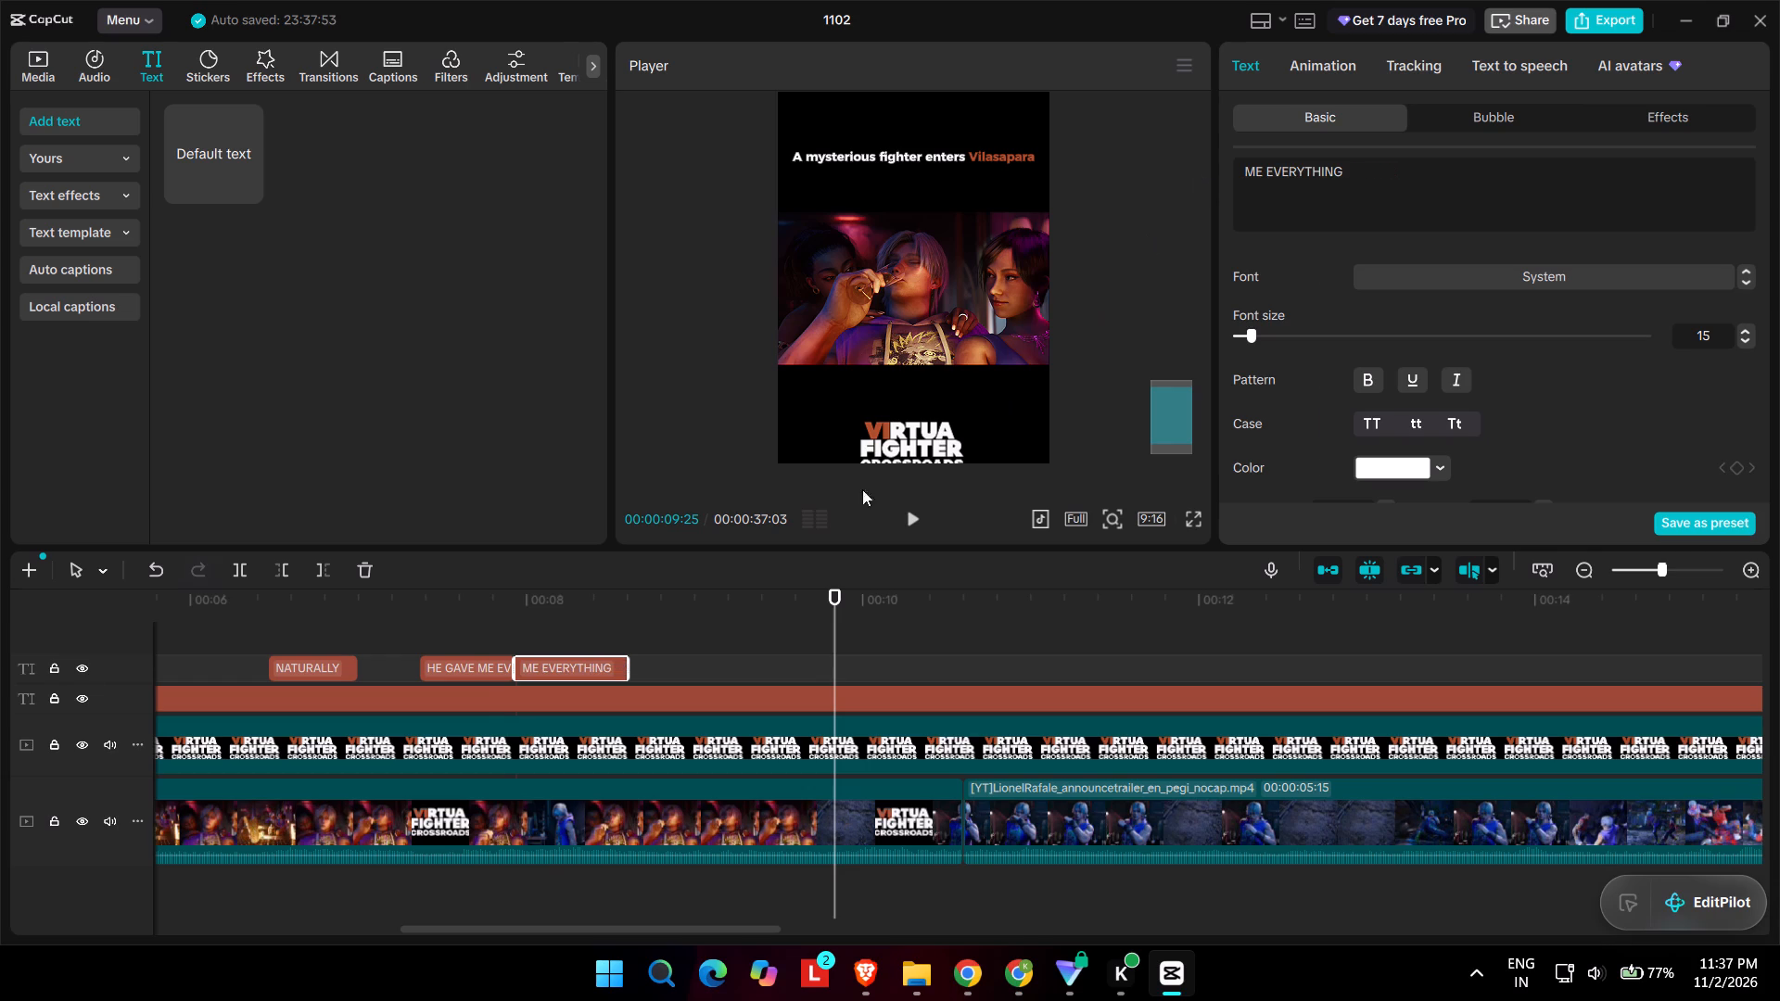
{"action": "left_click", "coordinate": [443, 658]}
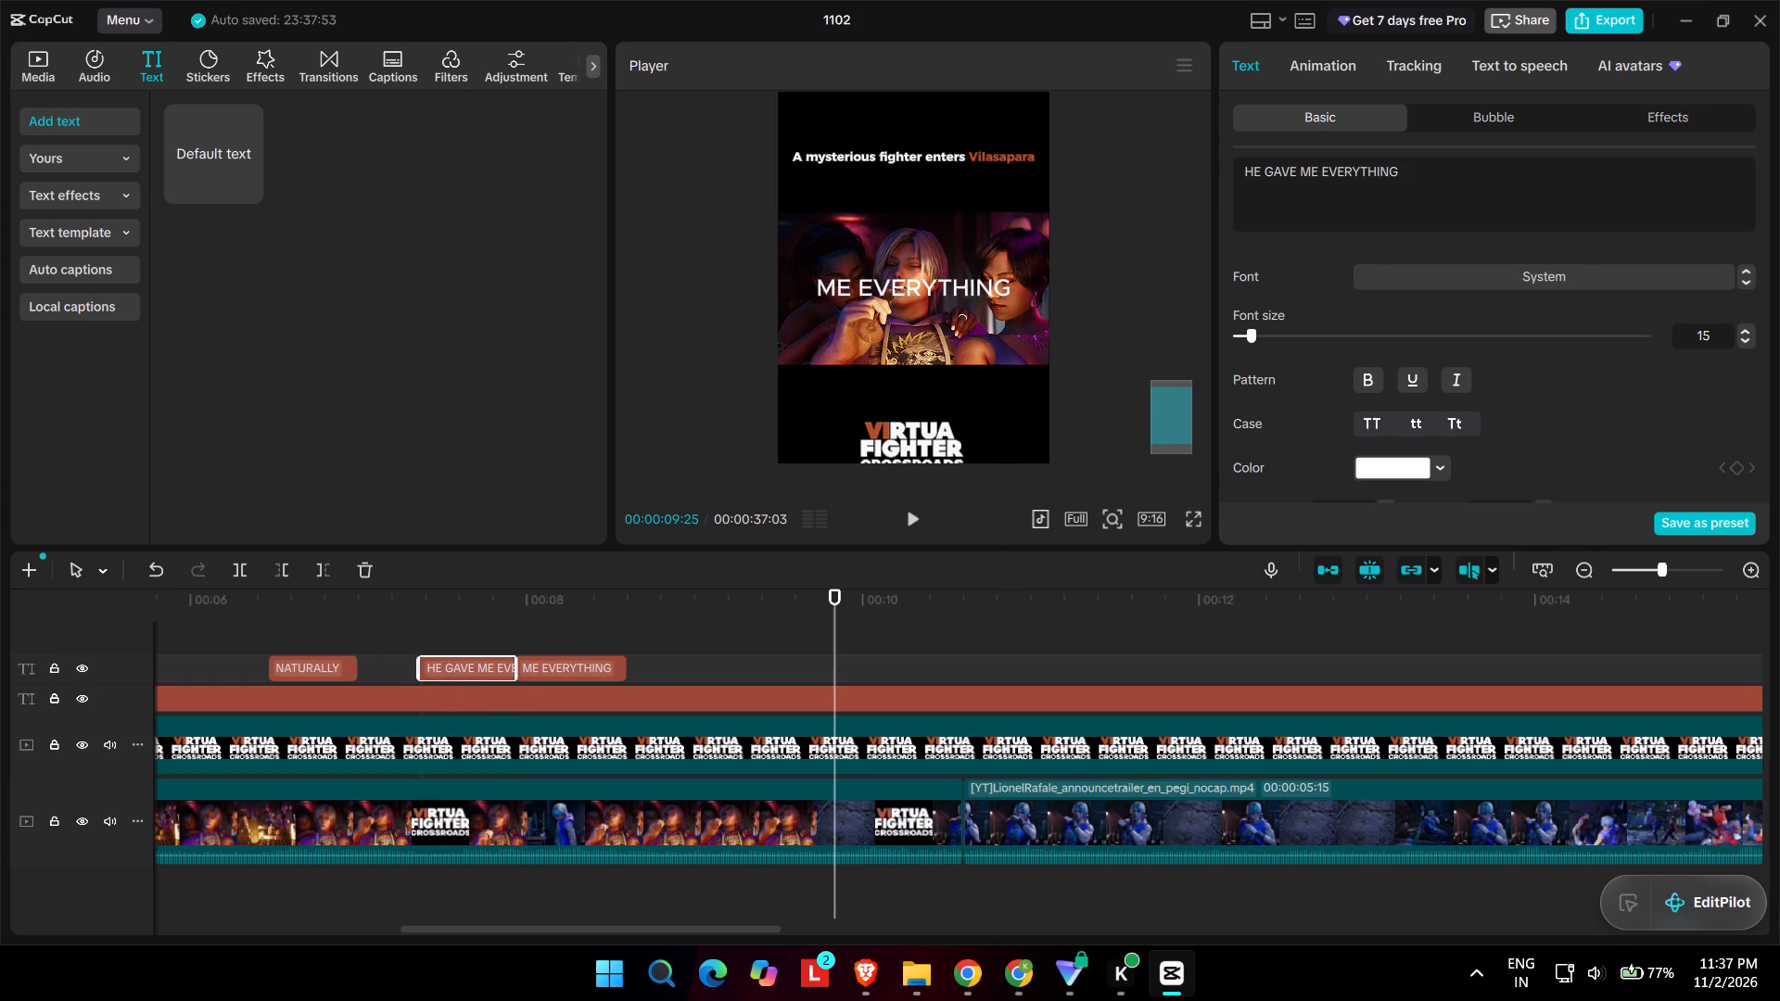
{"action": "left_click_drag", "start_coordinate": [1296, 171], "coordinate": [1486, 183]}
{"action": "key", "text": "BackSpace"}
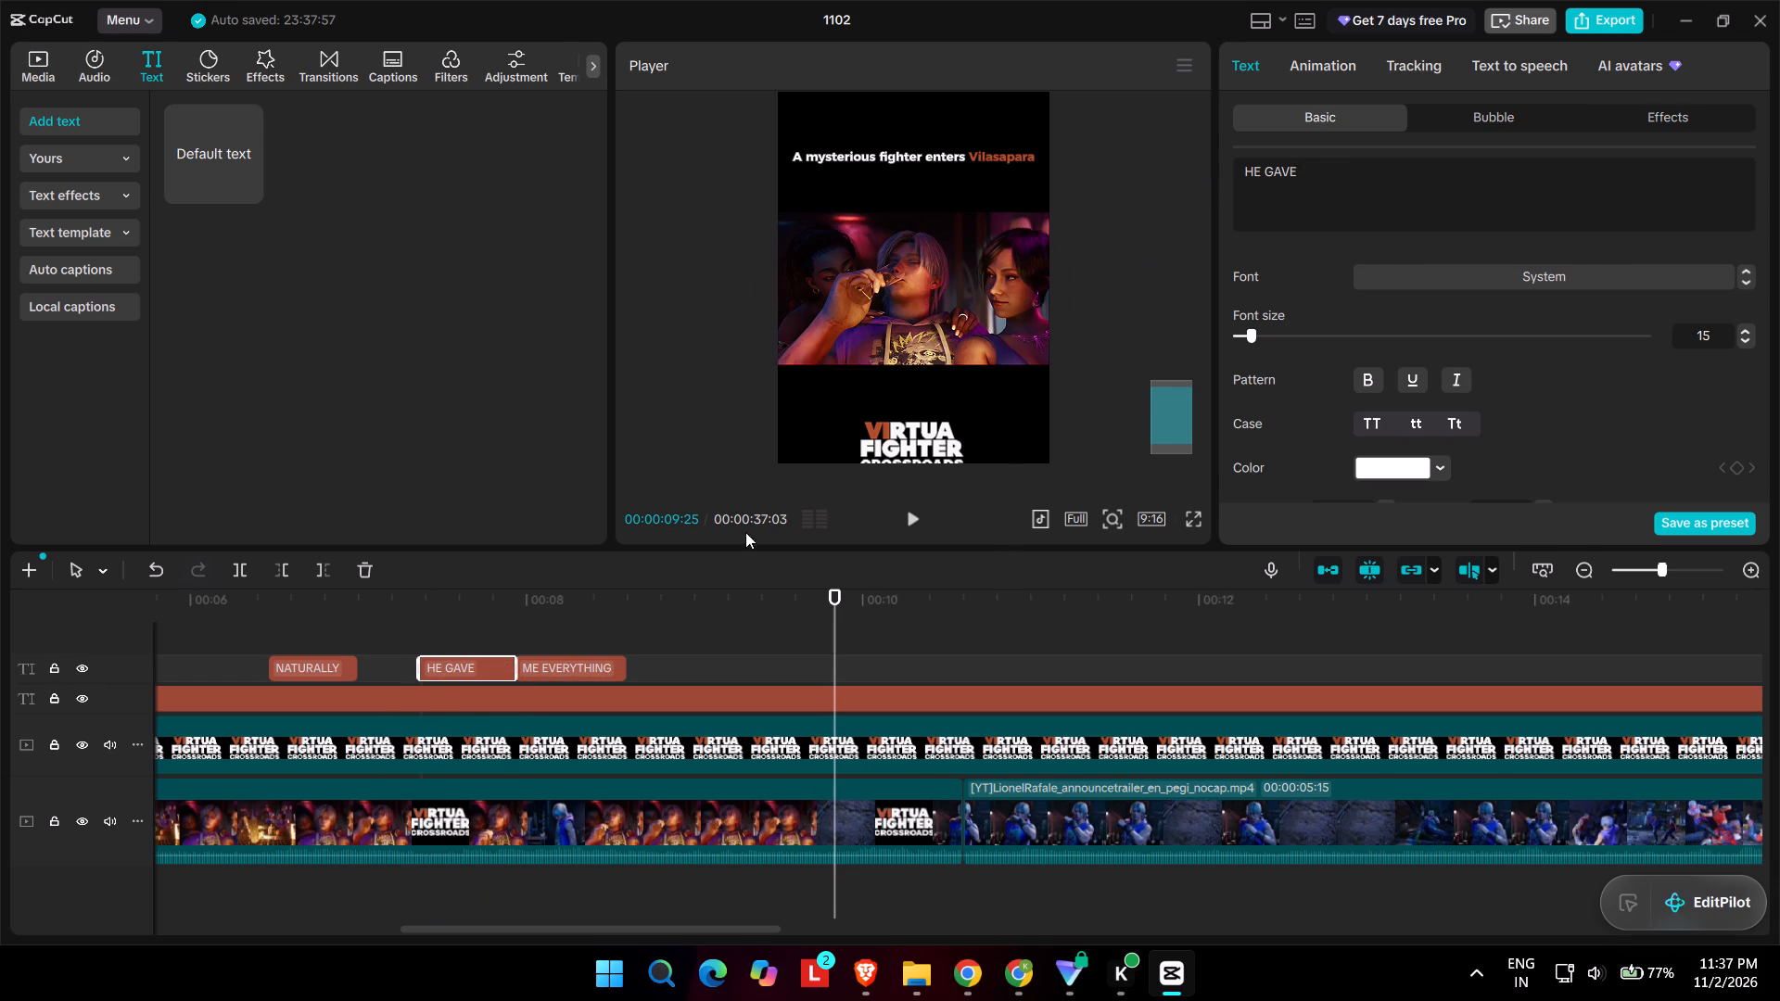
{"action": "left_click", "coordinate": [407, 626]}
{"action": "key", "text": "space"}
{"action": "key", "text": "space"}
{"action": "scroll", "coordinate": [427, 627], "scroll_direction": "down", "scroll_amount": 2, "text": "ctrl"}
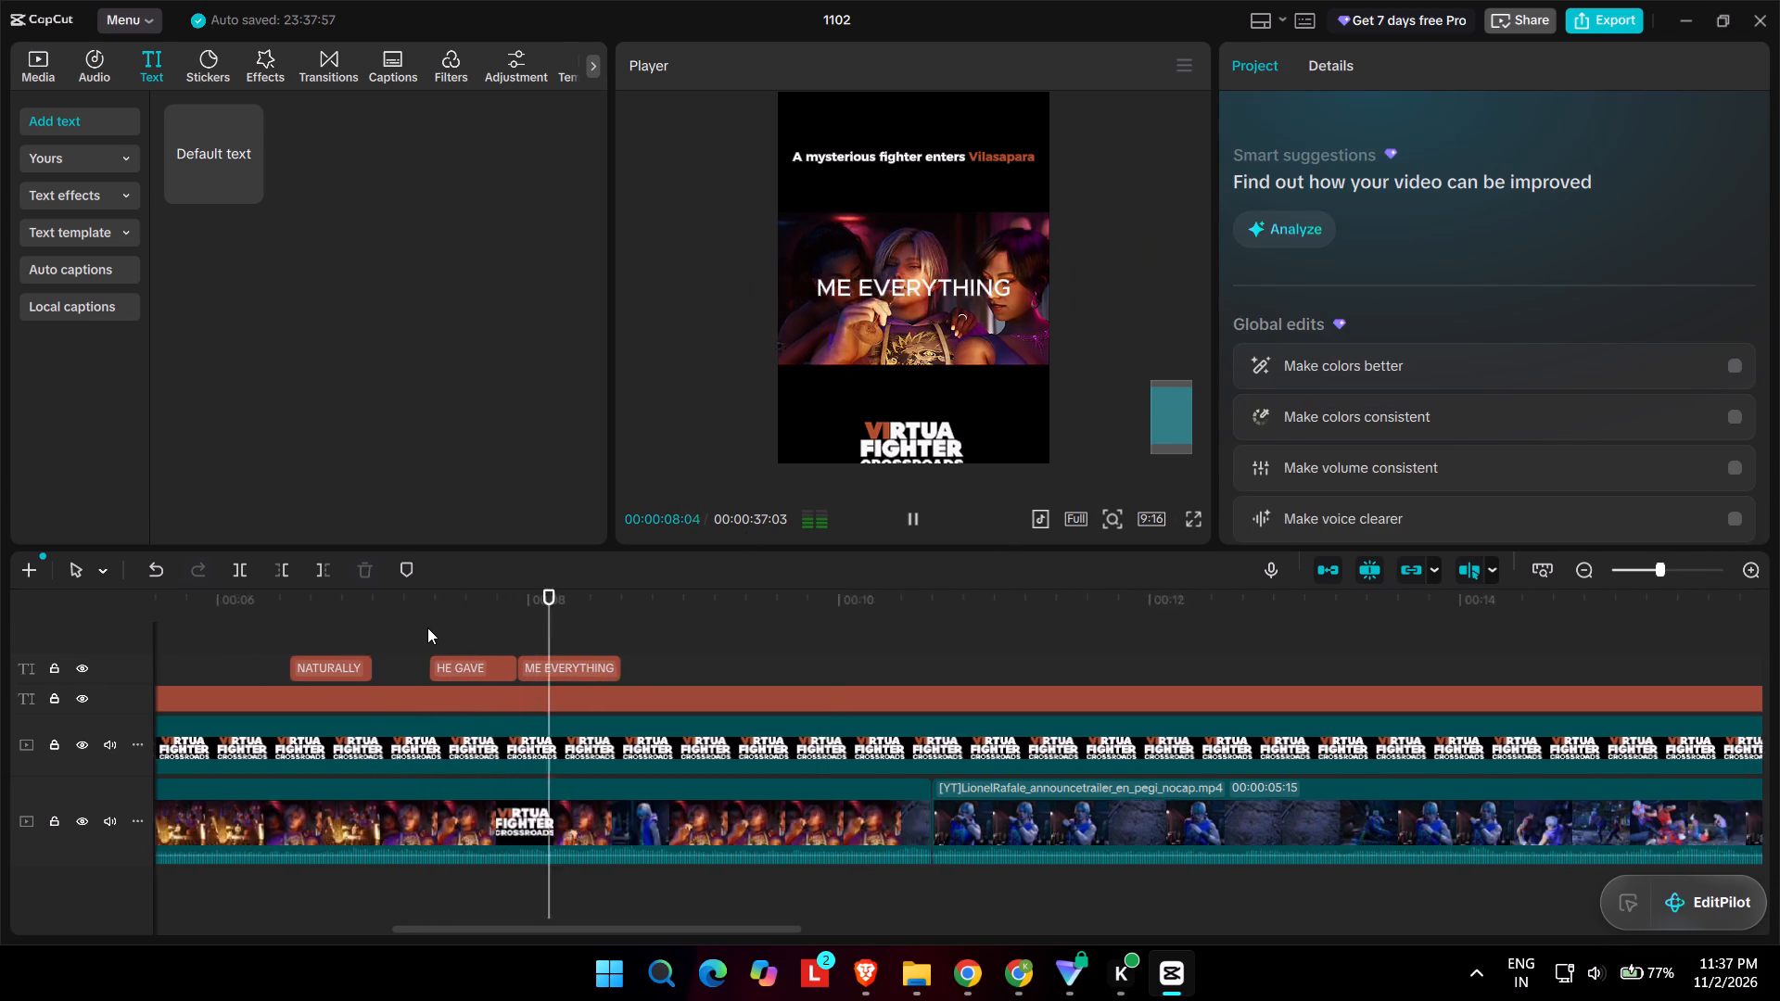
{"action": "scroll", "coordinate": [427, 627], "scroll_direction": "down", "scroll_amount": 4, "text": "ctrl"}
{"action": "key", "text": "space"}
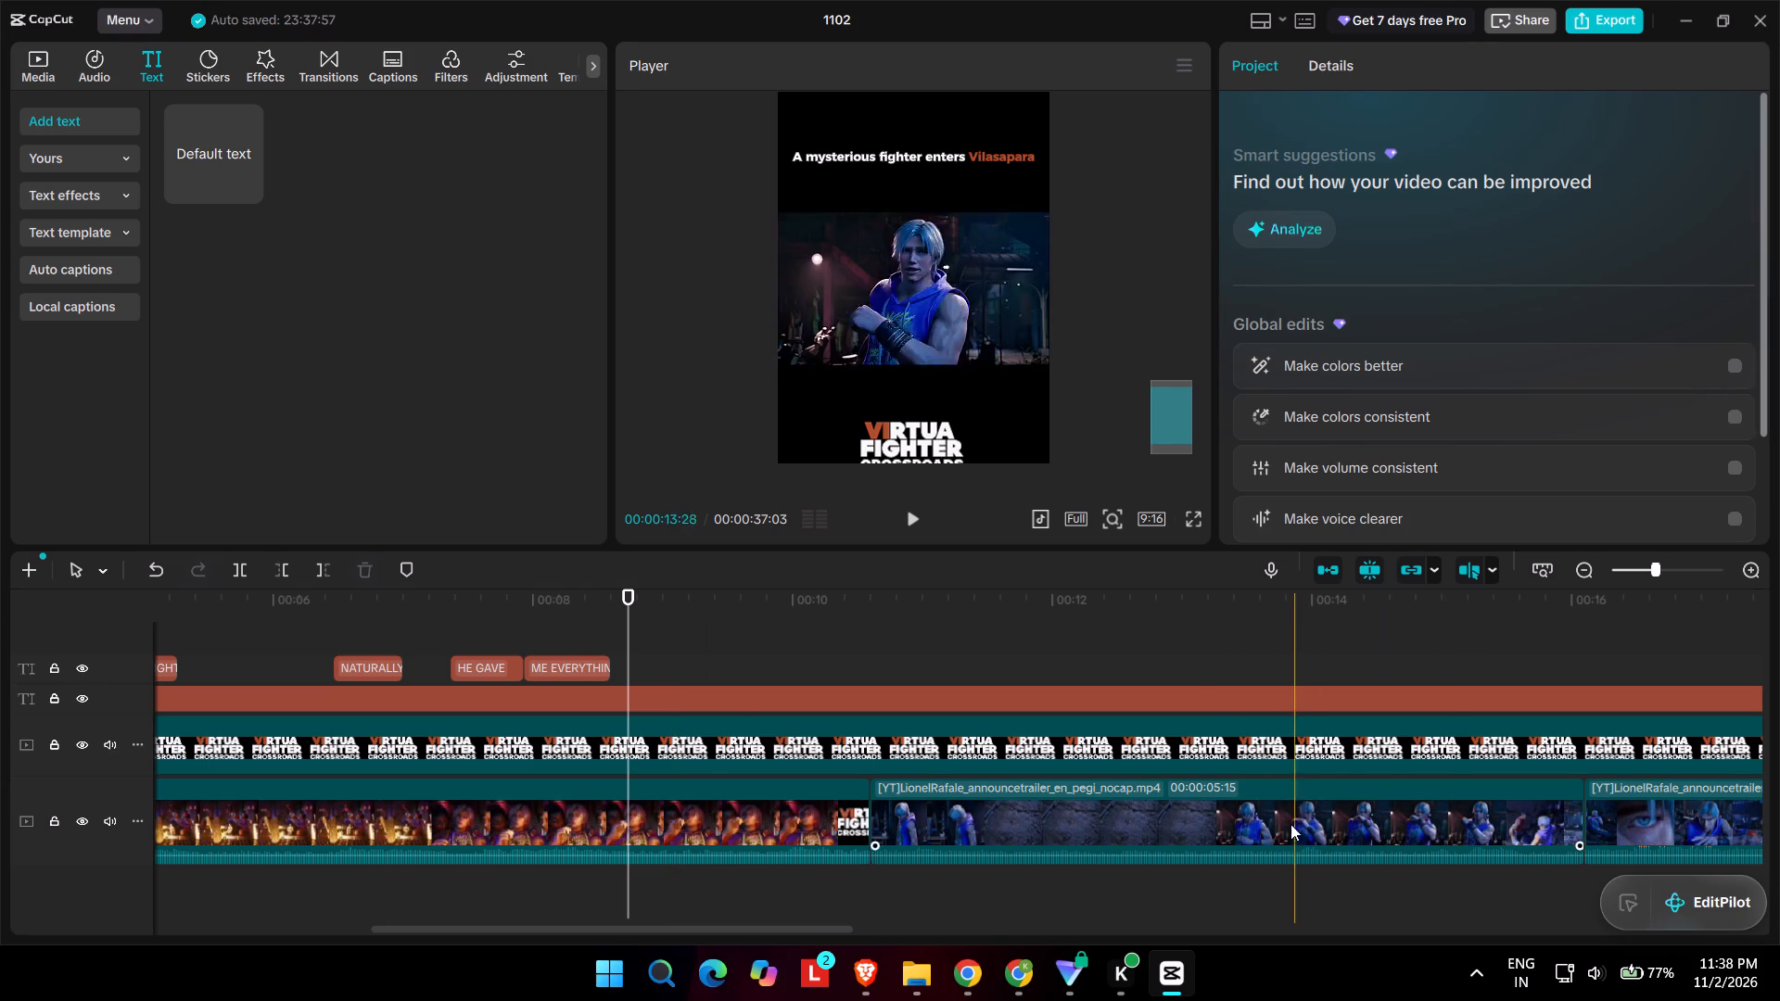